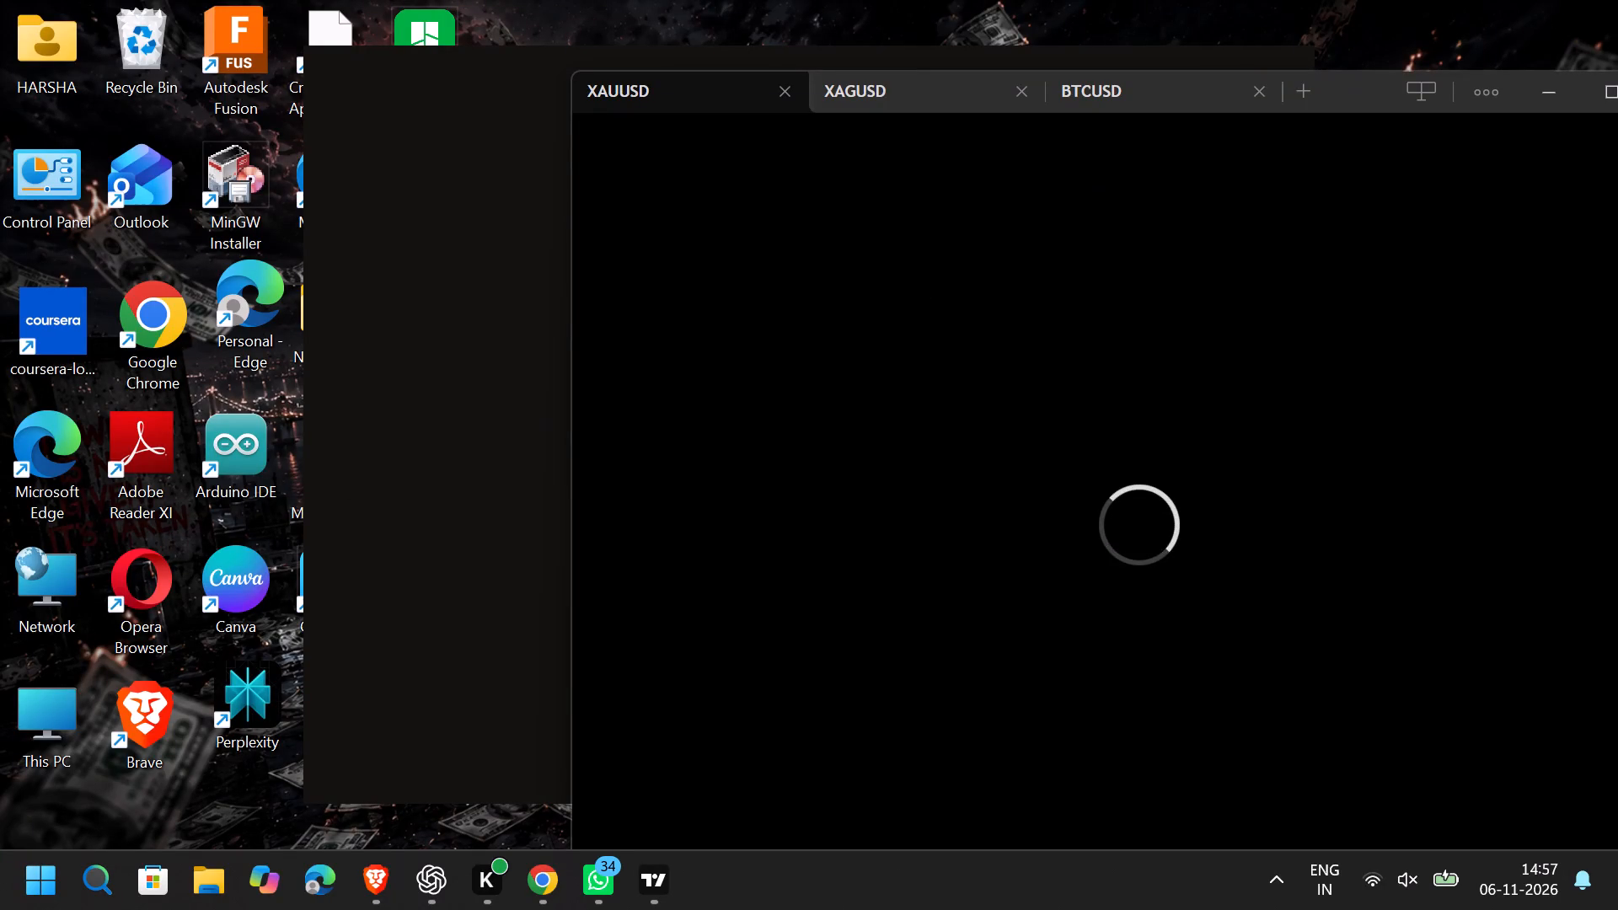
Maximize the charting window and reset the view of the one-minute XAUUSD chart.
{"action": "left_click", "coordinate": [1617, 78]}
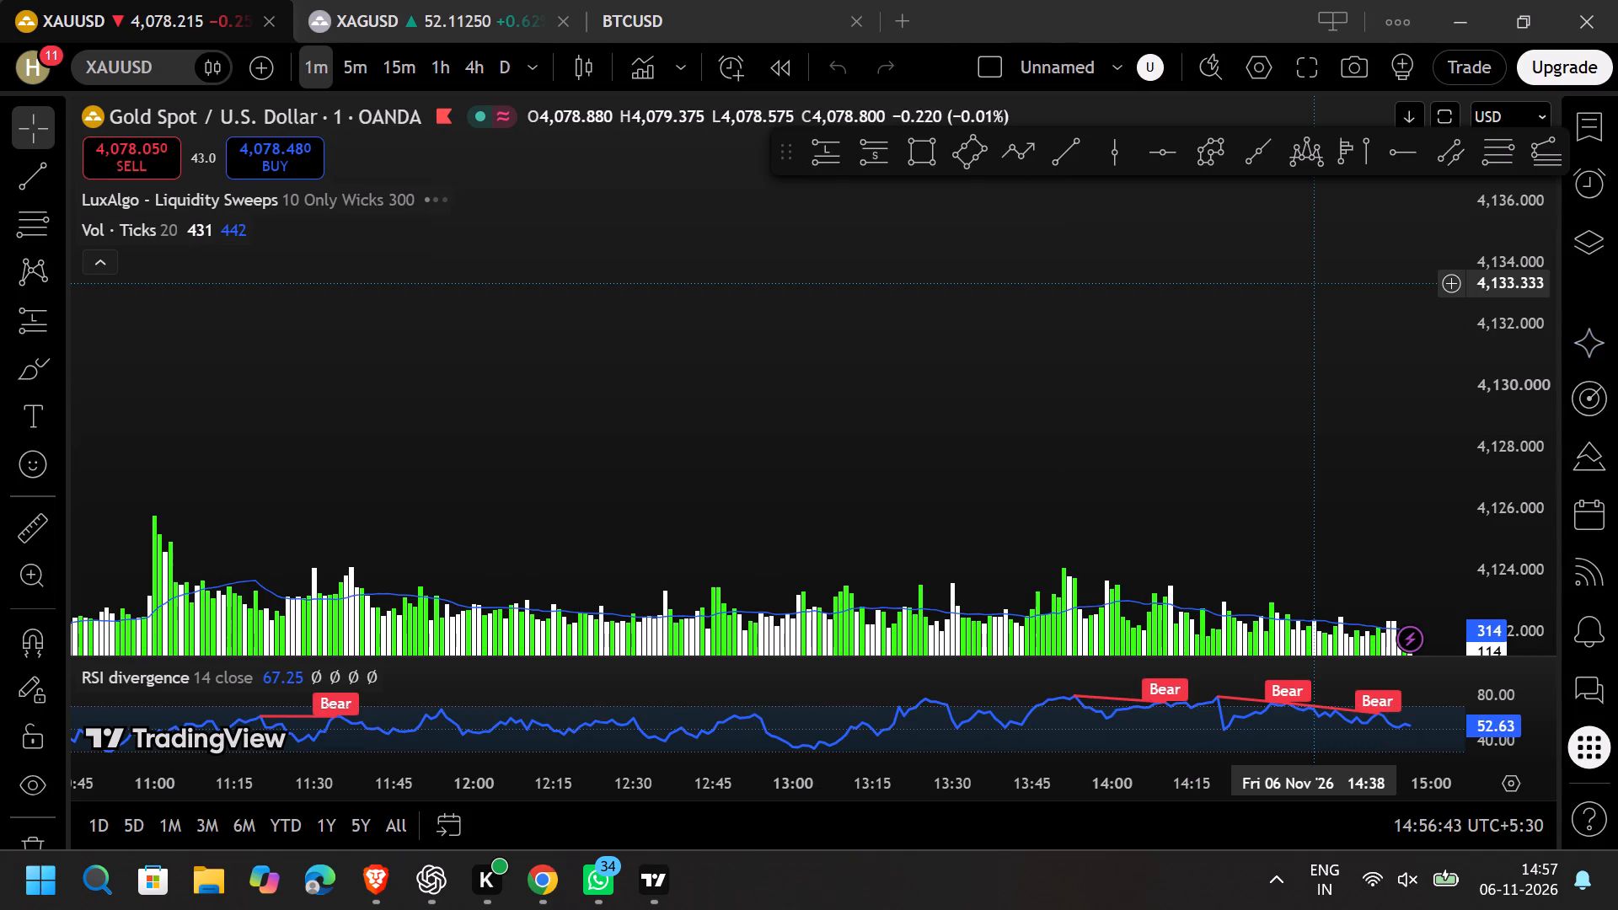
{"action": "right_click", "coordinate": [1256, 326]}
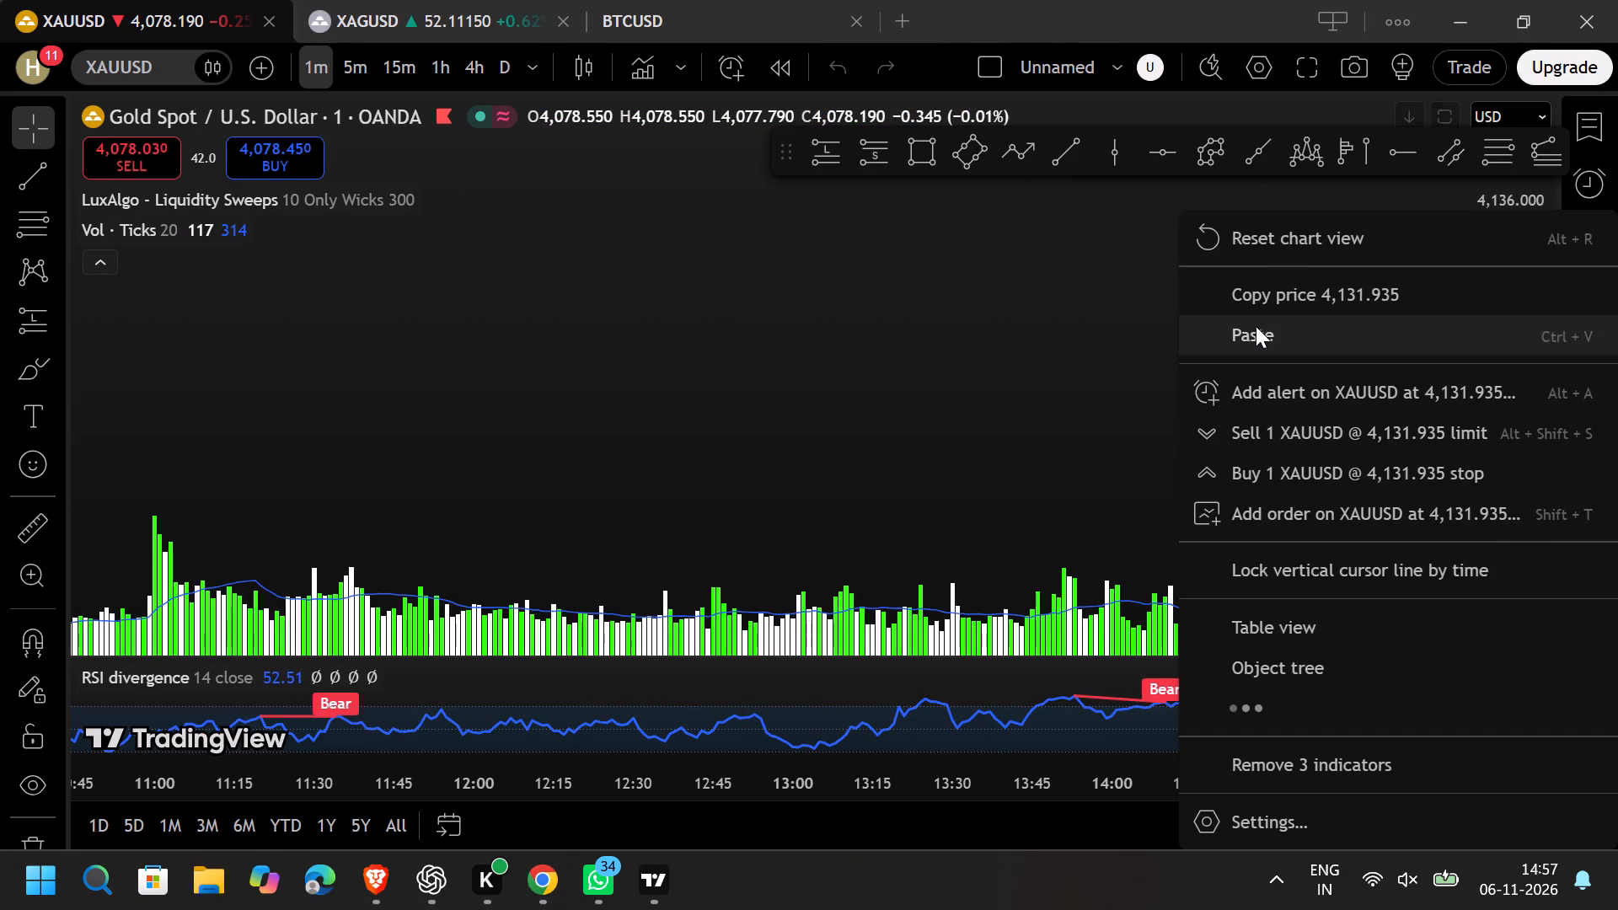
{"action": "left_click", "coordinate": [1289, 229]}
Examine the one-minute XAUUSD price action, liquidity sweep zones and RSI divergences across the 4 to 6 November sessions.
{"action": "scroll", "coordinate": [1272, 236], "scroll_direction": "down", "scroll_amount": 13}
{"action": "scroll", "coordinate": [1222, 295], "scroll_direction": "down", "scroll_amount": 8}
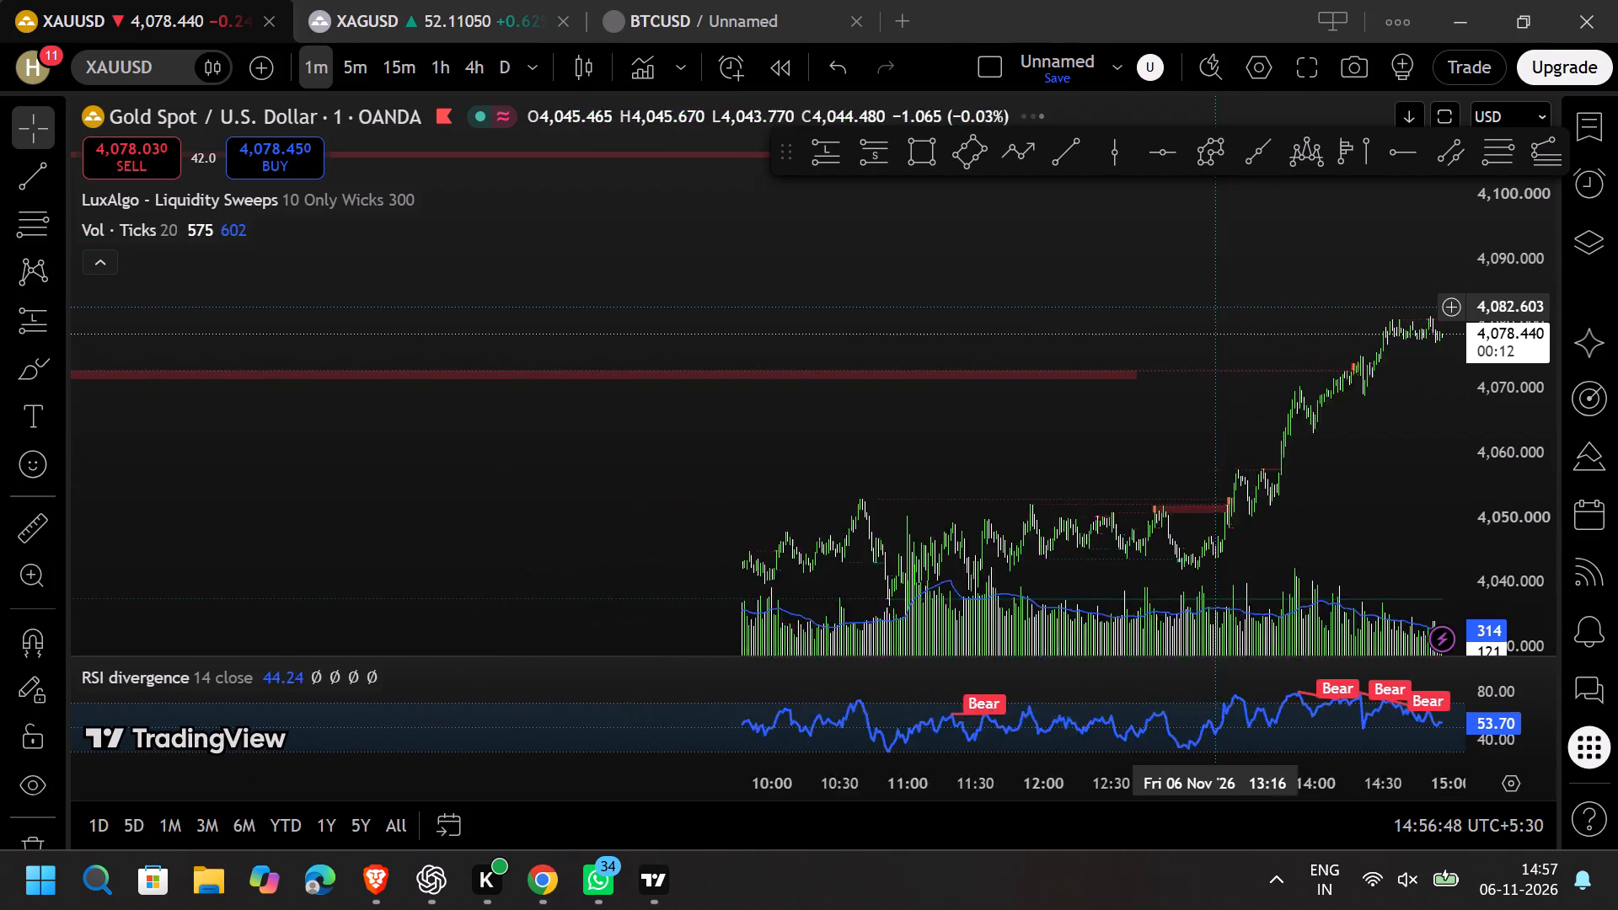
{"action": "scroll", "coordinate": [1217, 308], "scroll_direction": "down", "scroll_amount": 8}
{"action": "scroll", "coordinate": [703, 507], "scroll_direction": "down", "scroll_amount": 6}
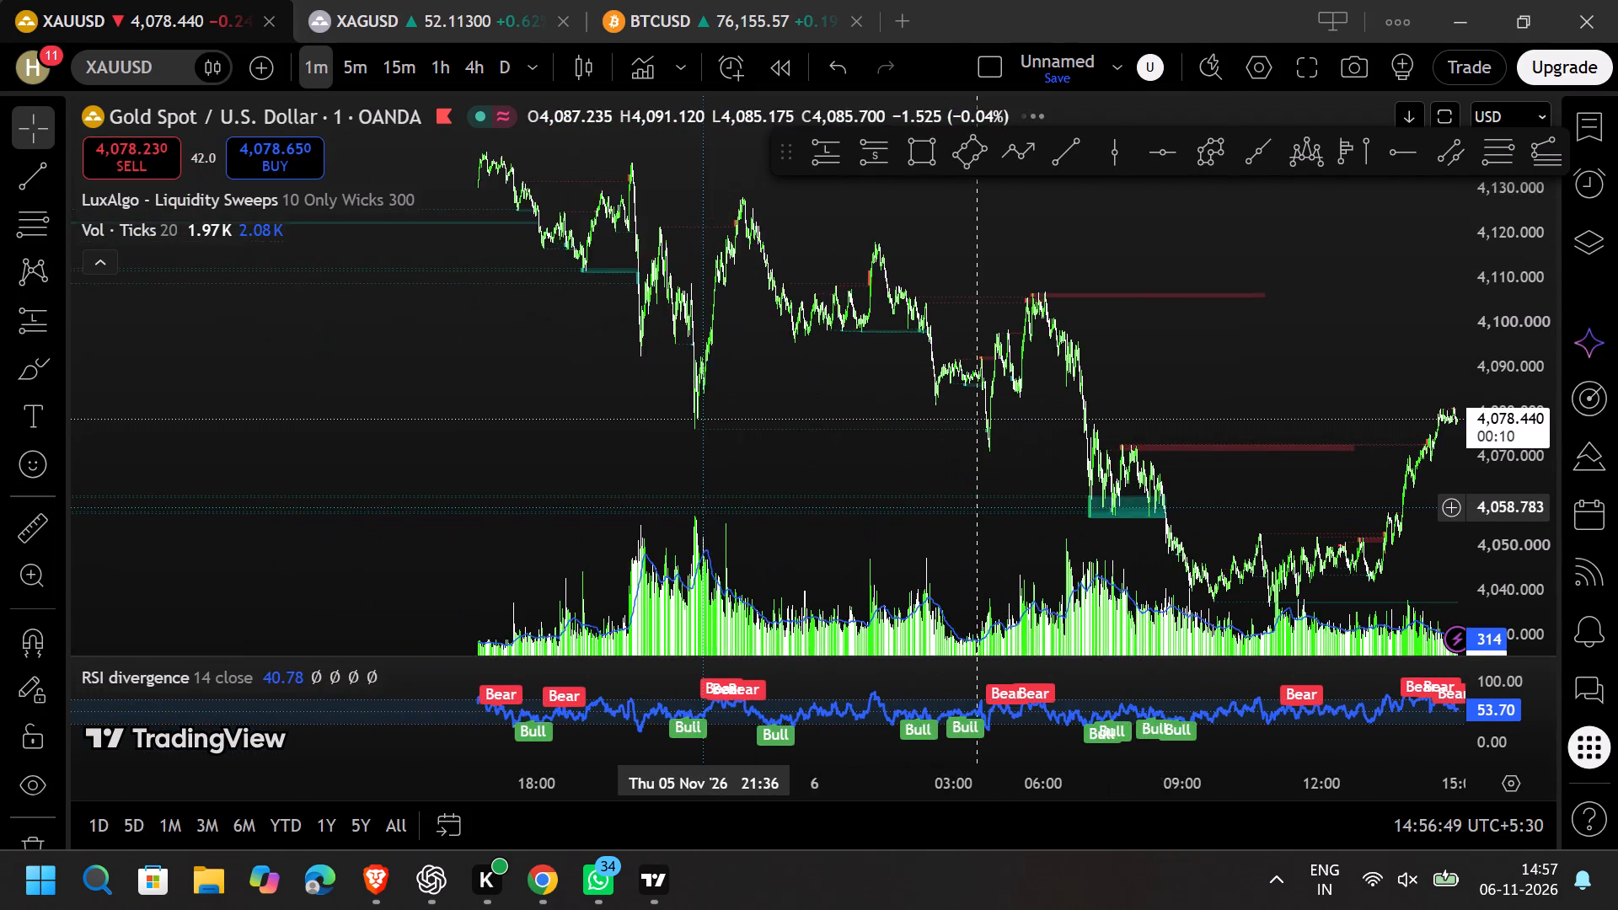
{"action": "scroll", "coordinate": [703, 507], "scroll_direction": "down", "scroll_amount": 13}
{"action": "left_click_drag", "start_coordinate": [696, 499], "coordinate": [989, 295]}
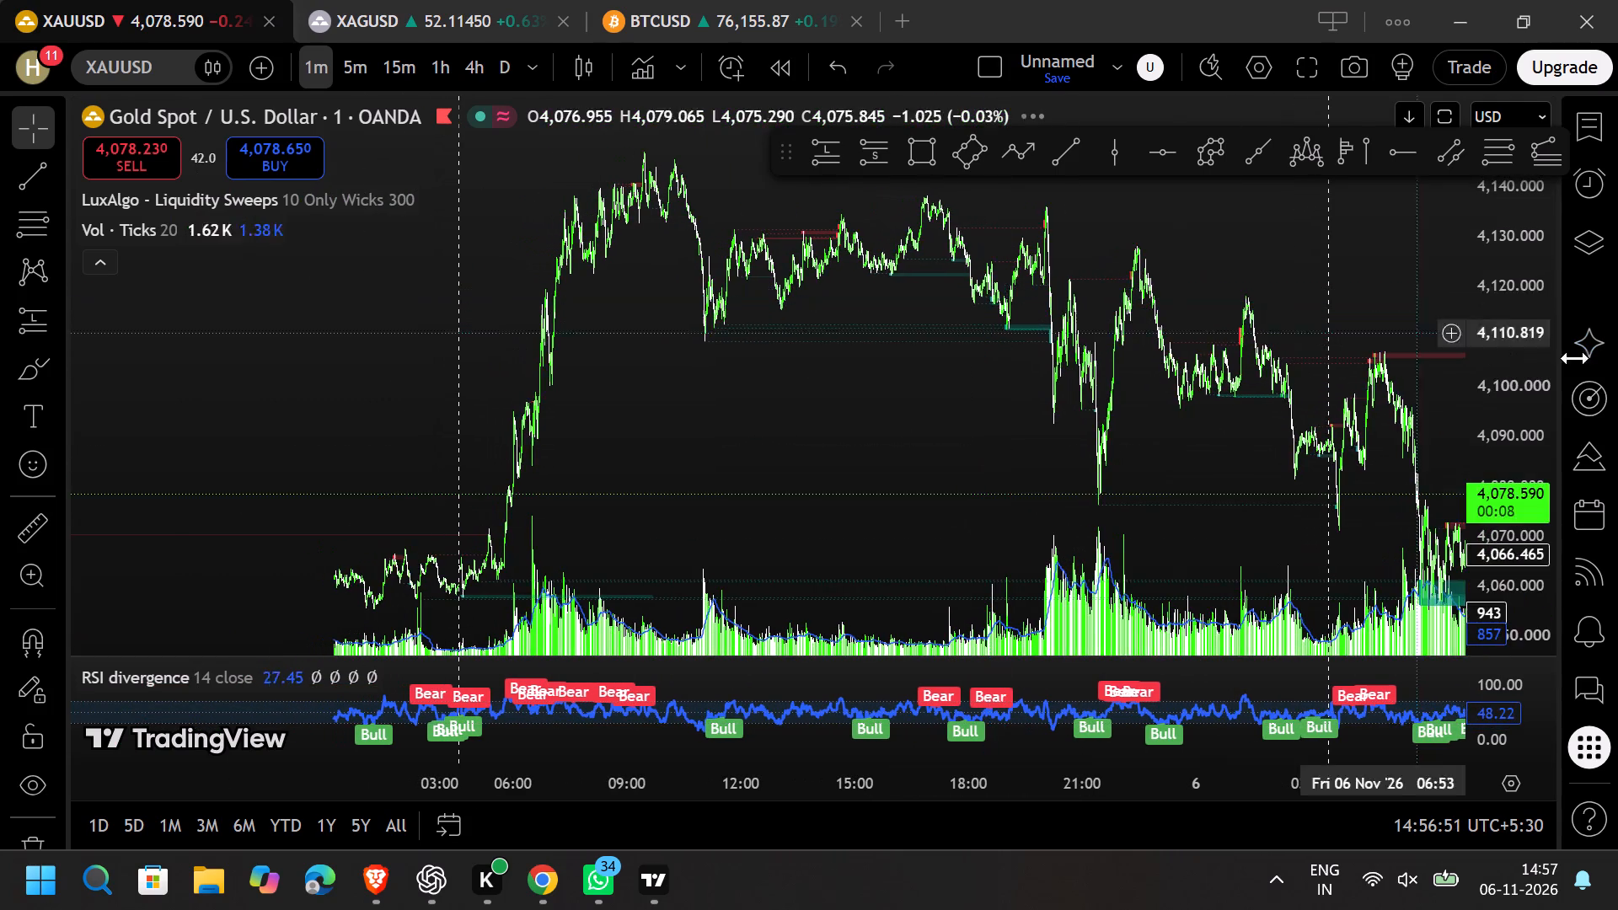
{"action": "left_click_drag", "start_coordinate": [1516, 428], "coordinate": [1500, 291]}
{"action": "left_click_drag", "start_coordinate": [930, 377], "coordinate": [1112, 495]}
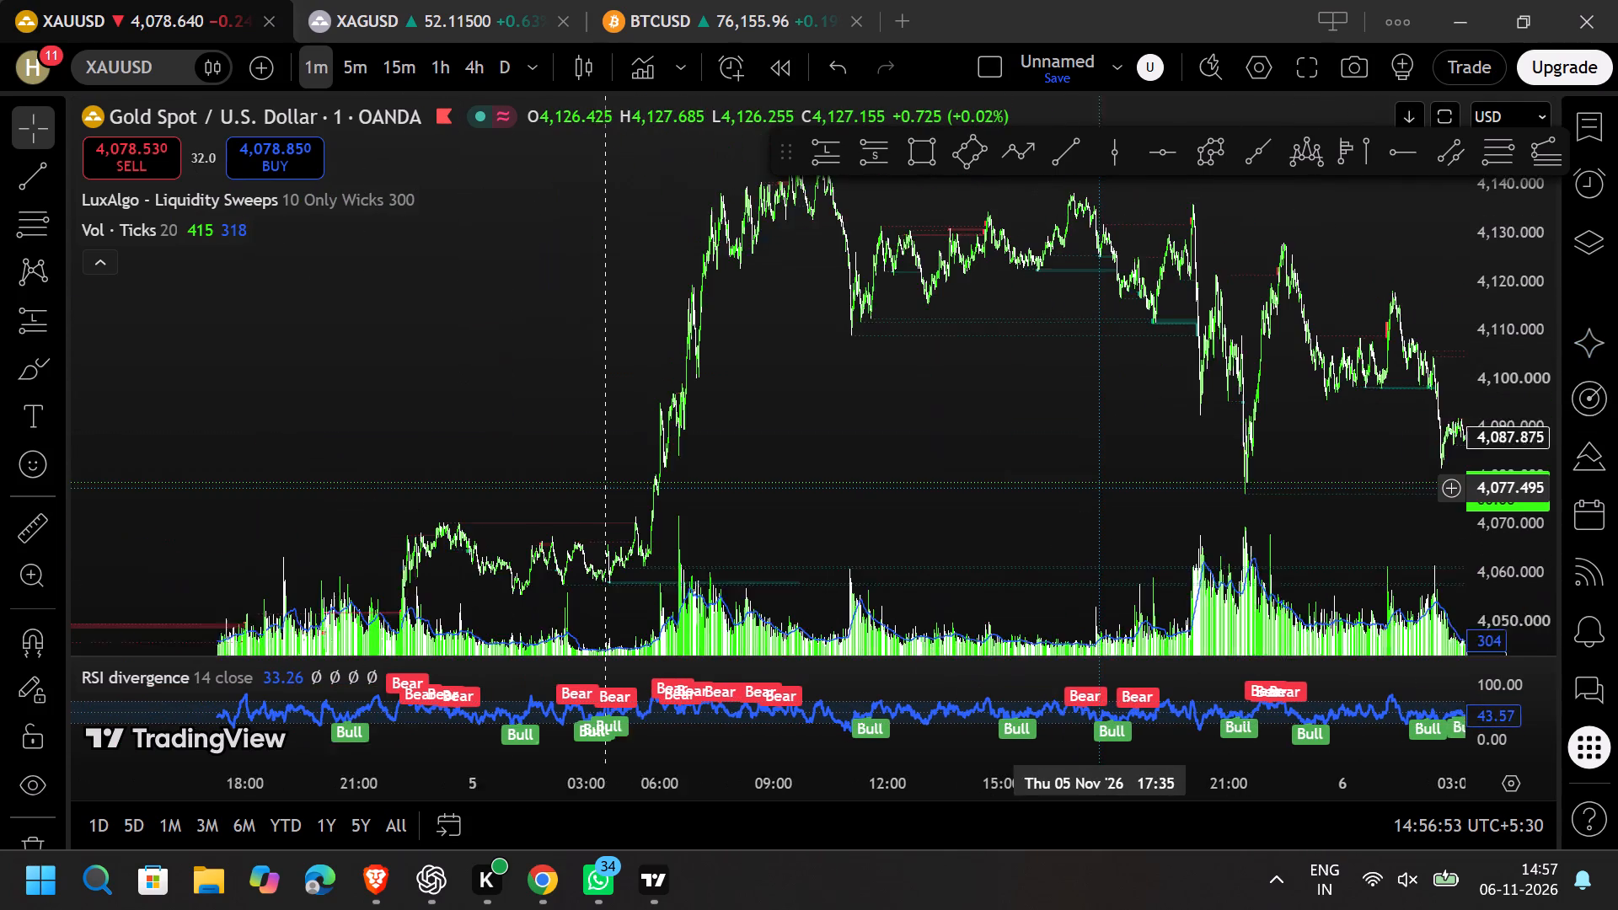
{"action": "left_click_drag", "start_coordinate": [1112, 495], "coordinate": [1152, 126]}
{"action": "scroll", "coordinate": [867, 352], "scroll_direction": "down", "scroll_amount": 7}
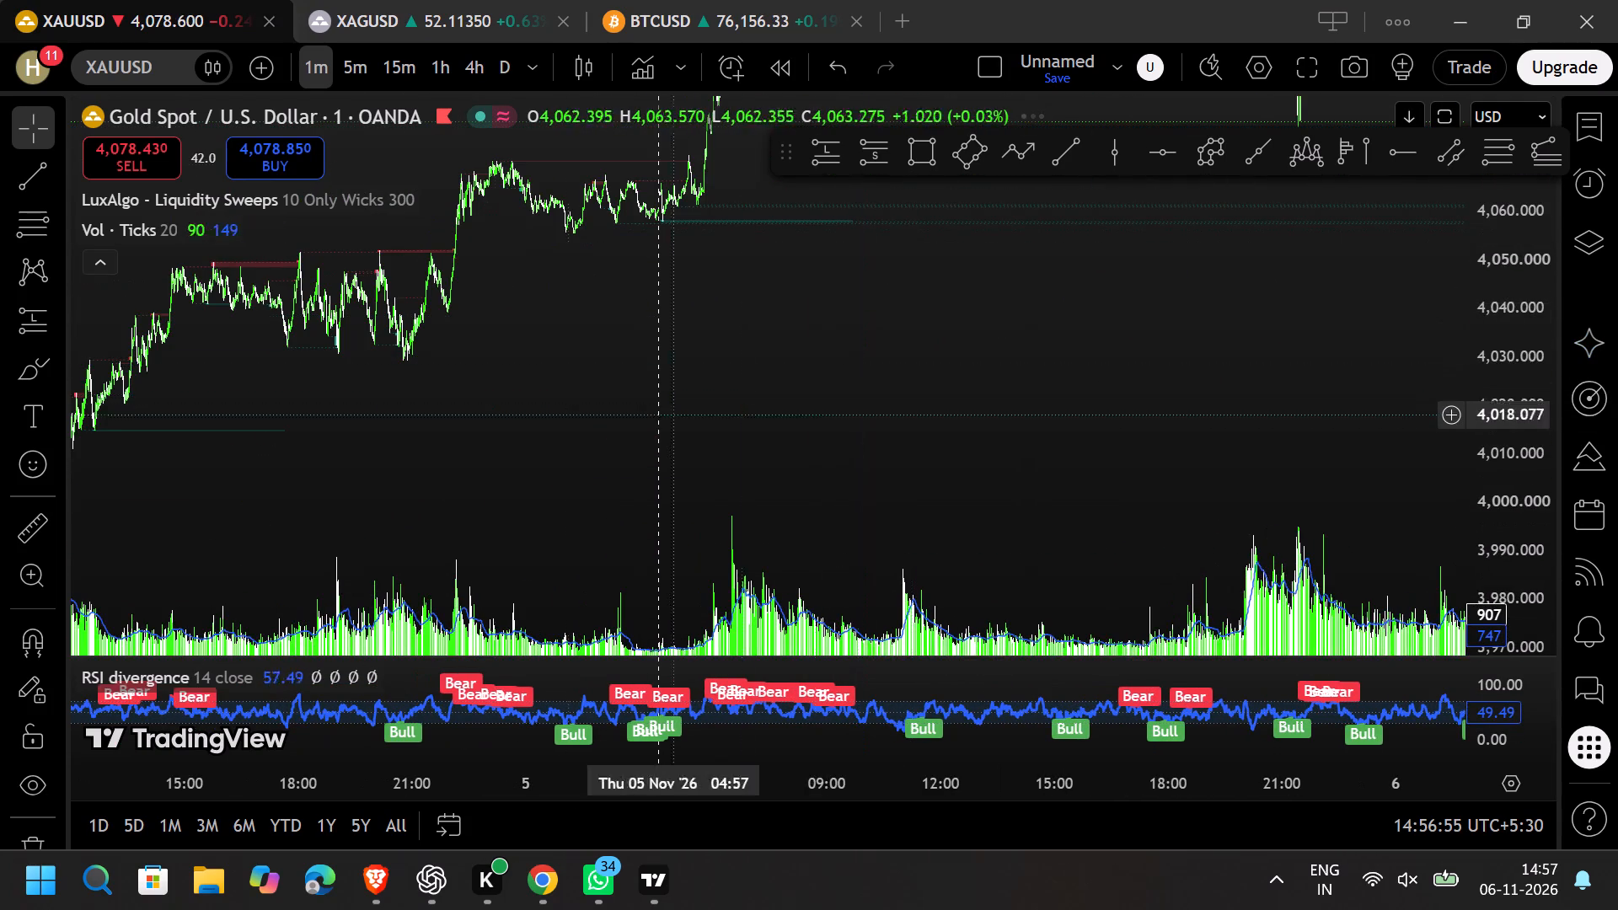
{"action": "left_click_drag", "start_coordinate": [495, 418], "coordinate": [1218, 475]}
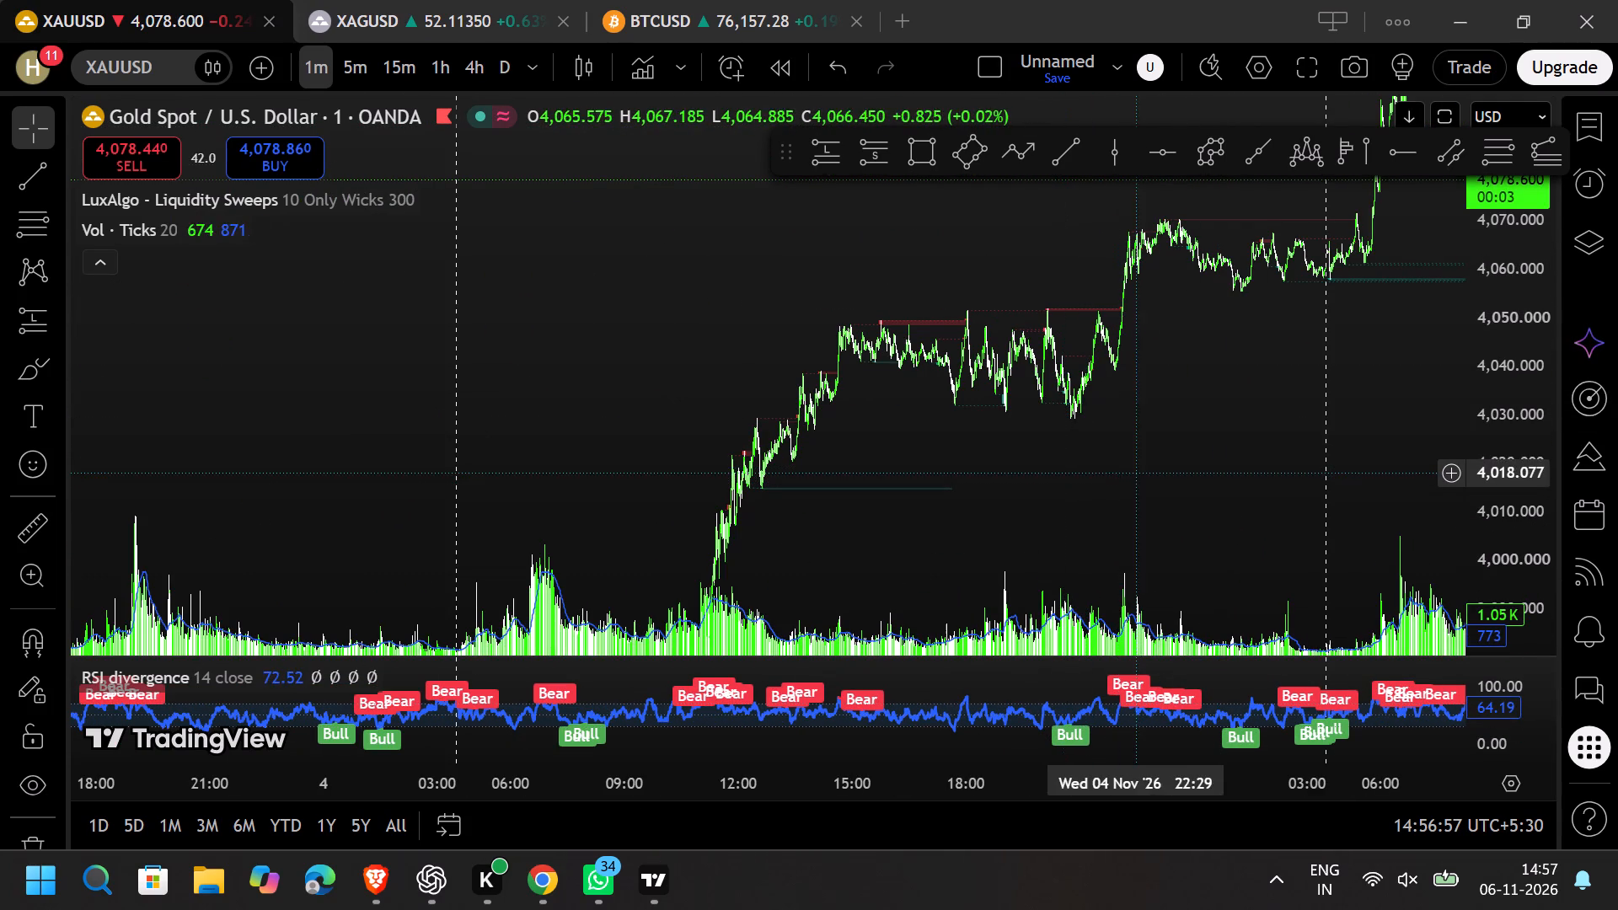
{"action": "left_click_drag", "start_coordinate": [1177, 452], "coordinate": [969, 583]}
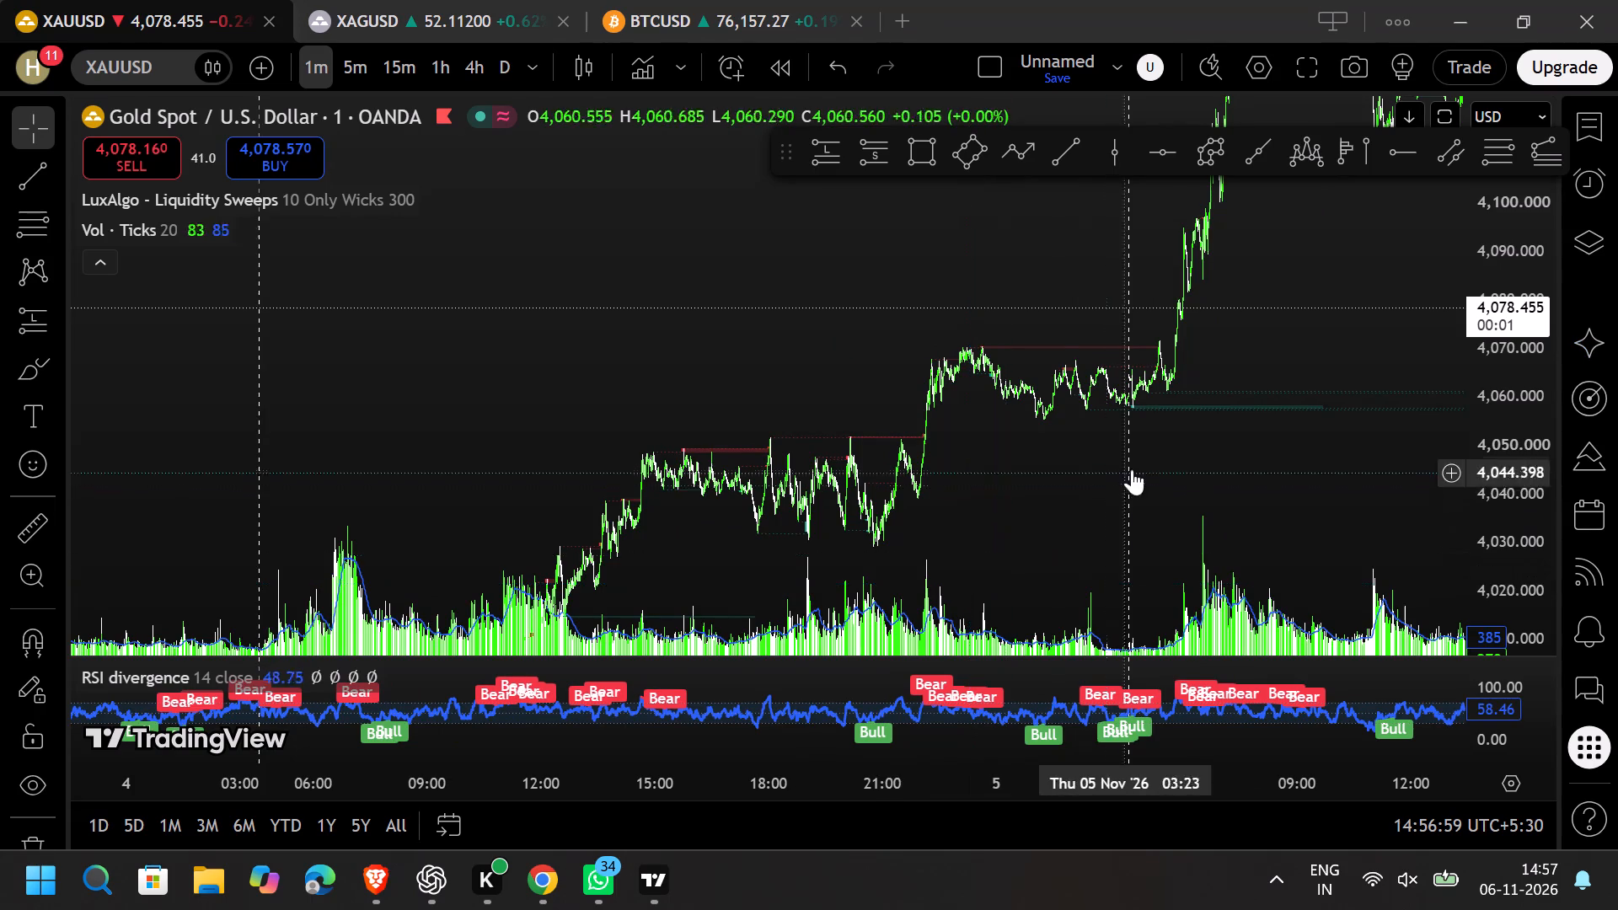
{"action": "left_click_drag", "start_coordinate": [1133, 472], "coordinate": [891, 652]}
{"action": "left_click_drag", "start_coordinate": [1280, 403], "coordinate": [663, 448]}
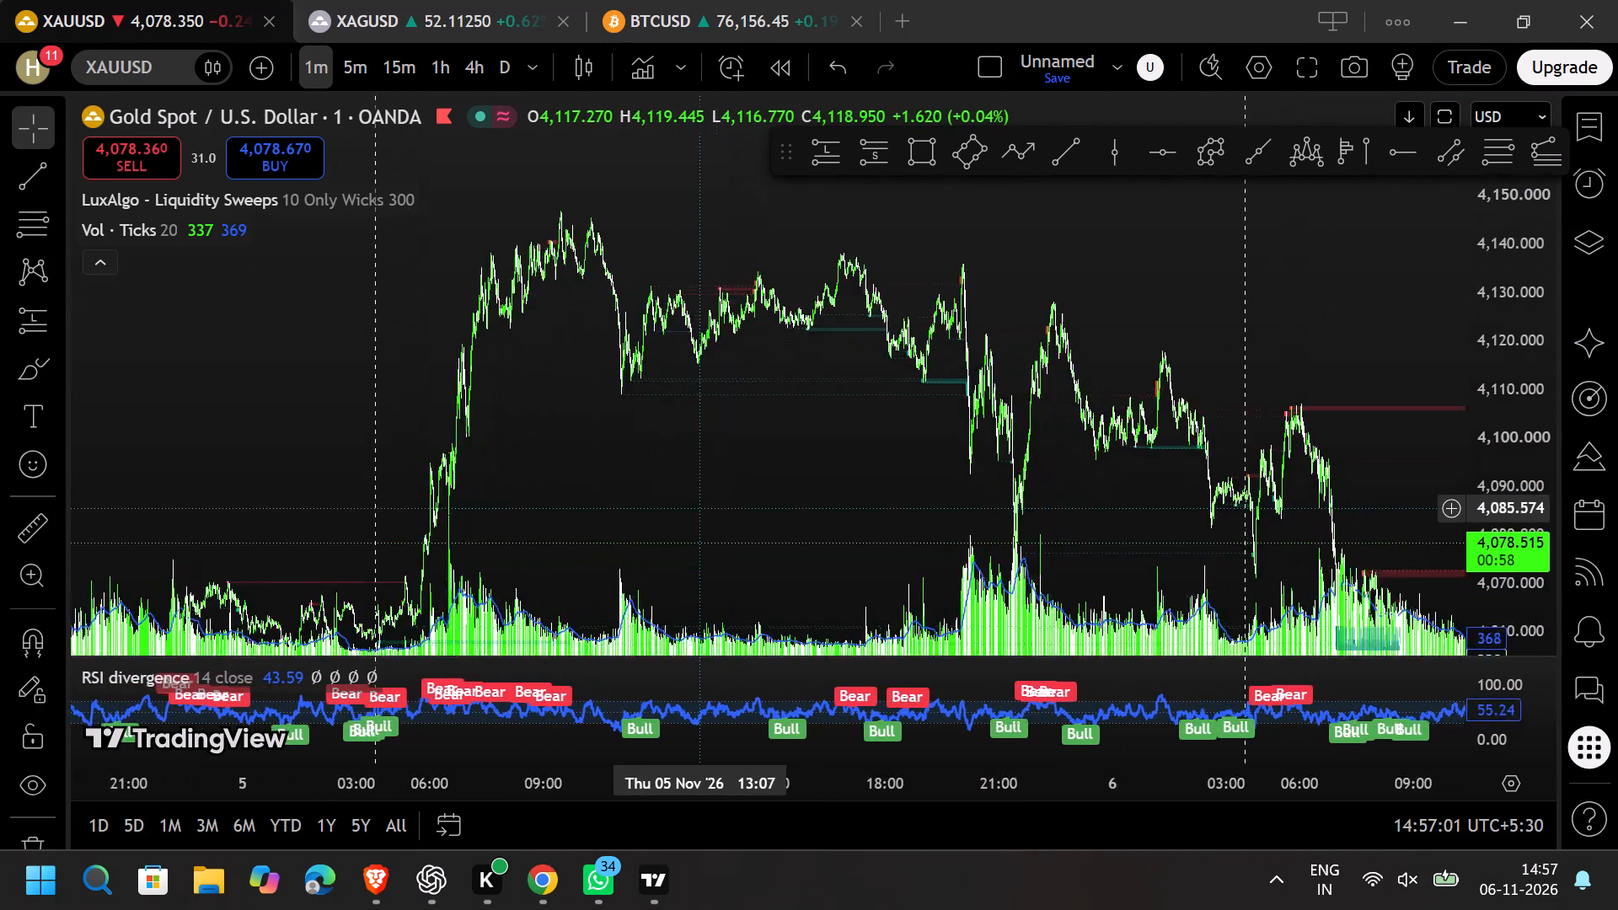
{"action": "left_click_drag", "start_coordinate": [663, 448], "coordinate": [592, 260]}
{"action": "left_click_drag", "start_coordinate": [1155, 478], "coordinate": [807, 455]}
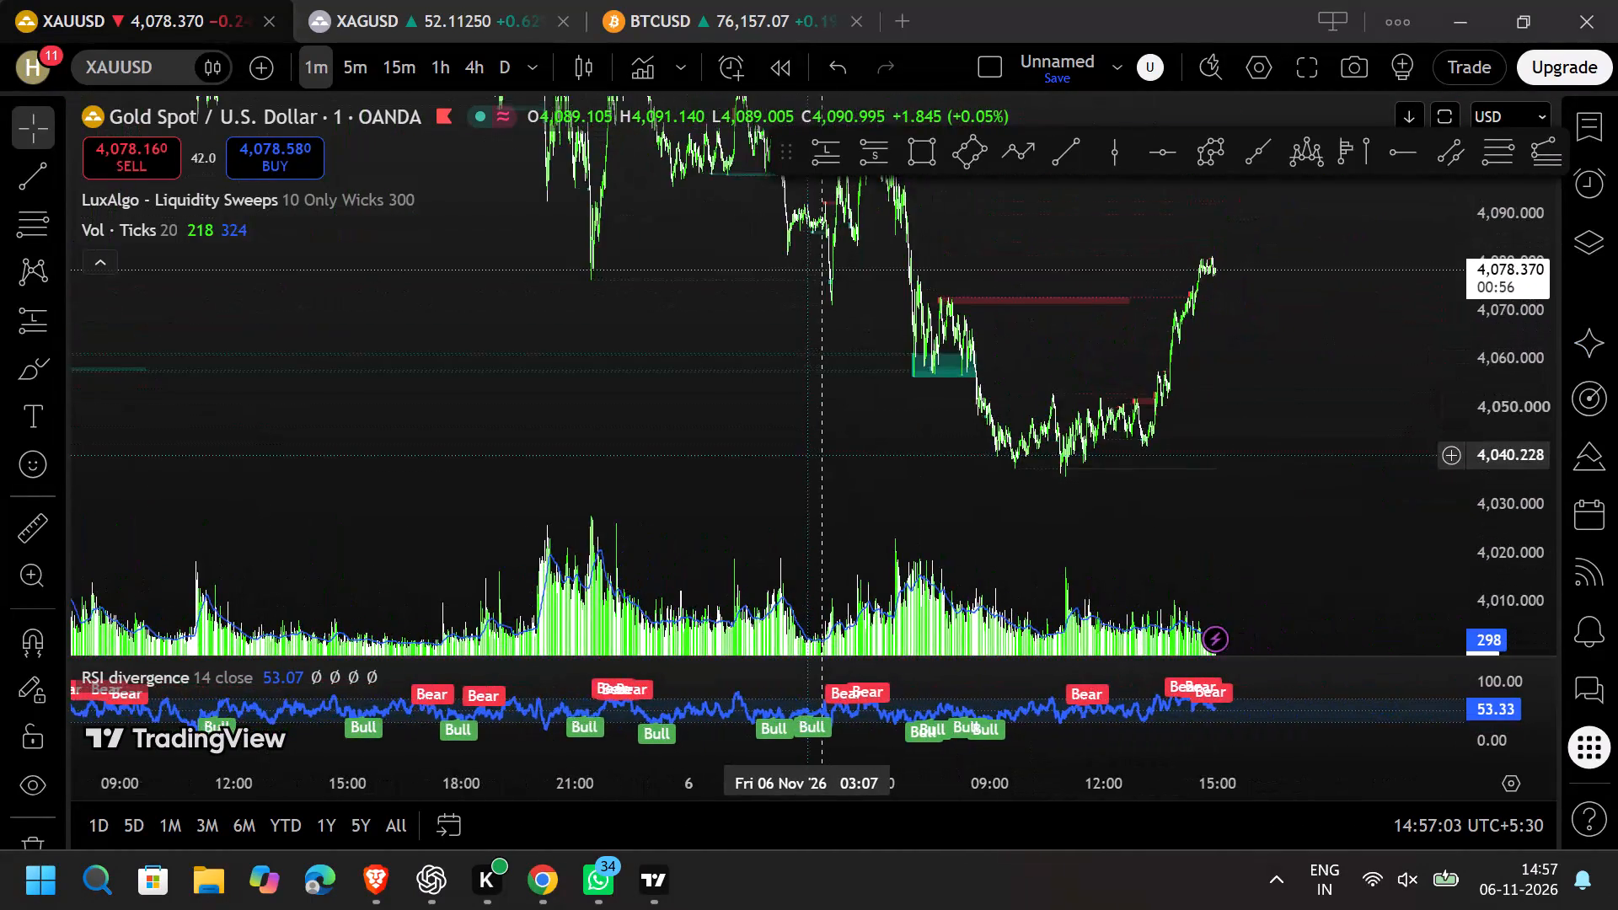
{"action": "left_click_drag", "start_coordinate": [807, 455], "coordinate": [1511, 484]}
{"action": "left_click_drag", "start_coordinate": [951, 337], "coordinate": [1242, 620]}
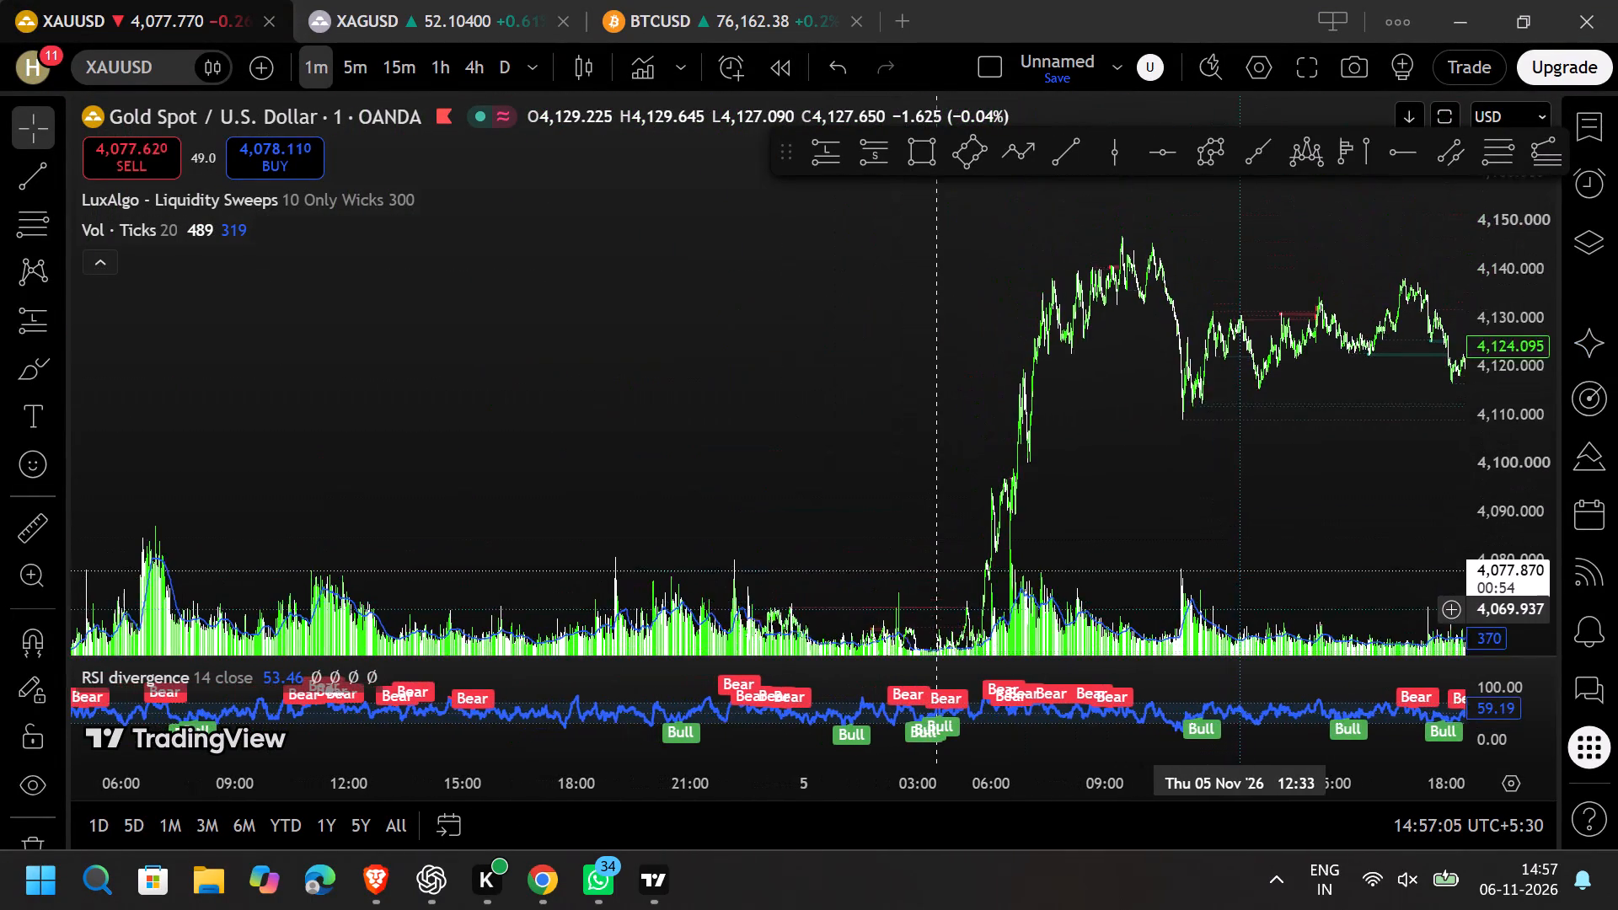
{"action": "left_click_drag", "start_coordinate": [1242, 620], "coordinate": [1331, 329]}
Switch the XAUUSD chart to the daily timeframe and reset its view.
{"action": "left_click", "coordinate": [497, 54]}
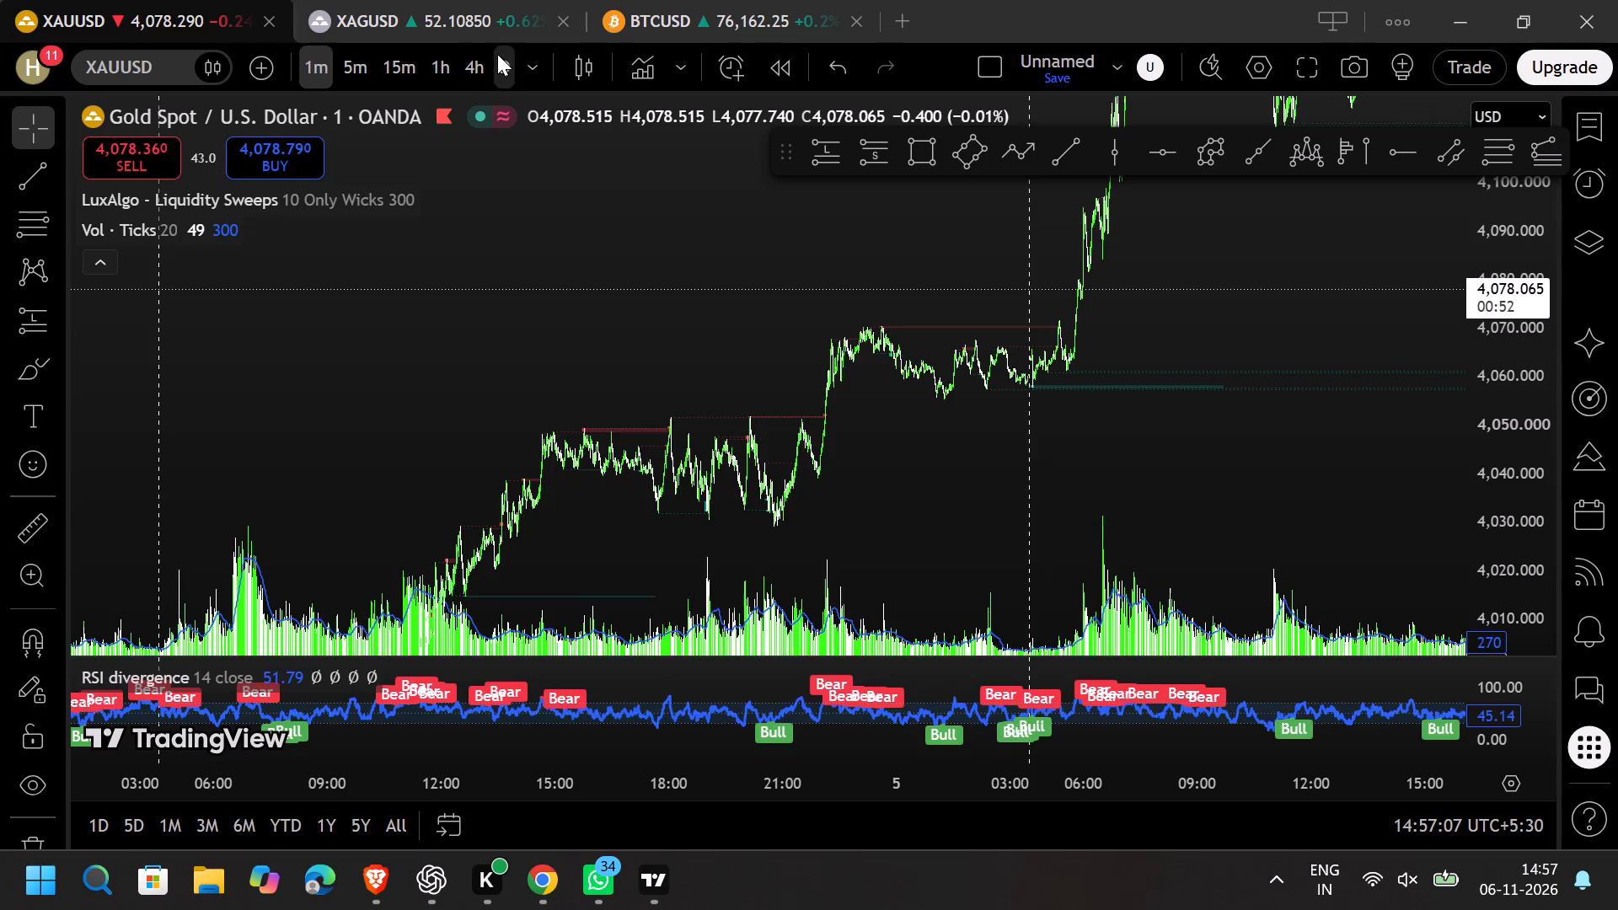
{"action": "right_click", "coordinate": [865, 357]}
{"action": "left_click", "coordinate": [942, 257]}
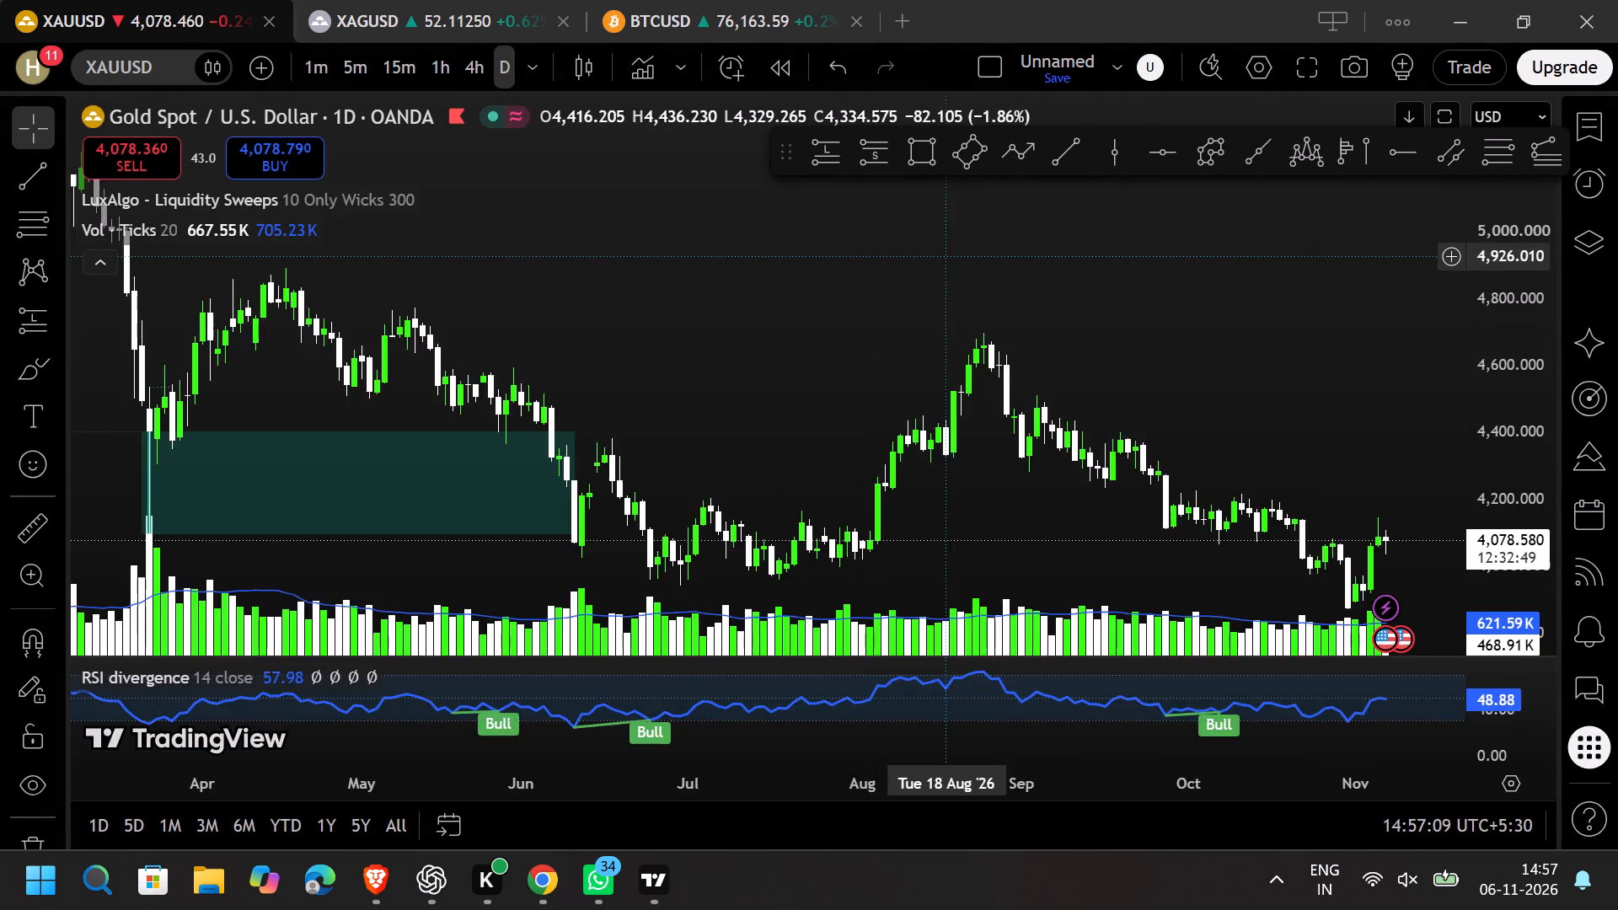
Examine the daily XAUUSD price history from 2025 up to the current November 2026 candles.
{"action": "scroll", "coordinate": [942, 257], "scroll_direction": "down", "scroll_amount": 13}
{"action": "left_click_drag", "start_coordinate": [1502, 519], "coordinate": [1479, 198]}
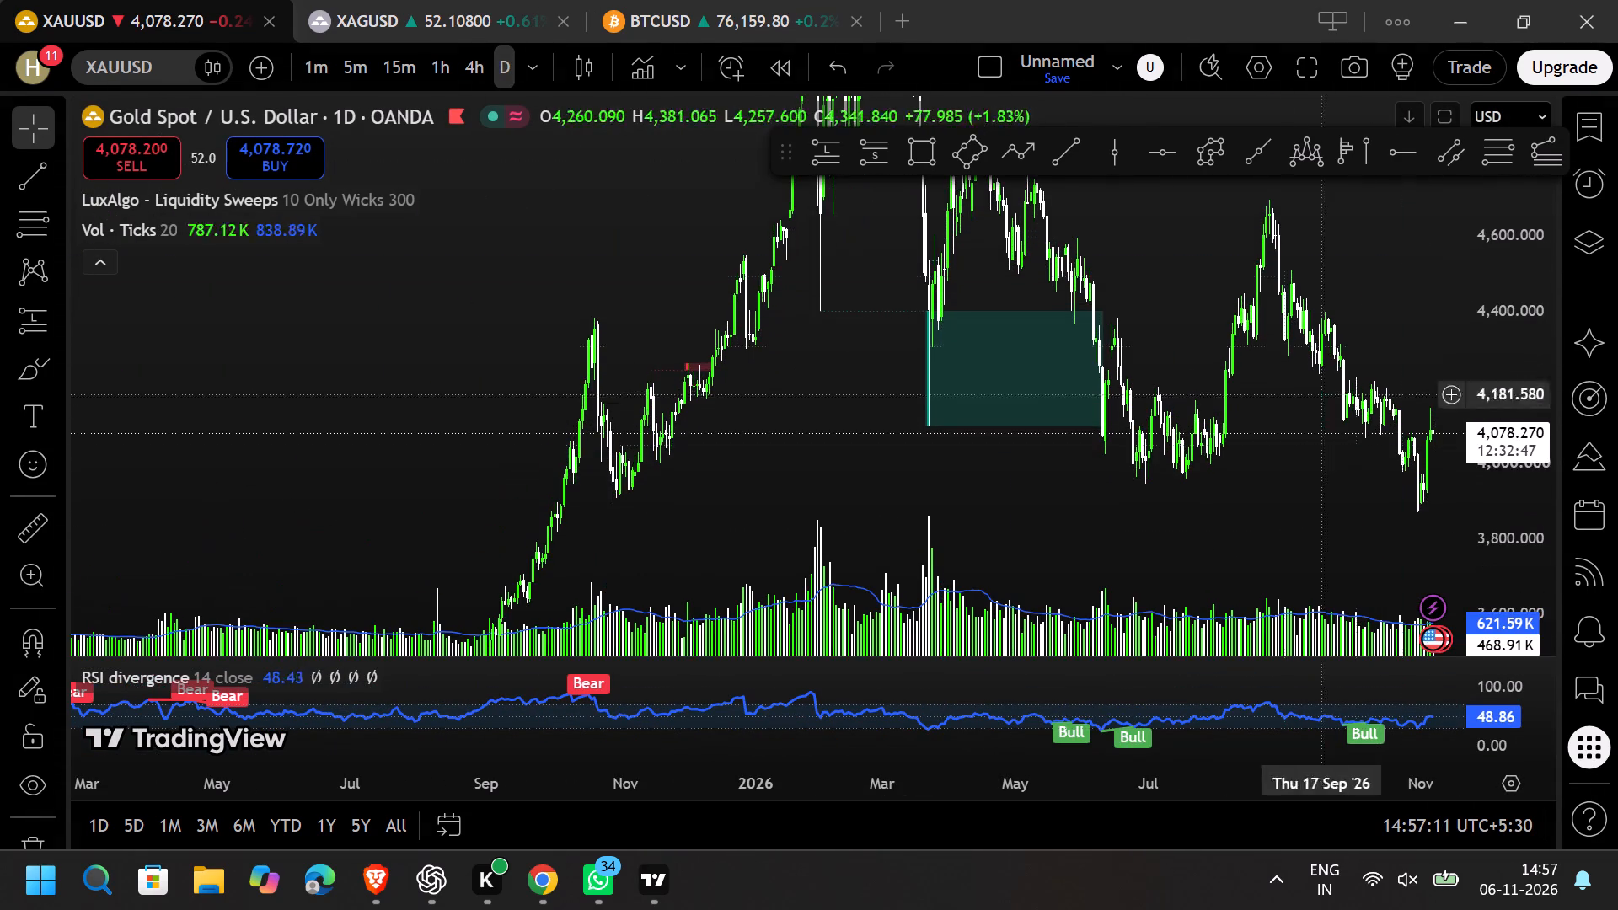
{"action": "left_click_drag", "start_coordinate": [1235, 500], "coordinate": [1204, 404]}
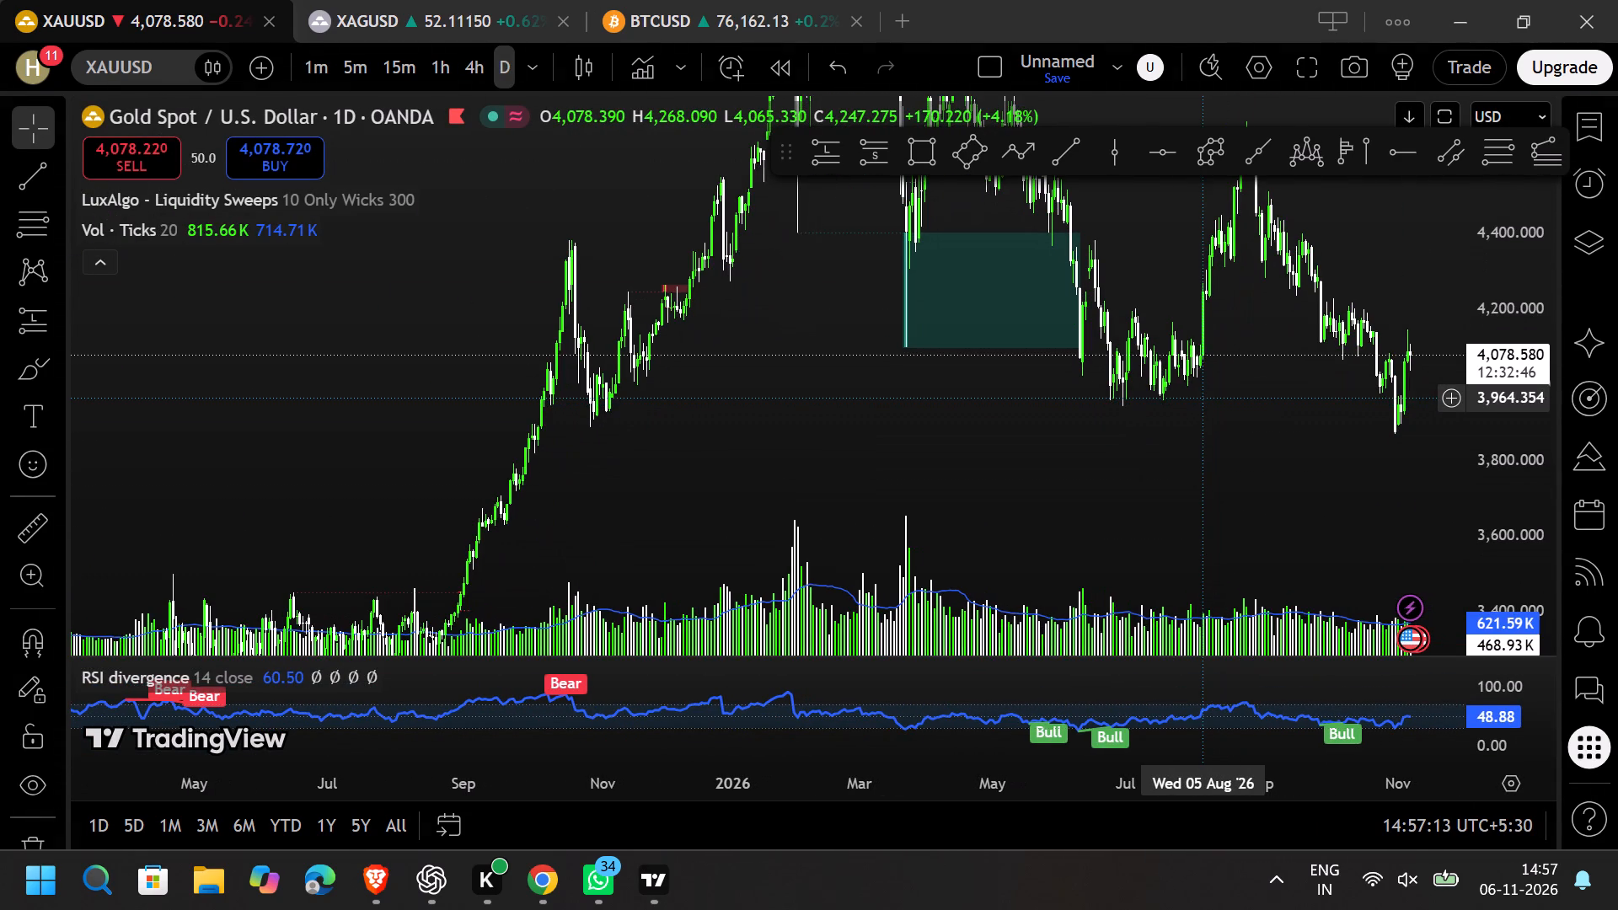
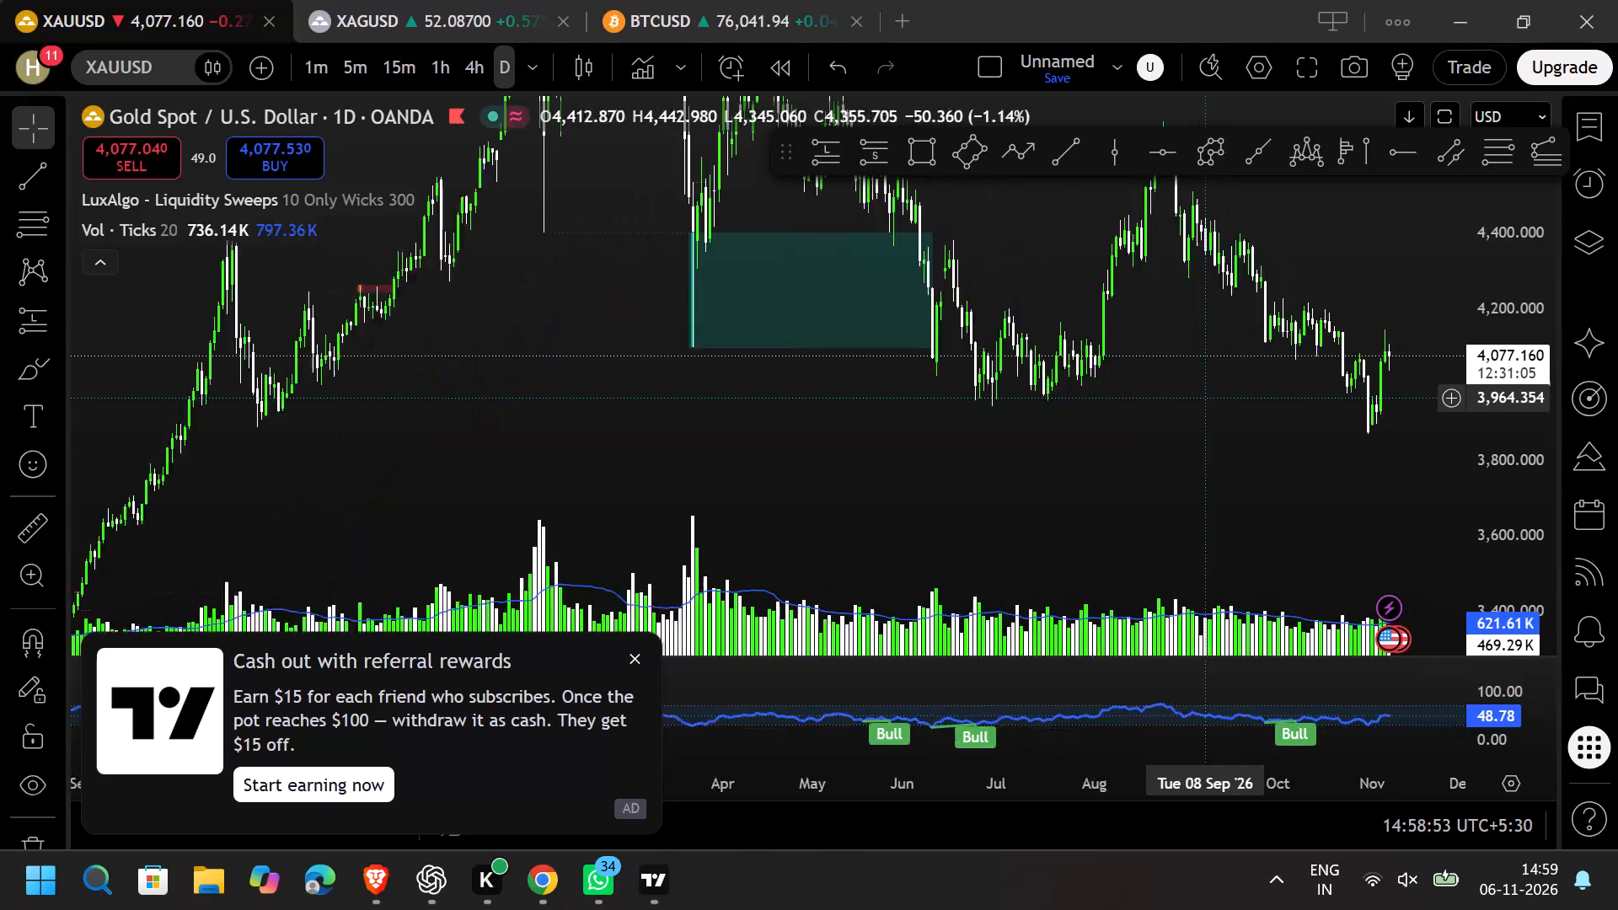
Switch the XAUUSD chart from the daily to the four-hour timeframe.
{"action": "left_click_drag", "start_coordinate": [1063, 397], "coordinate": [1179, 373]}
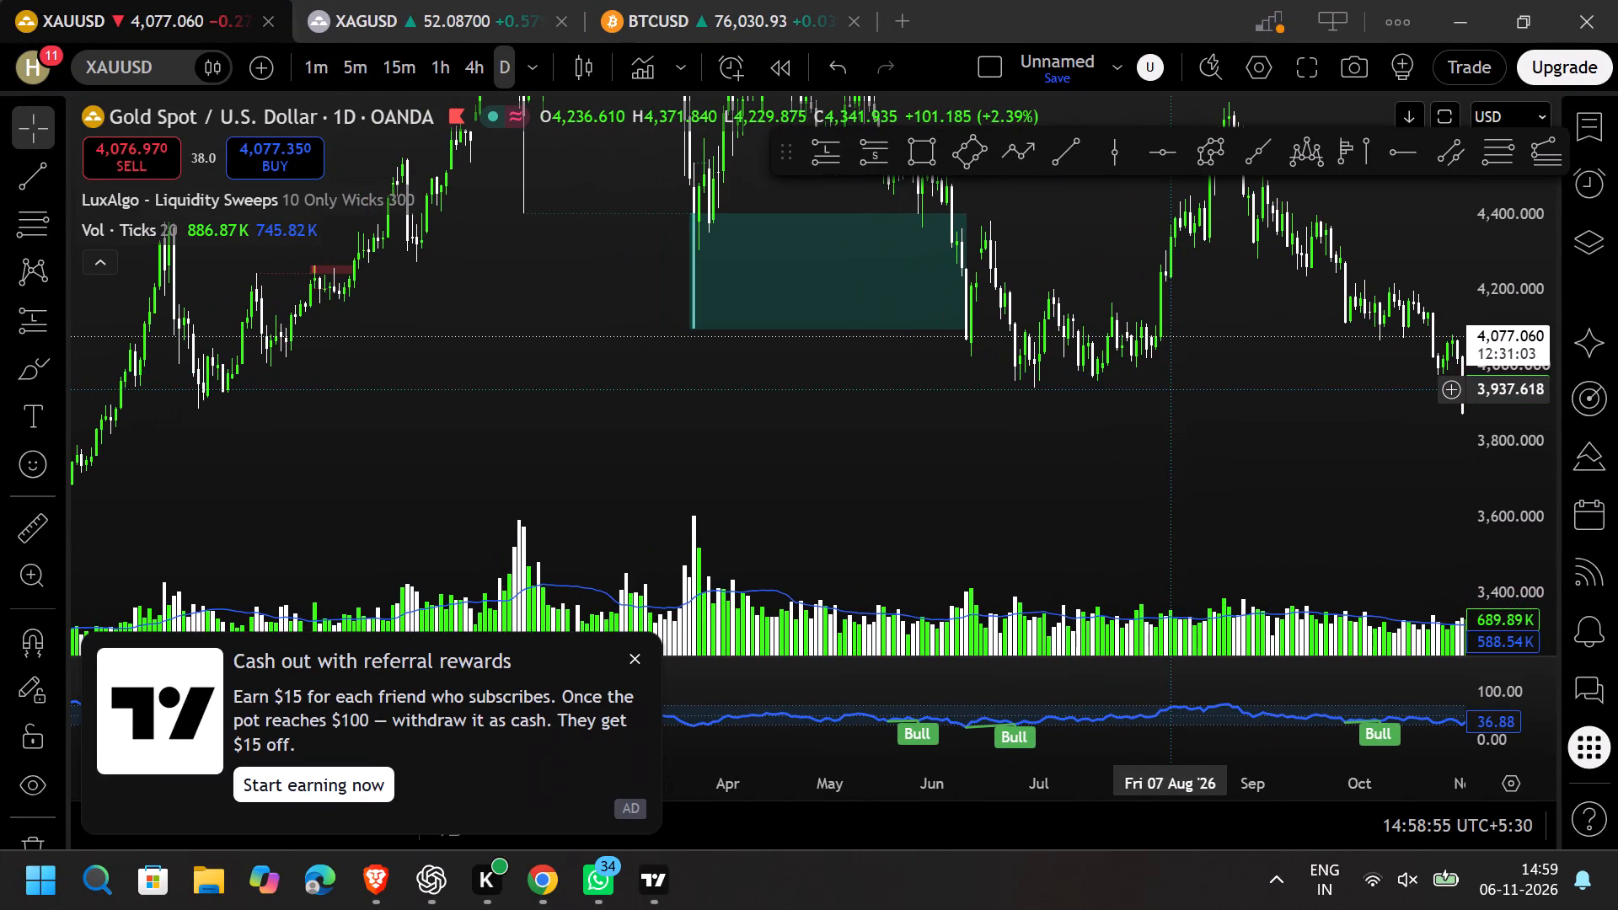
{"action": "left_click_drag", "start_coordinate": [1194, 351], "coordinate": [1084, 385]}
{"action": "scroll", "coordinate": [1084, 385], "scroll_direction": "down", "scroll_amount": 3}
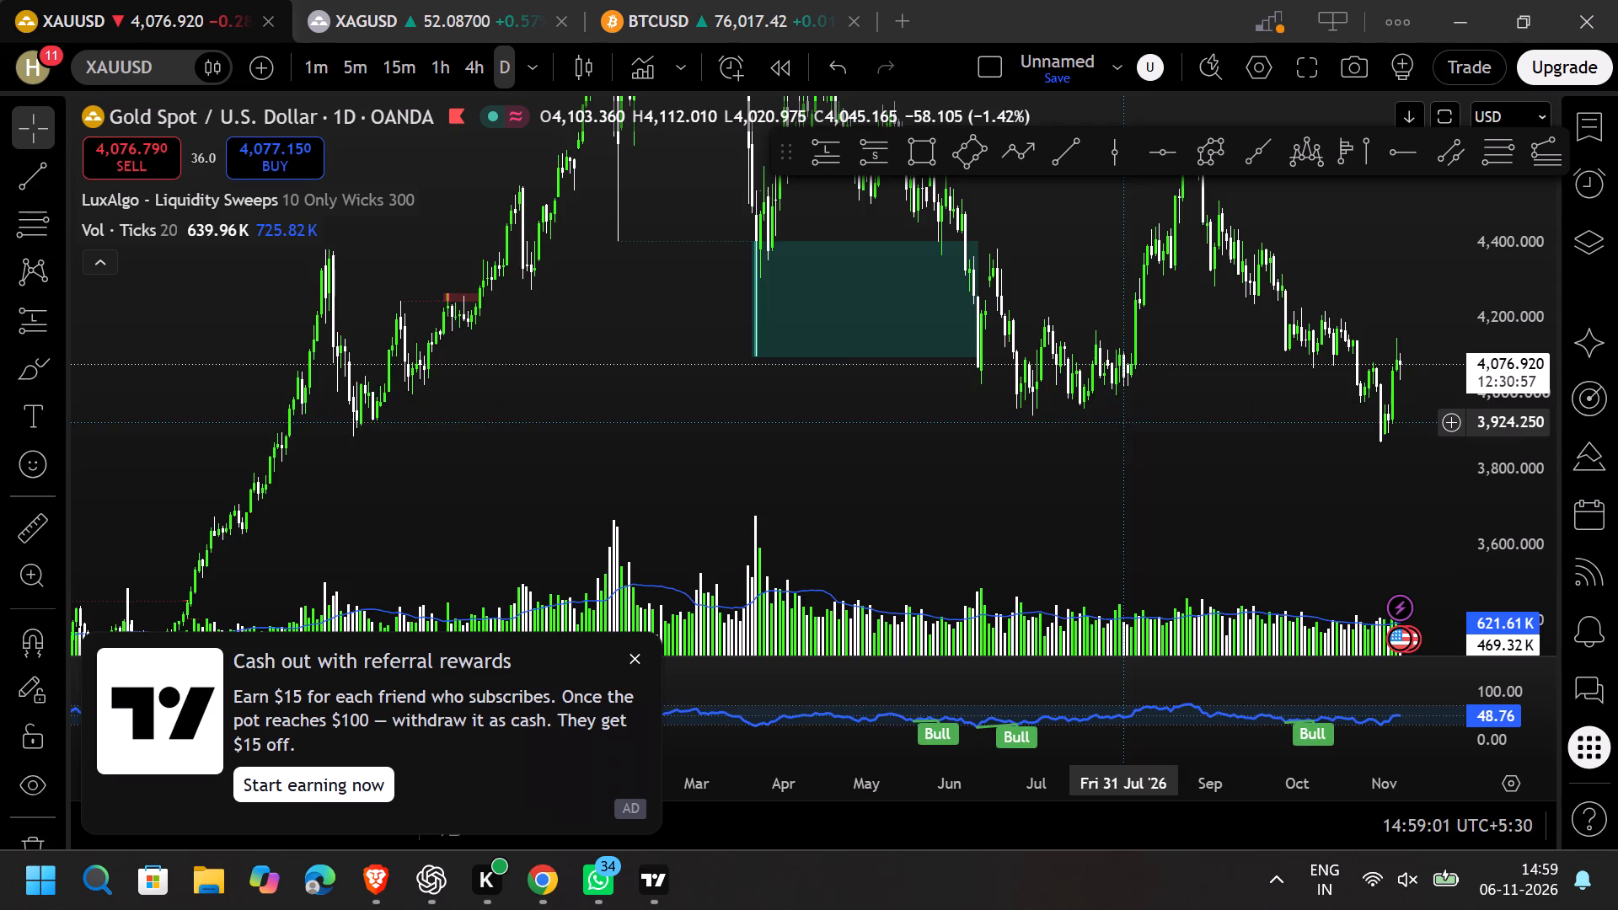
{"action": "scroll", "coordinate": [1125, 423], "scroll_direction": "down", "scroll_amount": 5}
{"action": "left_click", "coordinate": [468, 75]}
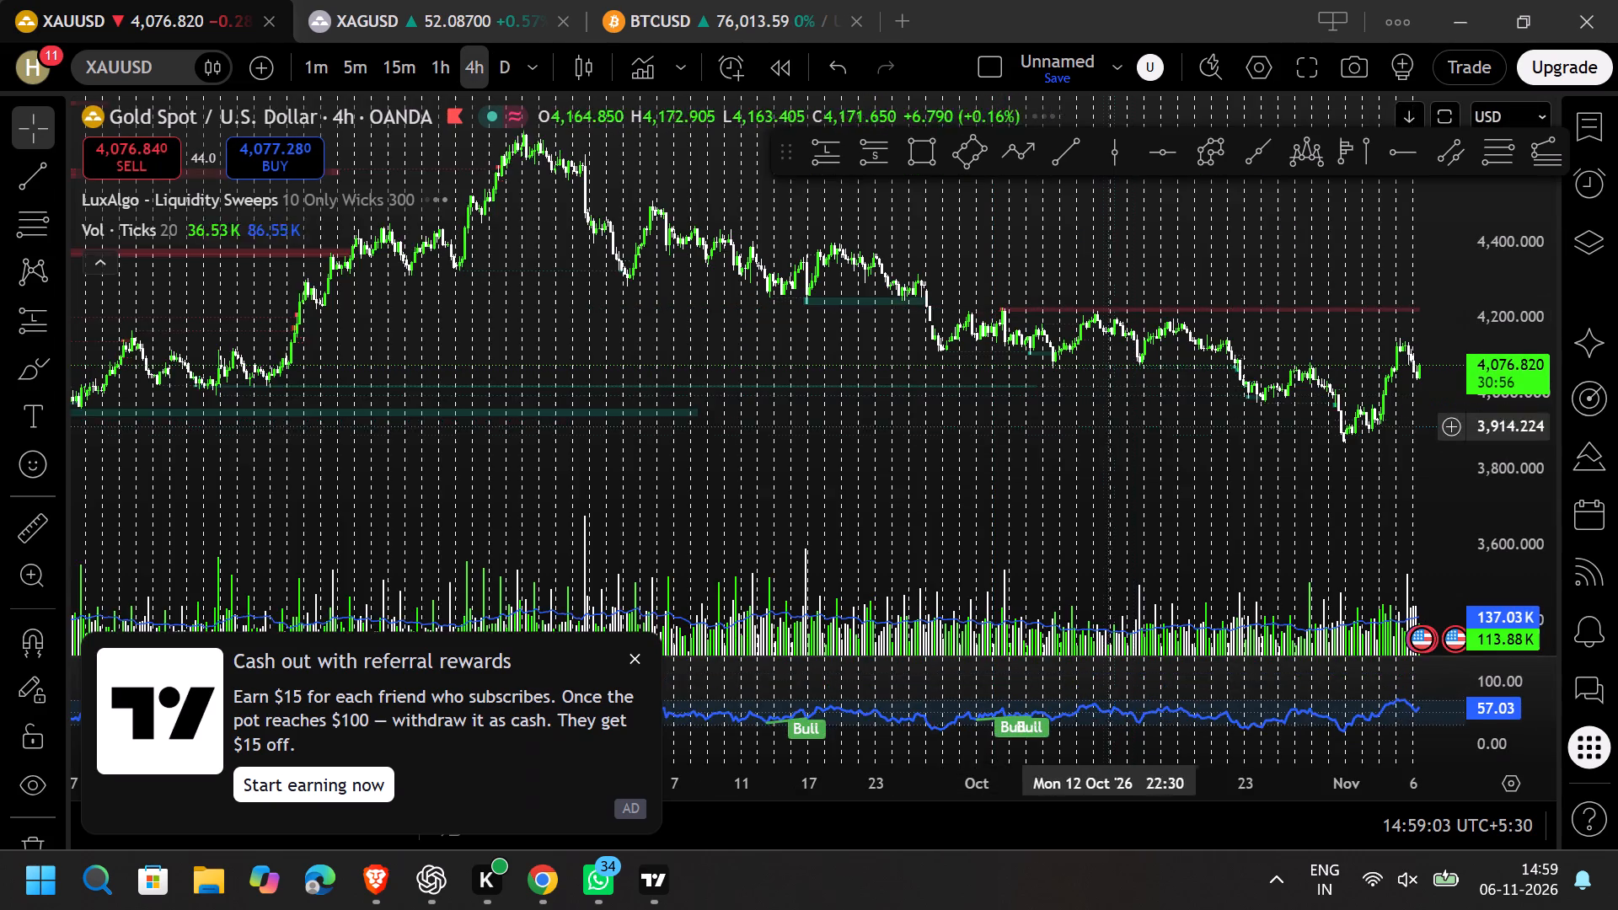
Turn off the session breaks in the chart's event settings.
{"action": "scroll", "coordinate": [1103, 436], "scroll_direction": "up", "scroll_amount": 4}
{"action": "left_click", "coordinate": [1239, 62]}
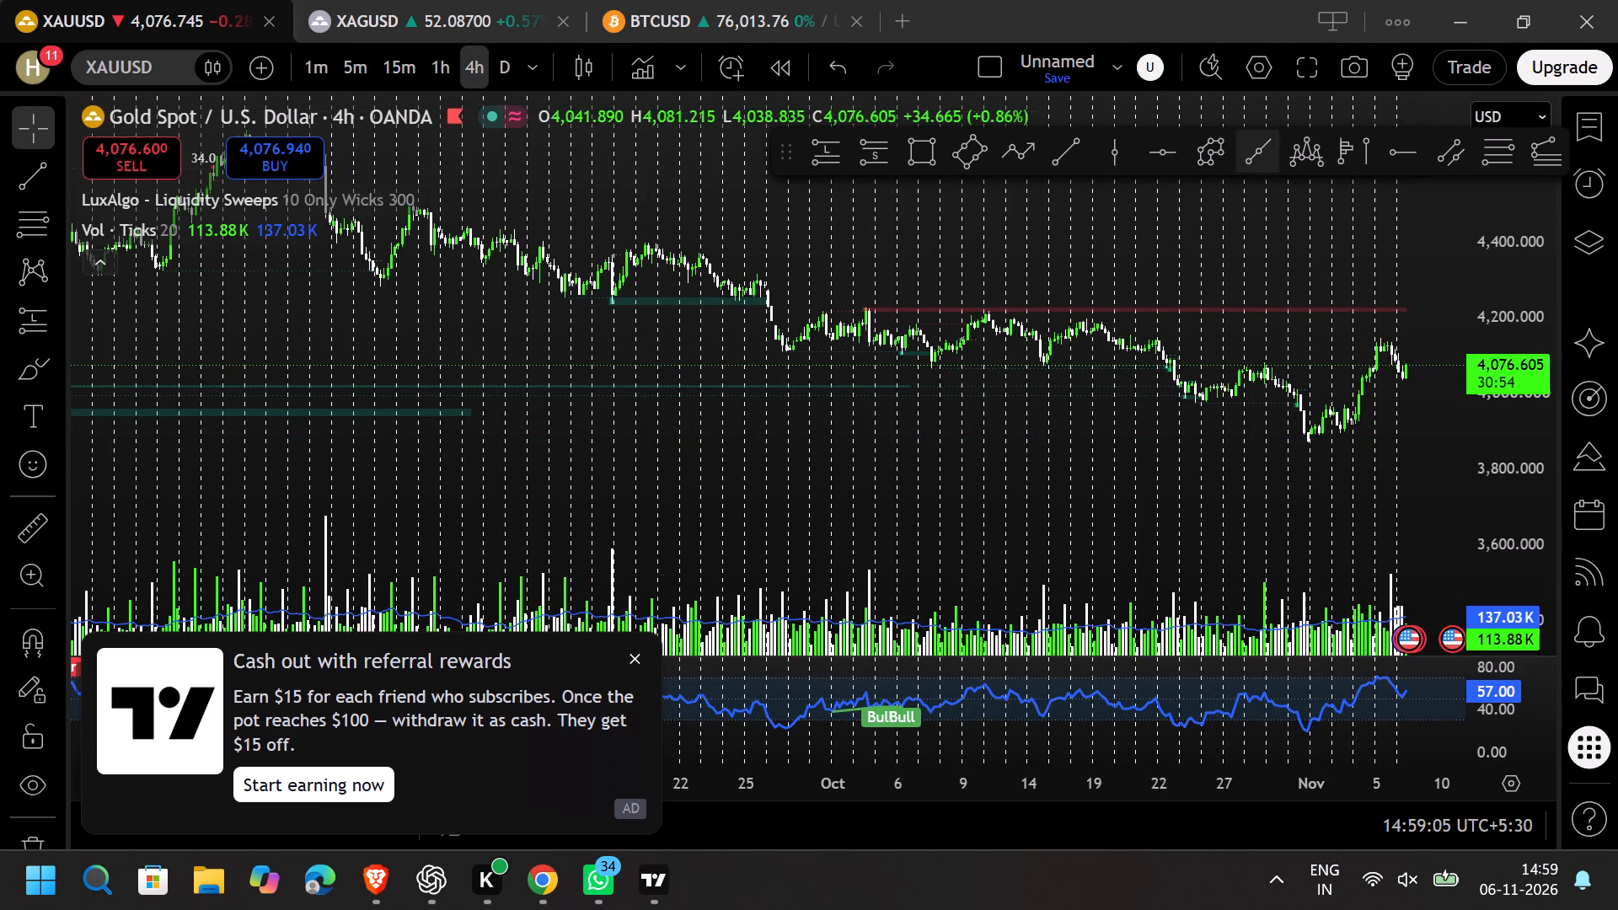
{"action": "left_click", "coordinate": [1262, 66]}
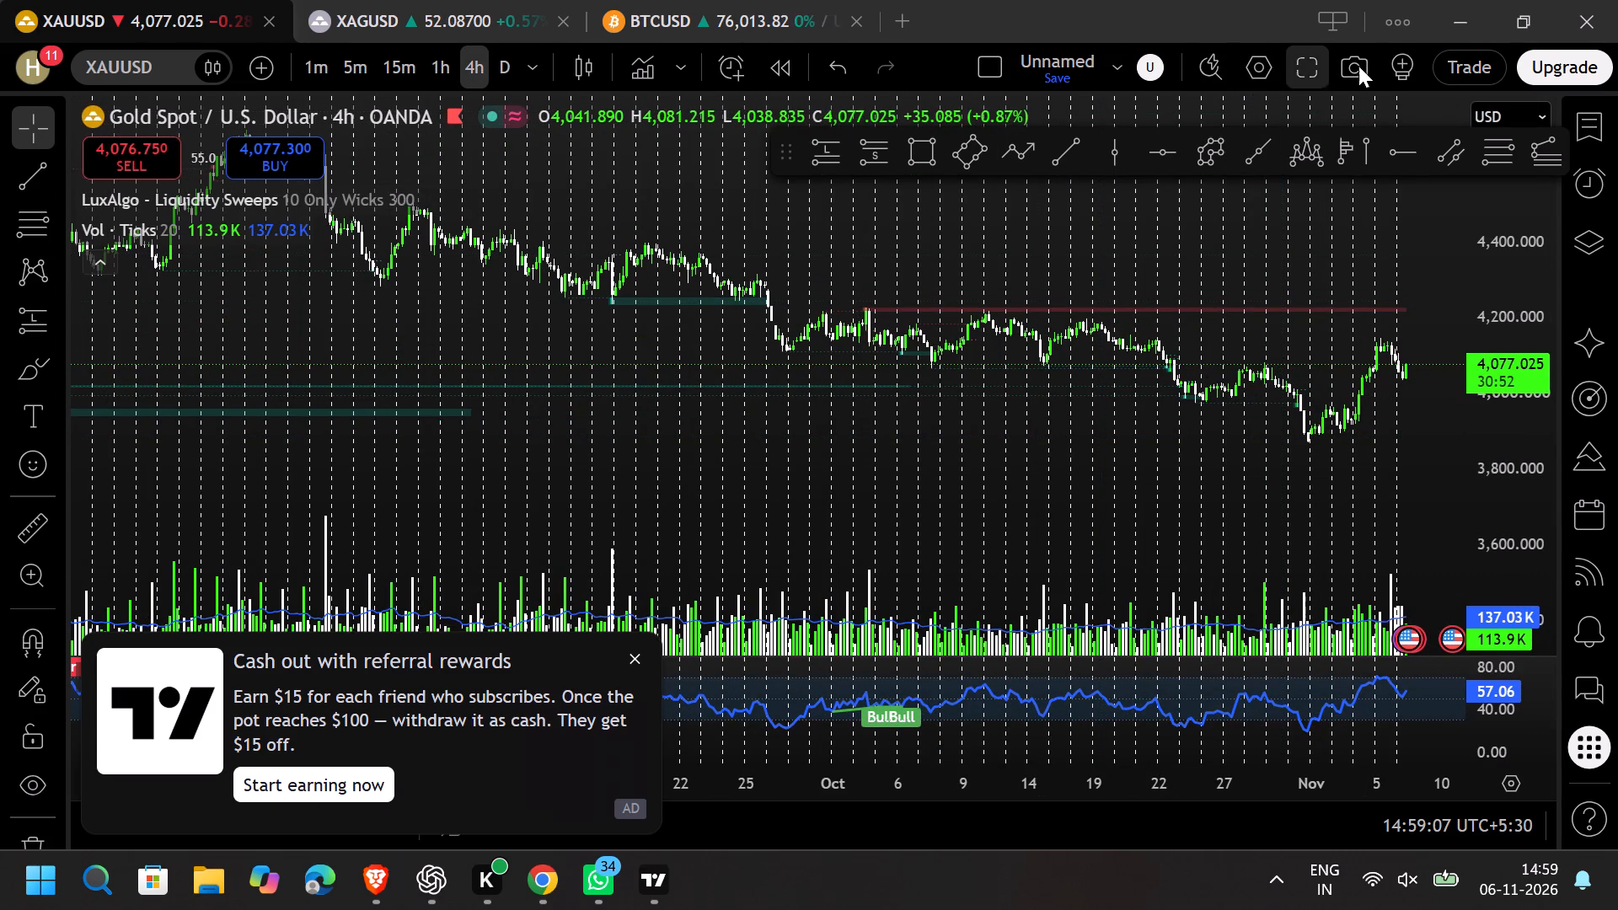
{"action": "left_click", "coordinate": [1267, 69]}
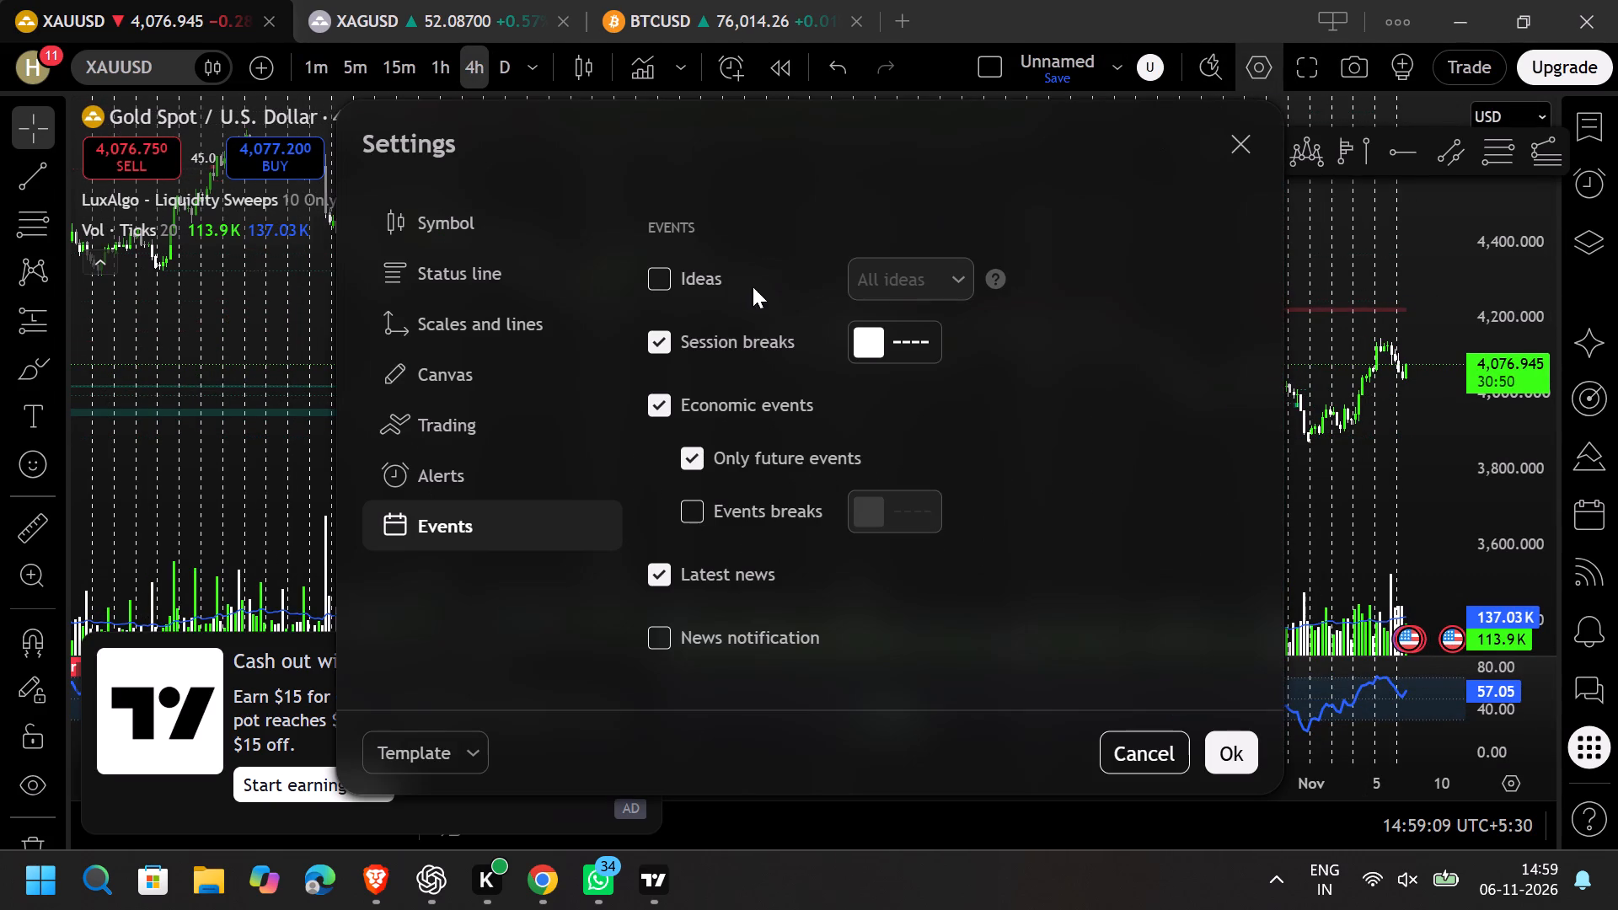
{"action": "left_click_drag", "start_coordinate": [655, 325], "coordinate": [656, 334]}
{"action": "left_click", "coordinate": [658, 341]}
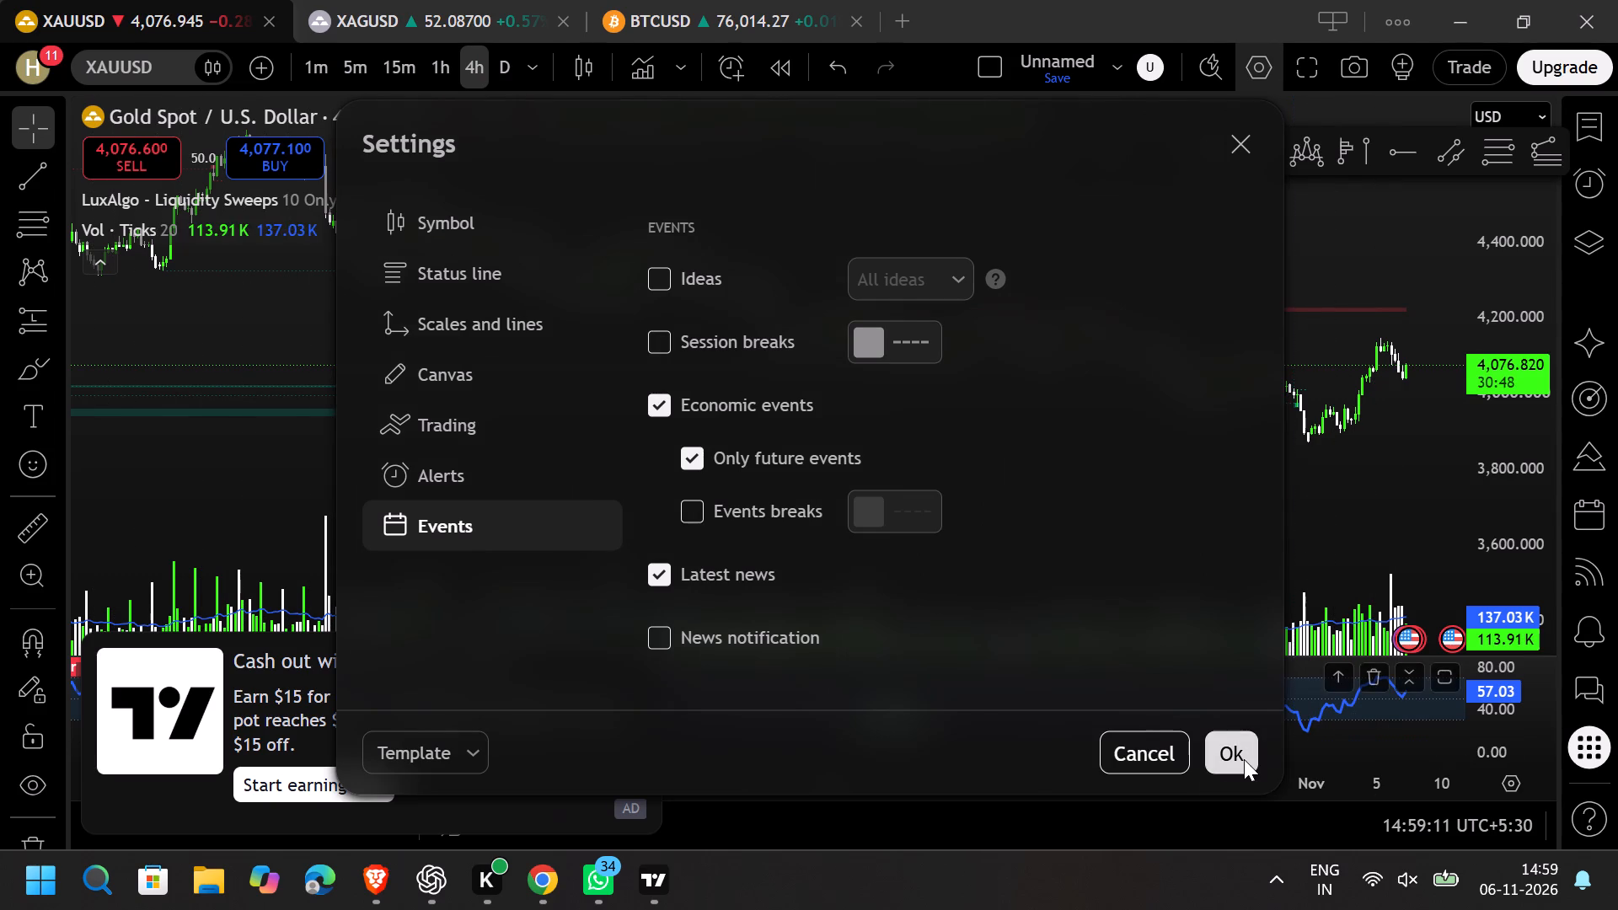
{"action": "left_click", "coordinate": [1244, 759]}
Examine the four-hour XAUUSD swing lows and liquidity sweep zones between late 2025 and November 2026.
{"action": "scroll", "coordinate": [1191, 356], "scroll_direction": "up", "scroll_amount": 6}
{"action": "scroll", "coordinate": [1188, 356], "scroll_direction": "down", "scroll_amount": 10}
{"action": "scroll", "coordinate": [1185, 357], "scroll_direction": "up", "scroll_amount": 1}
{"action": "scroll", "coordinate": [1185, 357], "scroll_direction": "down", "scroll_amount": 2}
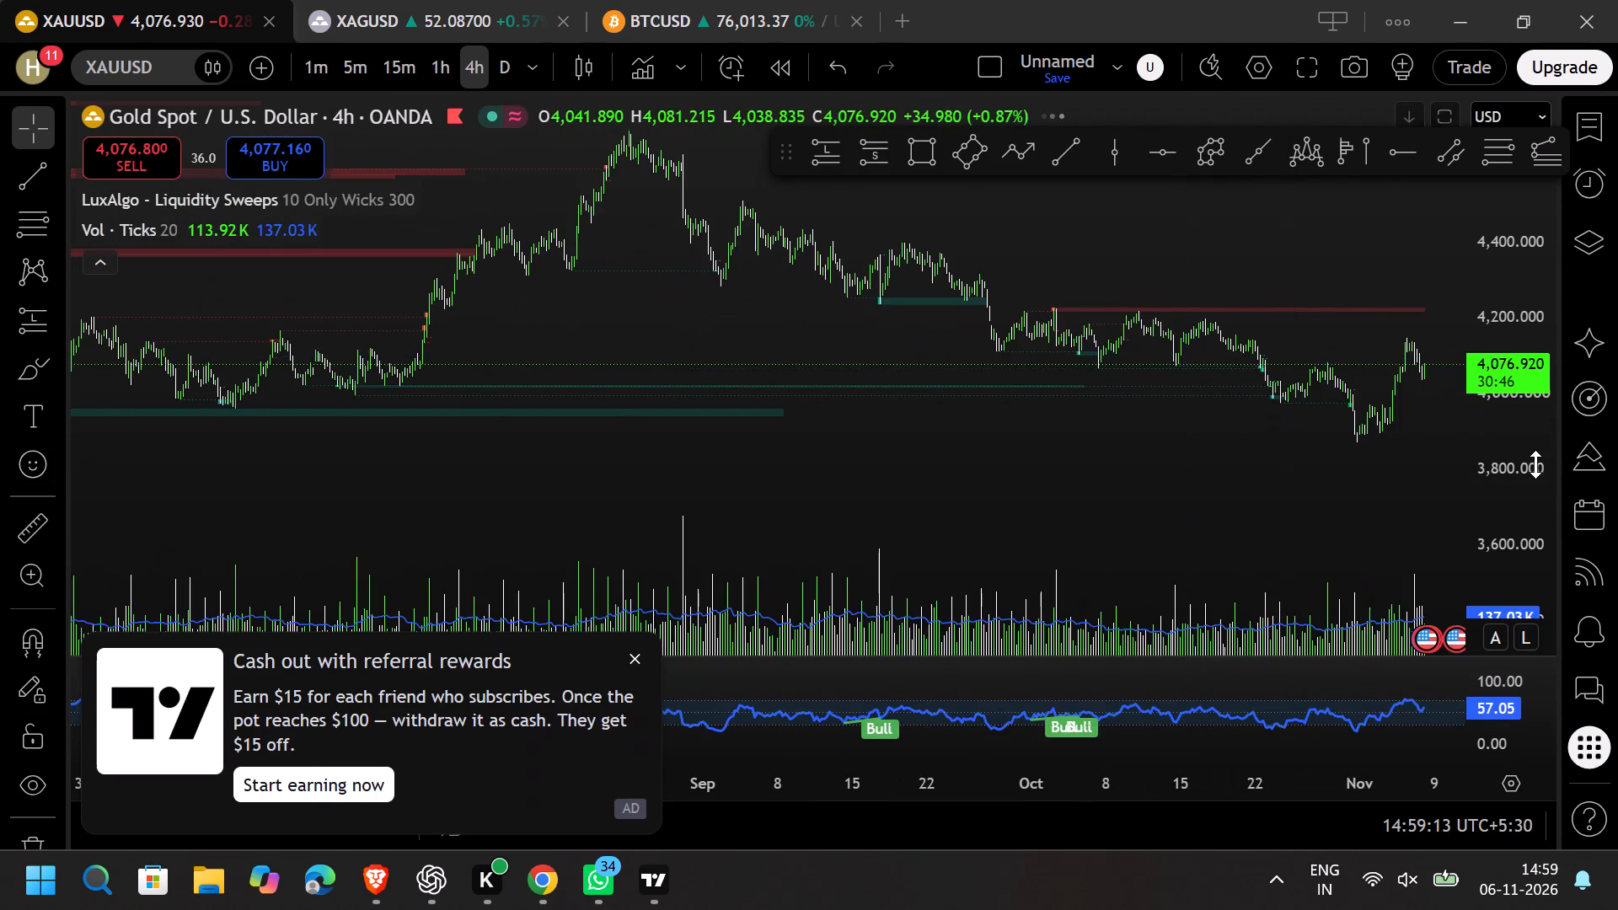
{"action": "left_click_drag", "start_coordinate": [1530, 495], "coordinate": [1476, 136]}
{"action": "scroll", "coordinate": [1150, 412], "scroll_direction": "up", "scroll_amount": 6}
{"action": "scroll", "coordinate": [842, 429], "scroll_direction": "down", "scroll_amount": 7}
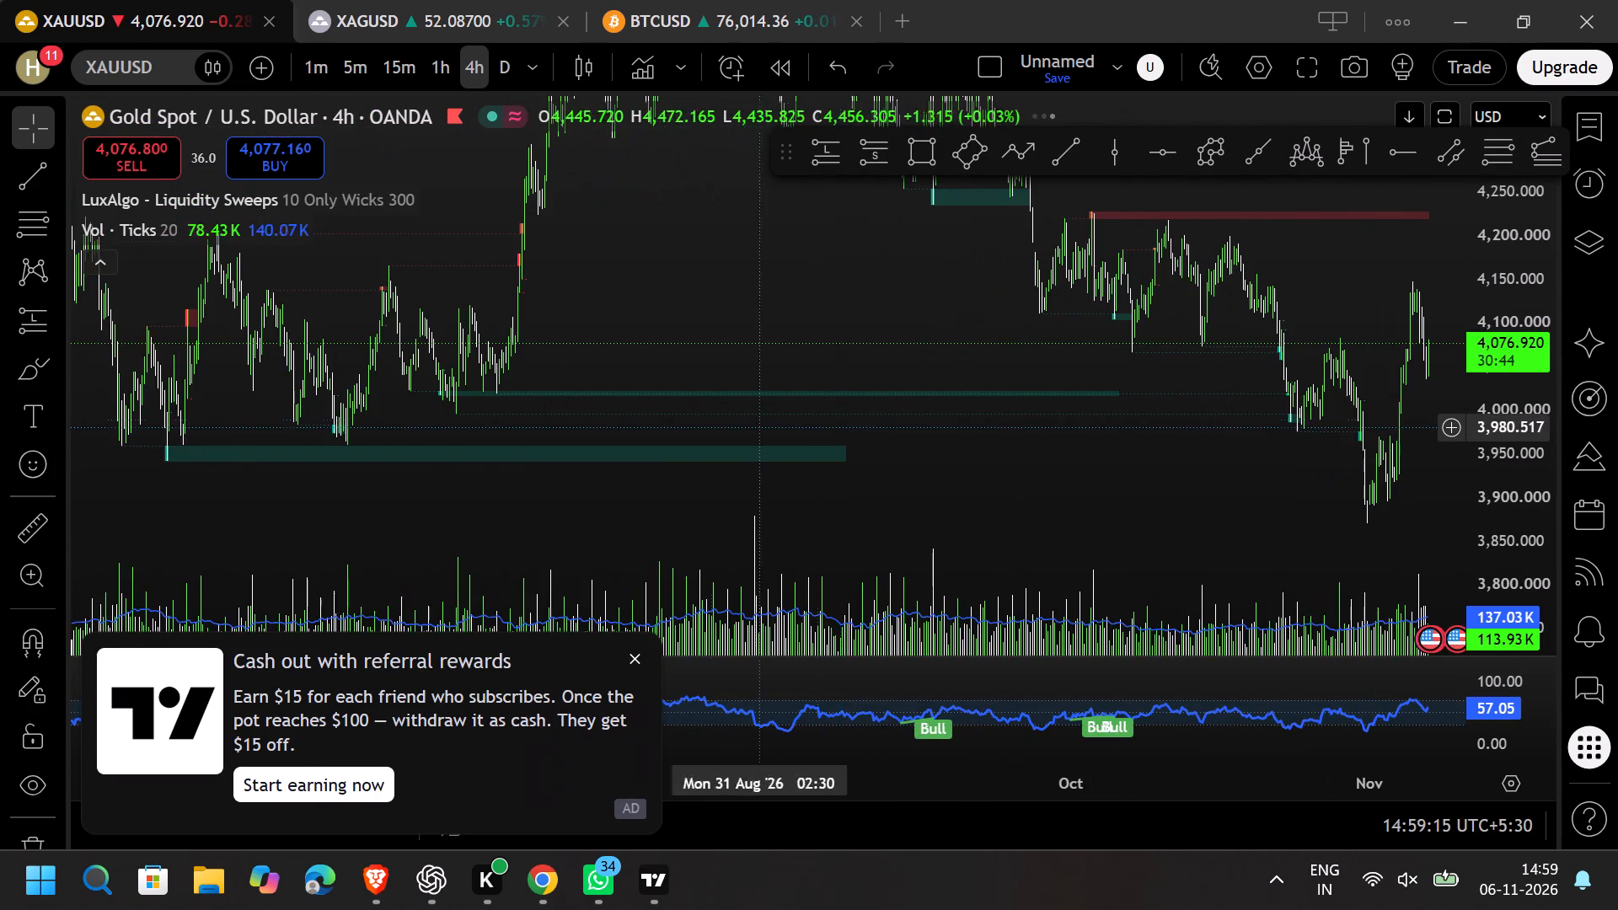
{"action": "left_click_drag", "start_coordinate": [708, 420], "coordinate": [844, 363]}
{"action": "left_click_drag", "start_coordinate": [790, 396], "coordinate": [620, 404]}
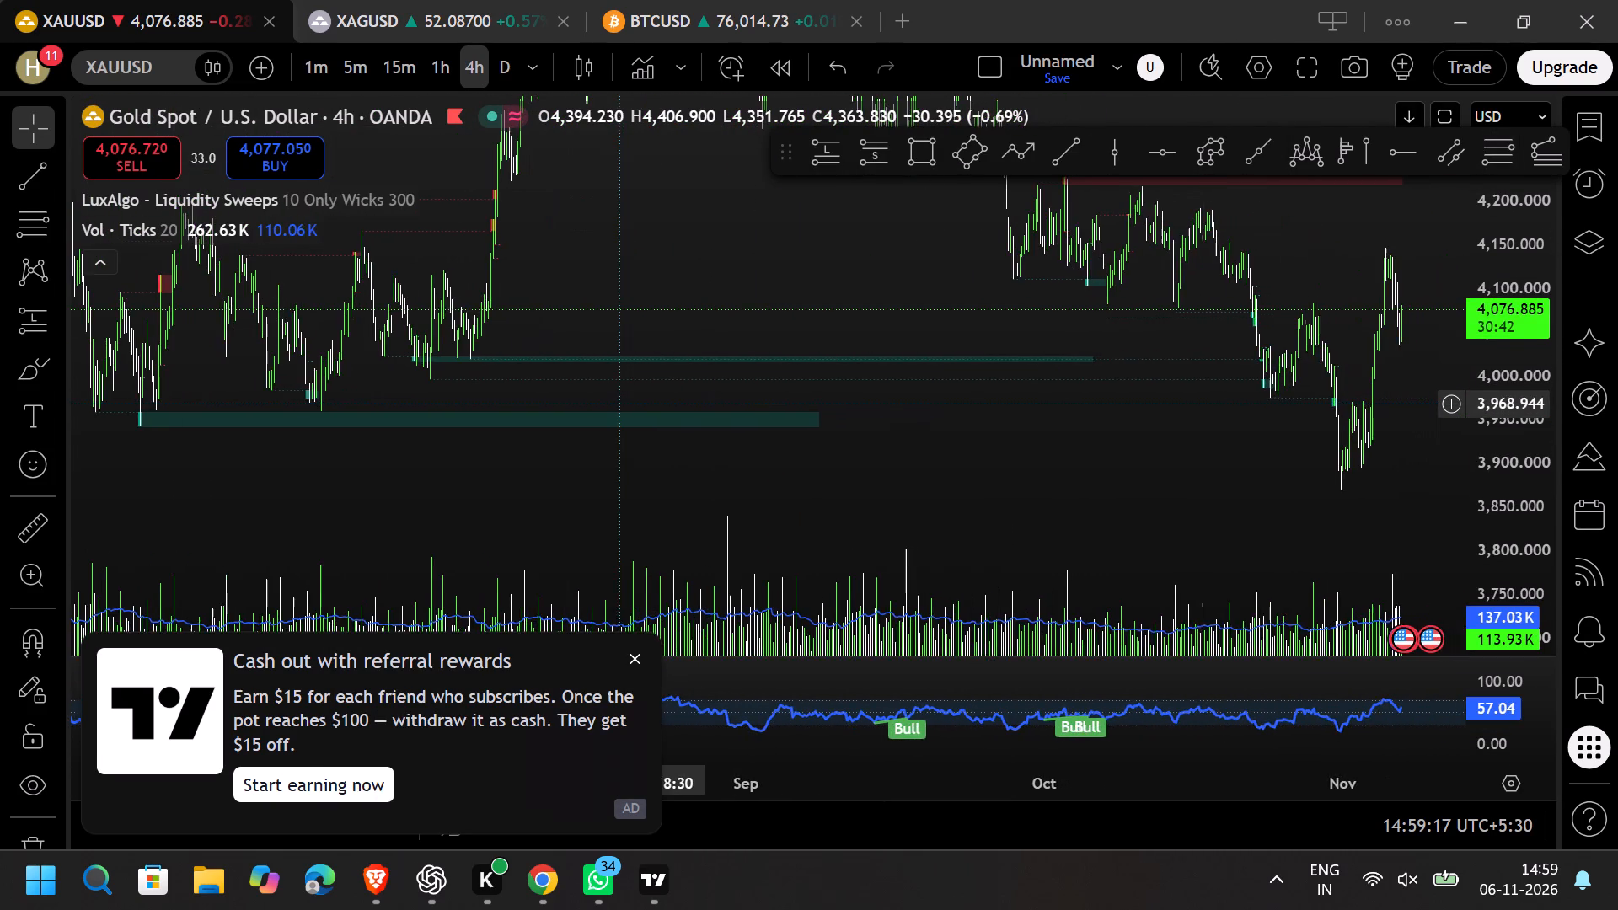
{"action": "left_click_drag", "start_coordinate": [620, 404], "coordinate": [1139, 400]}
{"action": "scroll", "coordinate": [1141, 402], "scroll_direction": "down", "scroll_amount": 13}
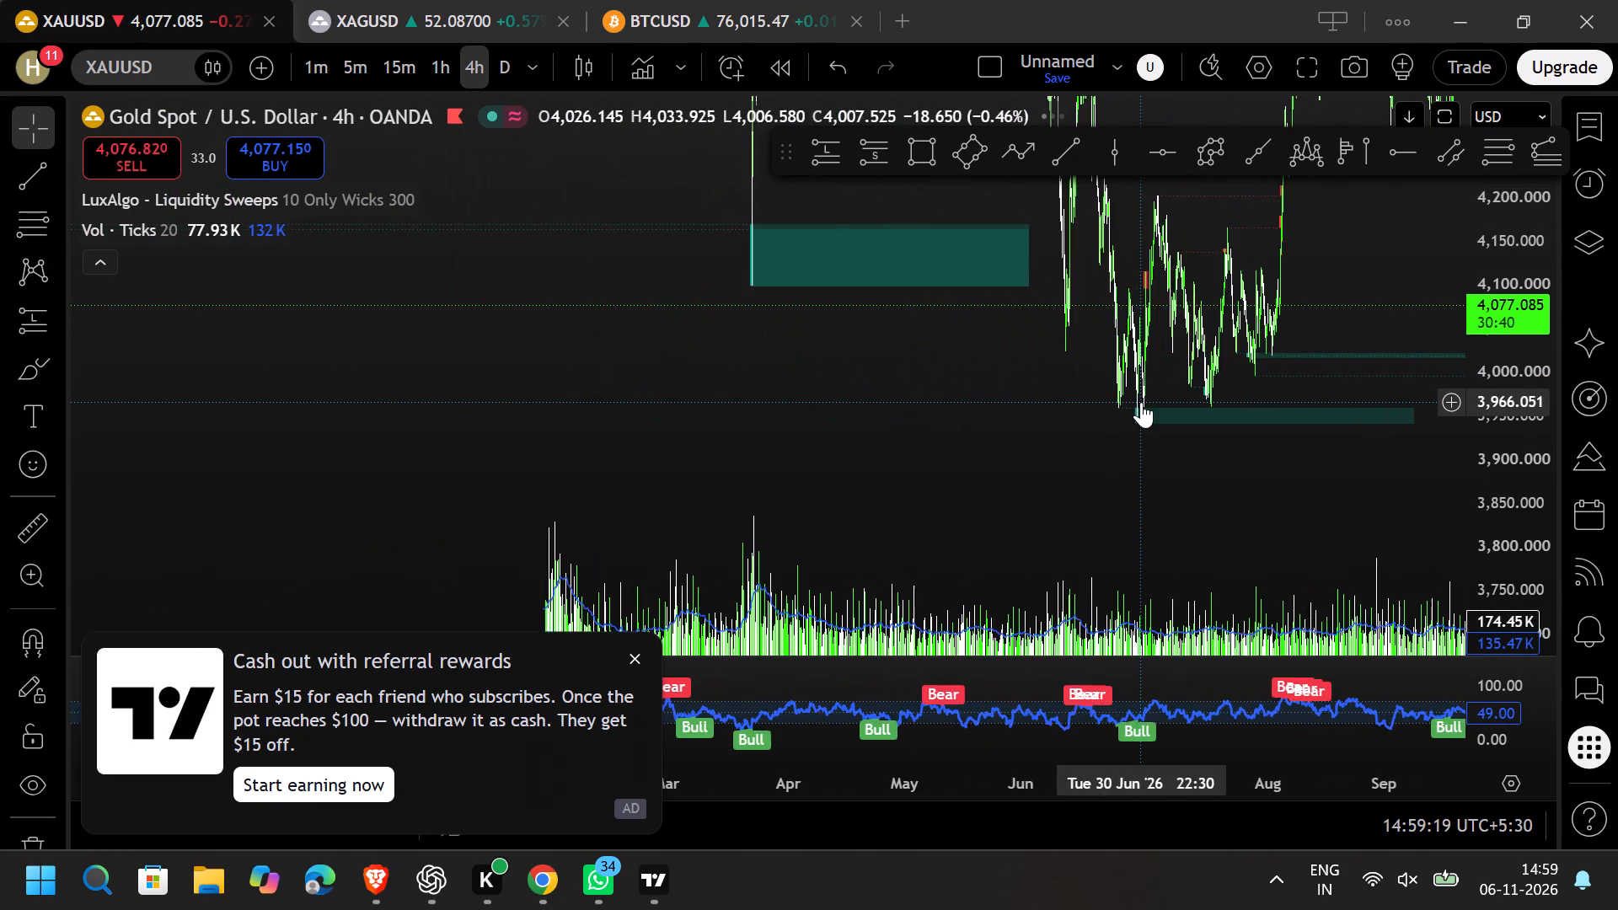
{"action": "scroll", "coordinate": [1141, 402], "scroll_direction": "down", "scroll_amount": 6}
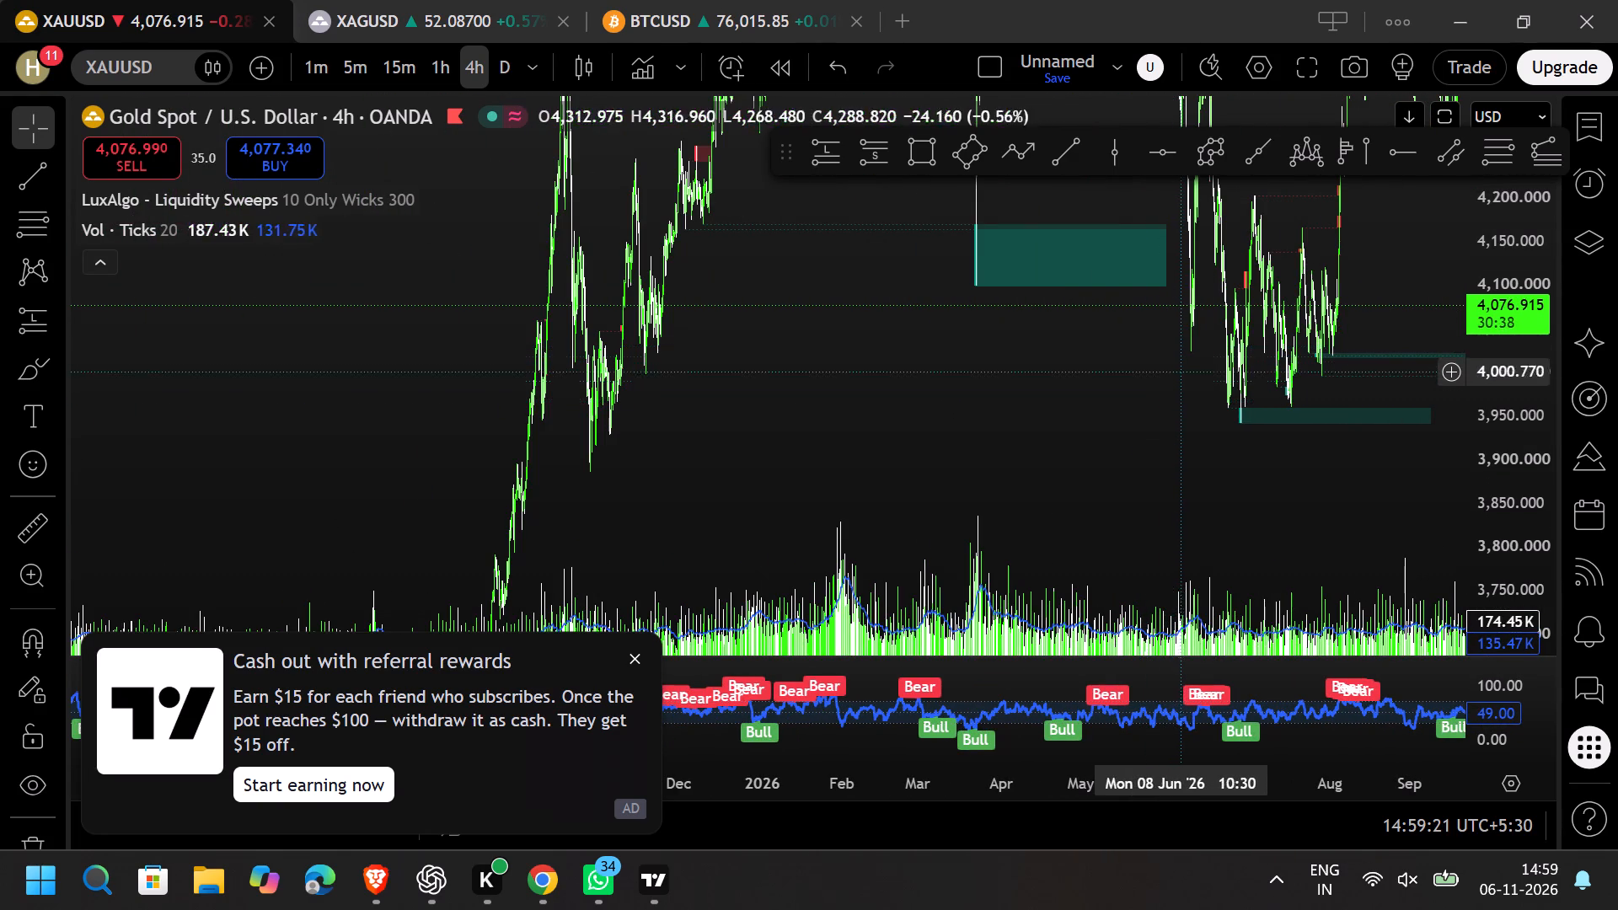
{"action": "left_click_drag", "start_coordinate": [1176, 394], "coordinate": [463, 362]}
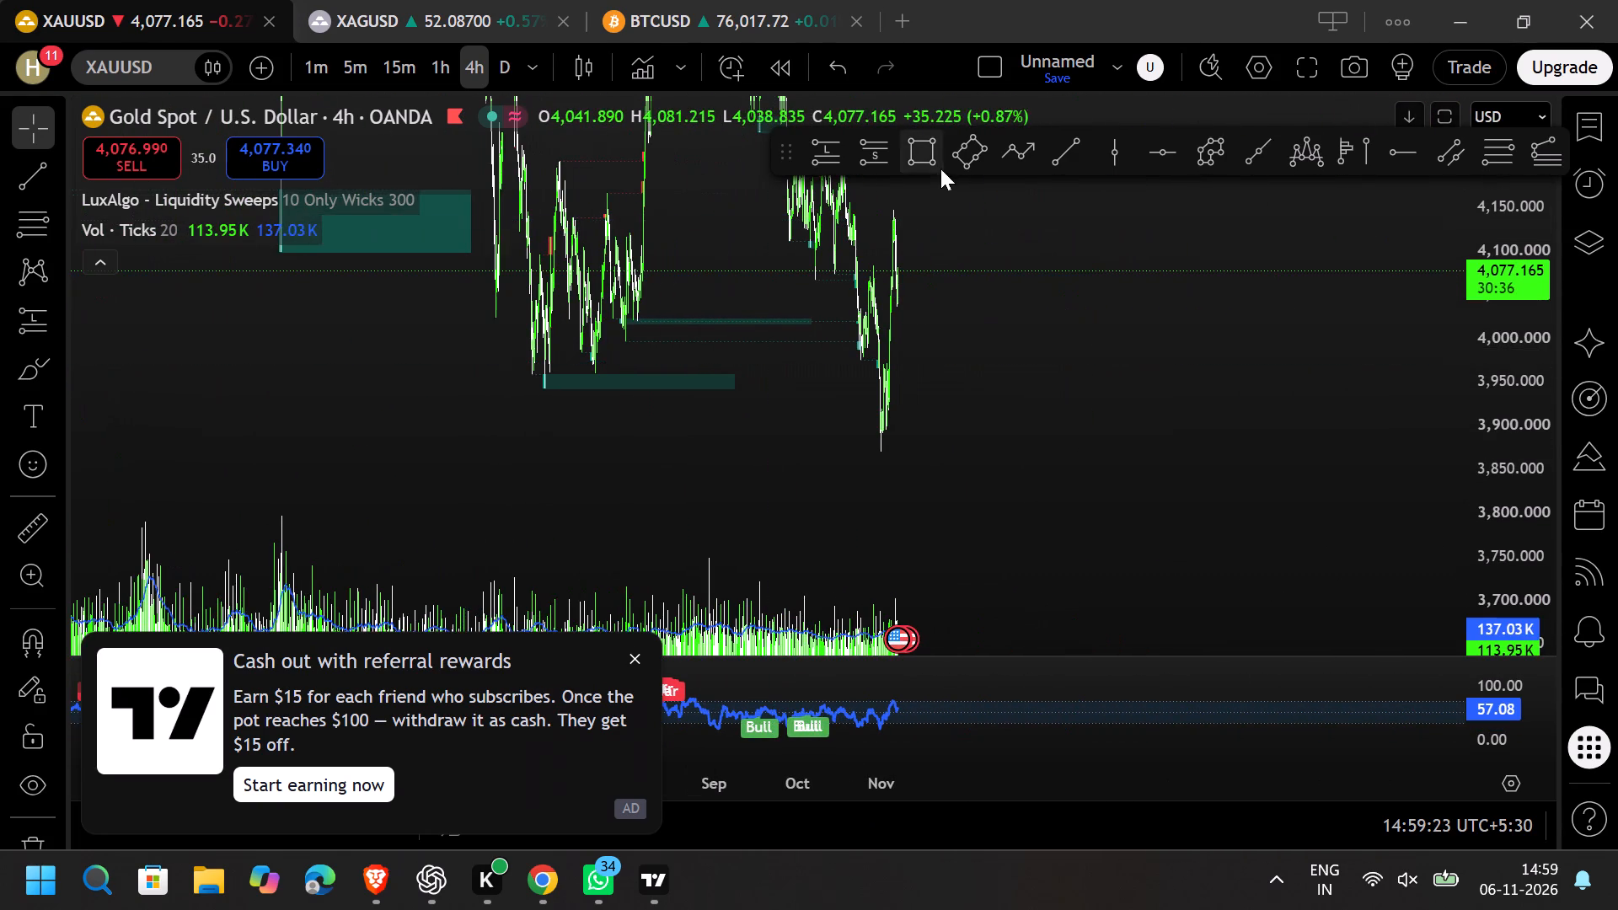
Draw a rectangle over the June–July lows from about 3,980 down to 3,944, ending beyond the current candles.
{"action": "left_click", "coordinate": [934, 161]}
{"action": "left_click", "coordinate": [534, 356]}
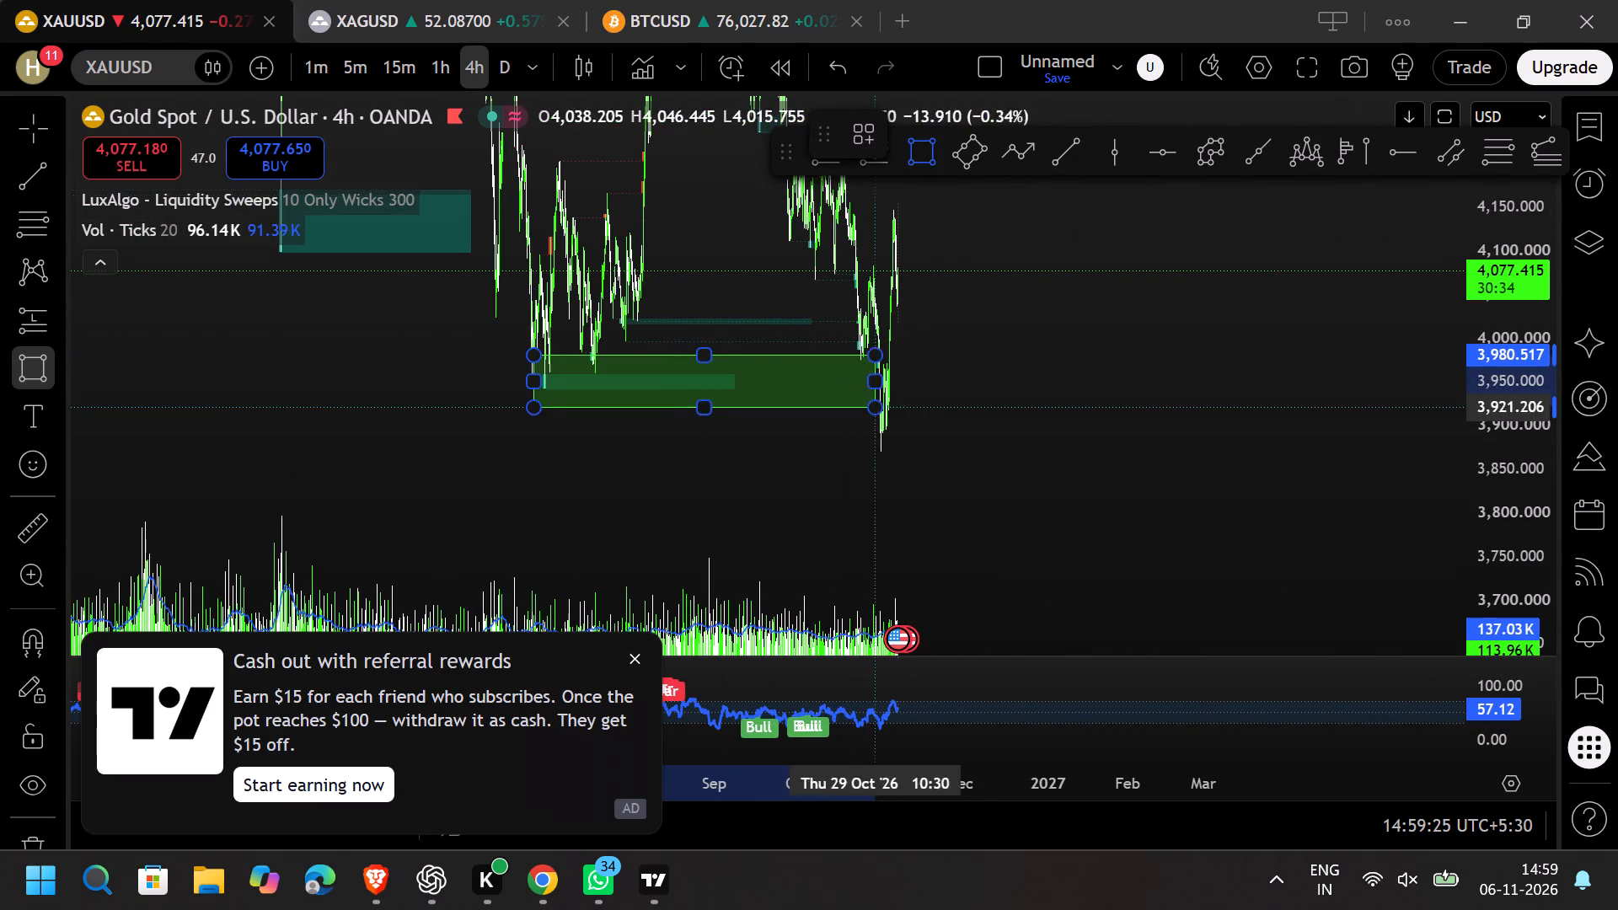
{"action": "left_click", "coordinate": [988, 388]}
{"action": "left_click", "coordinate": [956, 419]}
Adjust the rectangle to start just before the late-June 2026 lows and raise its upper edge to about 3,999.
{"action": "scroll", "coordinate": [801, 488], "scroll_direction": "up", "scroll_amount": 7}
{"action": "left_click_drag", "start_coordinate": [460, 449], "coordinate": [820, 424]}
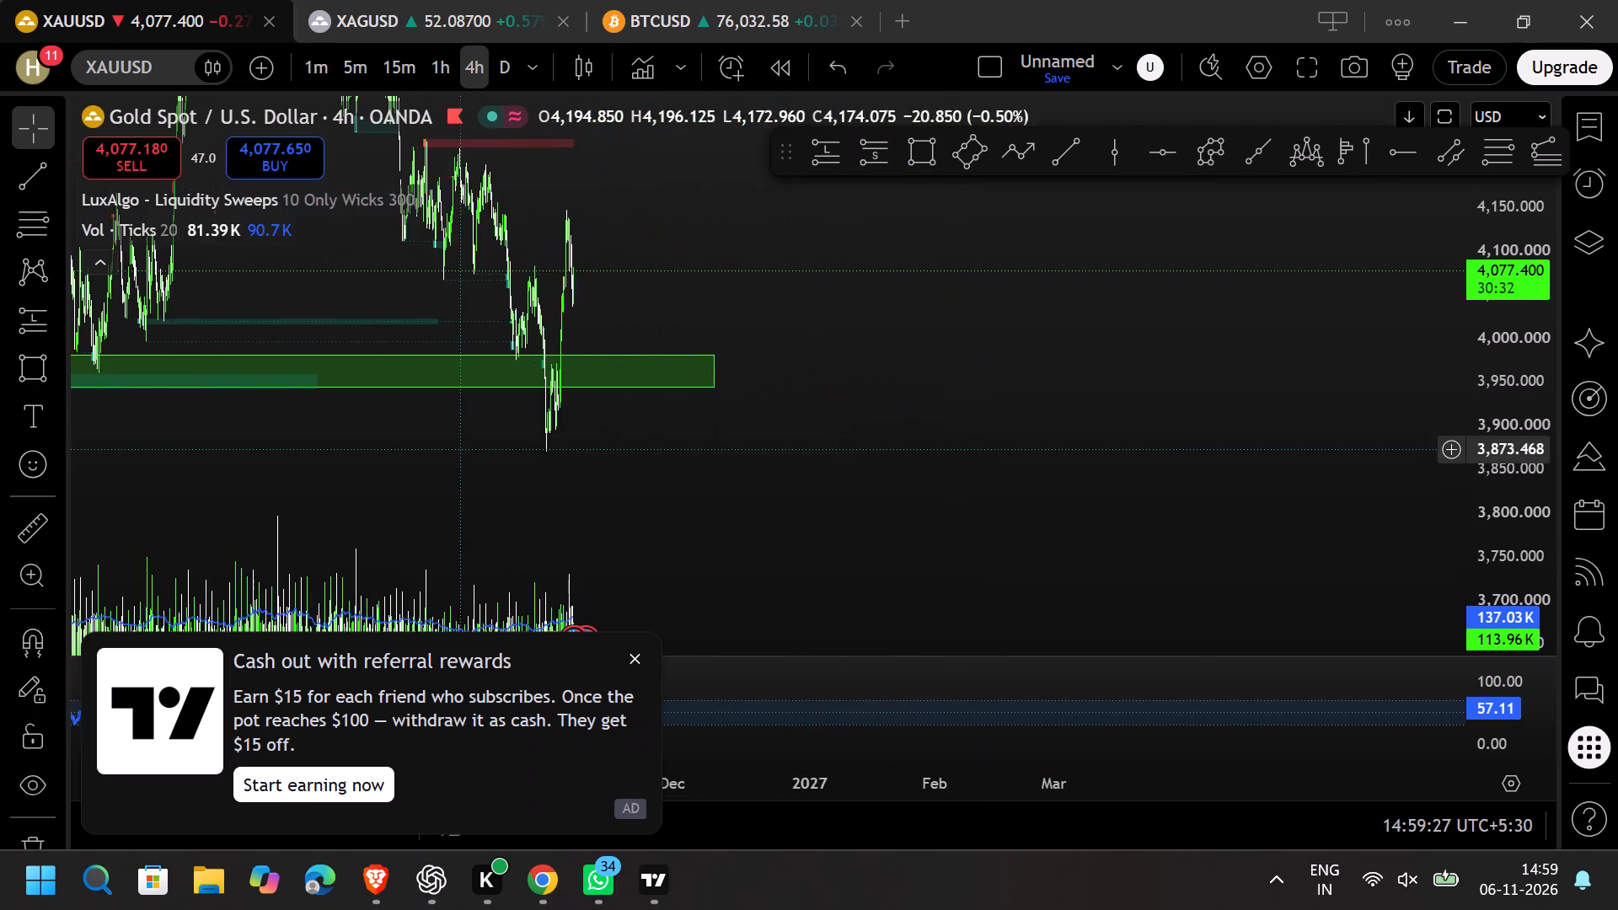
{"action": "left_click_drag", "start_coordinate": [820, 424], "coordinate": [1149, 422]}
{"action": "scroll", "coordinate": [934, 454], "scroll_direction": "up", "scroll_amount": 10}
{"action": "left_click_drag", "start_coordinate": [417, 439], "coordinate": [839, 492]}
{"action": "scroll", "coordinate": [463, 506], "scroll_direction": "up", "scroll_amount": 5}
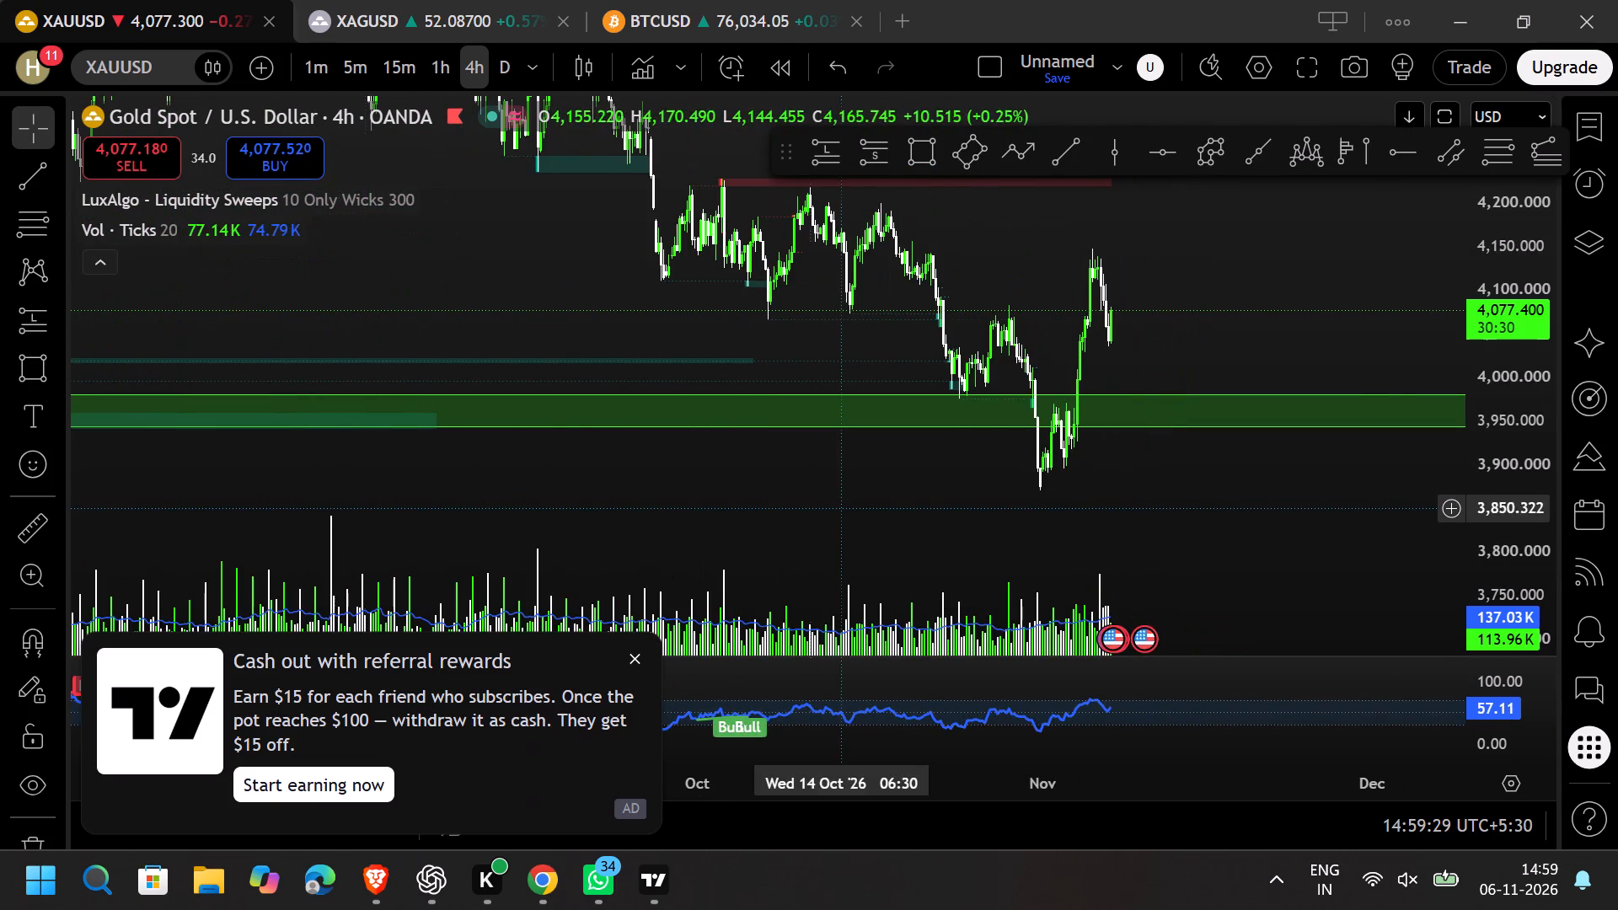
{"action": "left_click_drag", "start_coordinate": [342, 490], "coordinate": [1127, 539]}
{"action": "scroll", "coordinate": [806, 559], "scroll_direction": "up", "scroll_amount": 5}
{"action": "left_click_drag", "start_coordinate": [463, 536], "coordinate": [1084, 528]}
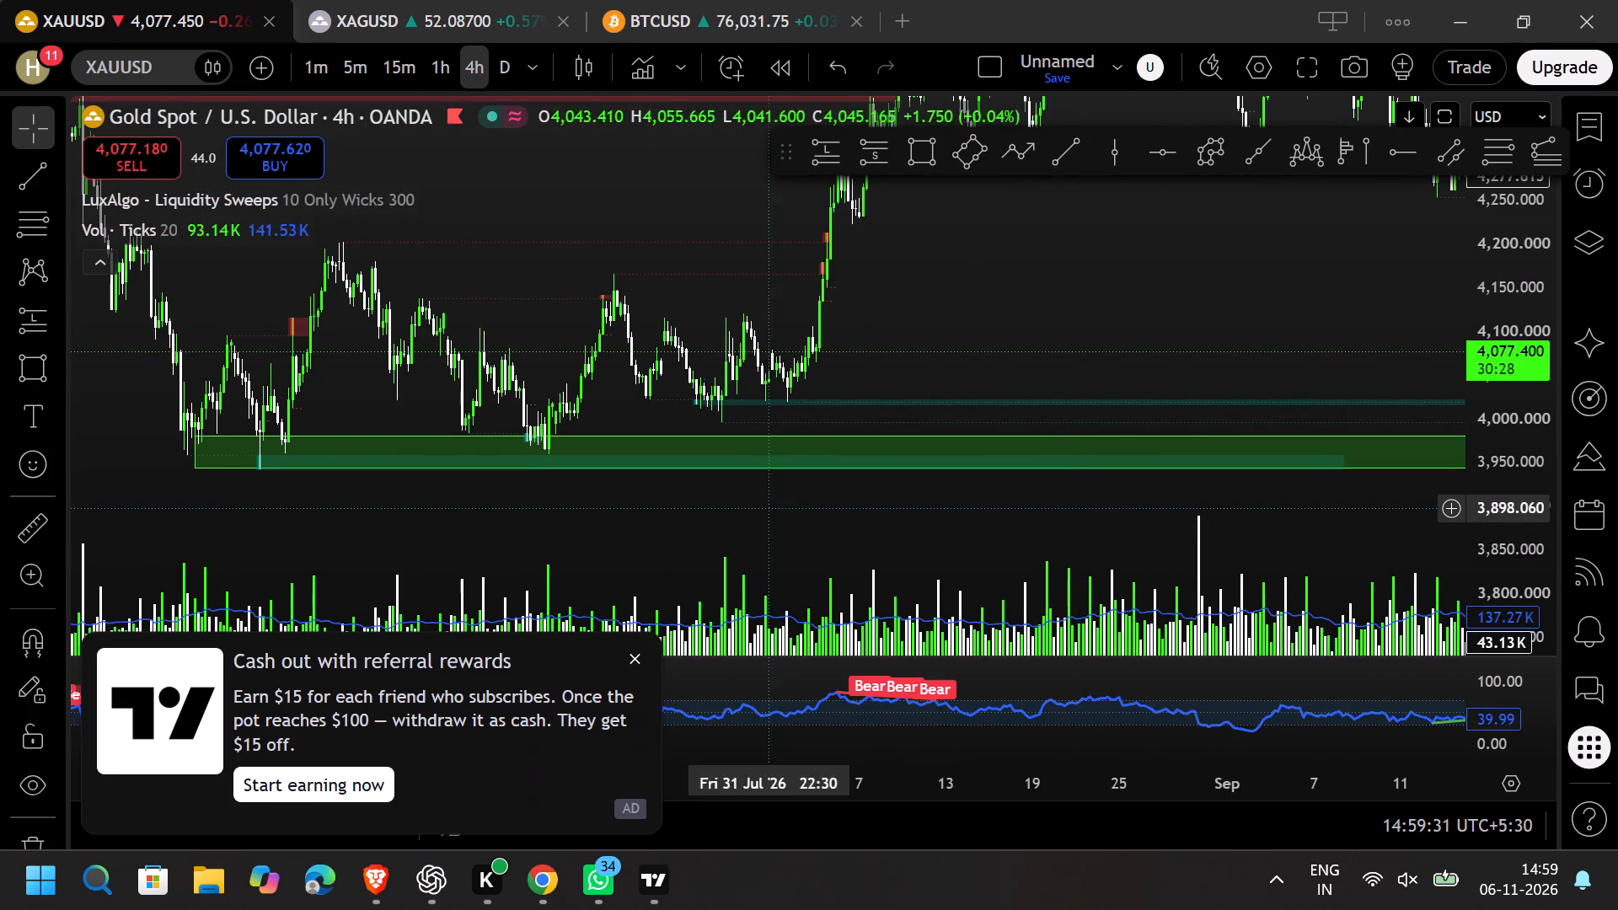
{"action": "left_click_drag", "start_coordinate": [479, 536], "coordinate": [929, 536]}
{"action": "left_click_drag", "start_coordinate": [464, 455], "coordinate": [427, 457]}
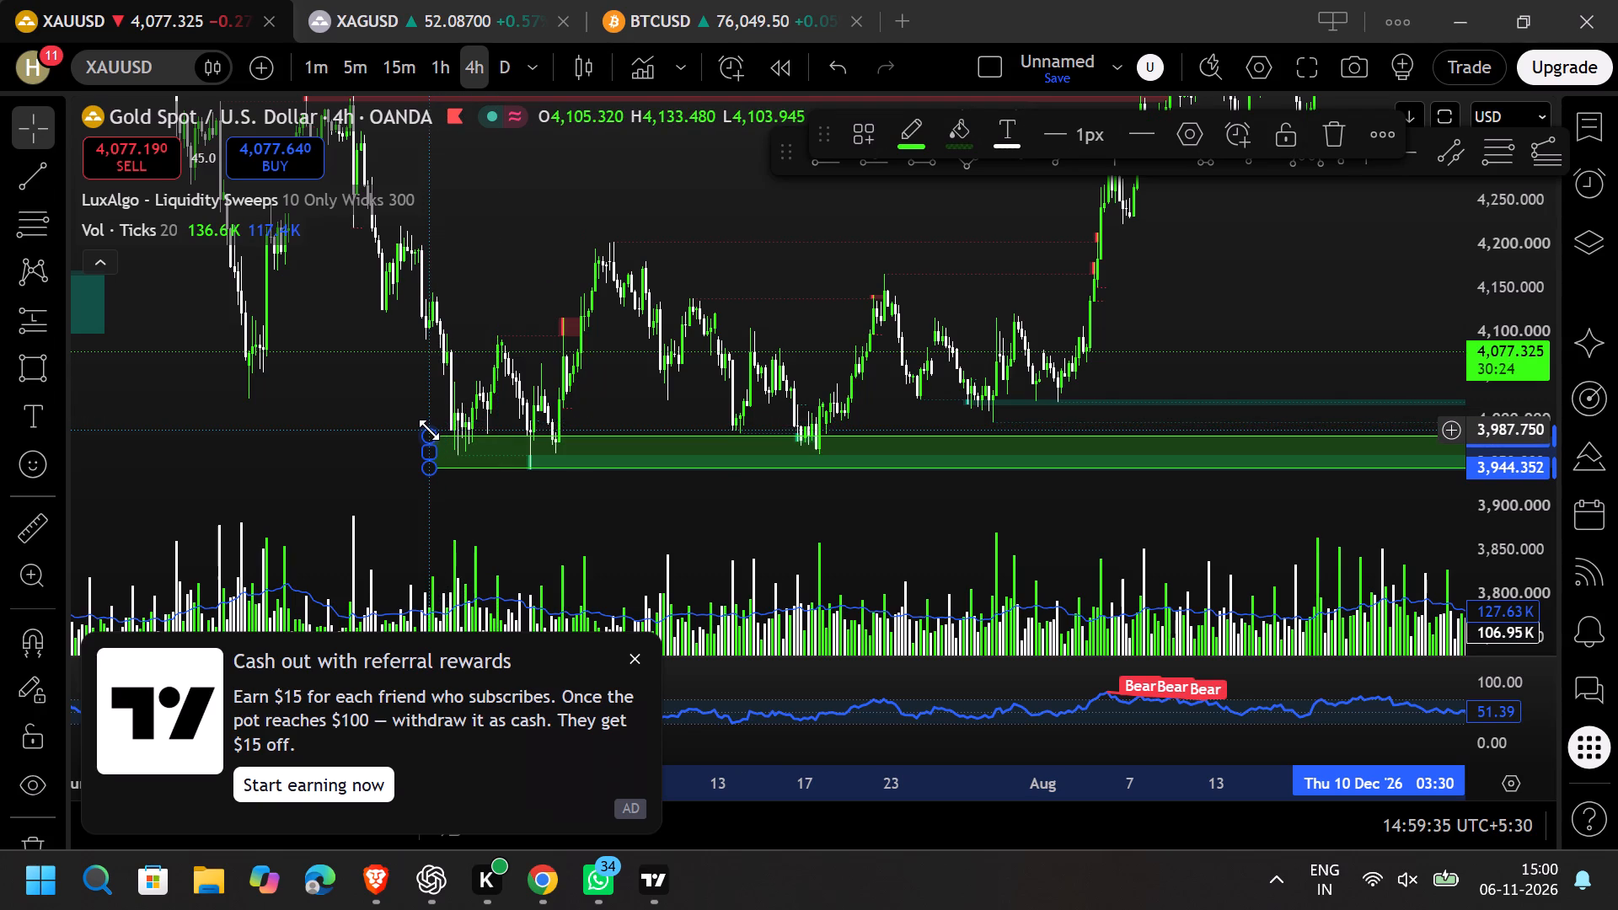
{"action": "left_click_drag", "start_coordinate": [429, 430], "coordinate": [429, 424]}
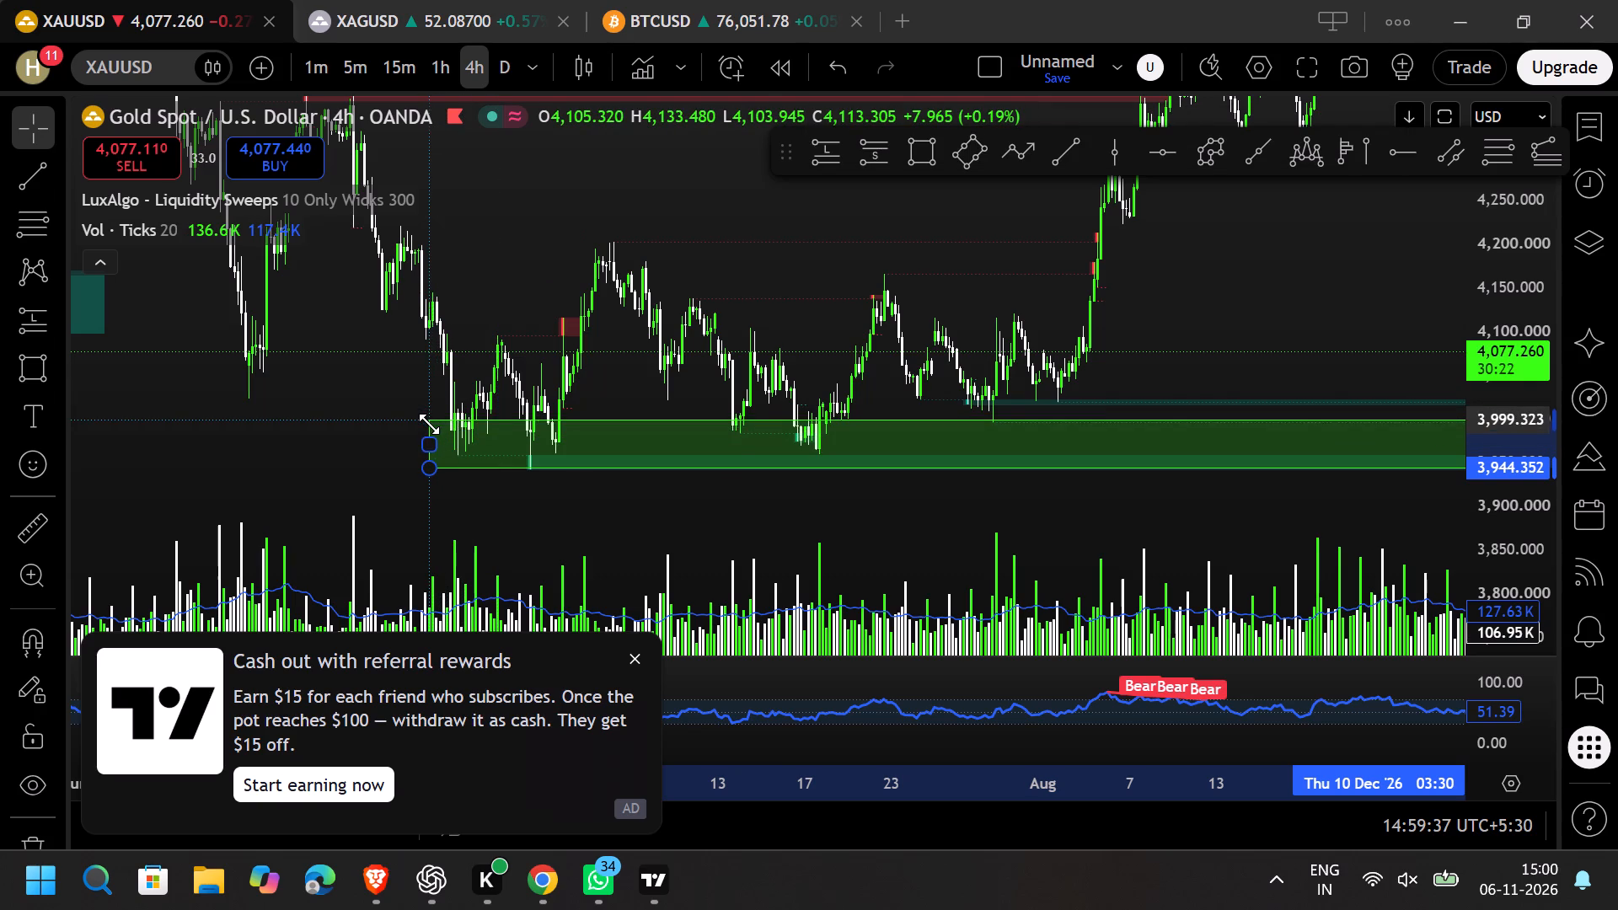
{"action": "left_click_drag", "start_coordinate": [429, 424], "coordinate": [437, 420]}
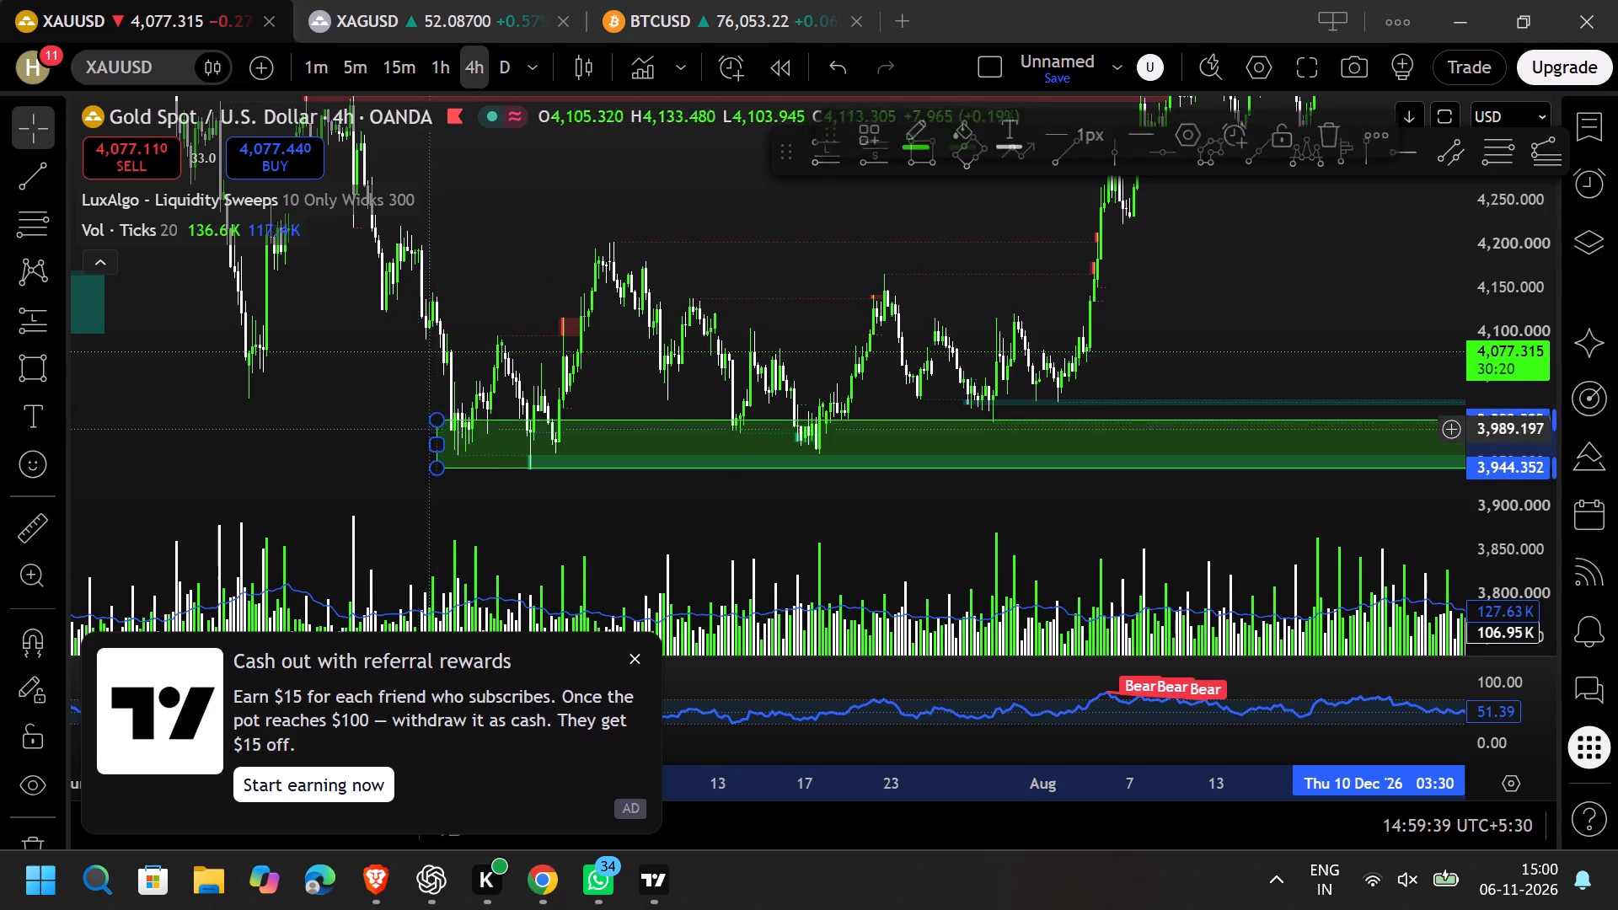
{"action": "left_click", "coordinate": [411, 437]}
Shorten the rectangle so that it ends just past the latest candle, at 6 Nov '26 23:30.
{"action": "left_click_drag", "start_coordinate": [974, 532], "coordinate": [190, 531]}
{"action": "scroll", "coordinate": [1038, 490], "scroll_direction": "down", "scroll_amount": 6}
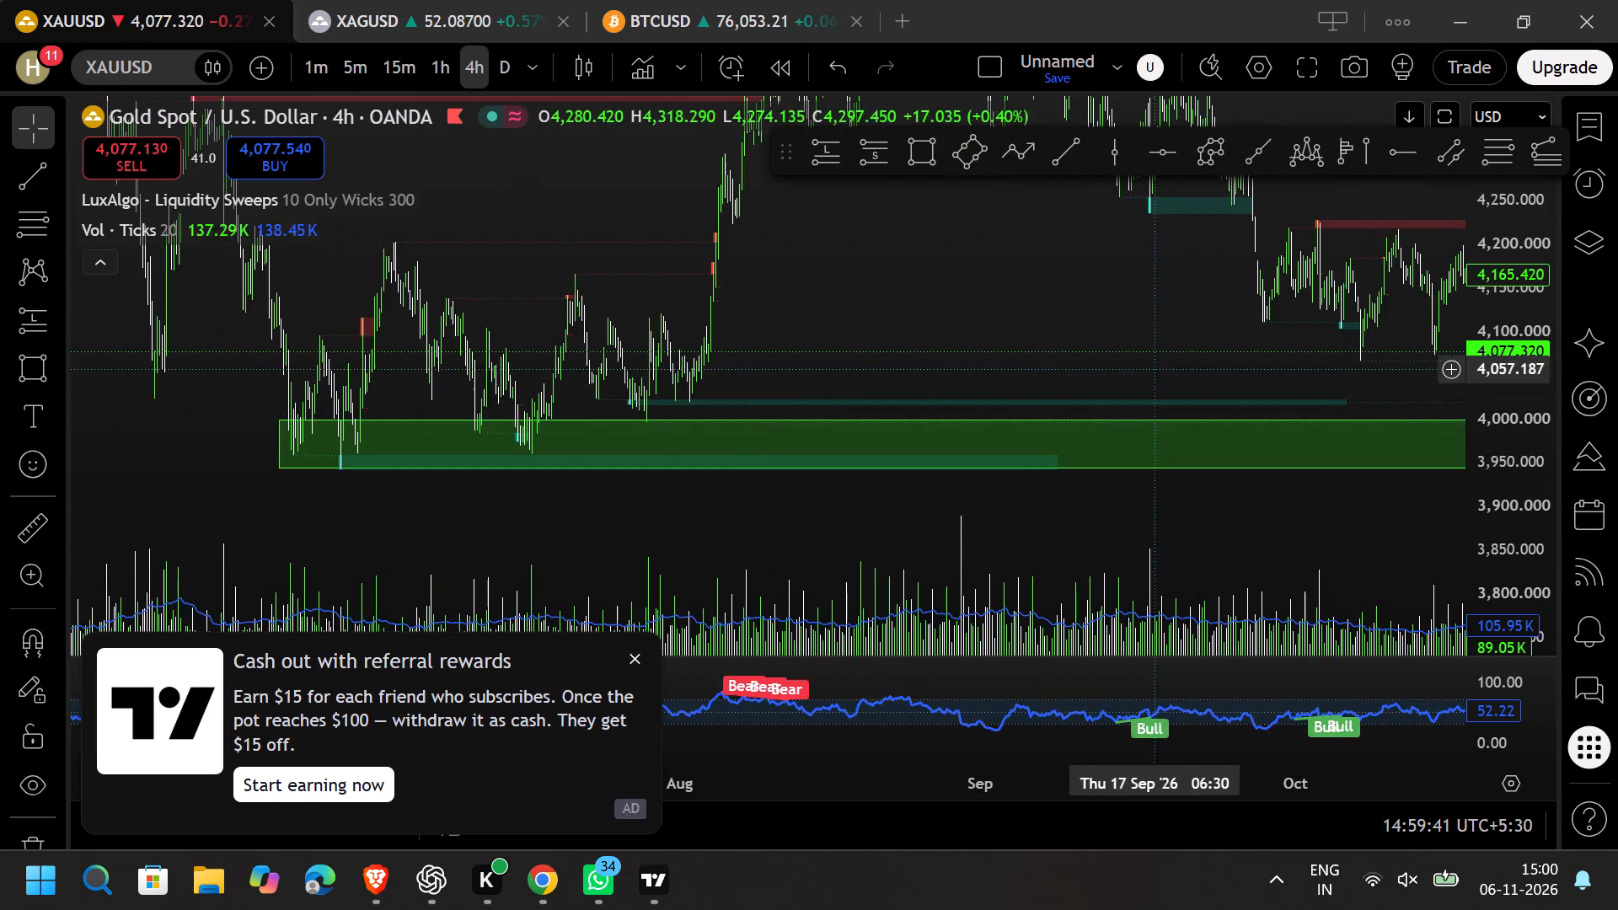
{"action": "left_click_drag", "start_coordinate": [1160, 364], "coordinate": [610, 405]}
{"action": "scroll", "coordinate": [1068, 440], "scroll_direction": "up", "scroll_amount": 6}
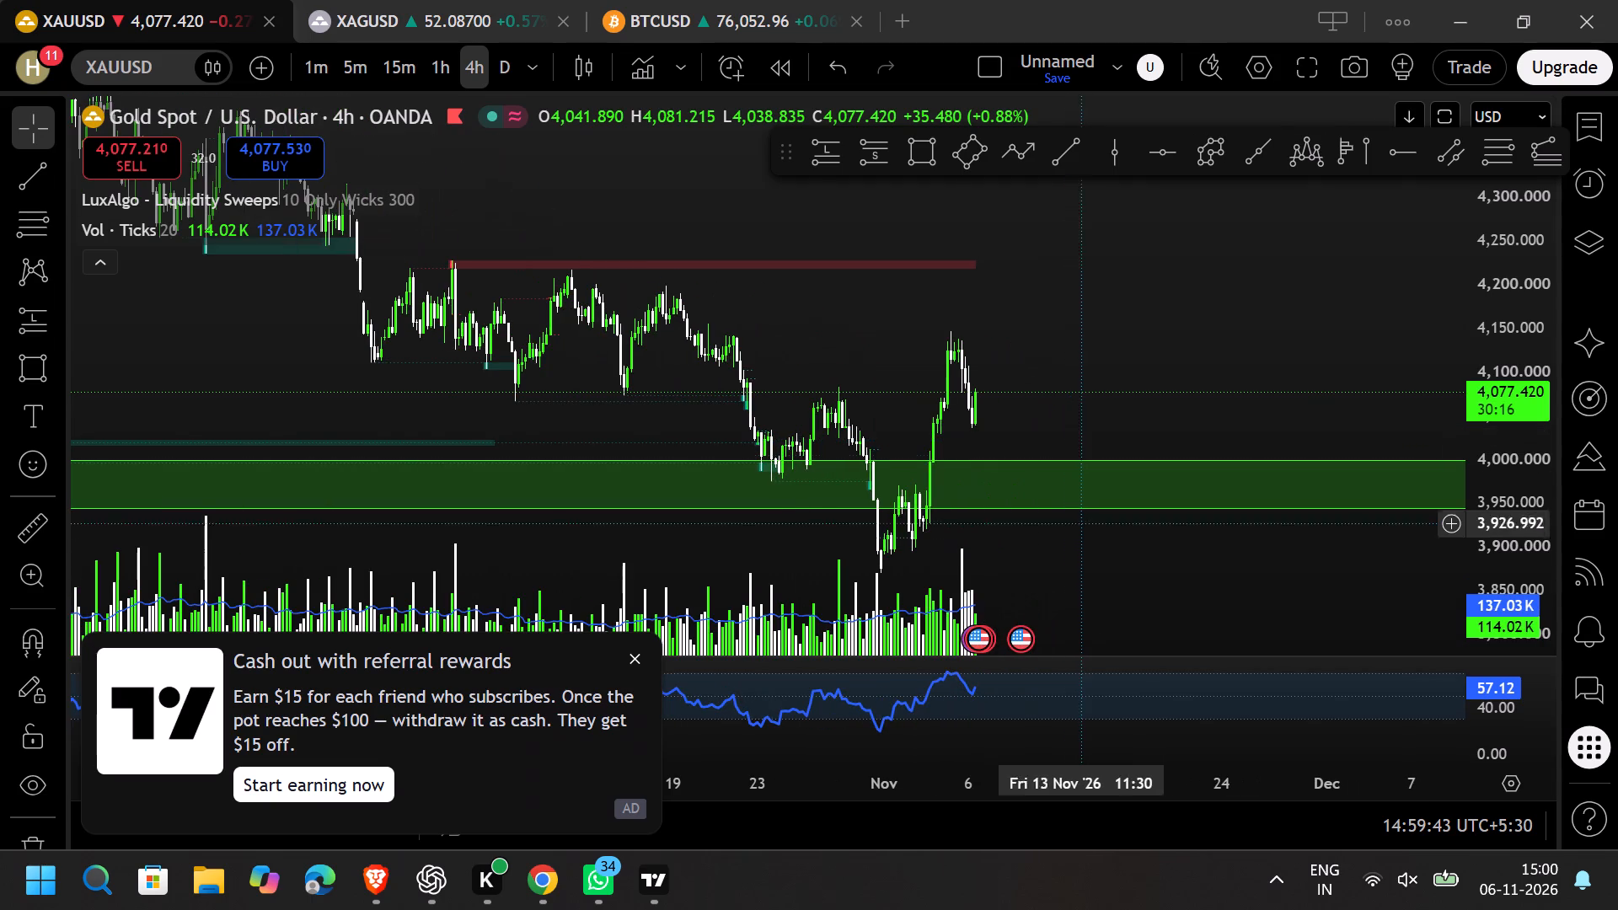
{"action": "left_click", "coordinate": [1043, 570]}
{"action": "left_click_drag", "start_coordinate": [1132, 522], "coordinate": [839, 432]}
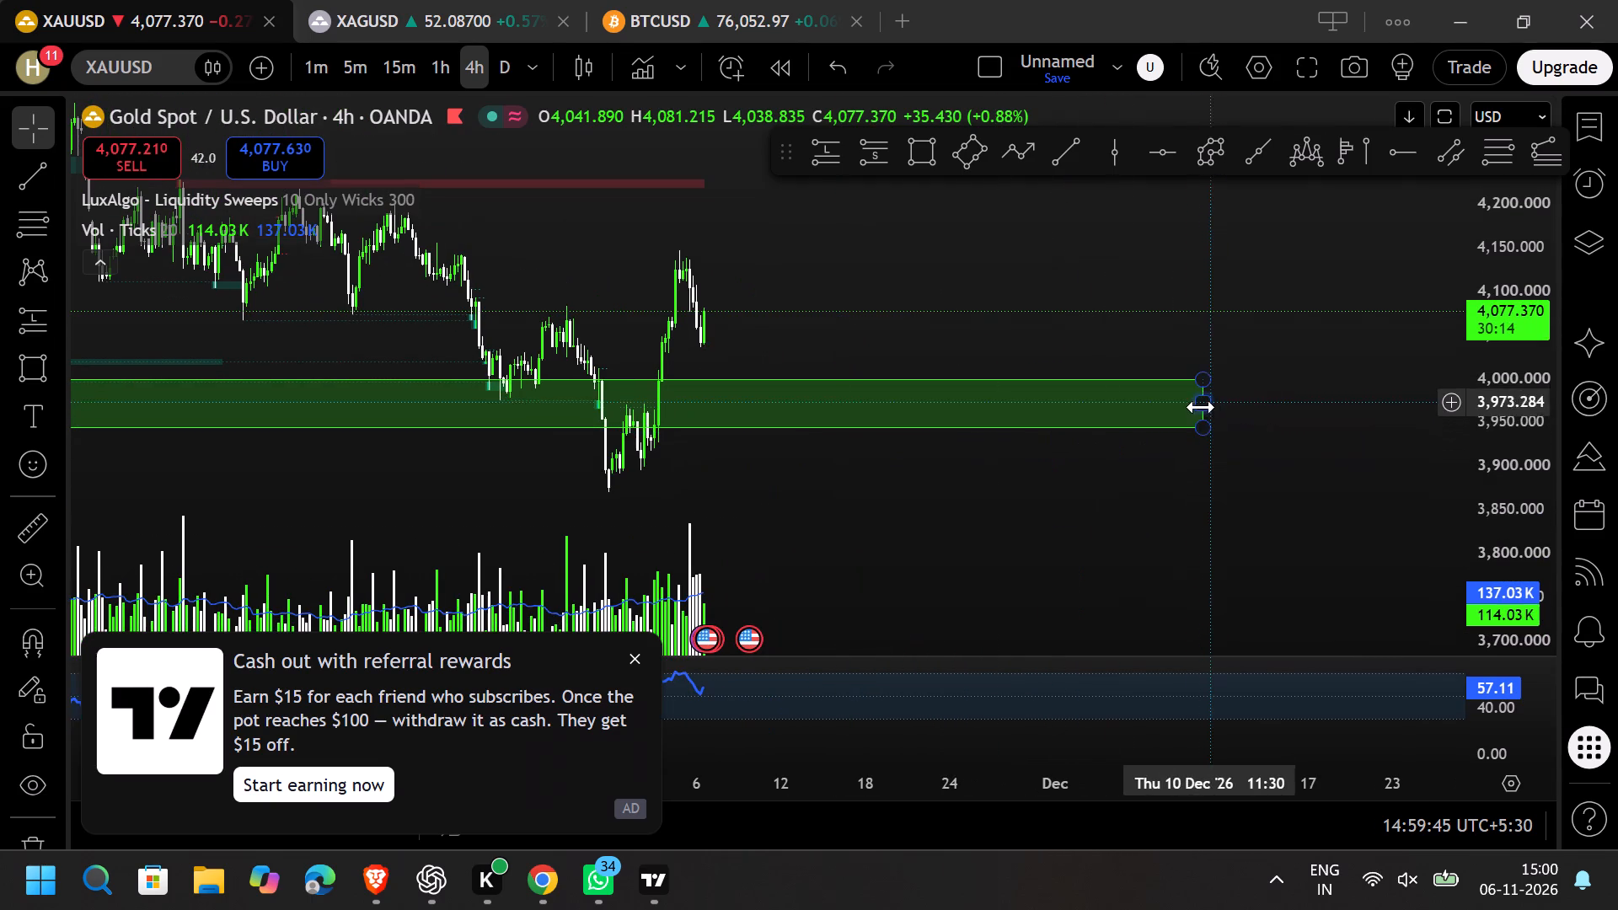
{"action": "left_click_drag", "start_coordinate": [1201, 407], "coordinate": [715, 445]}
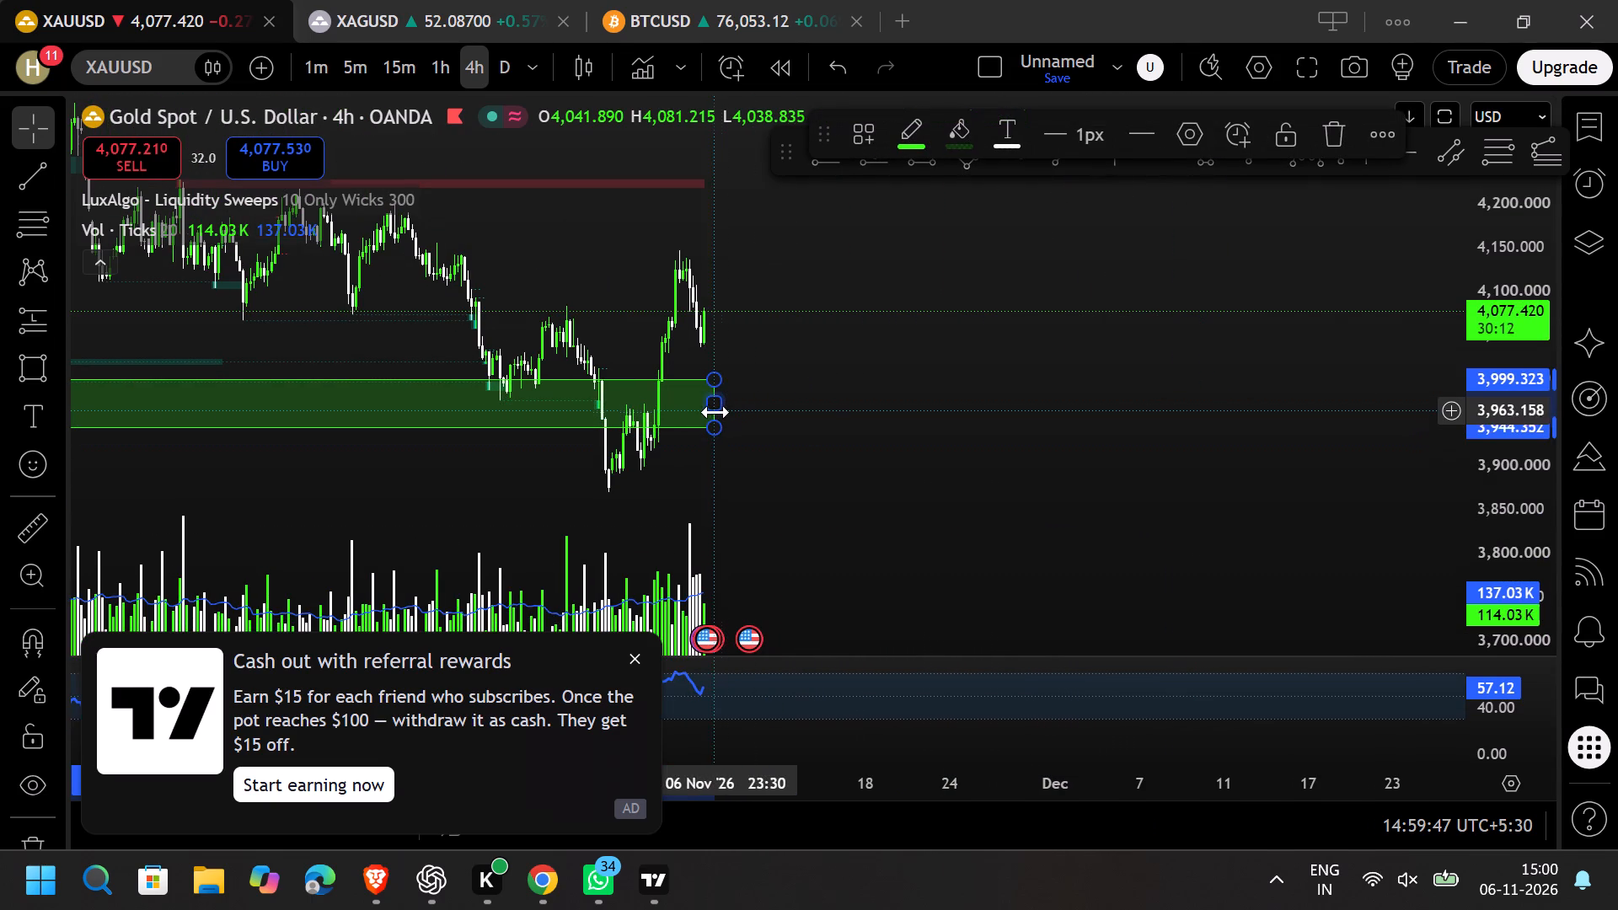
Apply the DEMAND template to the rectangle between about 3,944 and 3,999.
{"action": "right_click", "coordinate": [715, 412]}
{"action": "left_click", "coordinate": [805, 409]}
{"action": "scroll", "coordinate": [1149, 438], "scroll_direction": "down", "scroll_amount": 6}
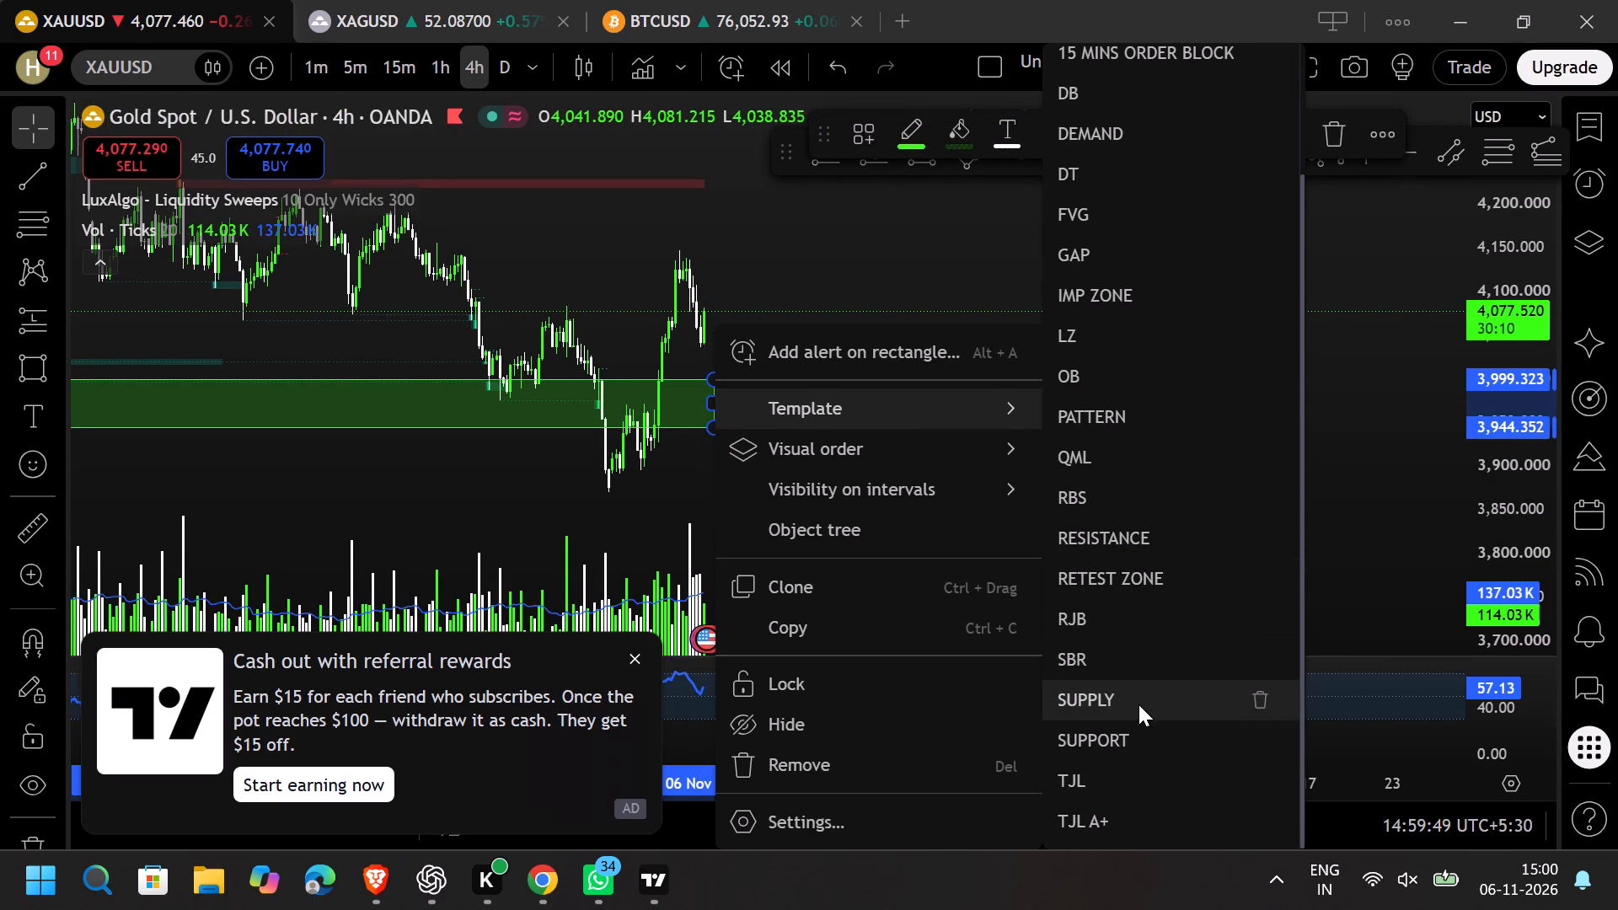
{"action": "scroll", "coordinate": [1084, 301], "scroll_direction": "up", "scroll_amount": 3}
{"action": "left_click", "coordinate": [1090, 292]}
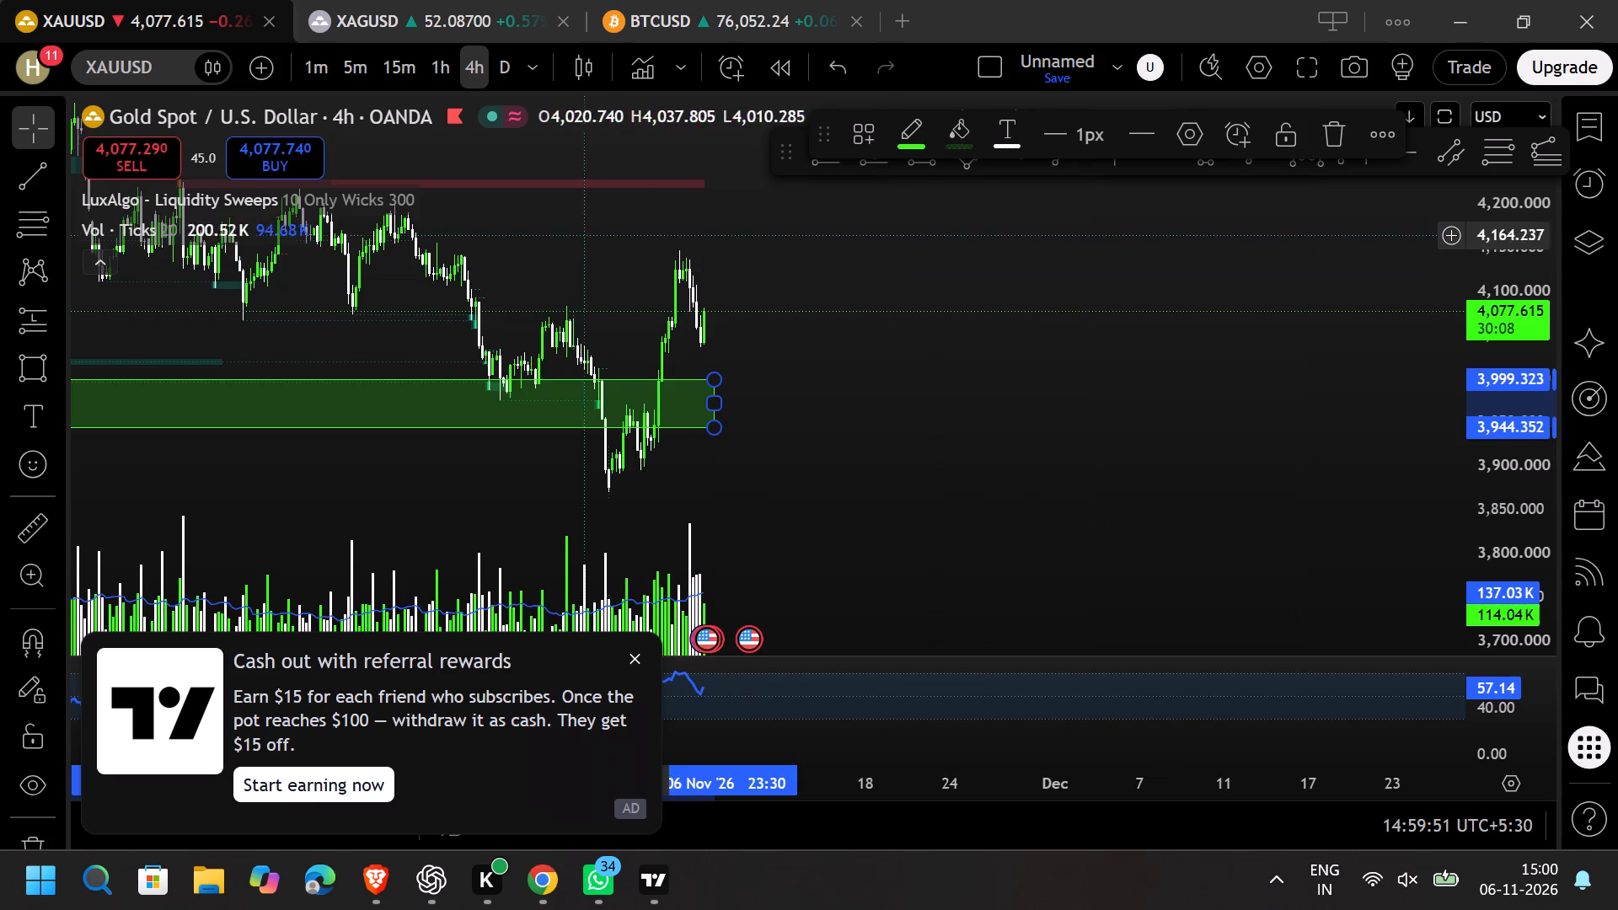
Examine the four-hour price action above the demand zone from June to October 2026.
{"action": "left_click_drag", "start_coordinate": [560, 256], "coordinate": [1293, 297]}
{"action": "scroll", "coordinate": [1306, 307], "scroll_direction": "down", "scroll_amount": 5}
{"action": "left_click_drag", "start_coordinate": [715, 282], "coordinate": [1220, 351]}
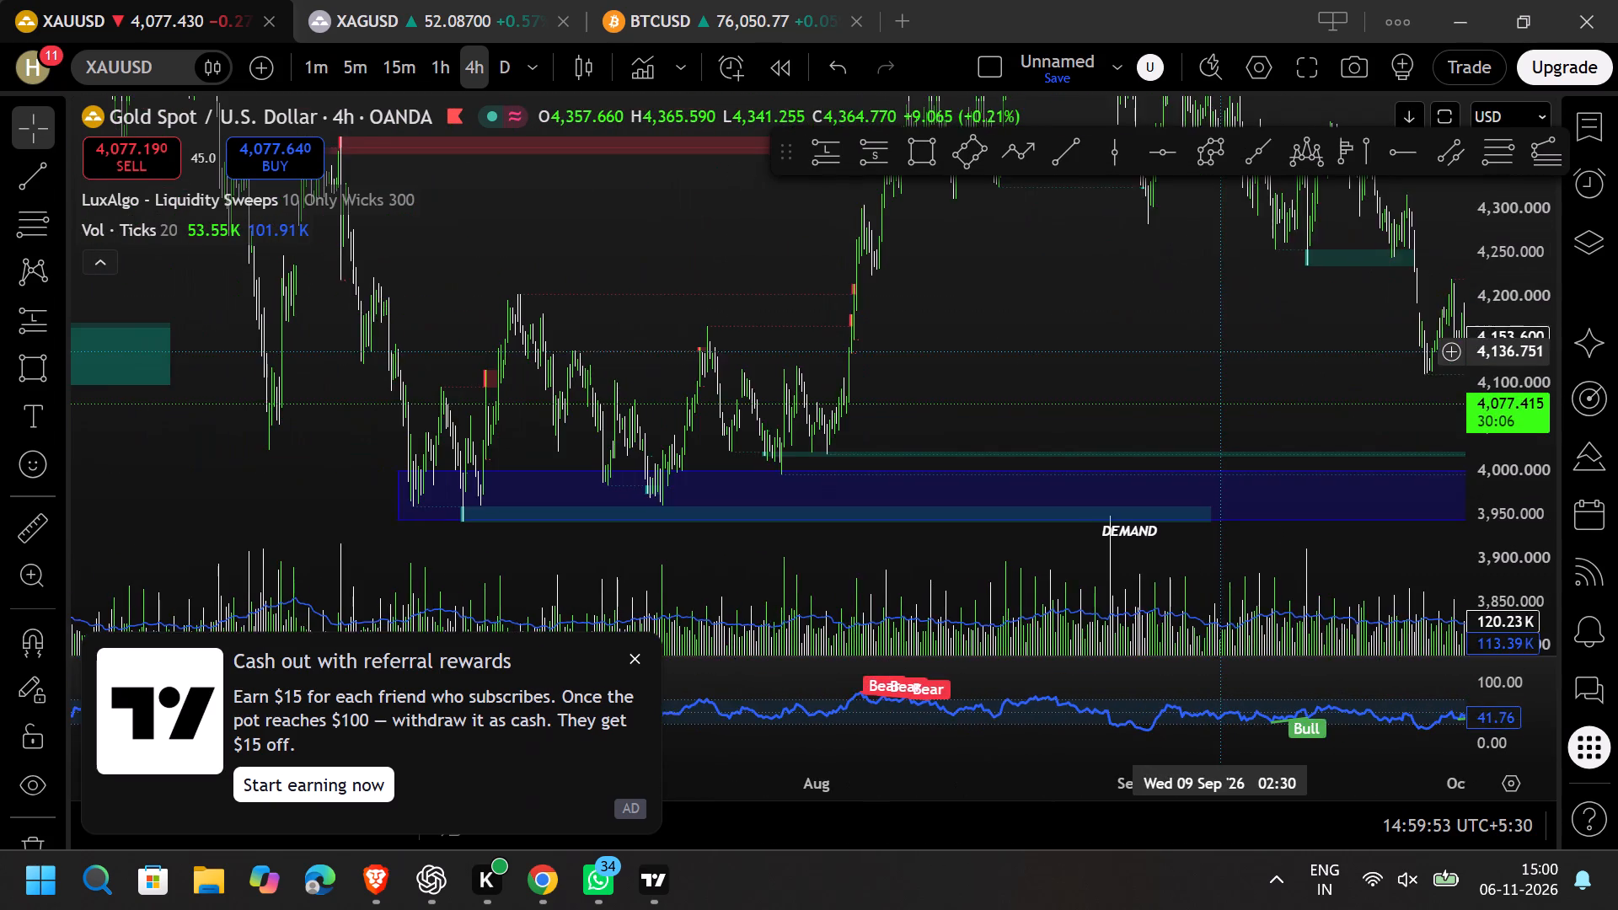
{"action": "left_click_drag", "start_coordinate": [1220, 351], "coordinate": [1100, 351]}
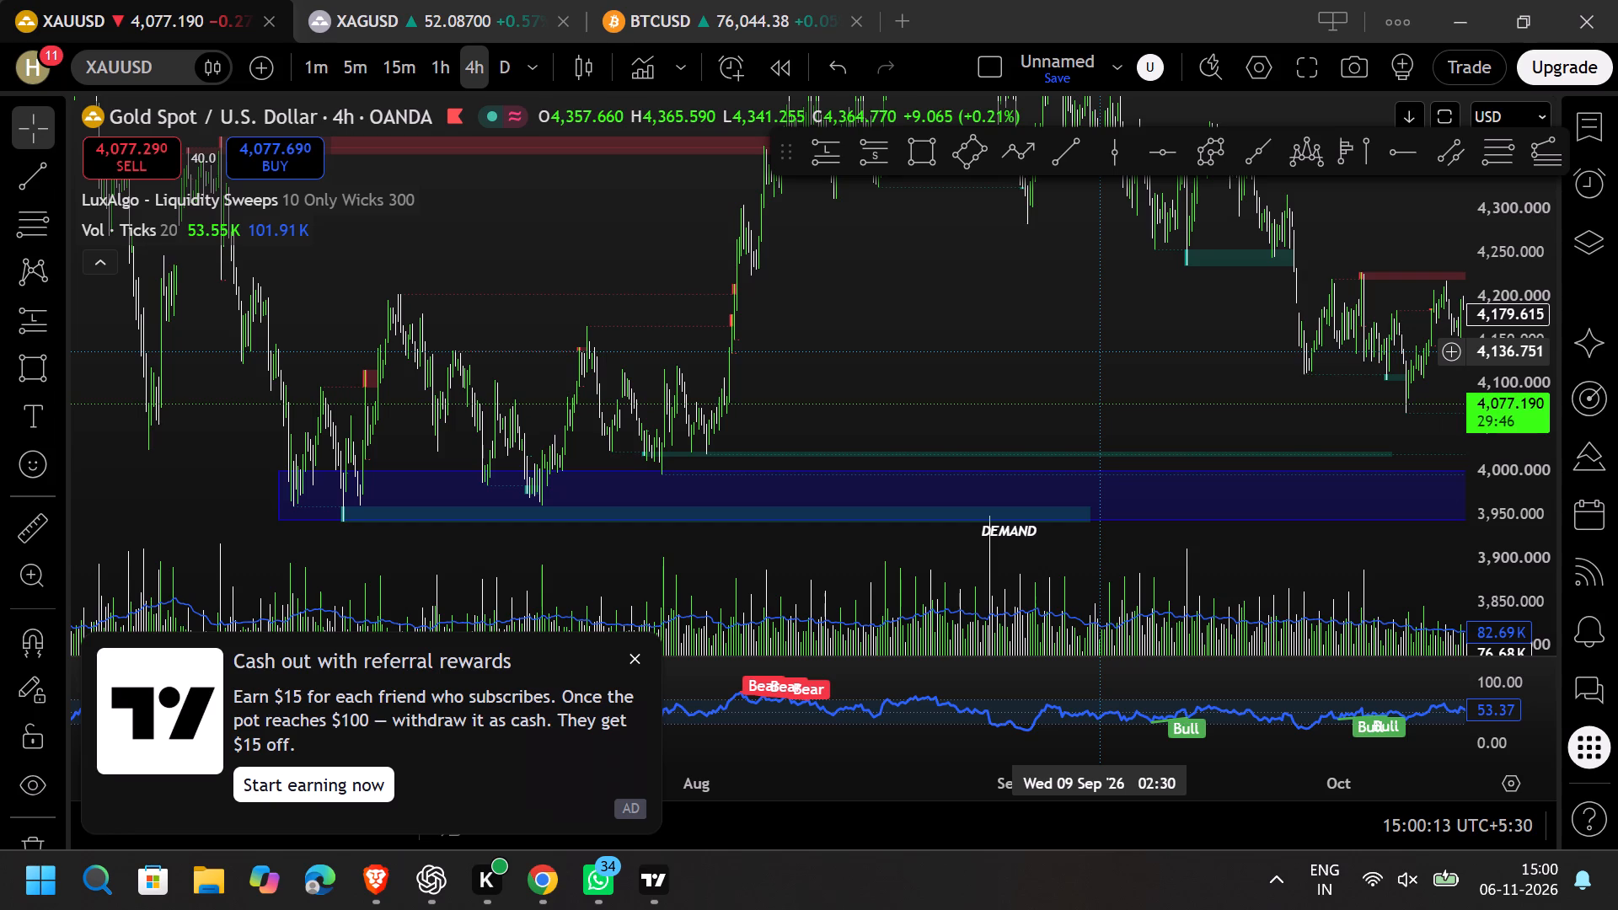
{"action": "left_click_drag", "start_coordinate": [1080, 351], "coordinate": [1084, 506]}
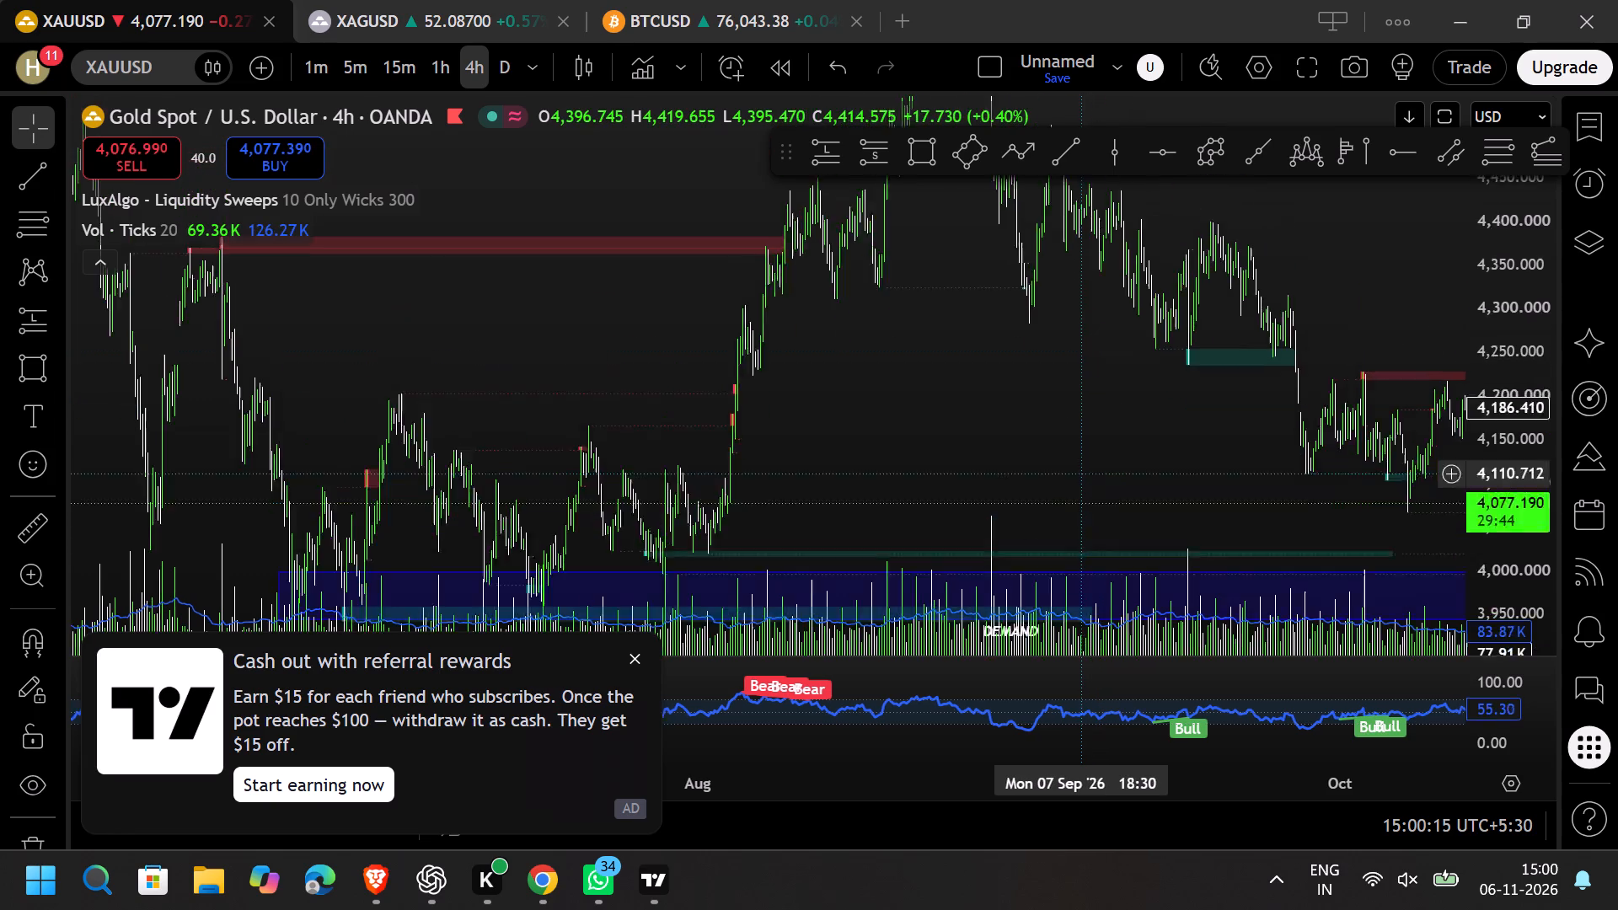
{"action": "left_click_drag", "start_coordinate": [1084, 506], "coordinate": [1084, 568]}
{"action": "scroll", "coordinate": [1042, 540], "scroll_direction": "up", "scroll_amount": 5}
{"action": "scroll", "coordinate": [1042, 540], "scroll_direction": "down", "scroll_amount": 7}
{"action": "left_click_drag", "start_coordinate": [1476, 318], "coordinate": [1481, 407]}
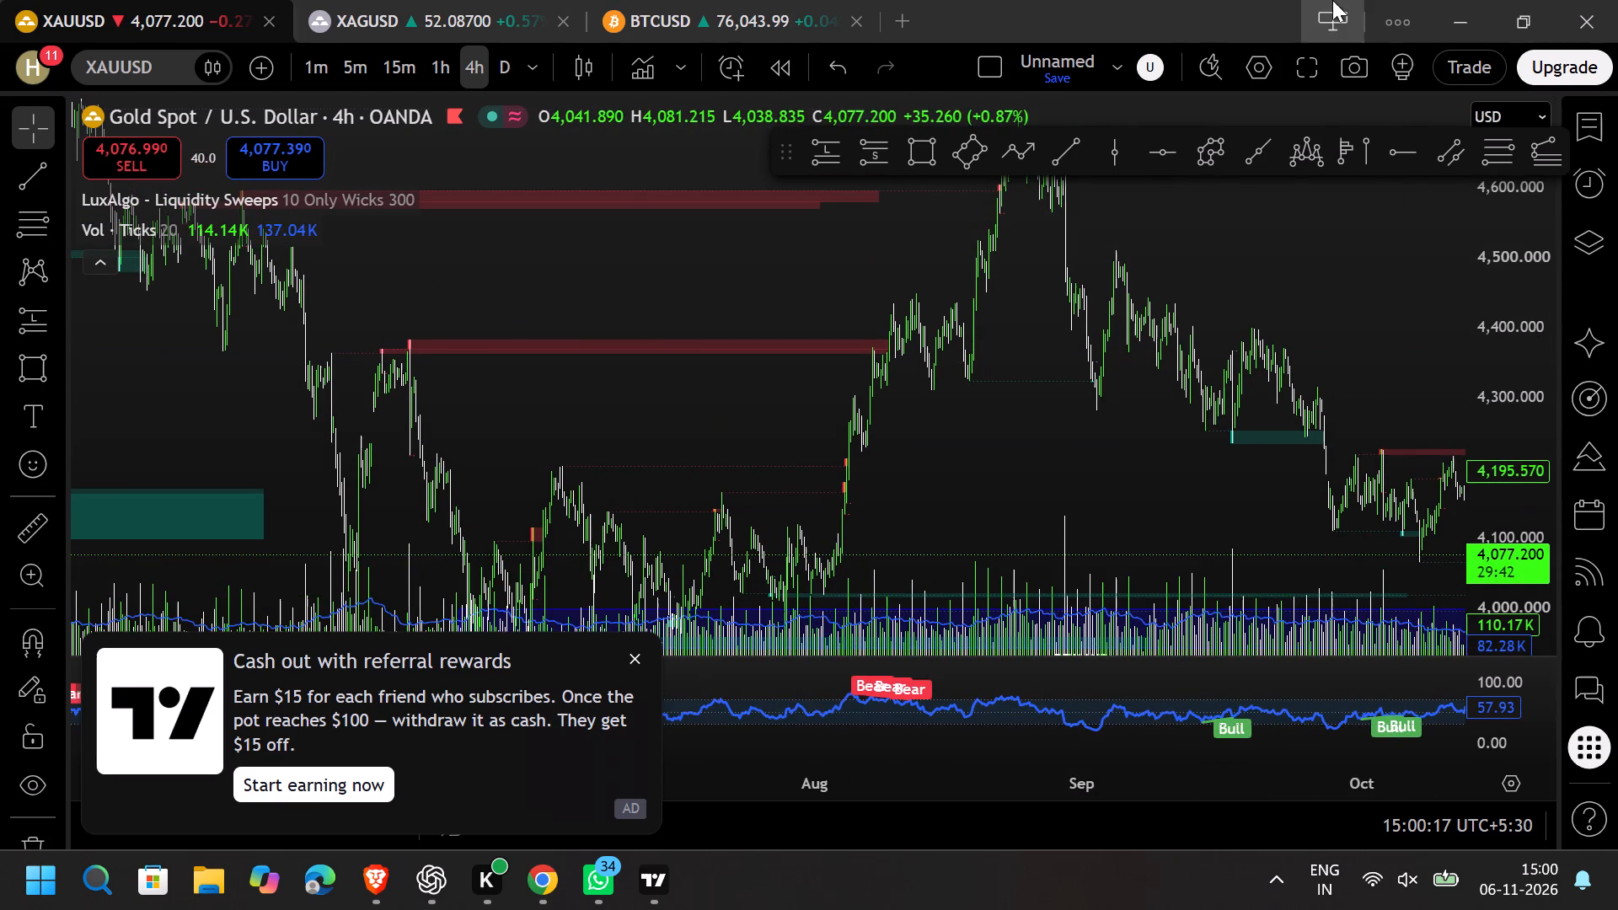
Hide the surrounding panels so the chart fills the window.
{"action": "left_click", "coordinate": [1317, 57]}
Examine the four-hour gold price action from March to June 2026, including the supply zones near 4,880 and 4,760.
{"action": "scroll", "coordinate": [1169, 218], "scroll_direction": "down", "scroll_amount": 5}
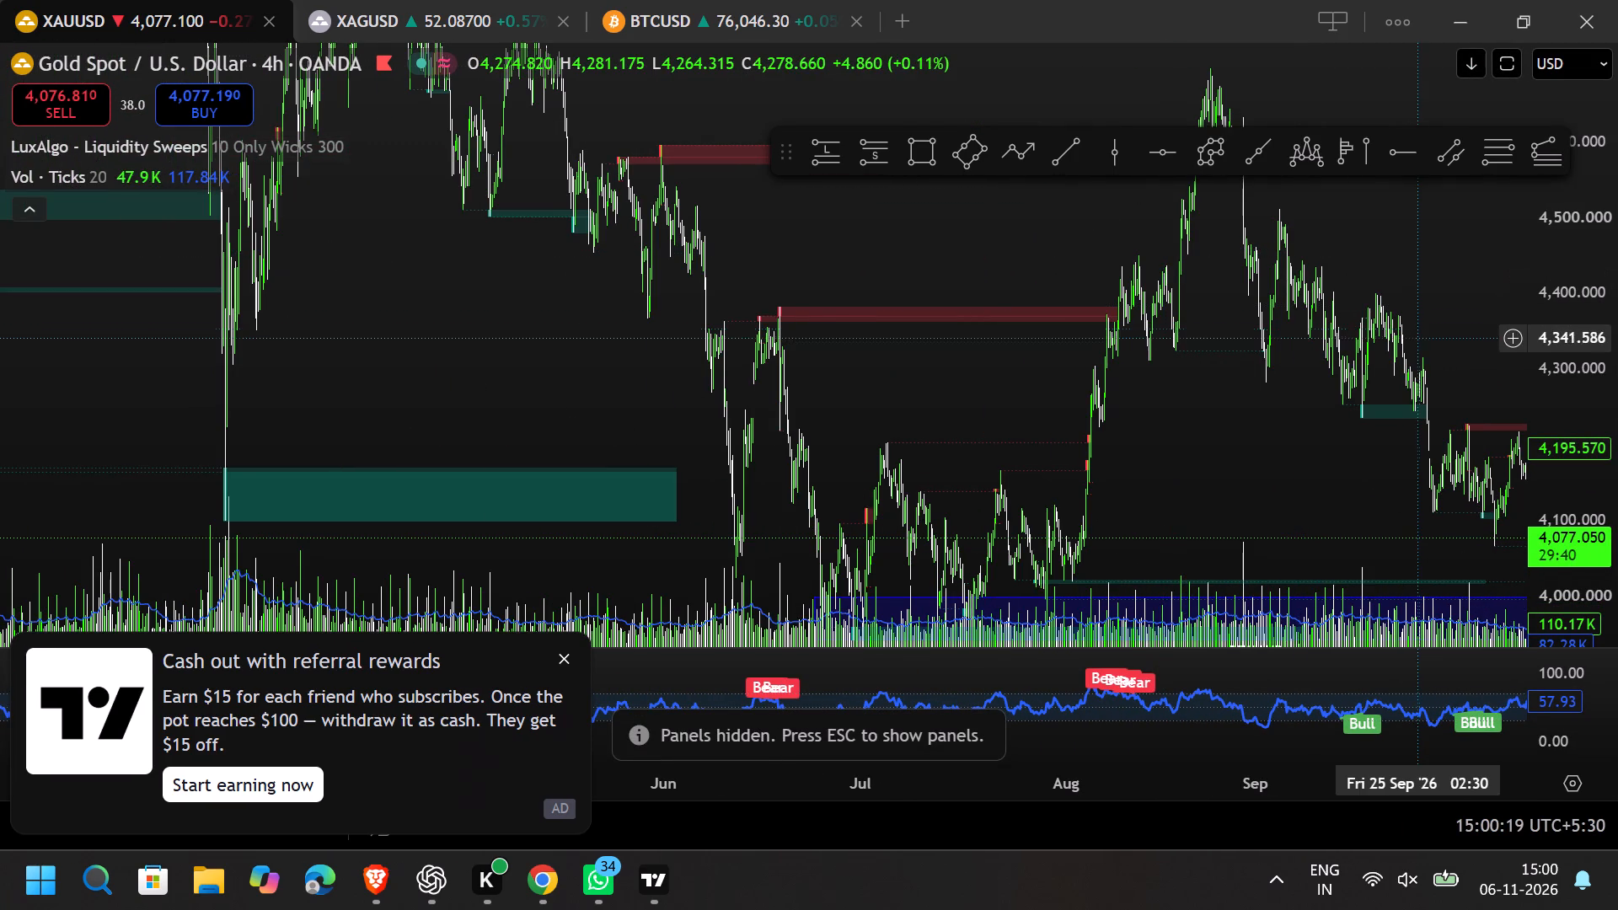
{"action": "left_click_drag", "start_coordinate": [1589, 235], "coordinate": [1580, 626]}
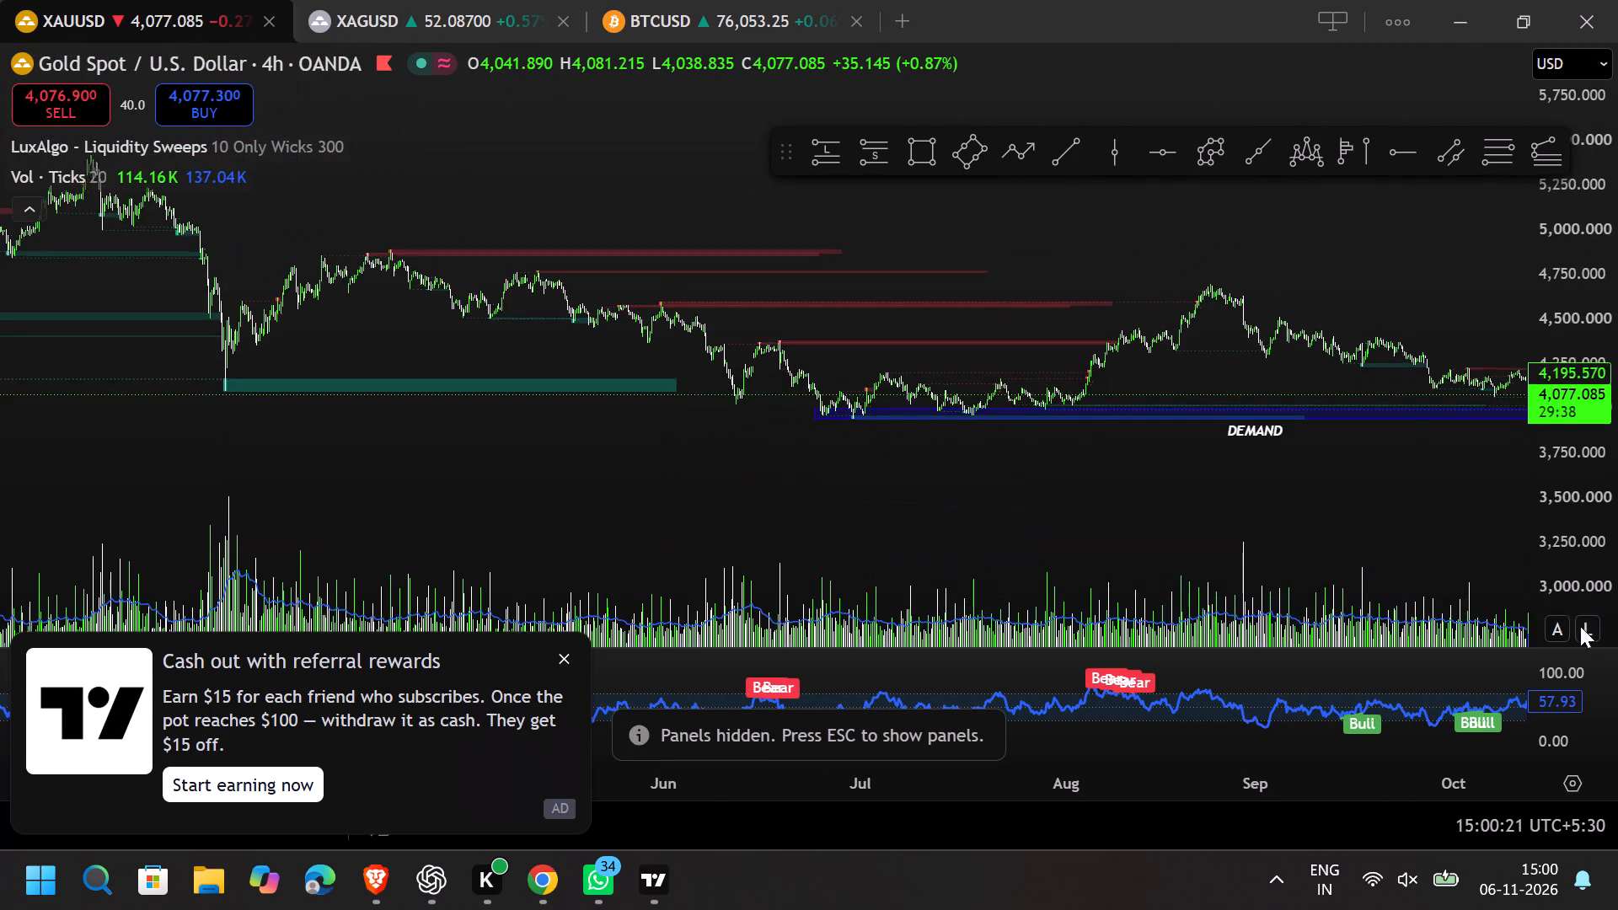
{"action": "left_click_drag", "start_coordinate": [1580, 626], "coordinate": [1563, 435]}
{"action": "left_click_drag", "start_coordinate": [1043, 391], "coordinate": [983, 479]}
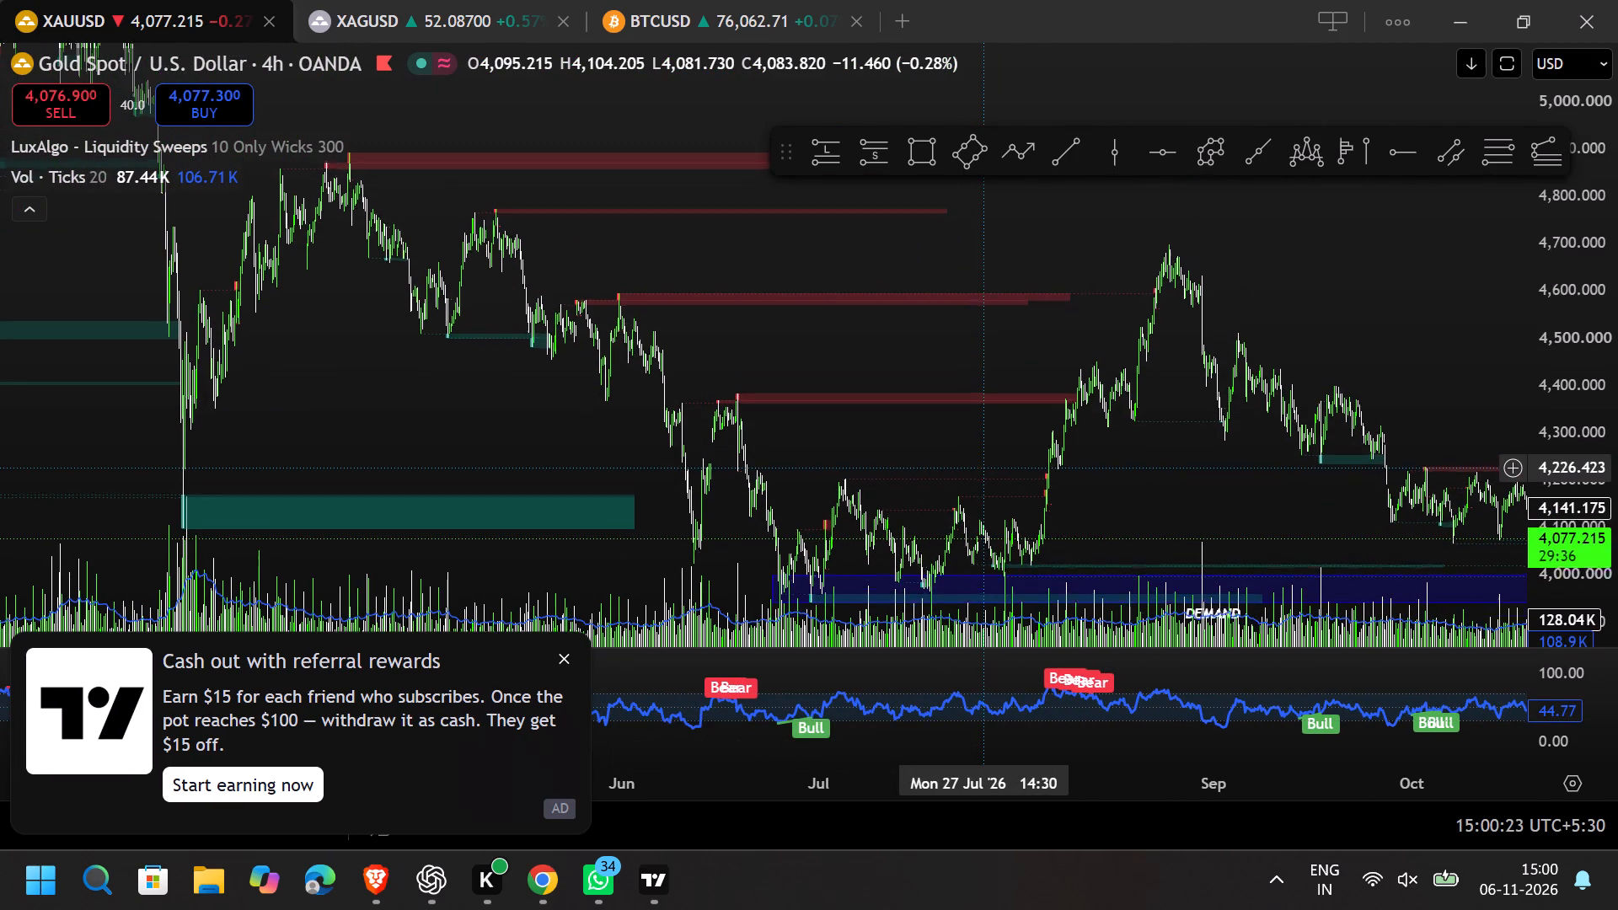
{"action": "left_click_drag", "start_coordinate": [983, 479], "coordinate": [990, 505]}
{"action": "scroll", "coordinate": [594, 274], "scroll_direction": "up", "scroll_amount": 5}
{"action": "left_click_drag", "start_coordinate": [506, 276], "coordinate": [1128, 490]}
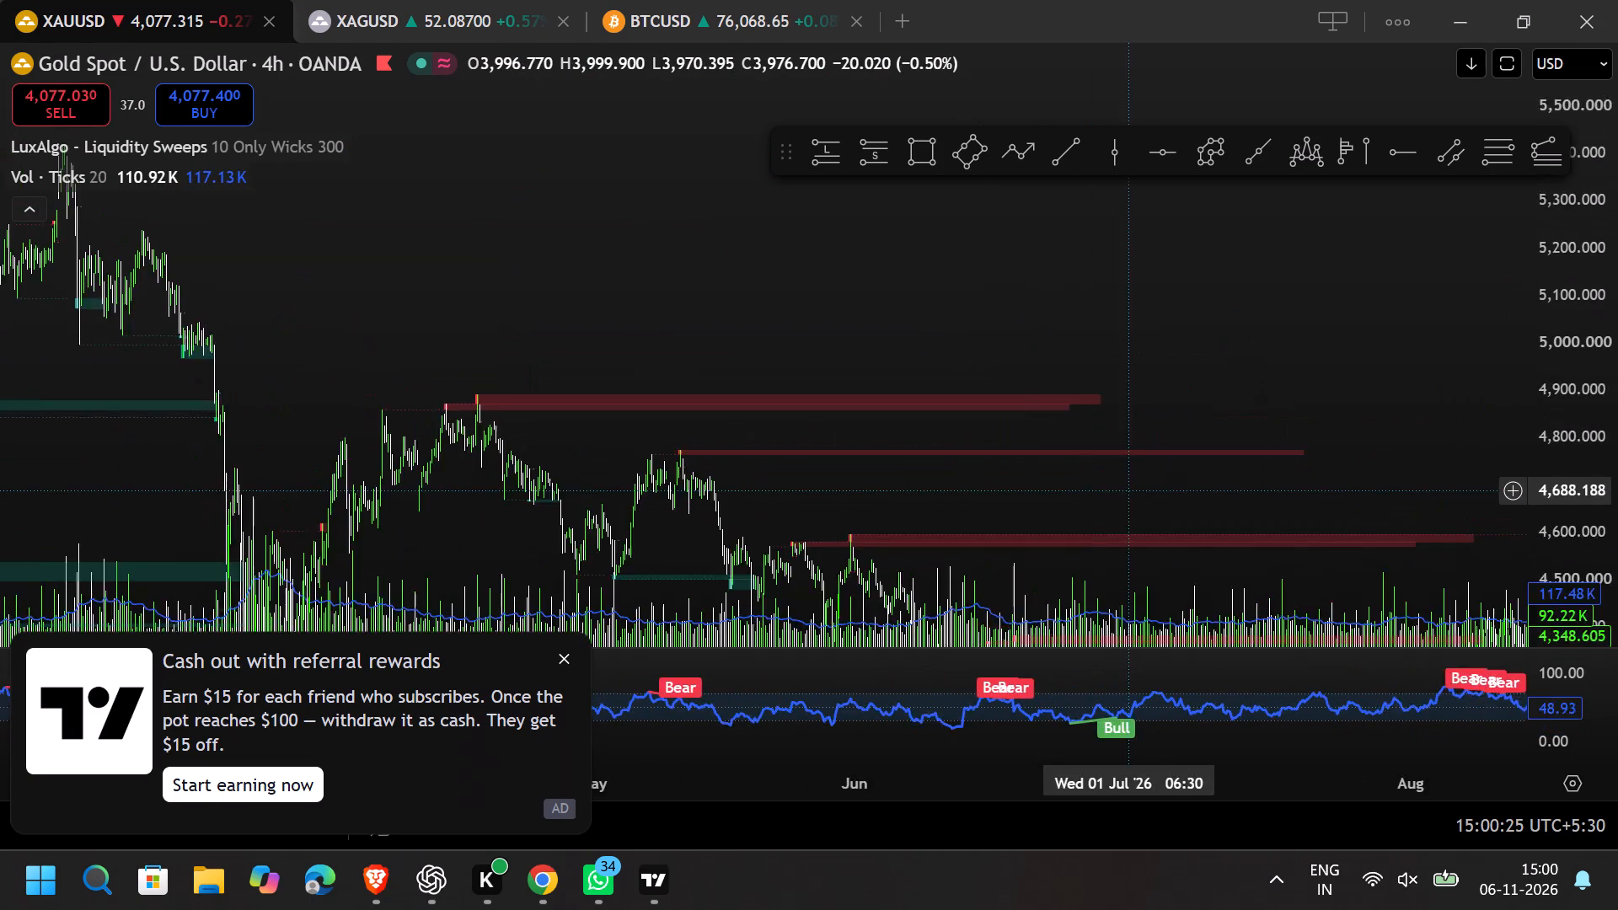
{"action": "left_click_drag", "start_coordinate": [1128, 490], "coordinate": [1257, 429]}
{"action": "scroll", "coordinate": [1242, 430], "scroll_direction": "down", "scroll_amount": 6}
{"action": "scroll", "coordinate": [709, 295], "scroll_direction": "up", "scroll_amount": 6}
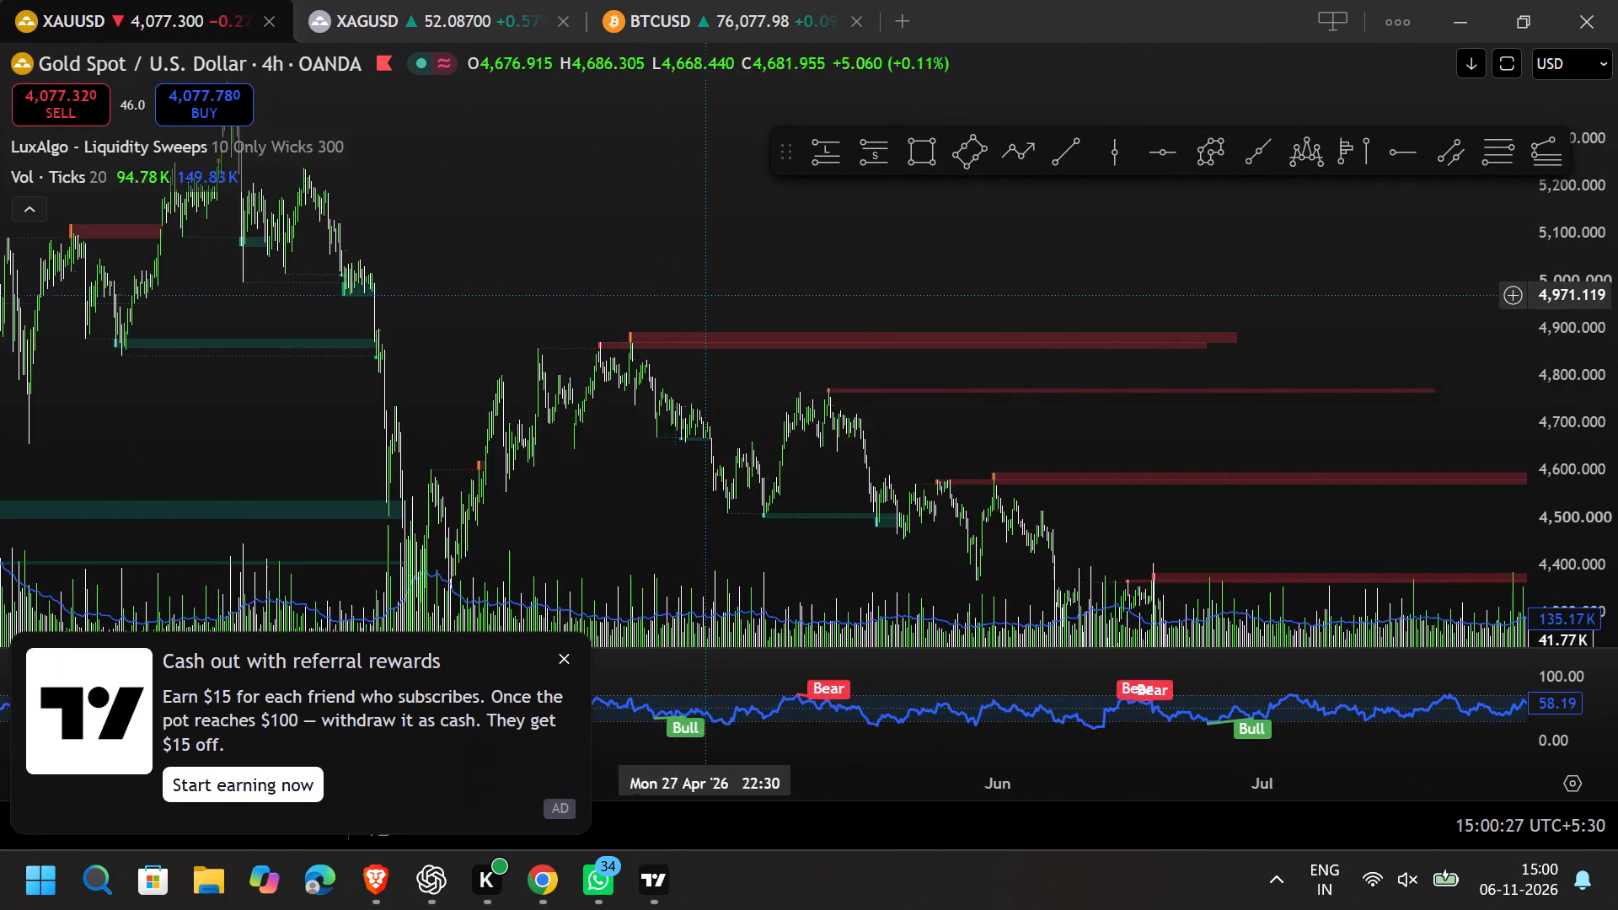
{"action": "scroll", "coordinate": [598, 309], "scroll_direction": "up", "scroll_amount": 4}
{"action": "left_click_drag", "start_coordinate": [591, 309], "coordinate": [1353, 359]}
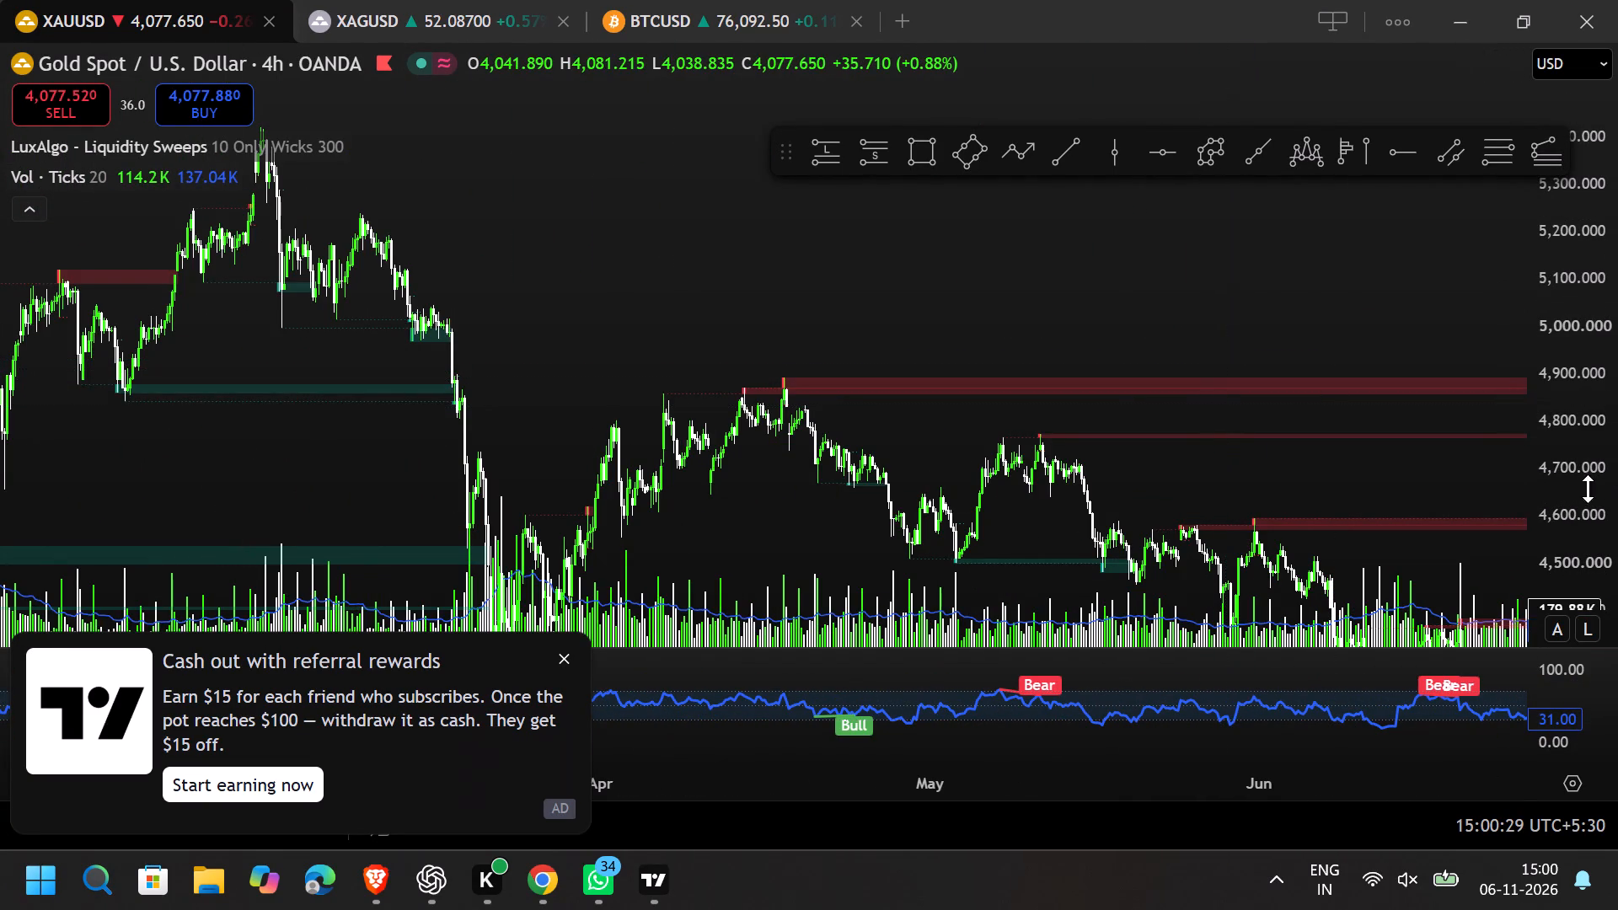
{"action": "left_click_drag", "start_coordinate": [1582, 484], "coordinate": [1578, 179]}
{"action": "left_click_drag", "start_coordinate": [1579, 433], "coordinate": [1570, 301]}
{"action": "left_click_drag", "start_coordinate": [838, 324], "coordinate": [866, 122]}
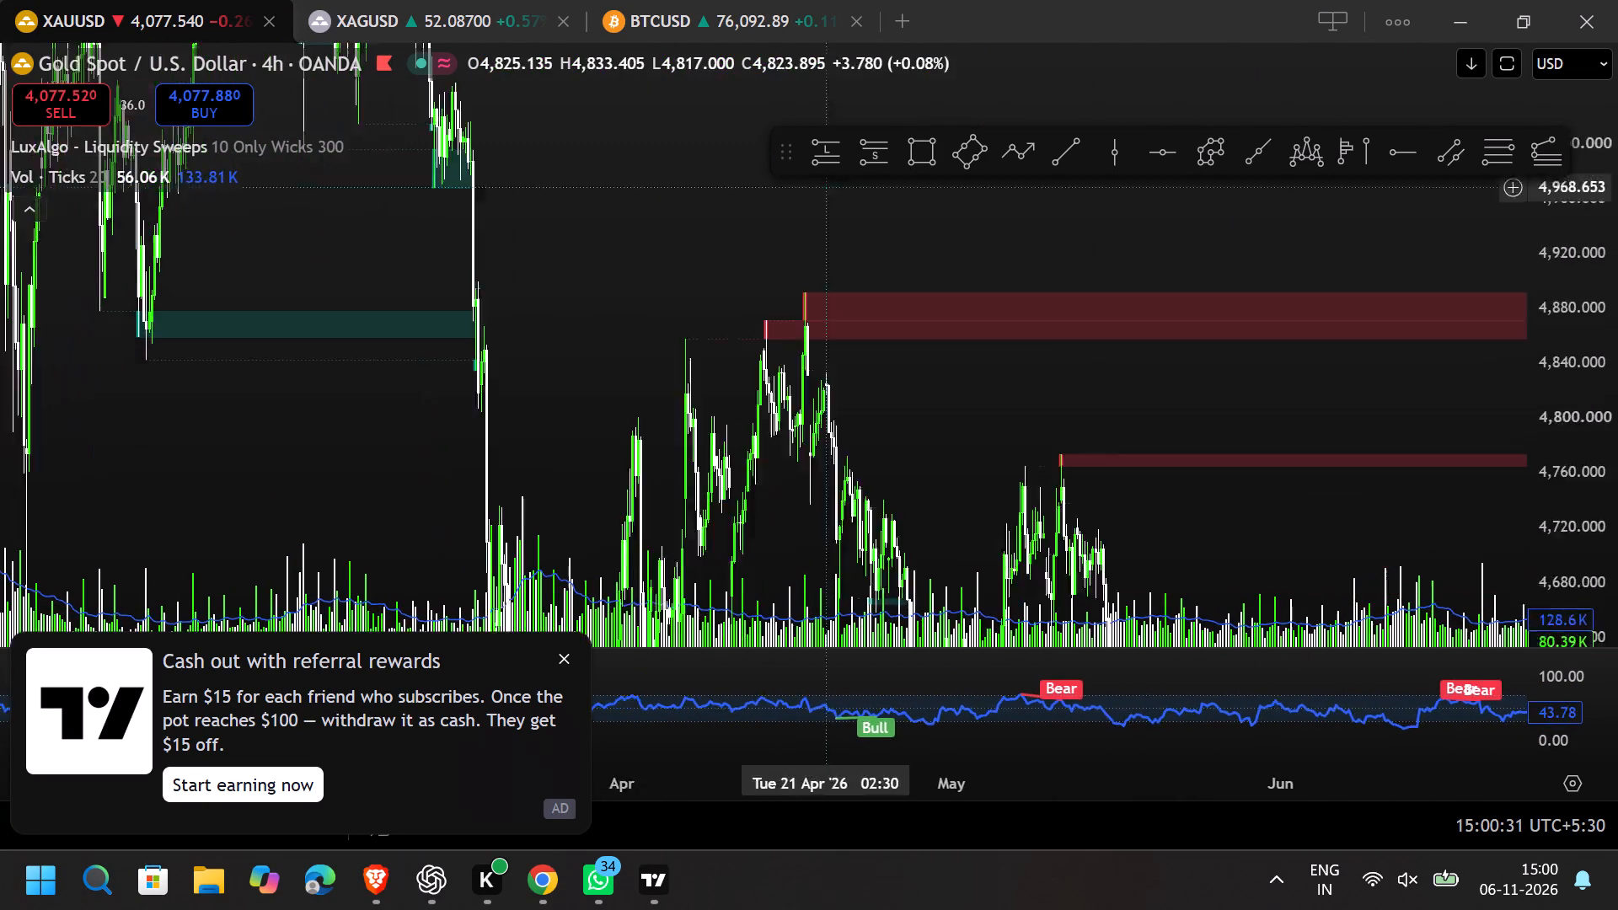
{"action": "left_click_drag", "start_coordinate": [866, 122], "coordinate": [881, 102]}
{"action": "scroll", "coordinate": [710, 238], "scroll_direction": "up", "scroll_amount": 6}
{"action": "left_click_drag", "start_coordinate": [361, 245], "coordinate": [802, 300]}
{"action": "scroll", "coordinate": [780, 317], "scroll_direction": "up", "scroll_amount": 2}
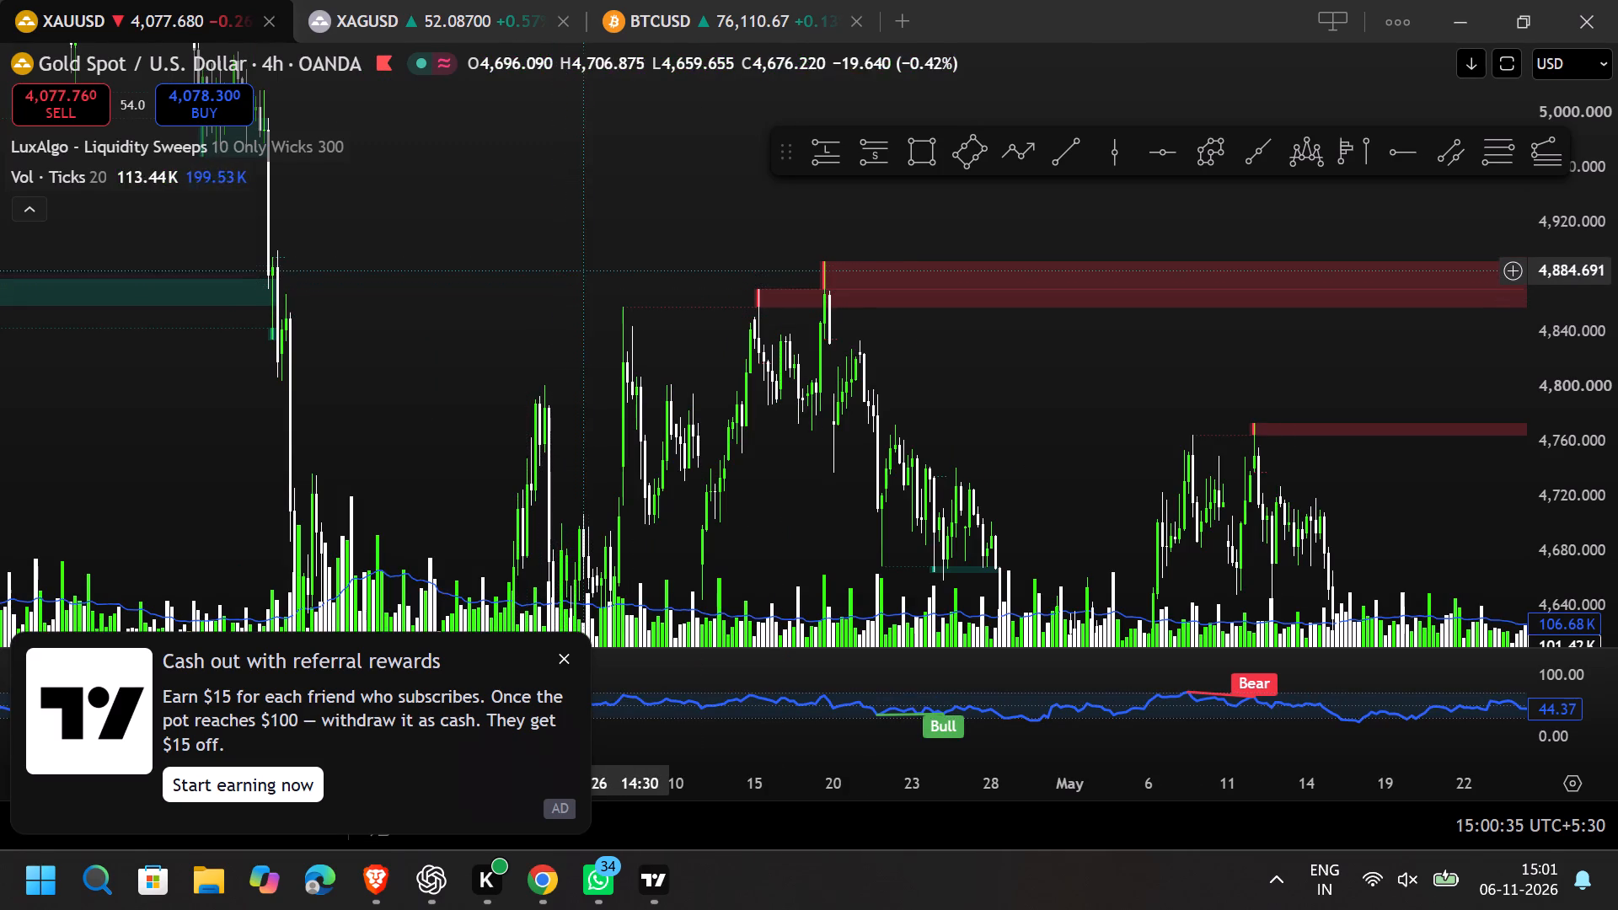
Examine the four-hour price action from the April 2026 highs through to the demand zone and the latest November candles.
{"action": "left_click_drag", "start_coordinate": [599, 256], "coordinate": [260, 208]}
{"action": "scroll", "coordinate": [1039, 417], "scroll_direction": "down", "scroll_amount": 5}
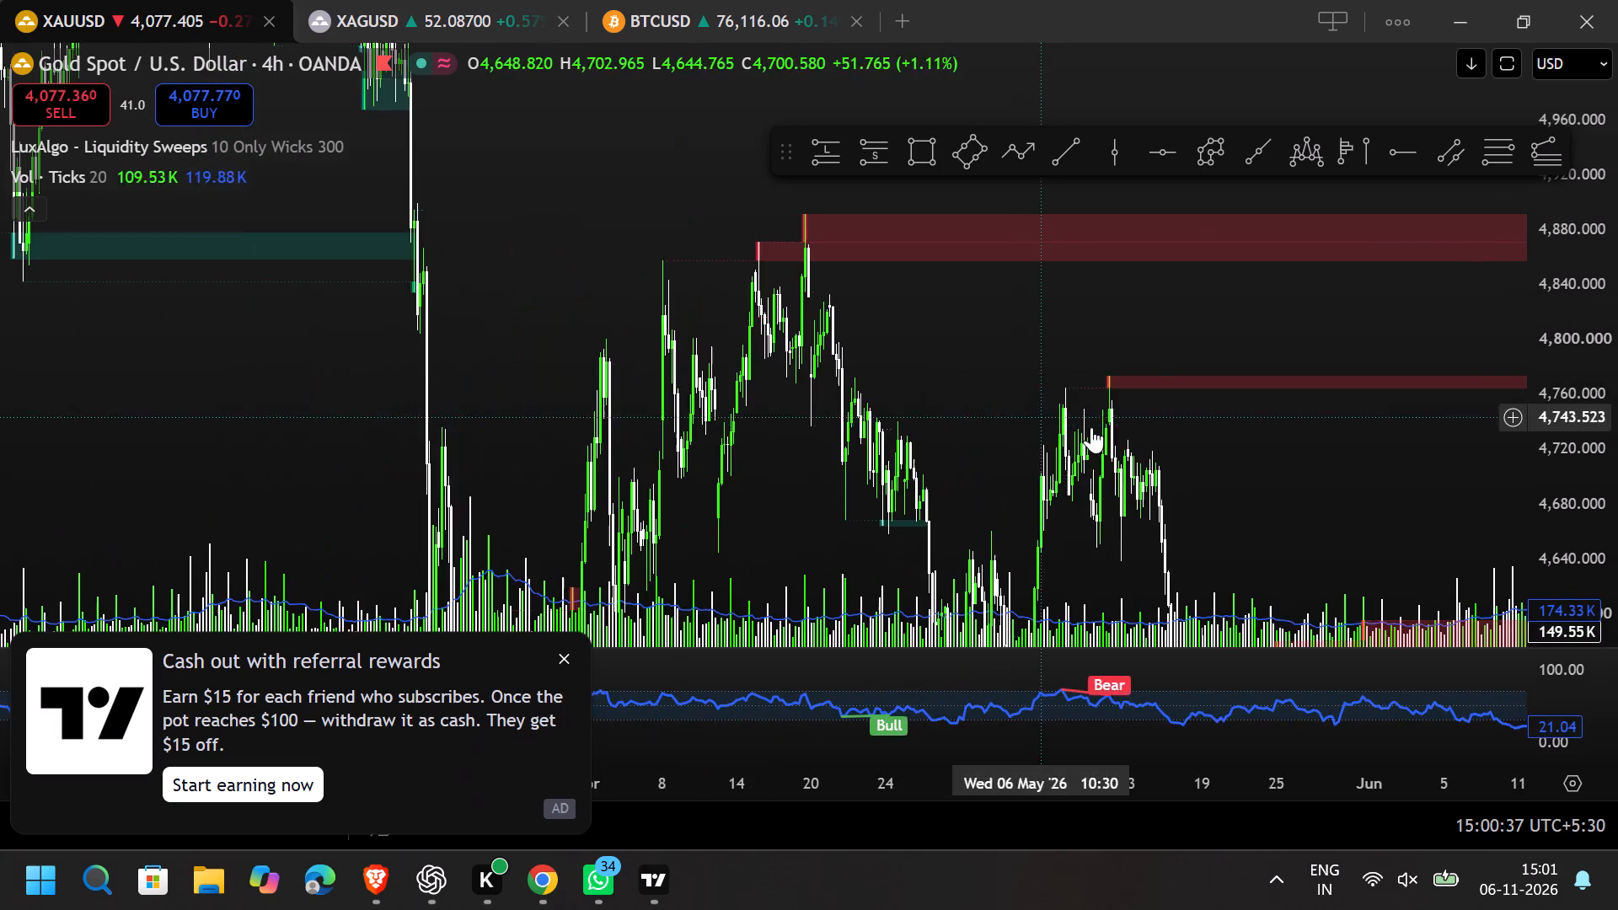
{"action": "left_click_drag", "start_coordinate": [1197, 449], "coordinate": [919, 189]}
{"action": "left_click_drag", "start_coordinate": [1567, 248], "coordinate": [1514, 513]}
{"action": "scroll", "coordinate": [793, 292], "scroll_direction": "down", "scroll_amount": 7}
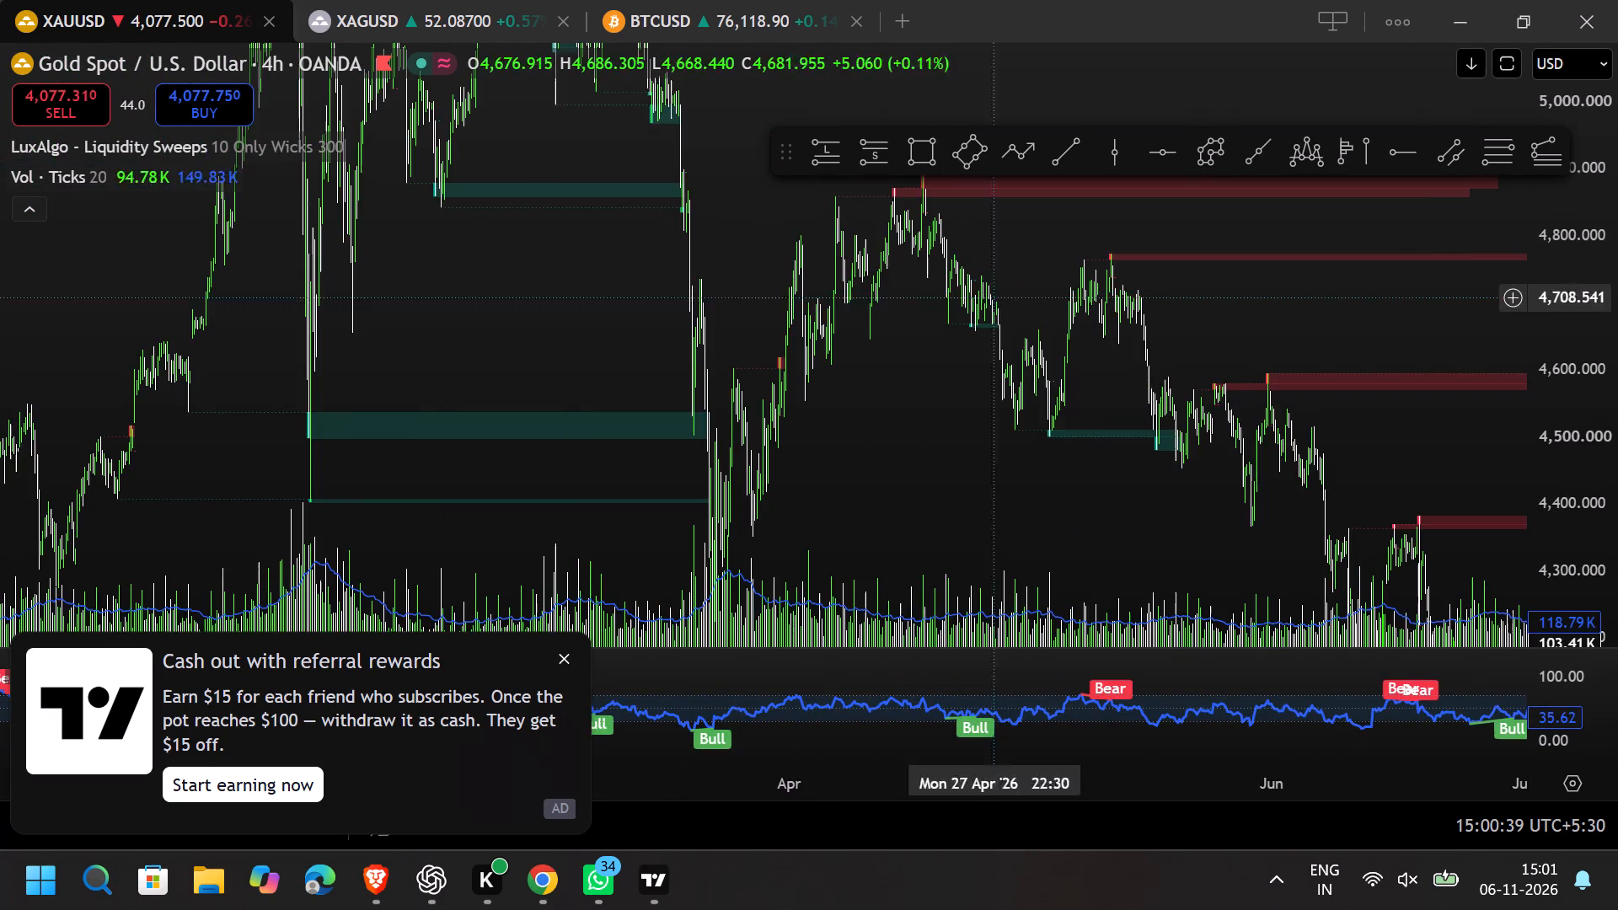
{"action": "left_click_drag", "start_coordinate": [1221, 323], "coordinate": [410, 176]}
{"action": "left_click_drag", "start_coordinate": [904, 356], "coordinate": [1315, 479]}
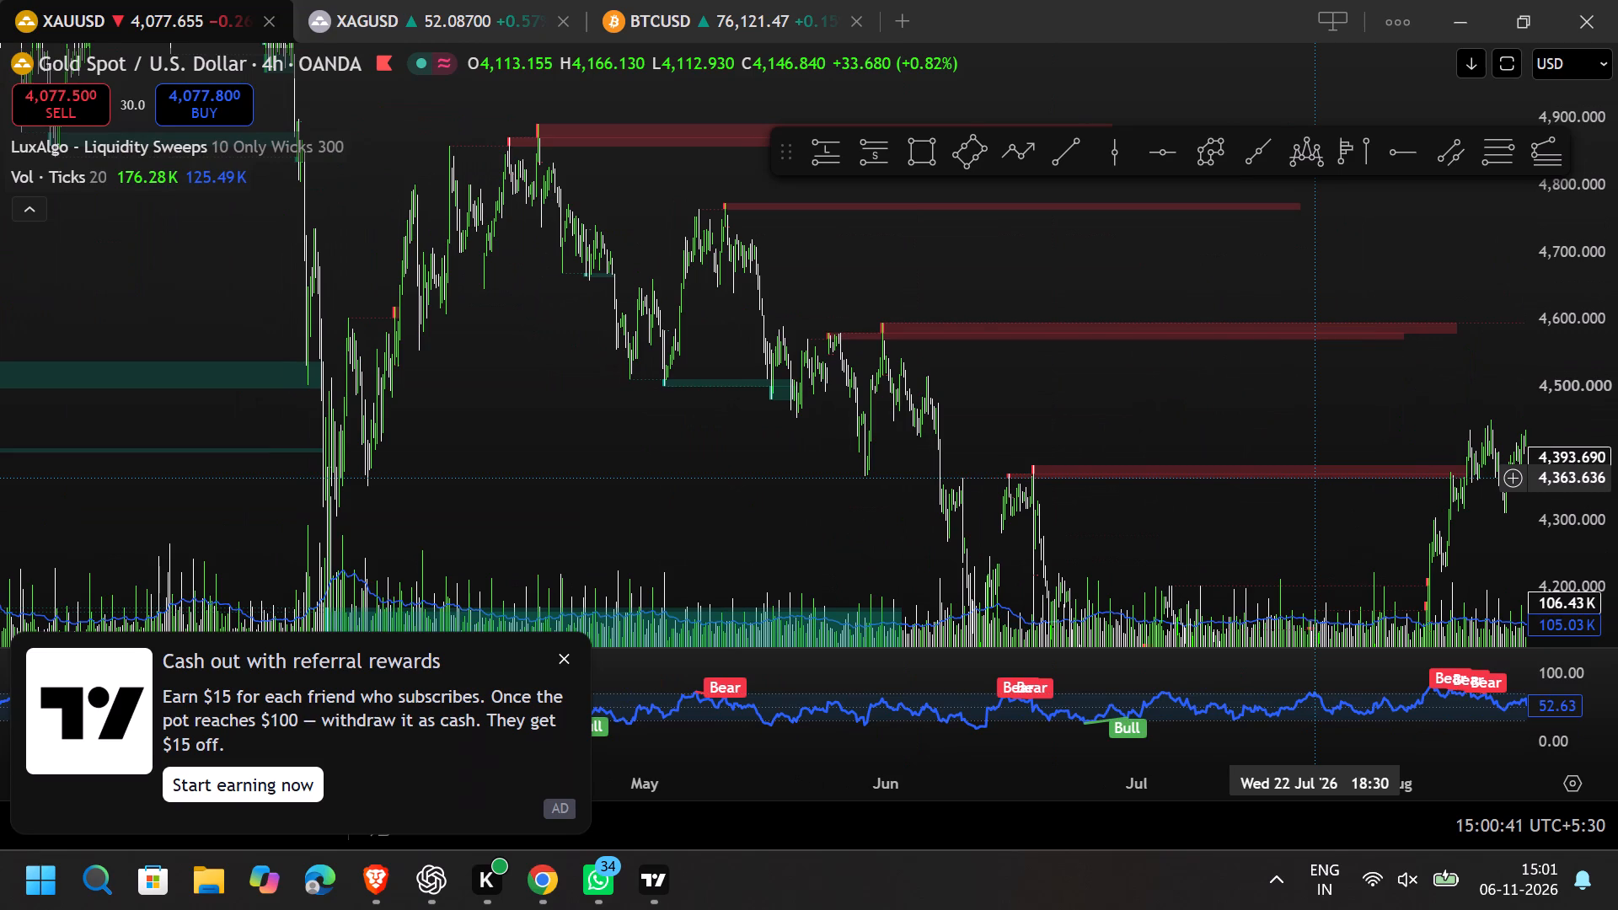
{"action": "left_click_drag", "start_coordinate": [1315, 479], "coordinate": [633, 284]}
{"action": "left_click_drag", "start_coordinate": [1262, 584], "coordinate": [1253, 479]}
{"action": "left_click_drag", "start_coordinate": [1258, 444], "coordinate": [1071, 420]}
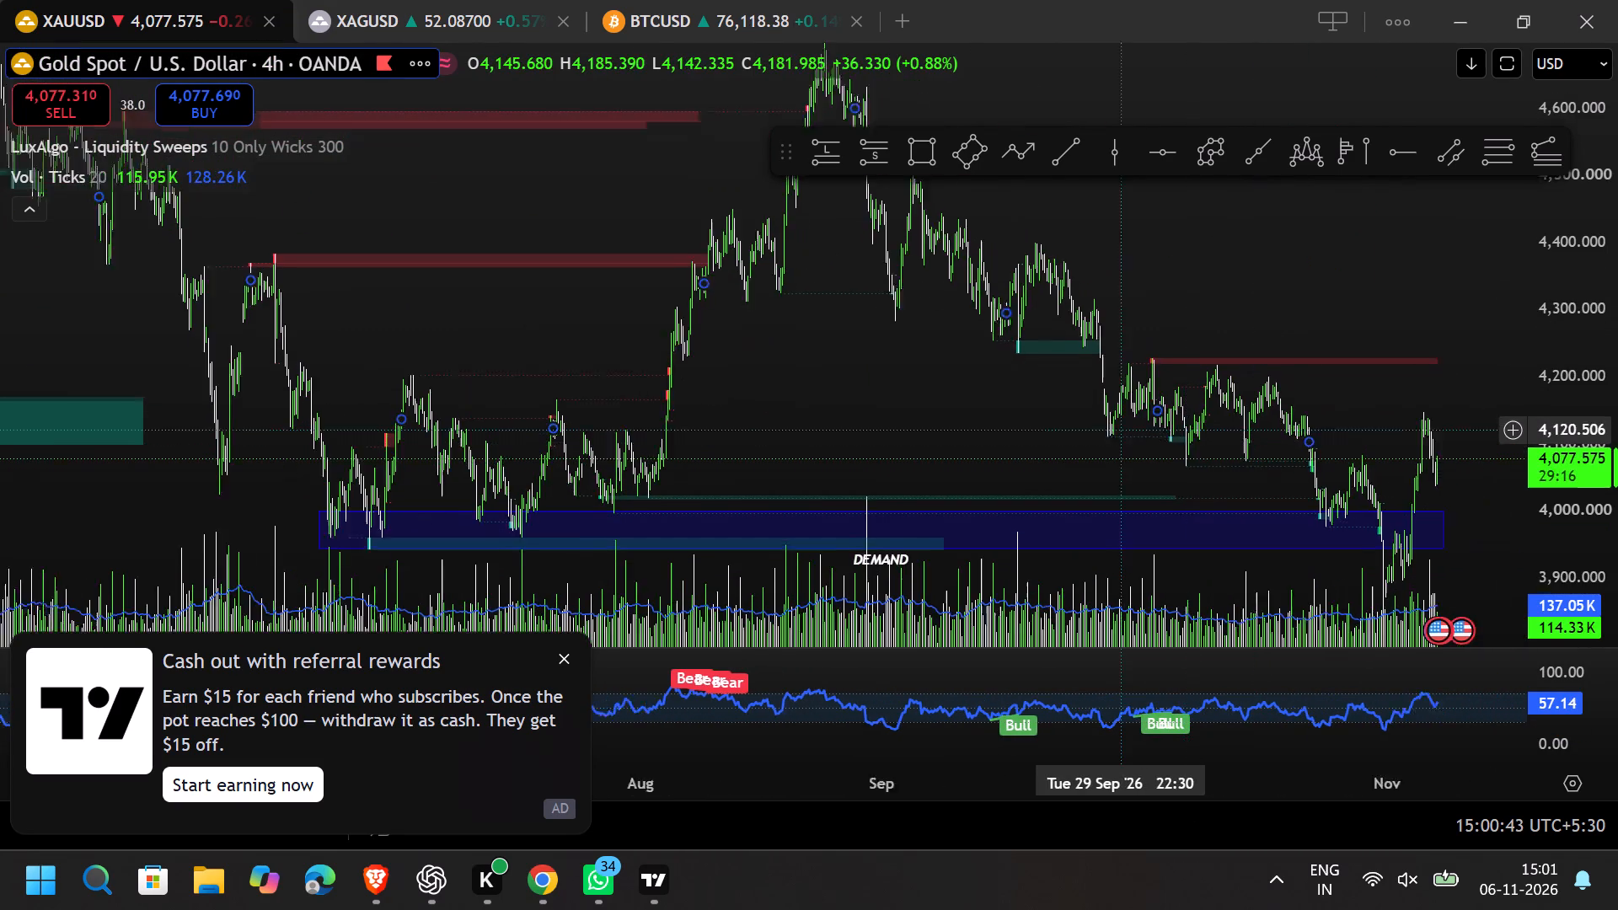
Extend the demand rectangle's end past the latest candle to 11 Nov '26 07:30.
{"action": "left_click_drag", "start_coordinate": [1071, 420], "coordinate": [864, 385]}
{"action": "scroll", "coordinate": [1297, 404], "scroll_direction": "up", "scroll_amount": 5}
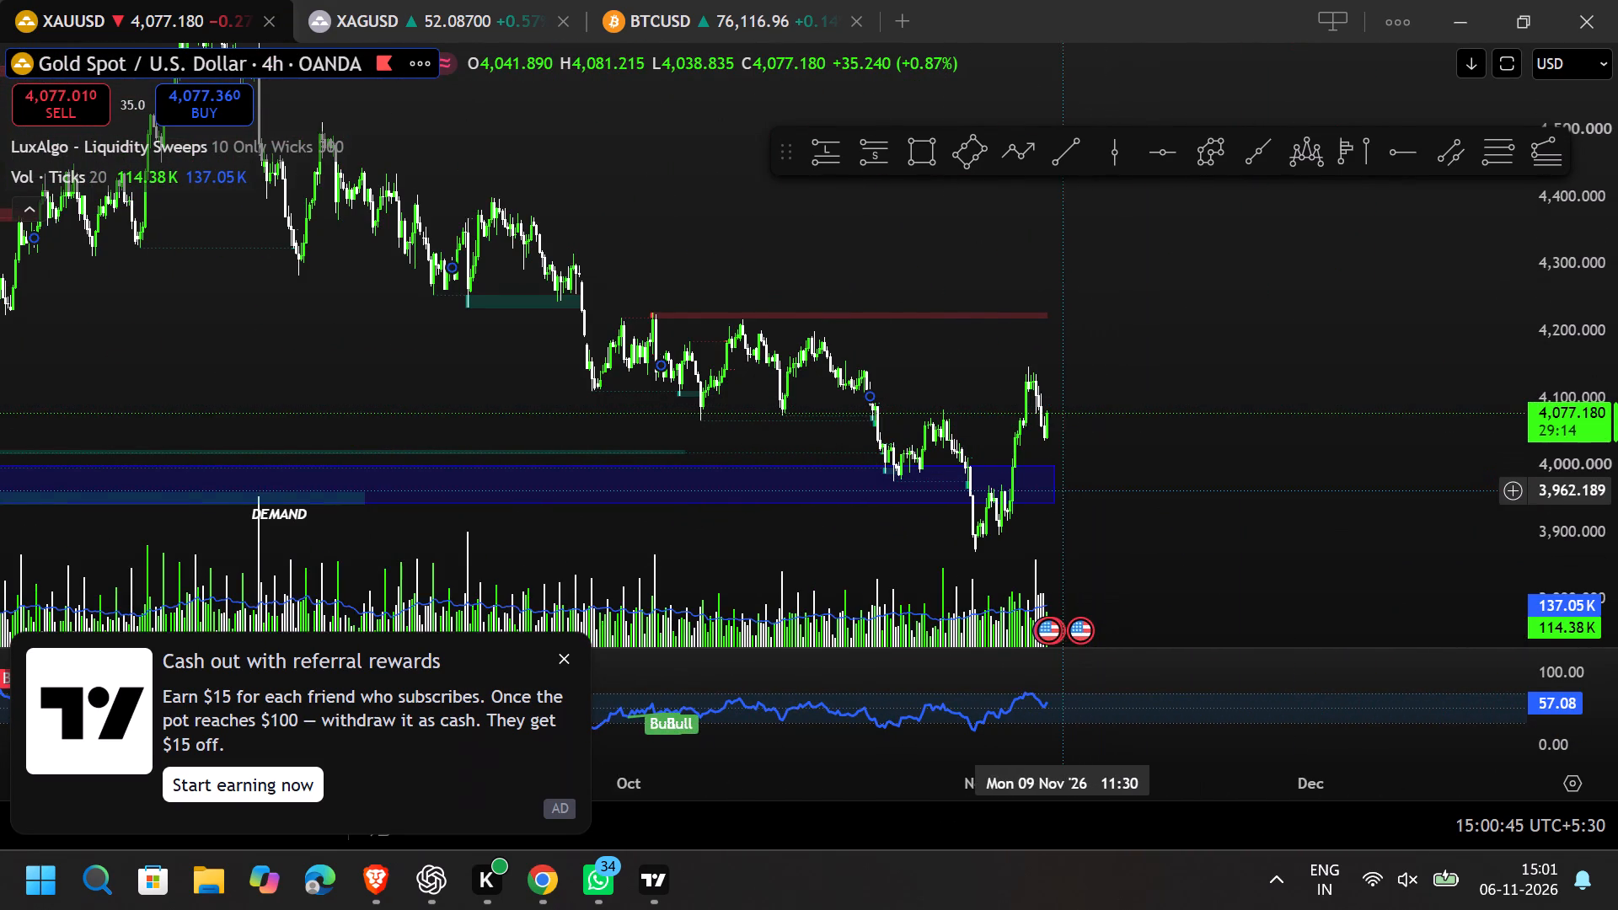
{"action": "left_click_drag", "start_coordinate": [1048, 490], "coordinate": [1091, 488]}
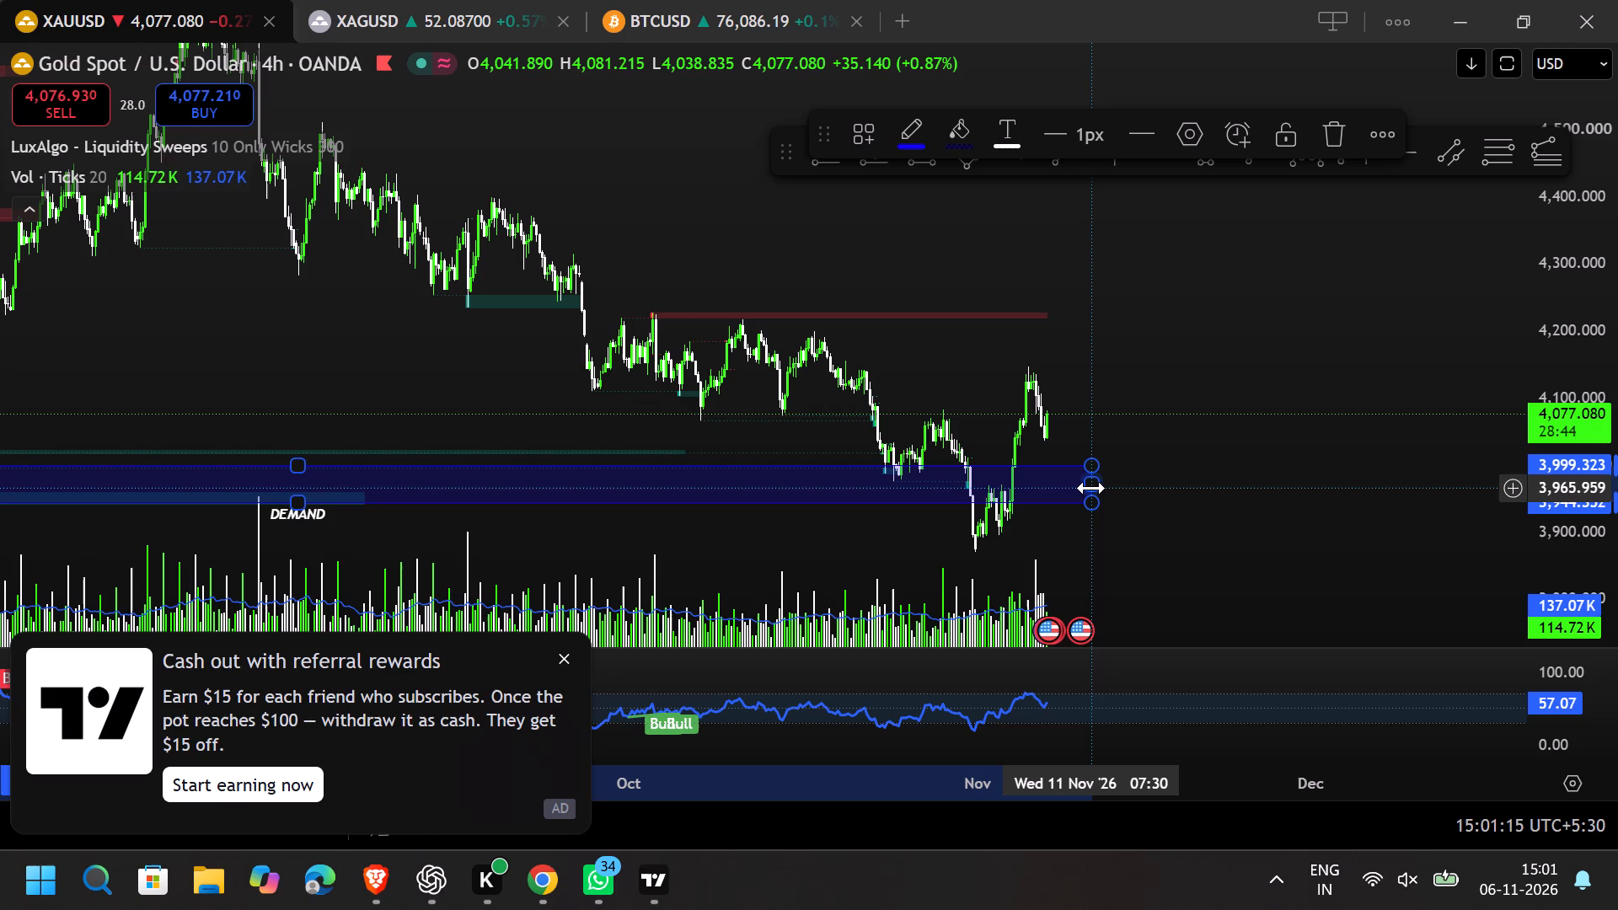
Examine how price moves around the demand zone from September to November 2026 on the four-hour chart.
{"action": "scroll", "coordinate": [1091, 488], "scroll_direction": "down", "scroll_amount": 3}
{"action": "scroll", "coordinate": [1074, 436], "scroll_direction": "up", "scroll_amount": 4}
{"action": "left_click_drag", "start_coordinate": [938, 362], "coordinate": [1021, 400]}
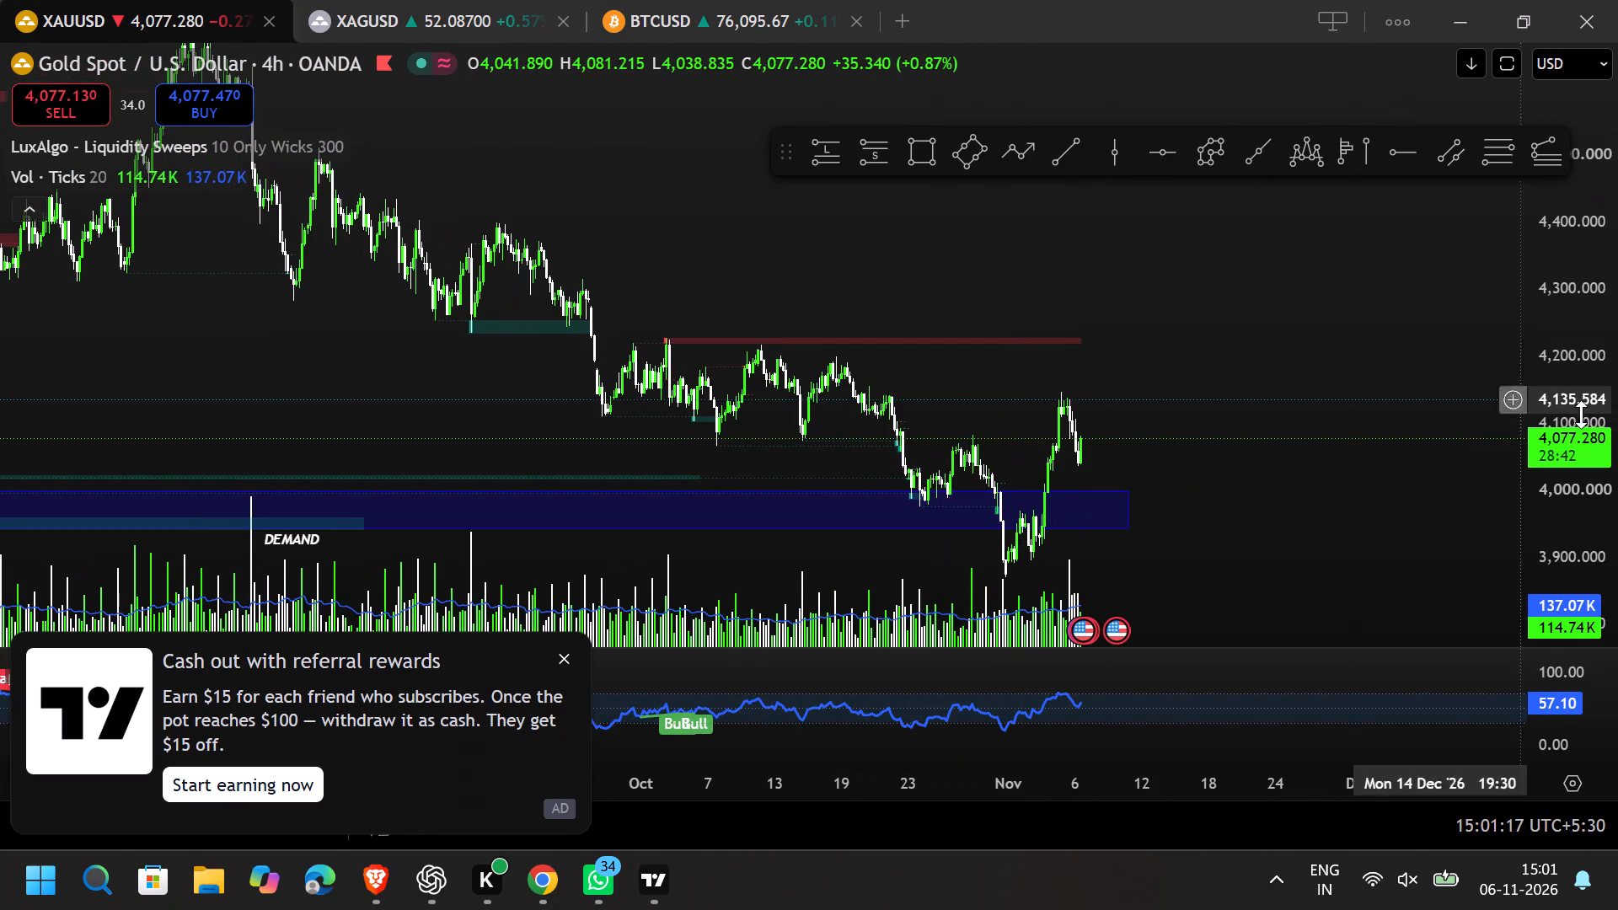
{"action": "left_click_drag", "start_coordinate": [1591, 519], "coordinate": [1568, 317]}
{"action": "left_click_drag", "start_coordinate": [1115, 376], "coordinate": [972, 240]}
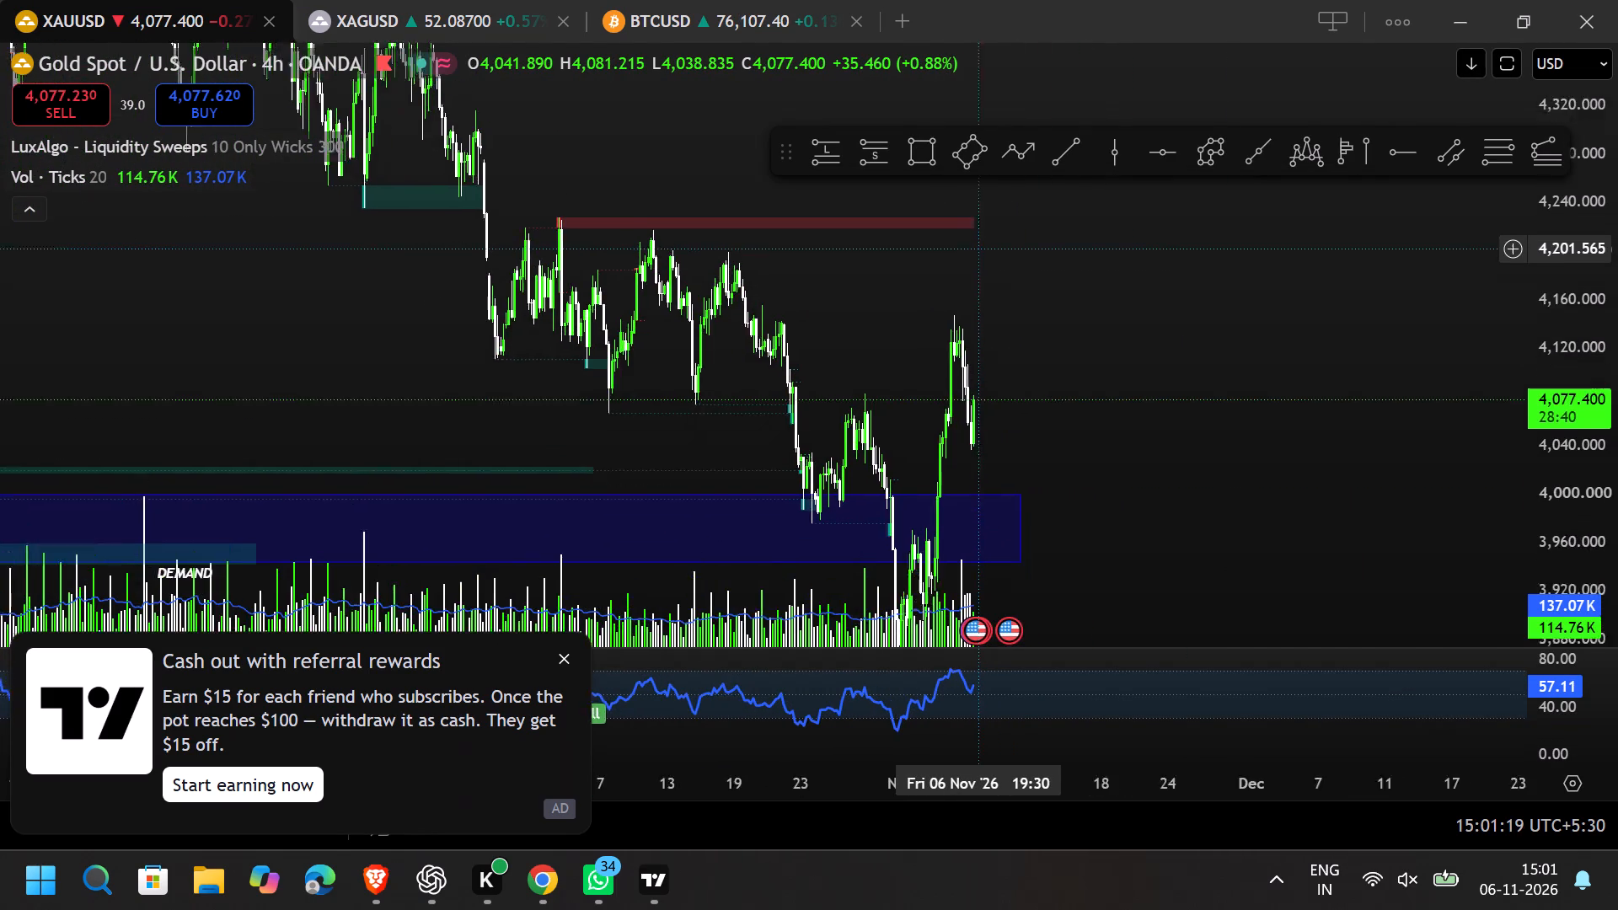
{"action": "left_click_drag", "start_coordinate": [972, 240], "coordinate": [1092, 260]}
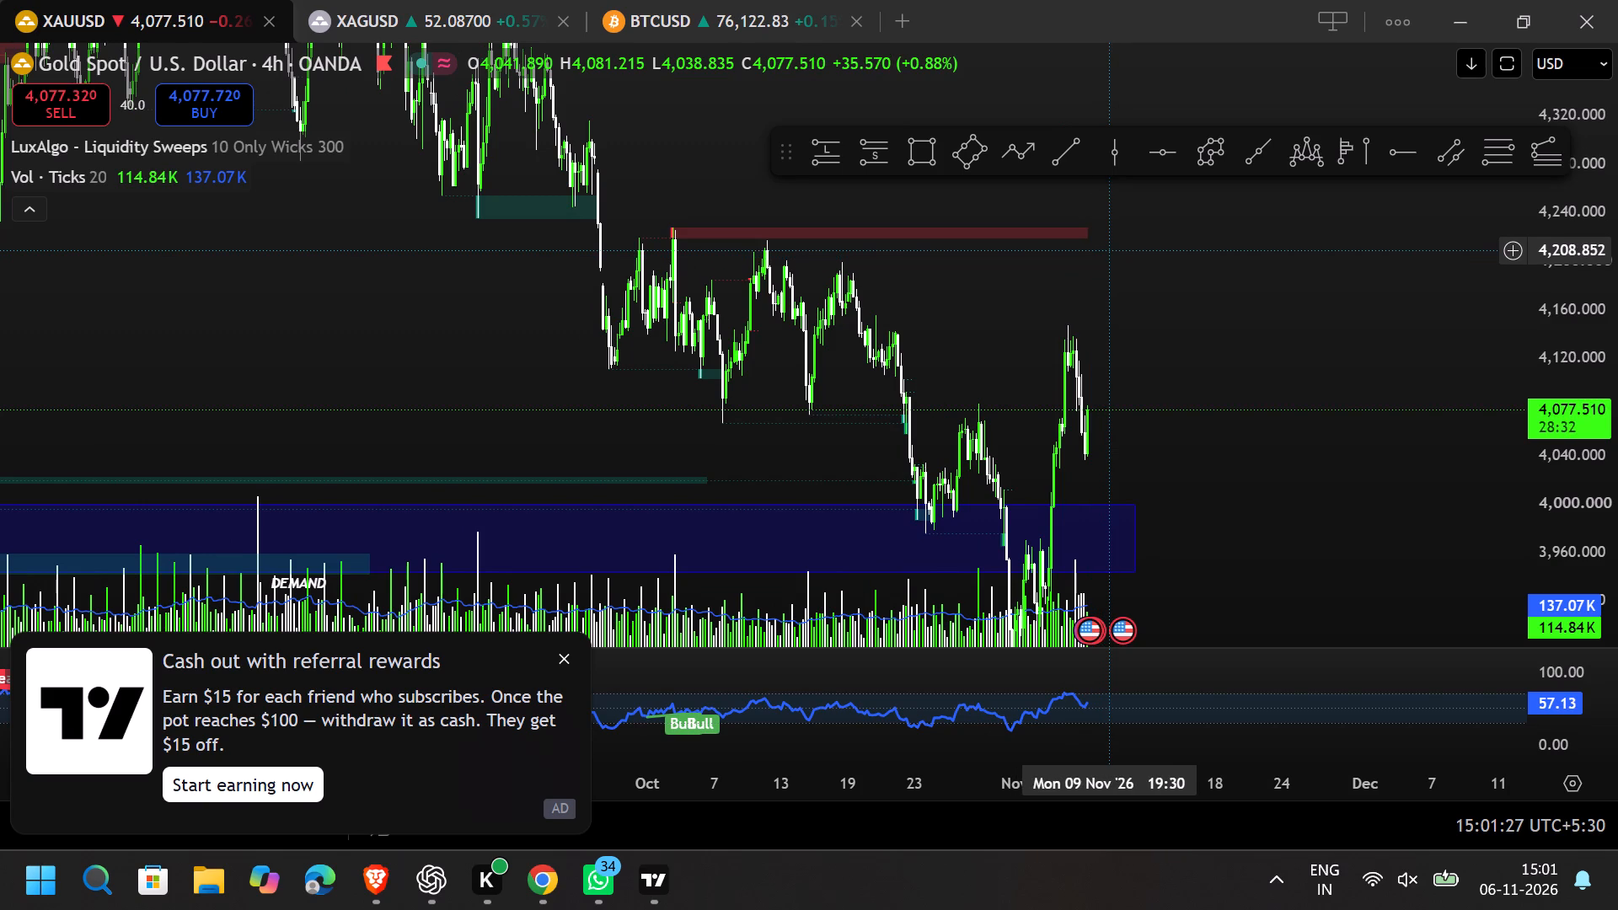
{"action": "left_click_drag", "start_coordinate": [963, 281], "coordinate": [962, 165]}
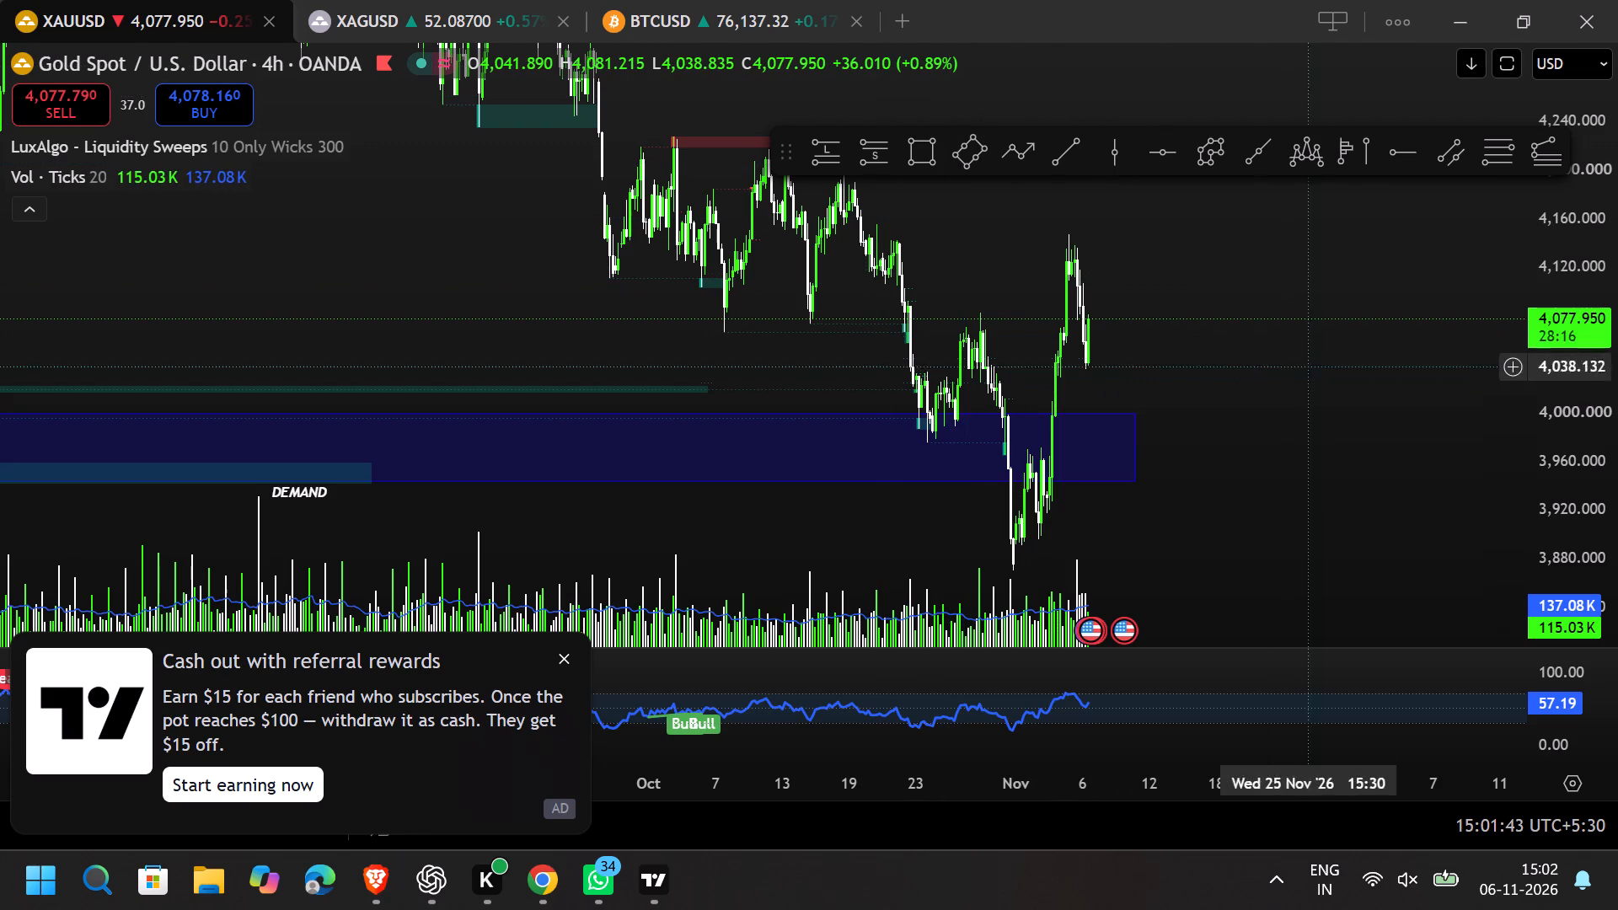
{"action": "left_click_drag", "start_coordinate": [1556, 302], "coordinate": [1569, 535]}
{"action": "scroll", "coordinate": [966, 415], "scroll_direction": "down", "scroll_amount": 4}
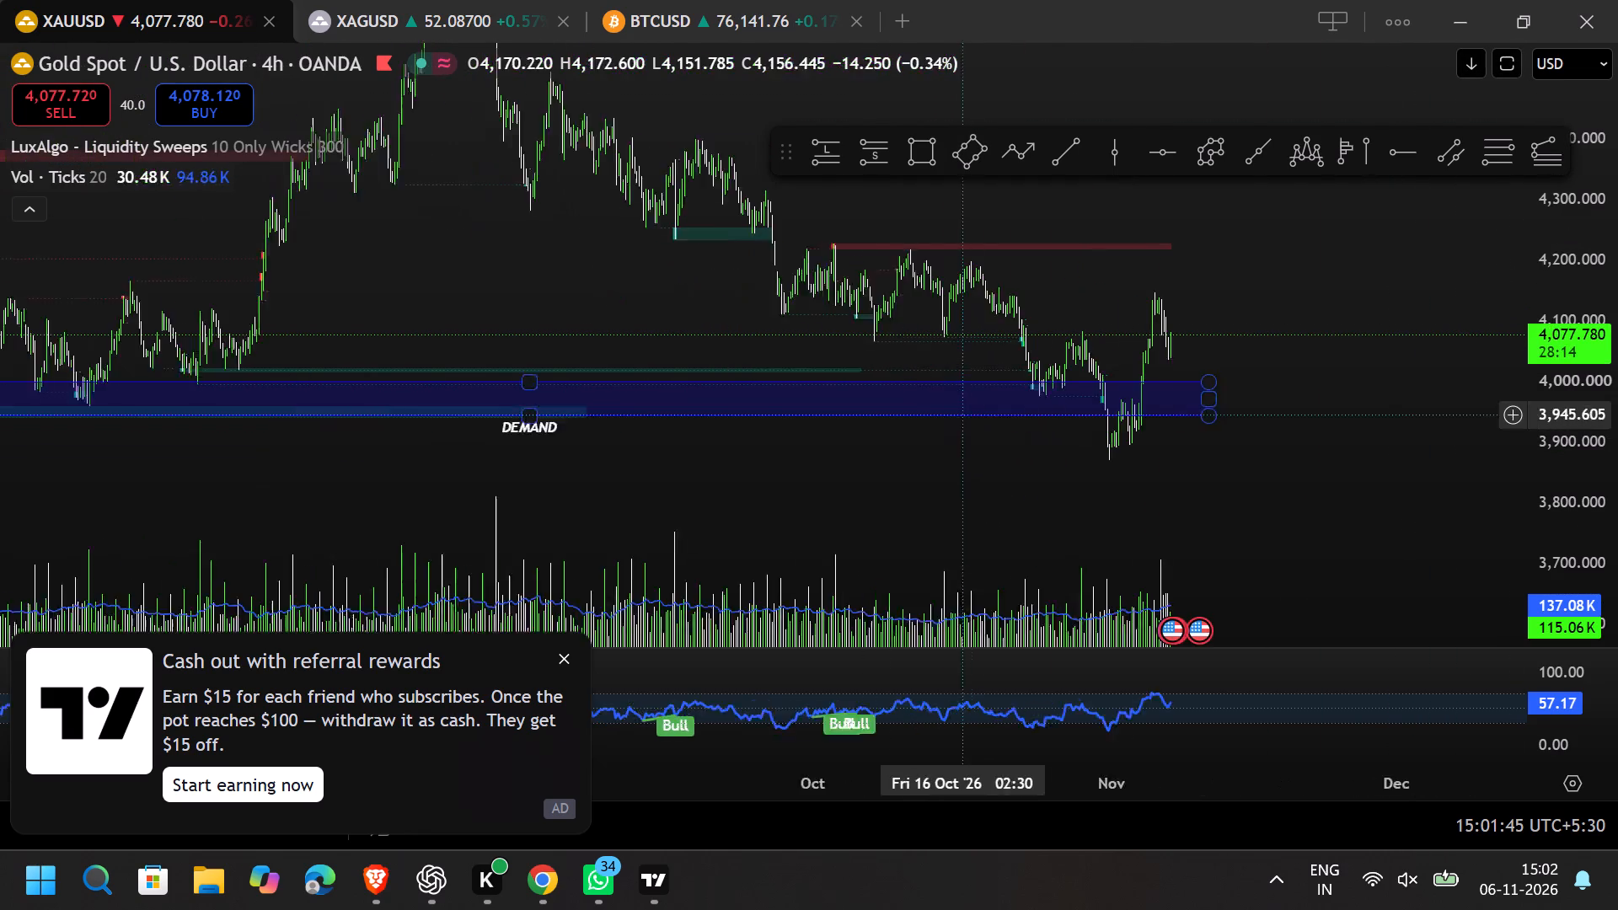
{"action": "left_click_drag", "start_coordinate": [733, 265], "coordinate": [1022, 383]}
{"action": "scroll", "coordinate": [1028, 383], "scroll_direction": "up", "scroll_amount": 5}
{"action": "left_click_drag", "start_coordinate": [805, 325], "coordinate": [762, 388]}
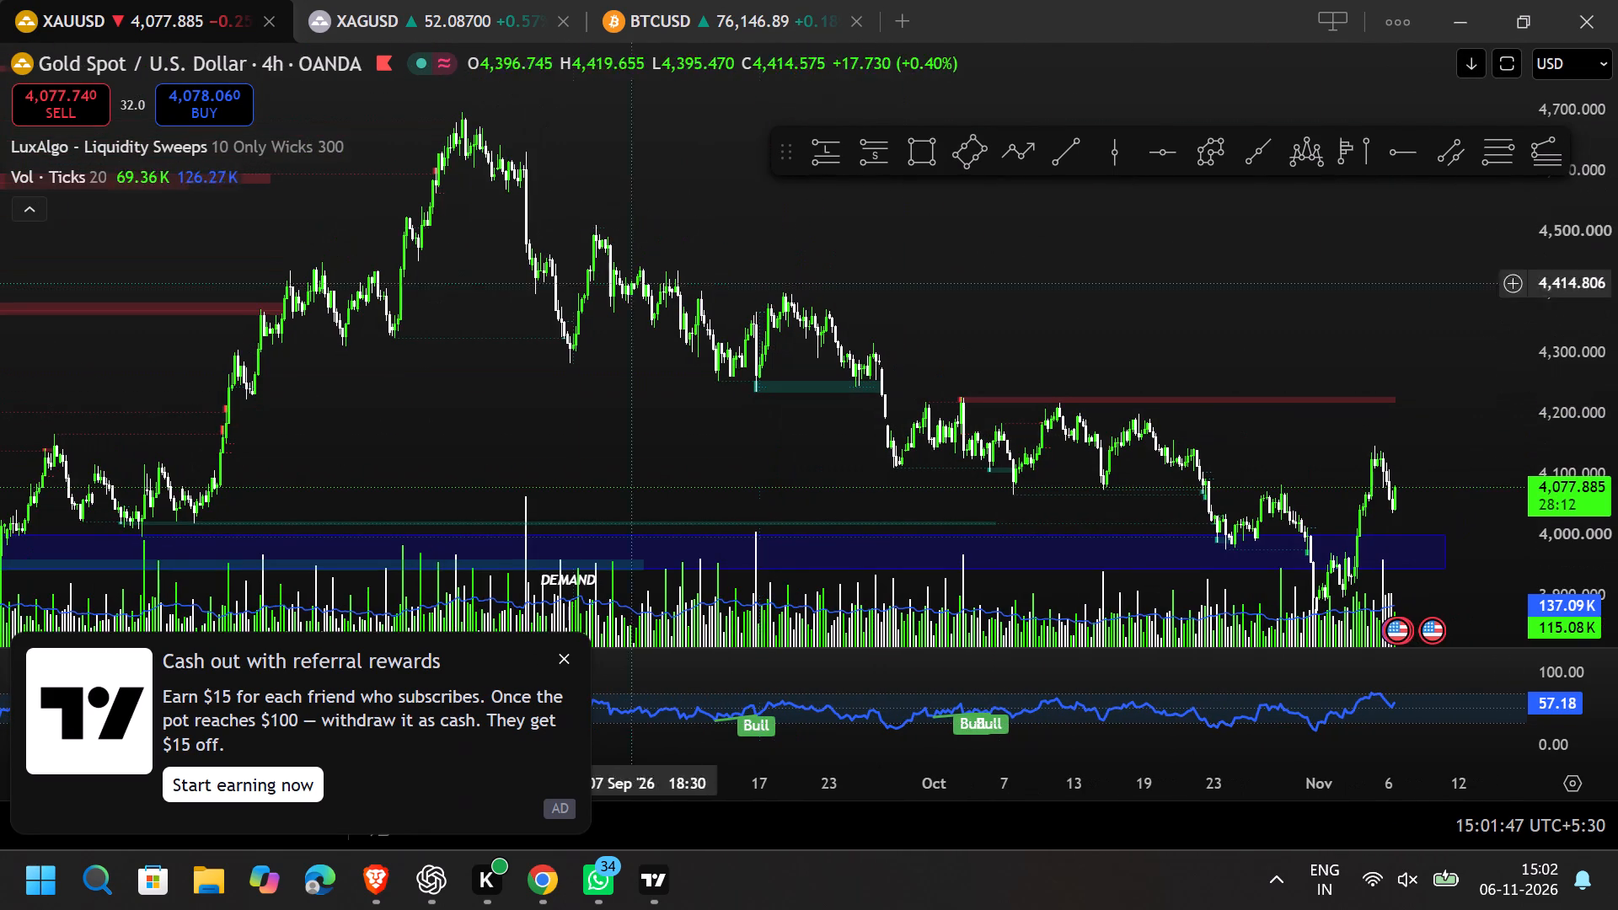
Draw a descending trend line from the early-September high at about 4,521 to about 3,979 at 11 Nov '26 11:30.
{"action": "left_click_drag", "start_coordinate": [1267, 460], "coordinate": [1128, 375]}
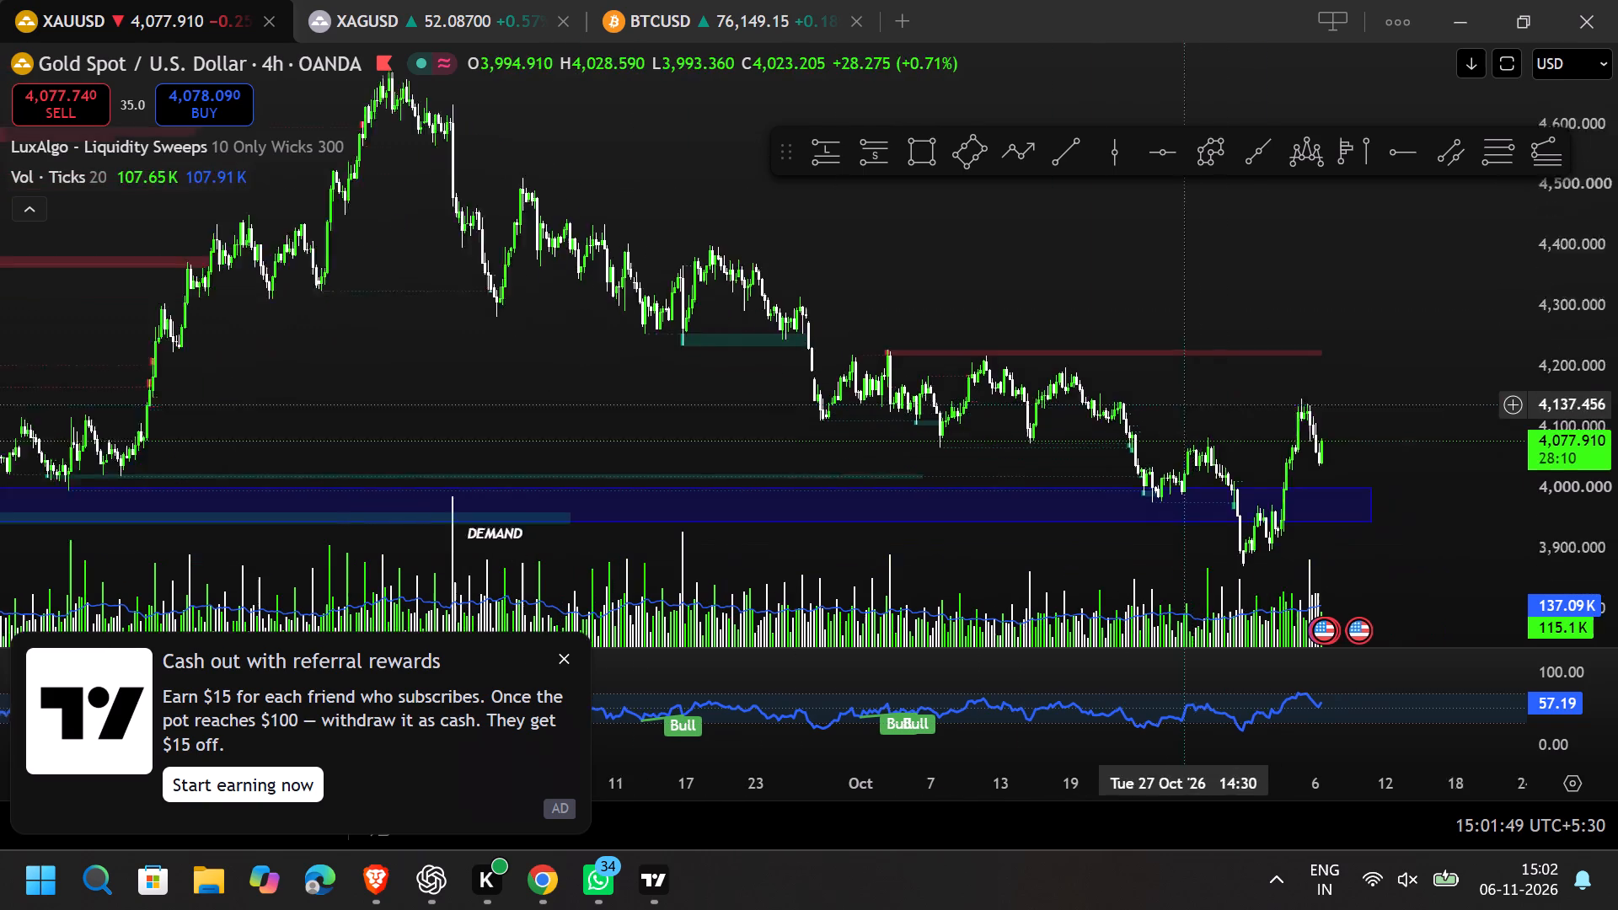
{"action": "left_click_drag", "start_coordinate": [1128, 375], "coordinate": [1090, 342]}
{"action": "left_click", "coordinate": [1086, 150]}
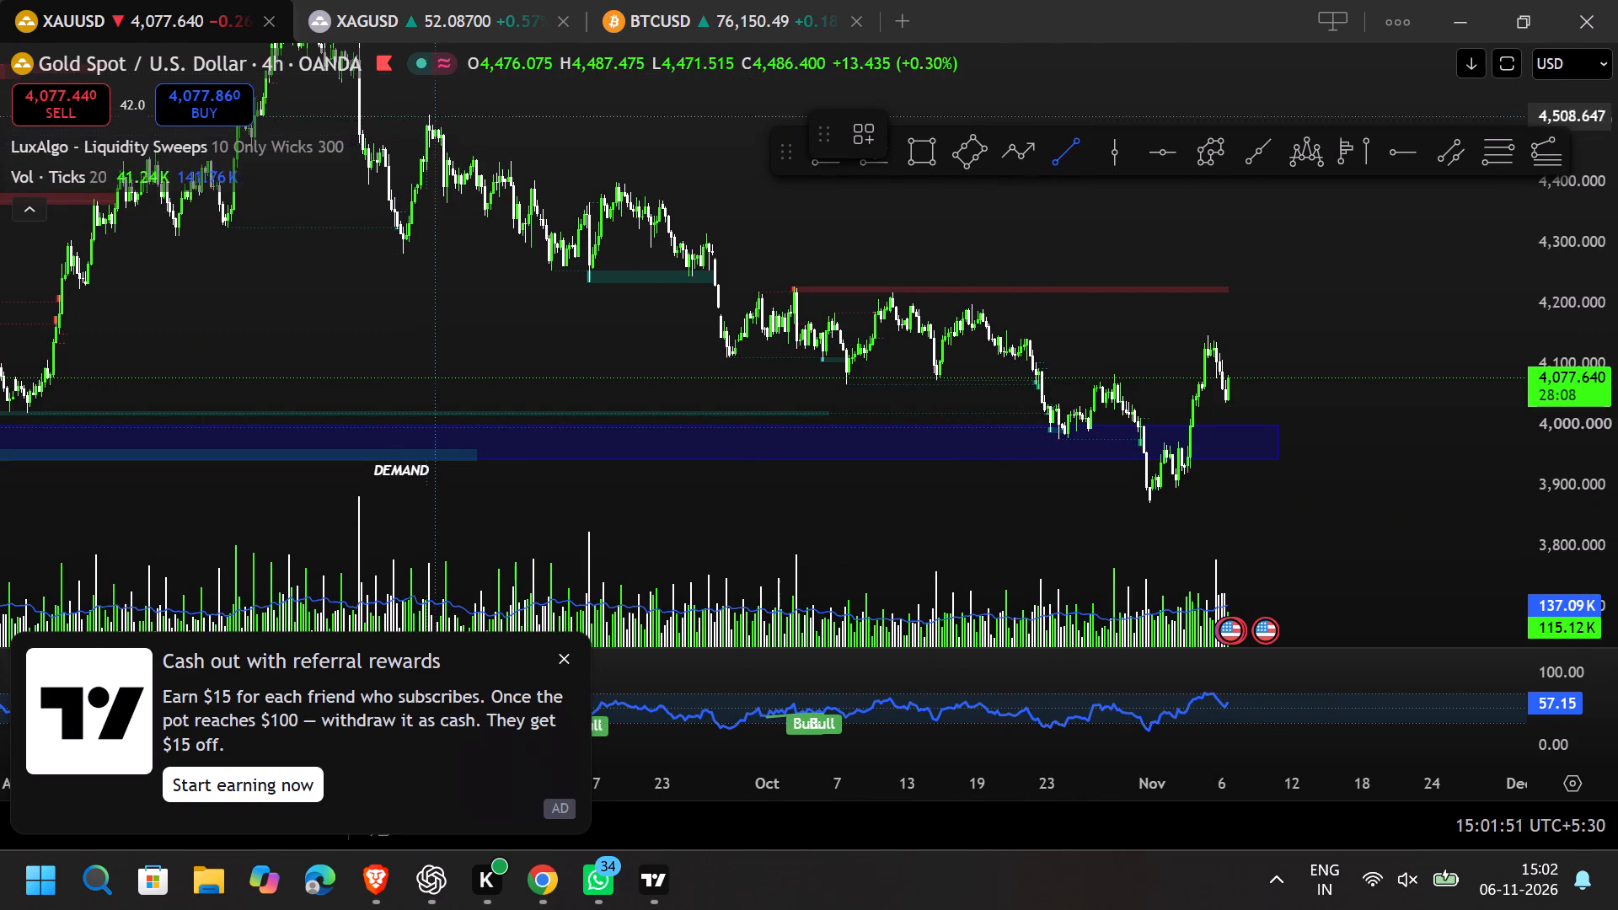
{"action": "left_click", "coordinate": [428, 109]}
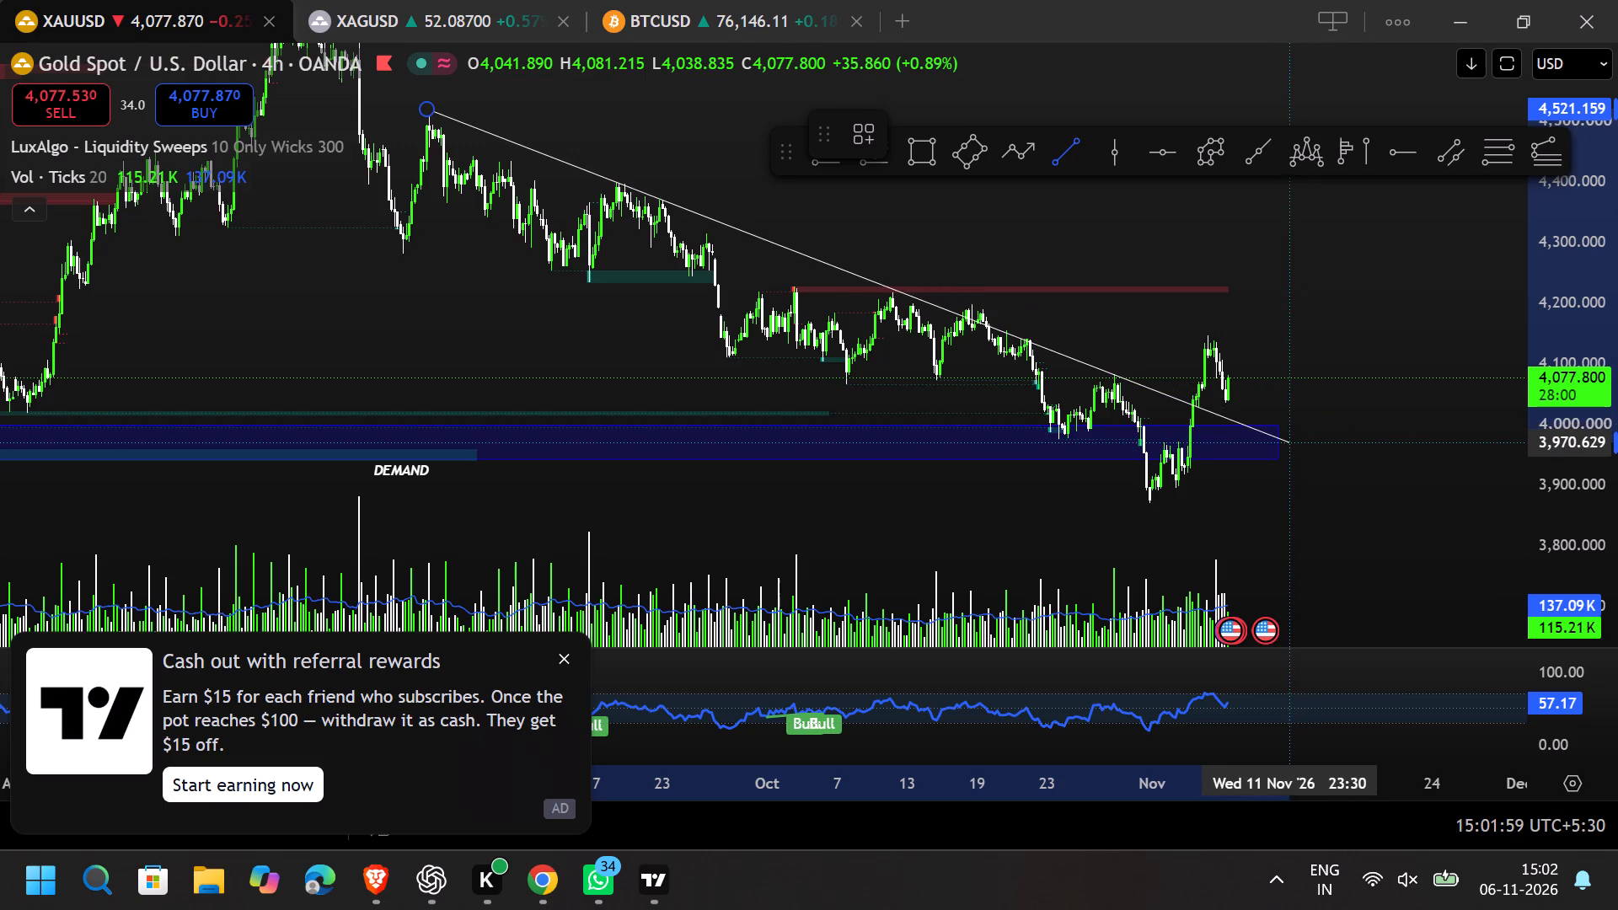
{"action": "left_click", "coordinate": [1279, 438]}
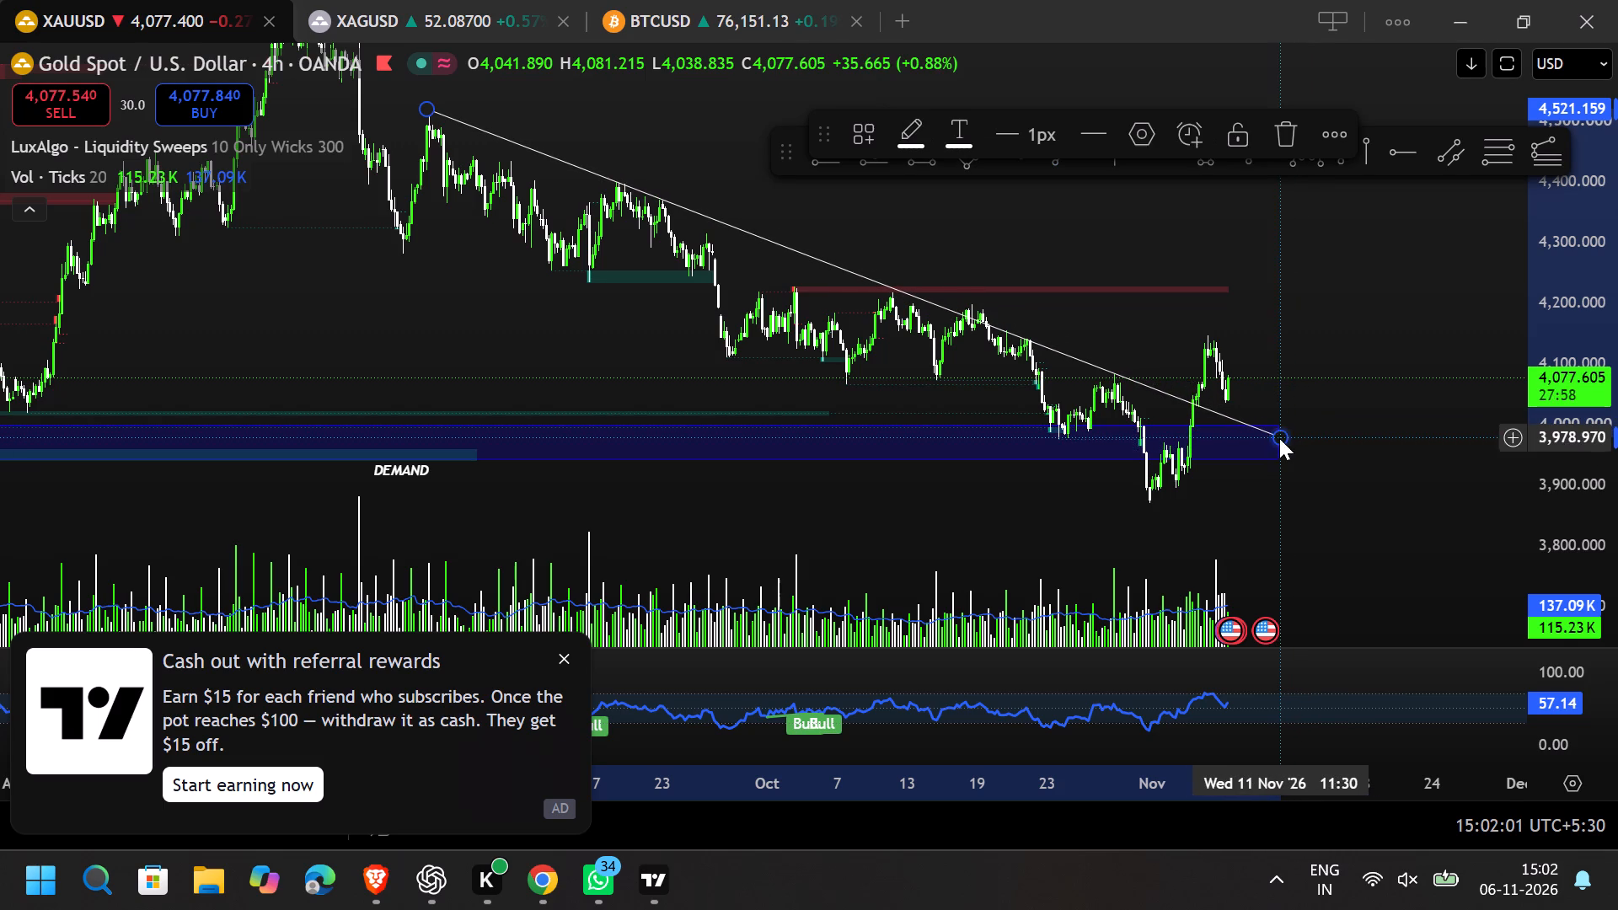
{"action": "left_click", "coordinate": [1182, 363]}
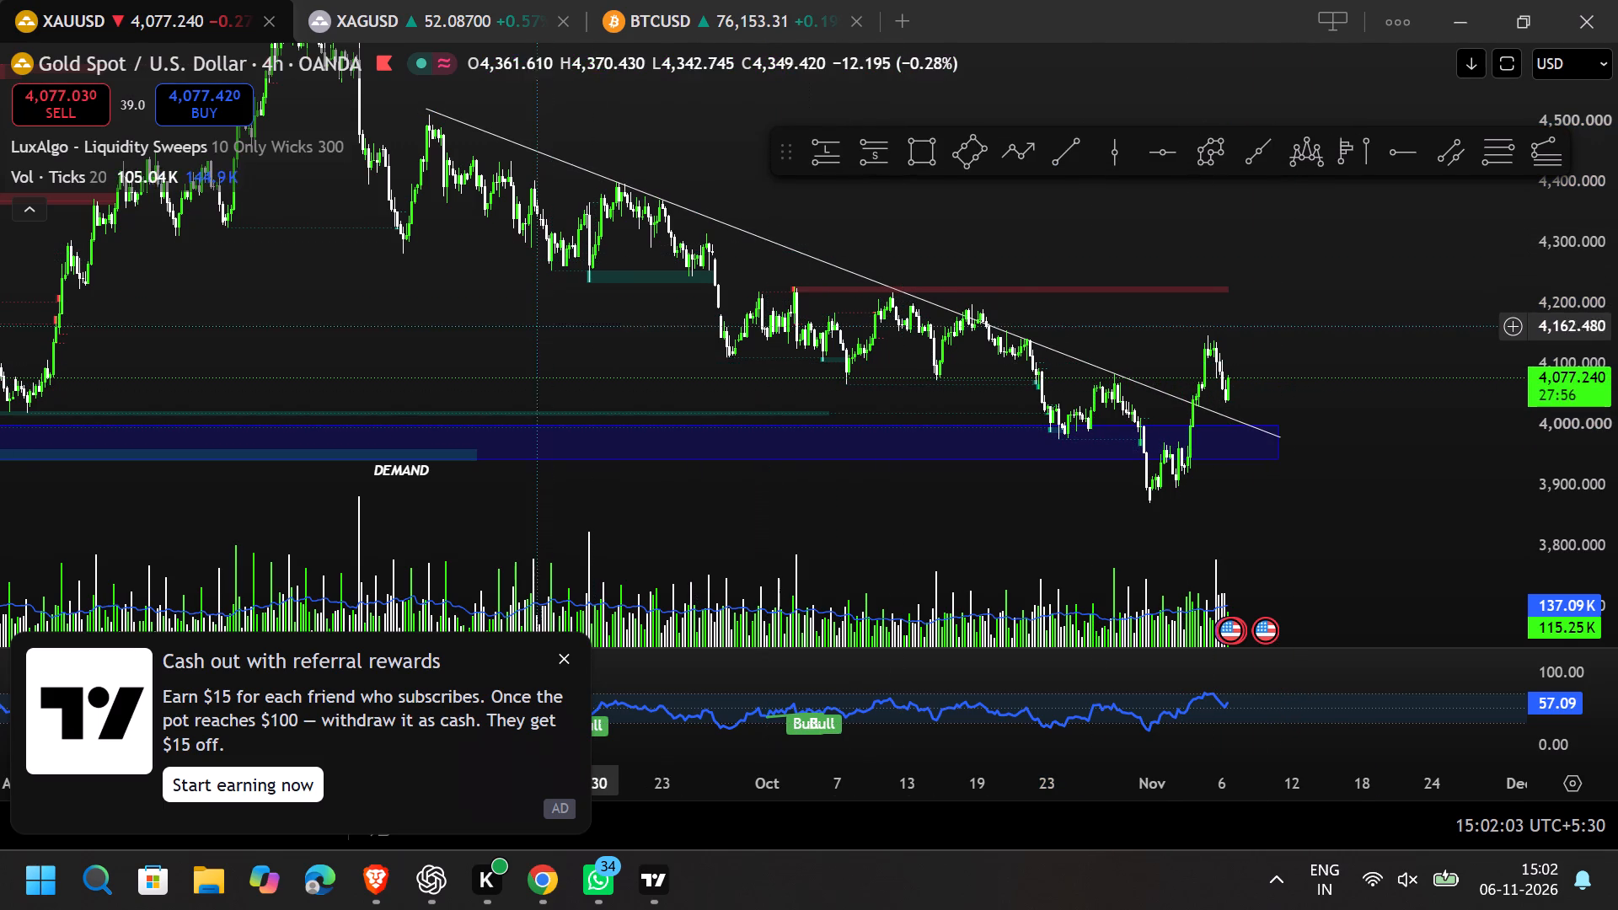
Apply the TRENDLINE template to the descending trend line.
{"action": "scroll", "coordinate": [535, 330], "scroll_direction": "up", "scroll_amount": 5}
{"action": "scroll", "coordinate": [535, 330], "scroll_direction": "down", "scroll_amount": 11}
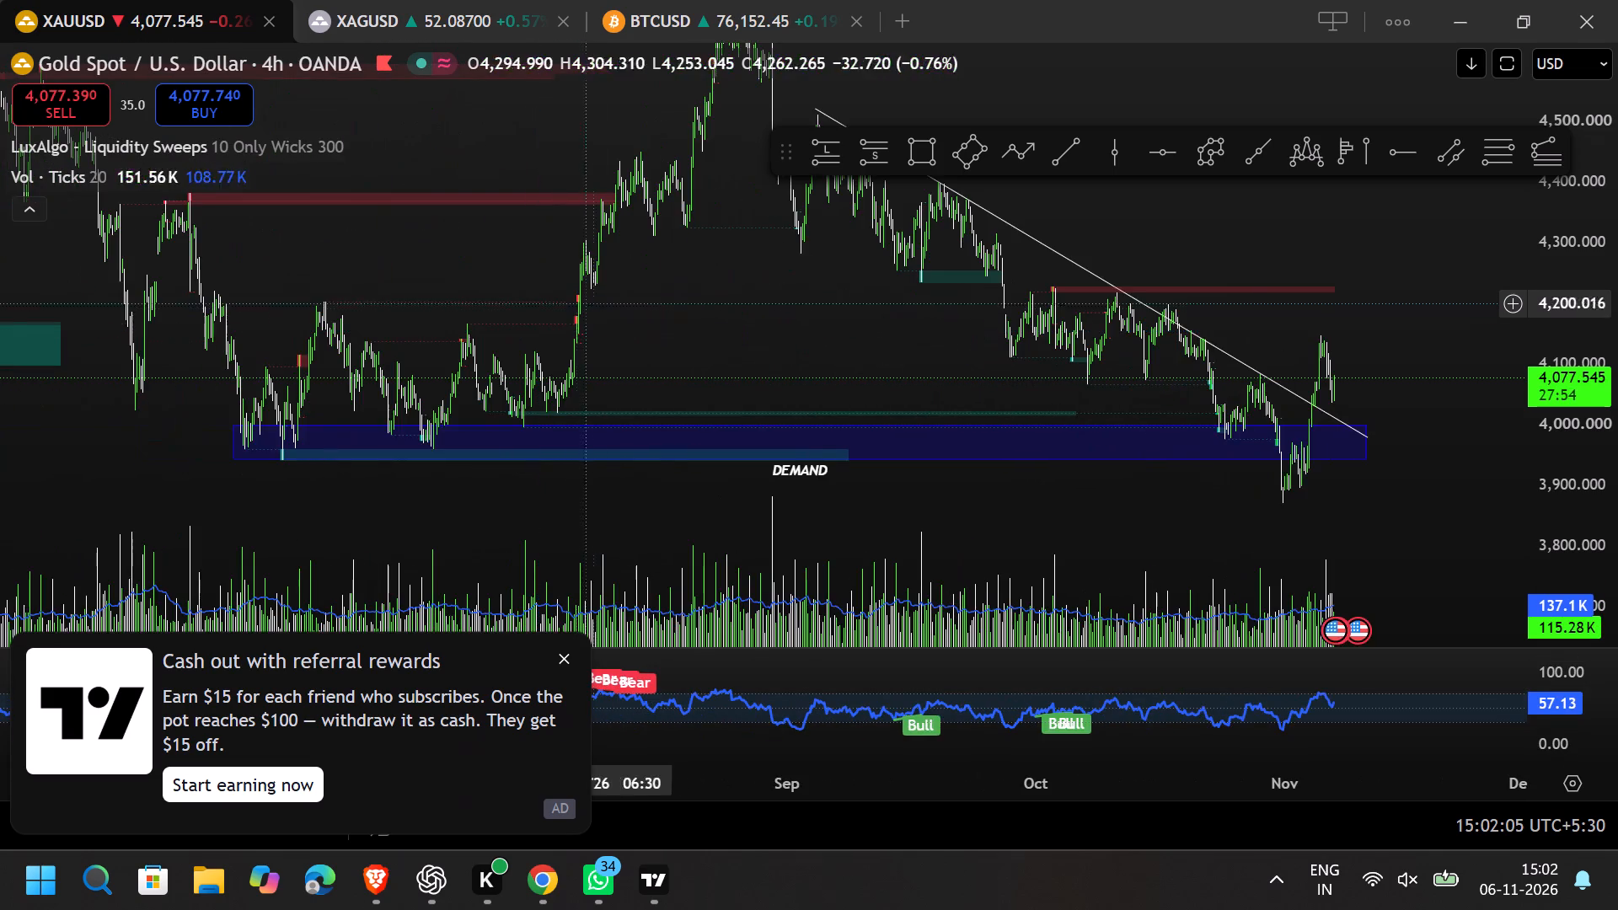
{"action": "left_click_drag", "start_coordinate": [695, 282], "coordinate": [565, 287]}
{"action": "scroll", "coordinate": [613, 313], "scroll_direction": "up", "scroll_amount": 6}
{"action": "scroll", "coordinate": [762, 334], "scroll_direction": "up", "scroll_amount": 3}
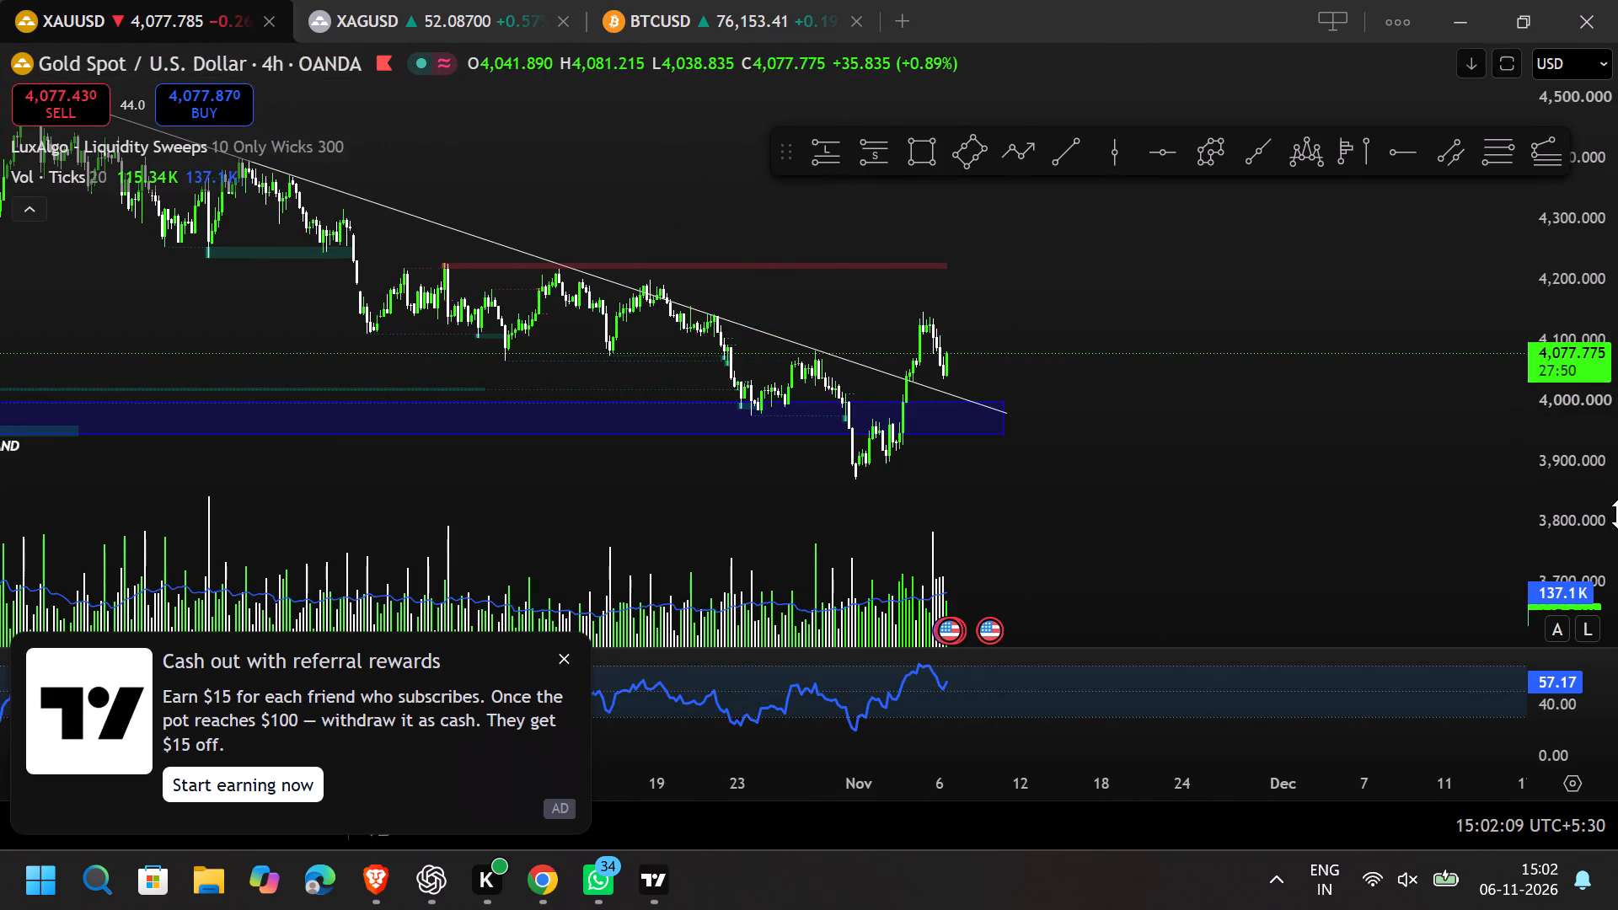
{"action": "left_click_drag", "start_coordinate": [1601, 505], "coordinate": [1560, 235]}
{"action": "scroll", "coordinate": [1024, 474], "scroll_direction": "up", "scroll_amount": 3}
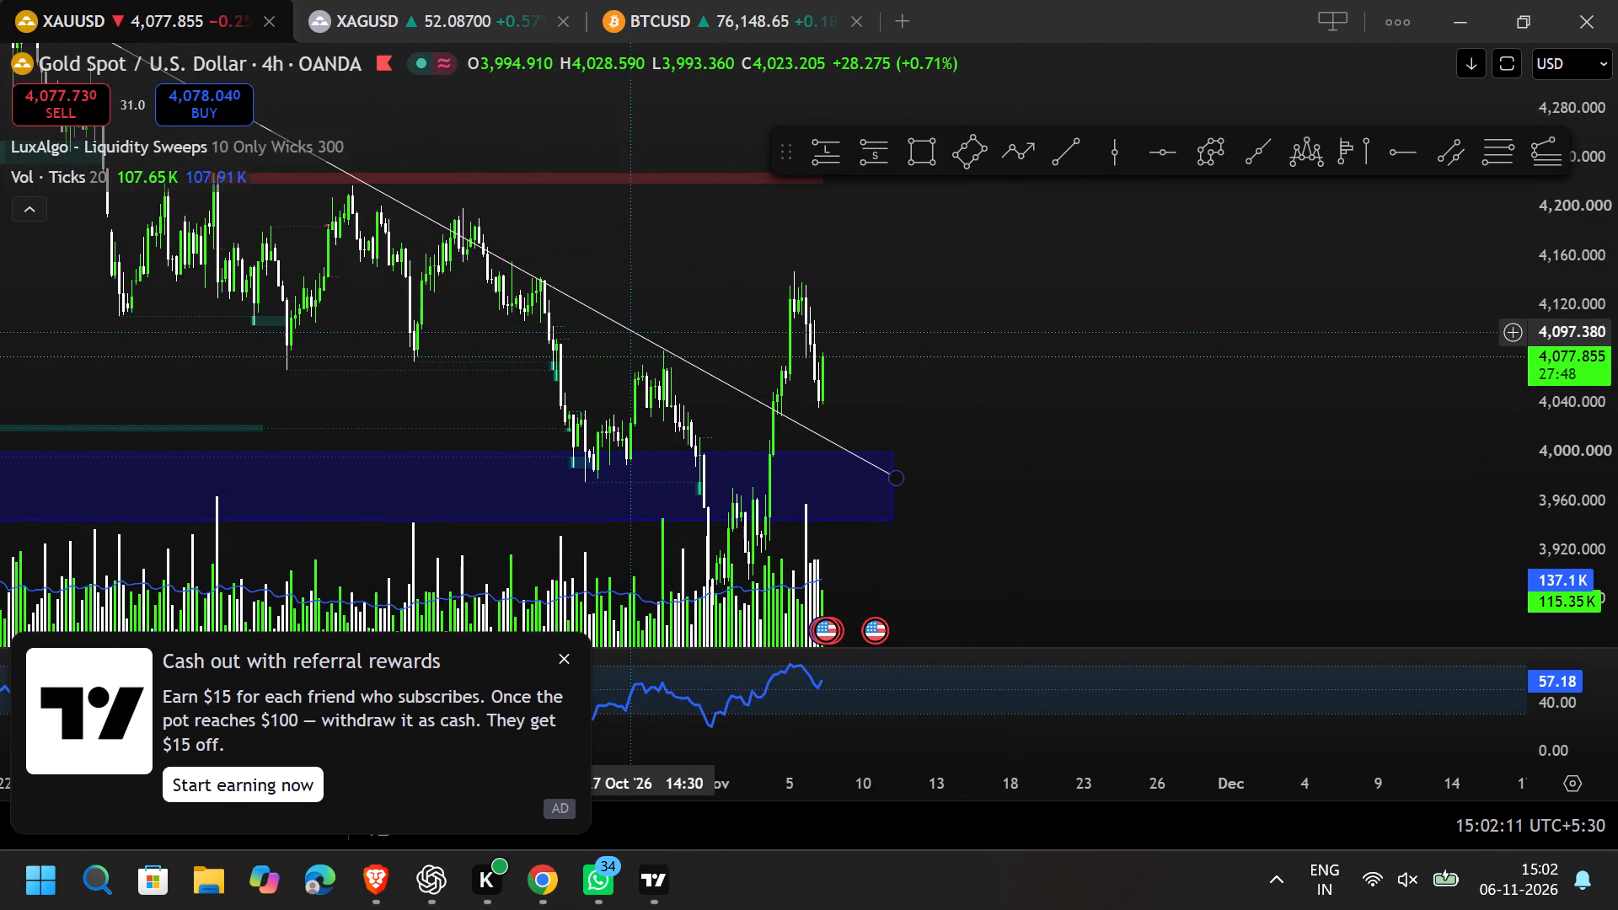
{"action": "right_click", "coordinate": [638, 333]}
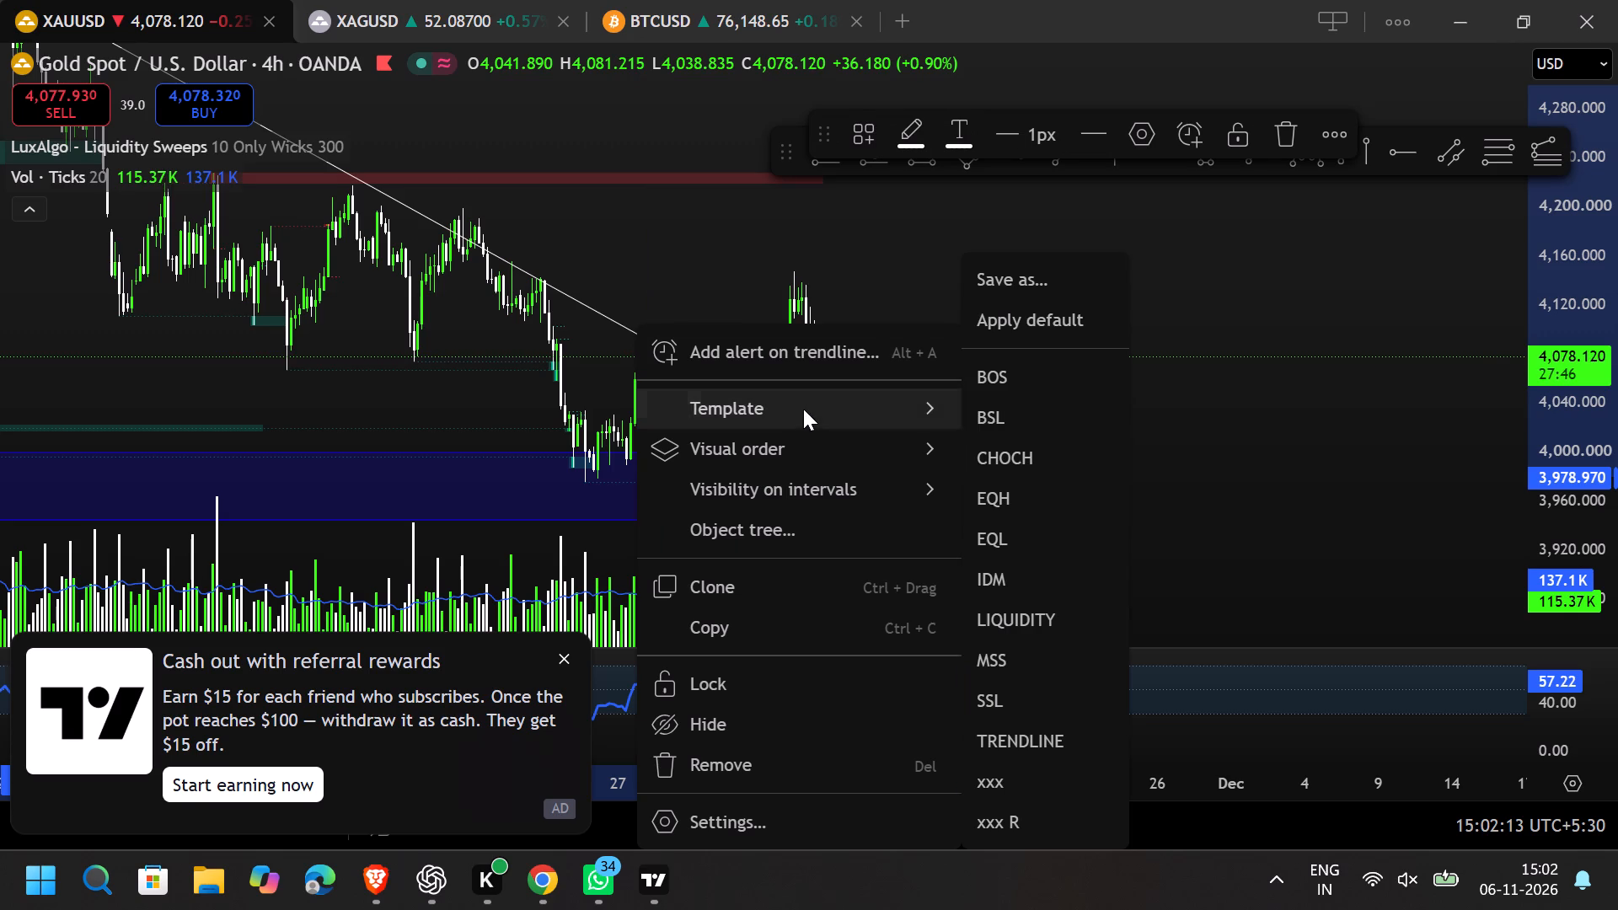
{"action": "left_click", "coordinate": [803, 409]}
{"action": "scroll", "coordinate": [1006, 540], "scroll_direction": "down", "scroll_amount": 5}
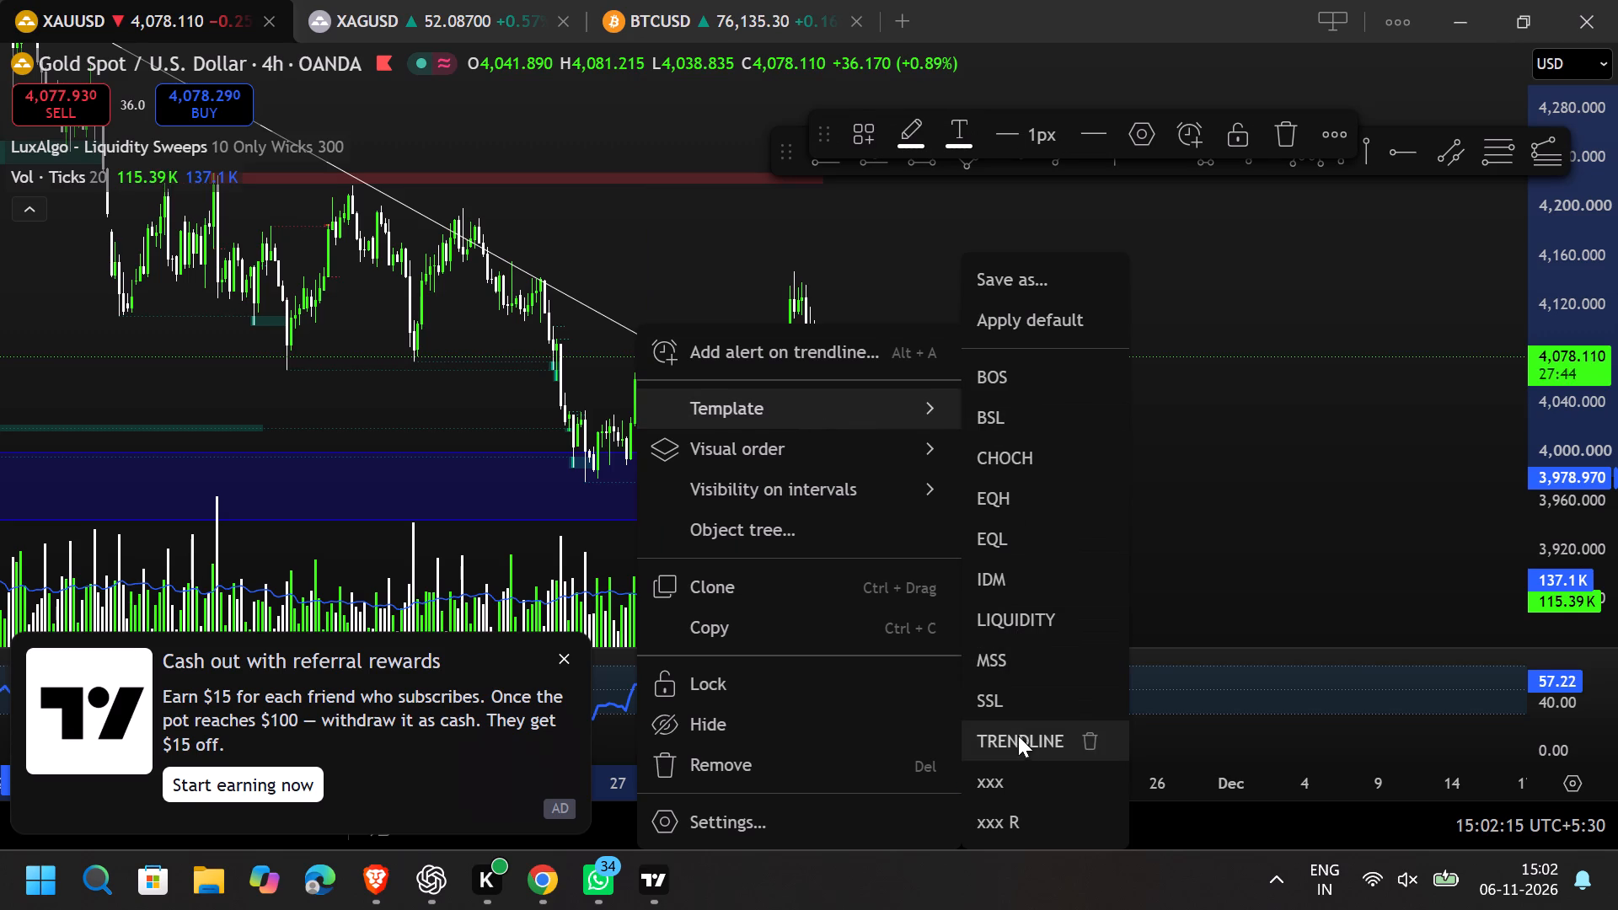
{"action": "left_click", "coordinate": [1018, 728]}
Examine the four-hour price swings along the descending trend line and around the August to September 2026 peak.
{"action": "left_click_drag", "start_coordinate": [796, 326], "coordinate": [1087, 385]}
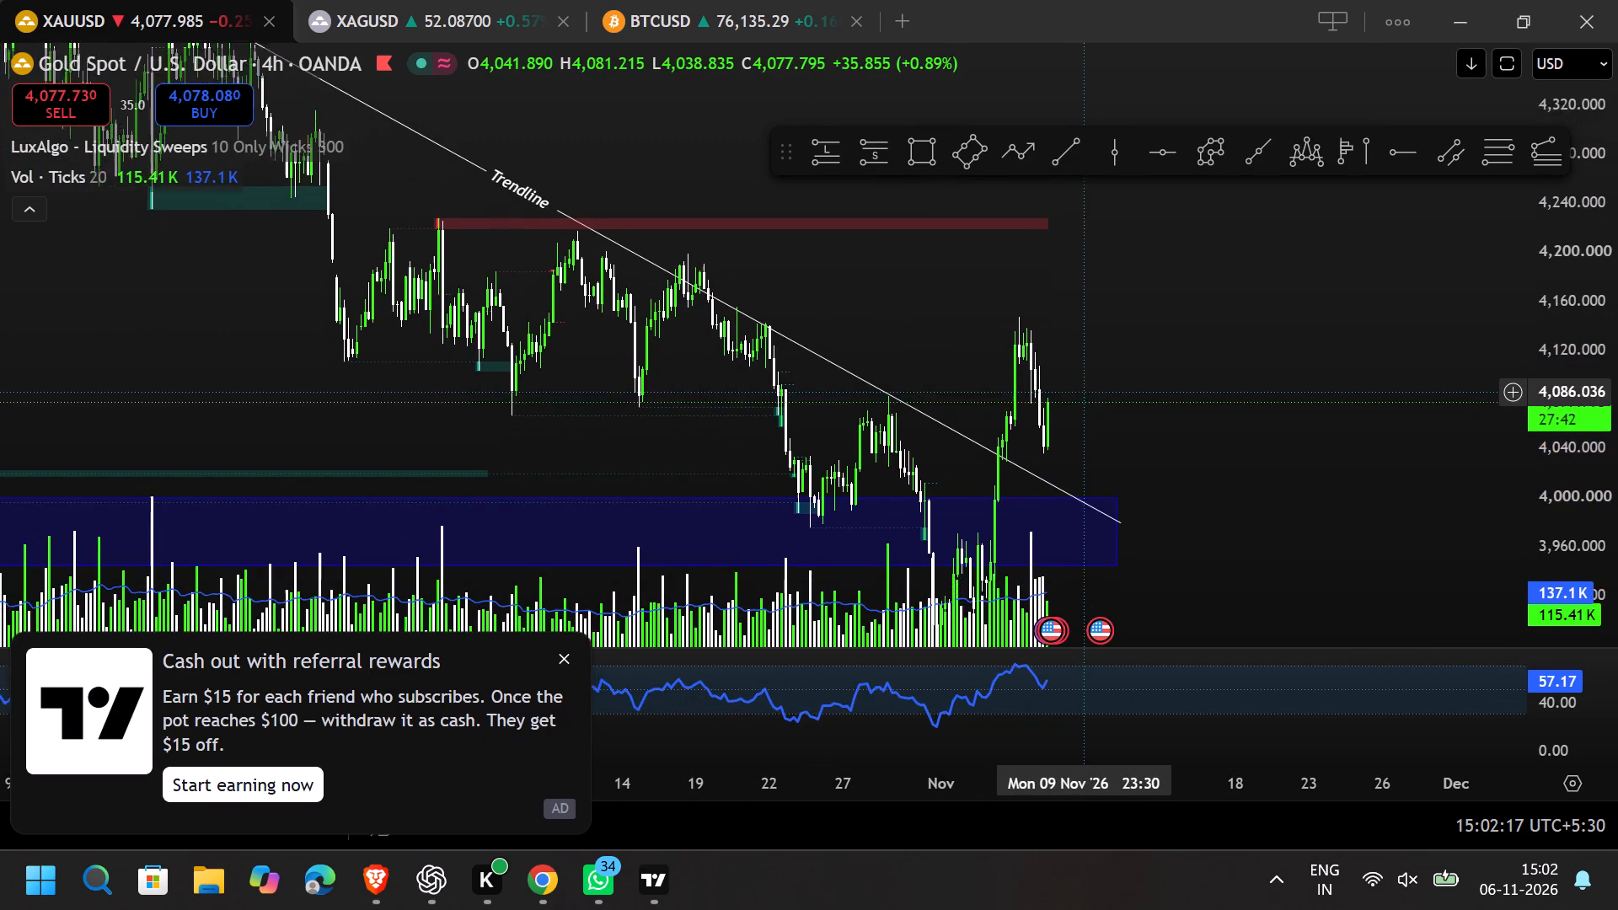
{"action": "left_click_drag", "start_coordinate": [1087, 385], "coordinate": [1091, 364]}
{"action": "scroll", "coordinate": [1099, 359], "scroll_direction": "down", "scroll_amount": 6}
{"action": "left_click_drag", "start_coordinate": [1530, 299], "coordinate": [1558, 546]}
{"action": "scroll", "coordinate": [753, 532], "scroll_direction": "down", "scroll_amount": 2}
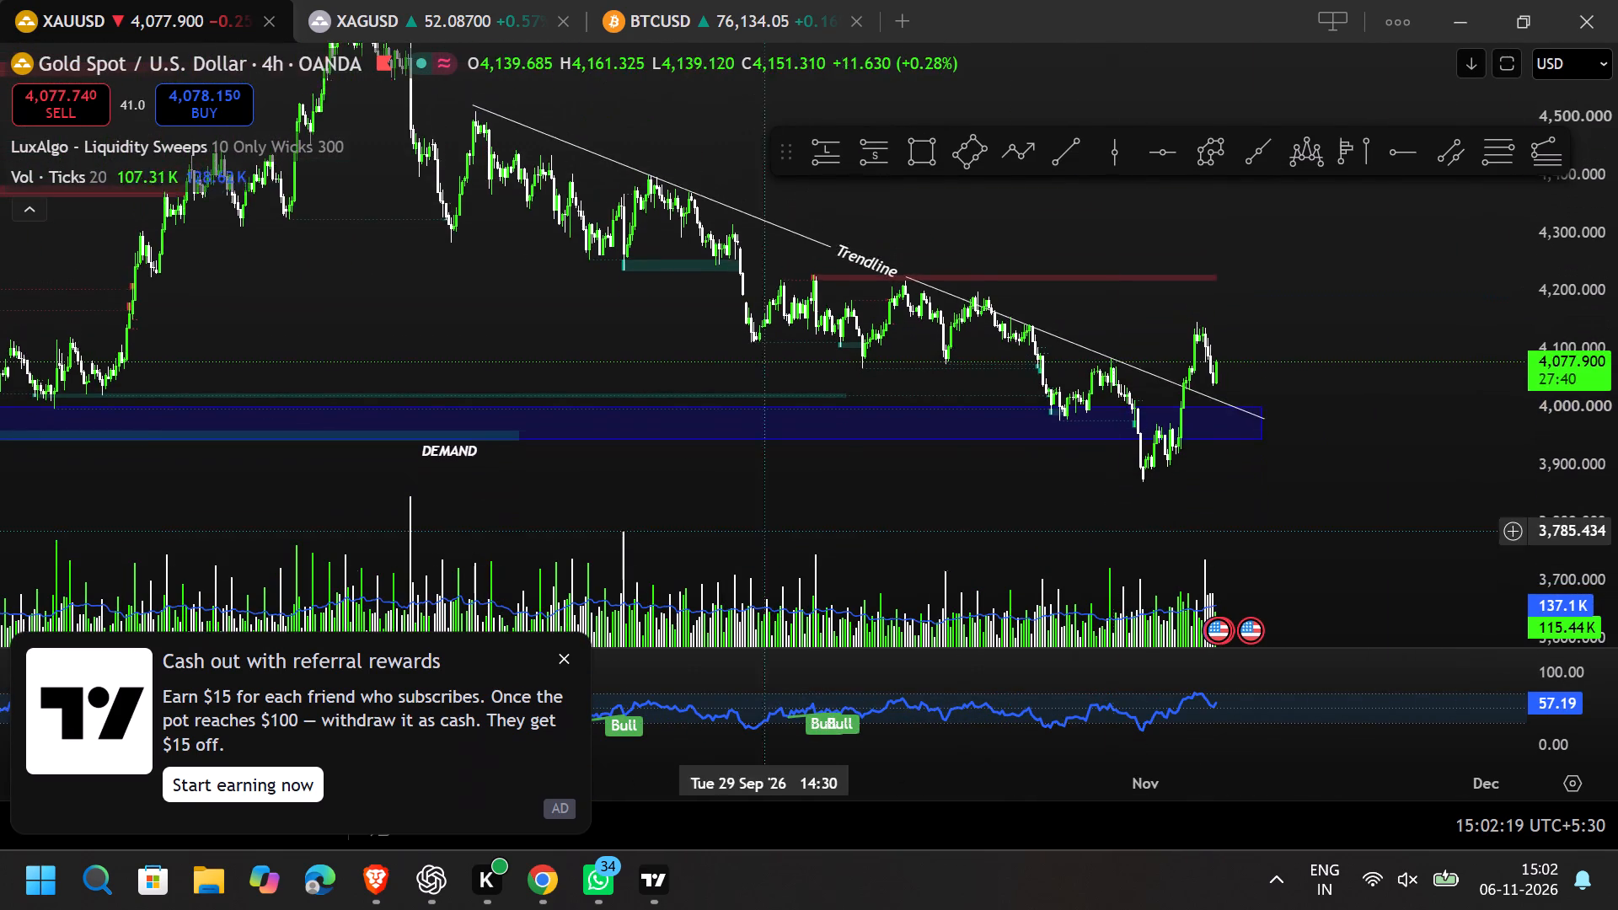
{"action": "scroll", "coordinate": [738, 532], "scroll_direction": "down", "scroll_amount": 4}
{"action": "left_click_drag", "start_coordinate": [759, 326], "coordinate": [737, 487]}
{"action": "scroll", "coordinate": [729, 492], "scroll_direction": "up", "scroll_amount": 5}
{"action": "scroll", "coordinate": [457, 393], "scroll_direction": "up", "scroll_amount": 4}
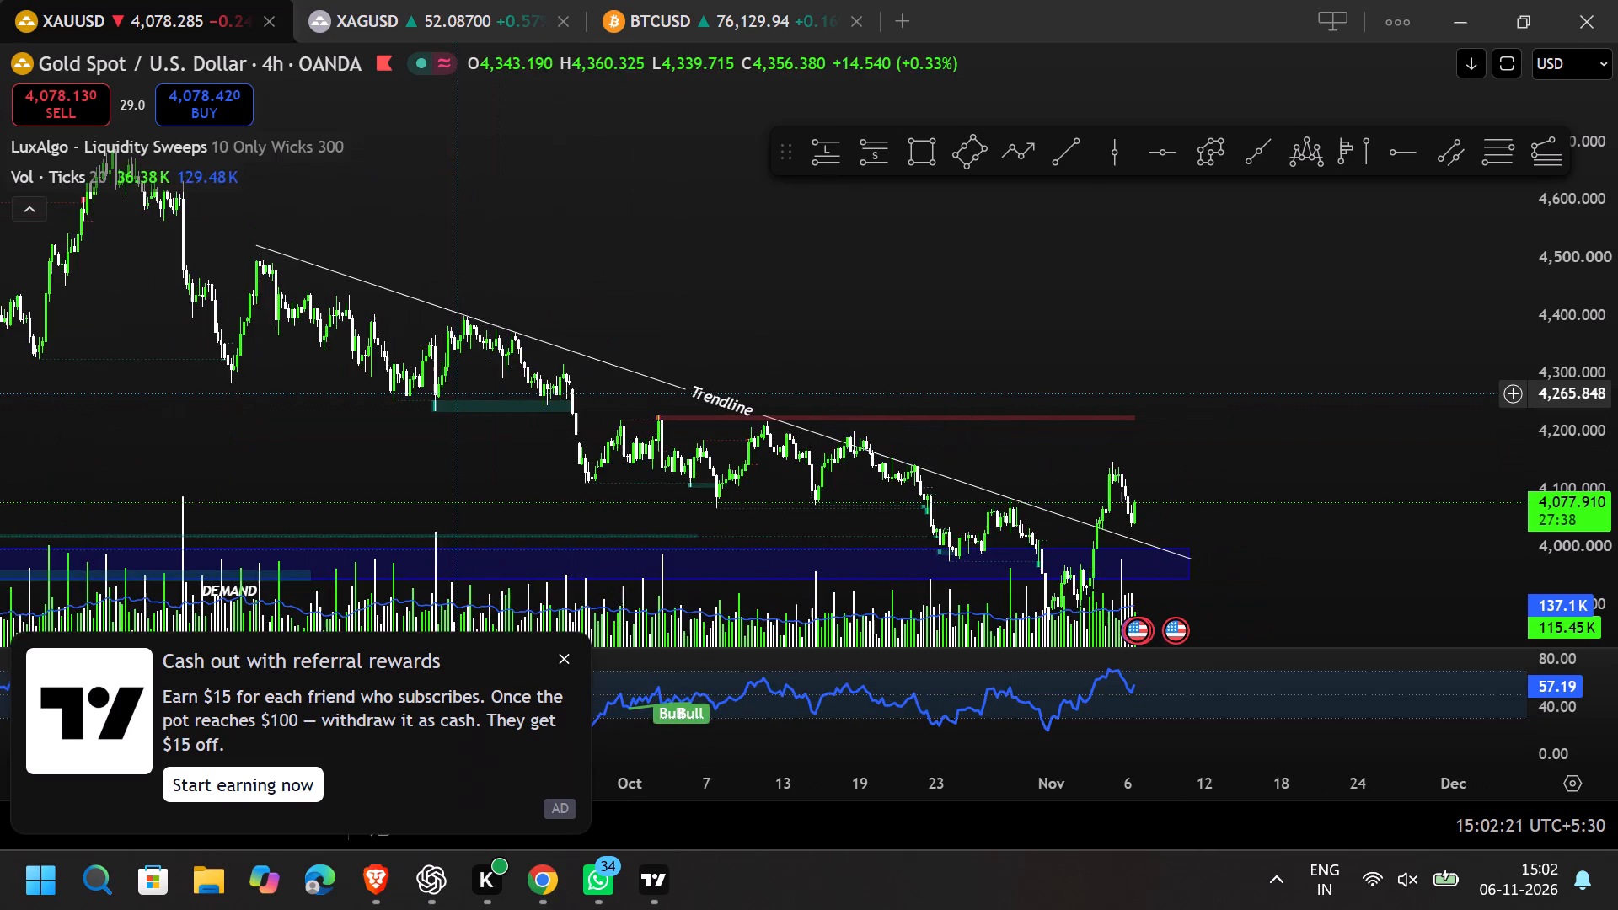
{"action": "left_click_drag", "start_coordinate": [488, 244], "coordinate": [984, 328]}
{"action": "scroll", "coordinate": [488, 298], "scroll_direction": "up", "scroll_amount": 3}
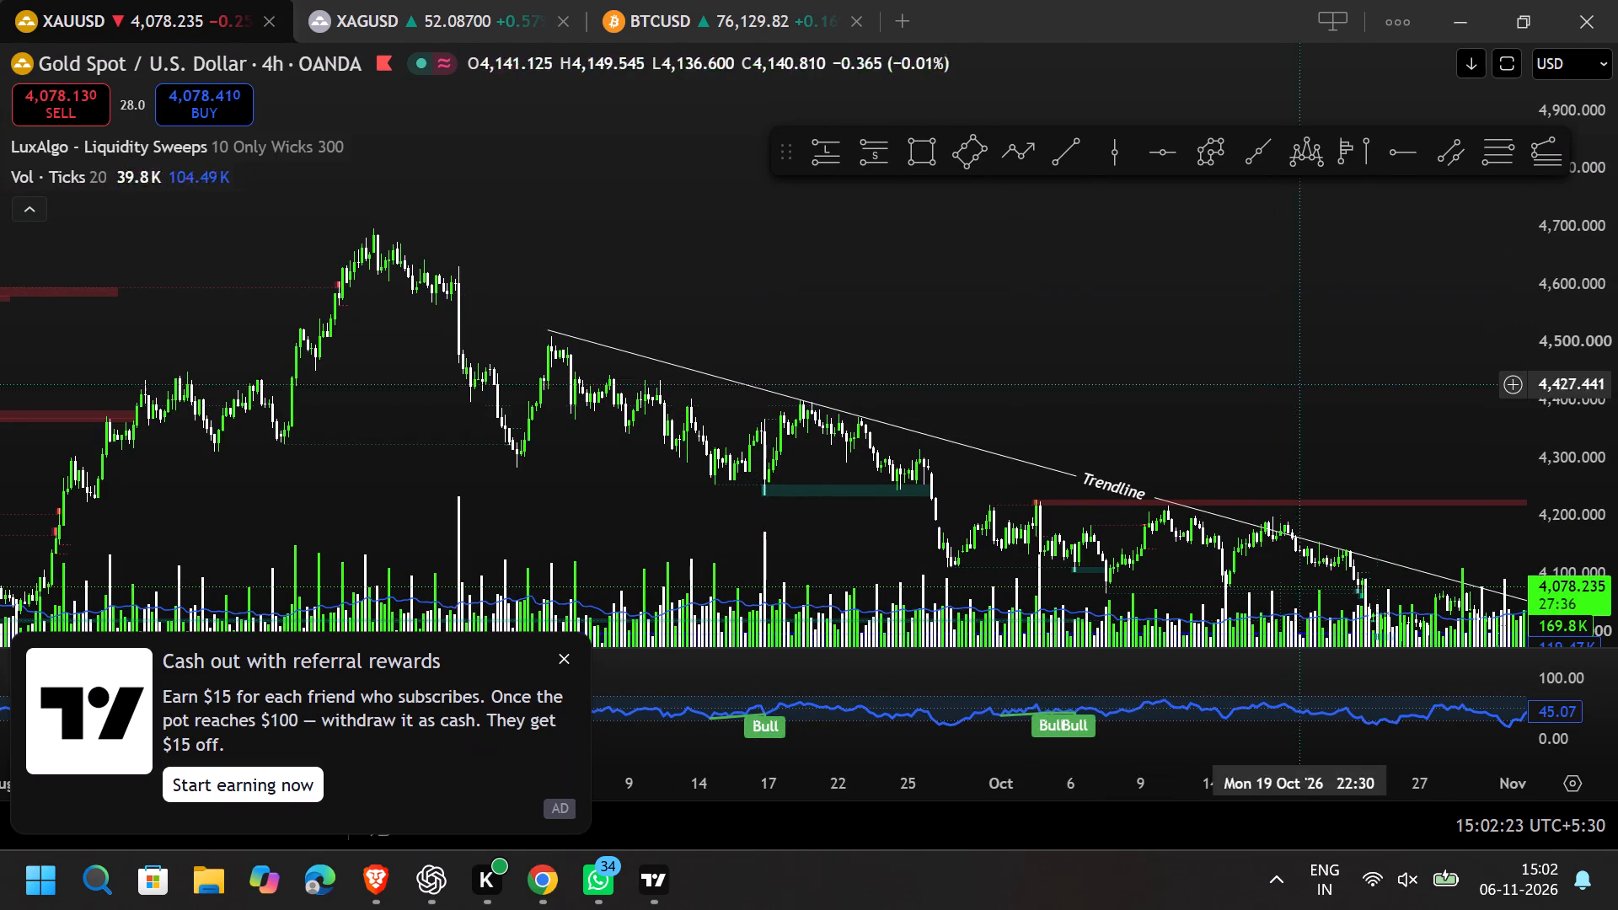
{"action": "left_click_drag", "start_coordinate": [1566, 393], "coordinate": [1524, 72]}
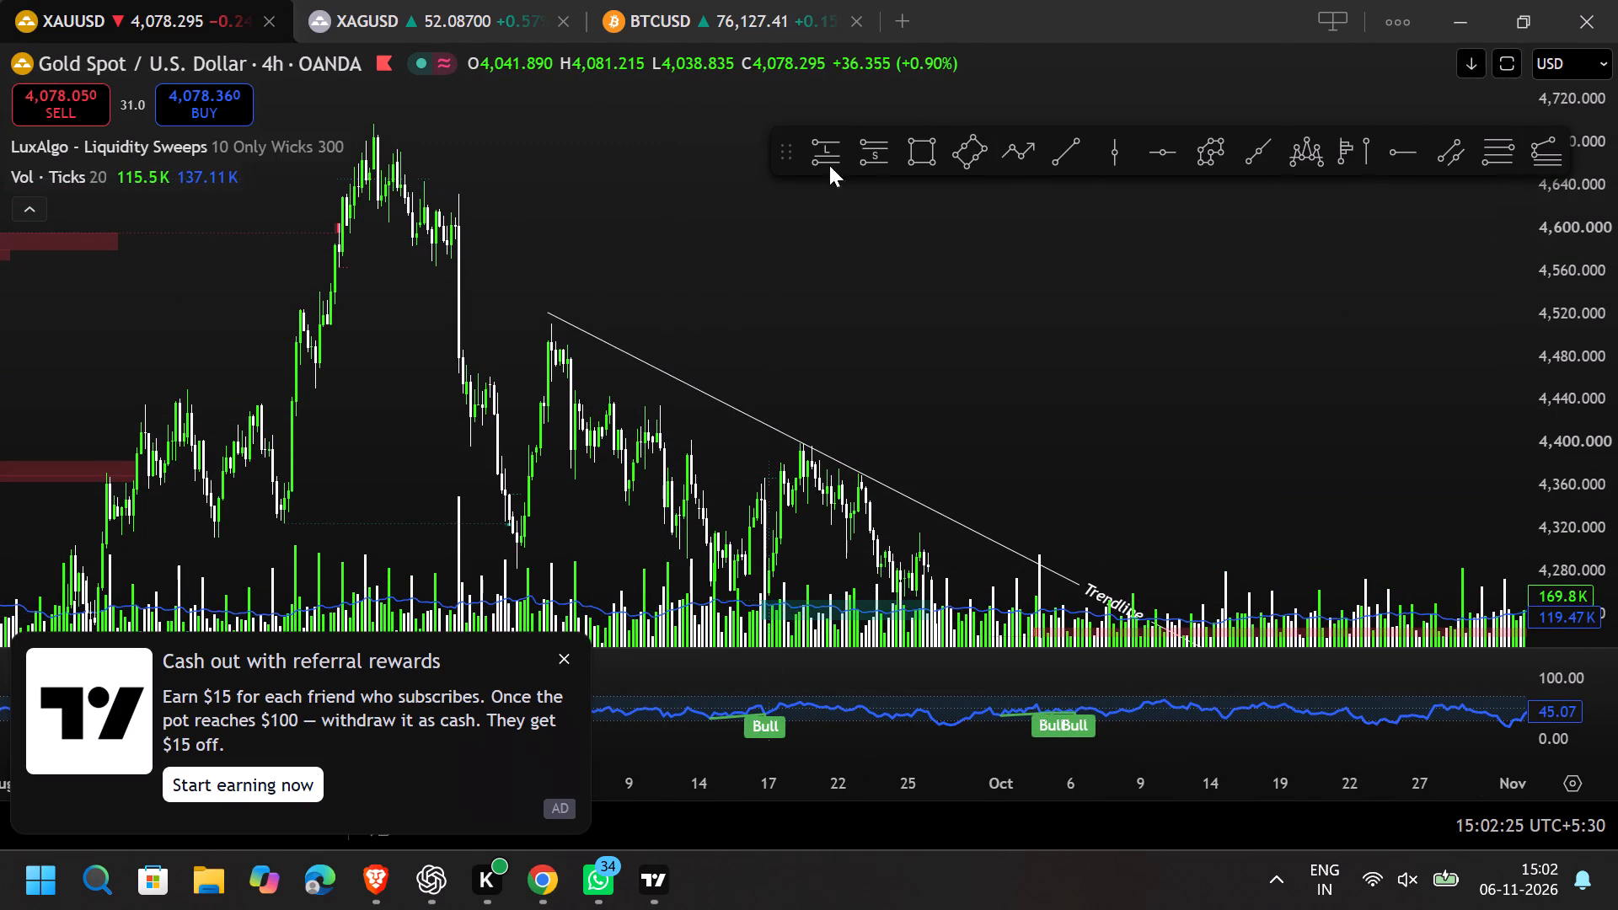
Switch the XAUUSD chart to the 1-hour timeframe.
{"action": "left_click", "coordinate": [936, 146]}
{"action": "right_click", "coordinate": [529, 217]}
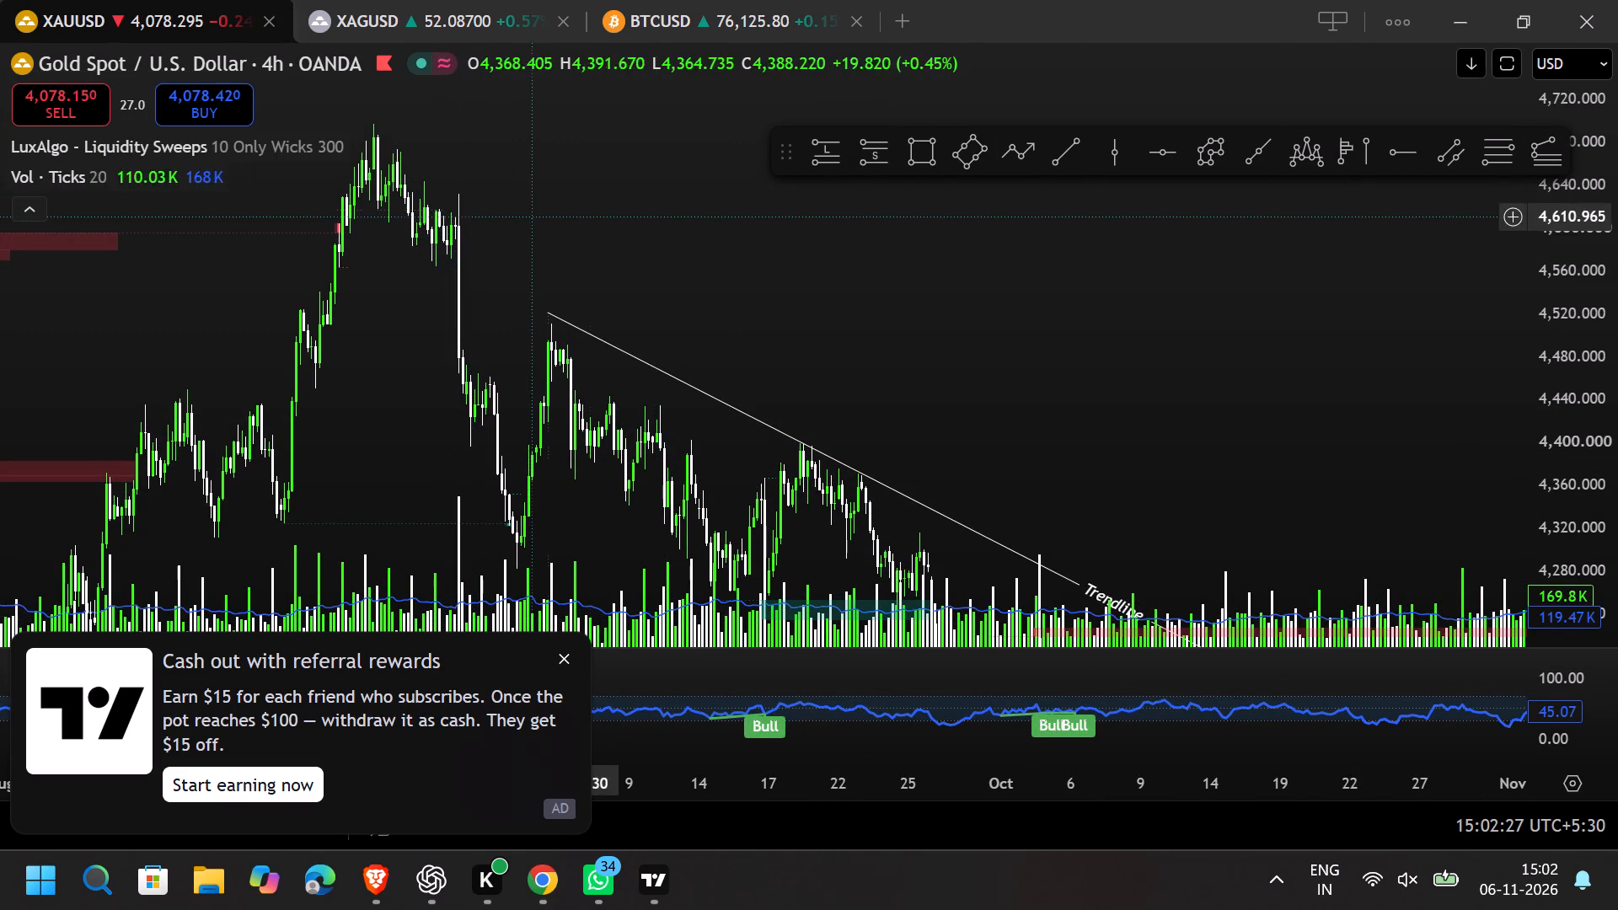
{"action": "left_click_drag", "start_coordinate": [927, 335], "coordinate": [594, 106]}
{"action": "type", "text": "1h"}
{"action": "key", "text": "Return"}
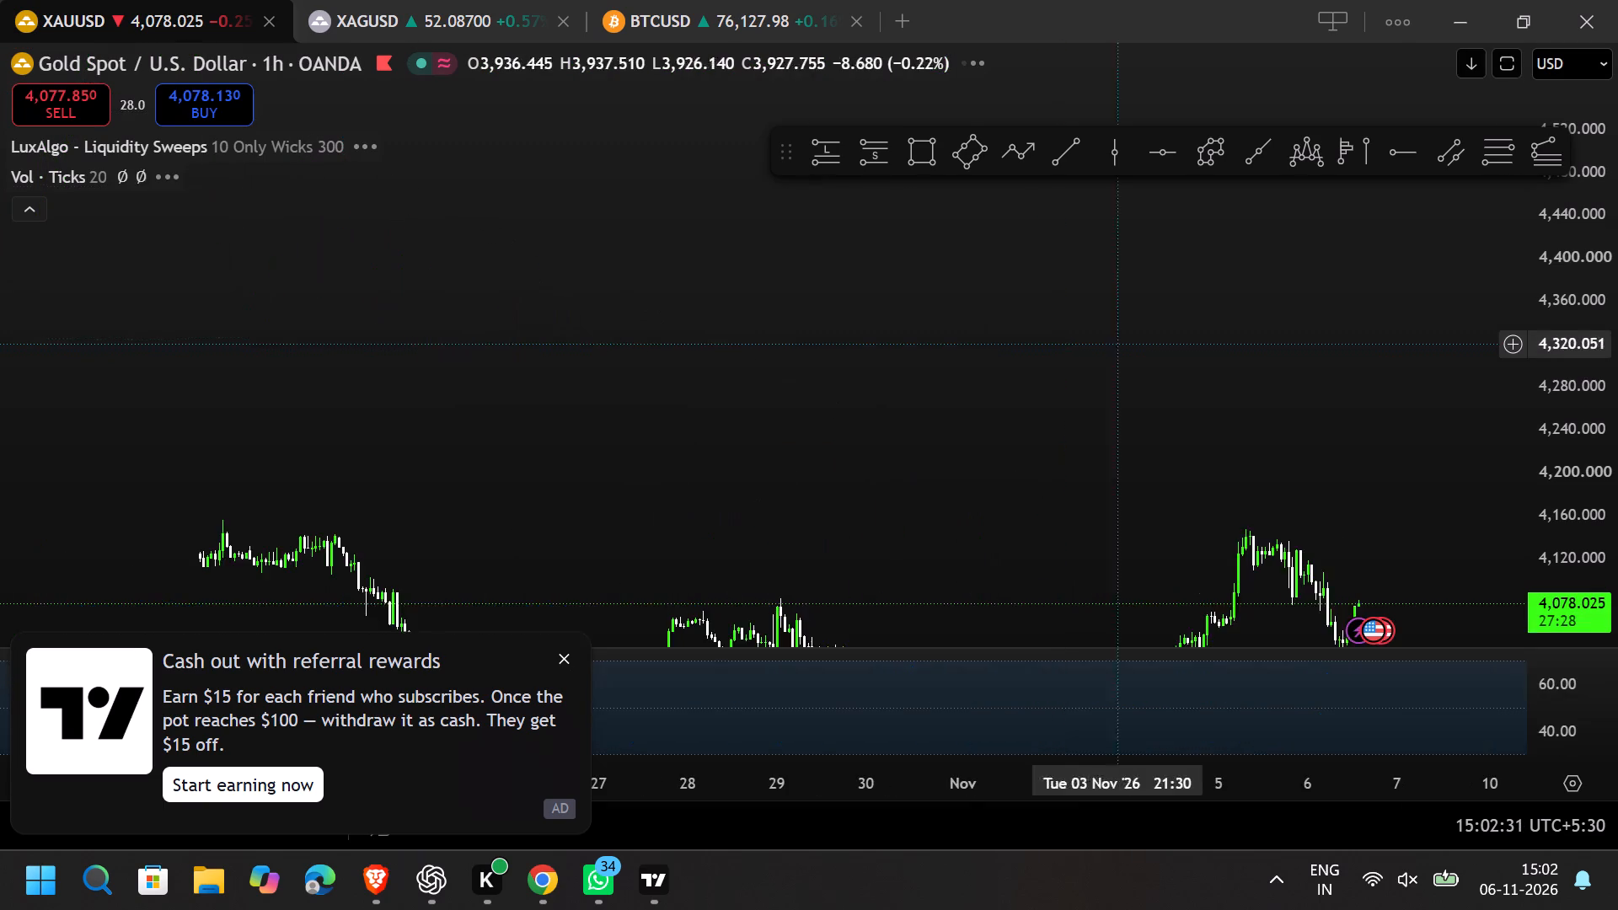
Examine the one-hour price action around the demand zone and the descending trend line from mid-October to 6 November 2026.
{"action": "scroll", "coordinate": [1229, 388], "scroll_direction": "down", "scroll_amount": 6}
{"action": "left_click_drag", "start_coordinate": [1171, 423], "coordinate": [1059, 137]}
{"action": "scroll", "coordinate": [1044, 459], "scroll_direction": "down", "scroll_amount": 2}
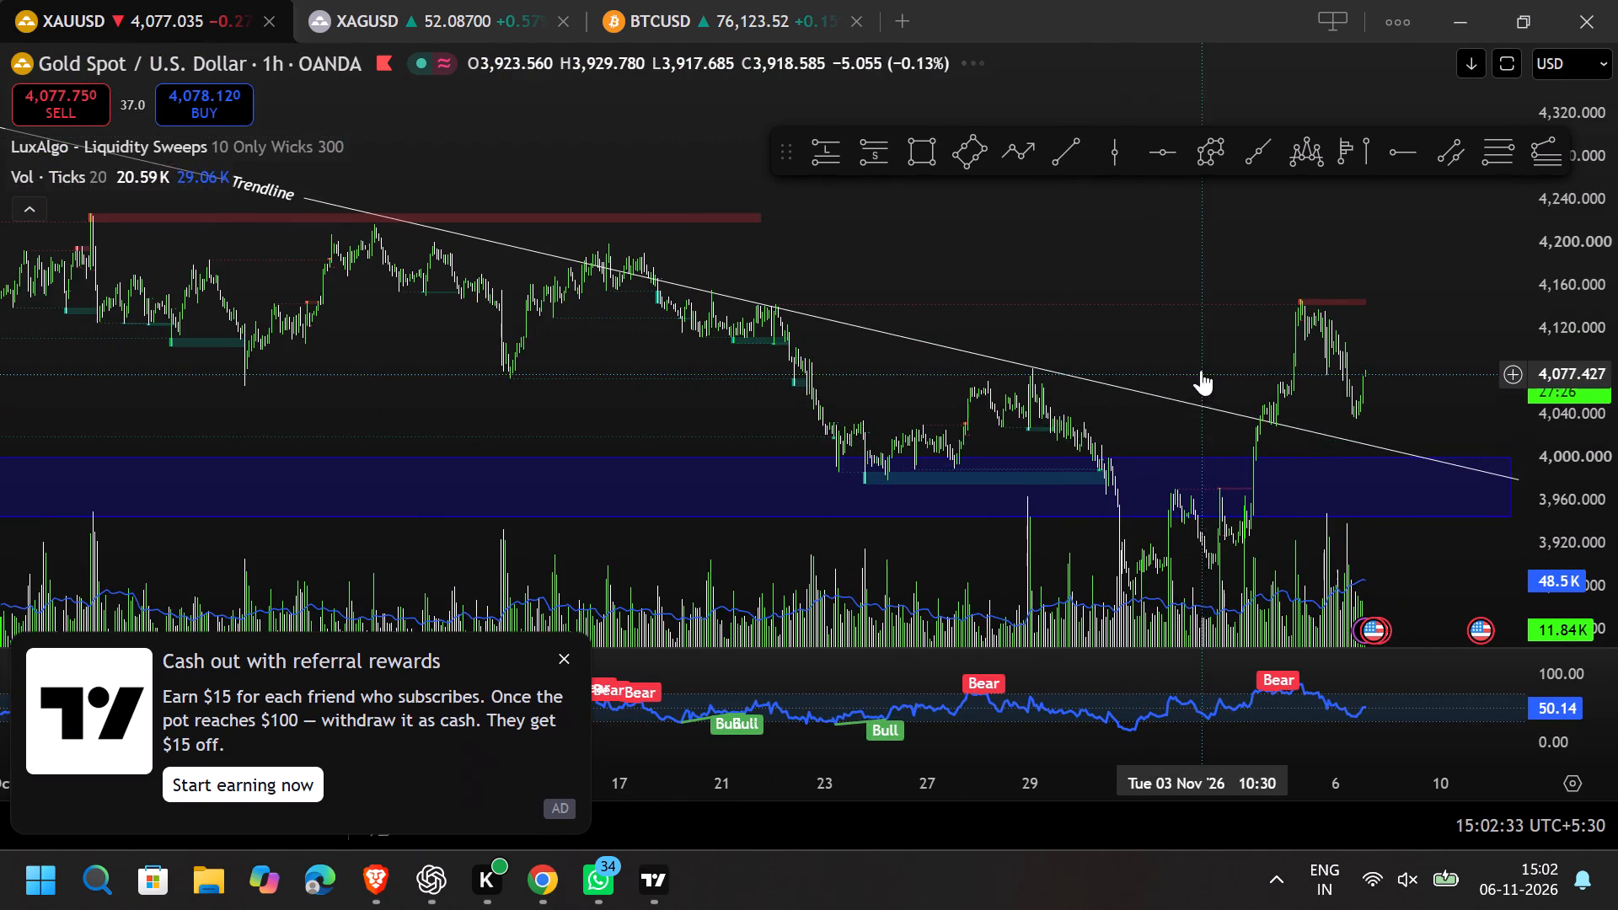
{"action": "scroll", "coordinate": [1192, 361], "scroll_direction": "up", "scroll_amount": 6}
{"action": "left_click_drag", "start_coordinate": [1267, 346], "coordinate": [1127, 171]}
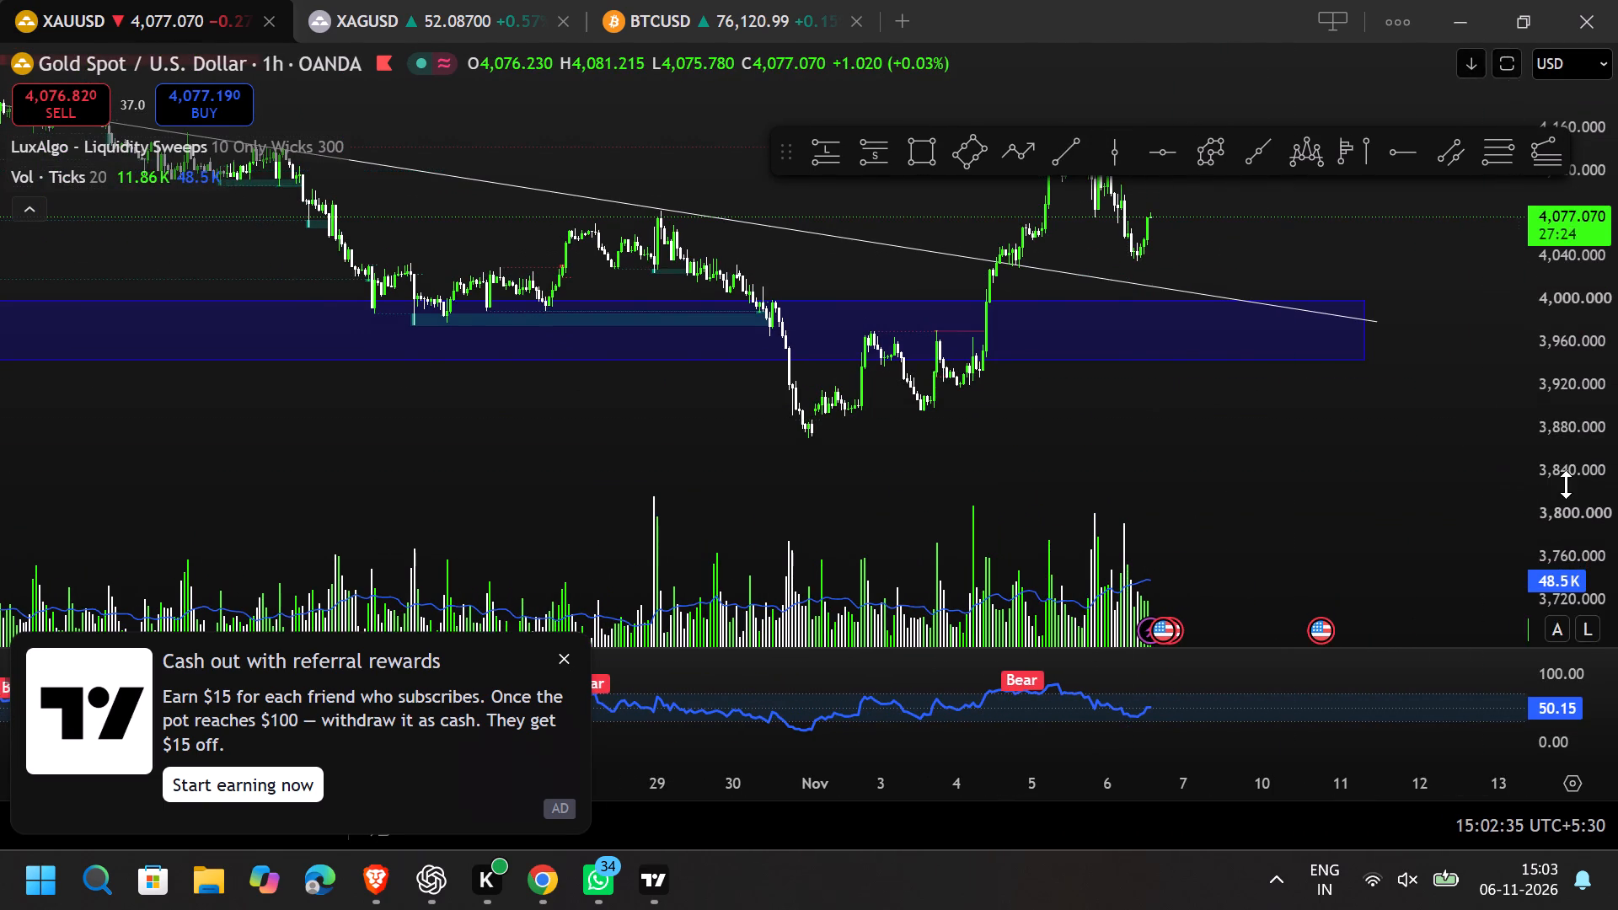
{"action": "left_click_drag", "start_coordinate": [1566, 484], "coordinate": [1472, 131]}
{"action": "left_click_drag", "start_coordinate": [1150, 489], "coordinate": [1146, 689]}
{"action": "scroll", "coordinate": [1012, 428], "scroll_direction": "up", "scroll_amount": 4}
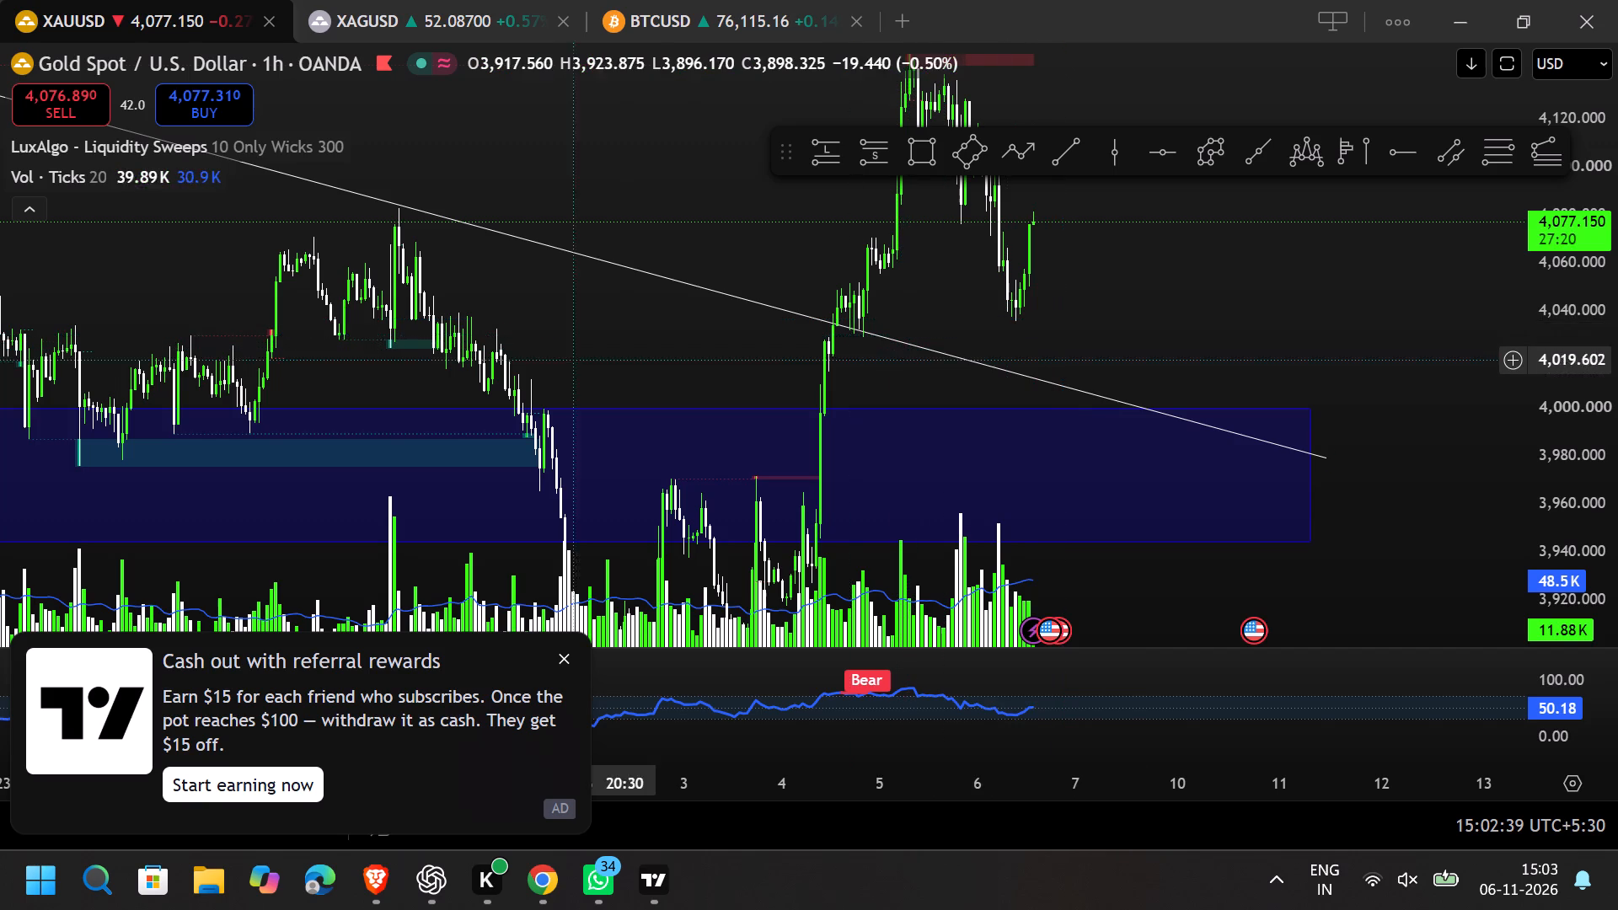
Draw a rectangle over the price gap at the early-November low, from about 3,892 to 3,887, ending at 2 Nov '26 22:30.
{"action": "left_click_drag", "start_coordinate": [552, 367], "coordinate": [601, 105]}
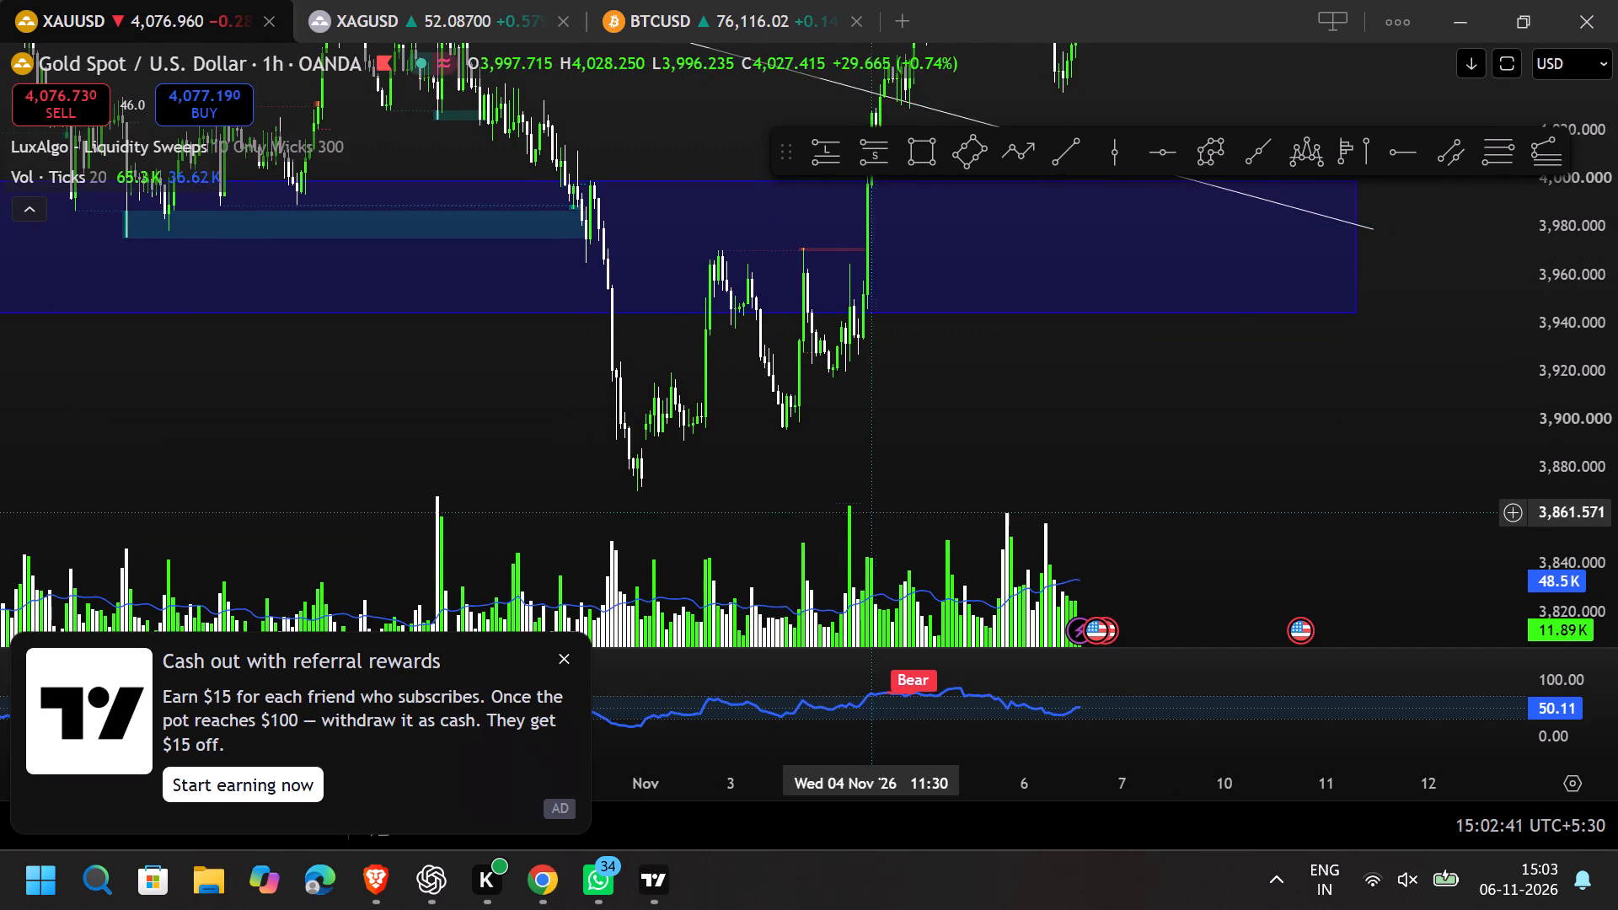
{"action": "left_click", "coordinate": [905, 146]}
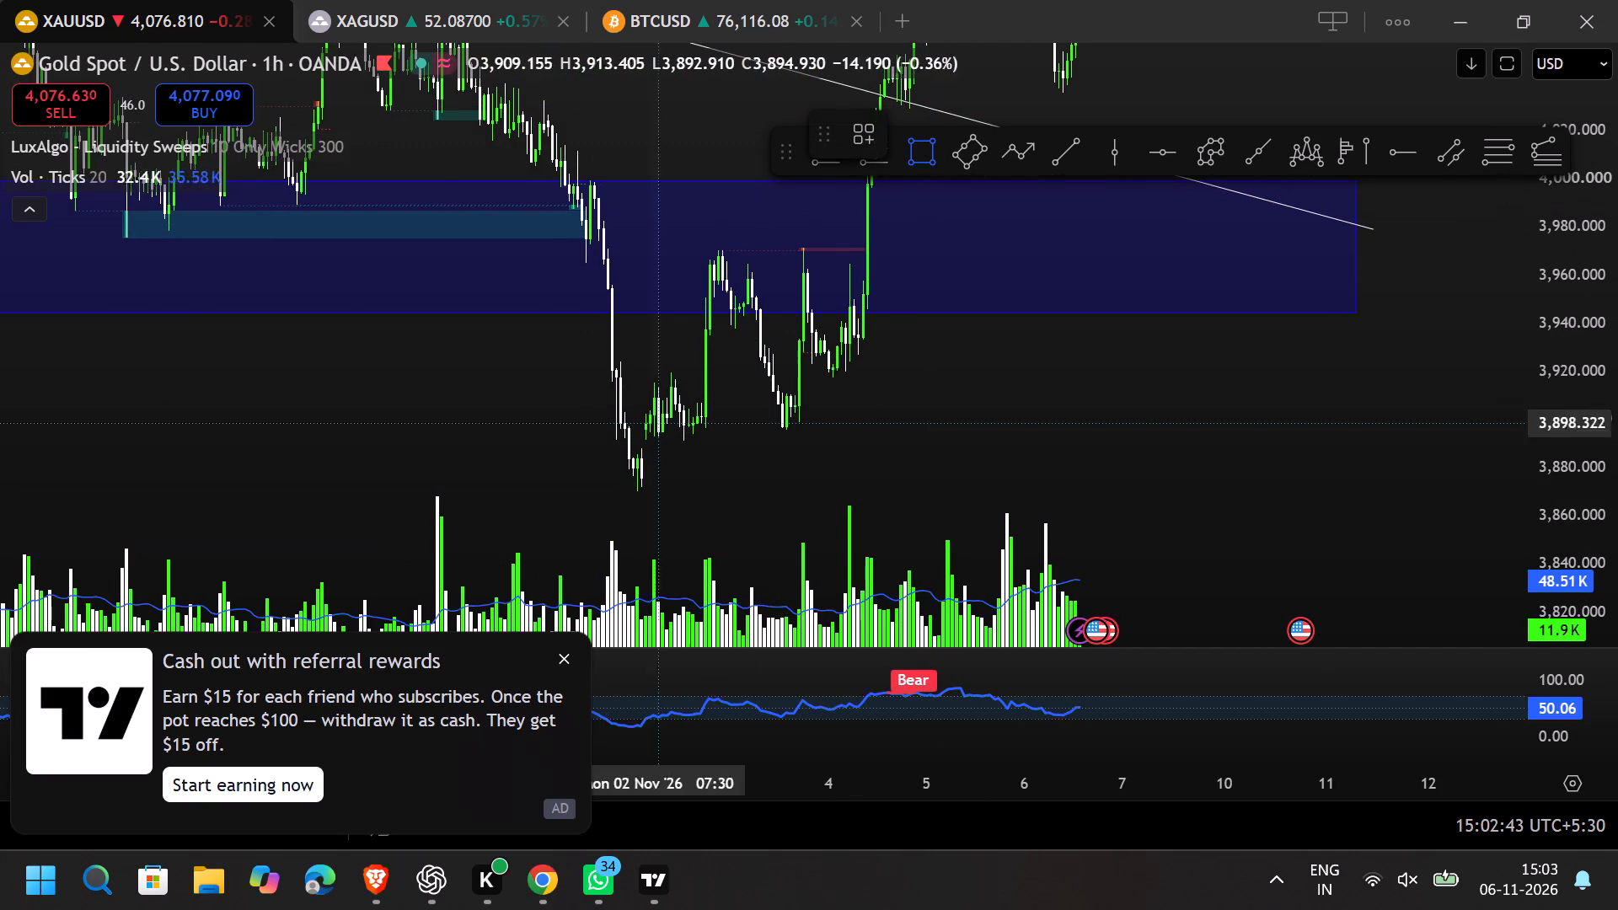
{"action": "left_click", "coordinate": [642, 439]}
{"action": "left_click", "coordinate": [724, 451]}
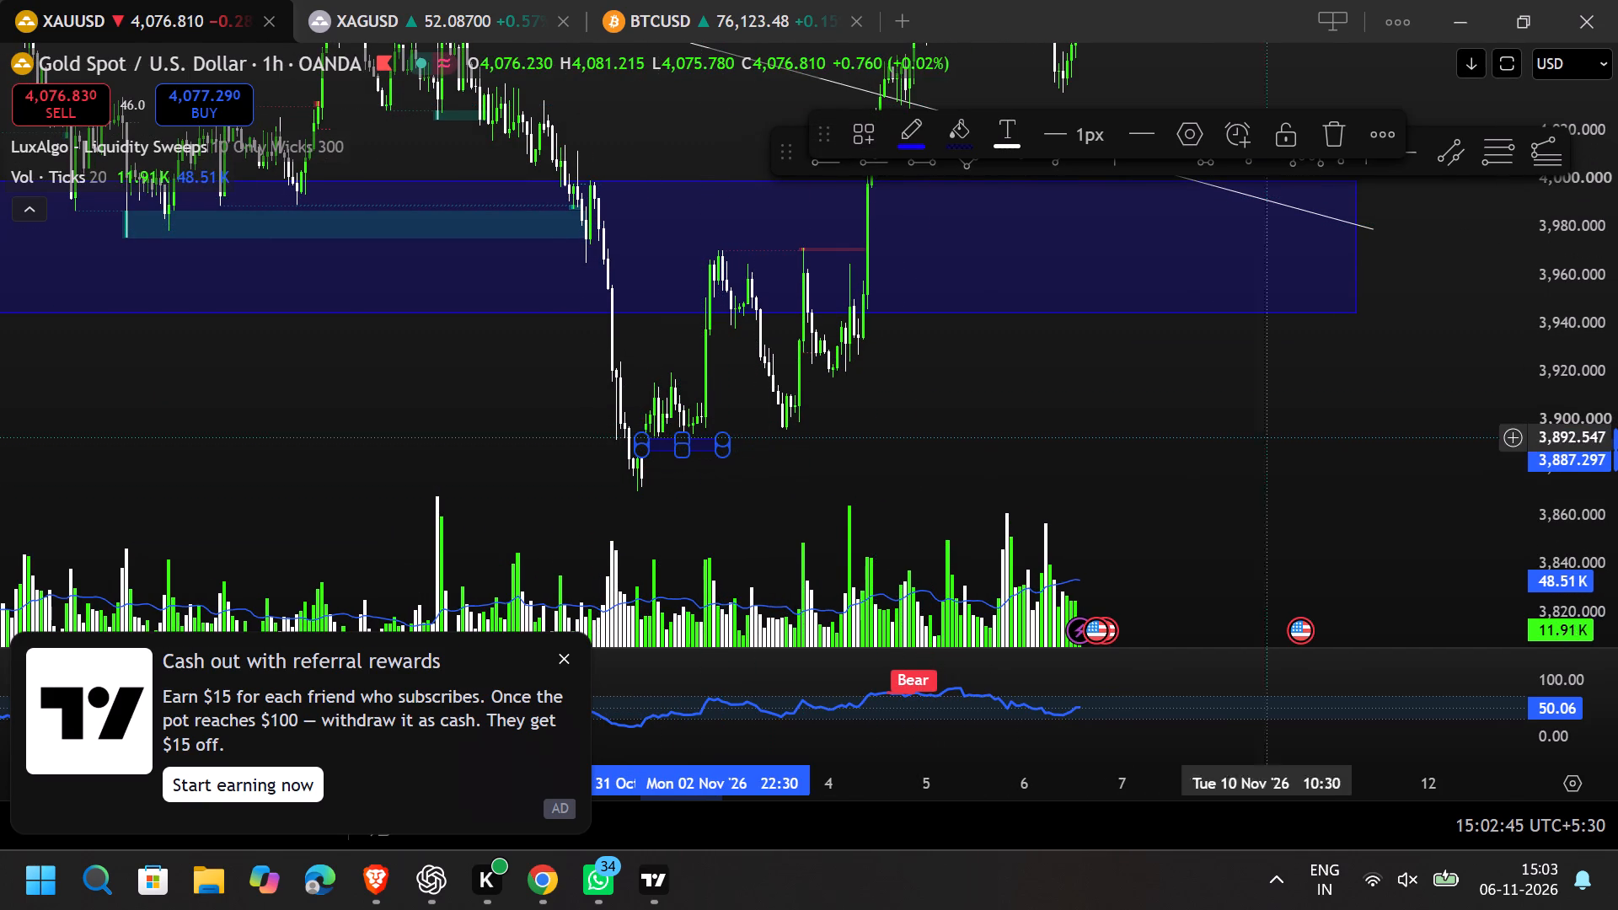
Extend the gap rectangle forward in time to about 13 Nov '26 04:30.
{"action": "left_click_drag", "start_coordinate": [1589, 502], "coordinate": [1521, 60]}
{"action": "left_click", "coordinate": [1196, 484]}
{"action": "left_click_drag", "start_coordinate": [1073, 484], "coordinate": [1135, 204]}
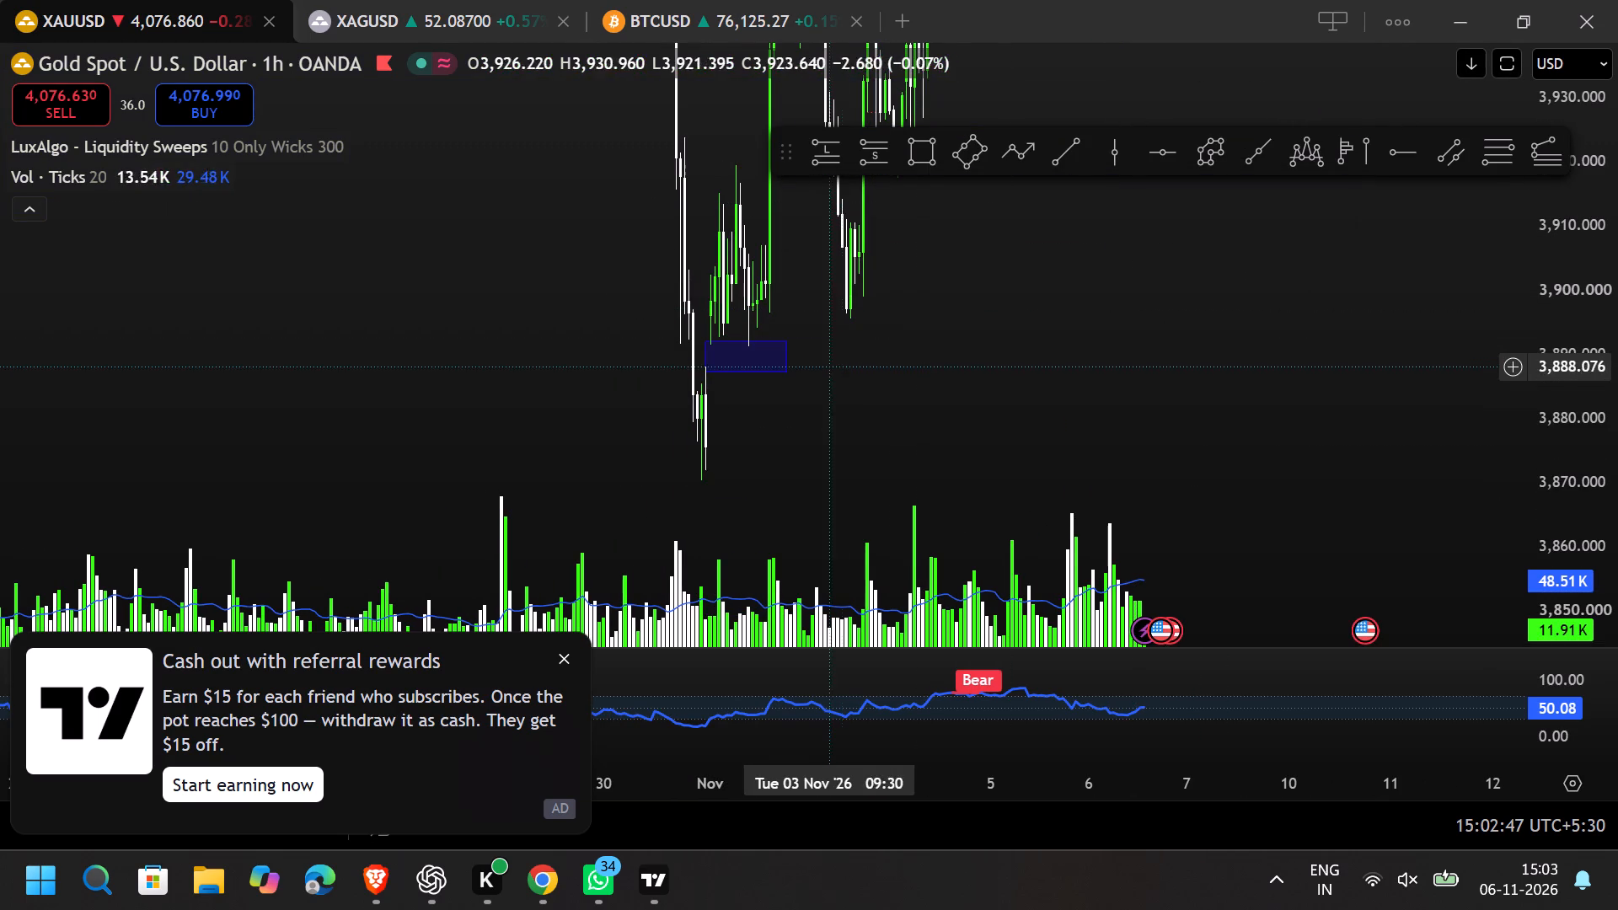
{"action": "left_click_drag", "start_coordinate": [789, 356], "coordinate": [1358, 347]}
{"action": "left_click_drag", "start_coordinate": [1396, 297], "coordinate": [909, 296]}
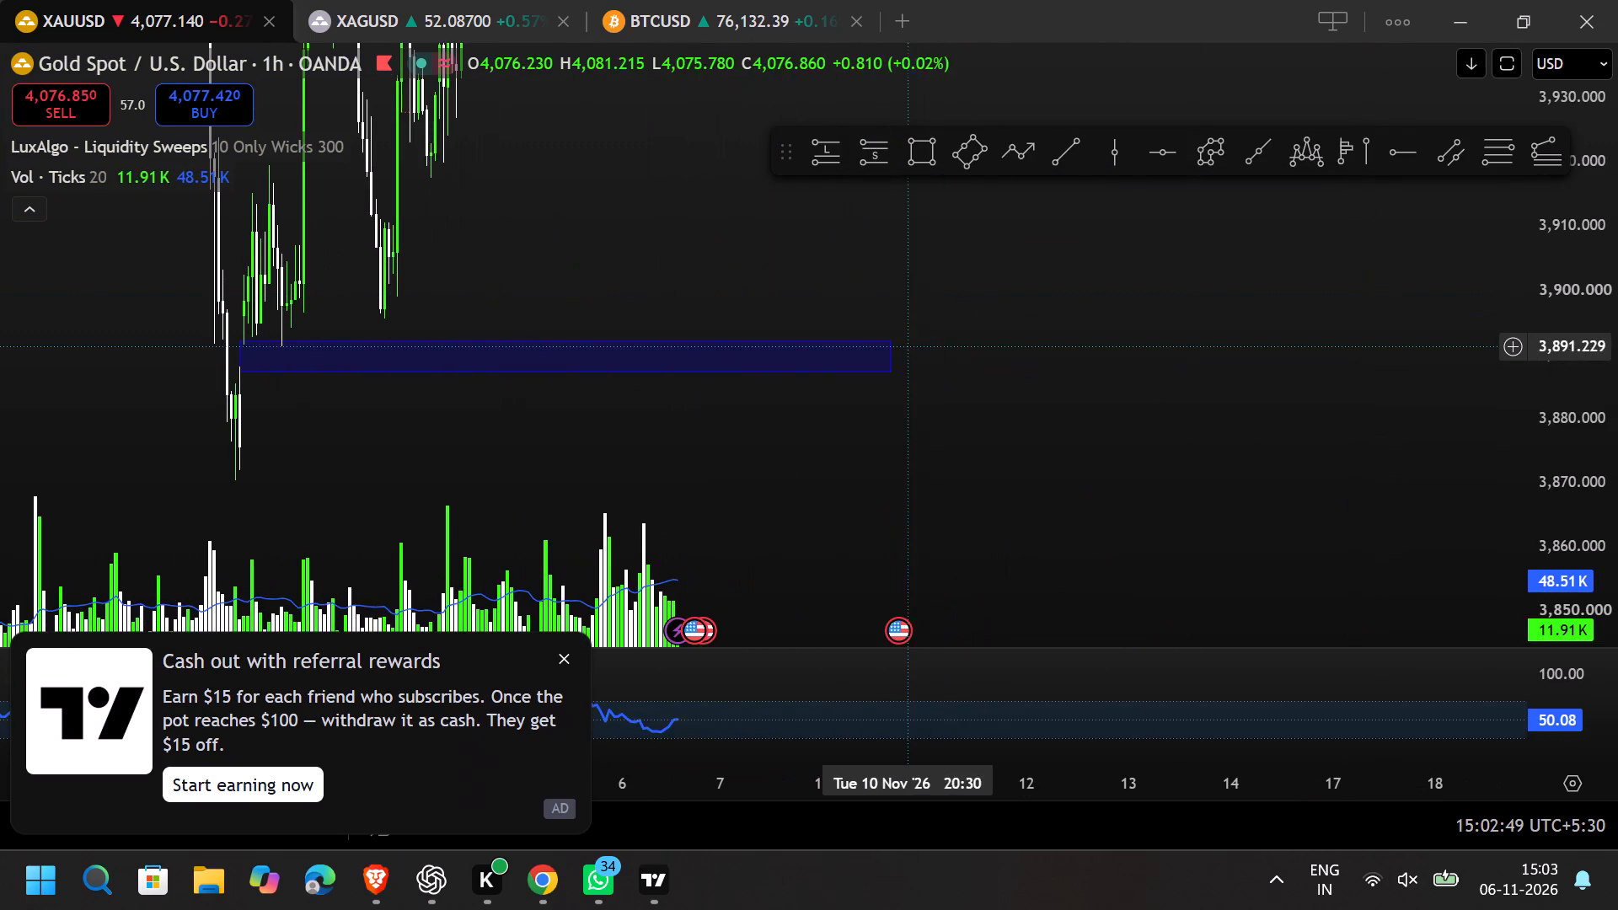
{"action": "left_click_drag", "start_coordinate": [892, 354], "coordinate": [1147, 354]}
Apply the GAP template to the extended rectangle.
{"action": "right_click", "coordinate": [1147, 354]}
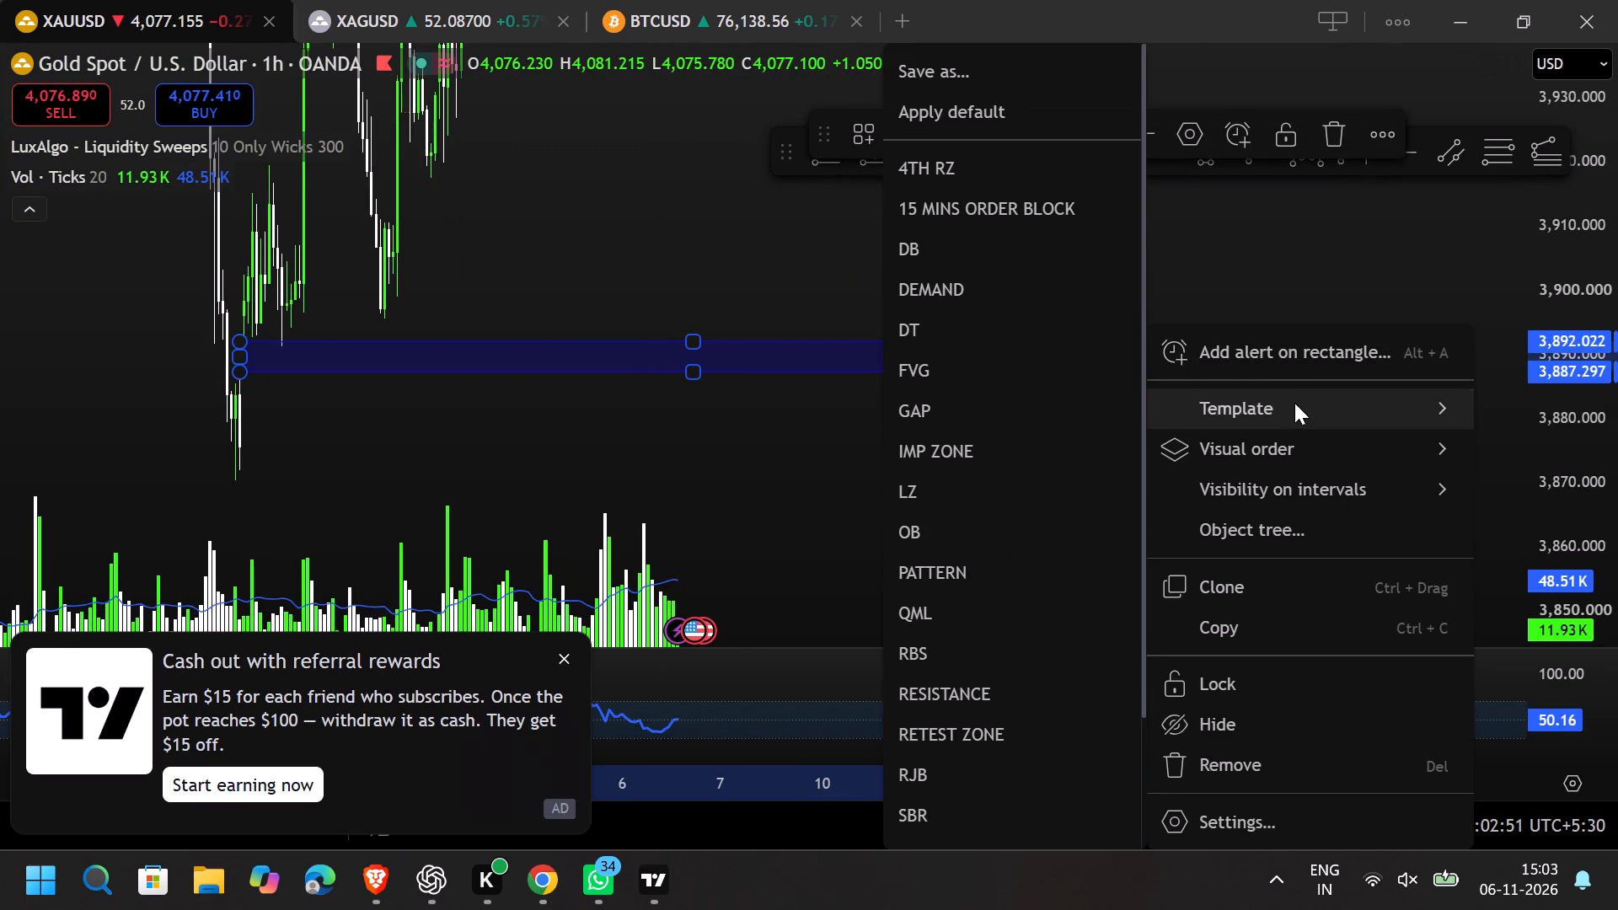
{"action": "left_click", "coordinate": [1294, 403]}
{"action": "scroll", "coordinate": [962, 404], "scroll_direction": "down", "scroll_amount": 4}
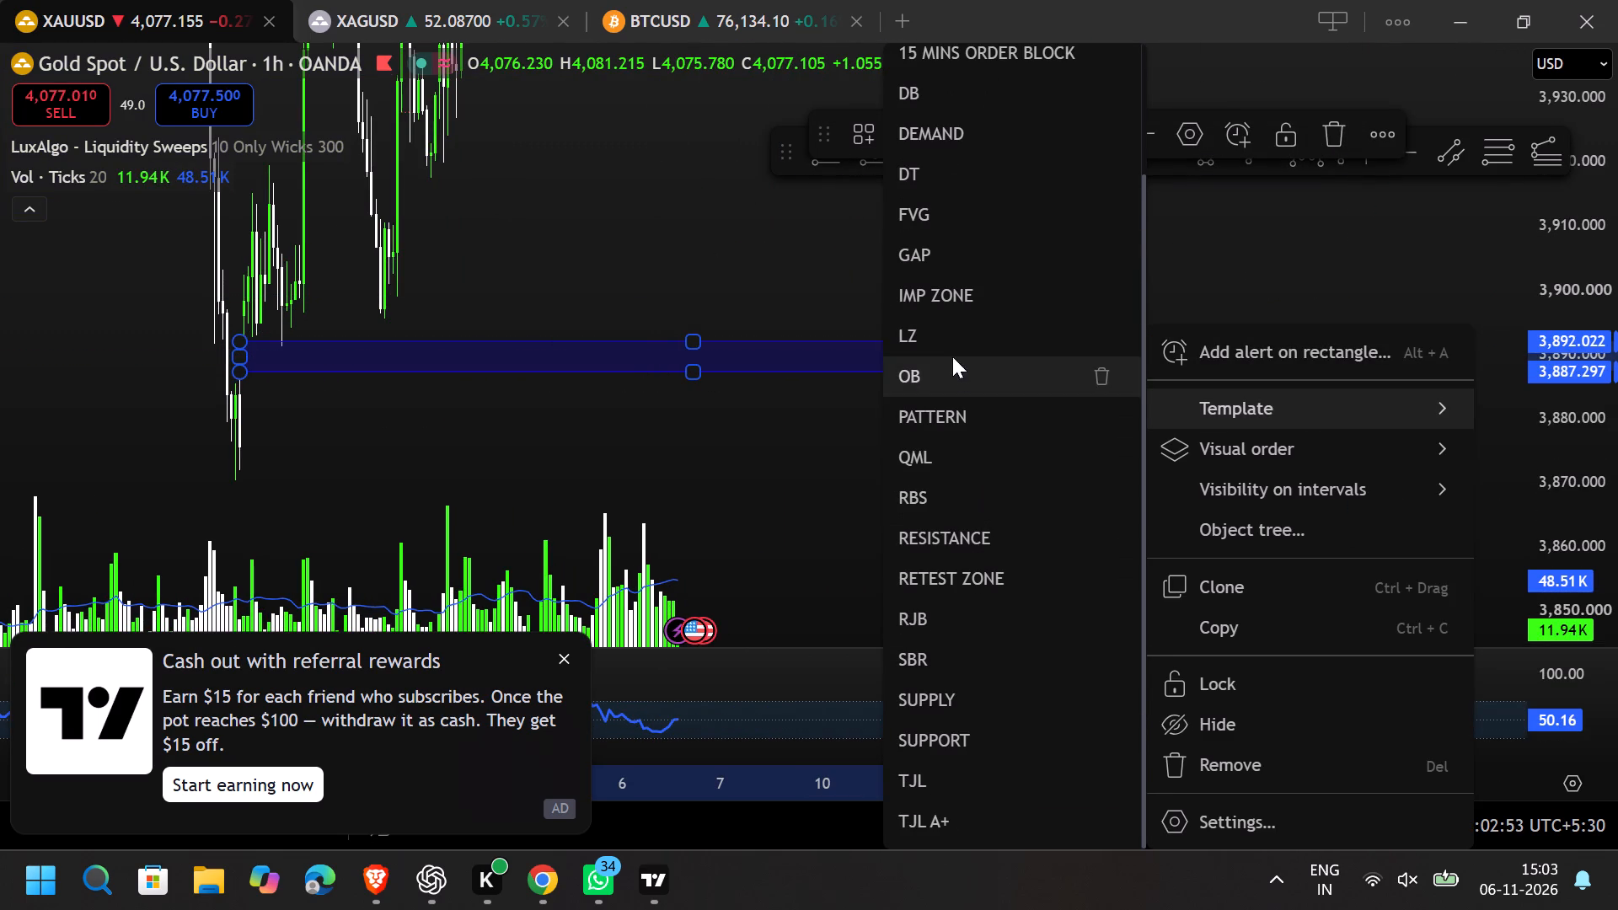
{"action": "scroll", "coordinate": [921, 268], "scroll_direction": "up", "scroll_amount": 3}
{"action": "left_click", "coordinate": [982, 420]}
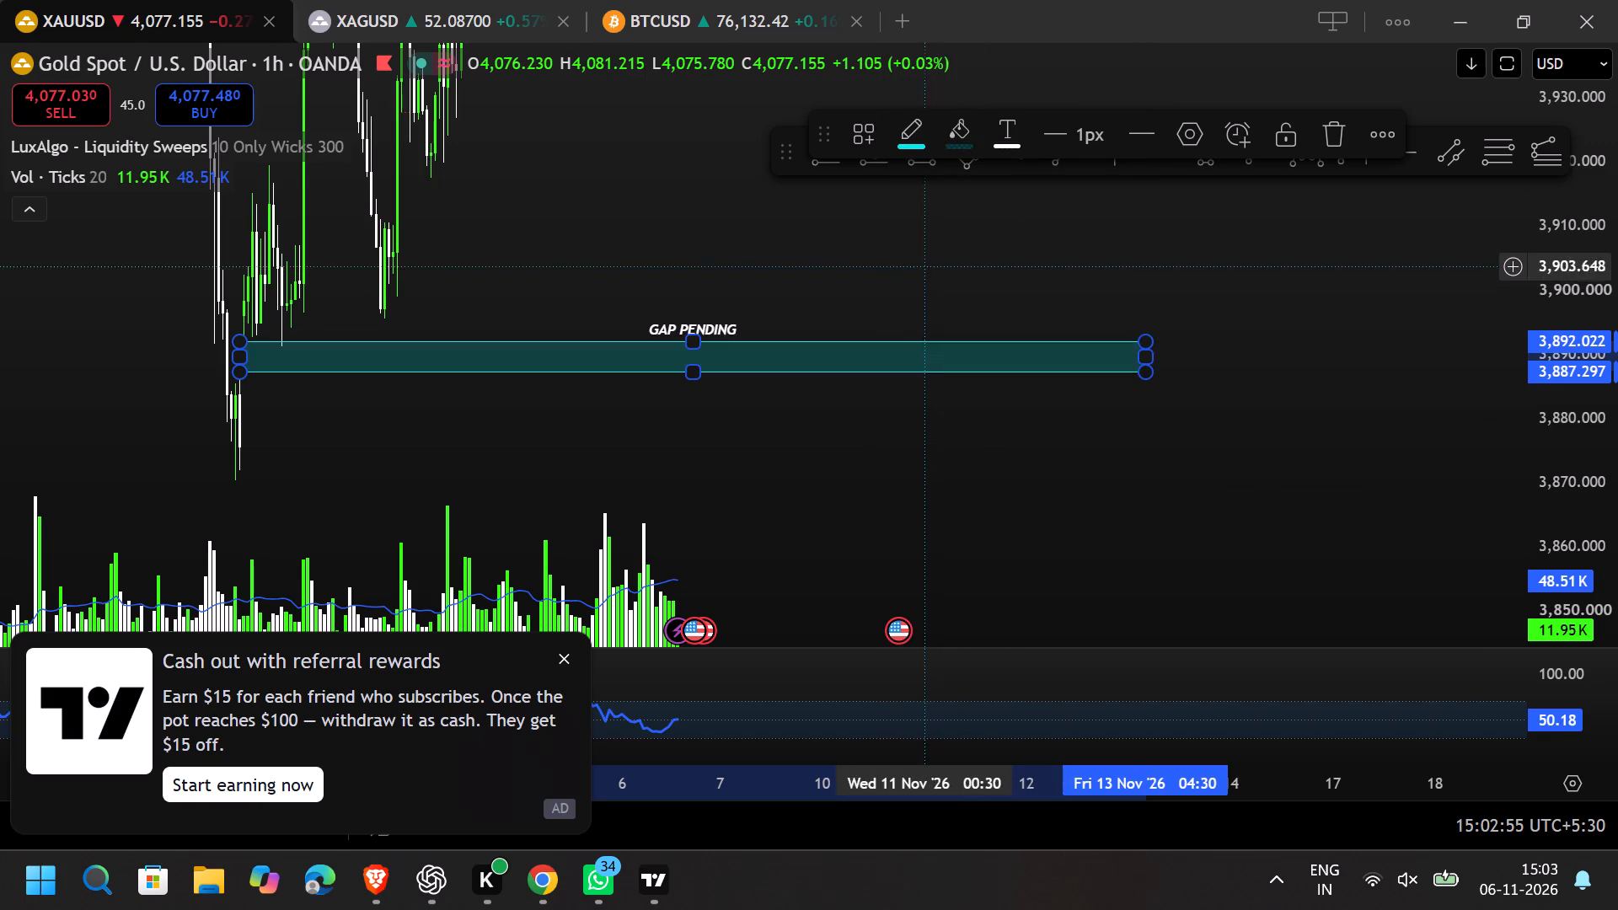
{"action": "left_click", "coordinate": [877, 257]}
Examine the one-hour price swings between the gap rectangle, the demand zone and the descending trend line from late October to 6 November 2026.
{"action": "left_click_drag", "start_coordinate": [833, 262], "coordinate": [873, 325]}
{"action": "left_click_drag", "start_coordinate": [796, 294], "coordinate": [1174, 498]}
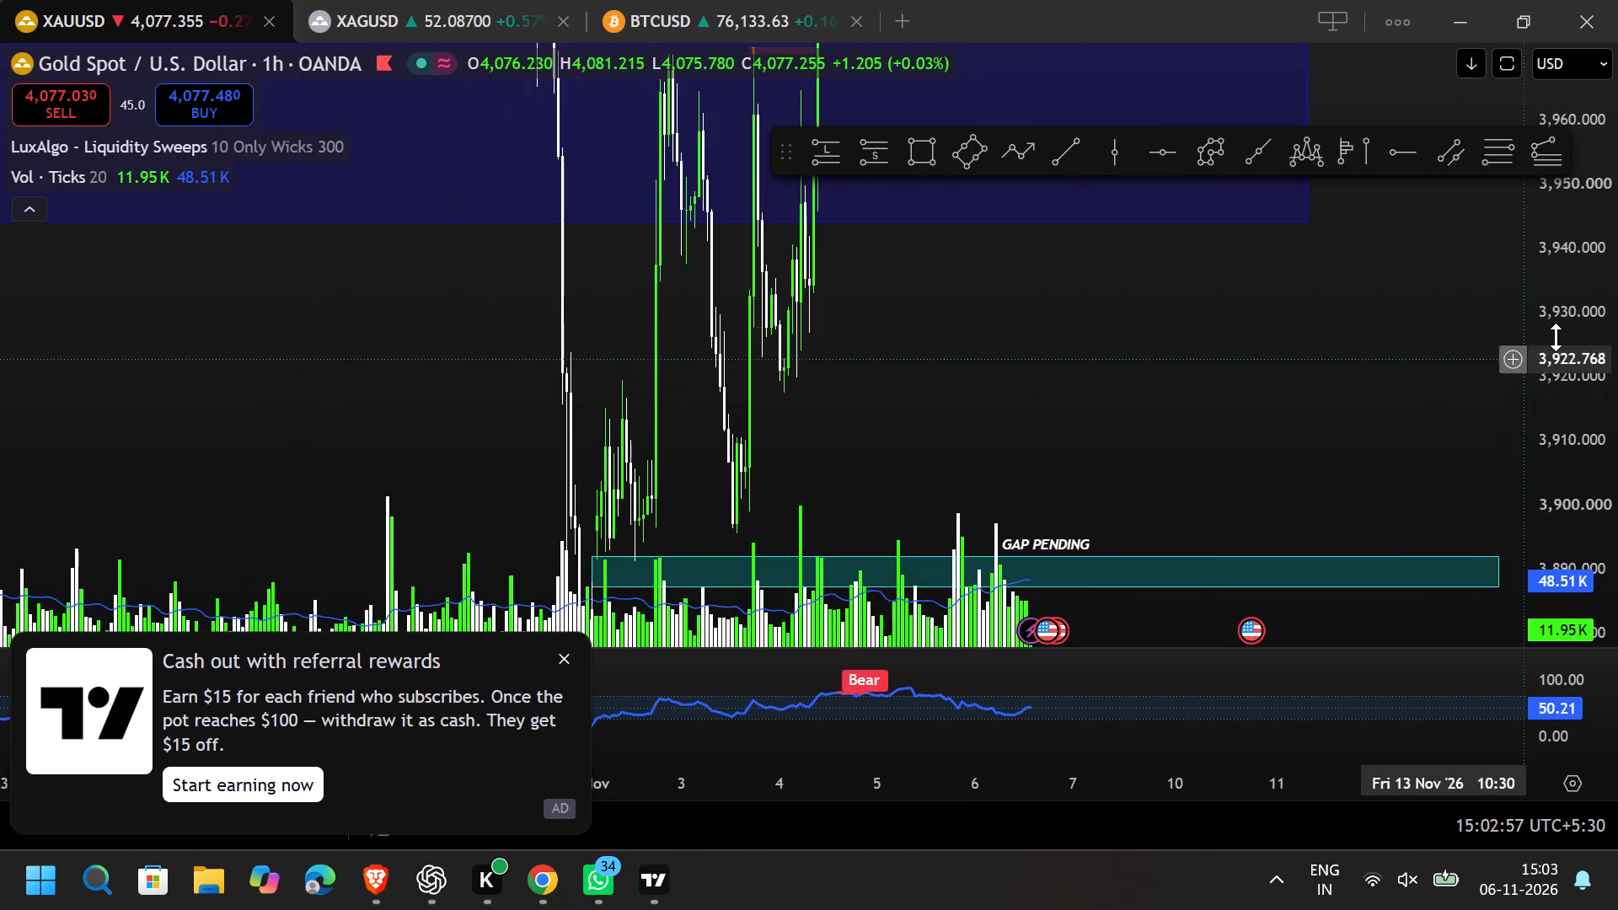
{"action": "left_click_drag", "start_coordinate": [1568, 320], "coordinate": [1567, 565]}
{"action": "left_click_drag", "start_coordinate": [935, 351], "coordinate": [961, 618]}
{"action": "scroll", "coordinate": [693, 403], "scroll_direction": "down", "scroll_amount": 5}
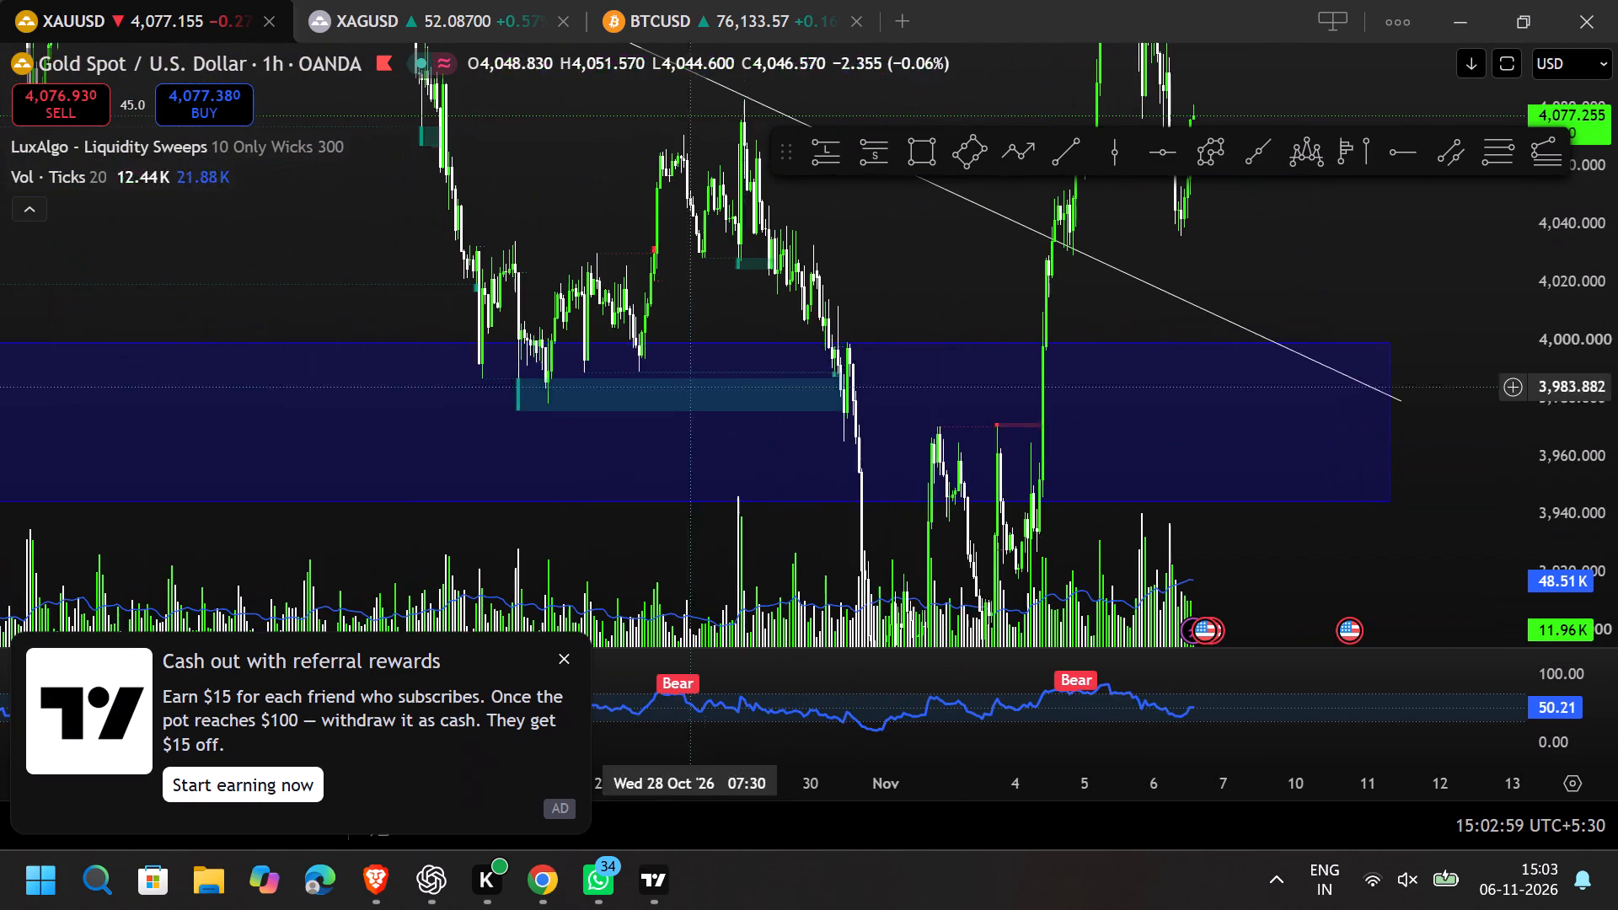
{"action": "left_click_drag", "start_coordinate": [862, 298], "coordinate": [716, 417]}
{"action": "left_click_drag", "start_coordinate": [1137, 318], "coordinate": [1063, 463]}
{"action": "scroll", "coordinate": [957, 440], "scroll_direction": "up", "scroll_amount": 3}
{"action": "left_click_drag", "start_coordinate": [825, 378], "coordinate": [1110, 302]}
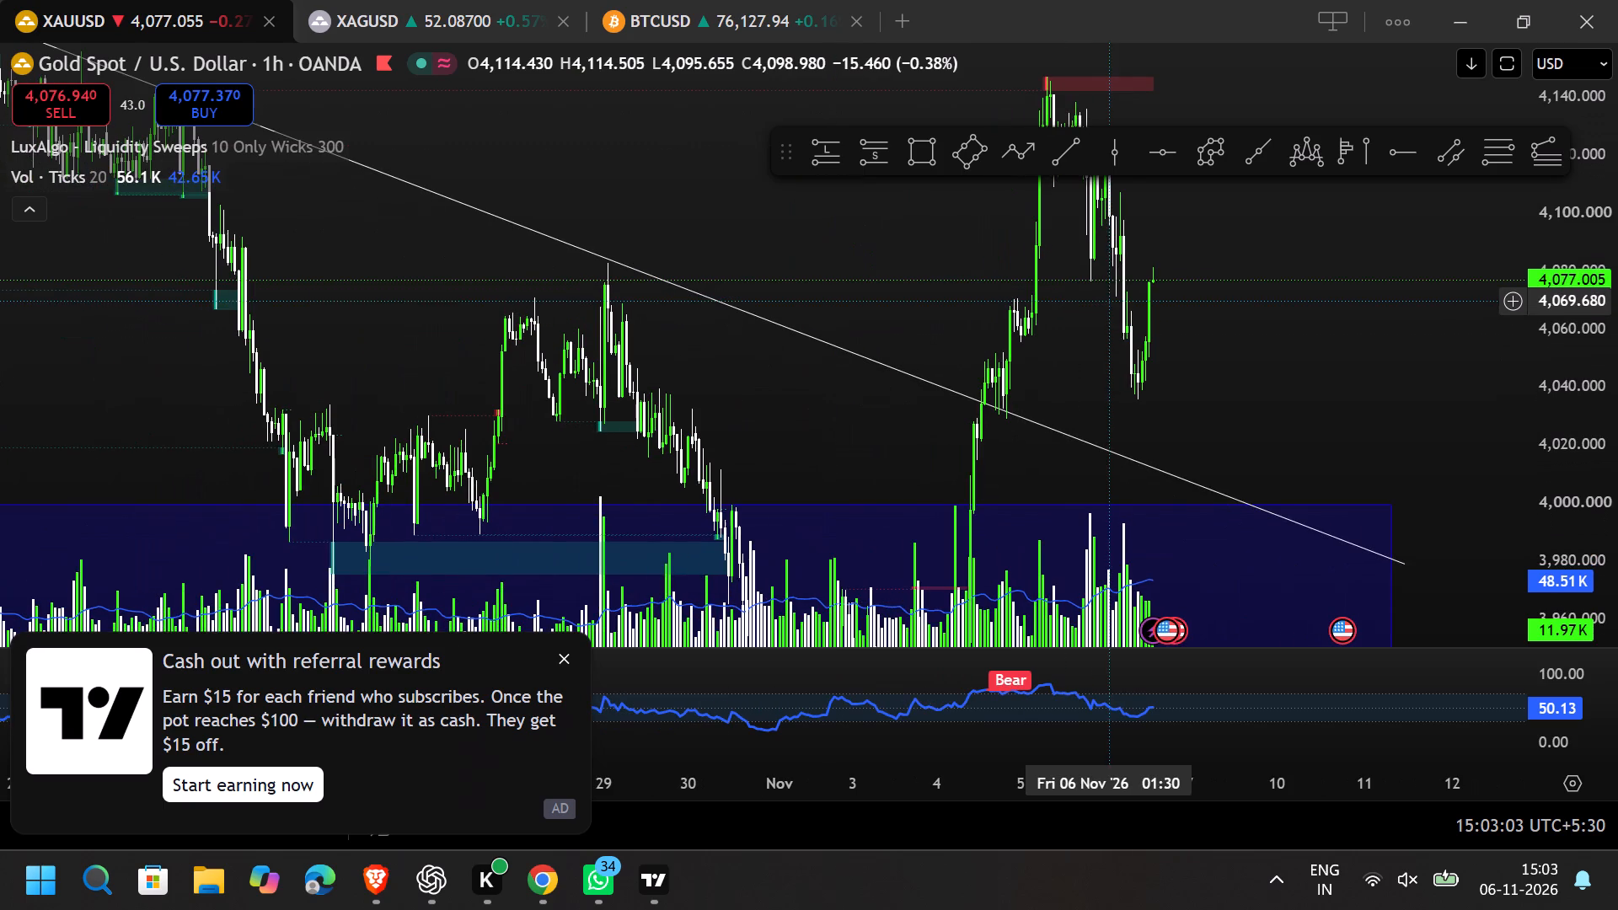
{"action": "left_click_drag", "start_coordinate": [688, 439], "coordinate": [733, 230]}
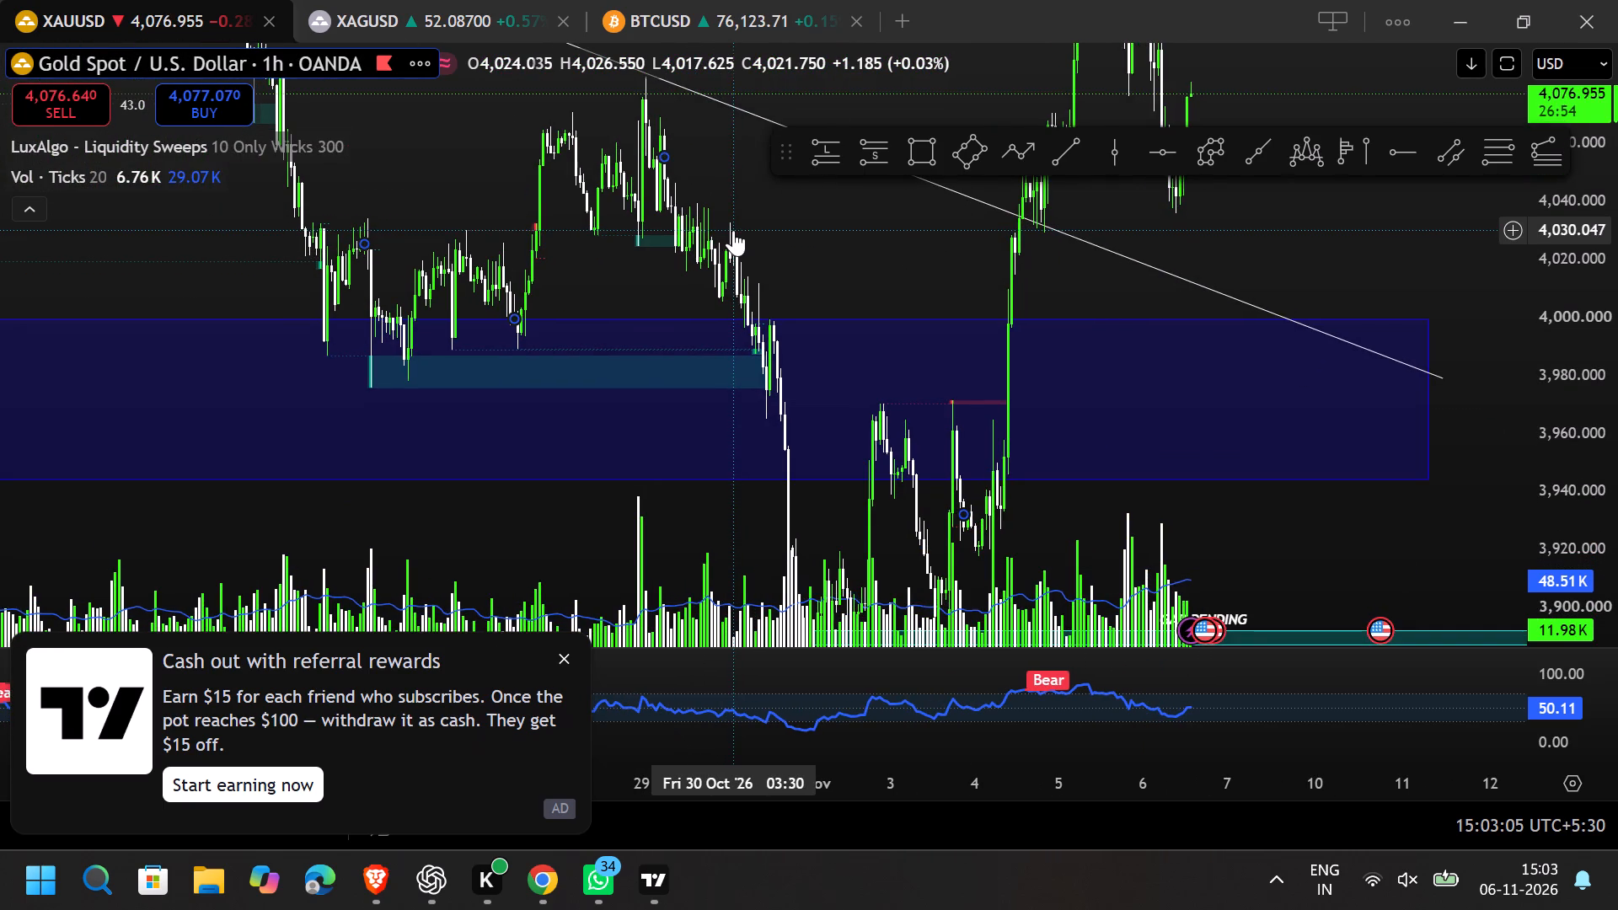
{"action": "left_click", "coordinate": [844, 237]}
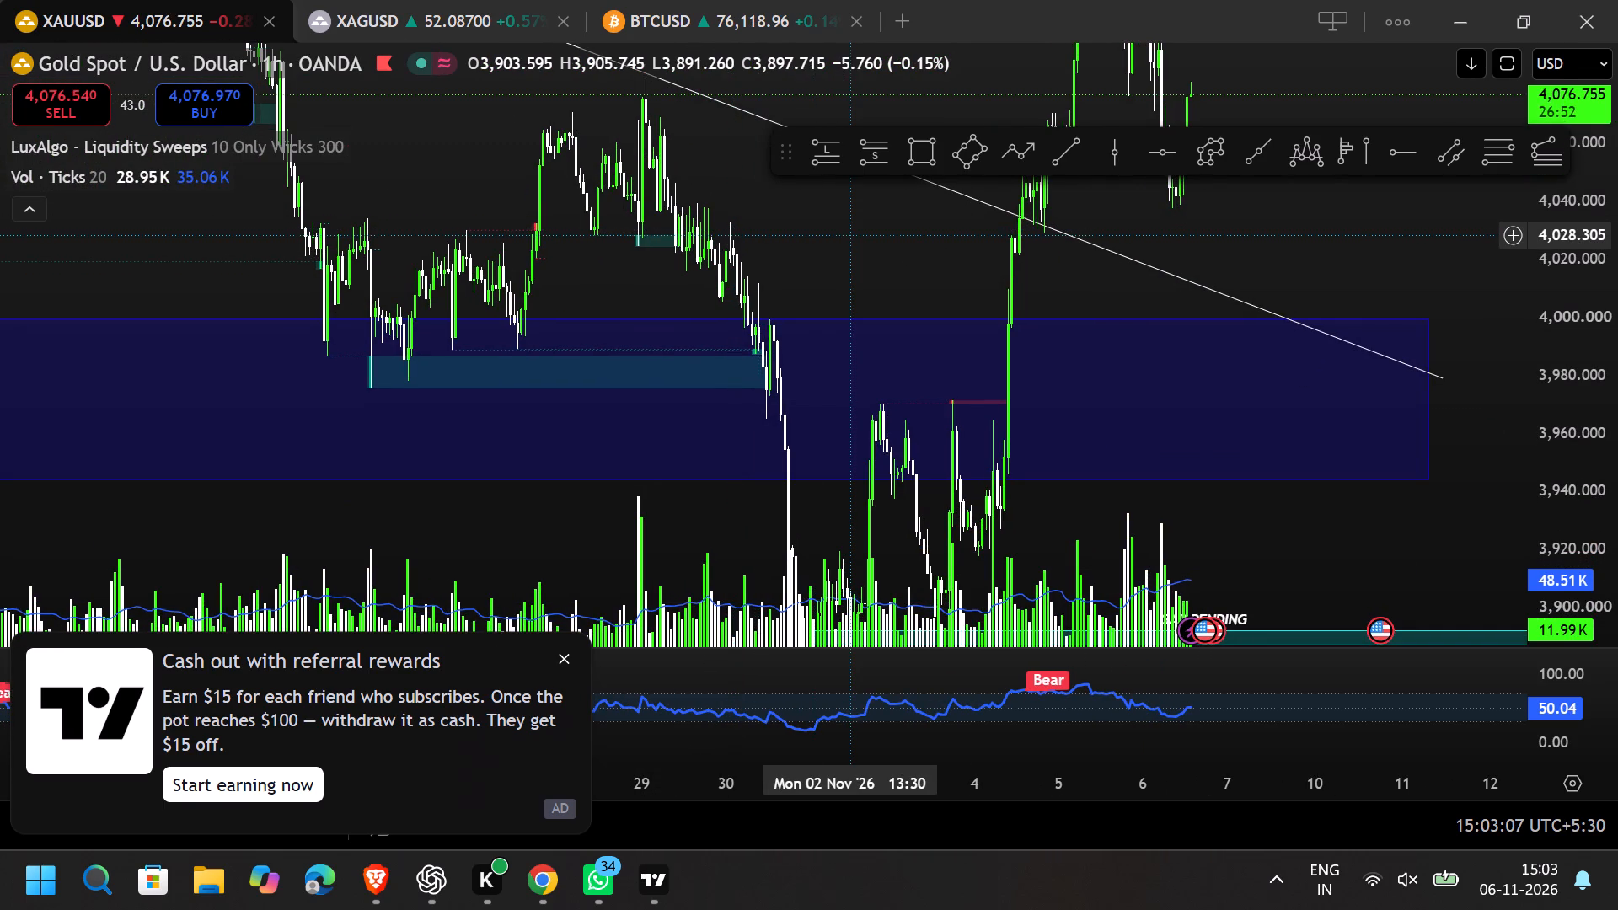
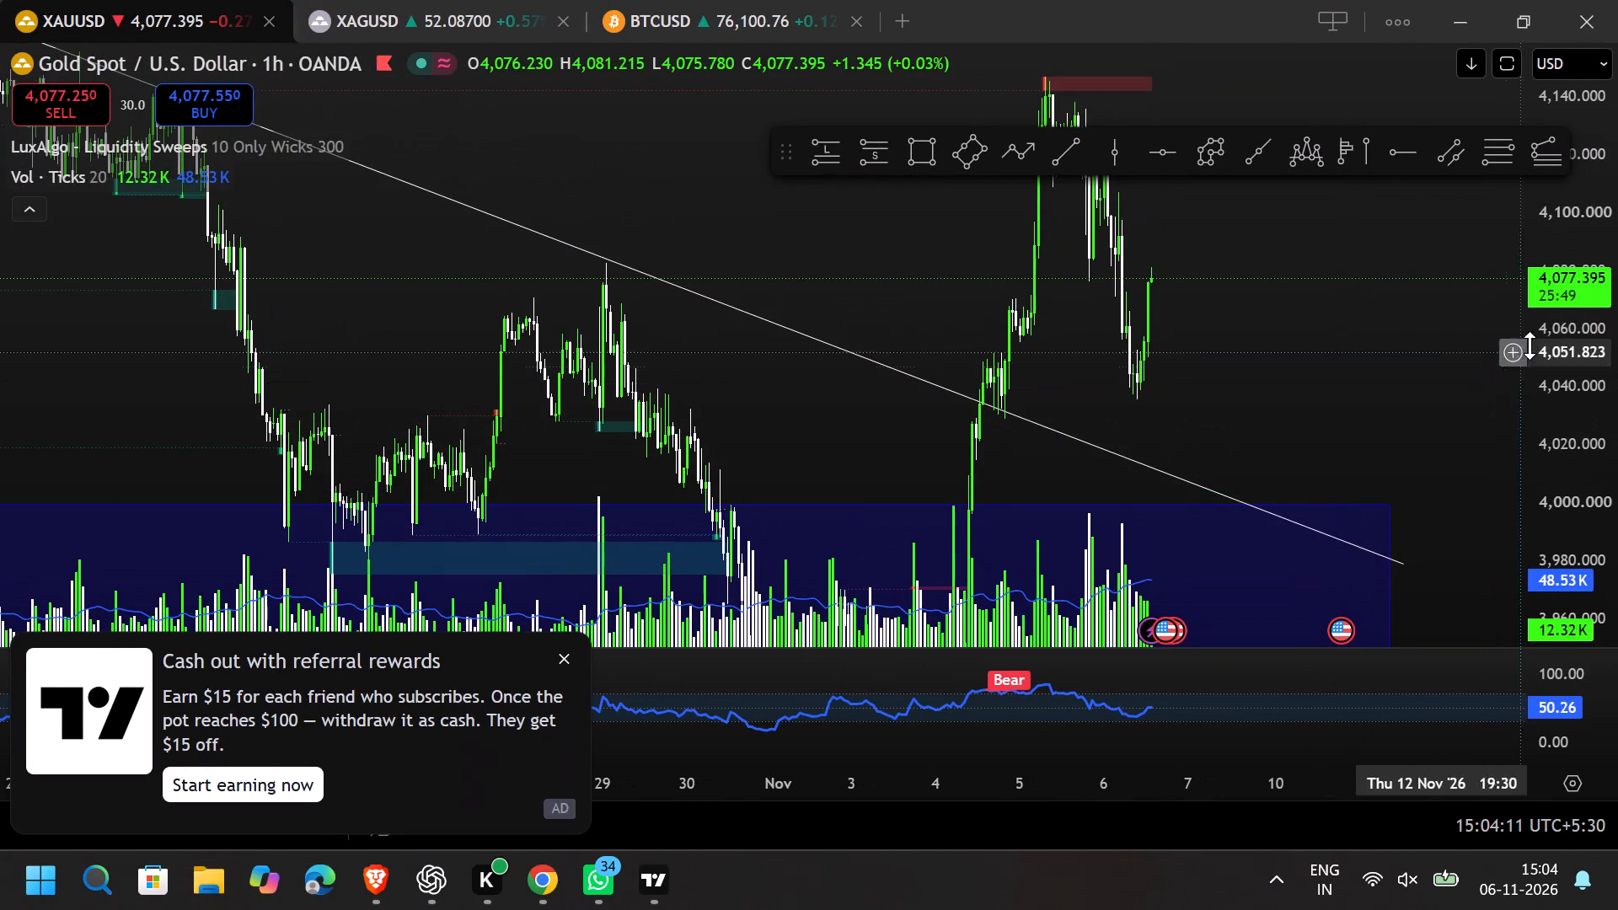
Examine the one-hour price swings around the descending trendline from late August to November 2026.
{"action": "left_click_drag", "start_coordinate": [1530, 345], "coordinate": [1554, 613]}
{"action": "scroll", "coordinate": [537, 545], "scroll_direction": "down", "scroll_amount": 7}
{"action": "scroll", "coordinate": [458, 530], "scroll_direction": "down", "scroll_amount": 18}
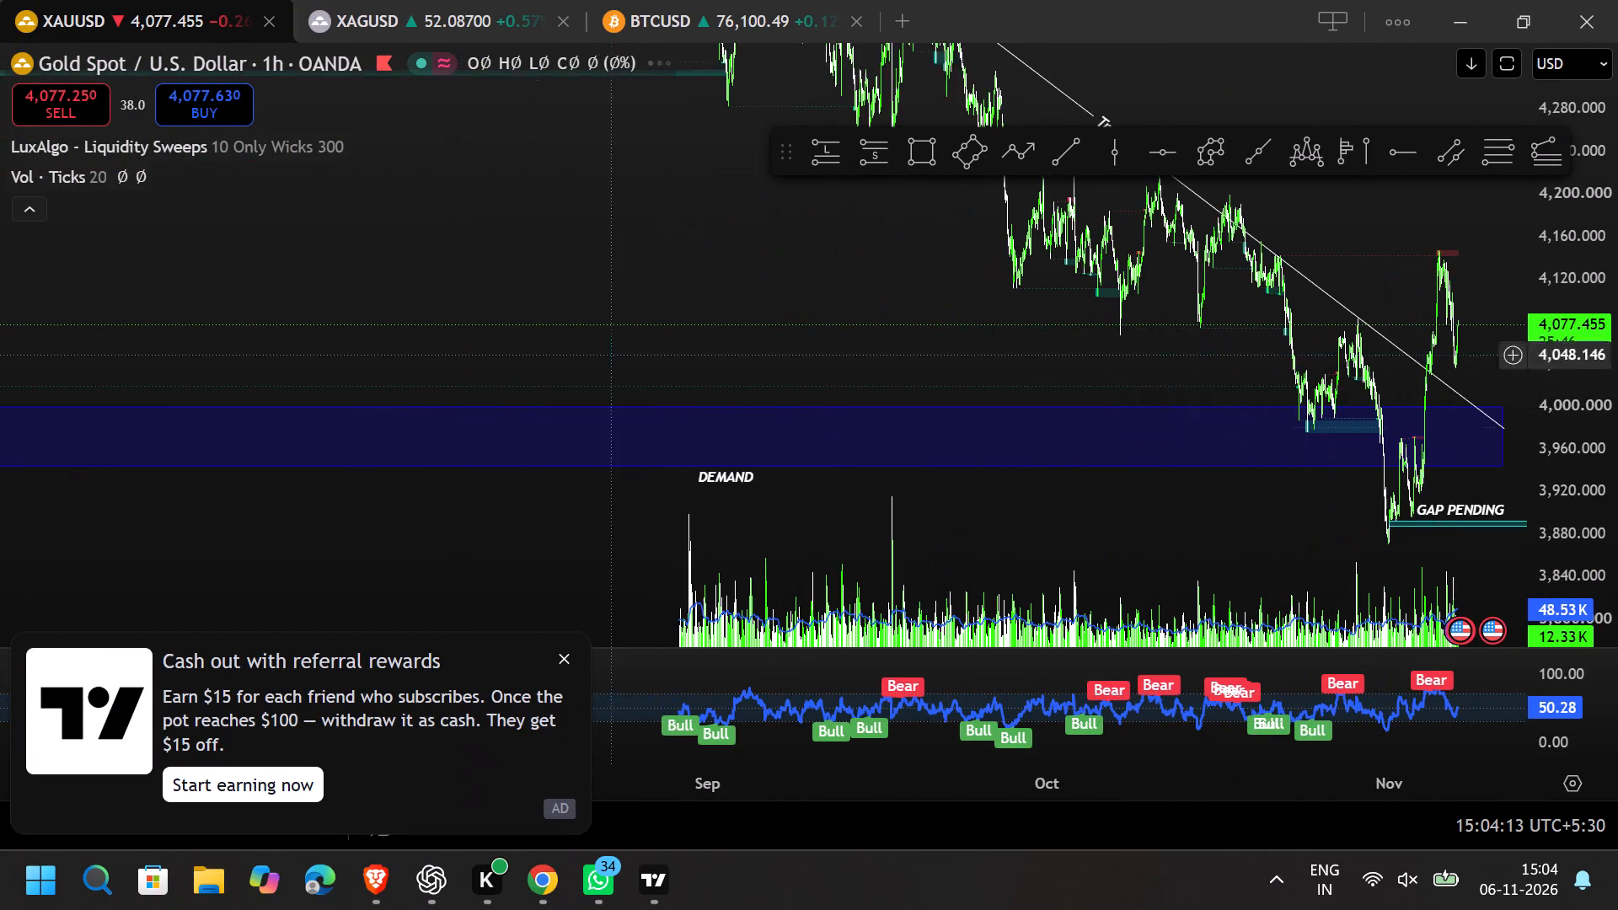
{"action": "left_click_drag", "start_coordinate": [729, 261], "coordinate": [729, 517]}
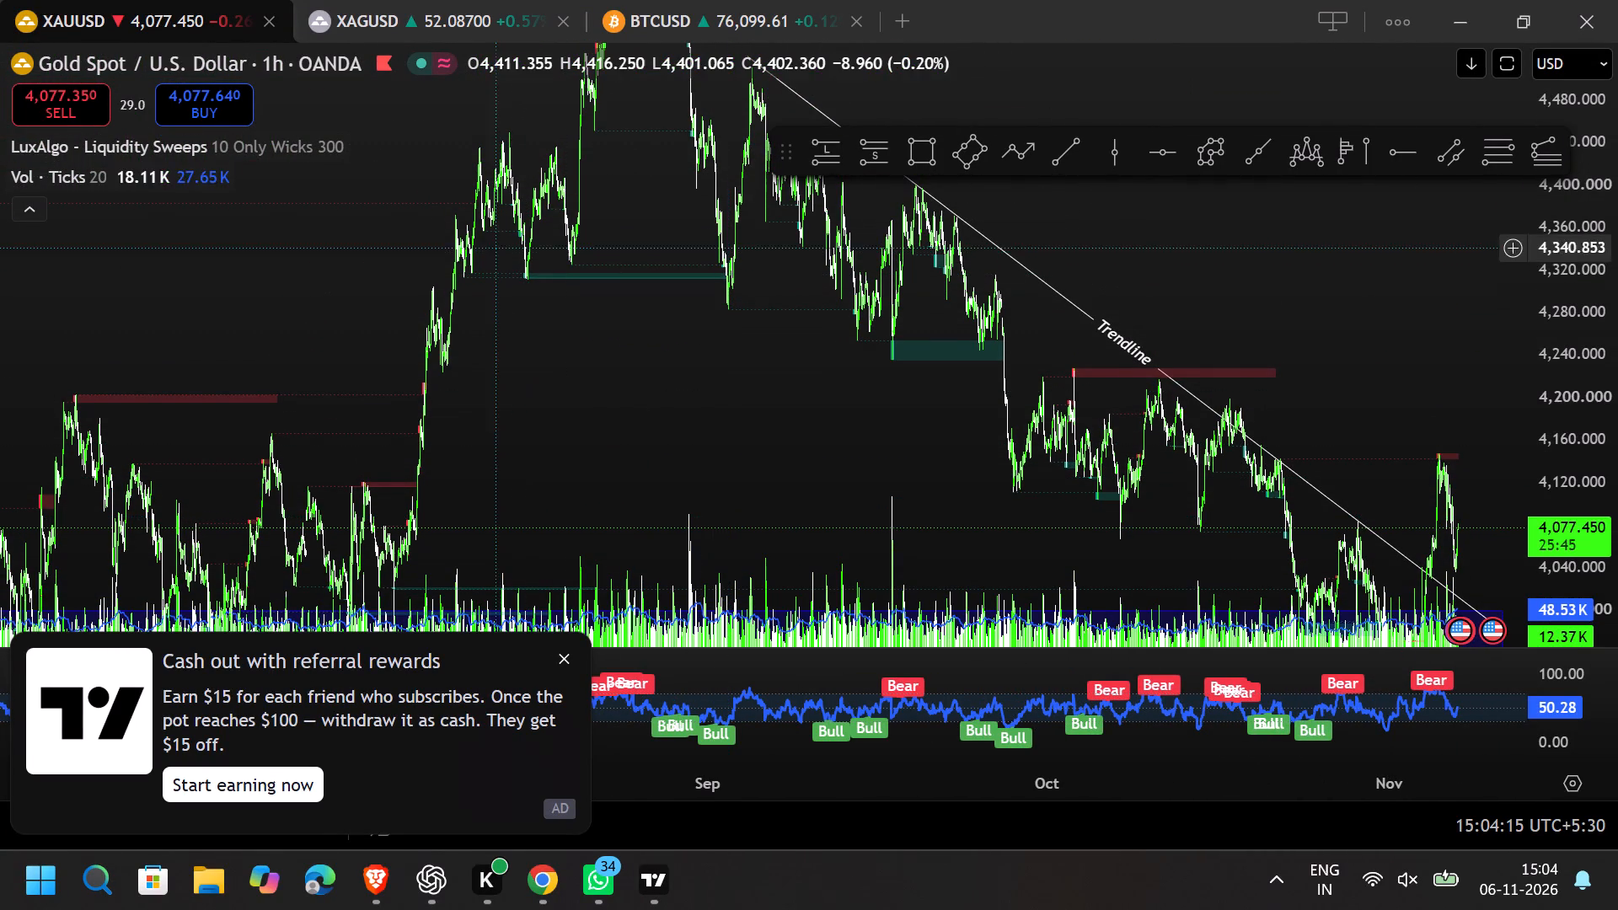
{"action": "left_click_drag", "start_coordinate": [824, 433], "coordinate": [602, 370]}
{"action": "scroll", "coordinate": [581, 361], "scroll_direction": "up", "scroll_amount": 7}
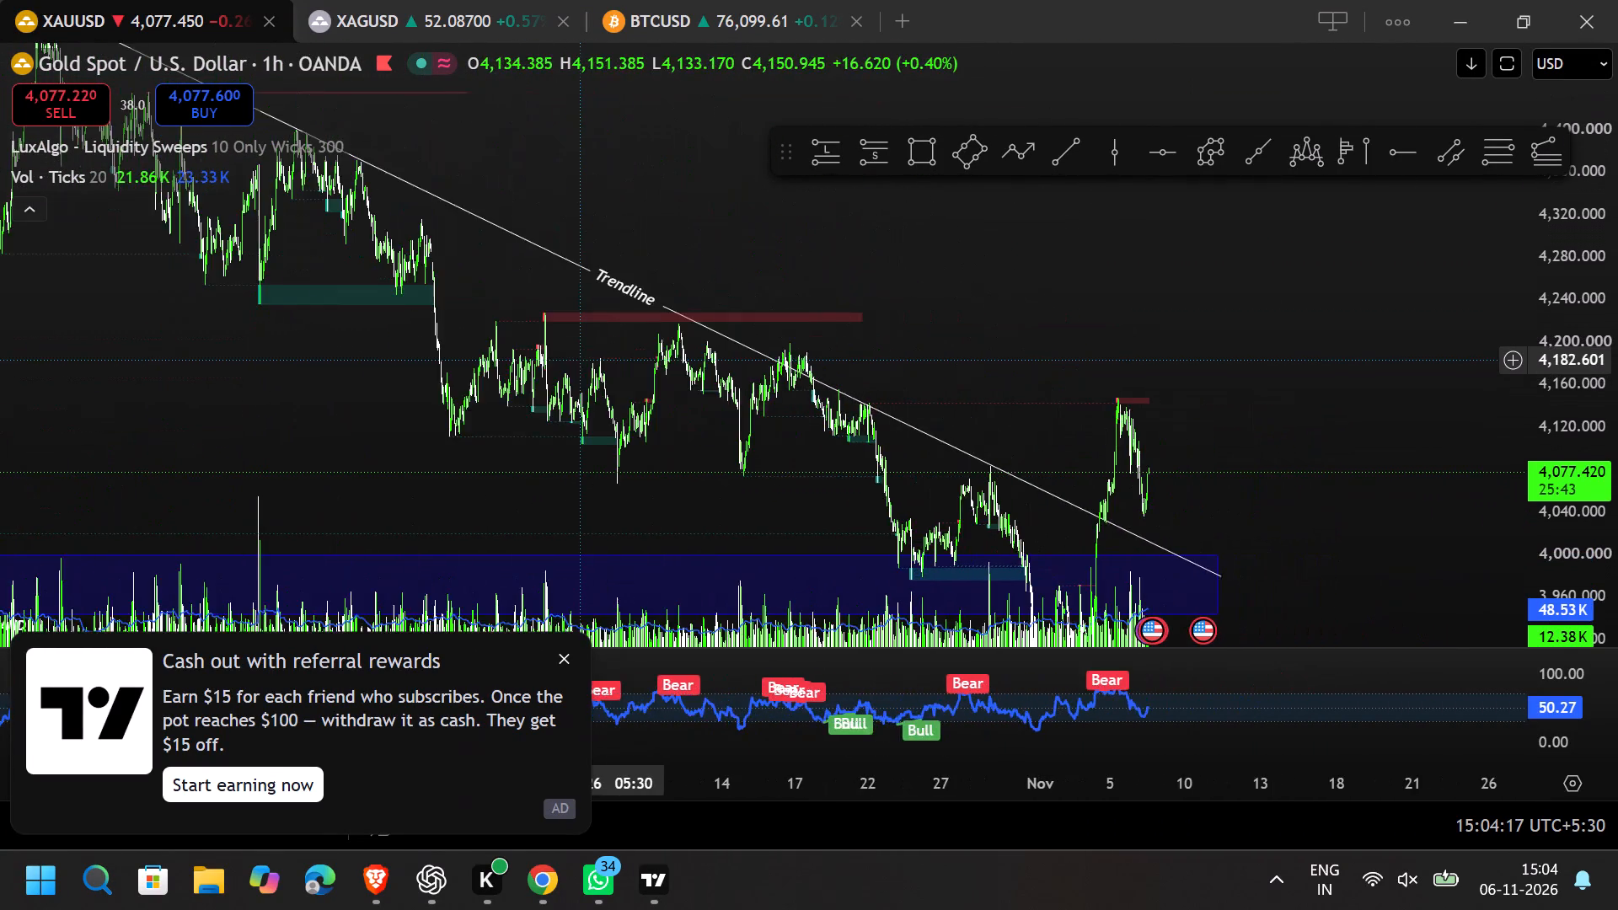
{"action": "scroll", "coordinate": [581, 361], "scroll_direction": "up", "scroll_amount": 6}
{"action": "left_click_drag", "start_coordinate": [753, 302], "coordinate": [1030, 270]}
{"action": "left_click_drag", "start_coordinate": [1579, 479], "coordinate": [1548, 177]}
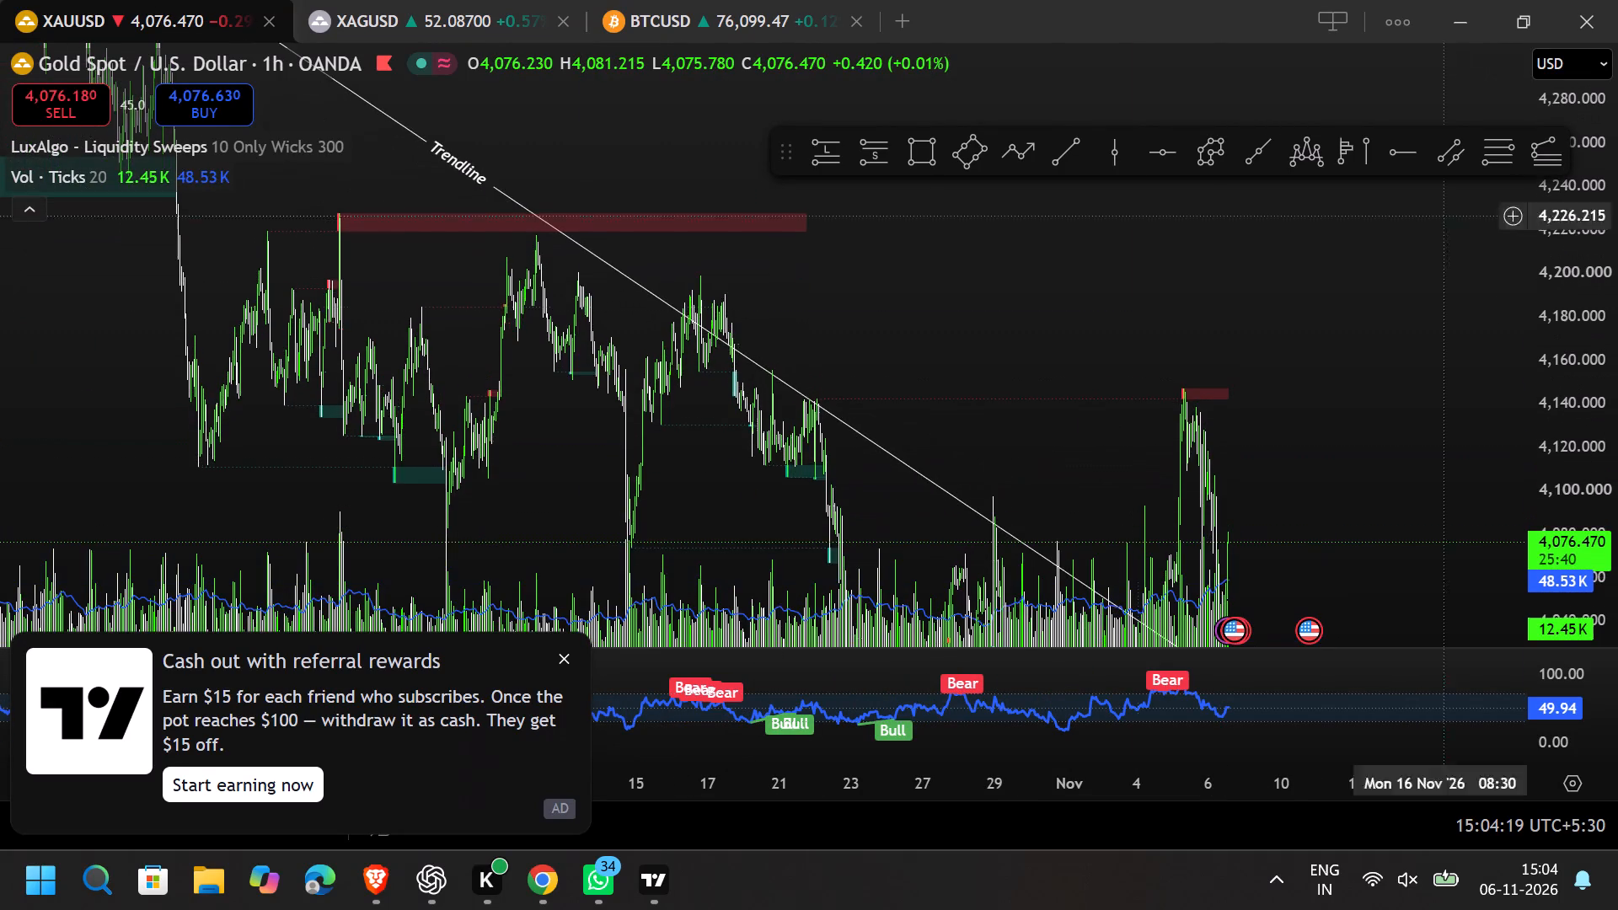
Draw a rectangle over the October swing highs from about 4,227 to 4,209, ending at about 20 Oct '26 19:30.
{"action": "scroll", "coordinate": [1042, 327], "scroll_direction": "up", "scroll_amount": 5}
{"action": "left_click_drag", "start_coordinate": [798, 278], "coordinate": [1291, 271]}
{"action": "scroll", "coordinate": [1162, 259], "scroll_direction": "up", "scroll_amount": 4}
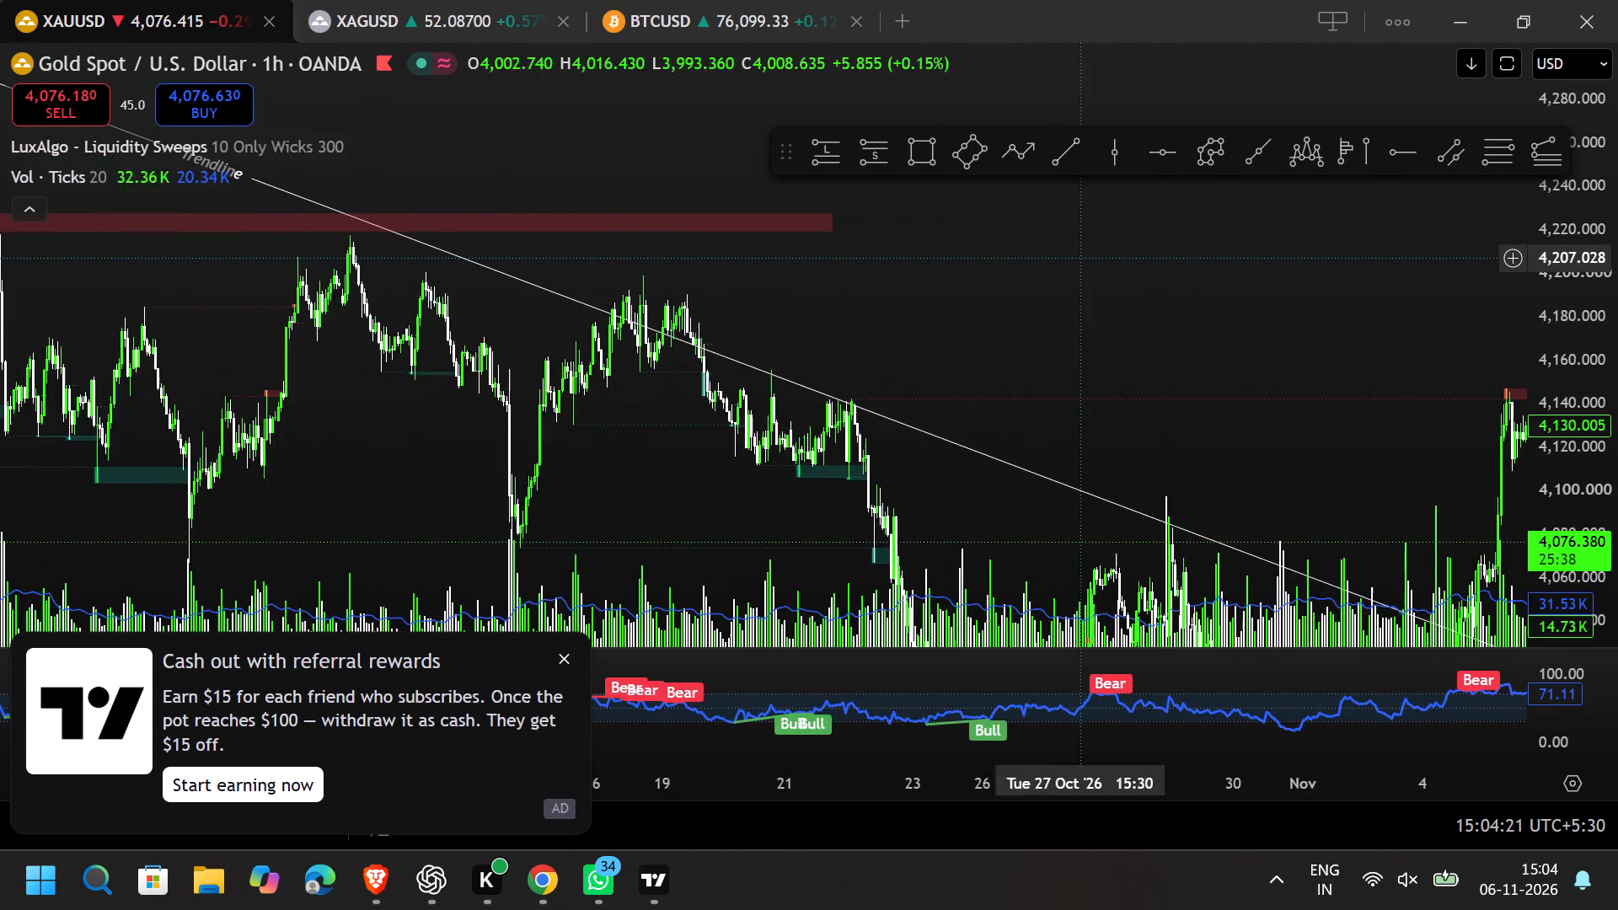
{"action": "left_click_drag", "start_coordinate": [1018, 259], "coordinate": [1389, 259]}
{"action": "left_click_drag", "start_coordinate": [428, 275], "coordinate": [418, 194]}
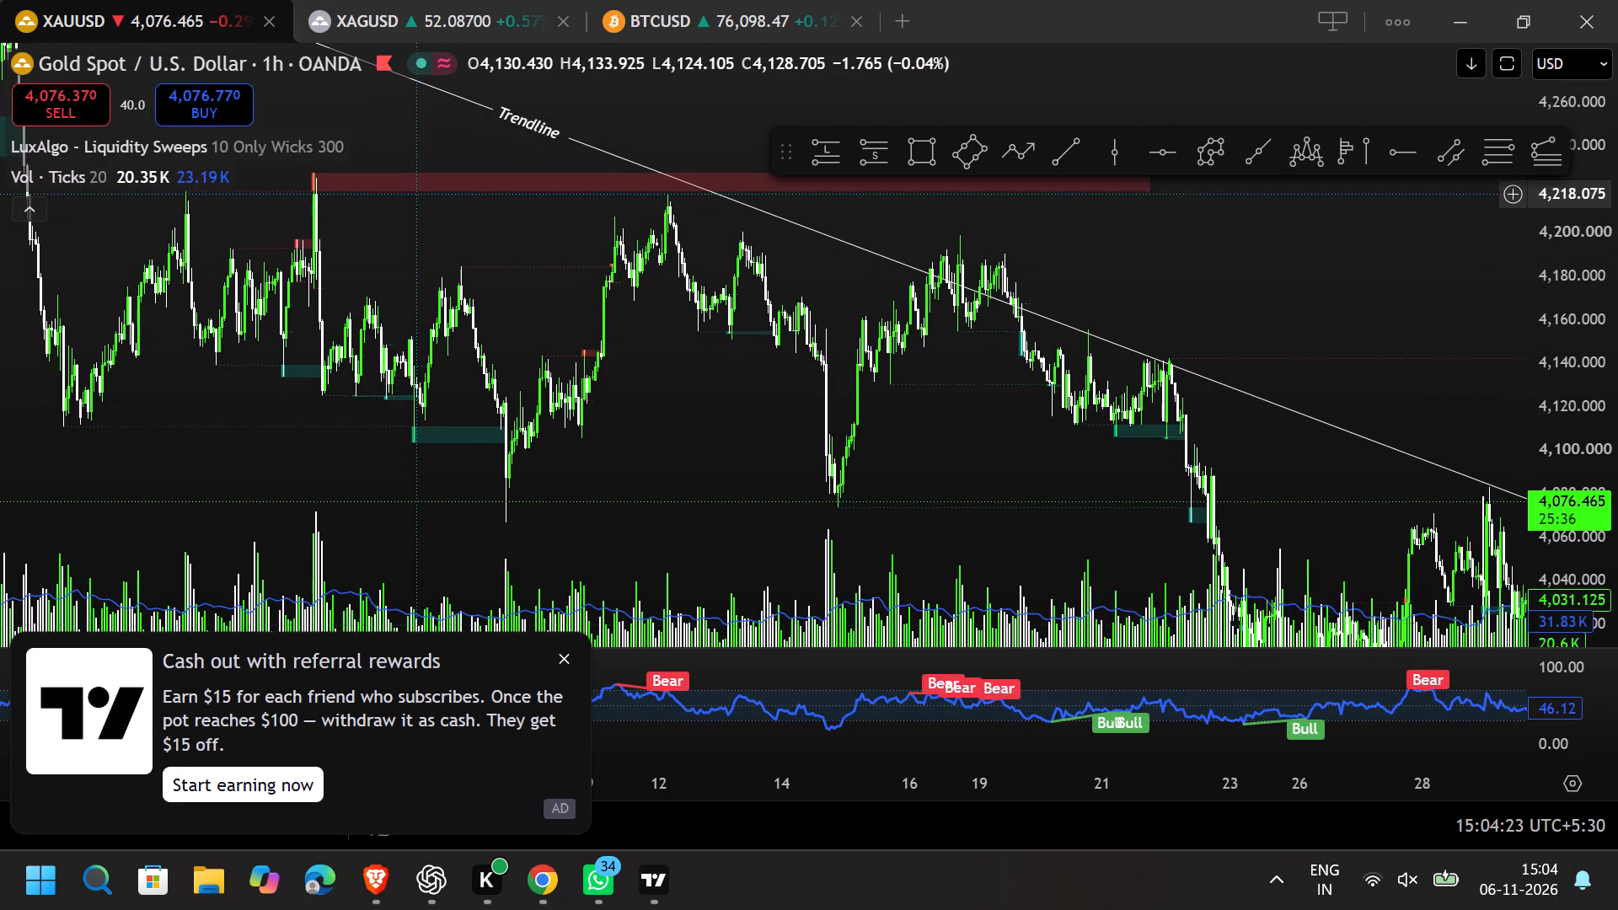
{"action": "left_click_drag", "start_coordinate": [418, 194], "coordinate": [480, 222]}
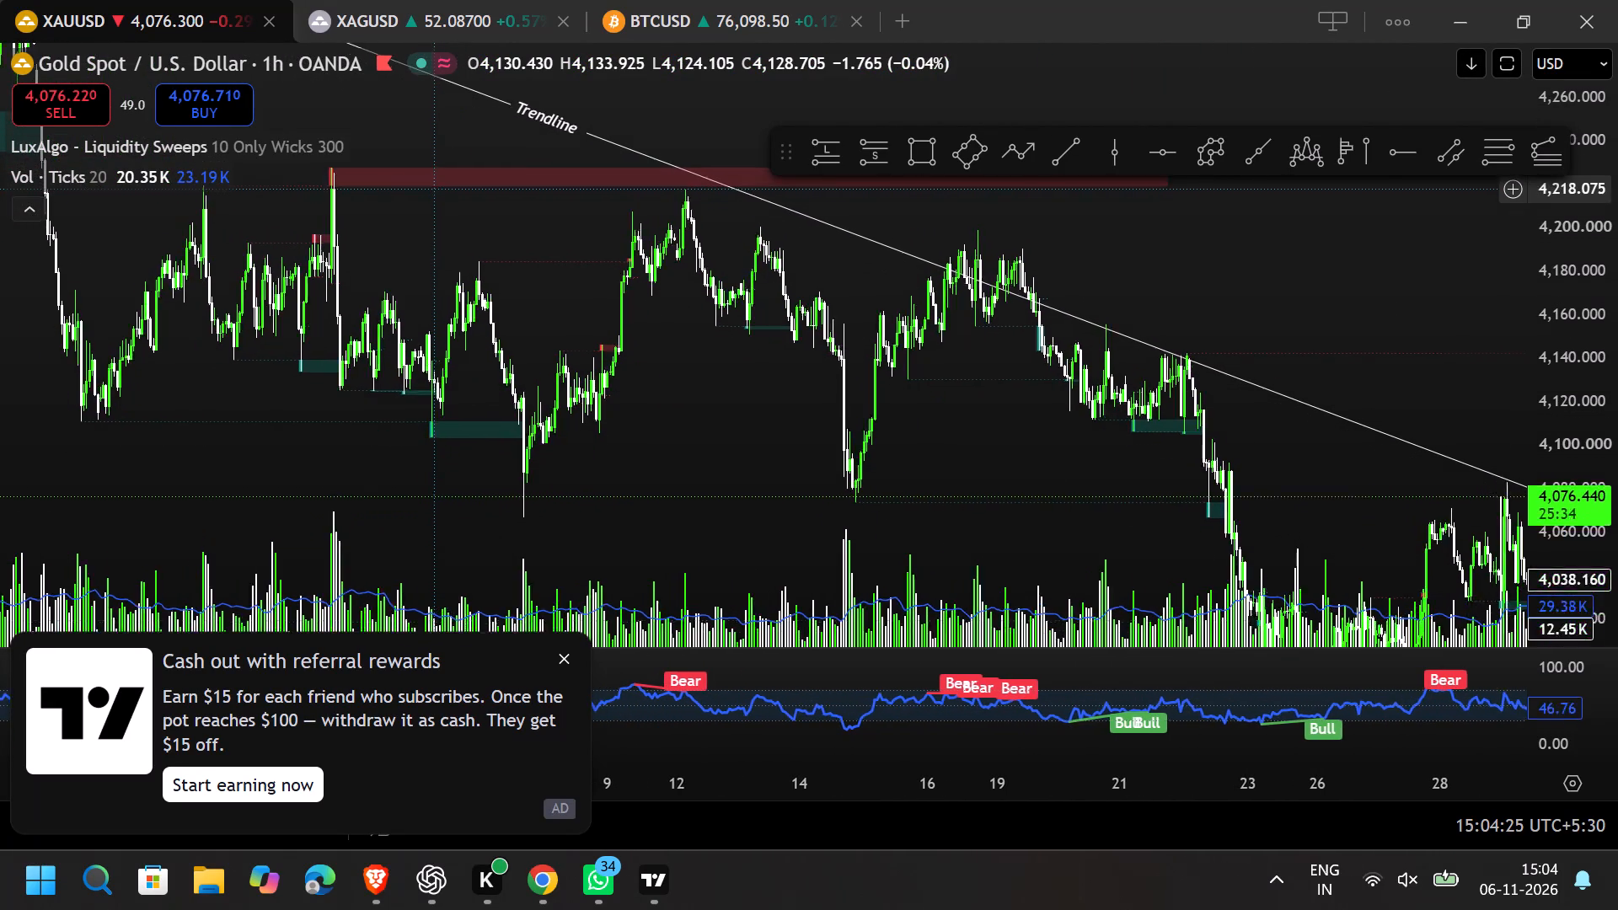
{"action": "left_click_drag", "start_coordinate": [480, 222], "coordinate": [540, 265]}
{"action": "left_click", "coordinate": [937, 160]}
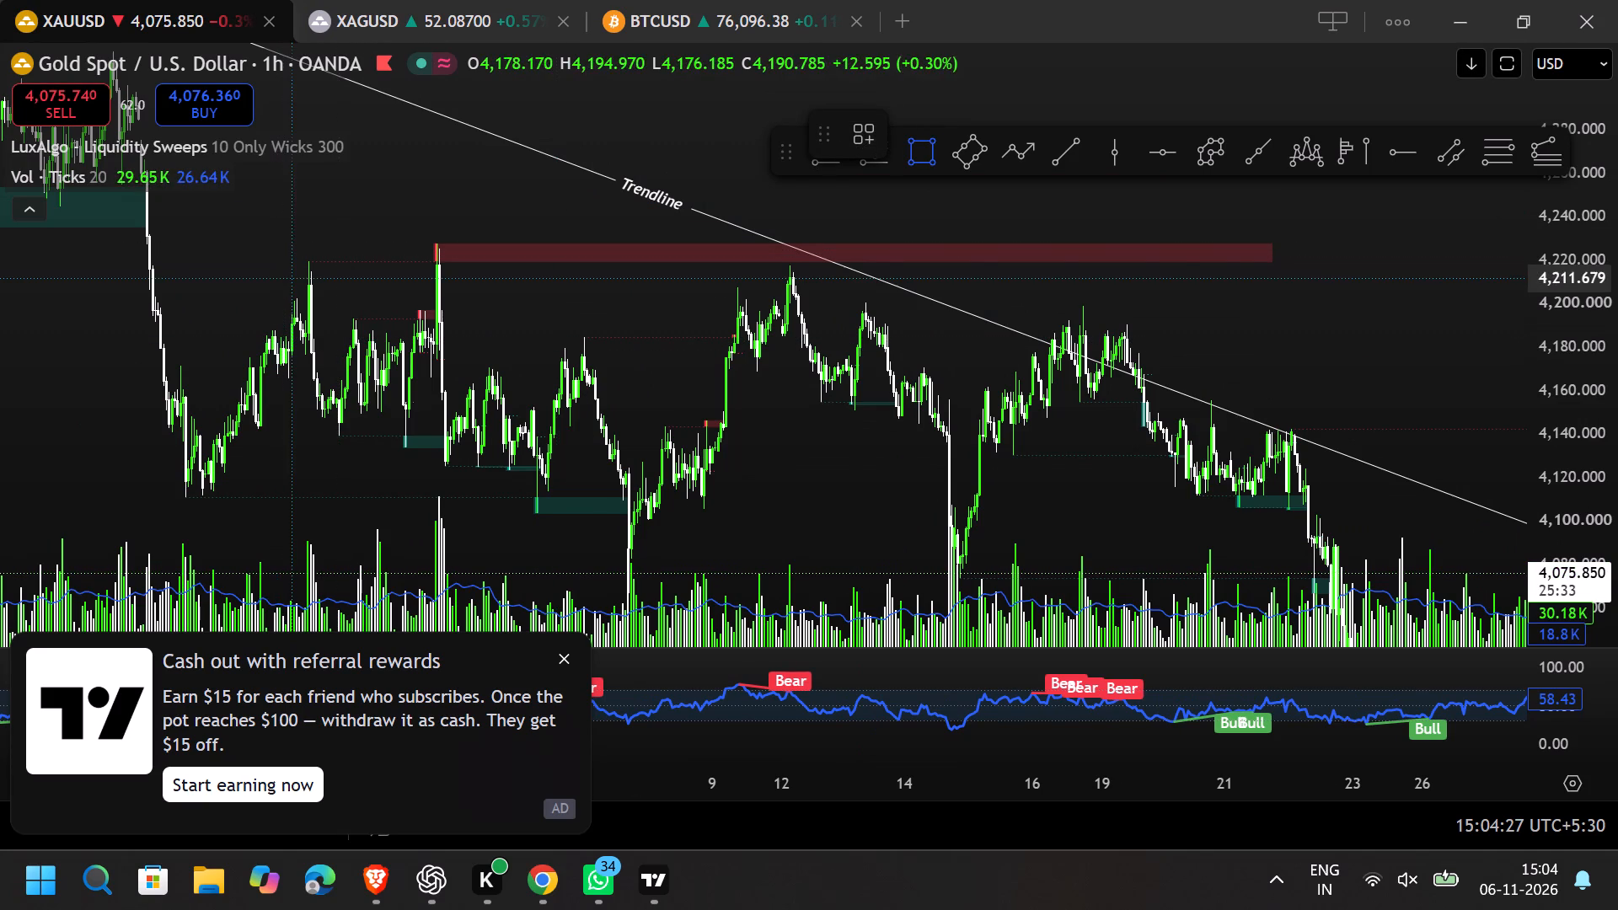
{"action": "left_click", "coordinate": [301, 285]}
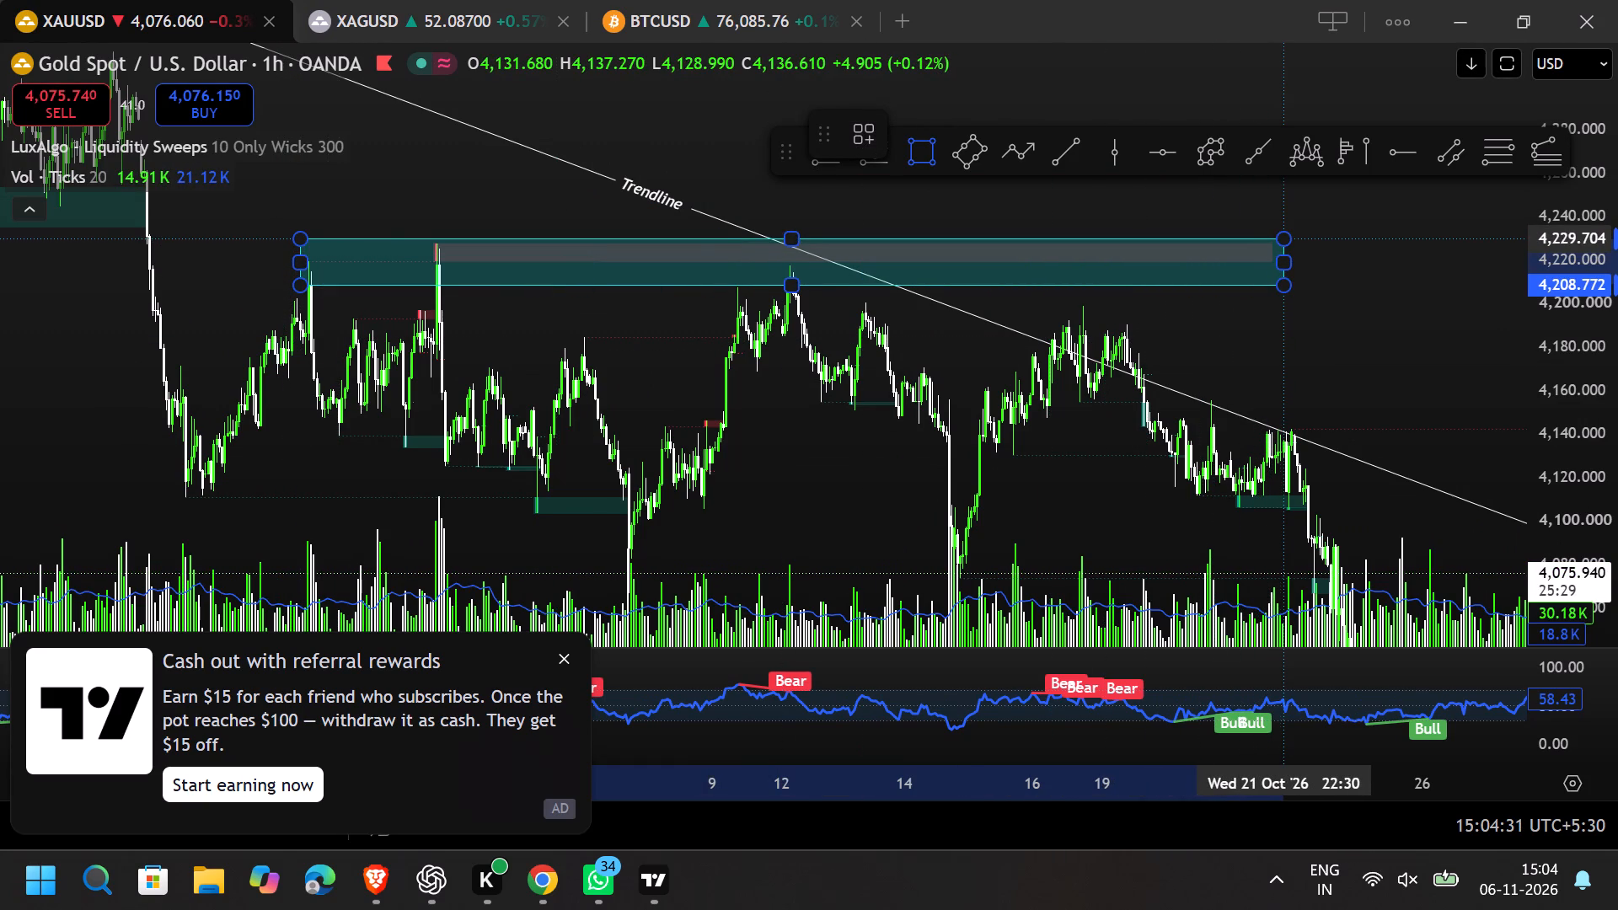
{"action": "left_click", "coordinate": [1211, 244]}
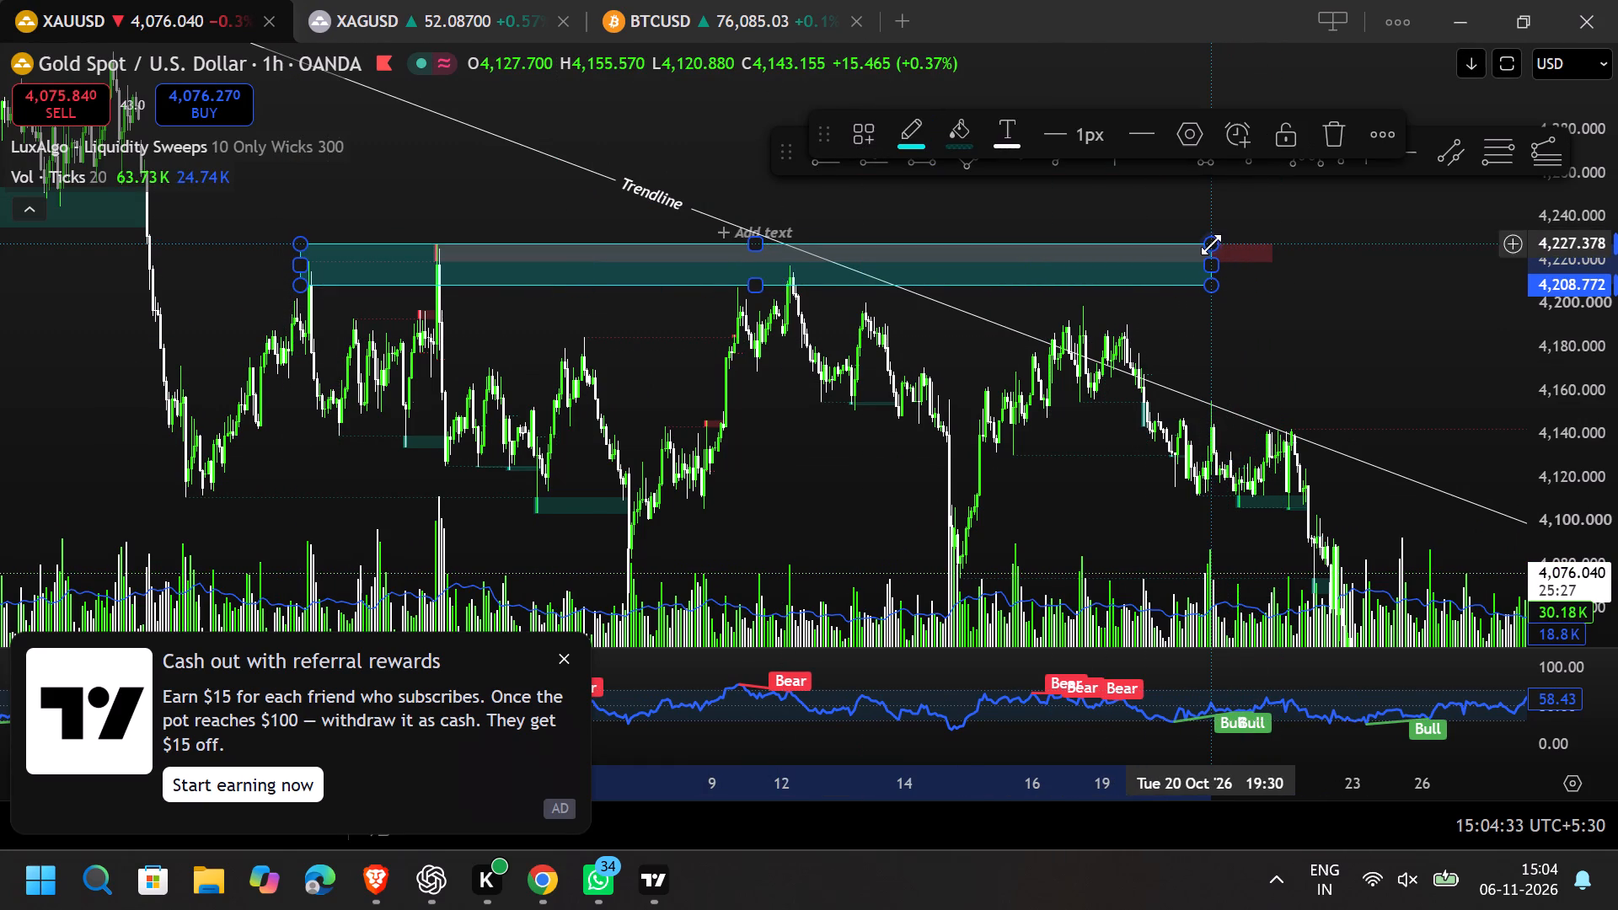
{"action": "left_click", "coordinate": [1014, 447]}
{"action": "left_click", "coordinate": [876, 506]}
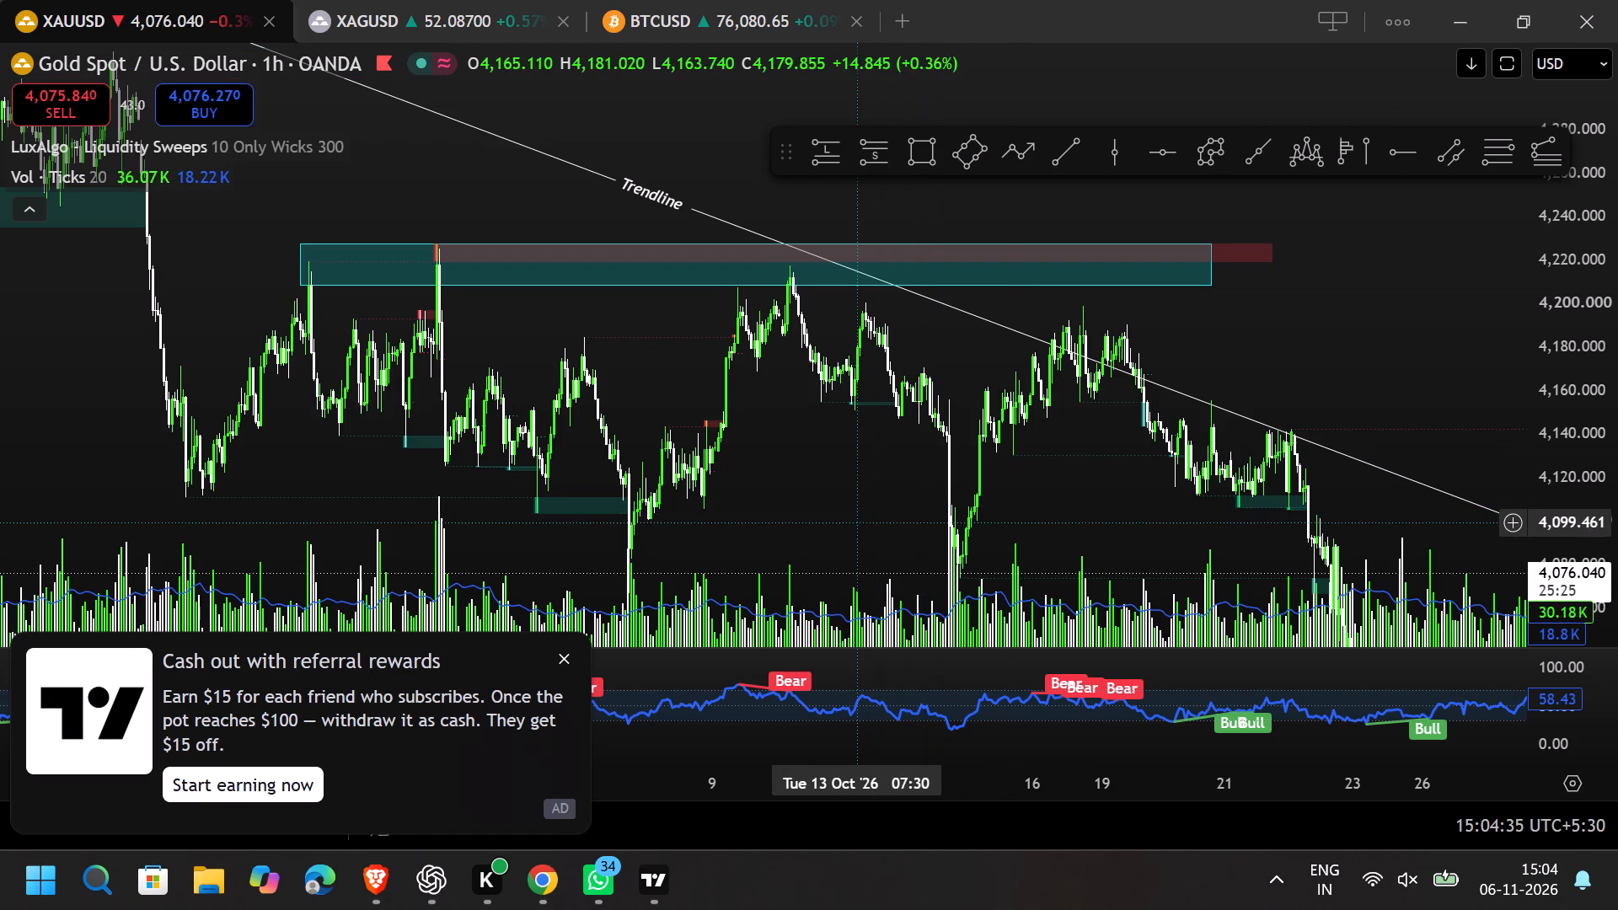
Draw a rectangle at the early-October swing low, from about 4,088 down to 4,063, ending around 13 Oct '26.
{"action": "left_click_drag", "start_coordinate": [857, 522], "coordinate": [834, 327]}
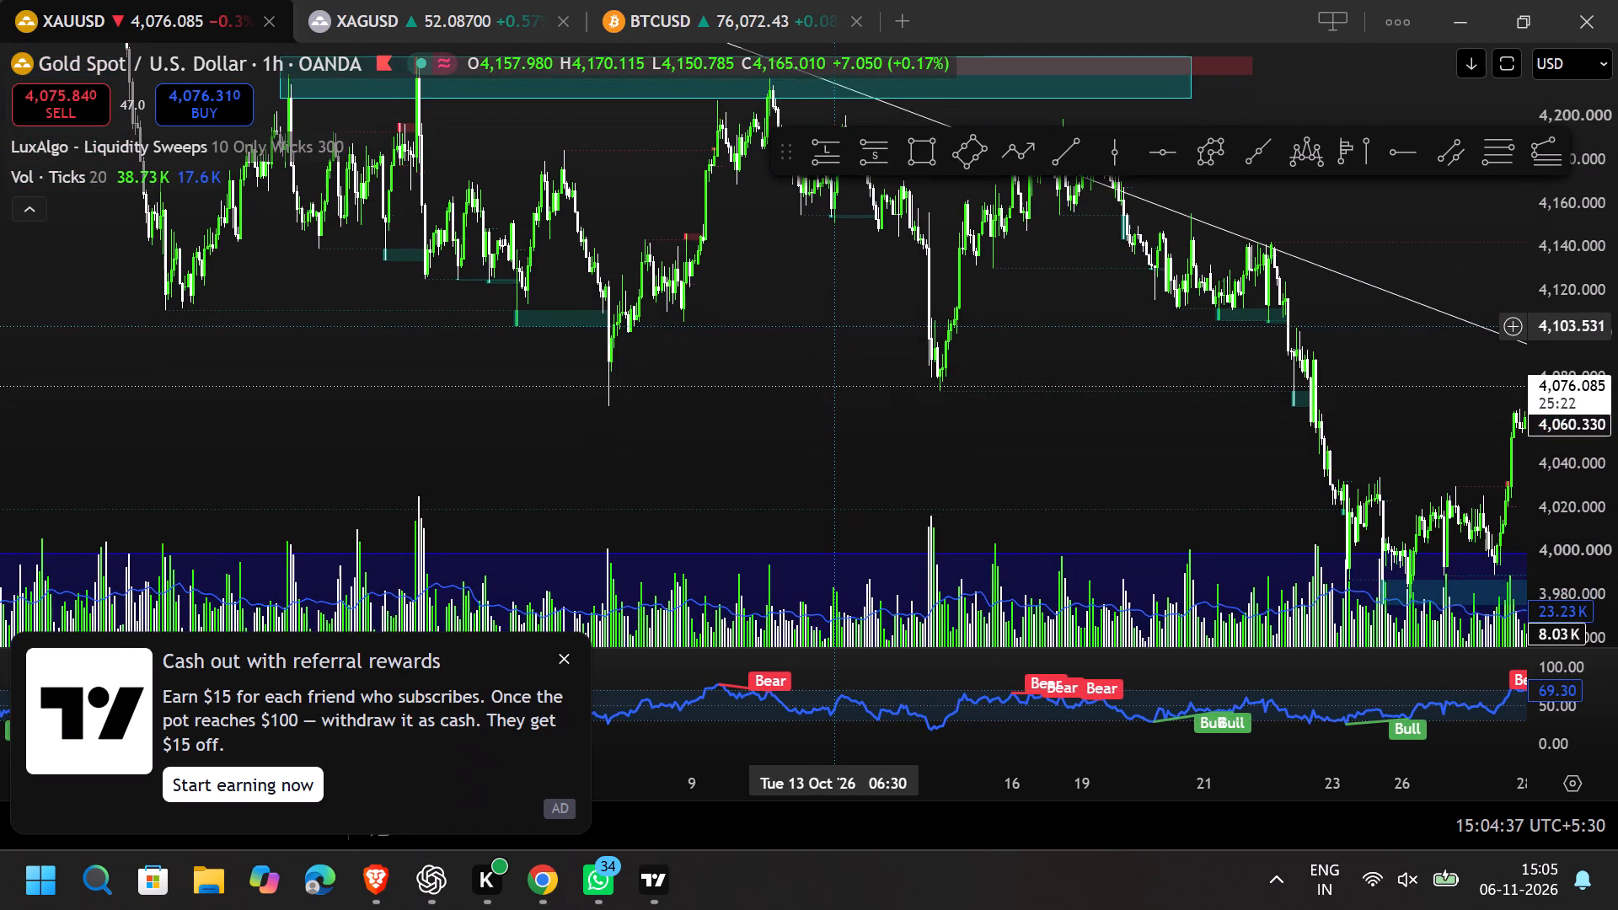
{"action": "left_click_drag", "start_coordinate": [834, 327], "coordinate": [778, 367]}
{"action": "scroll", "coordinate": [778, 367], "scroll_direction": "down", "scroll_amount": 6}
{"action": "scroll", "coordinate": [772, 372], "scroll_direction": "up", "scroll_amount": 1}
{"action": "scroll", "coordinate": [772, 372], "scroll_direction": "down", "scroll_amount": 7}
{"action": "scroll", "coordinate": [772, 372], "scroll_direction": "up", "scroll_amount": 15}
{"action": "left_click_drag", "start_coordinate": [664, 373], "coordinate": [1094, 342]}
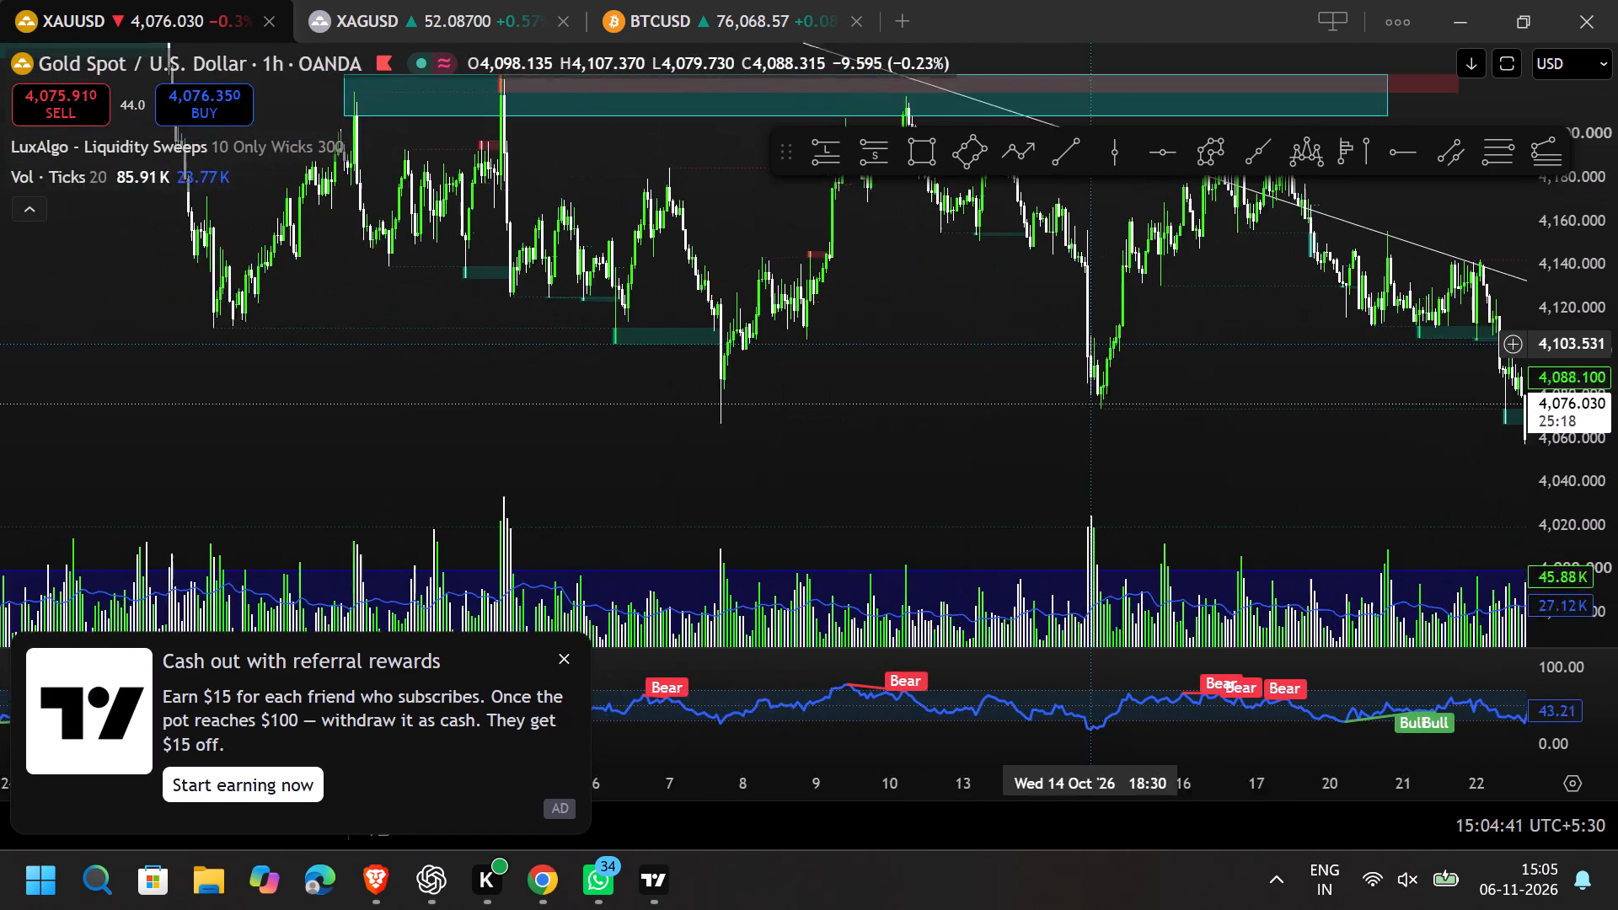
{"action": "left_click_drag", "start_coordinate": [1094, 342], "coordinate": [1128, 335]}
{"action": "left_click_drag", "start_coordinate": [1015, 376], "coordinate": [721, 382]}
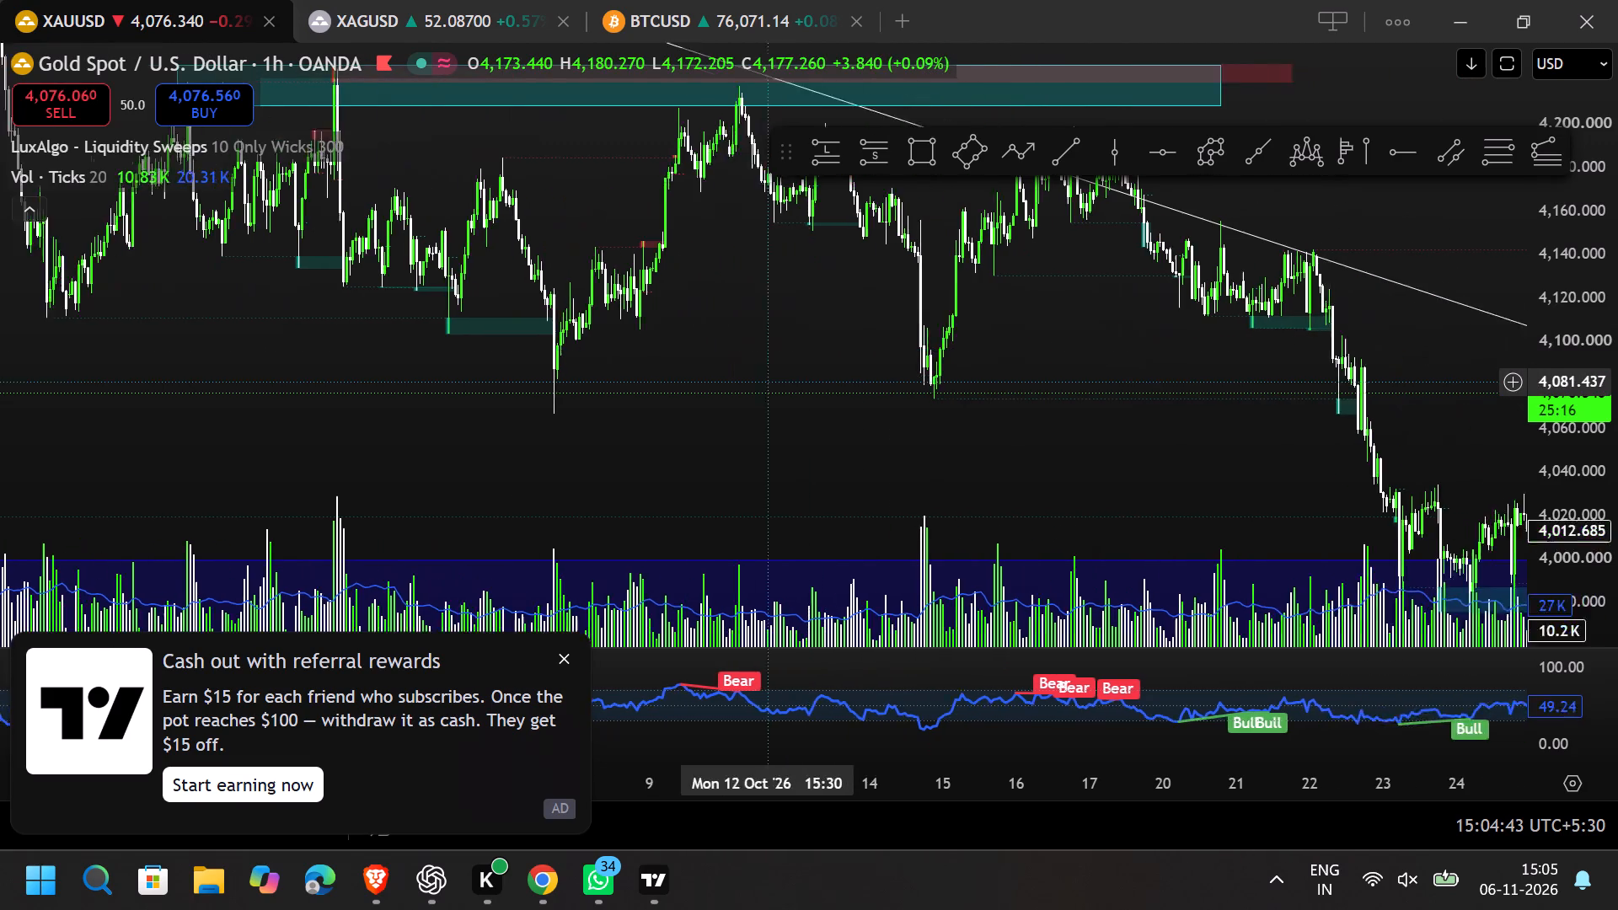
{"action": "left_click_drag", "start_coordinate": [721, 382], "coordinate": [337, 275]}
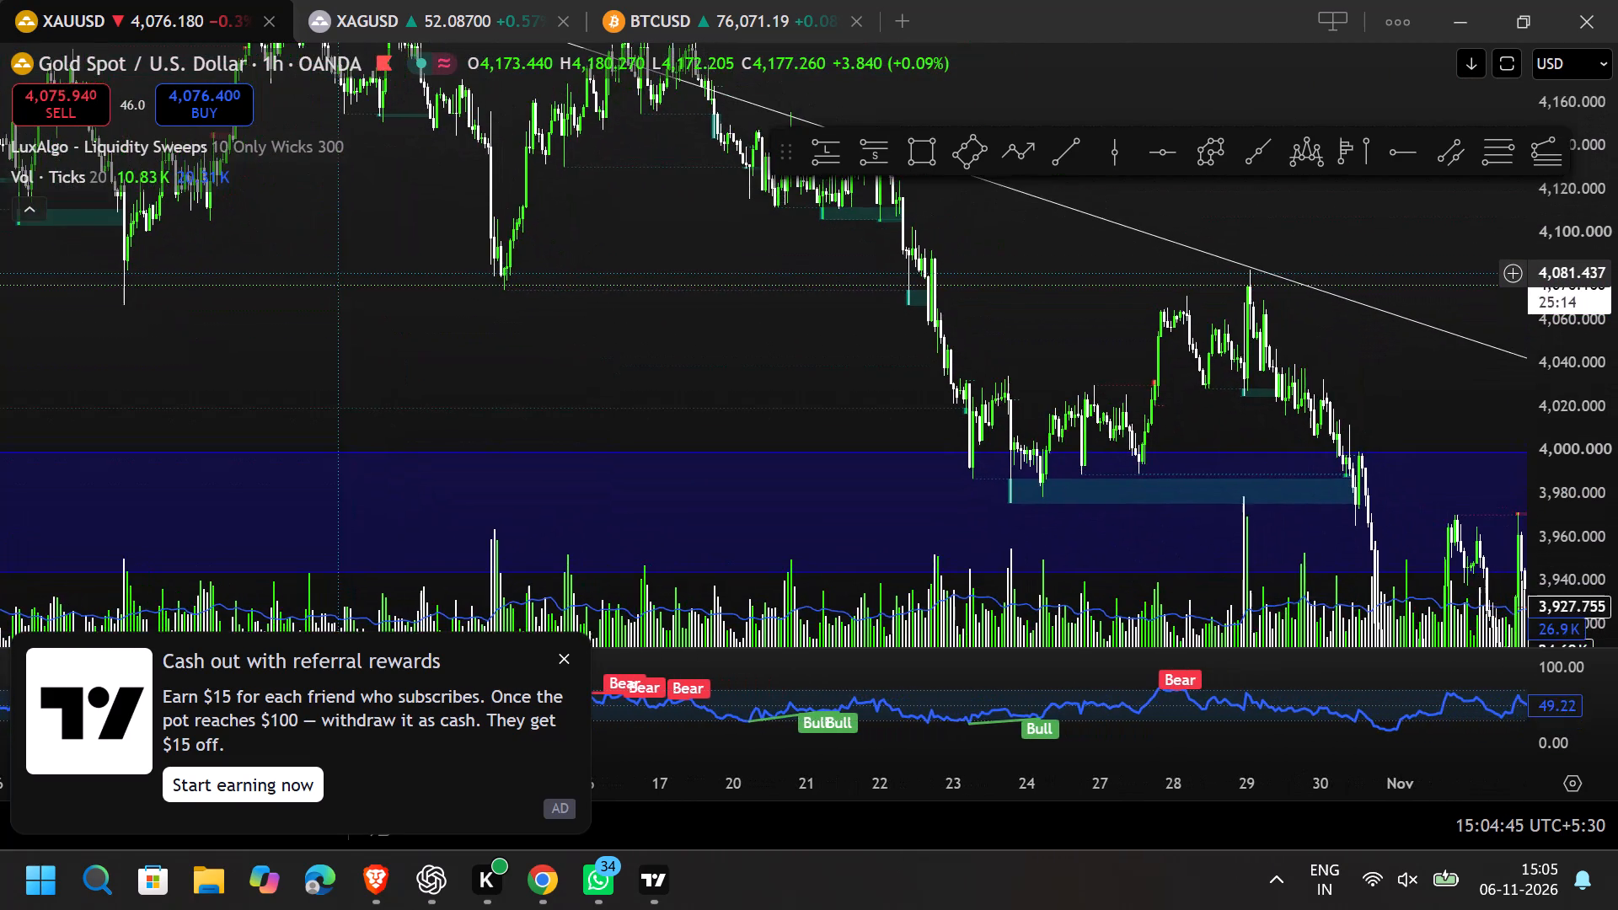
{"action": "left_click_drag", "start_coordinate": [337, 275], "coordinate": [624, 351]}
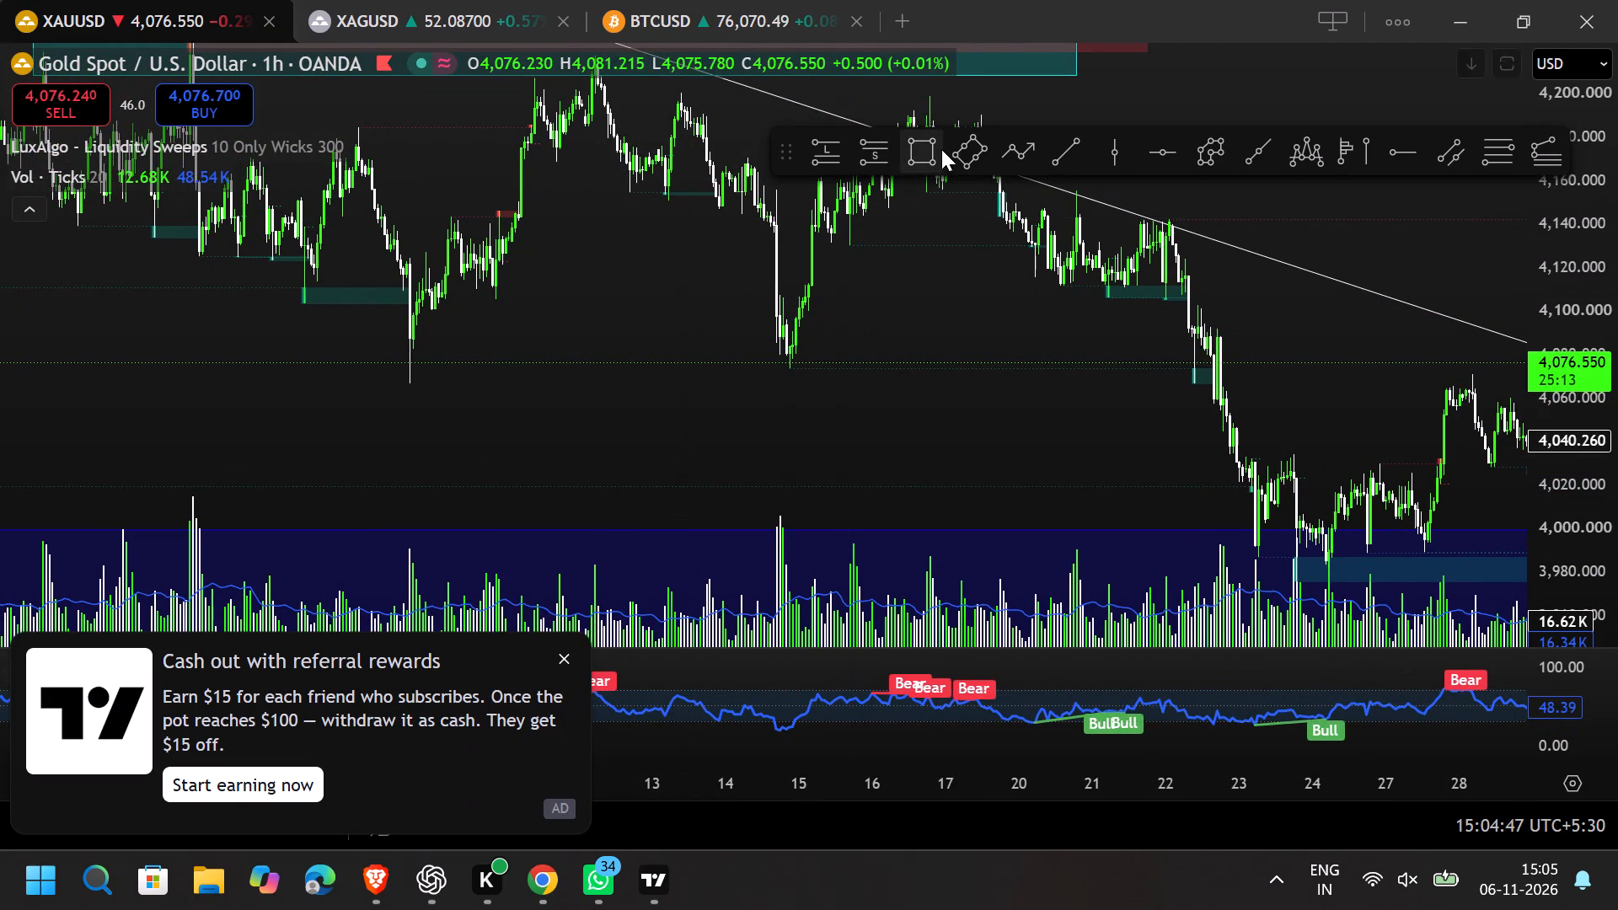
{"action": "left_click", "coordinate": [941, 149]}
{"action": "left_click", "coordinate": [410, 337]}
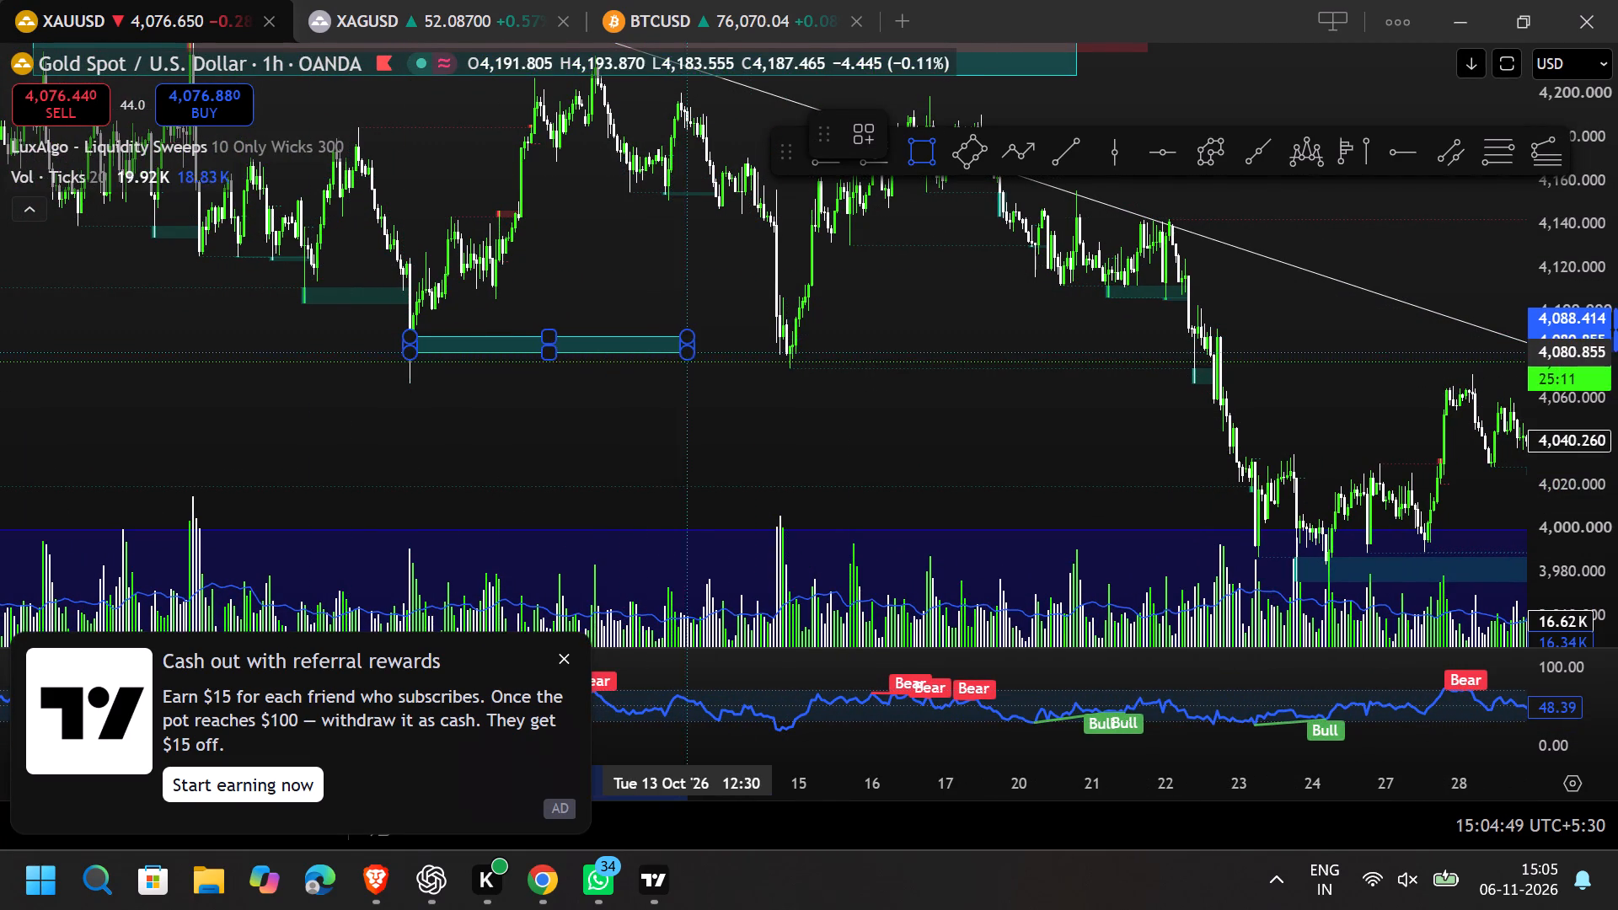
{"action": "left_click", "coordinate": [695, 391]}
Extend the swing-low rectangle forward in time to 29 Oct '26 09:30, past the late-October high at the trendline.
{"action": "left_click_drag", "start_coordinate": [695, 365], "coordinate": [1370, 335]}
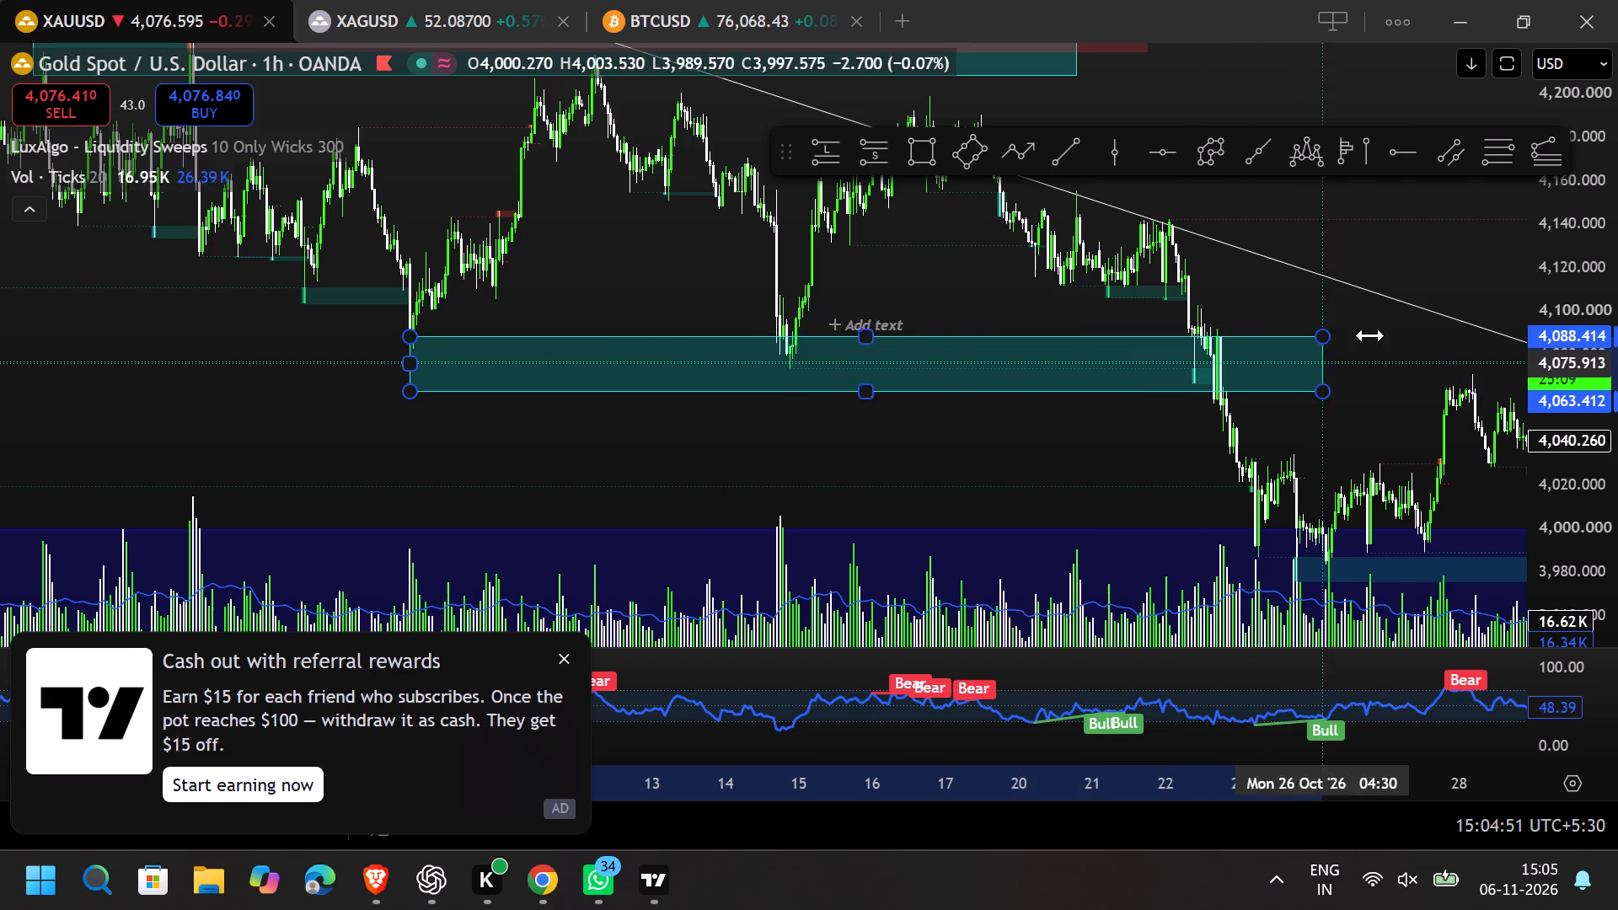
{"action": "left_click_drag", "start_coordinate": [1370, 335], "coordinate": [1491, 334]}
{"action": "left_click_drag", "start_coordinate": [1230, 321], "coordinate": [748, 263]}
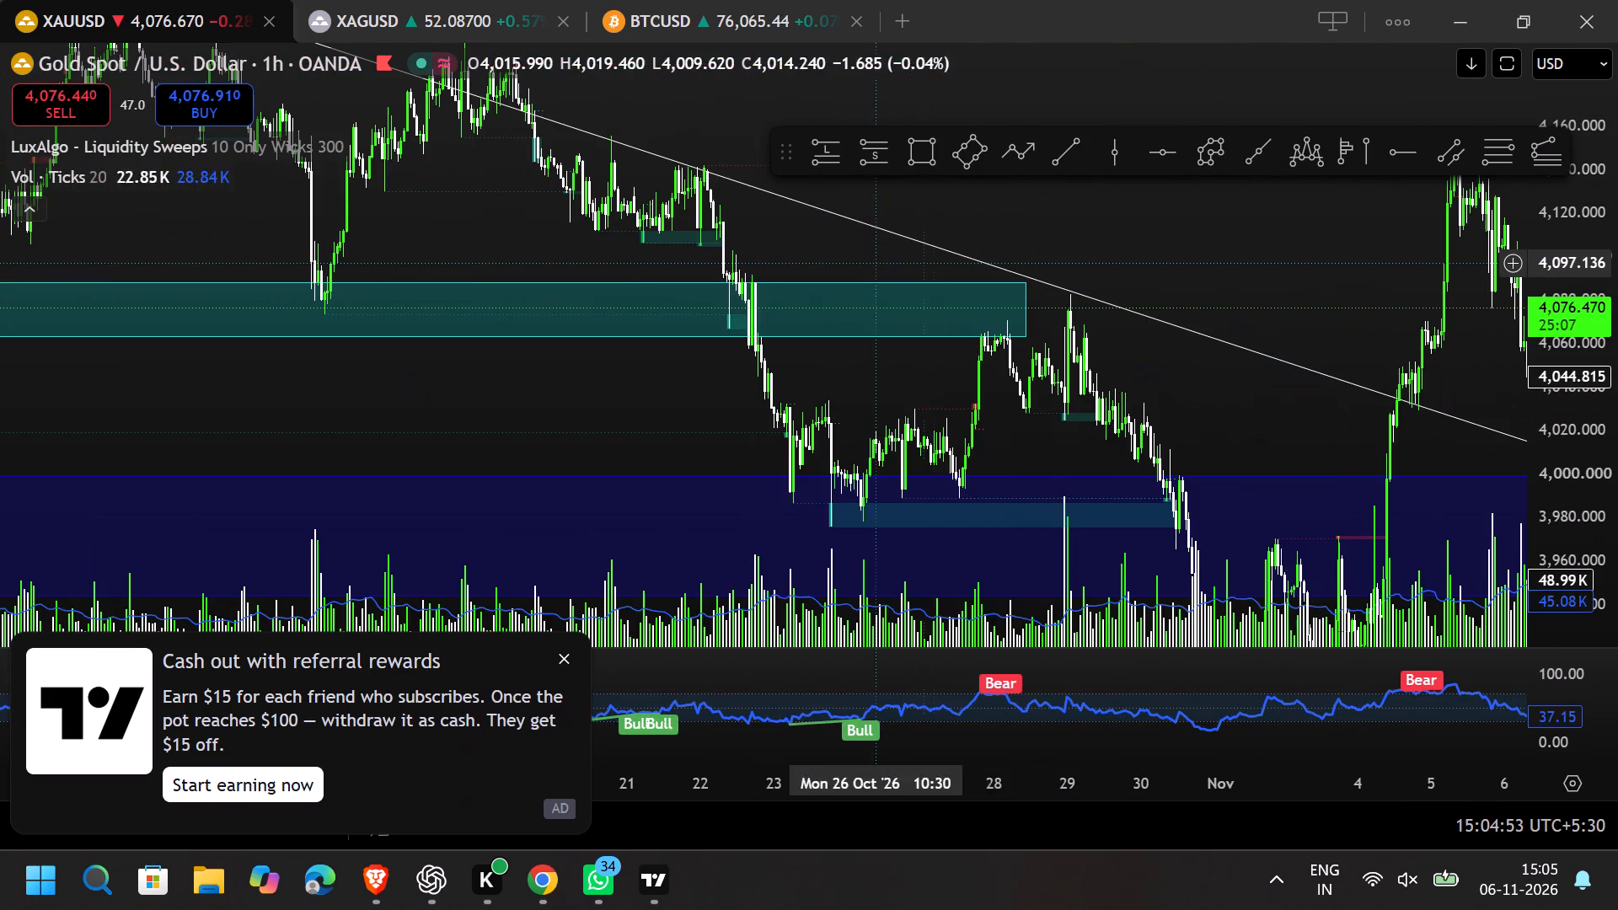
{"action": "left_click_drag", "start_coordinate": [1026, 309], "coordinate": [1094, 306]}
{"action": "left_click", "coordinate": [1160, 347]}
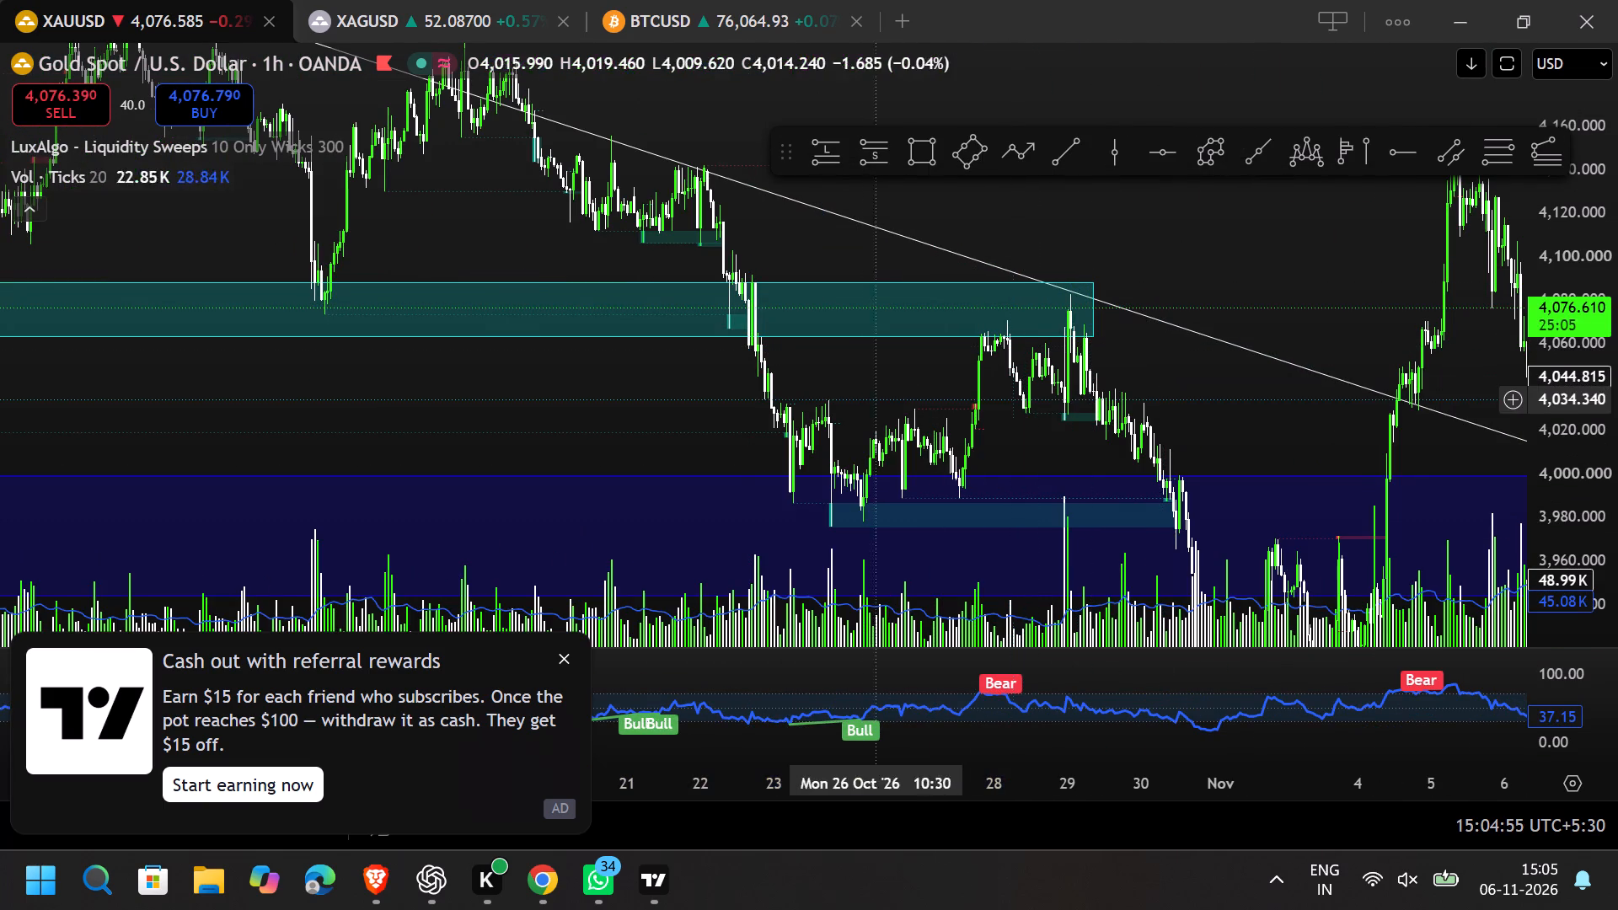
Apply the SUPPORT template to the extended swing-low rectangle.
{"action": "left_click_drag", "start_coordinate": [849, 412], "coordinate": [1045, 408]}
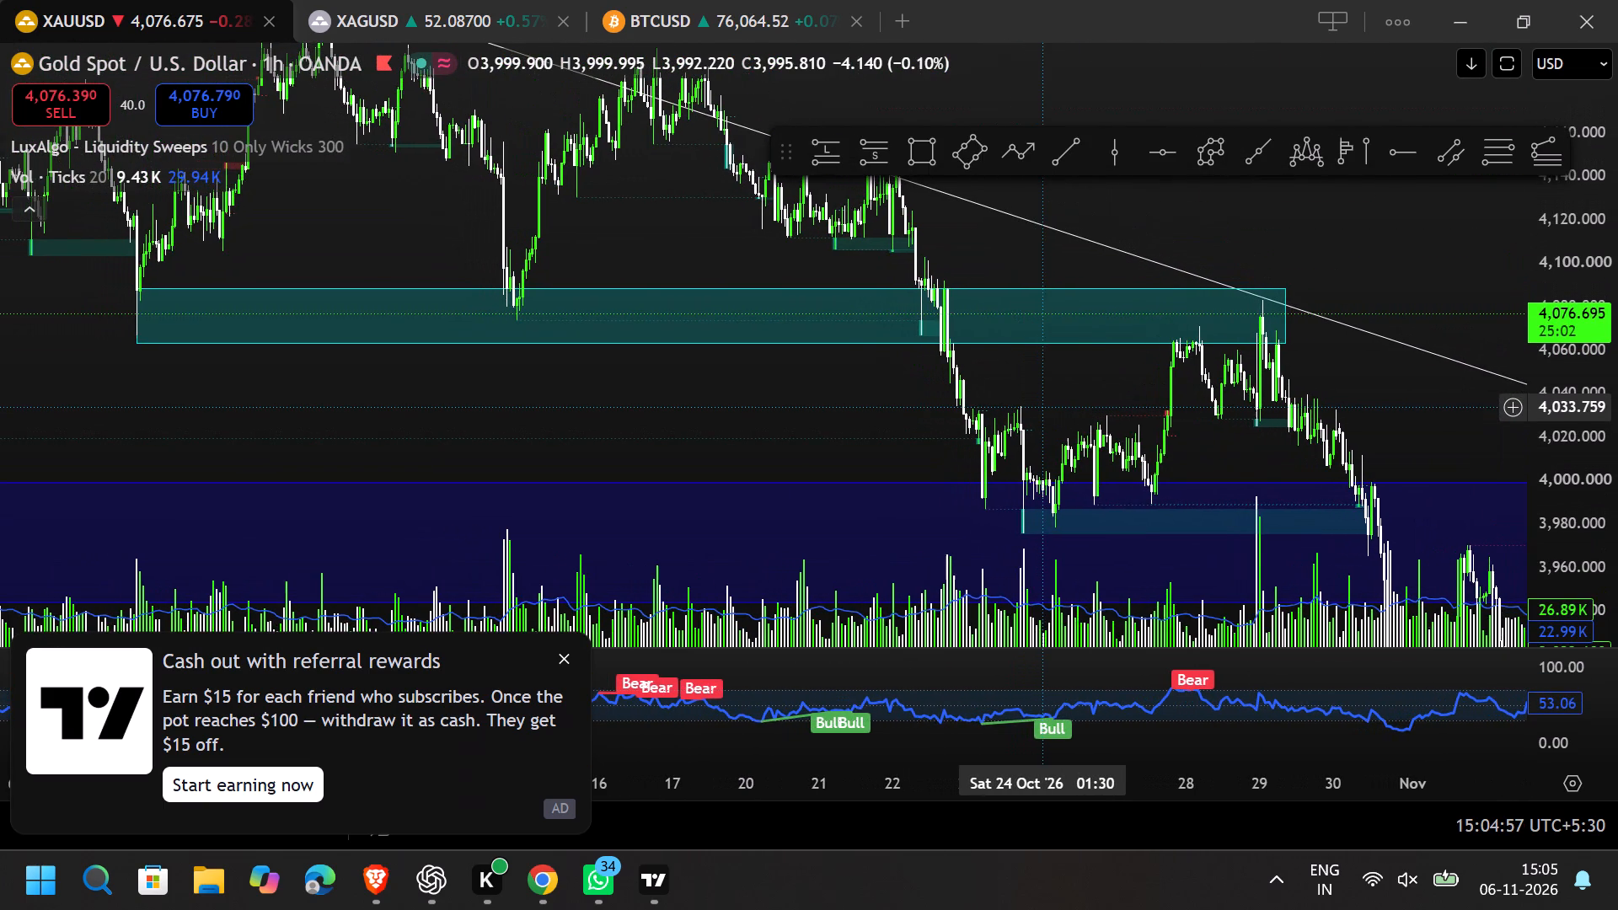
{"action": "left_click_drag", "start_coordinate": [1045, 408], "coordinate": [718, 321]}
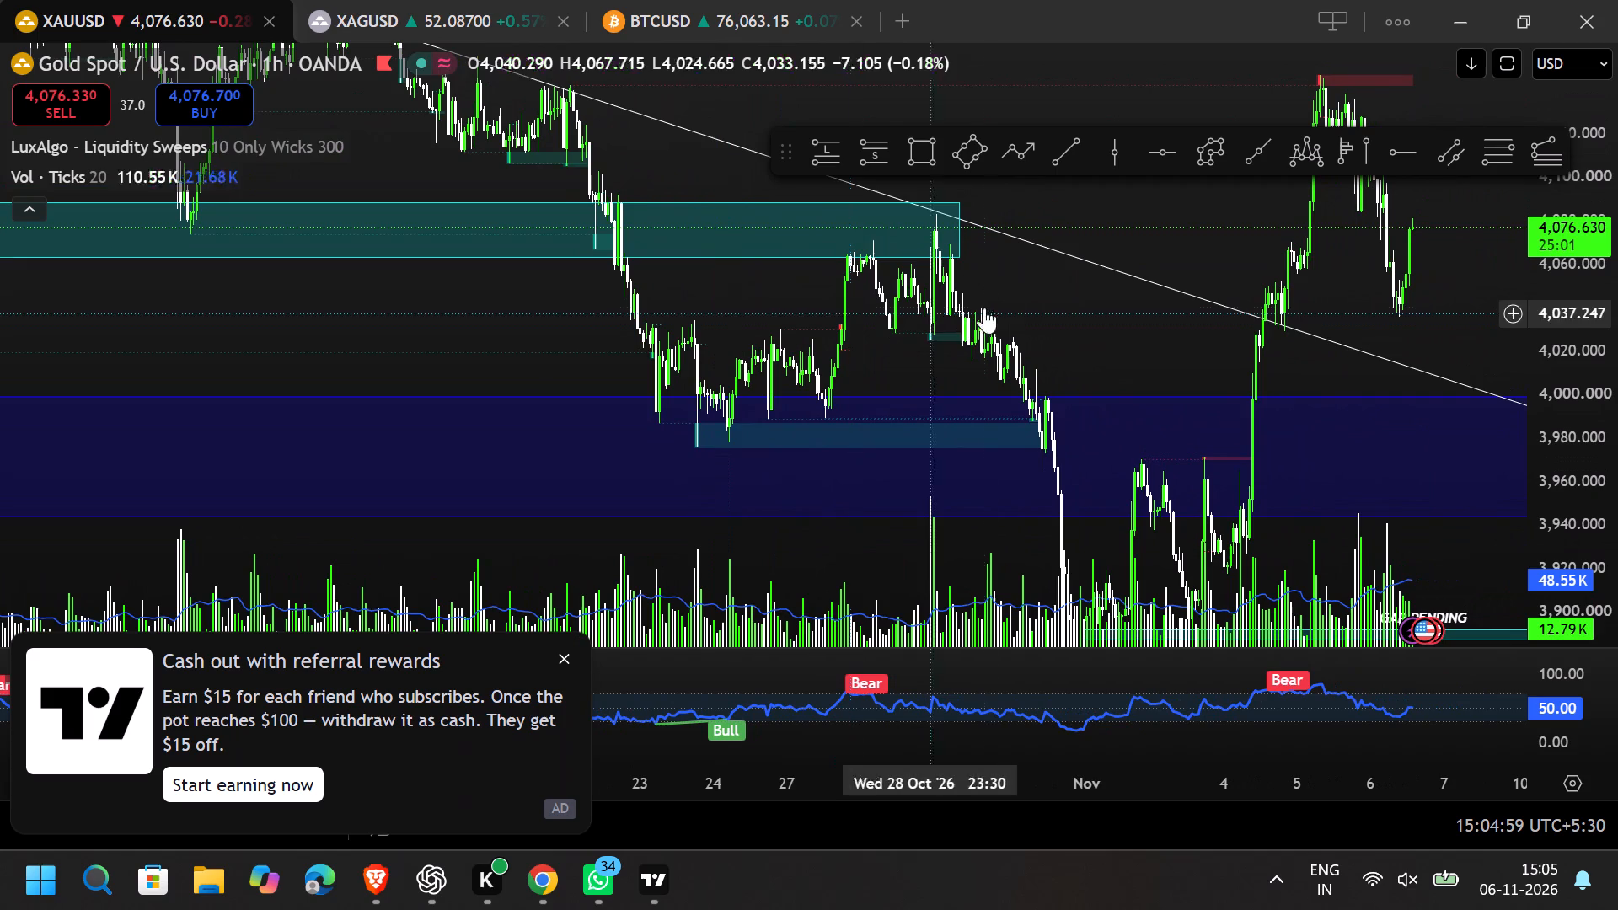
{"action": "right_click", "coordinate": [961, 237]}
{"action": "left_click", "coordinate": [1046, 328]}
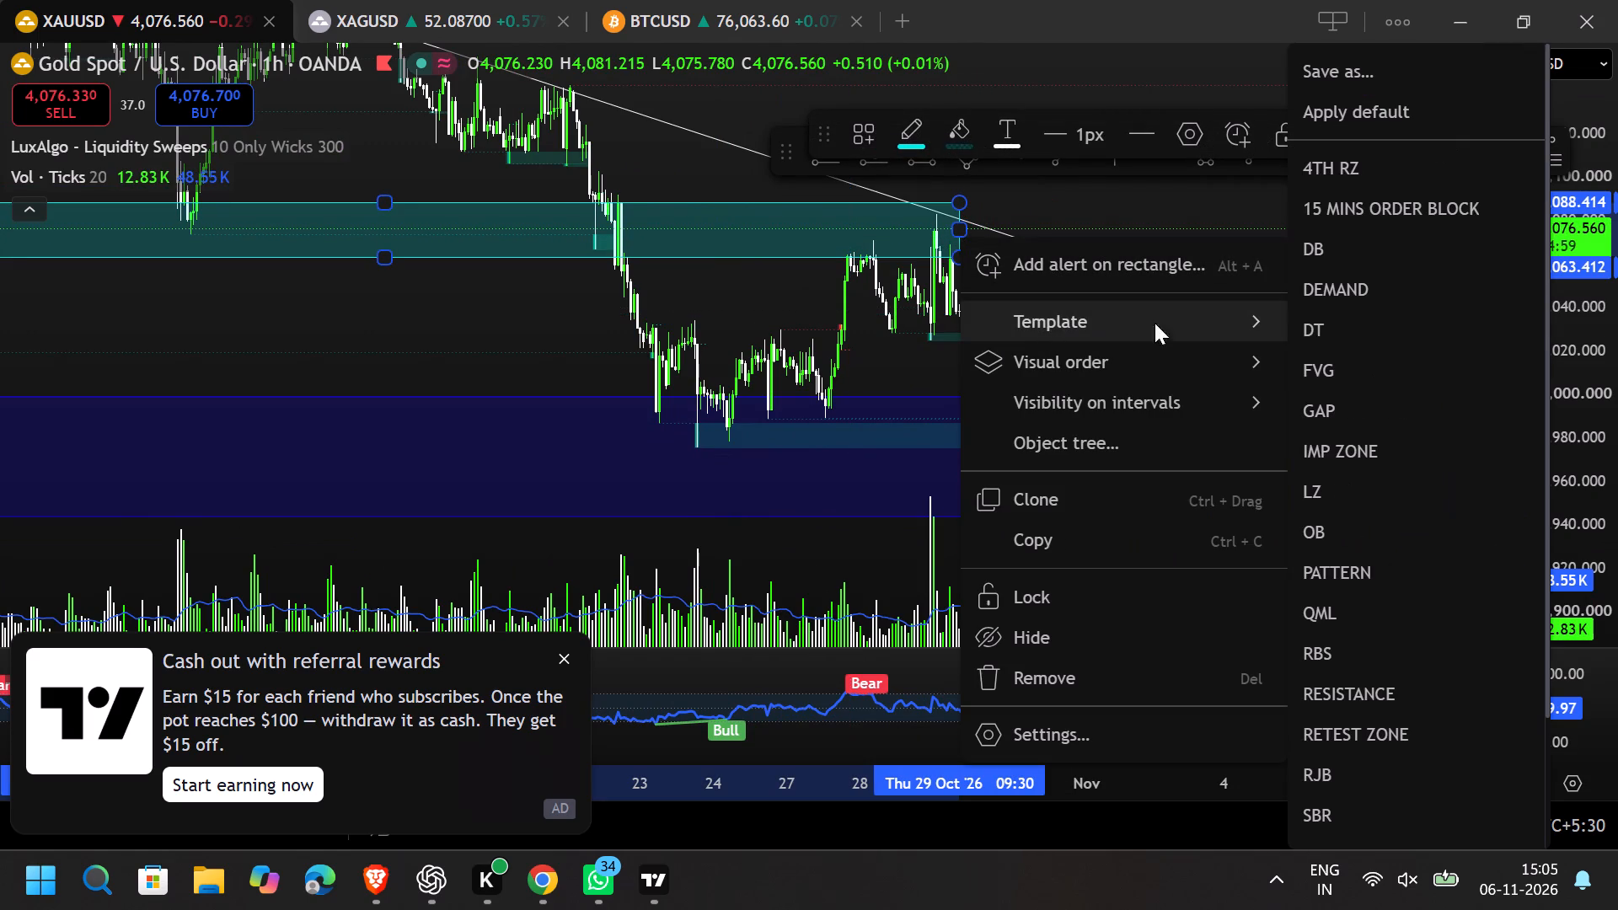
{"action": "scroll", "coordinate": [1390, 361], "scroll_direction": "down", "scroll_amount": 7}
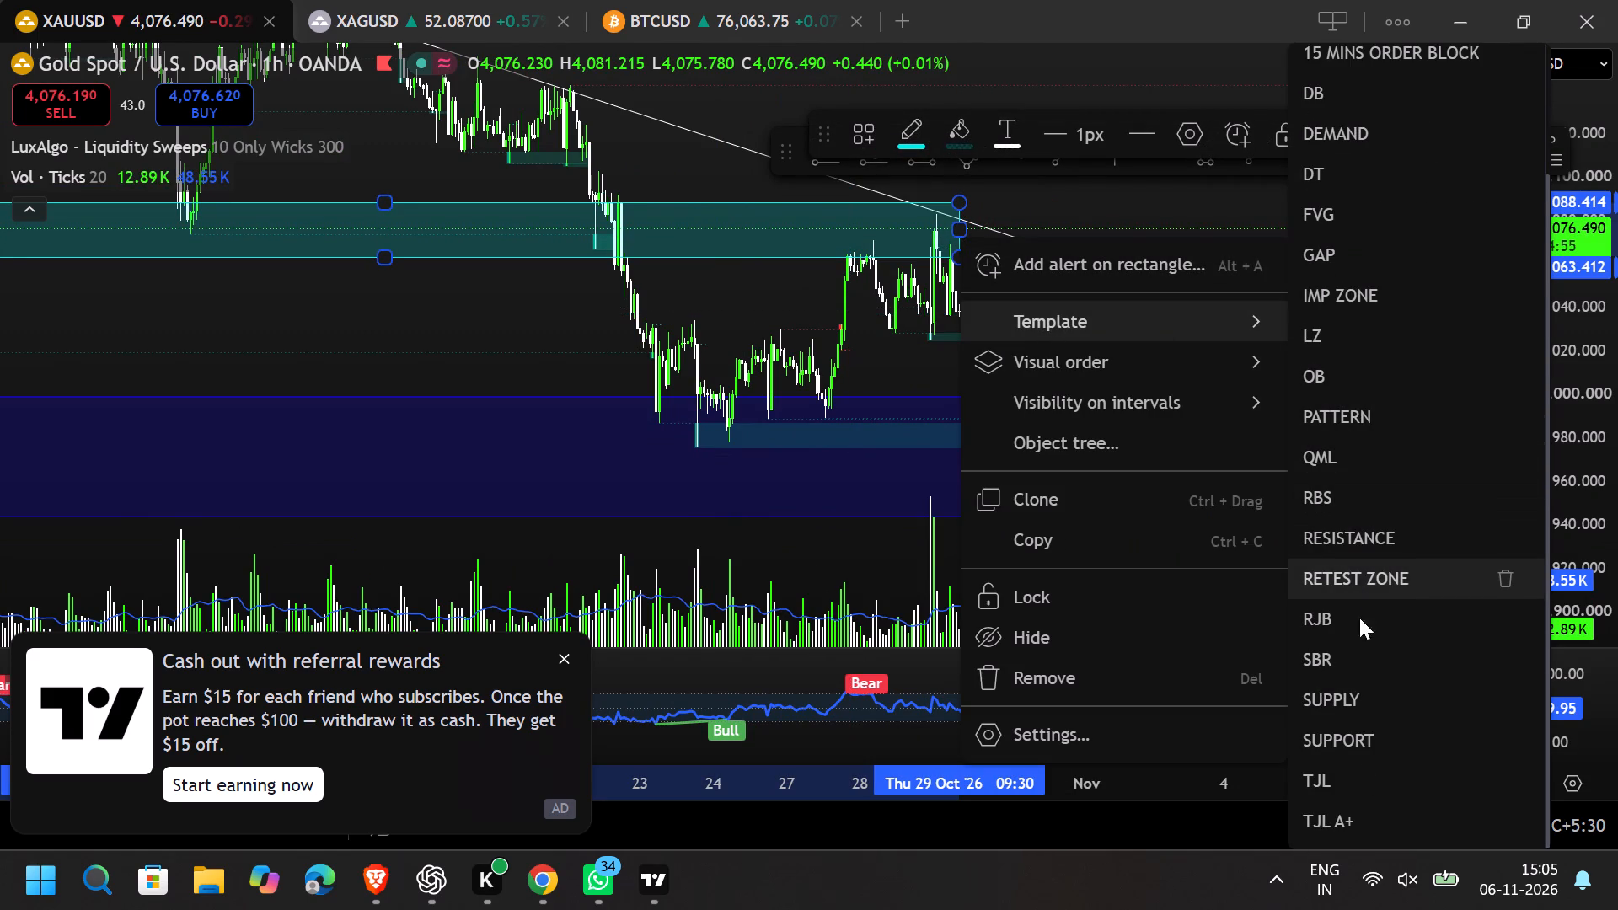
{"action": "left_click", "coordinate": [1343, 736]}
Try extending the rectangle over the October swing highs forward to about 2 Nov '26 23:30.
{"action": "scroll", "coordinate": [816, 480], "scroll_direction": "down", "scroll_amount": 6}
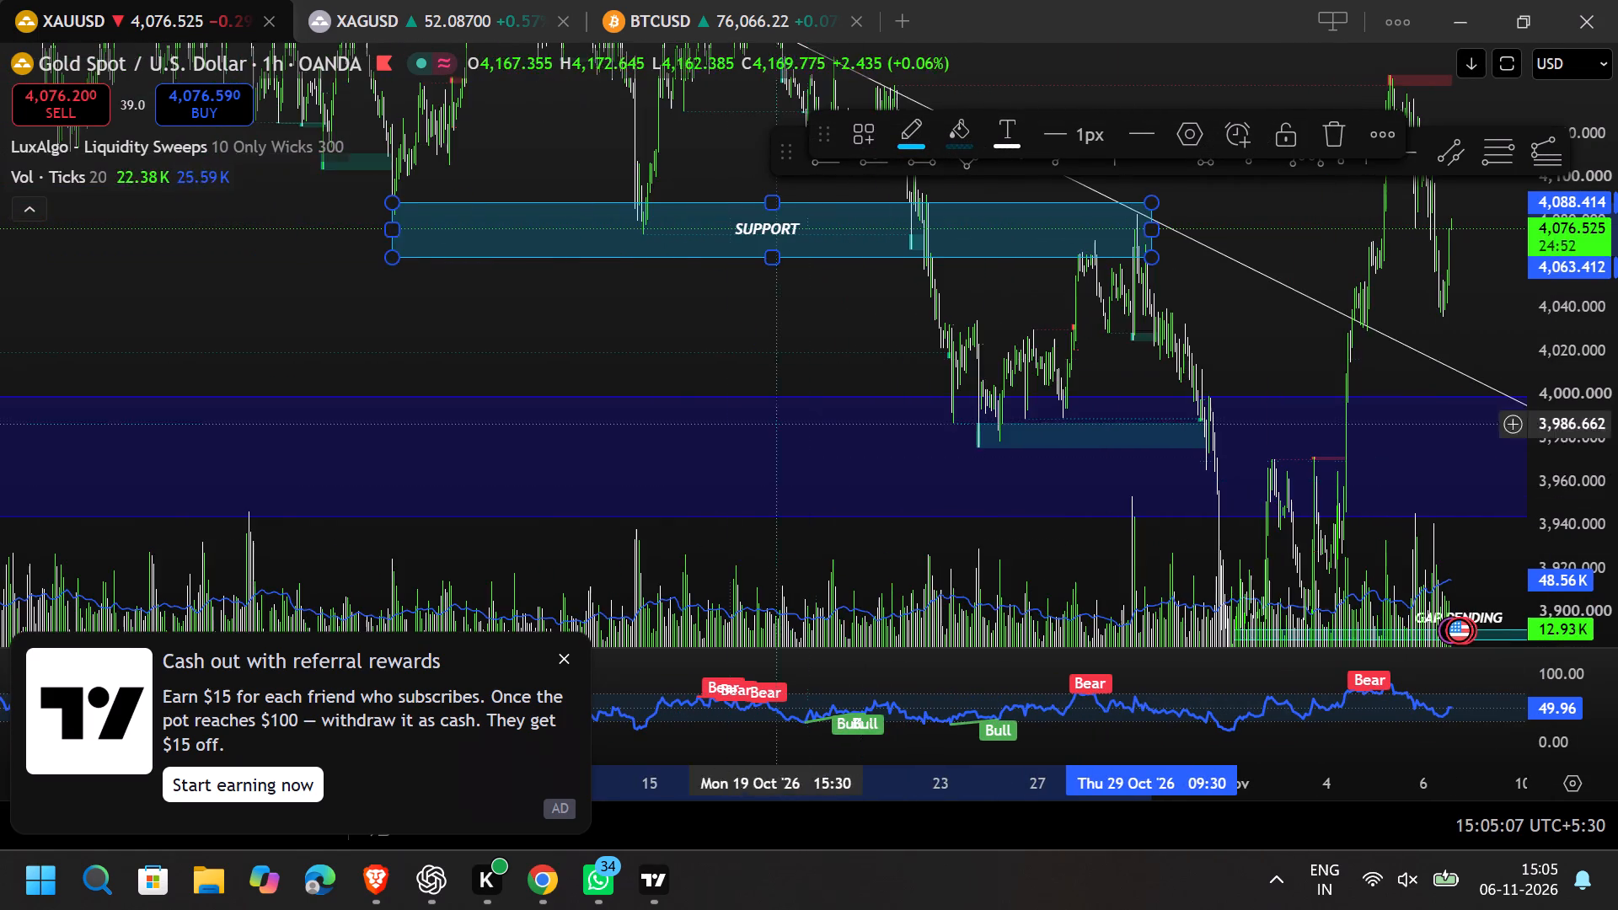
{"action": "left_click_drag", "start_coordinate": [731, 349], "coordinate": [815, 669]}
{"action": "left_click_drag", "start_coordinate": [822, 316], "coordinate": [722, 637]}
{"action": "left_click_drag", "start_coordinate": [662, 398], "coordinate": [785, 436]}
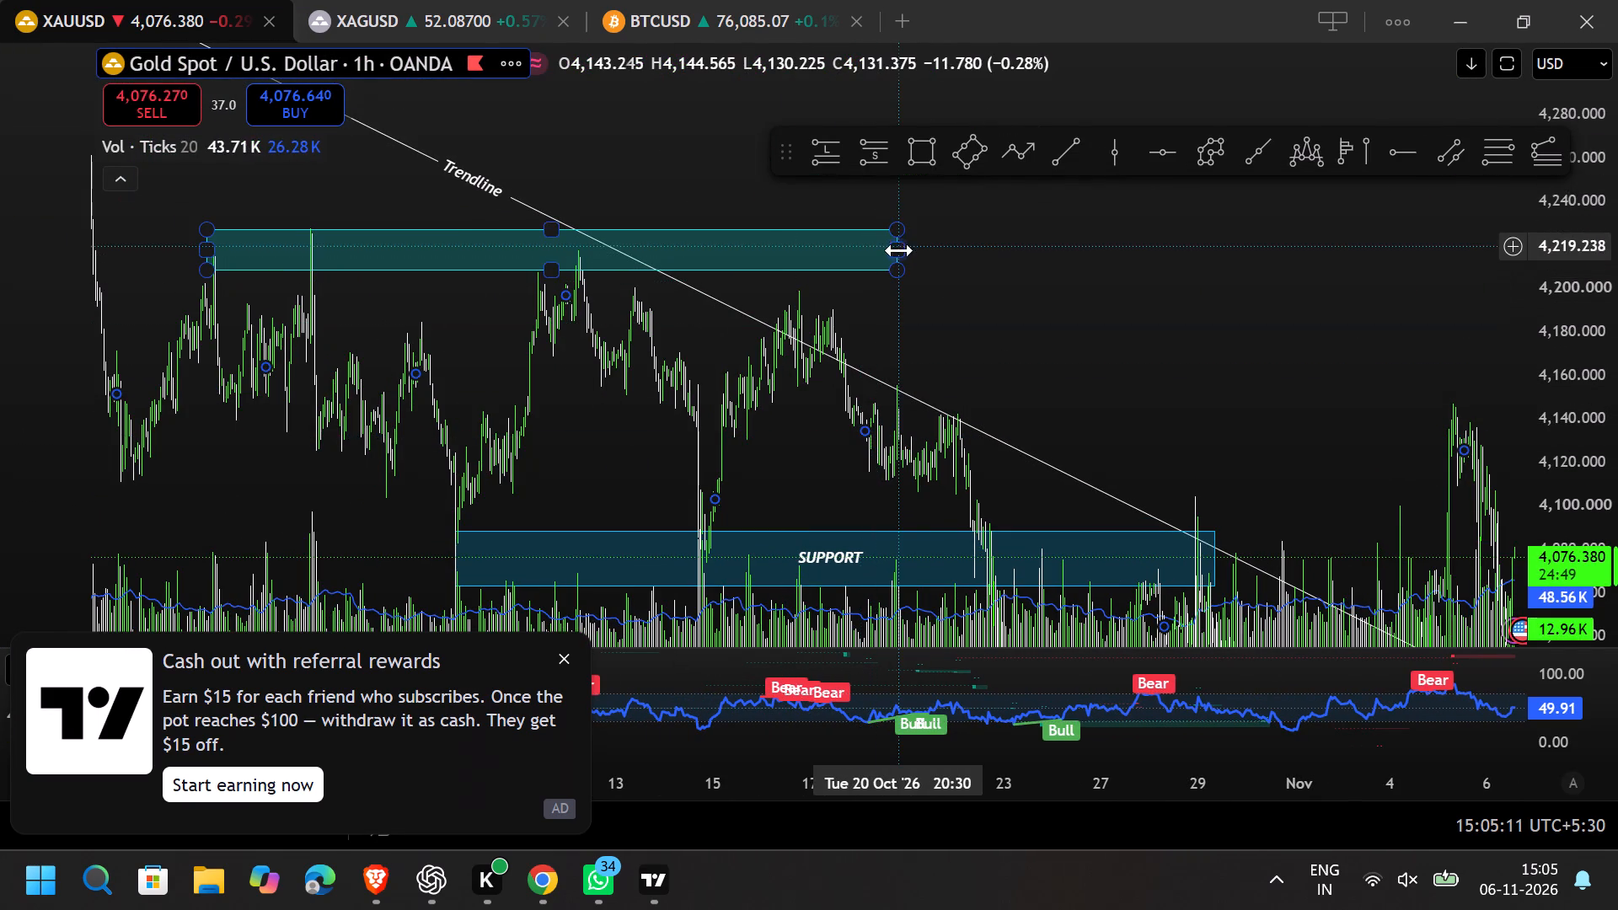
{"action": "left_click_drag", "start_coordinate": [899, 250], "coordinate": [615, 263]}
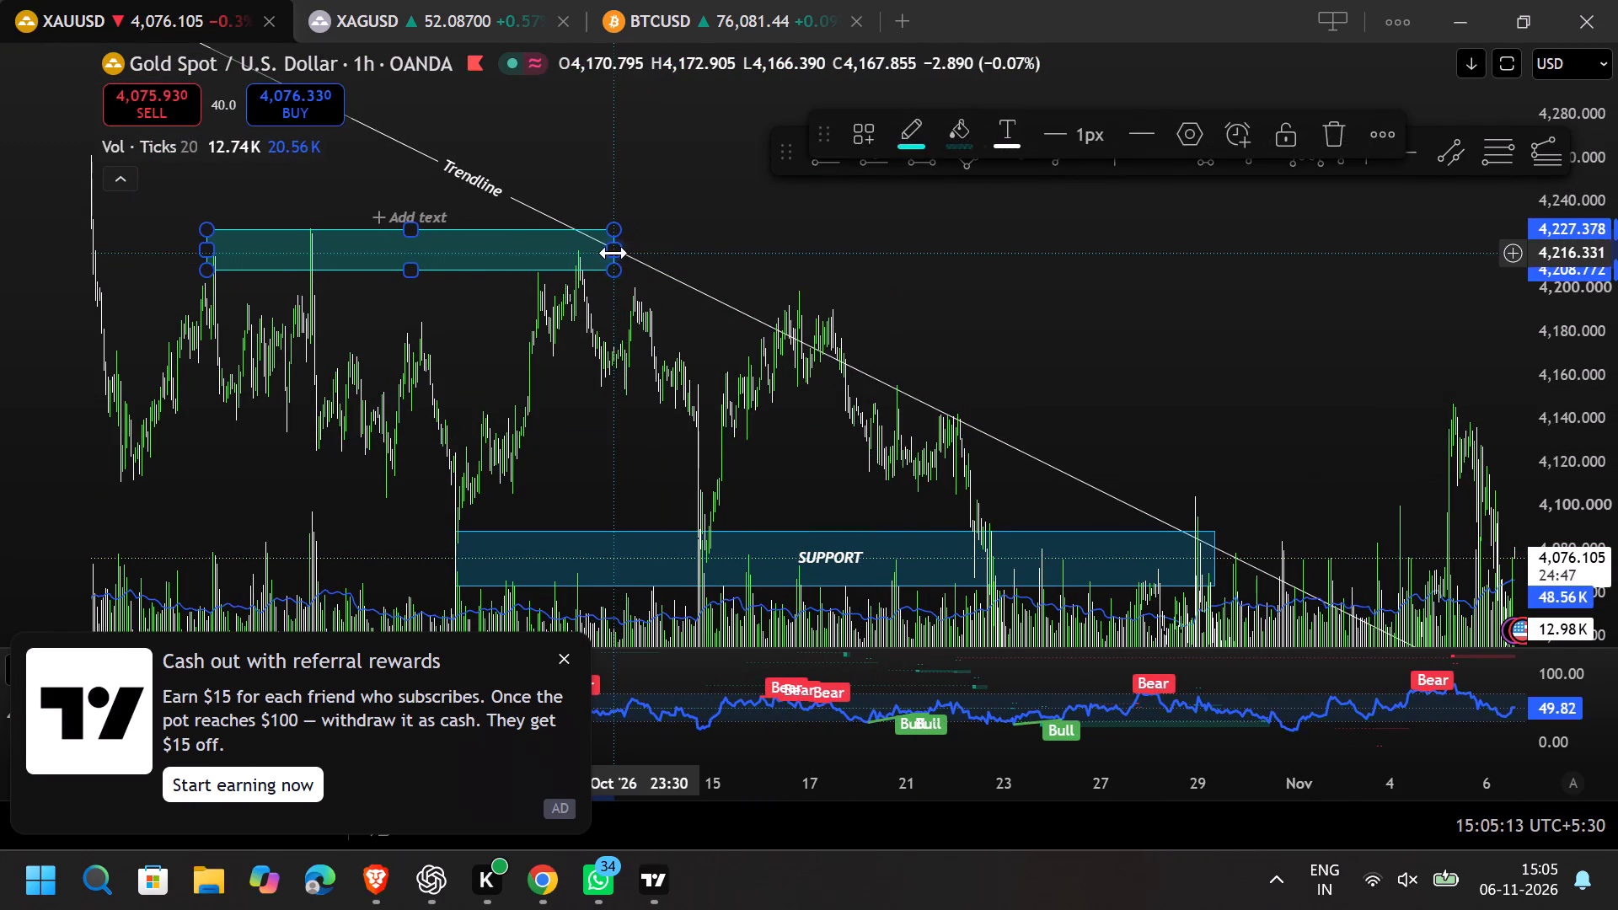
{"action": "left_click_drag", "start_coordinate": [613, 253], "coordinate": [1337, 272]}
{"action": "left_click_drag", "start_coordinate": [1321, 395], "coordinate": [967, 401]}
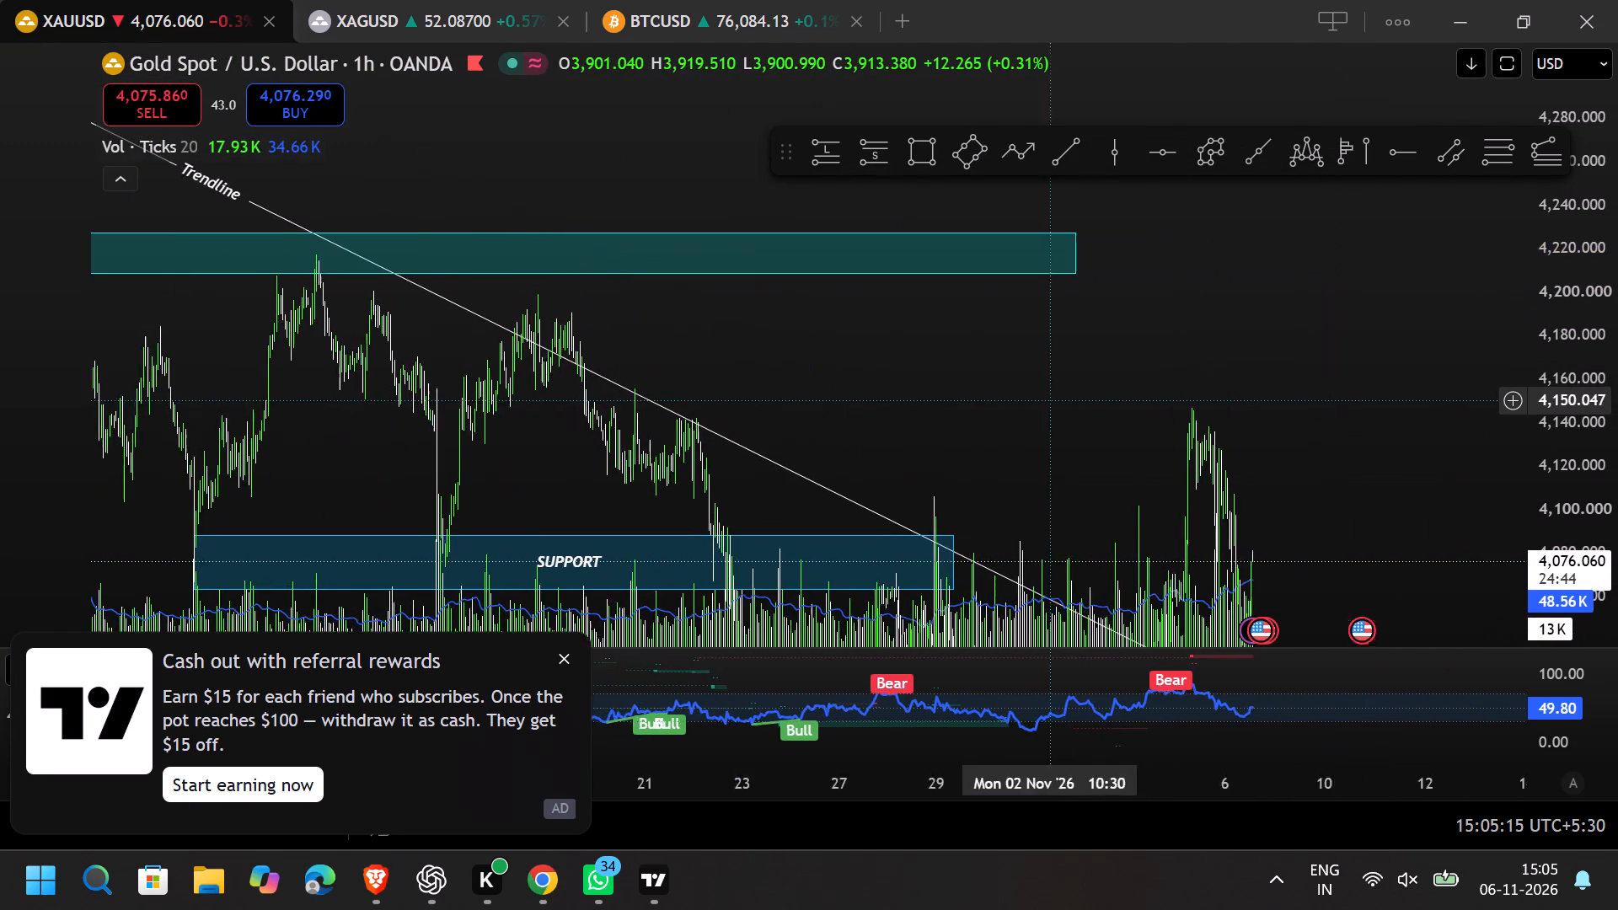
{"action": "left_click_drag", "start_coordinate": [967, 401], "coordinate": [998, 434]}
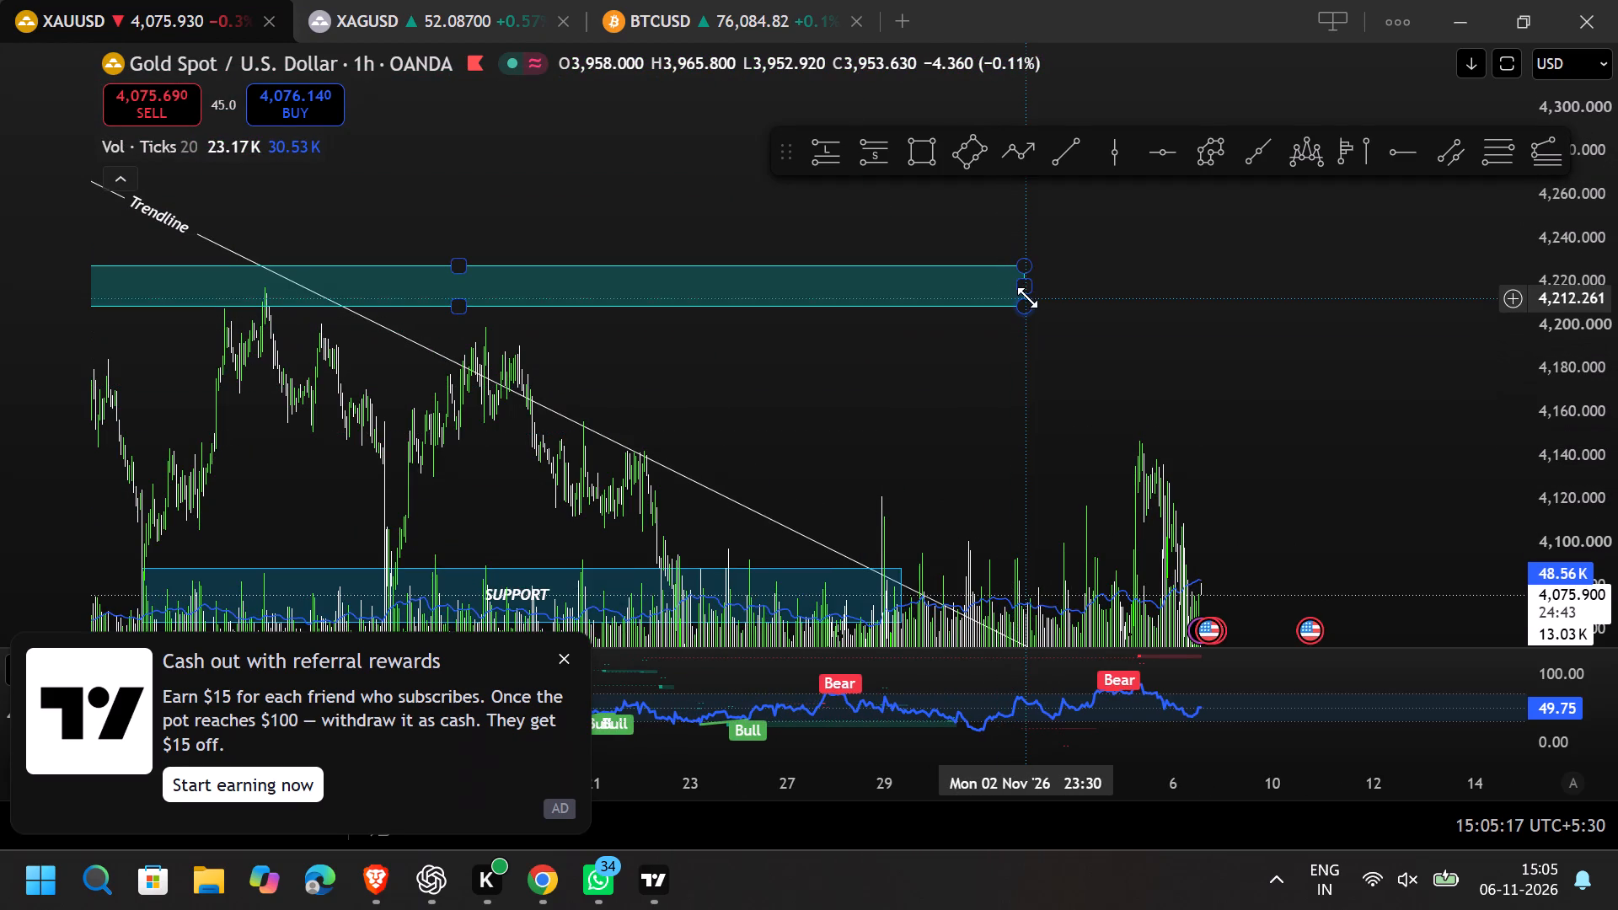
Shorten the rectangle over the swing highs so it ends at the trendline, just past the 12 October peak.
{"action": "left_click_drag", "start_coordinate": [1027, 289], "coordinate": [273, 286]}
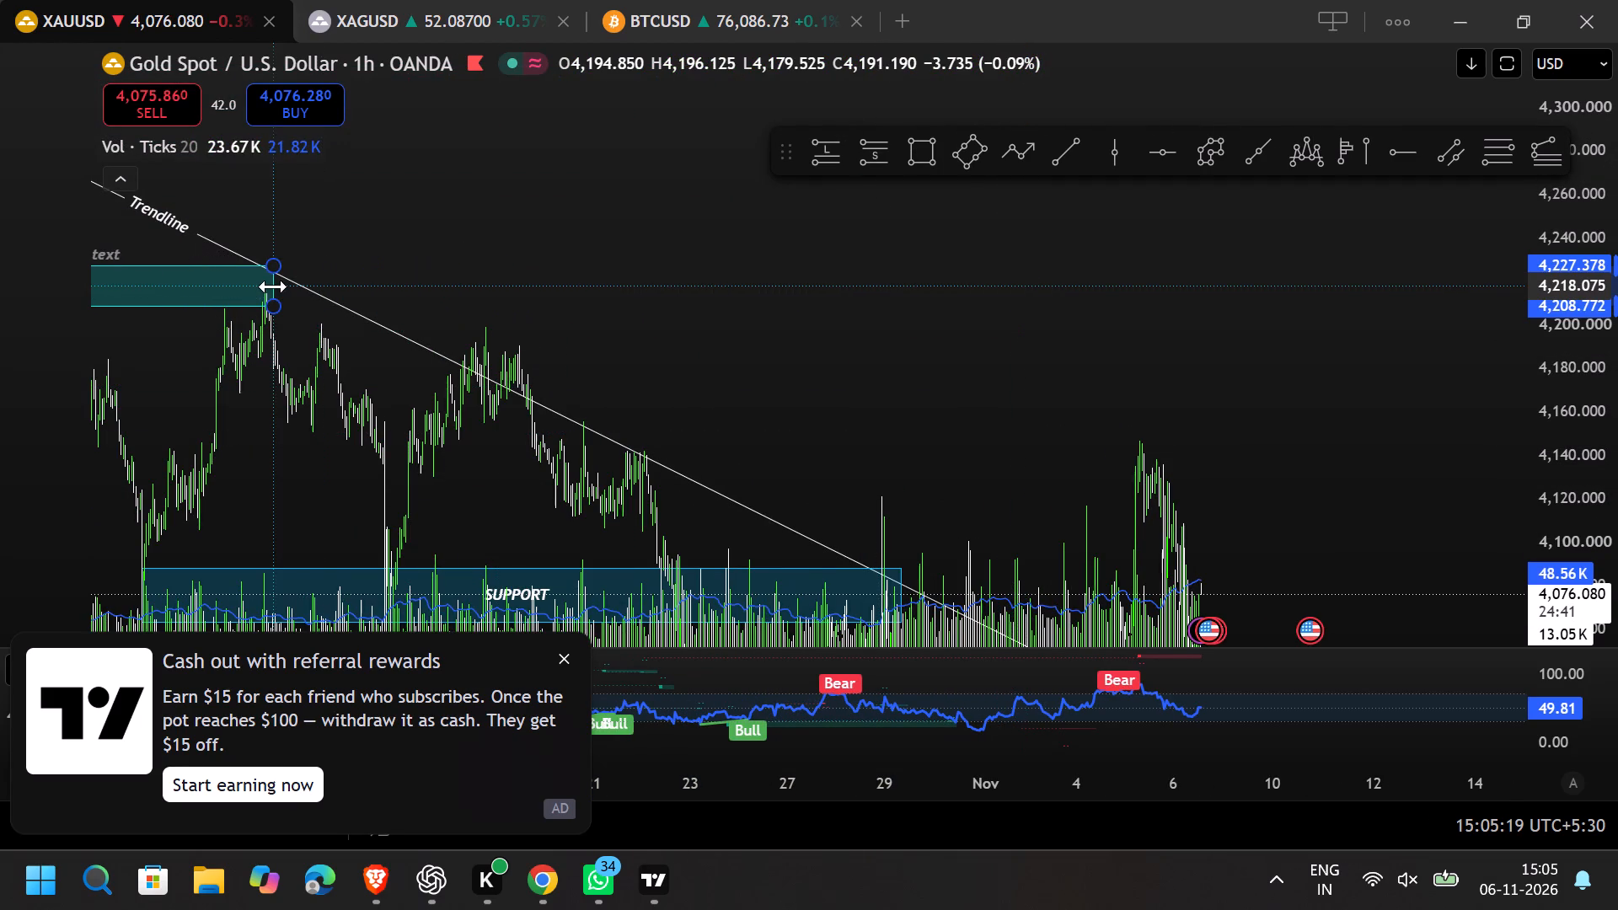
{"action": "left_click_drag", "start_coordinate": [273, 286], "coordinate": [285, 286]}
Apply the RESISTANCE template to the shortened rectangle over the swing highs.
{"action": "right_click", "coordinate": [285, 286]}
{"action": "left_click", "coordinate": [494, 372]}
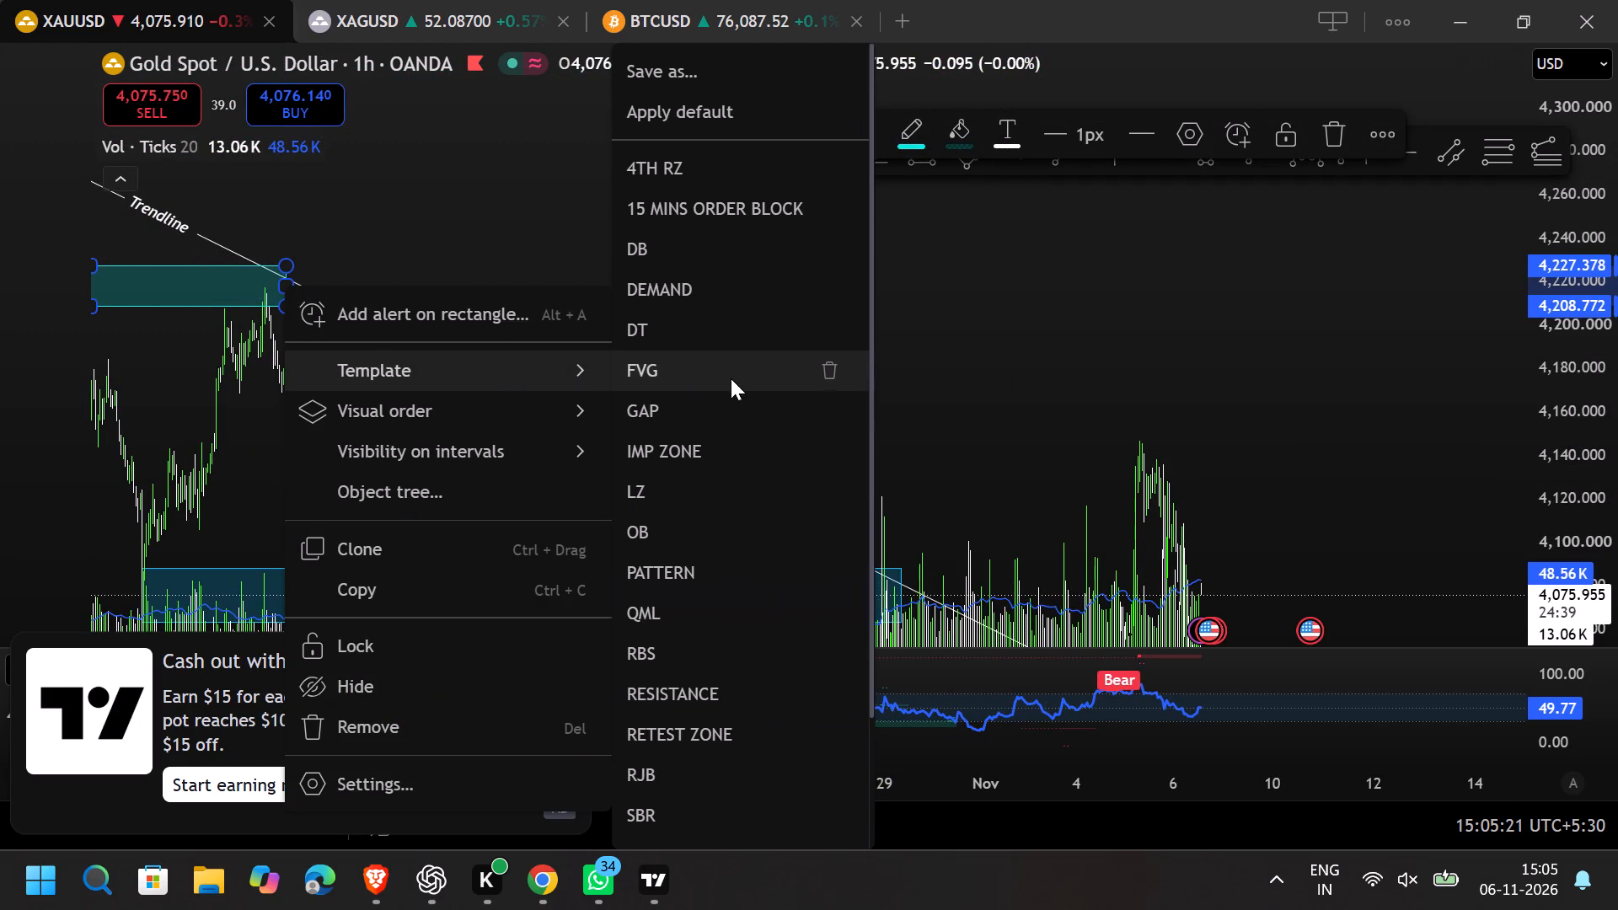
{"action": "scroll", "coordinate": [734, 385], "scroll_direction": "down", "scroll_amount": 6}
{"action": "left_click", "coordinate": [737, 540]}
Place a short position at the late-October retest of the SUPPORT zone, with entry about 4,062.8 and stop about 4,087.8.
{"action": "left_click_drag", "start_coordinate": [418, 502], "coordinate": [445, 154]}
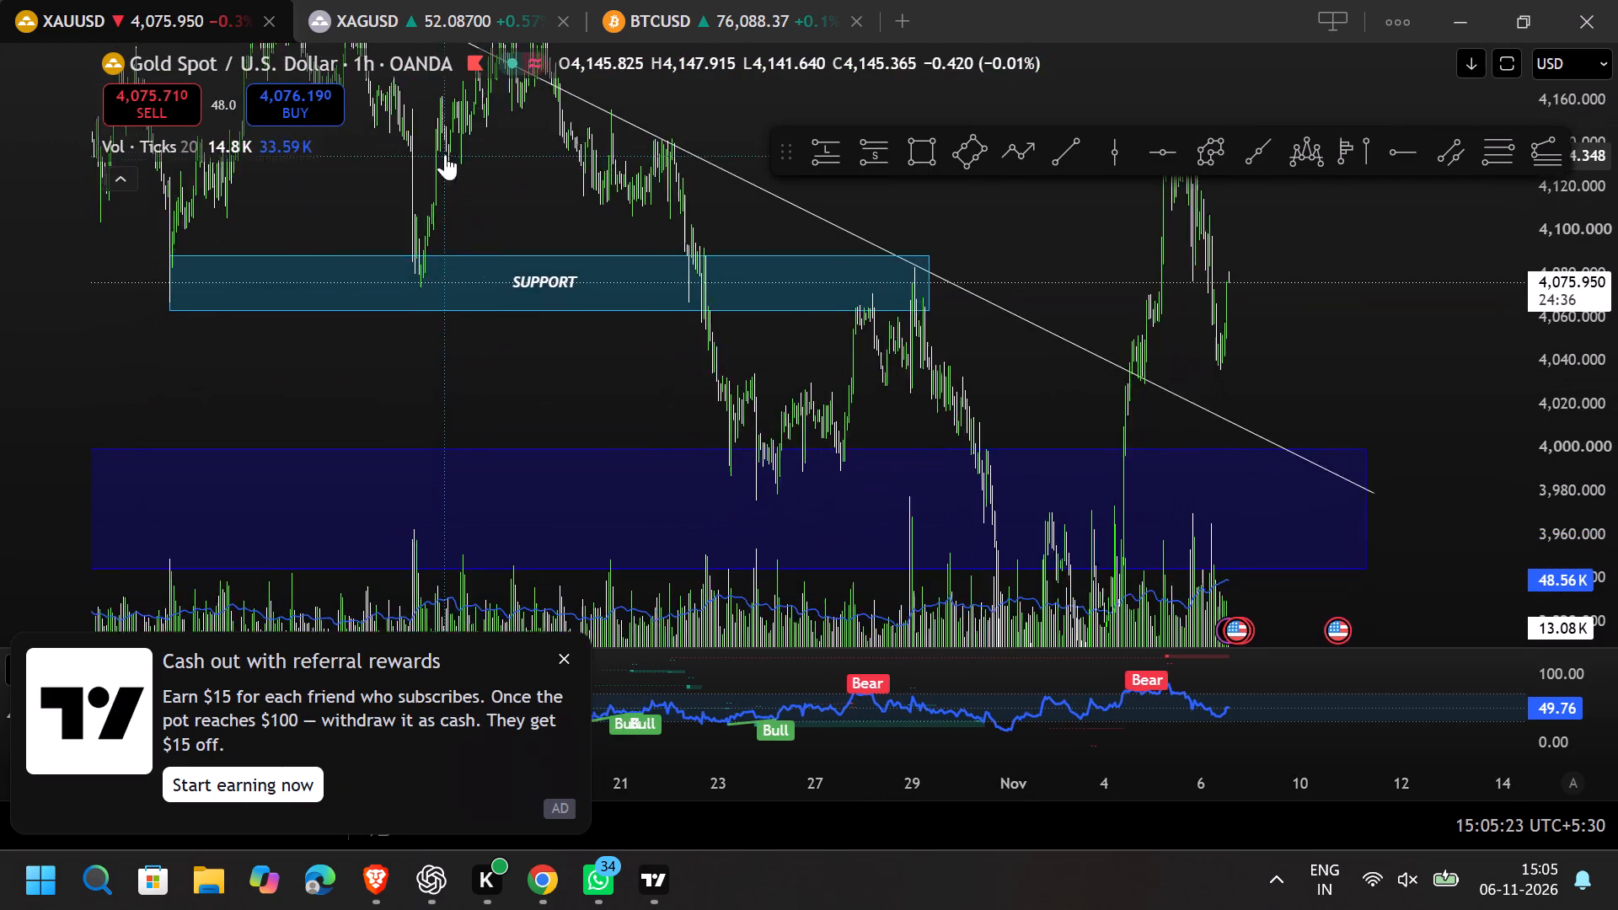
{"action": "scroll", "coordinate": [913, 392], "scroll_direction": "up", "scroll_amount": 6}
{"action": "left_click", "coordinate": [710, 294]}
{"action": "left_click", "coordinate": [865, 244]}
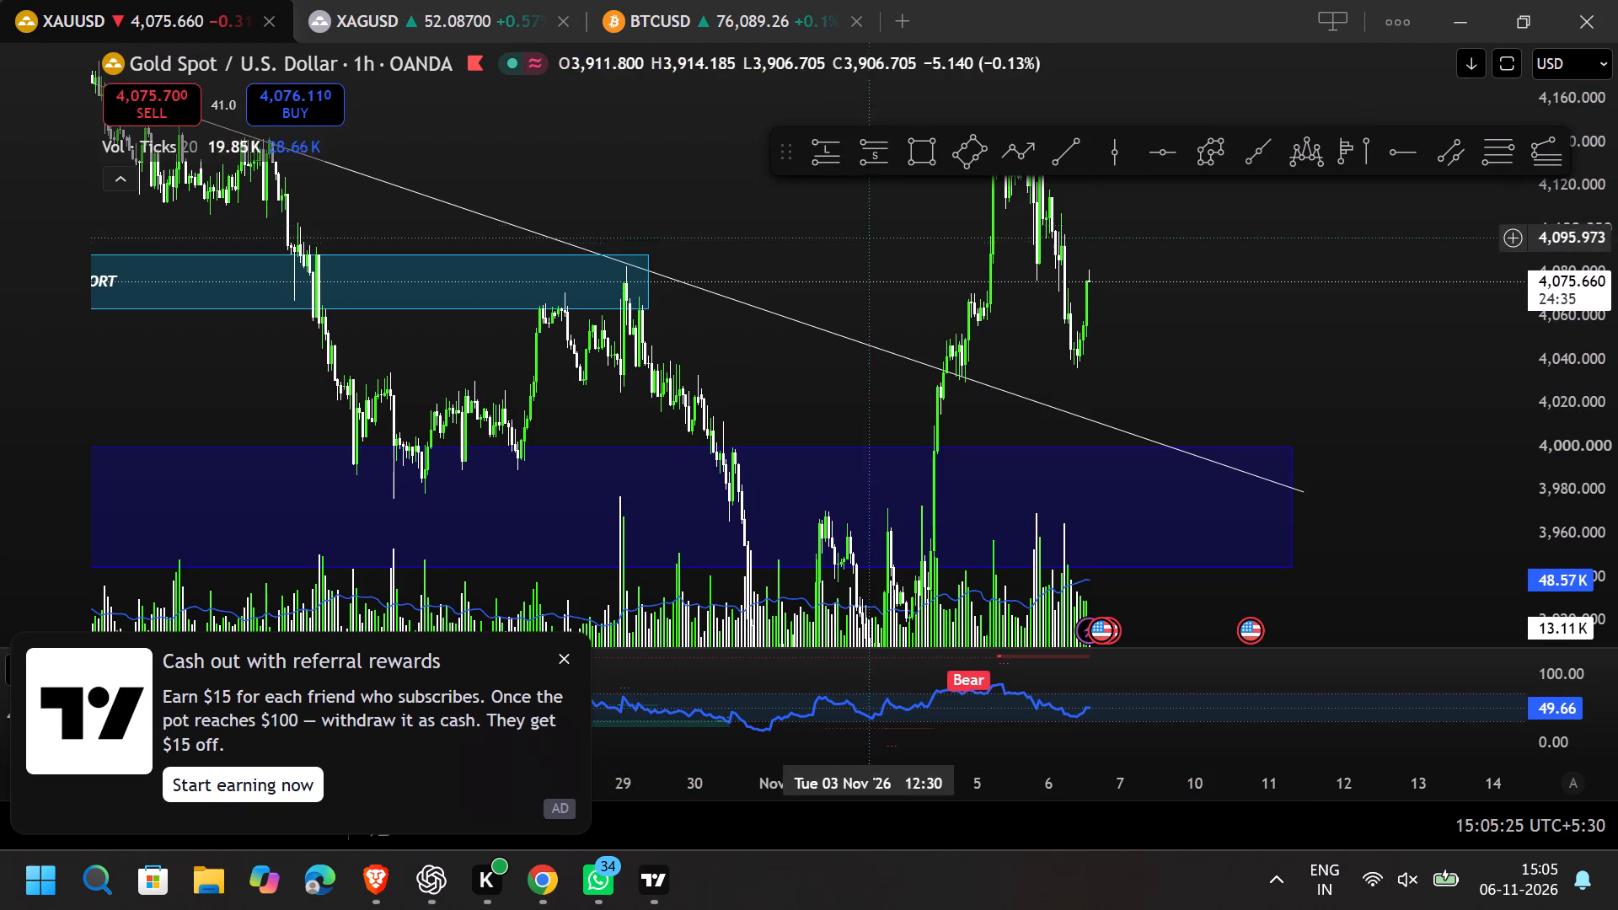
{"action": "left_click", "coordinate": [876, 157]}
{"action": "left_click", "coordinate": [625, 310]}
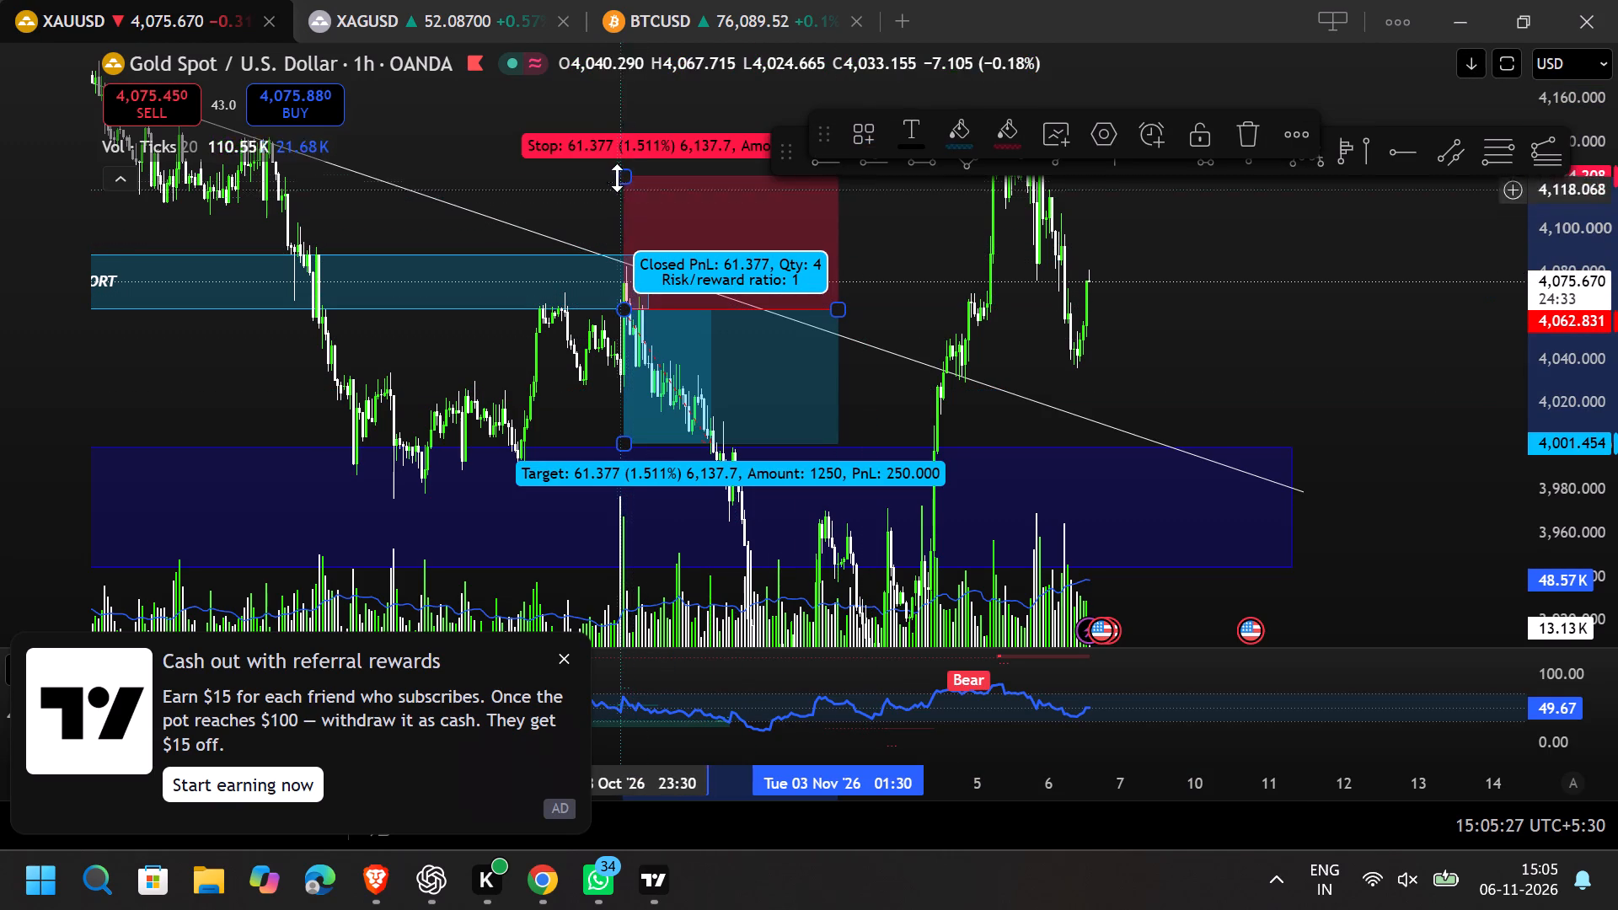
{"action": "left_click_drag", "start_coordinate": [624, 178], "coordinate": [631, 255]}
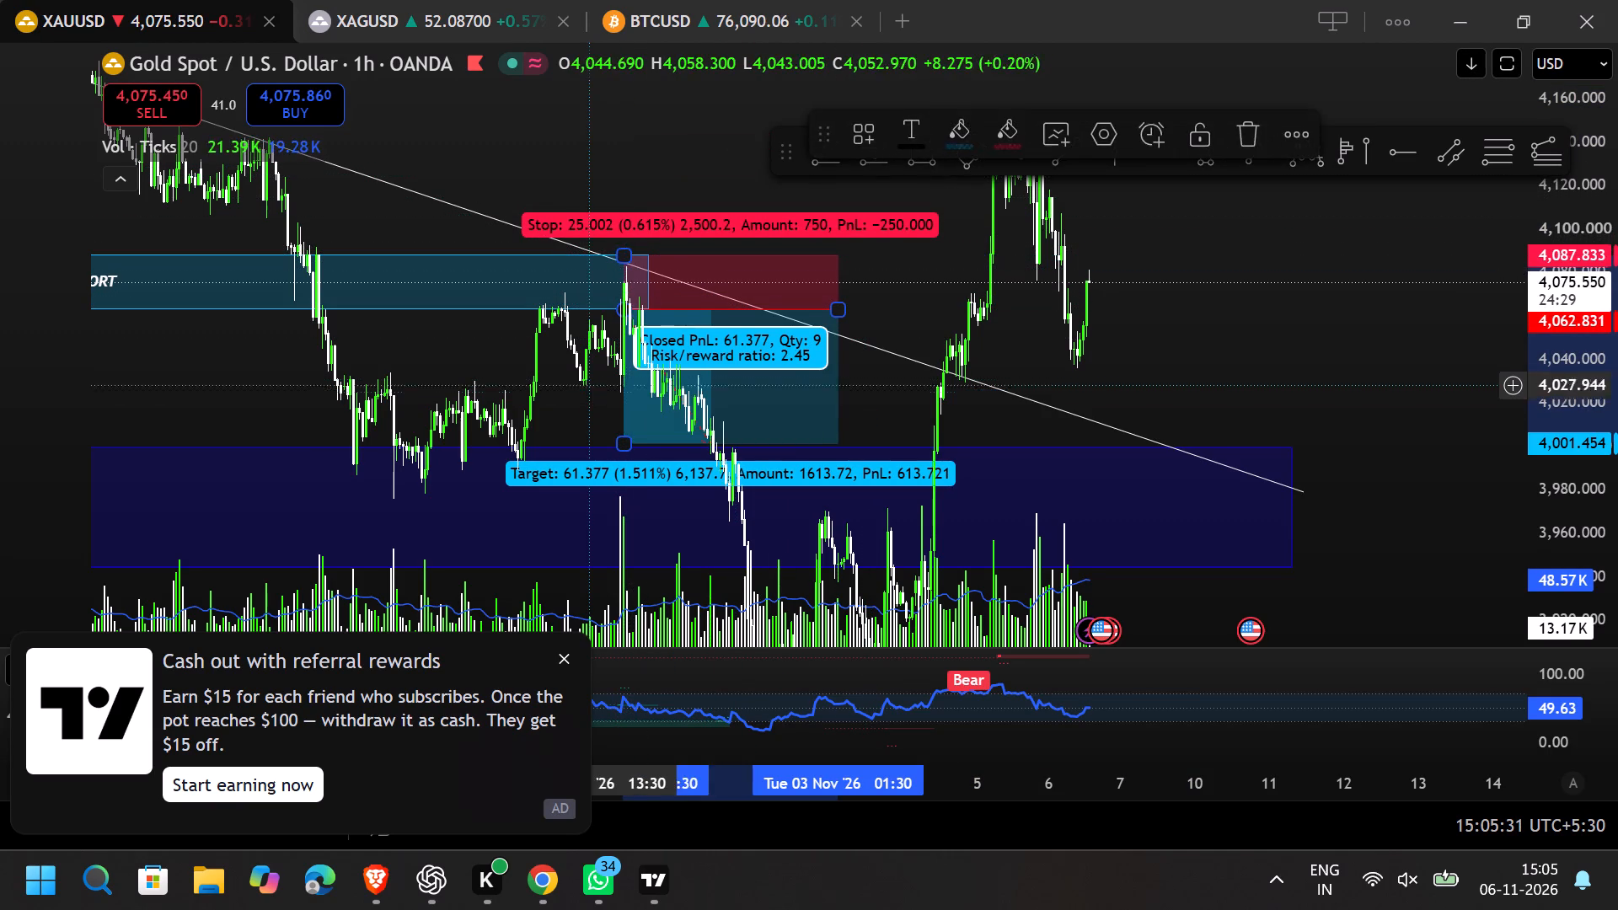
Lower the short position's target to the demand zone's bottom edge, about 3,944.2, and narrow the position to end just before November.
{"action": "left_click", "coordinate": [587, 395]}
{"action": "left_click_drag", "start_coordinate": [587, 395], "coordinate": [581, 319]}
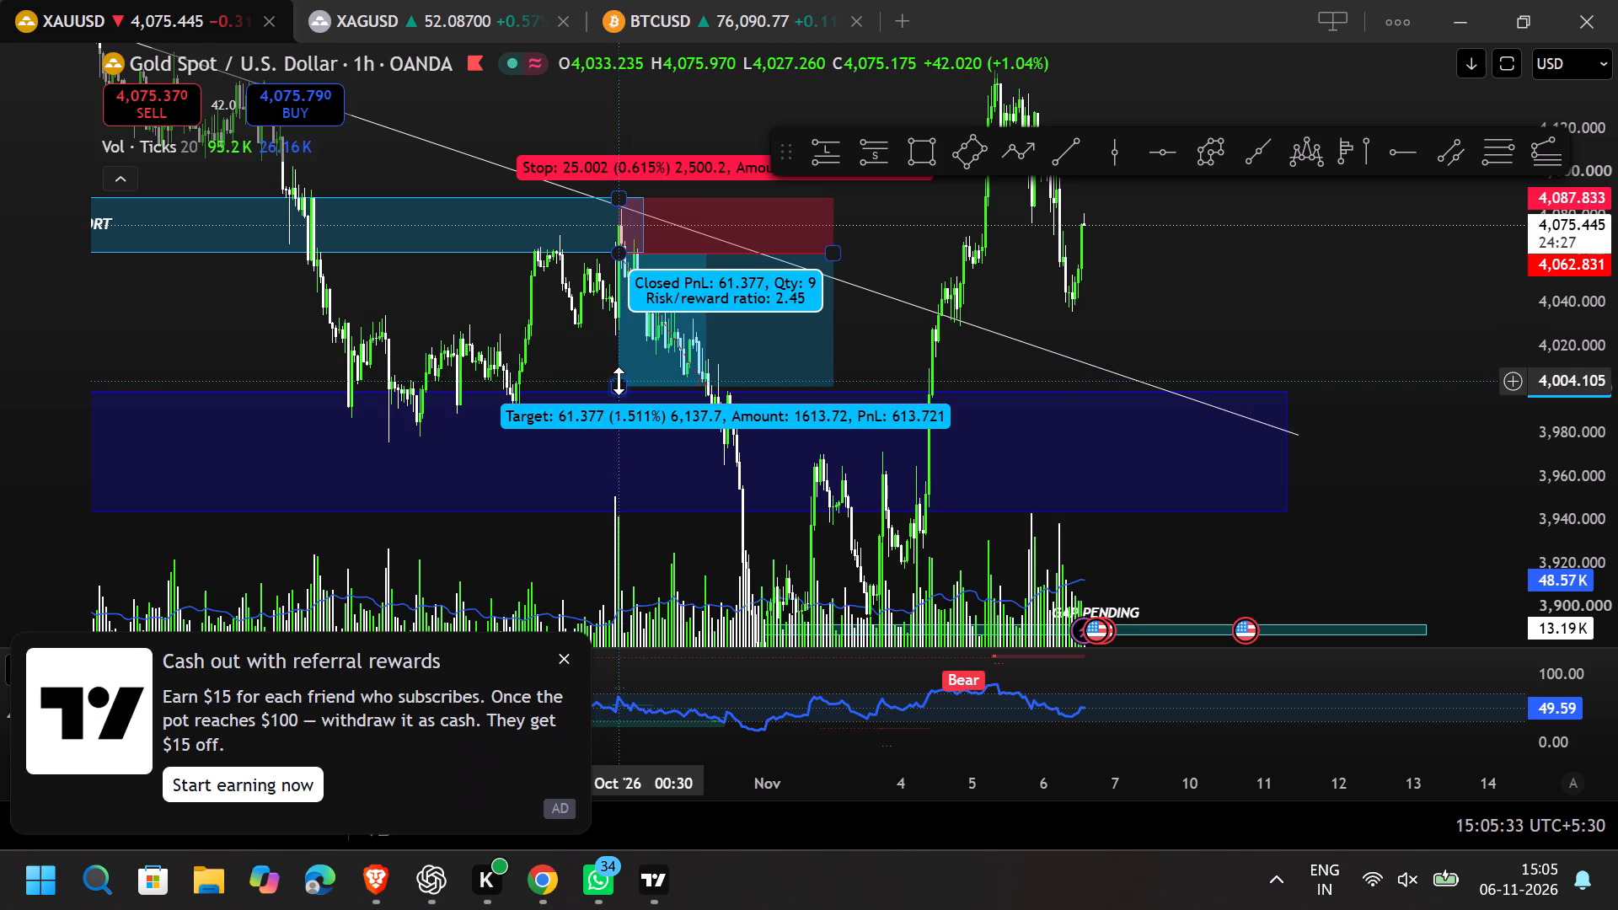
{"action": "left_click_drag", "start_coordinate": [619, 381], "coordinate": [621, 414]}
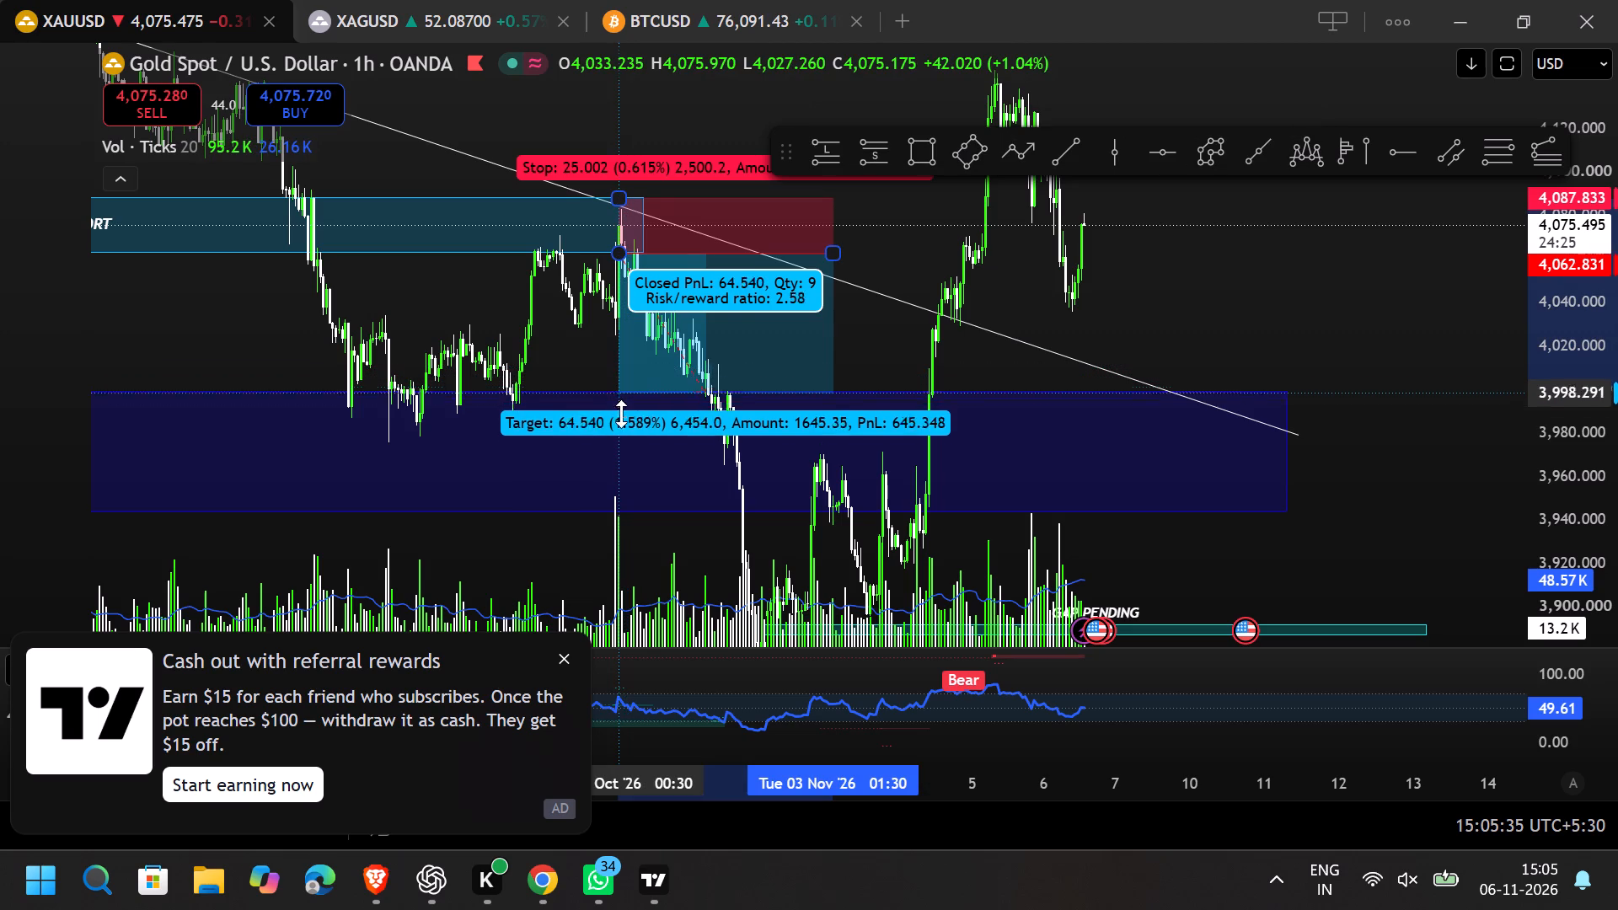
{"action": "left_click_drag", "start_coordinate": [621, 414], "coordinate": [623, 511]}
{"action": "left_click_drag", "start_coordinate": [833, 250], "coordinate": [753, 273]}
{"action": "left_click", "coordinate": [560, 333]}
Switch the chart to the 1-minute interval and look back through the price action towards the late-October support retest.
{"action": "left_click_drag", "start_coordinate": [550, 550], "coordinate": [555, 263]}
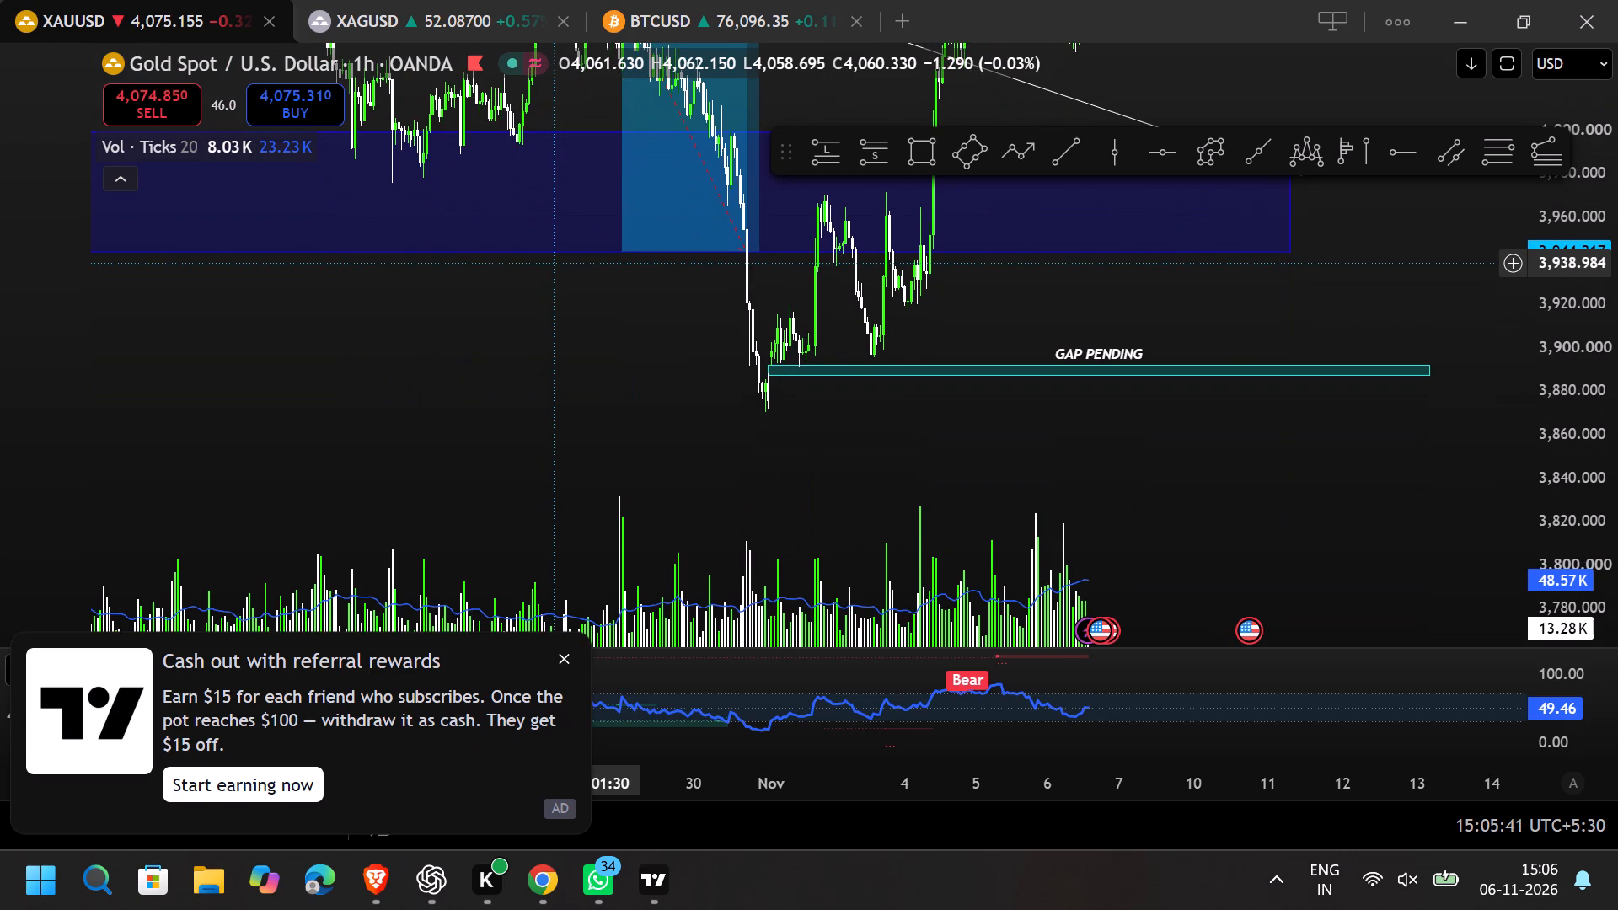
{"action": "left_click_drag", "start_coordinate": [555, 263], "coordinate": [550, 292]}
{"action": "left_click", "coordinate": [550, 292]}
{"action": "left_click_drag", "start_coordinate": [565, 376], "coordinate": [574, 500]}
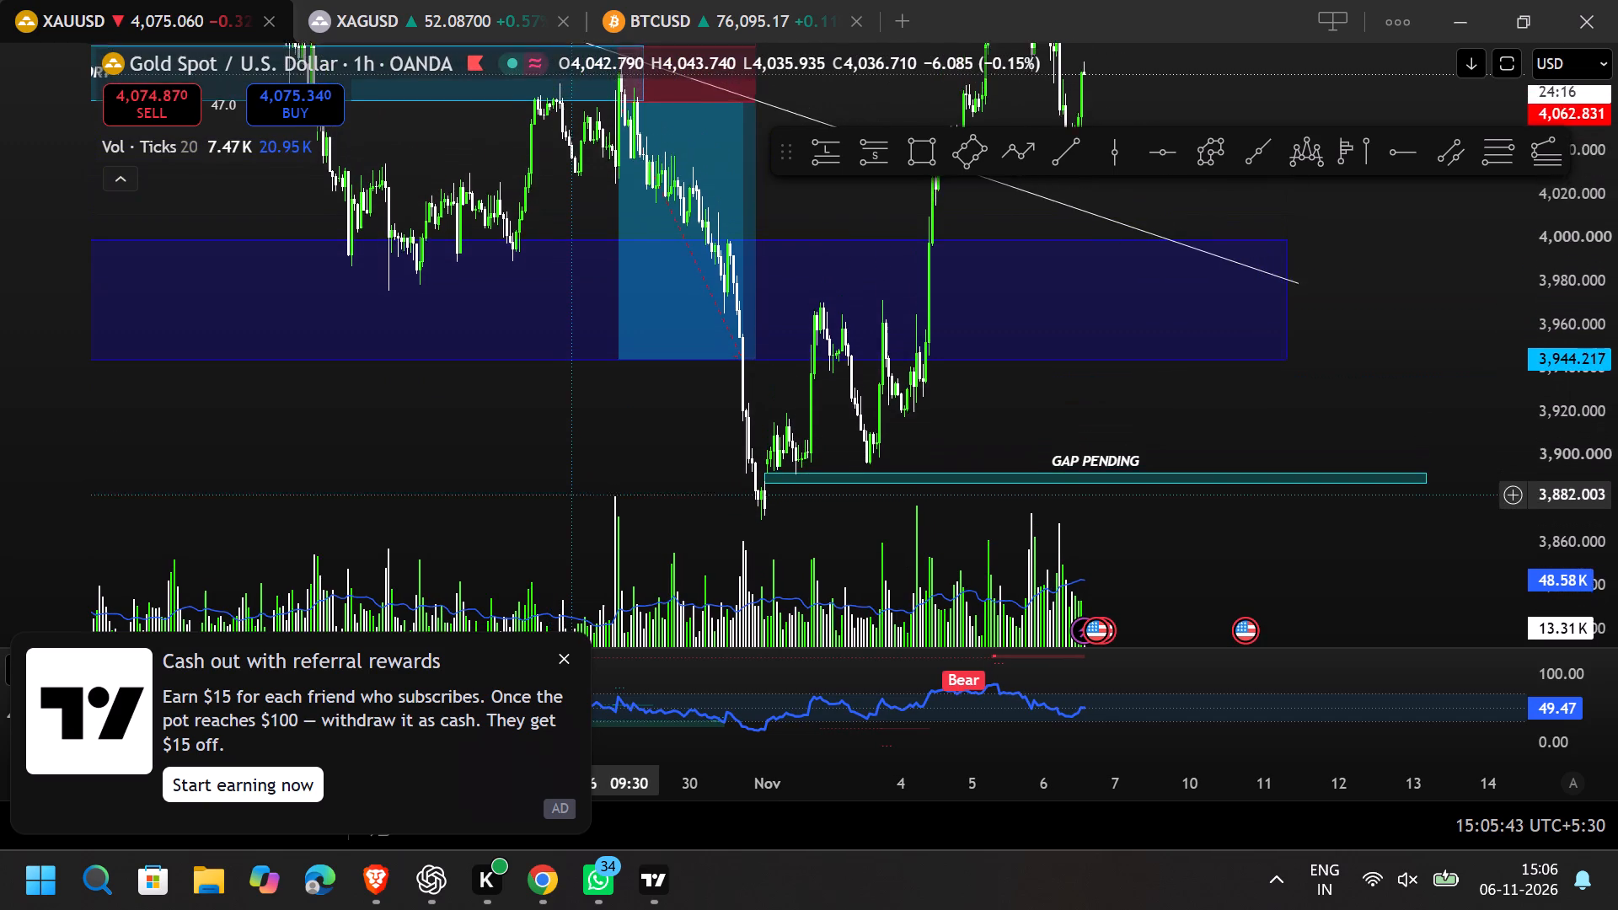
{"action": "left_click_drag", "start_coordinate": [574, 500], "coordinate": [592, 573]}
{"action": "key", "text": "1"}
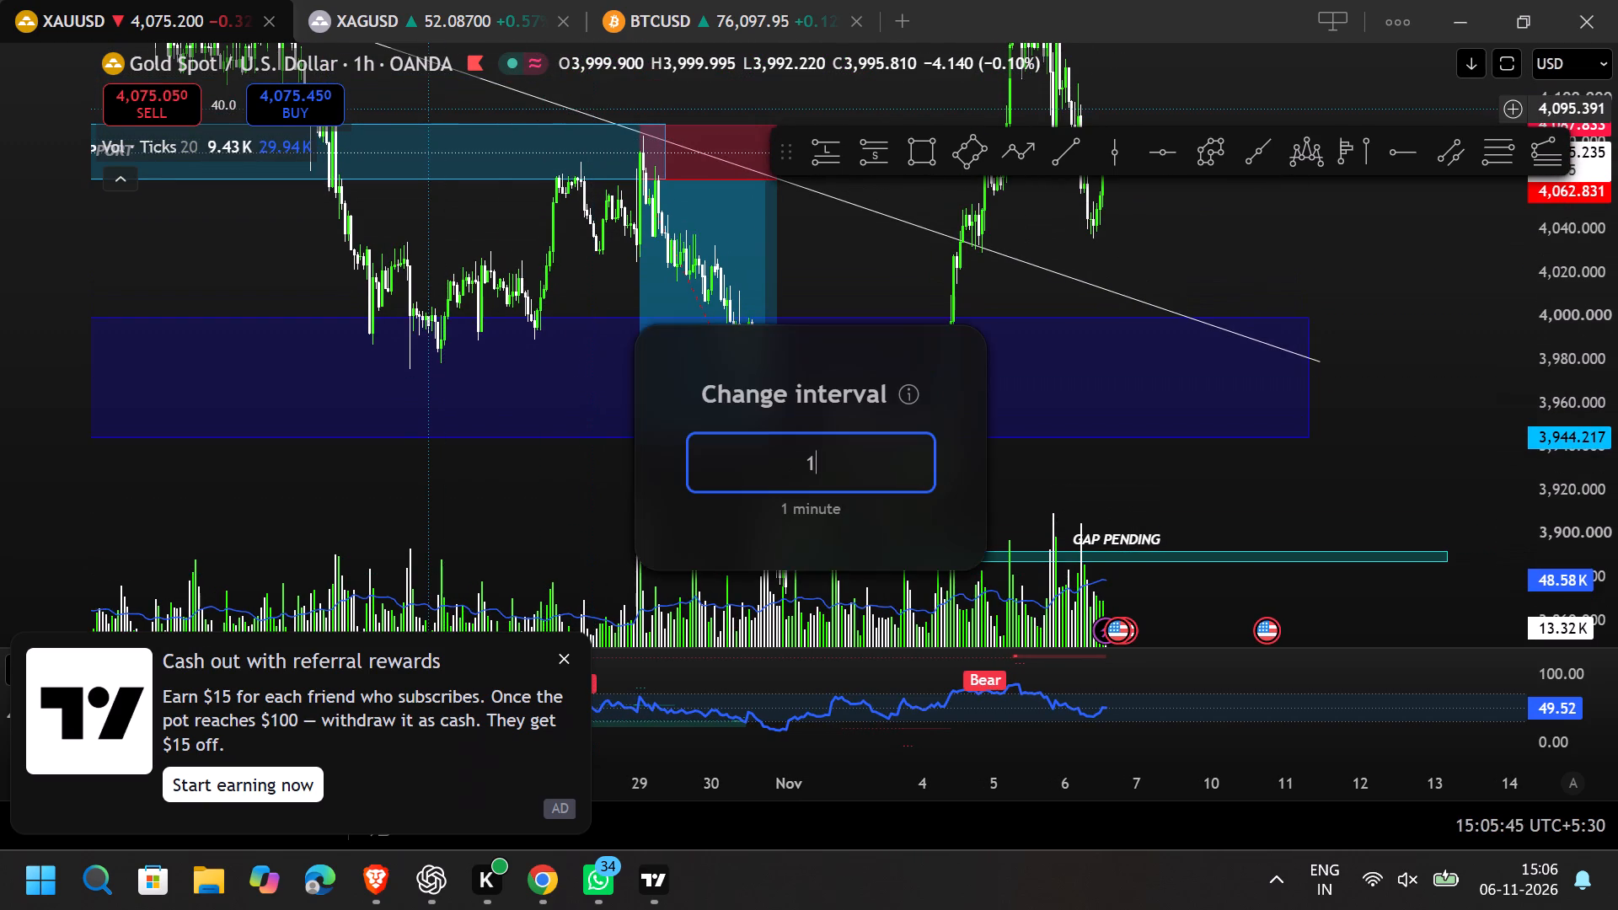
{"action": "key", "text": "Return"}
{"action": "scroll", "coordinate": [634, 138], "scroll_direction": "down", "scroll_amount": 8}
{"action": "scroll", "coordinate": [661, 217], "scroll_direction": "down", "scroll_amount": 9}
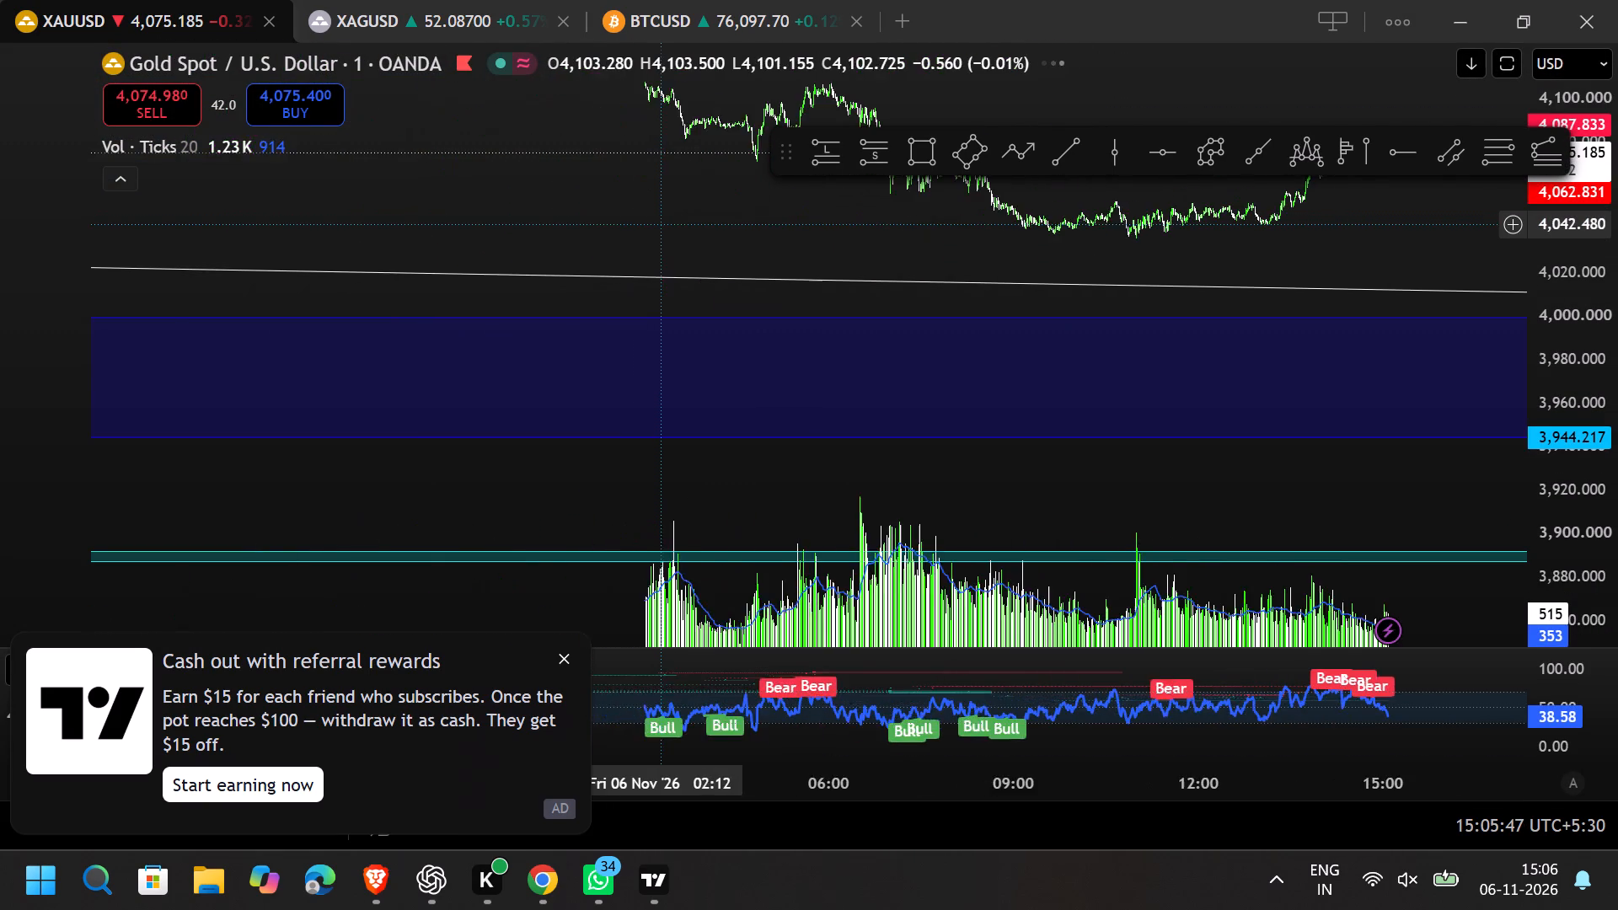
{"action": "scroll", "coordinate": [661, 224], "scroll_direction": "down", "scroll_amount": 9}
{"action": "scroll", "coordinate": [661, 224], "scroll_direction": "down", "scroll_amount": 16}
{"action": "left_click_drag", "start_coordinate": [498, 227], "coordinate": [1401, 350]}
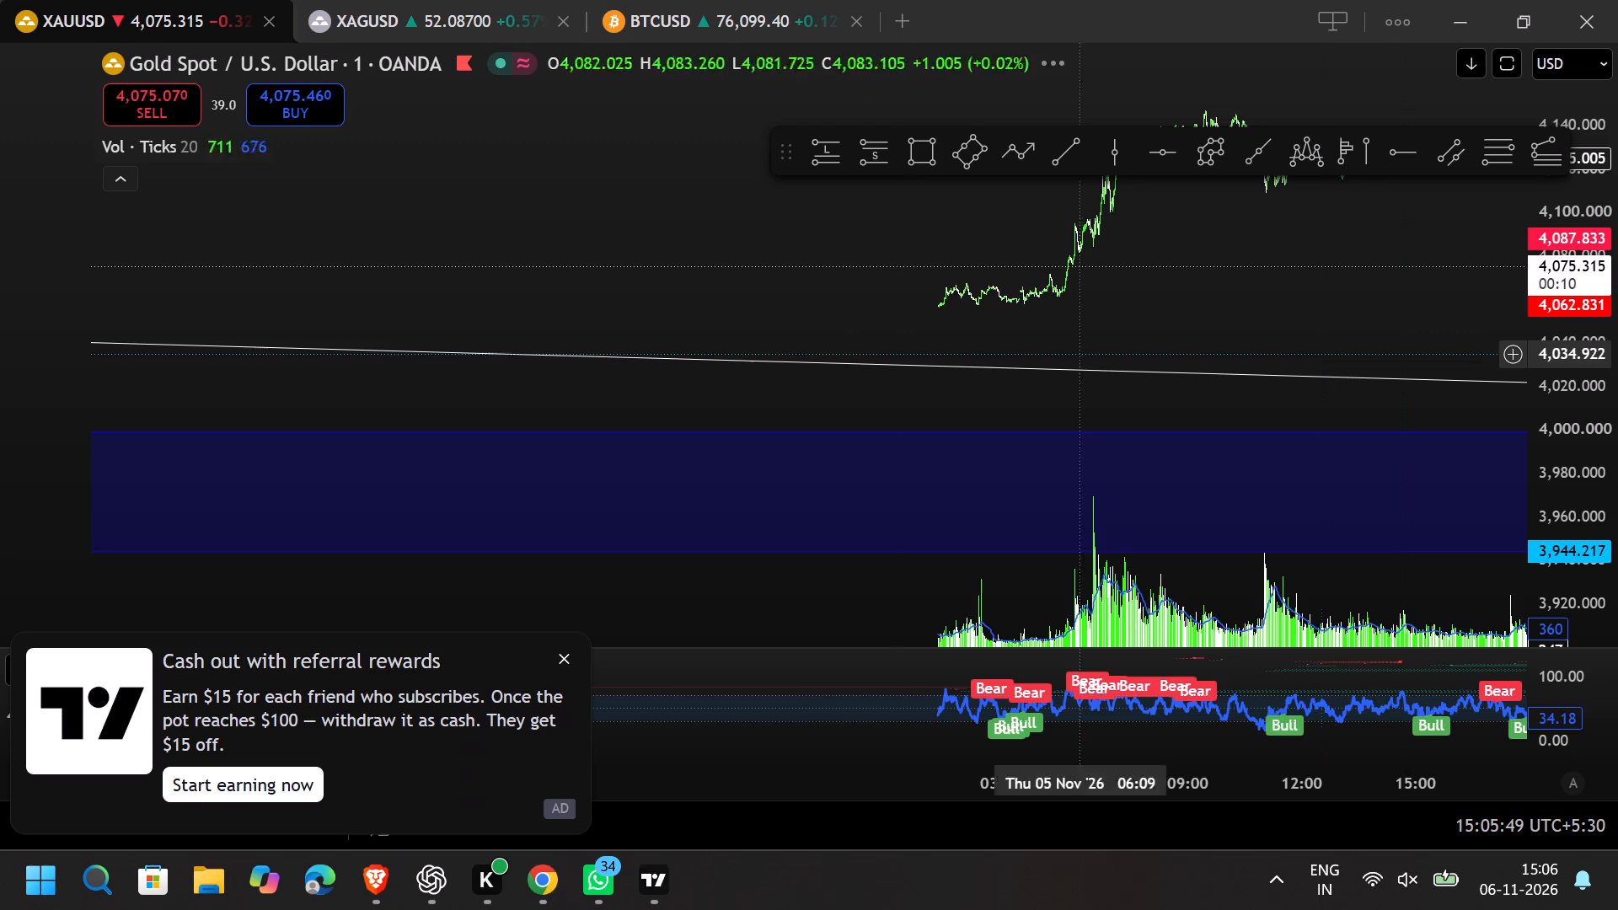
{"action": "left_click_drag", "start_coordinate": [403, 325], "coordinate": [1285, 302]}
{"action": "left_click_drag", "start_coordinate": [491, 386], "coordinate": [1240, 330]}
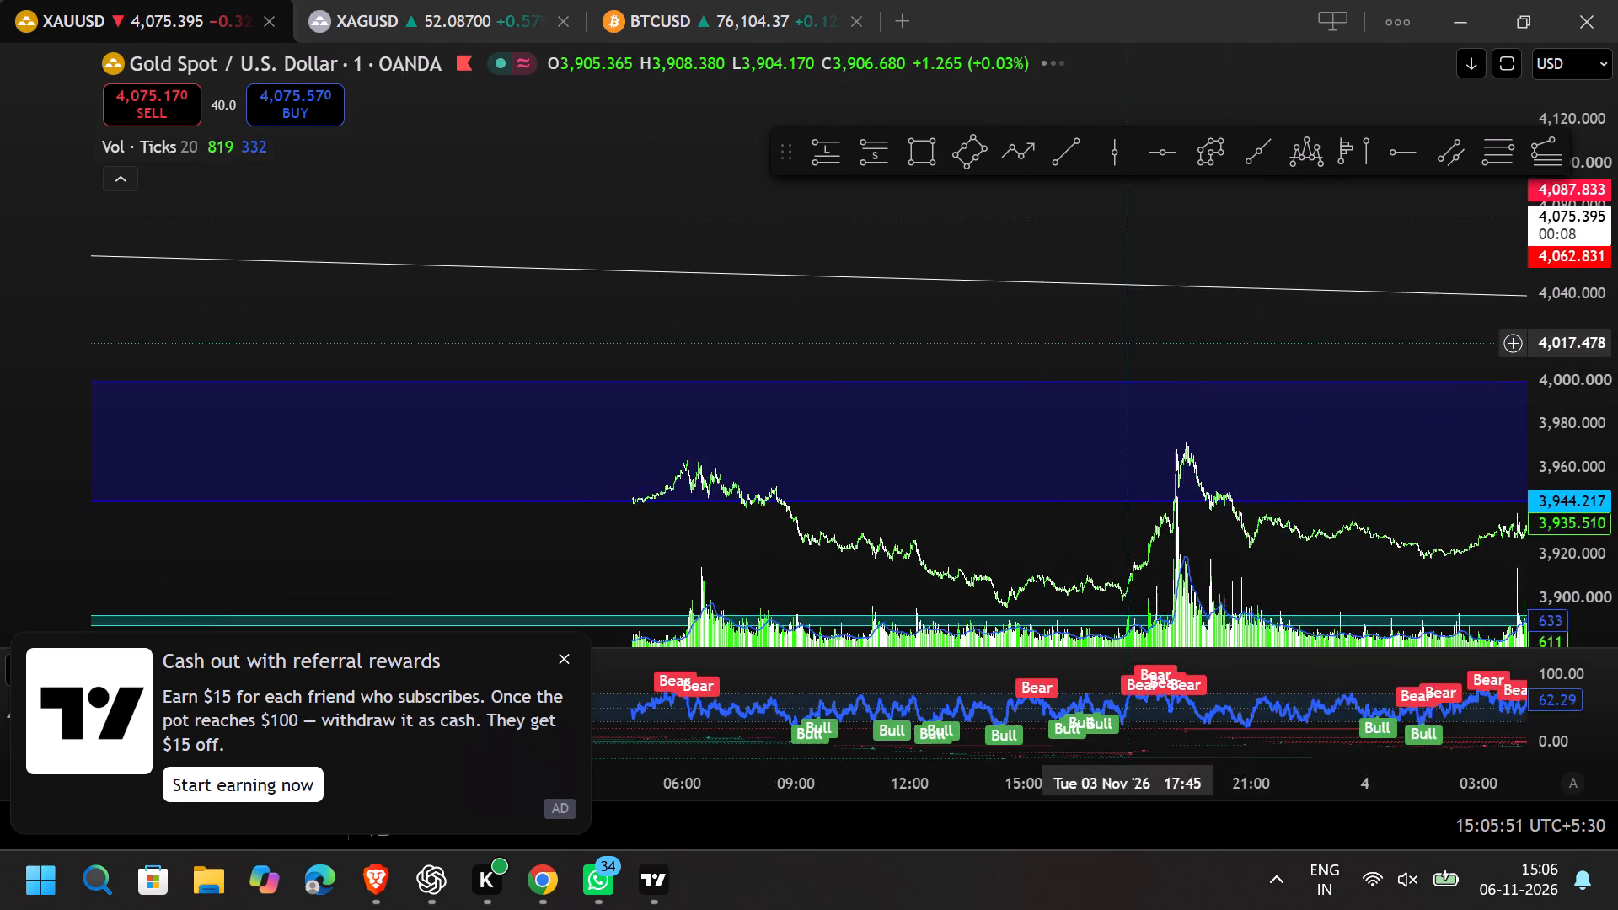
{"action": "left_click_drag", "start_coordinate": [1240, 330], "coordinate": [1253, 325]}
{"action": "left_click_drag", "start_coordinate": [469, 310], "coordinate": [1417, 200]}
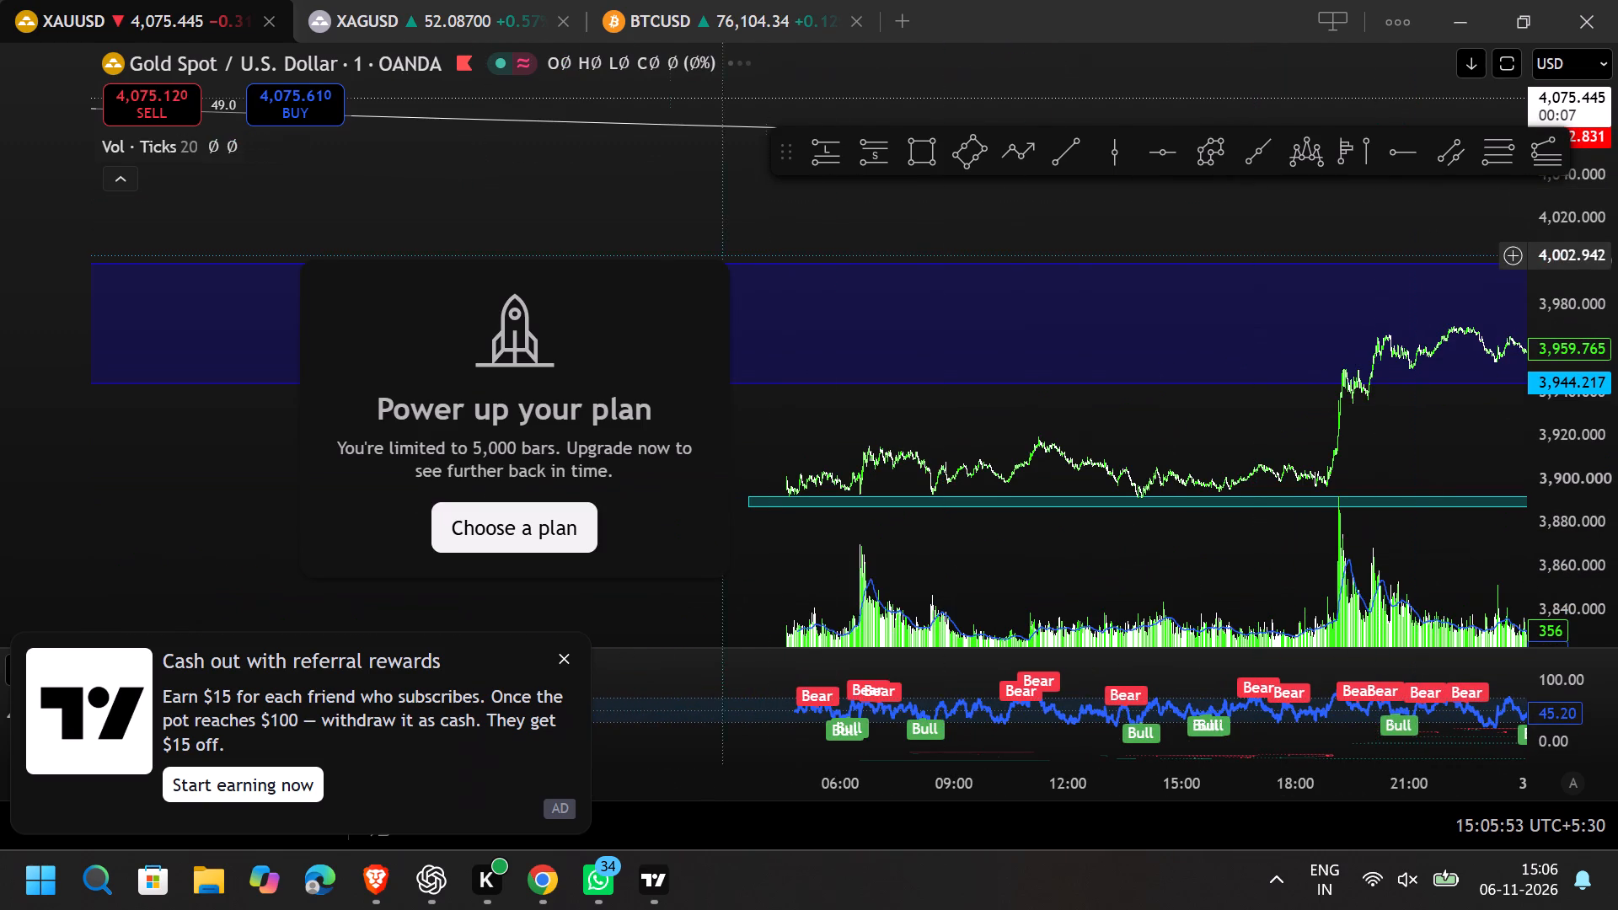
Switch the chart to the 5-minute interval and bring the short position at the 29 October retest into closer view.
{"action": "key", "text": "5"}
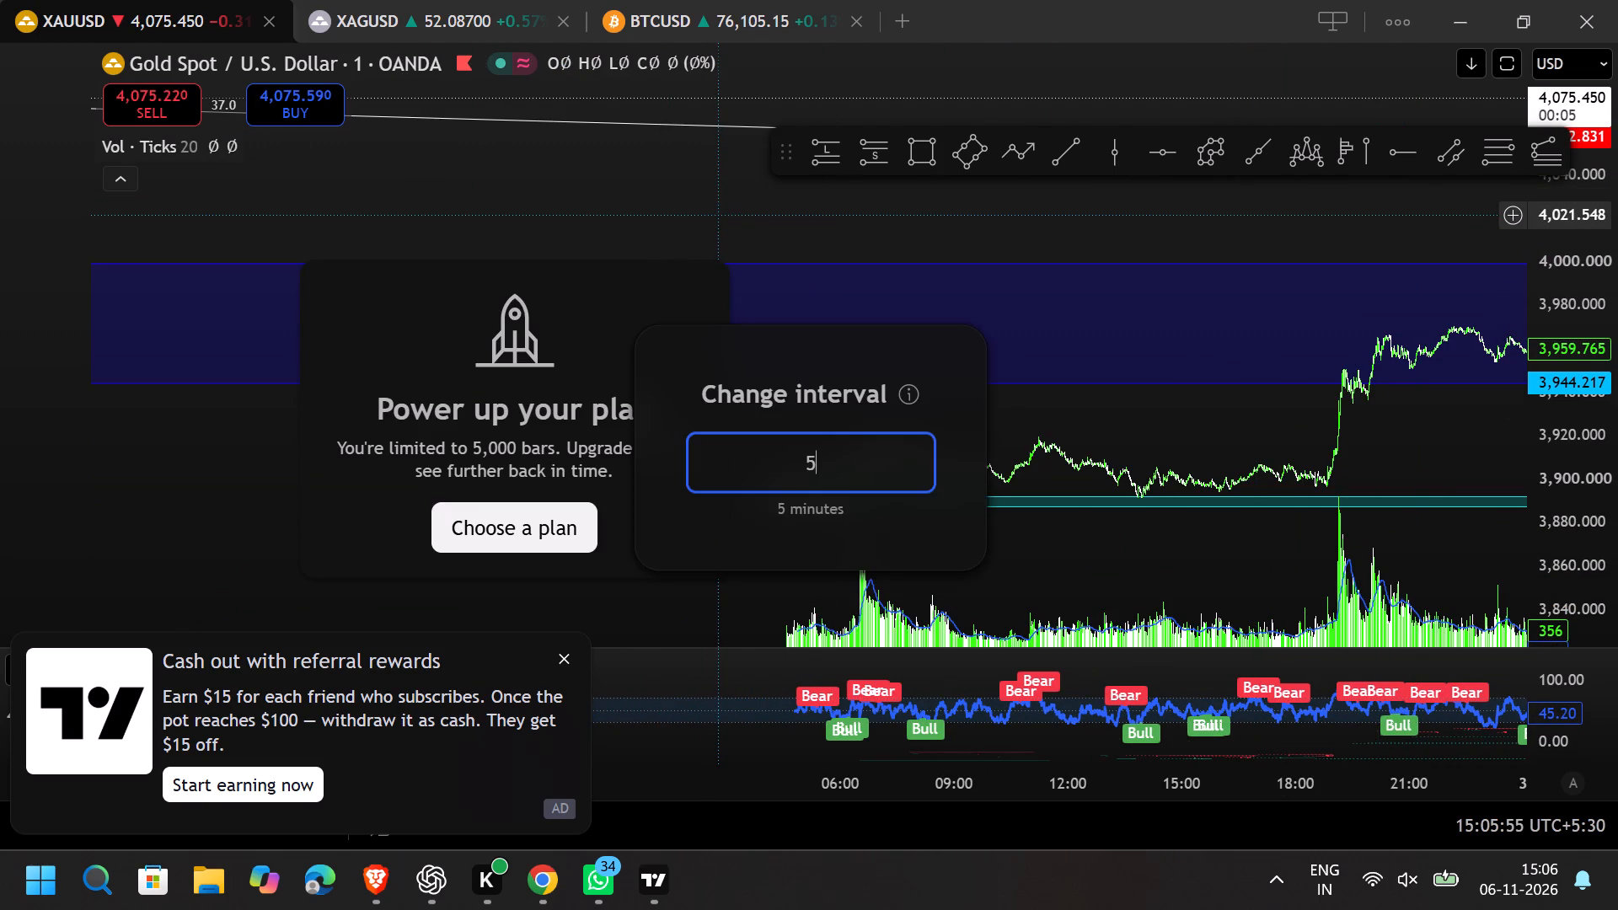
{"action": "key", "text": "Return"}
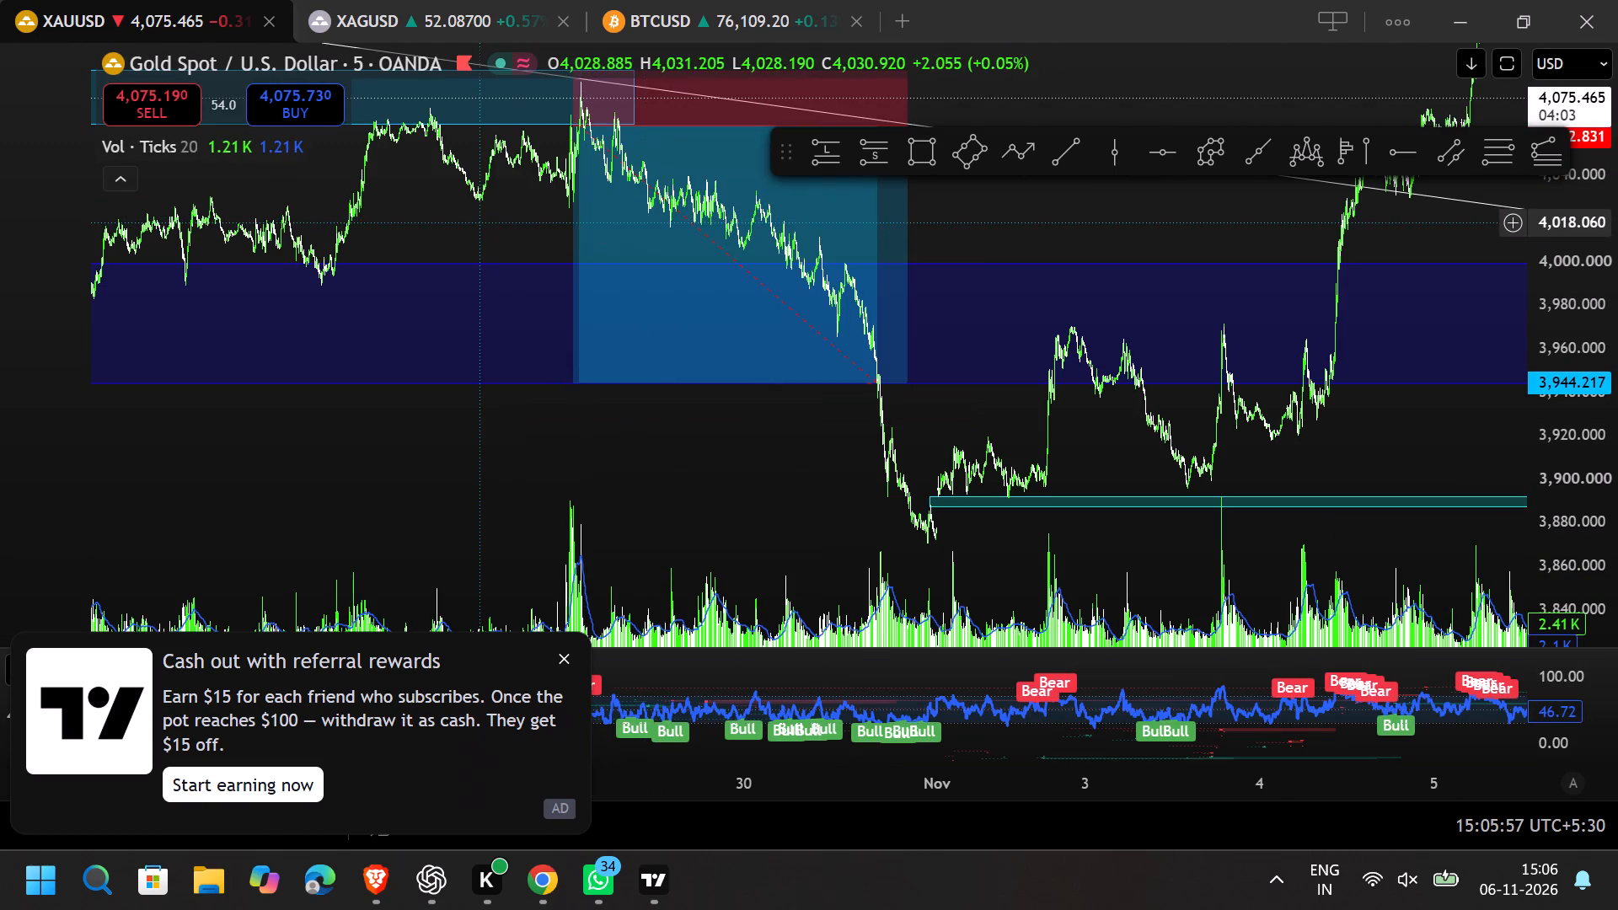
{"action": "left_click_drag", "start_coordinate": [480, 223], "coordinate": [699, 364]}
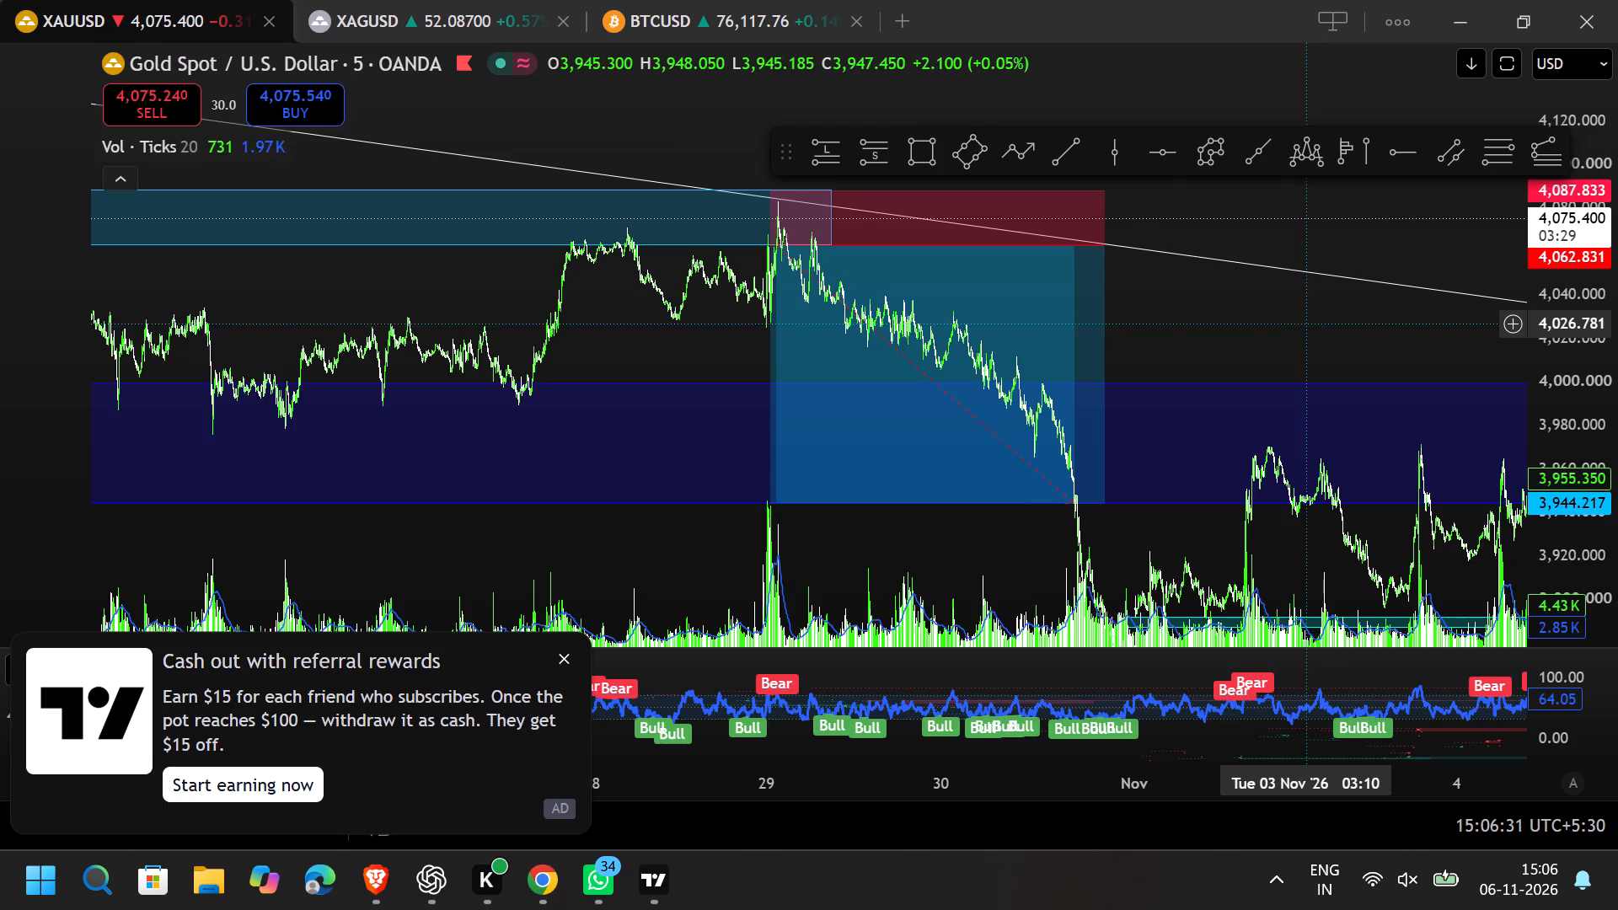
{"action": "scroll", "coordinate": [1306, 324], "scroll_direction": "up", "scroll_amount": 5}
{"action": "left_click_drag", "start_coordinate": [352, 329], "coordinate": [811, 358]}
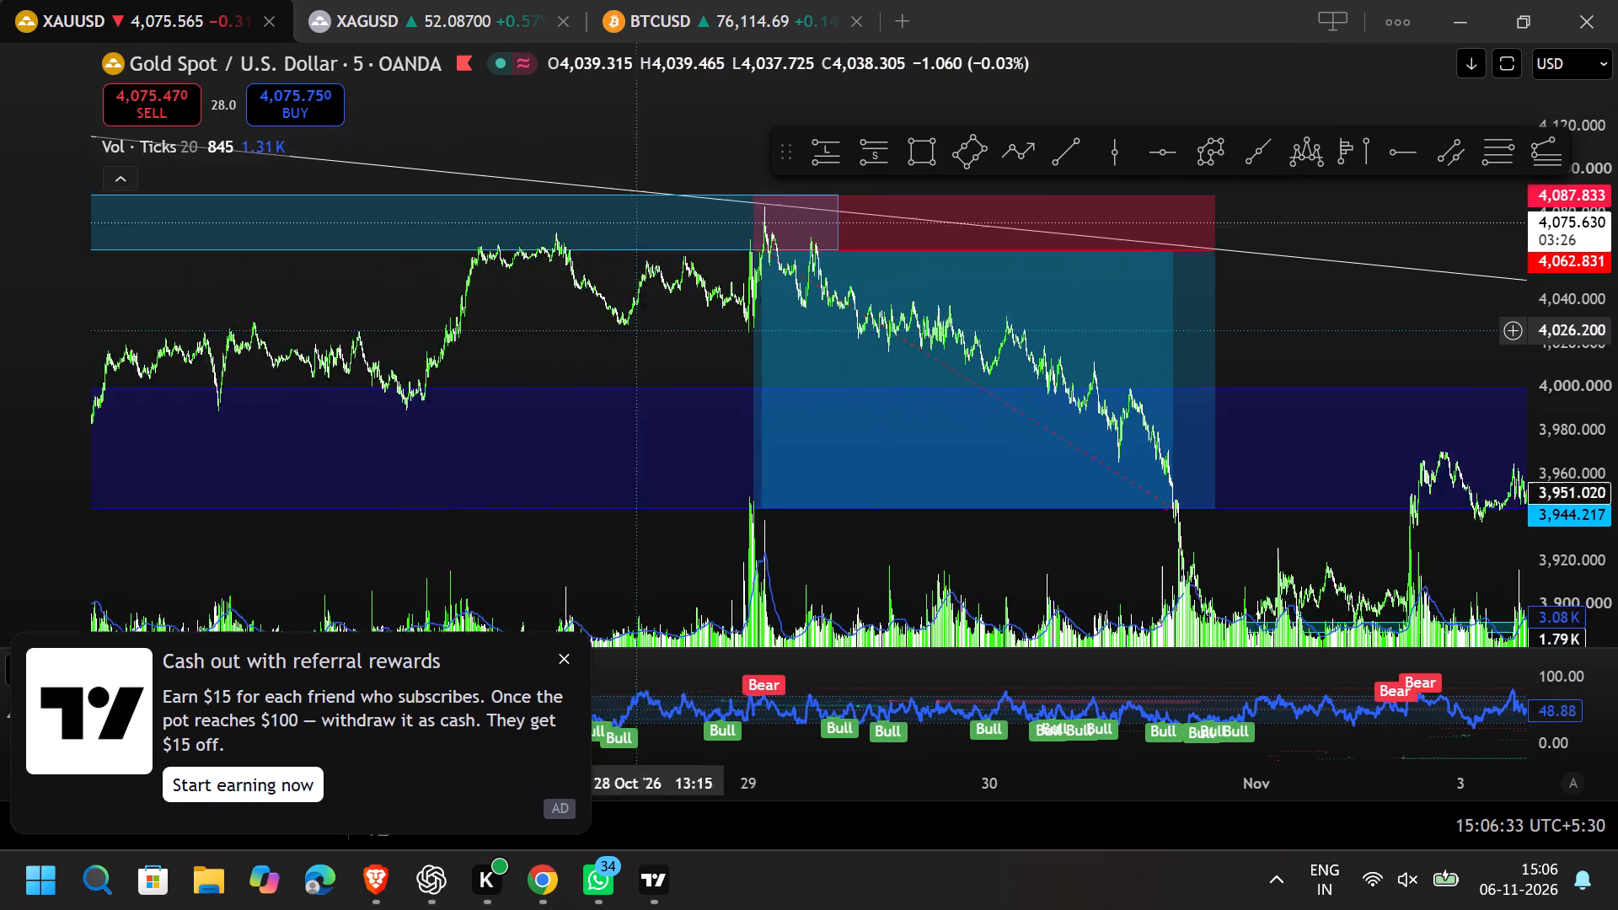
{"action": "left_click_drag", "start_coordinate": [811, 358], "coordinate": [865, 367]}
{"action": "scroll", "coordinate": [796, 367], "scroll_direction": "up", "scroll_amount": 7}
{"action": "scroll", "coordinate": [596, 361], "scroll_direction": "down", "scroll_amount": 6}
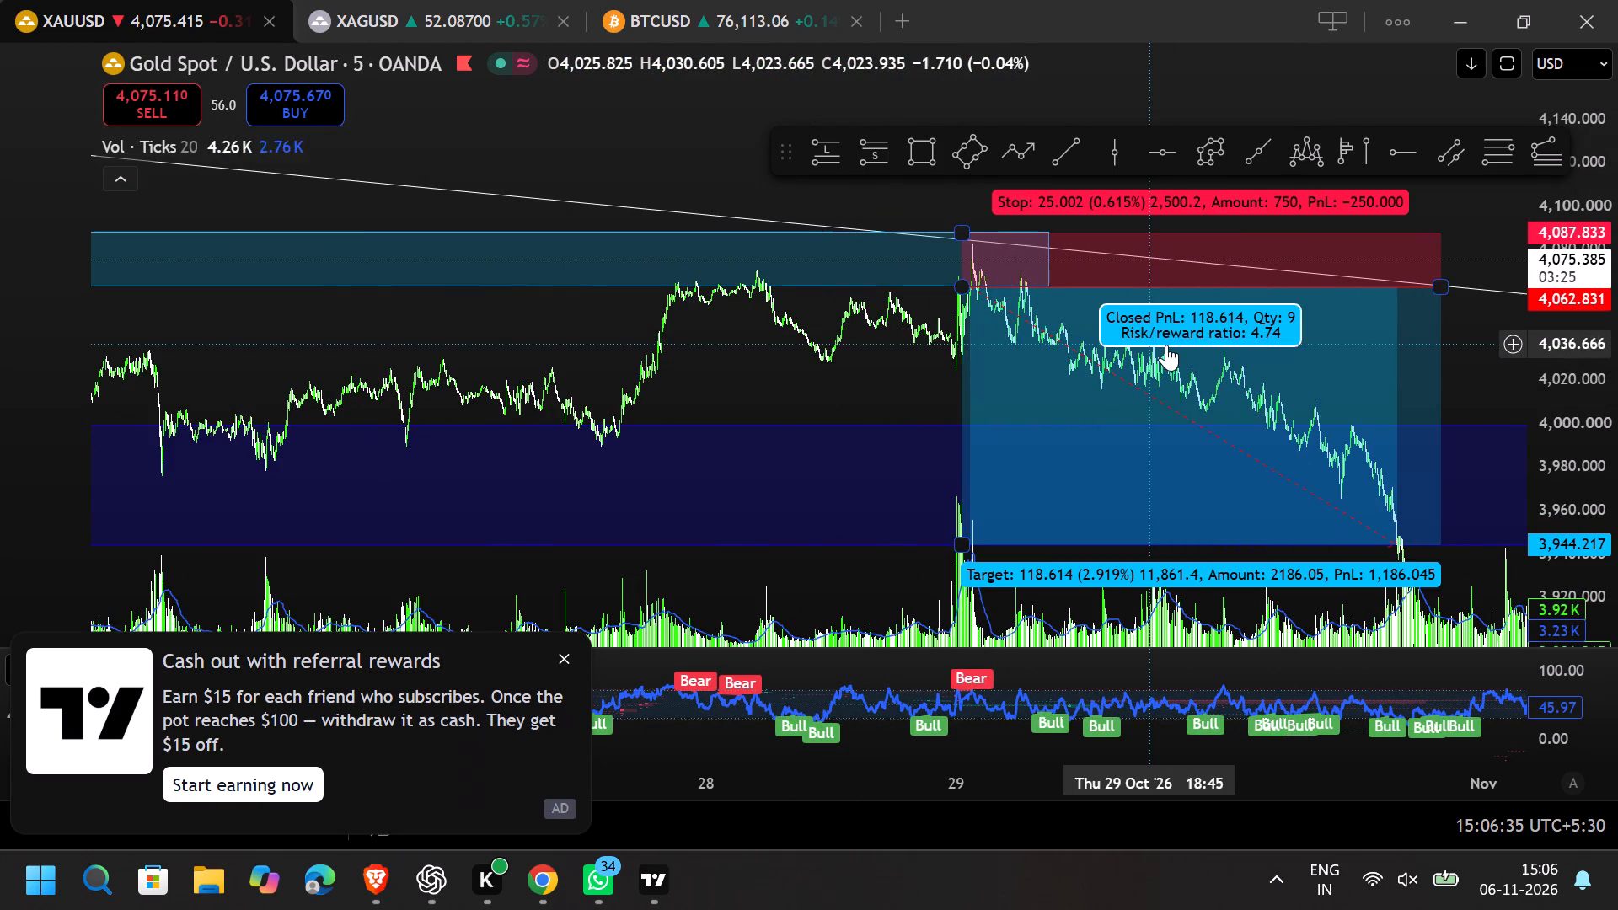
Delete the short position at the late-October retest of the SUPPORT zone.
{"action": "left_click", "coordinate": [1166, 345]}
{"action": "left_click", "coordinate": [1246, 136]}
Examine the 5-minute price action around the support, demand and pending gap zones from late October to early November.
{"action": "left_click_drag", "start_coordinate": [1229, 362], "coordinate": [746, 193]}
{"action": "scroll", "coordinate": [849, 248], "scroll_direction": "down", "scroll_amount": 6}
{"action": "left_click", "coordinate": [1212, 416]}
{"action": "left_click_drag", "start_coordinate": [1213, 416], "coordinate": [1030, 571]}
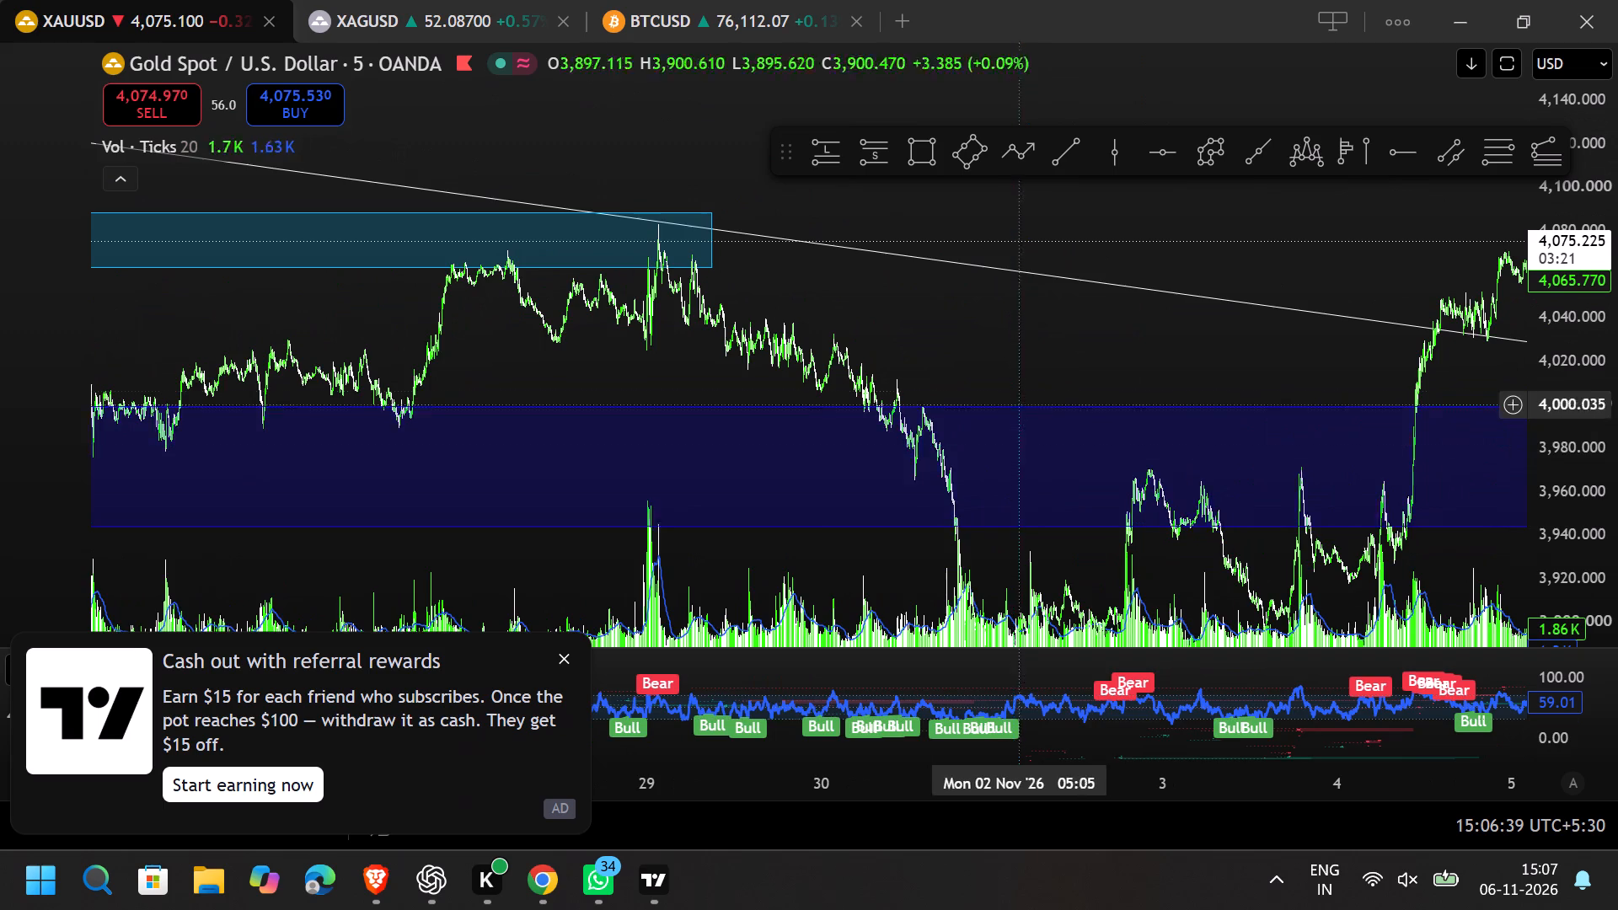
{"action": "scroll", "coordinate": [1024, 387], "scroll_direction": "up", "scroll_amount": 12}
{"action": "left_click_drag", "start_coordinate": [1029, 382], "coordinate": [546, 302]}
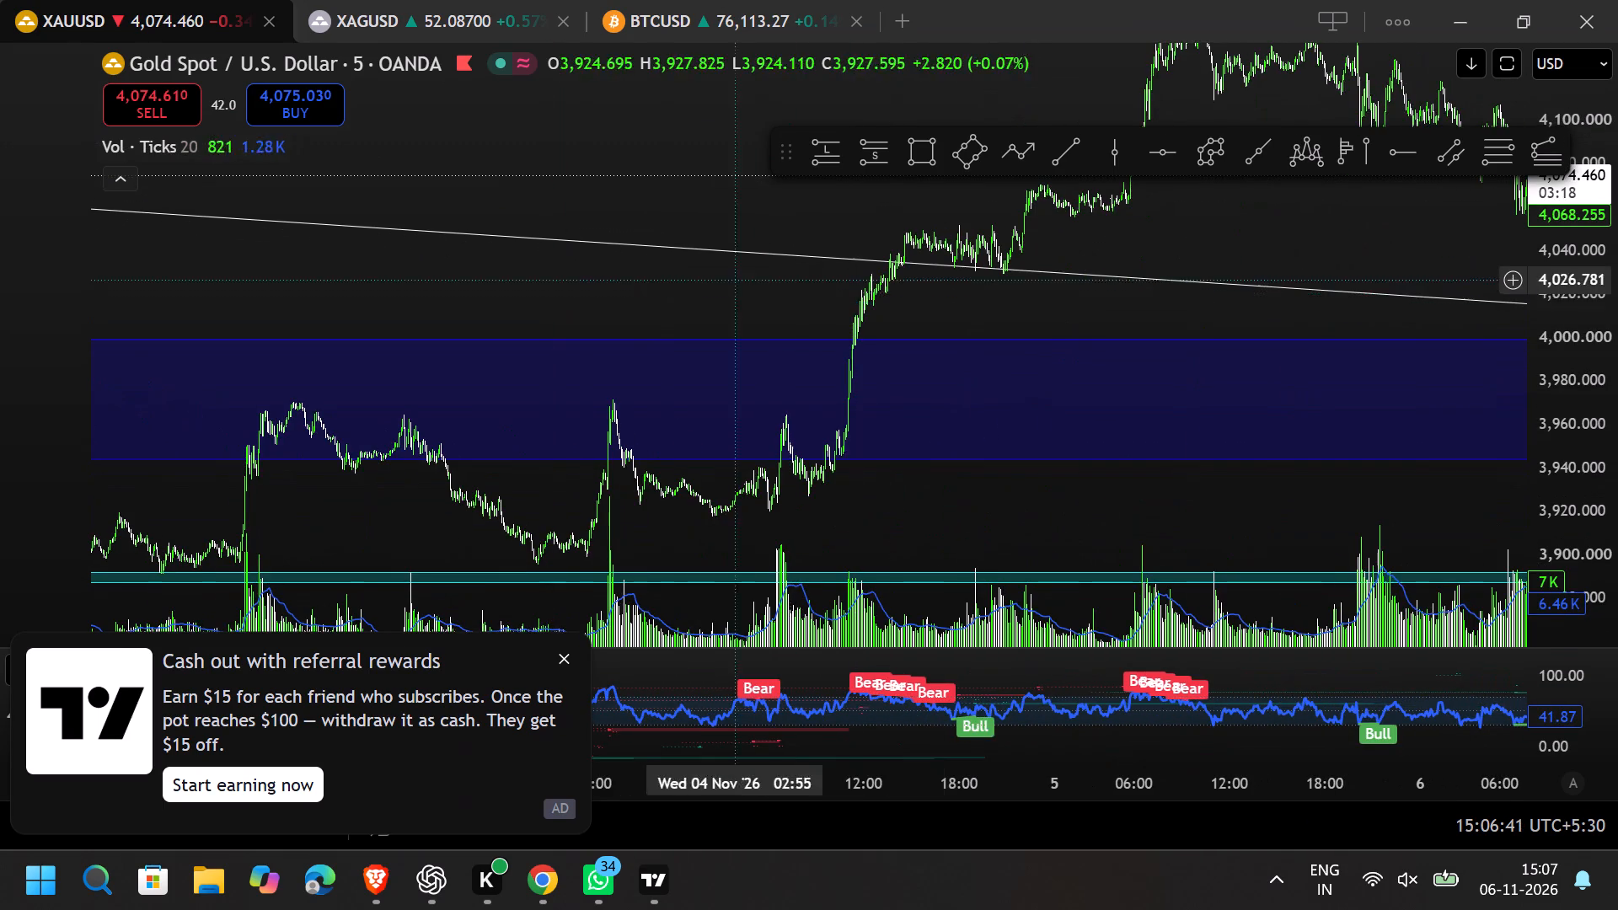
{"action": "scroll", "coordinate": [590, 329], "scroll_direction": "down", "scroll_amount": 12}
{"action": "left_click_drag", "start_coordinate": [388, 296], "coordinate": [651, 291]}
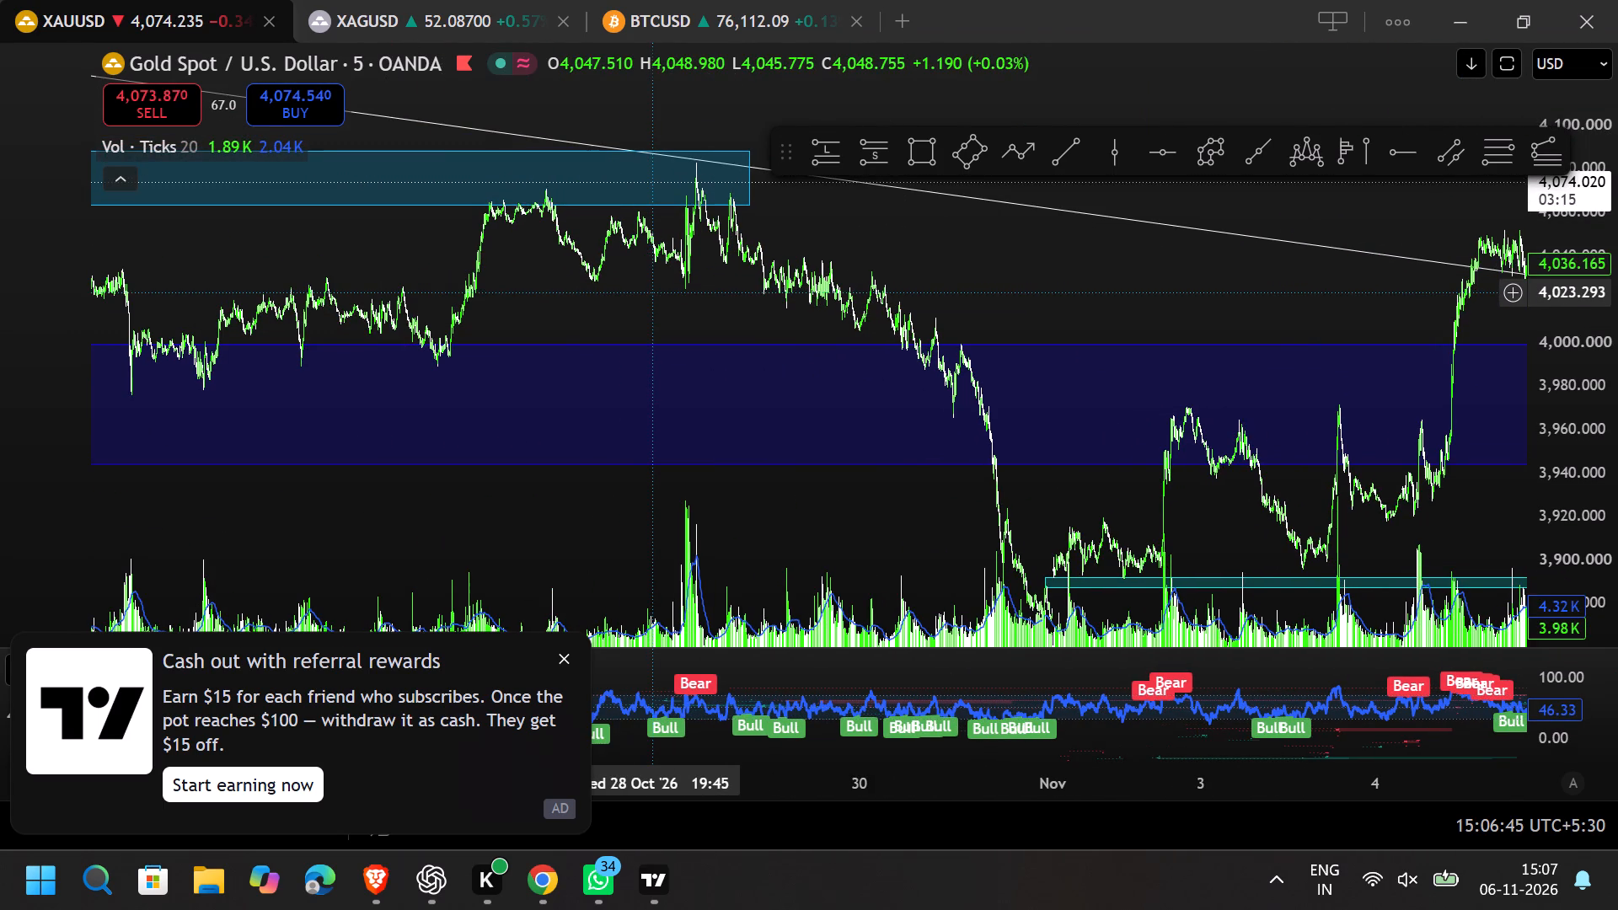
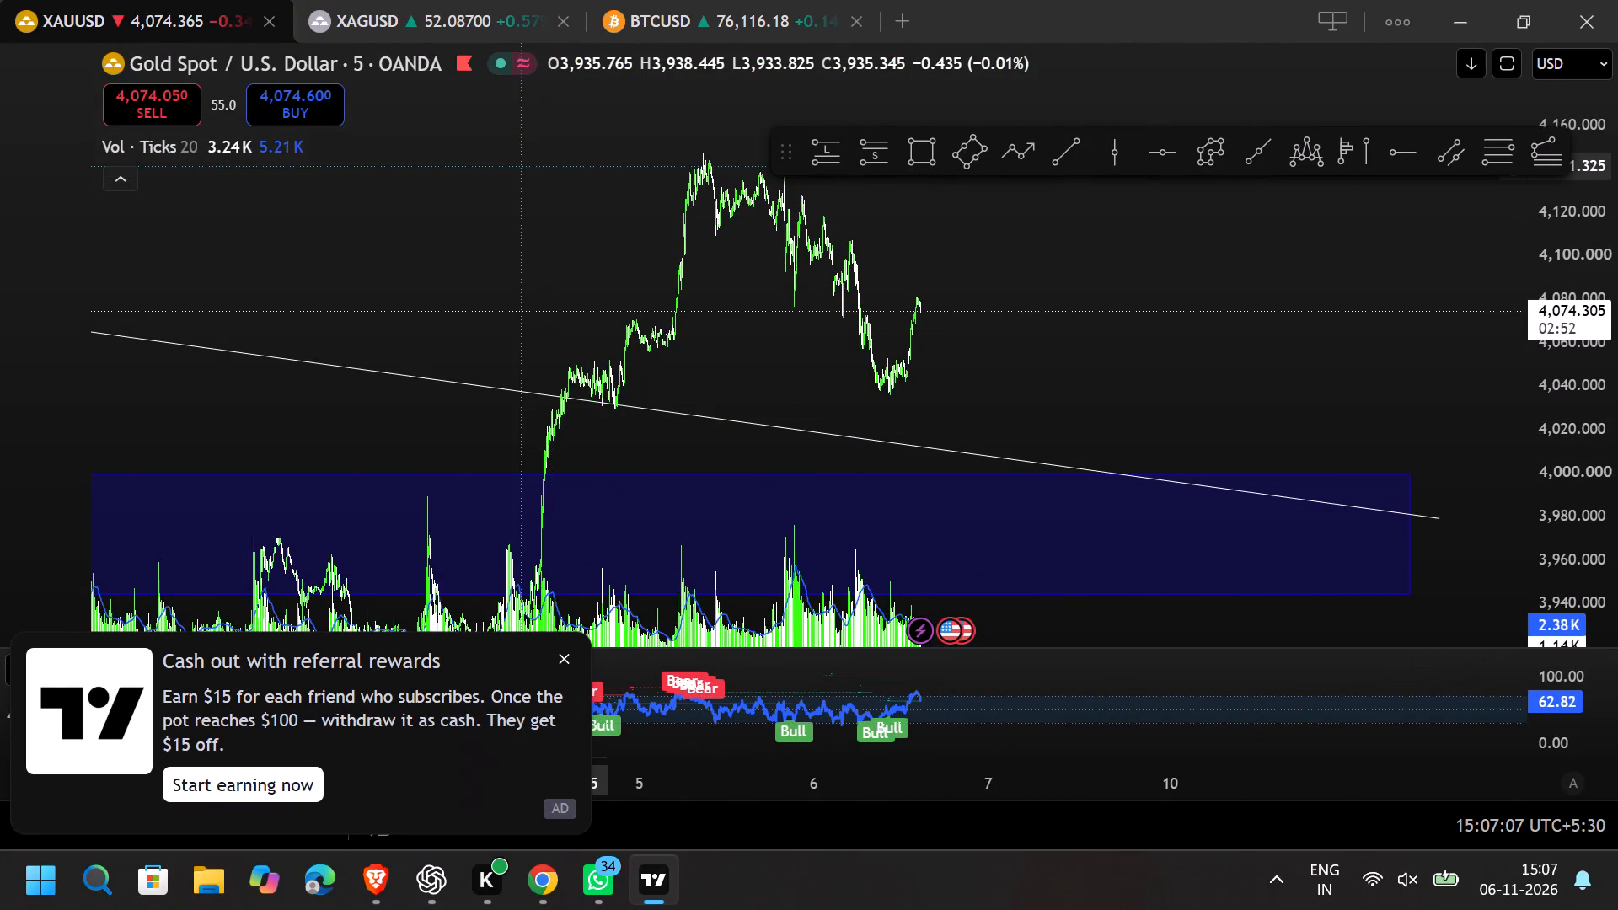
Switch the chart to the 15-minute interval, then to the 1-hour interval.
{"action": "type", "text": "15"}
{"action": "key", "text": "Return"}
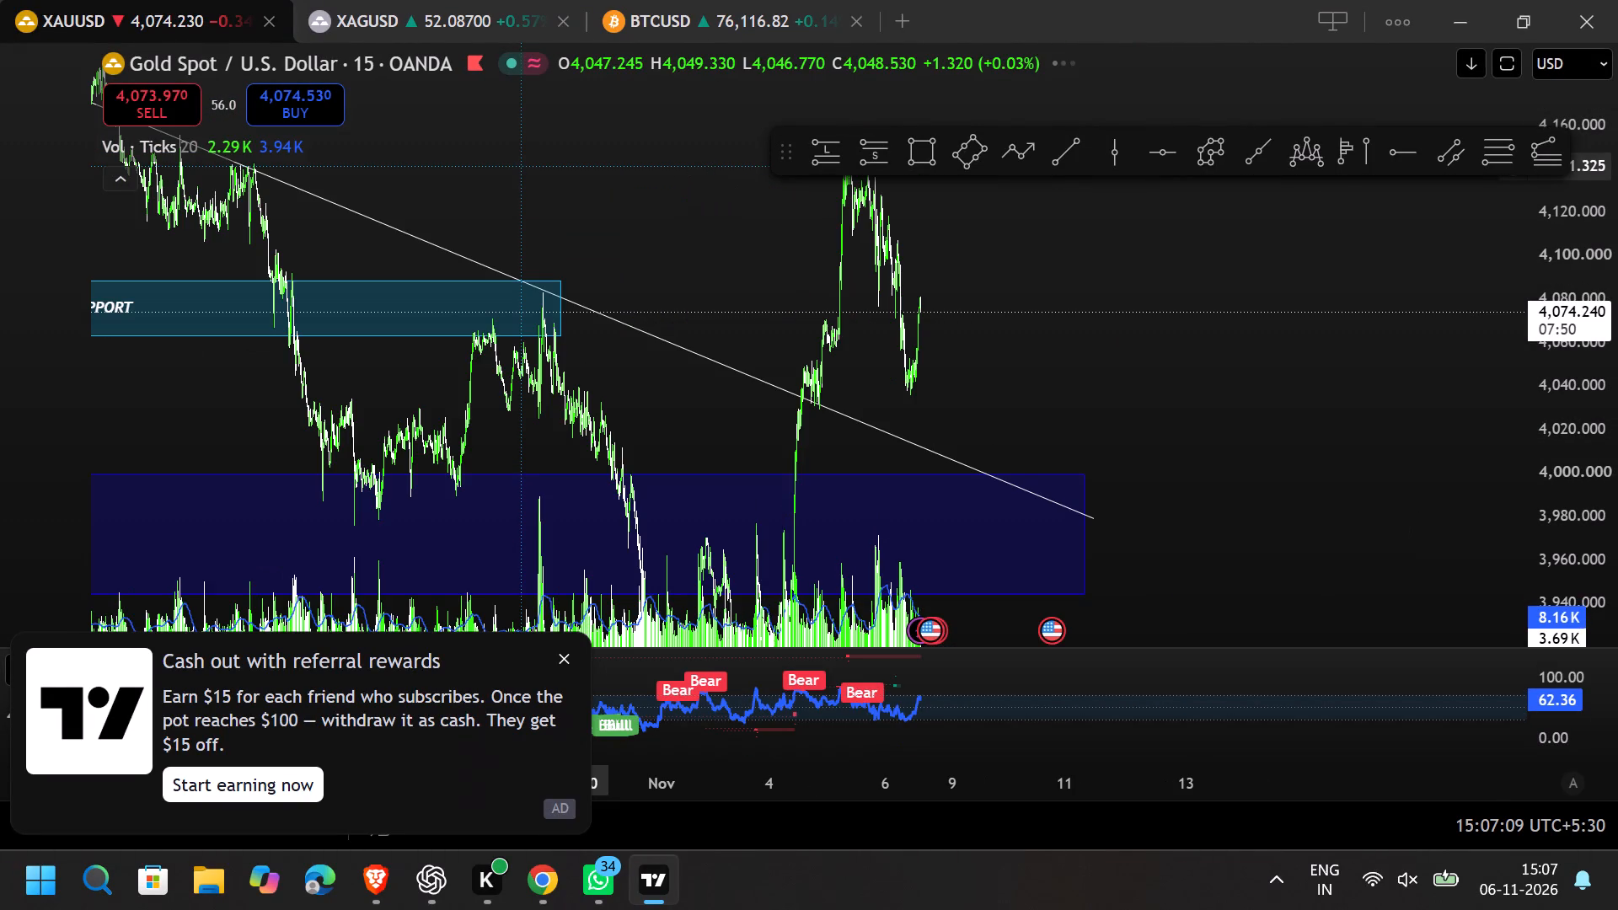
{"action": "type", "text": "1h"}
{"action": "key", "text": "Return"}
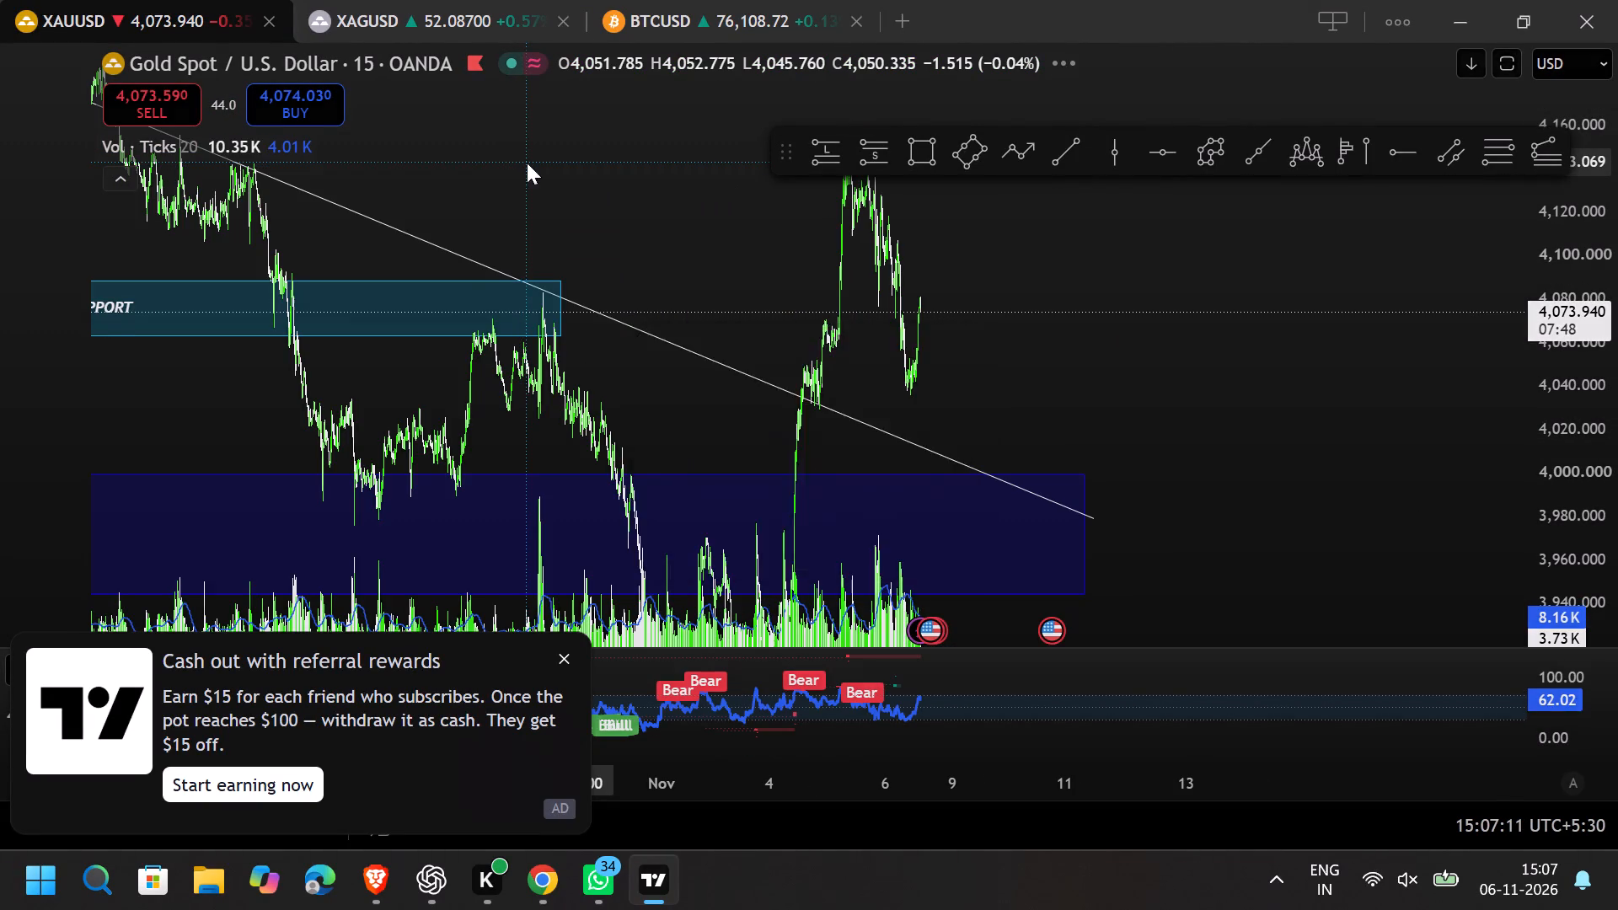
Examine the 1-hour price action back through the October SUPPORT and RESISTANCE zones and forward to the current price.
{"action": "right_click_drag", "start_coordinate": [1032, 376], "coordinate": [1032, 368]}
{"action": "left_click", "coordinate": [1109, 188]}
{"action": "scroll", "coordinate": [999, 251], "scroll_direction": "down", "scroll_amount": 6}
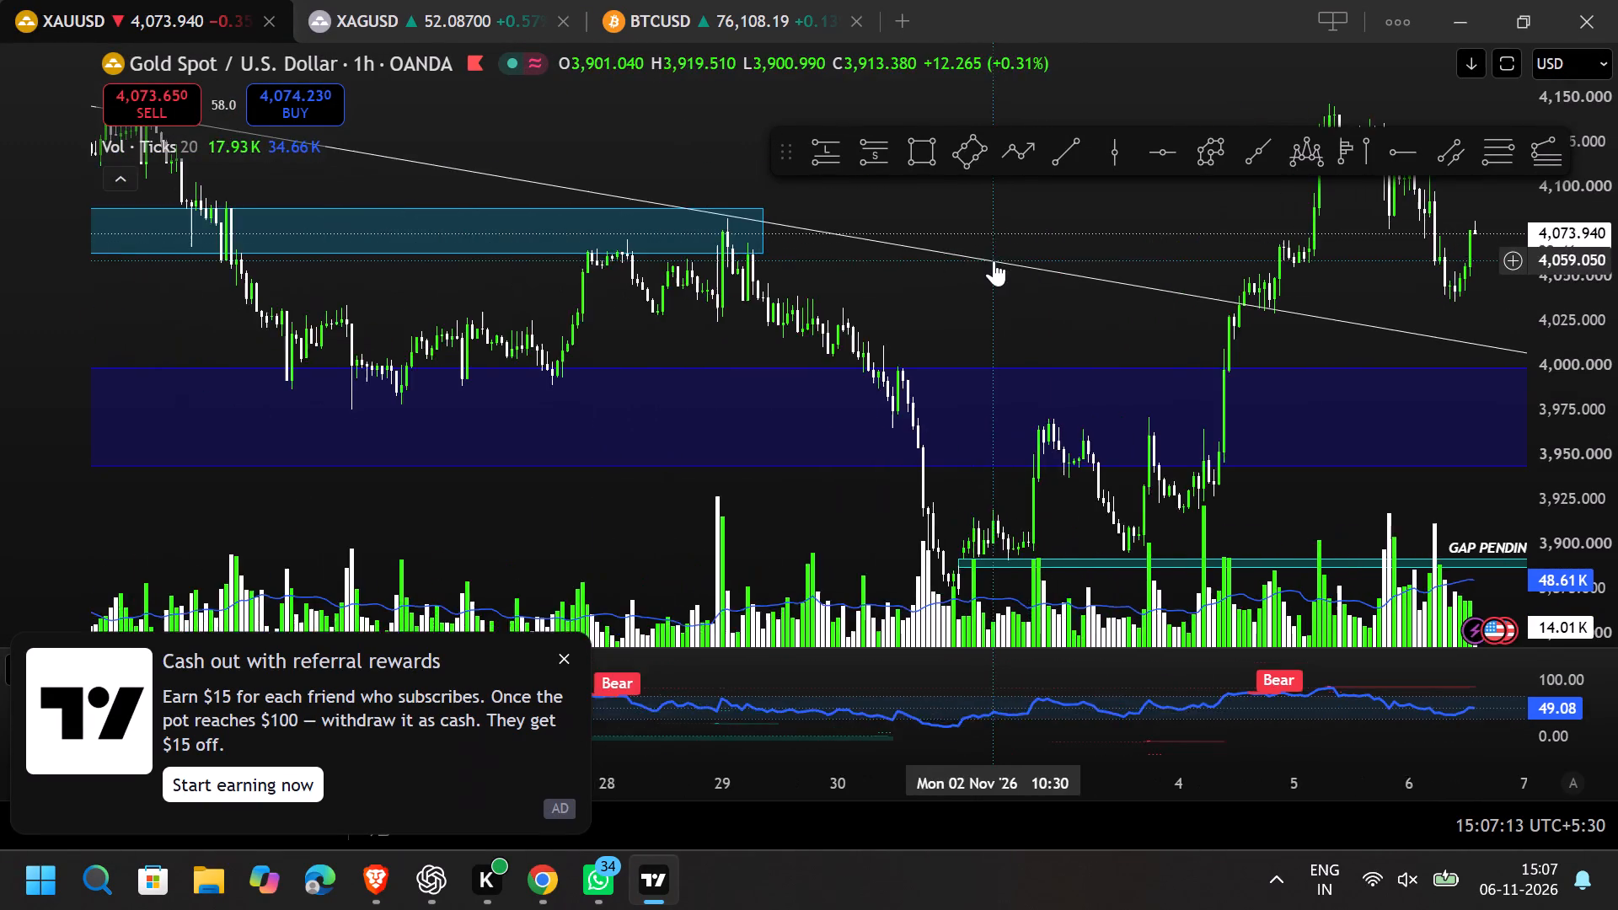
{"action": "scroll", "coordinate": [994, 260], "scroll_direction": "down", "scroll_amount": 6}
{"action": "left_click_drag", "start_coordinate": [1617, 426], "coordinate": [1605, 319]}
{"action": "left_click_drag", "start_coordinate": [1328, 297], "coordinate": [1403, 547]}
{"action": "scroll", "coordinate": [842, 431], "scroll_direction": "down", "scroll_amount": 3}
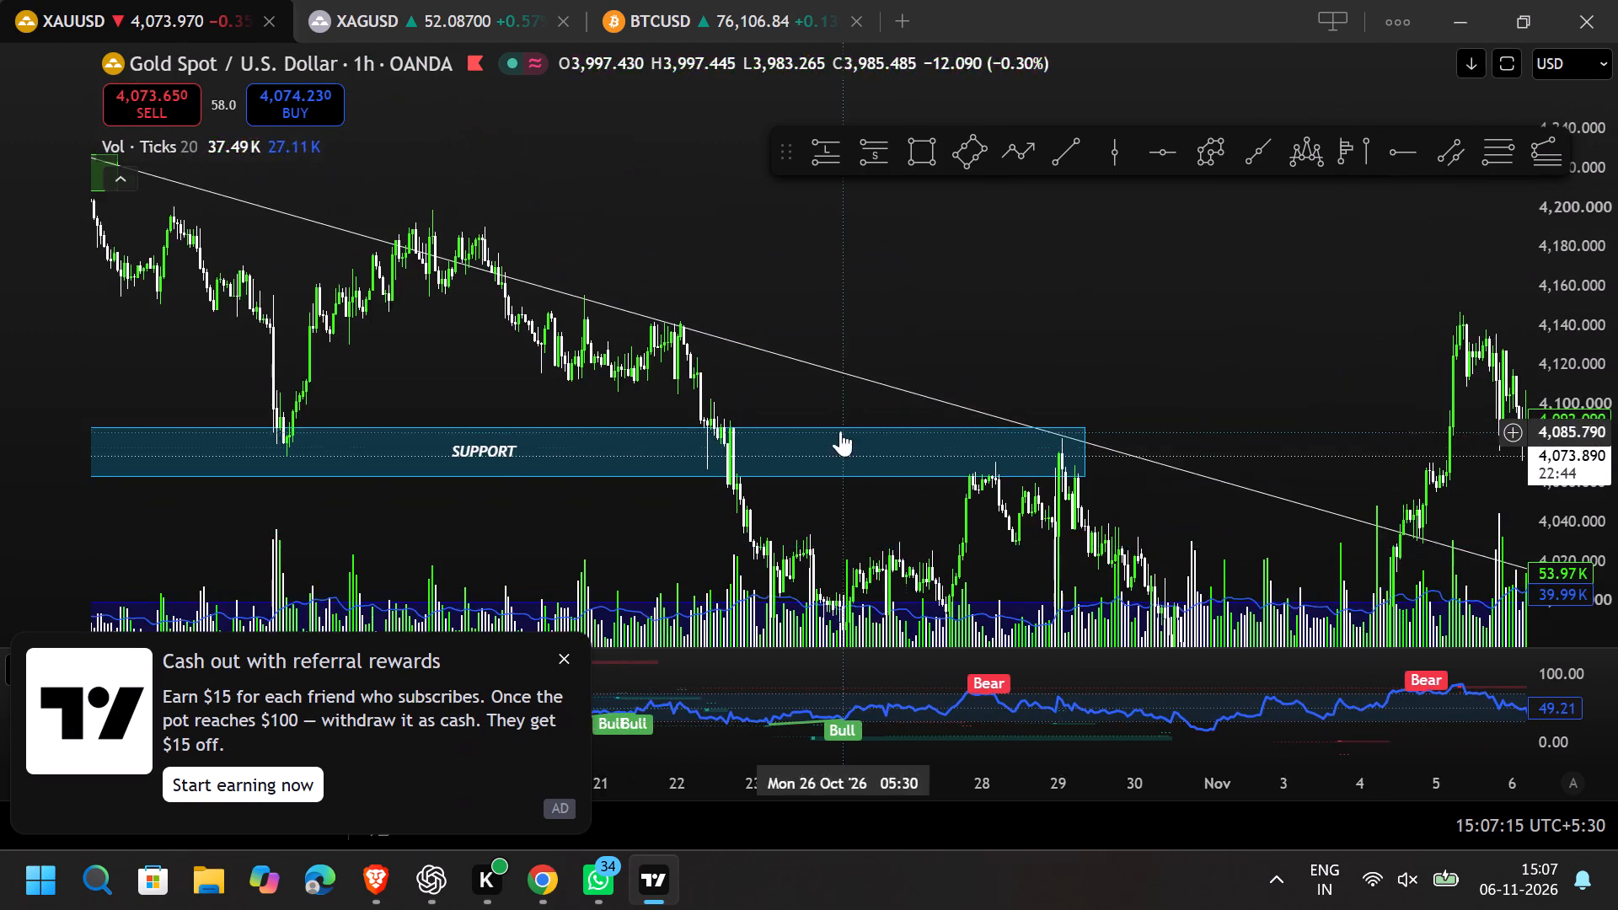
{"action": "scroll", "coordinate": [840, 431], "scroll_direction": "down", "scroll_amount": 4}
{"action": "scroll", "coordinate": [679, 371], "scroll_direction": "up", "scroll_amount": 5}
{"action": "left_click_drag", "start_coordinate": [624, 370], "coordinate": [1054, 393]}
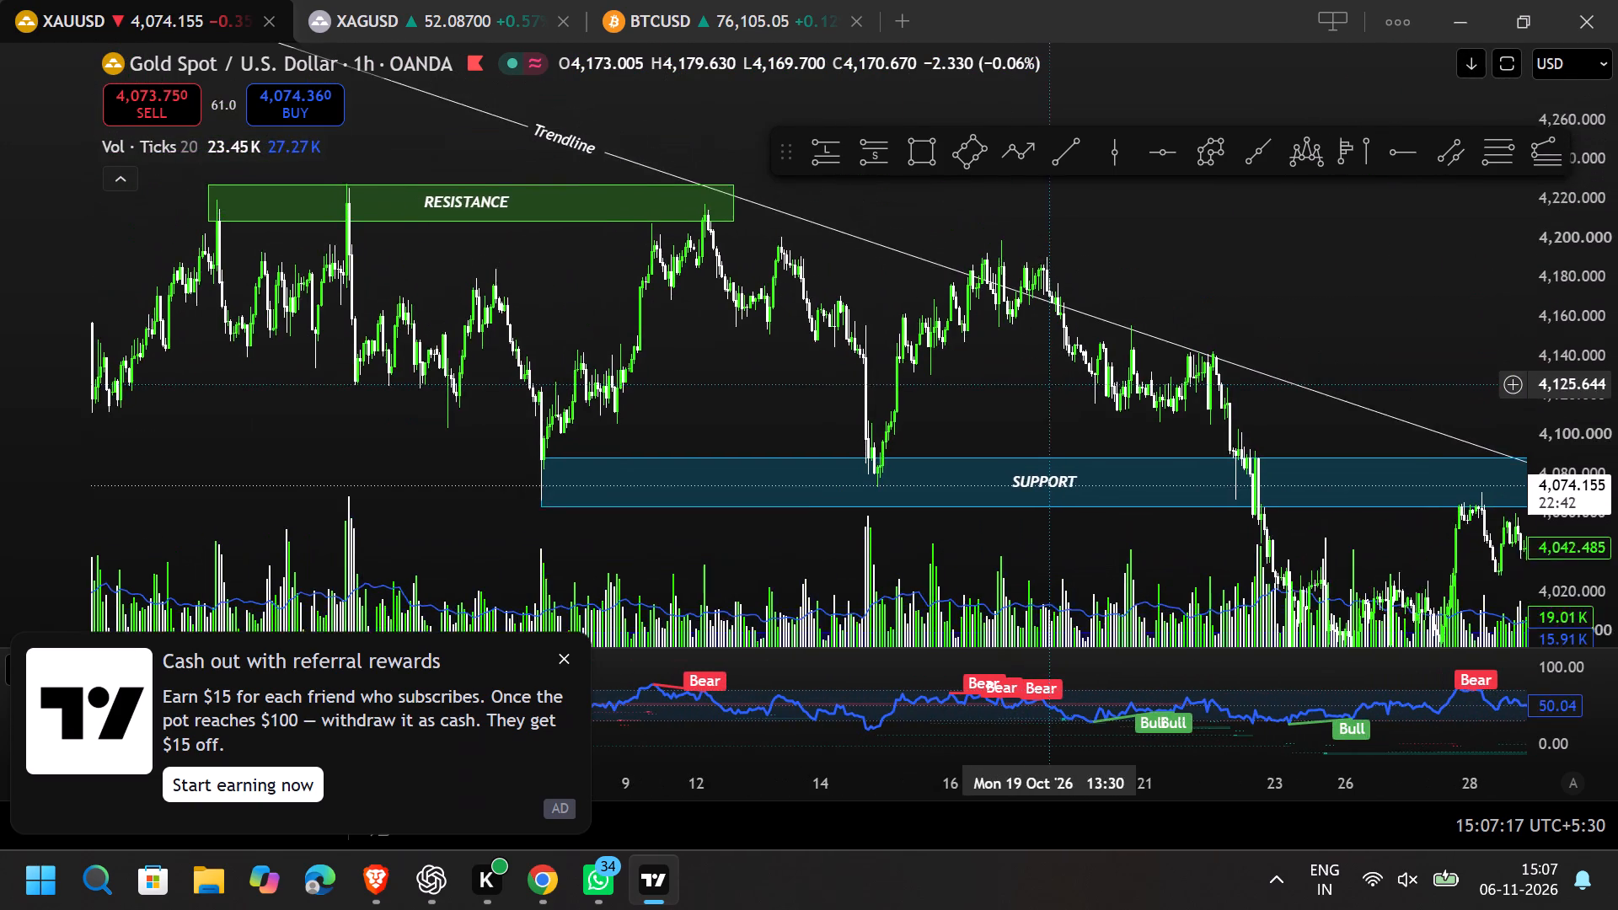
{"action": "left_click_drag", "start_coordinate": [1054, 393], "coordinate": [1054, 404]}
{"action": "left_click_drag", "start_coordinate": [1000, 418], "coordinate": [340, 282]}
{"action": "left_click_drag", "start_coordinate": [1081, 328], "coordinate": [910, 209]}
{"action": "scroll", "coordinate": [1221, 339], "scroll_direction": "up", "scroll_amount": 13}
{"action": "left_click", "coordinate": [908, 326]}
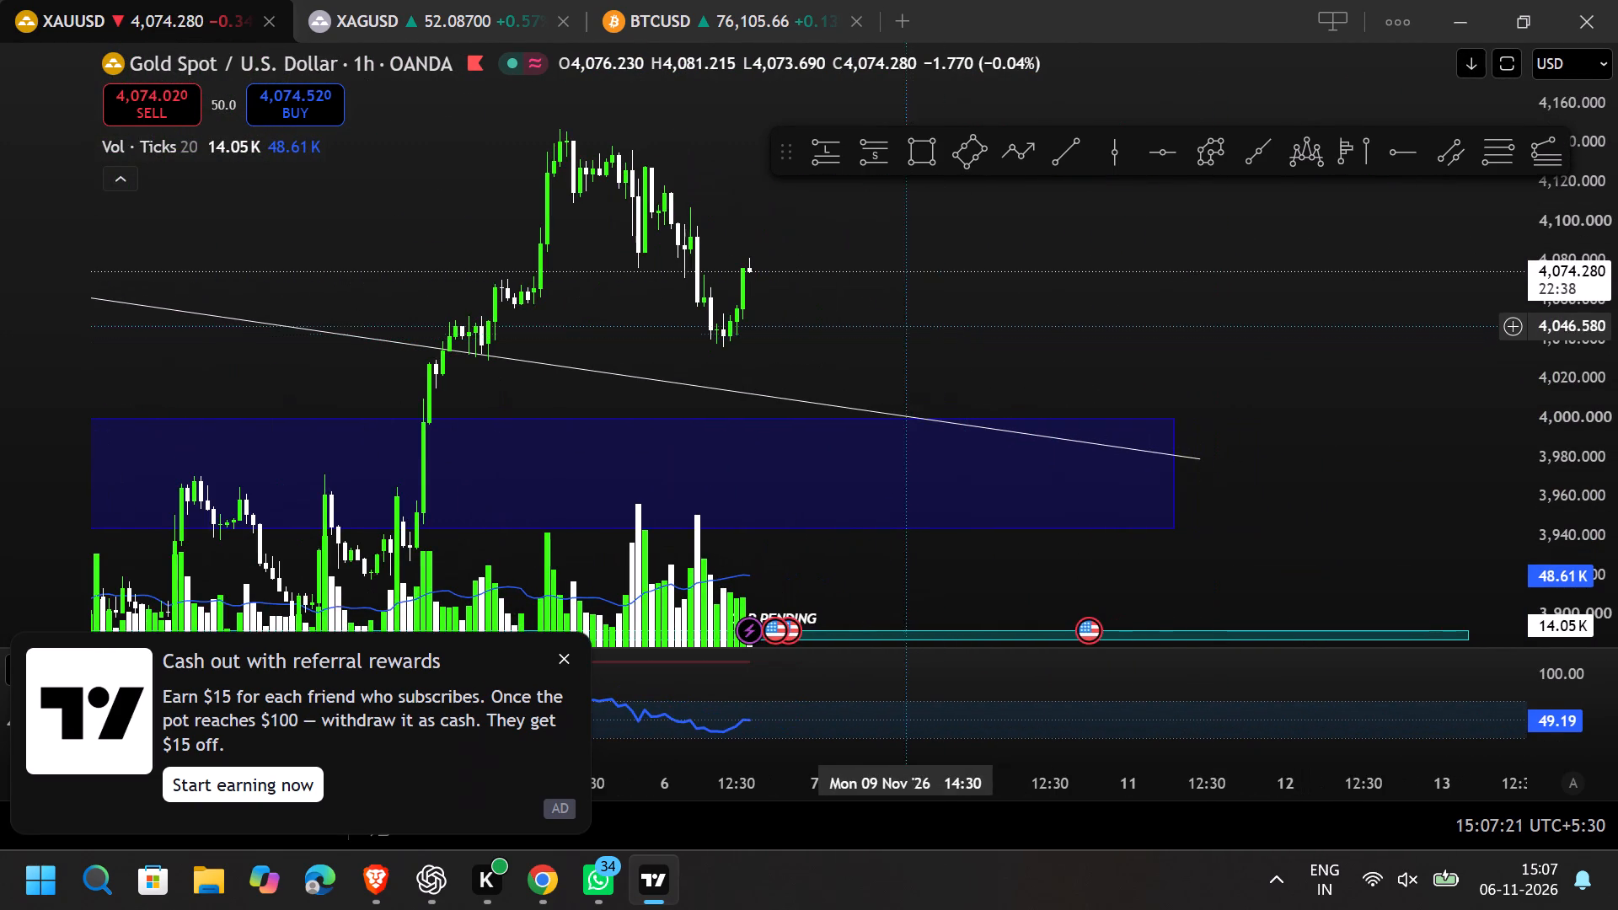
Examine the 1-hour price action around the pending gap, the demand zone and the early-November rally above the trendline.
{"action": "left_click_drag", "start_coordinate": [1594, 426], "coordinate": [1546, 240]}
{"action": "left_click_drag", "start_coordinate": [866, 287], "coordinate": [1043, 0]}
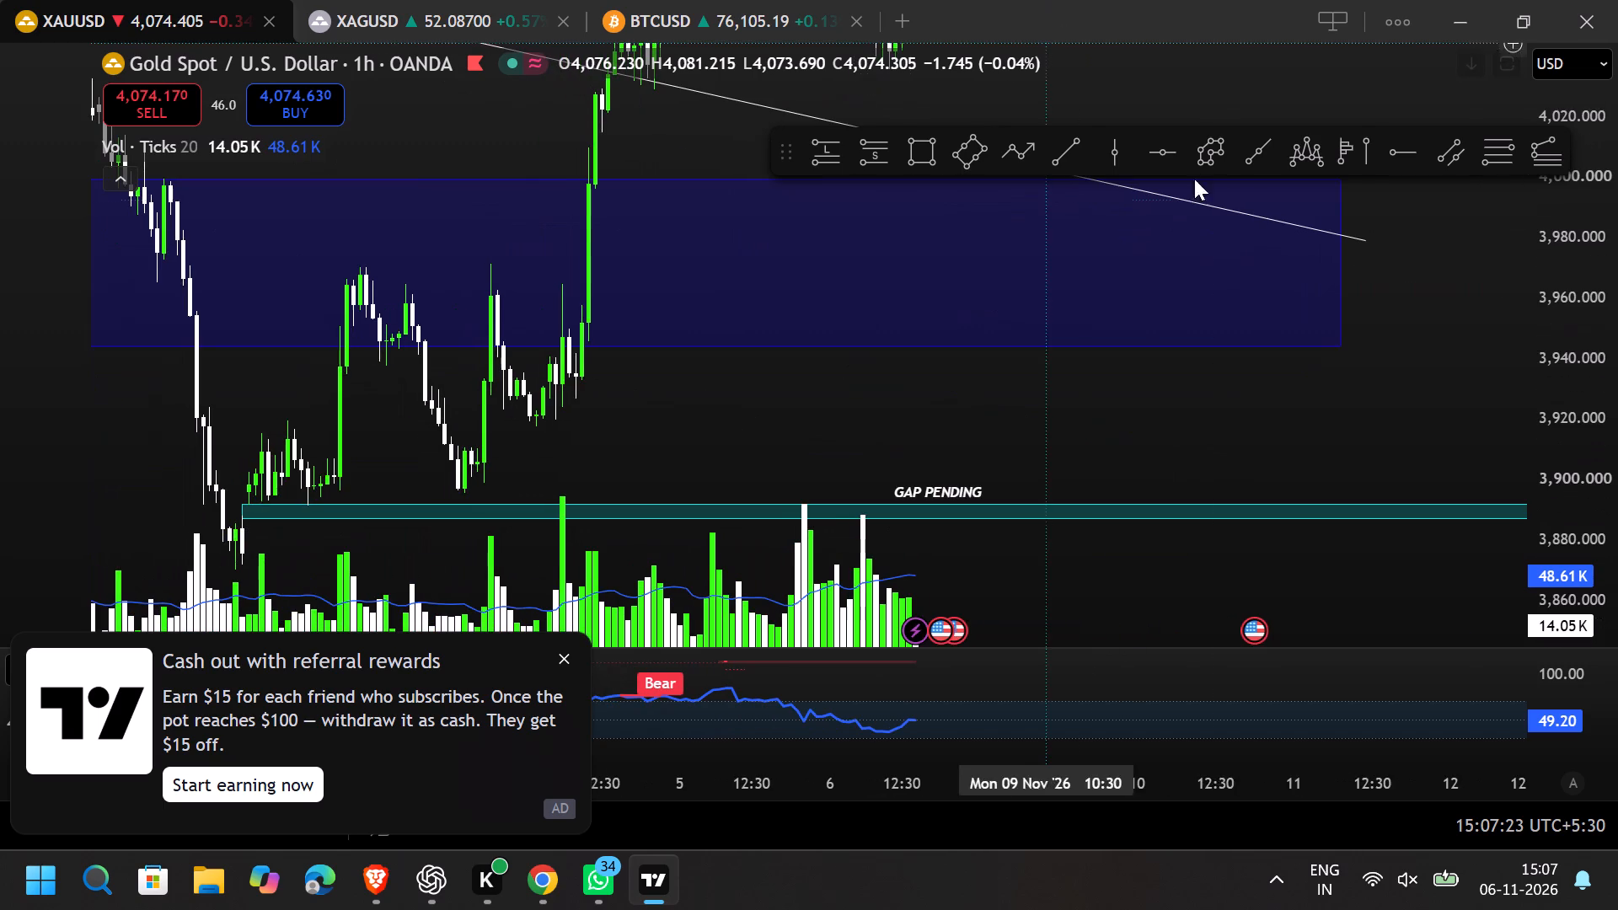
{"action": "left_click_drag", "start_coordinate": [1580, 362], "coordinate": [1530, 556]}
{"action": "scroll", "coordinate": [520, 290], "scroll_direction": "down", "scroll_amount": 7}
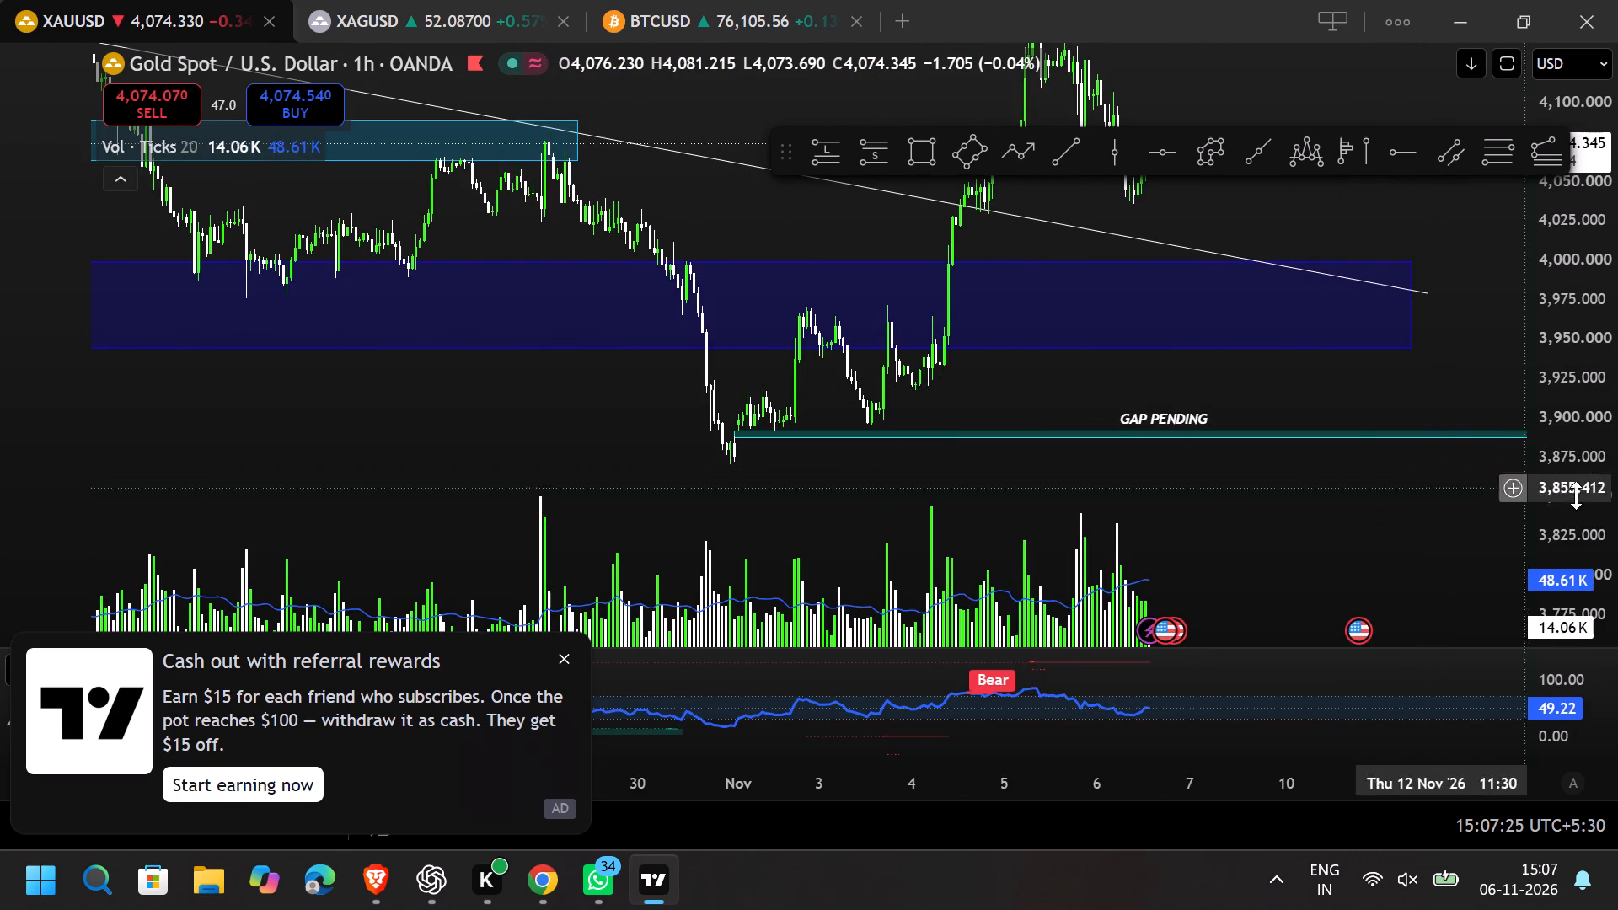
{"action": "left_click_drag", "start_coordinate": [1567, 484], "coordinate": [1477, 98]}
{"action": "left_click_drag", "start_coordinate": [984, 442], "coordinate": [1009, 372]}
{"action": "scroll", "coordinate": [981, 381], "scroll_direction": "up", "scroll_amount": 5}
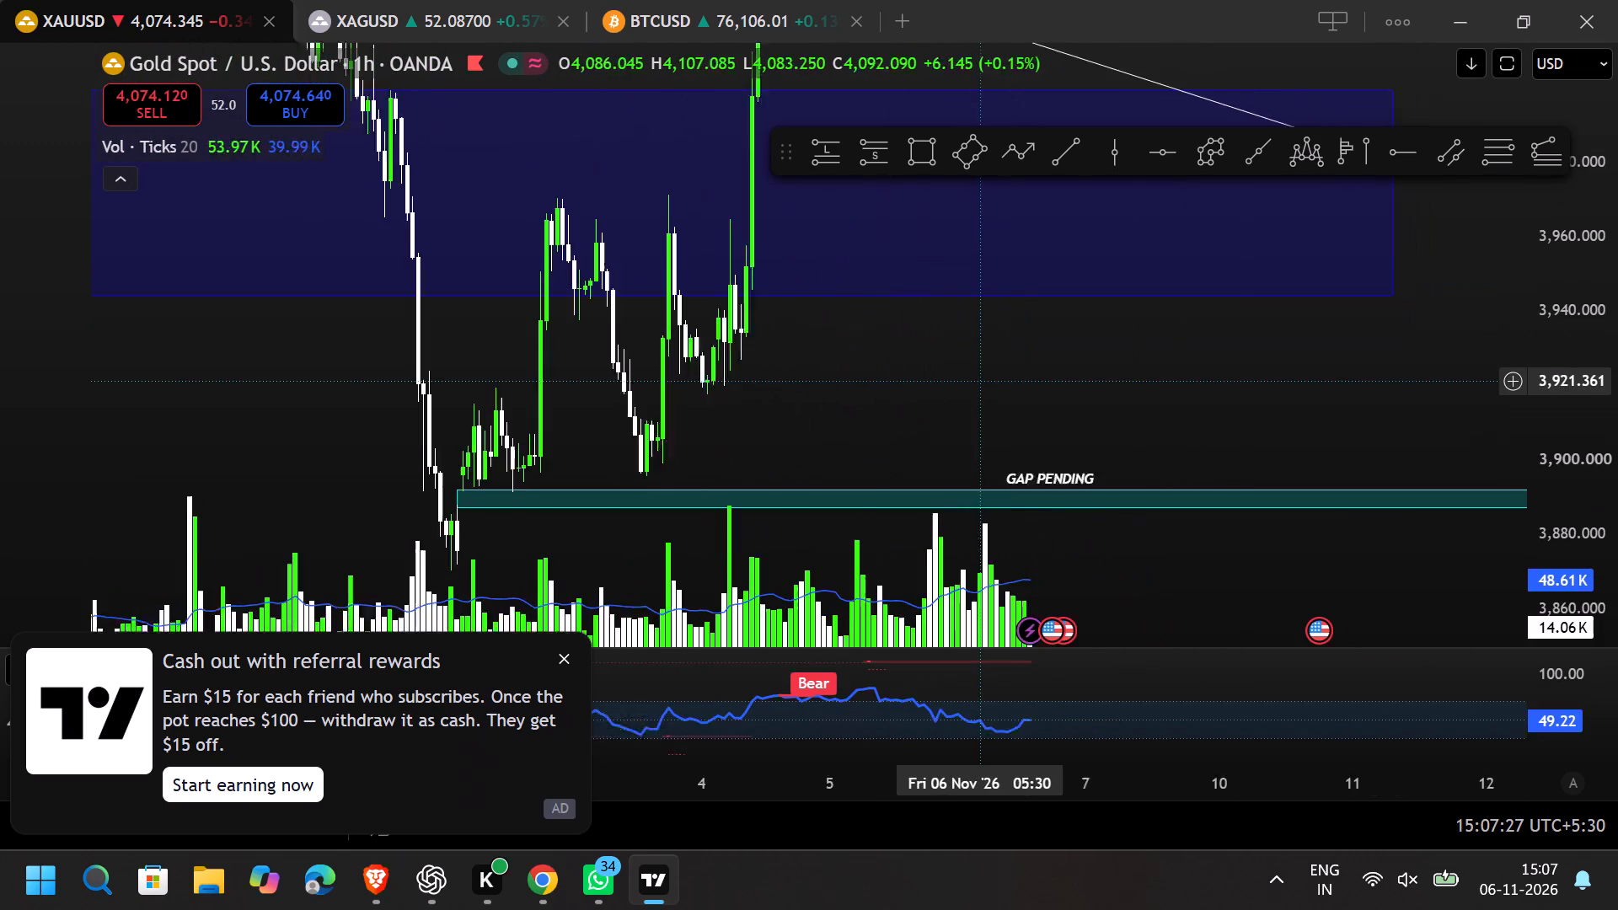
{"action": "scroll", "coordinate": [981, 381], "scroll_direction": "up", "scroll_amount": 3}
{"action": "left_click_drag", "start_coordinate": [673, 388], "coordinate": [773, 696]}
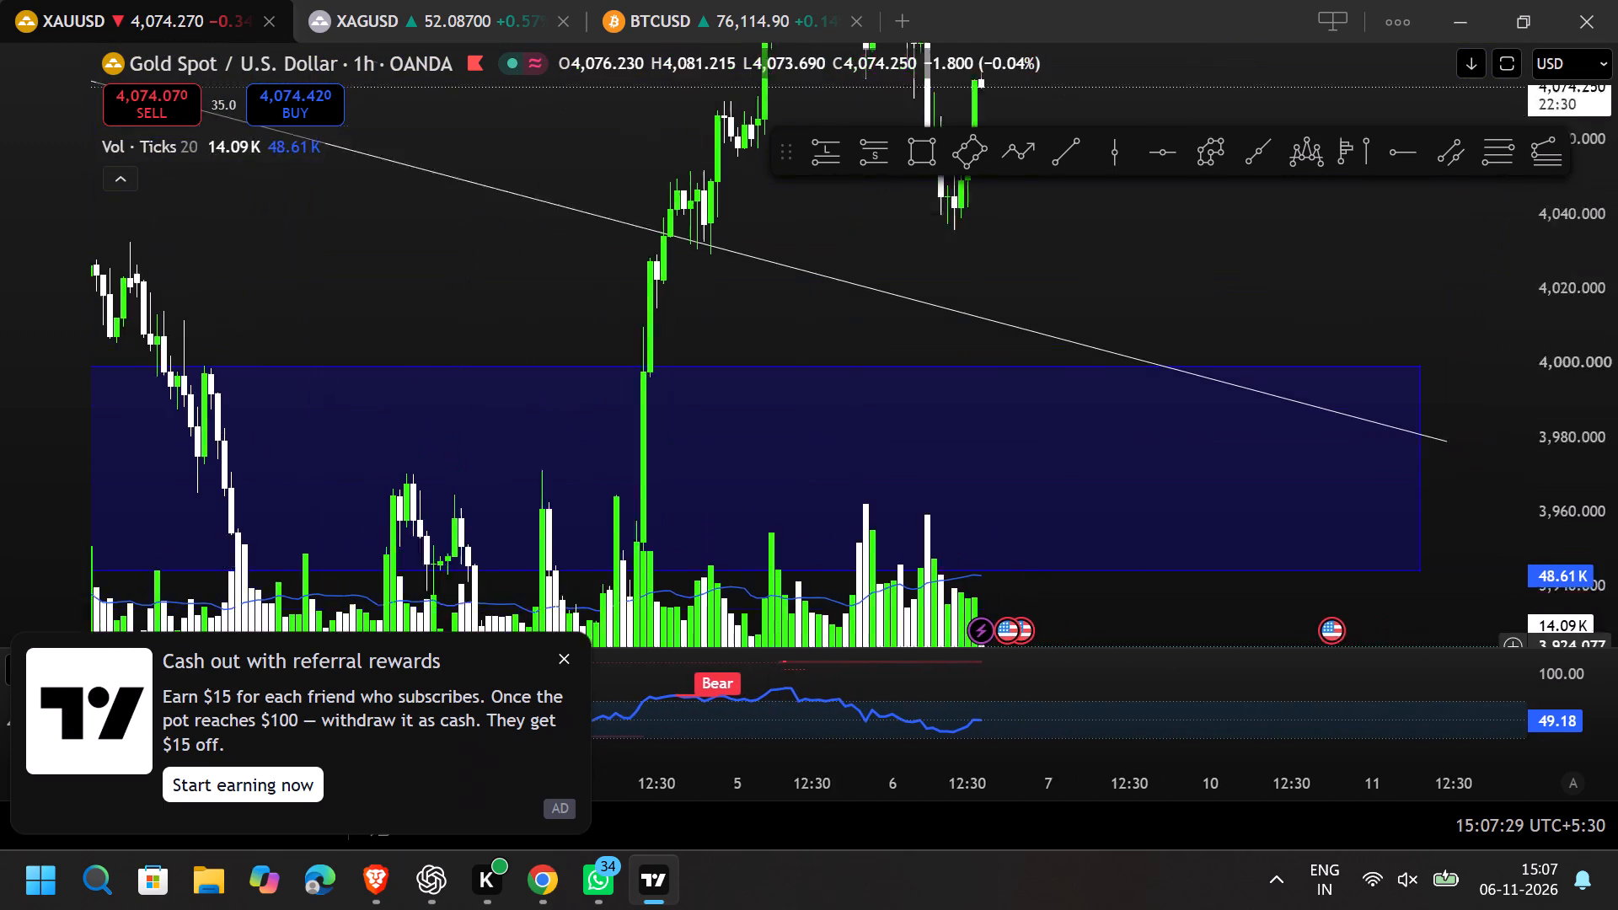
{"action": "left_click_drag", "start_coordinate": [773, 696], "coordinate": [773, 700]}
{"action": "left_click_drag", "start_coordinate": [897, 242], "coordinate": [815, 659]}
{"action": "left_click_drag", "start_coordinate": [1582, 235], "coordinate": [1615, 496]}
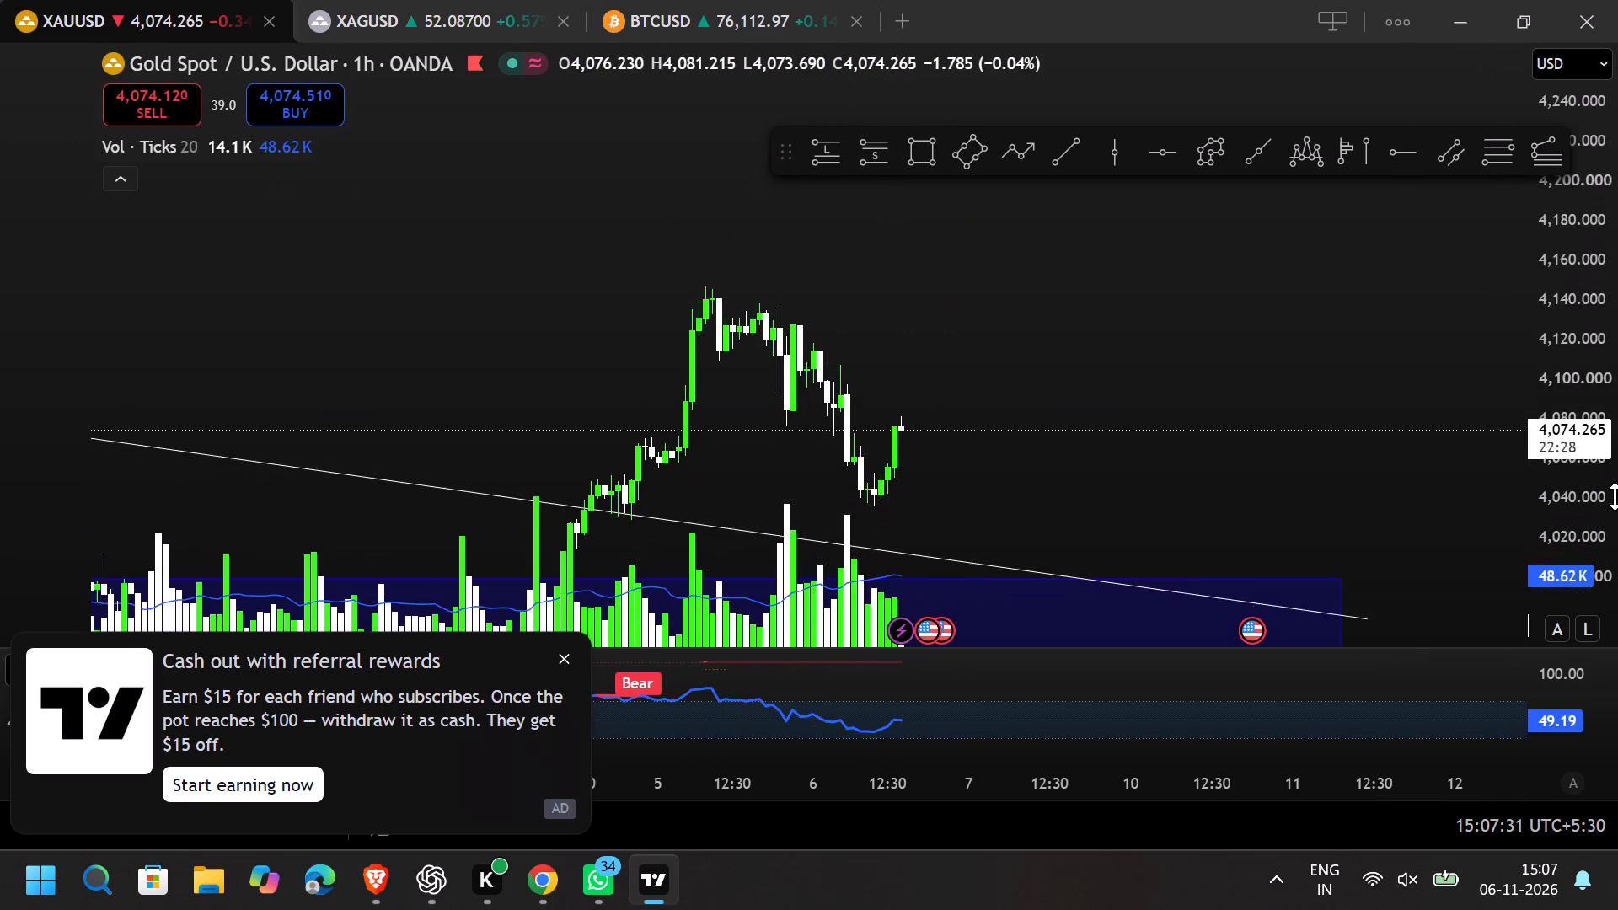
{"action": "left_click_drag", "start_coordinate": [1615, 496], "coordinate": [1614, 498]}
{"action": "scroll", "coordinate": [928, 394], "scroll_direction": "down", "scroll_amount": 3}
{"action": "scroll", "coordinate": [923, 395], "scroll_direction": "up", "scroll_amount": 1}
{"action": "scroll", "coordinate": [923, 395], "scroll_direction": "down", "scroll_amount": 8}
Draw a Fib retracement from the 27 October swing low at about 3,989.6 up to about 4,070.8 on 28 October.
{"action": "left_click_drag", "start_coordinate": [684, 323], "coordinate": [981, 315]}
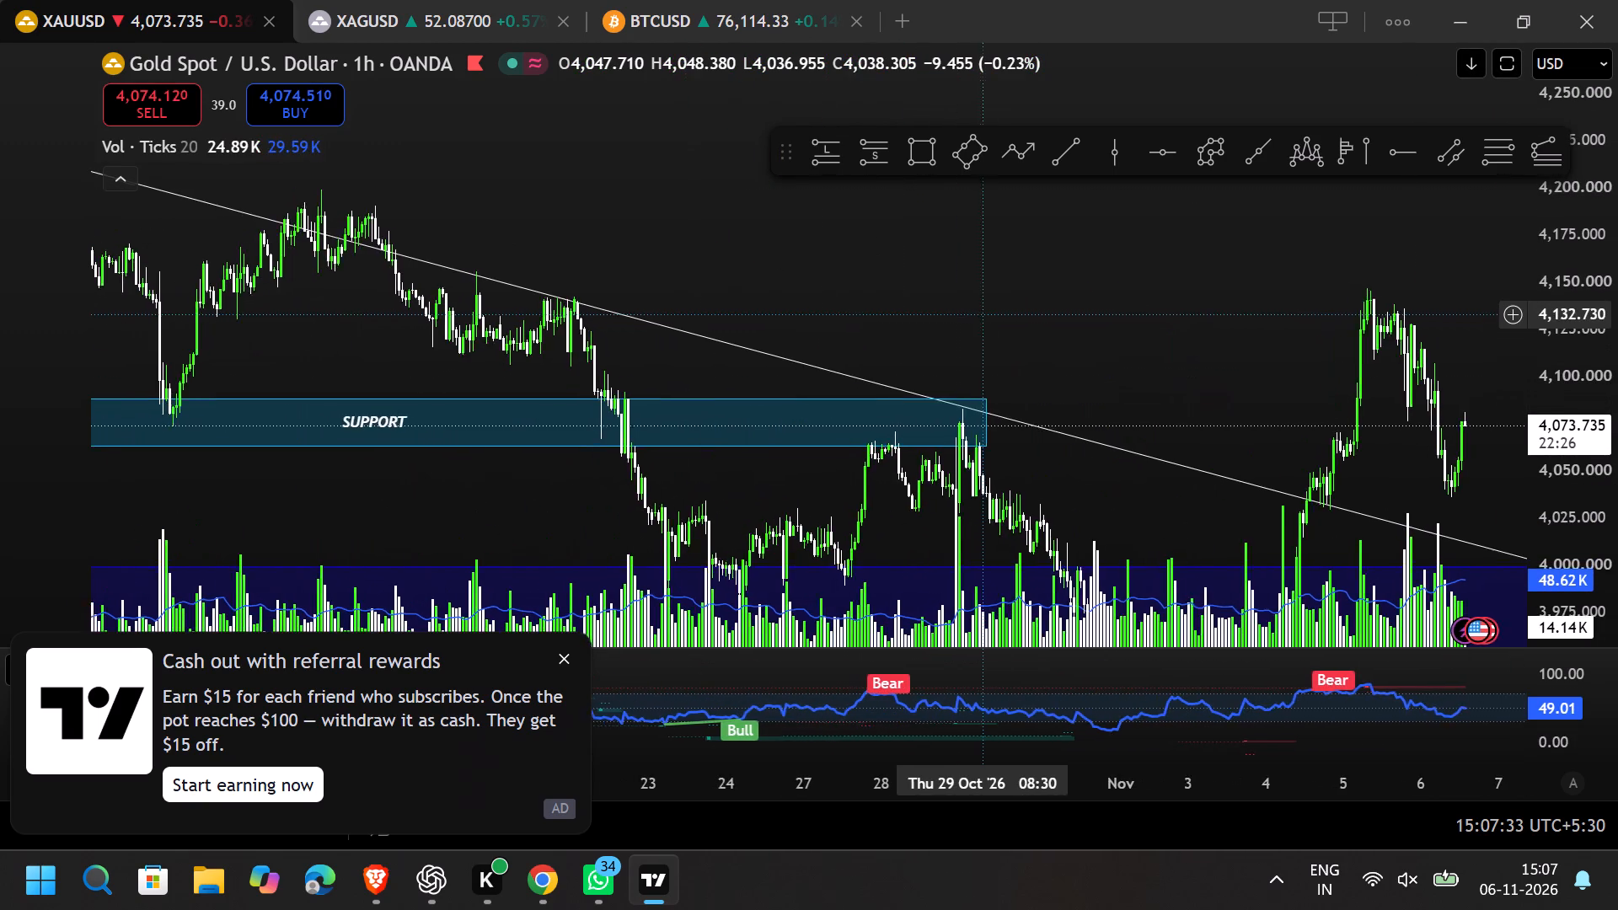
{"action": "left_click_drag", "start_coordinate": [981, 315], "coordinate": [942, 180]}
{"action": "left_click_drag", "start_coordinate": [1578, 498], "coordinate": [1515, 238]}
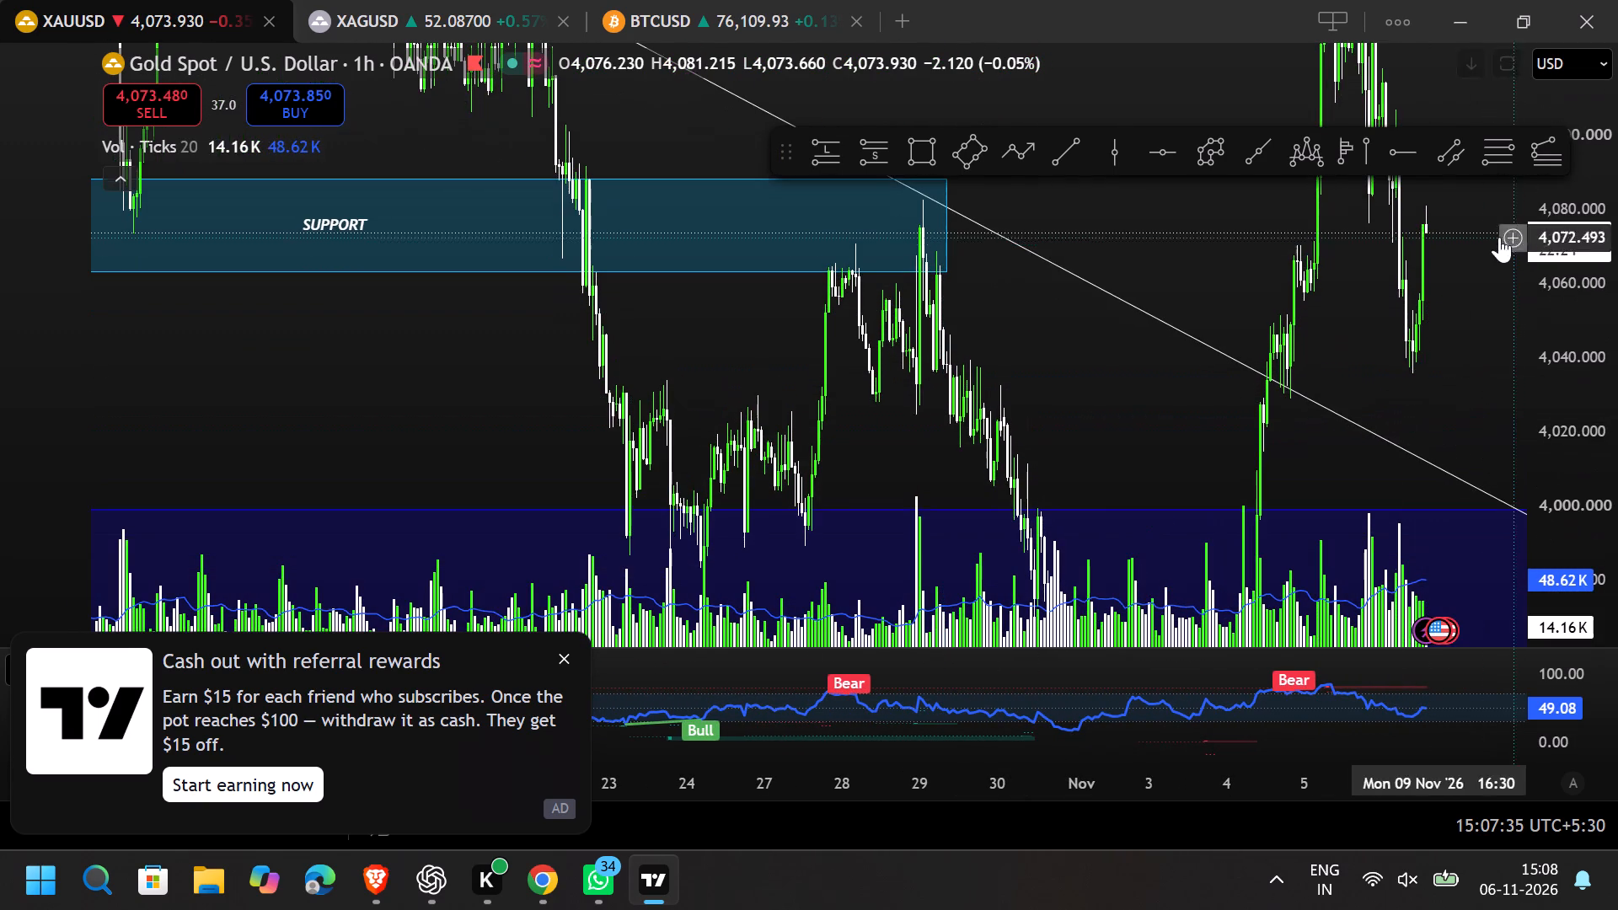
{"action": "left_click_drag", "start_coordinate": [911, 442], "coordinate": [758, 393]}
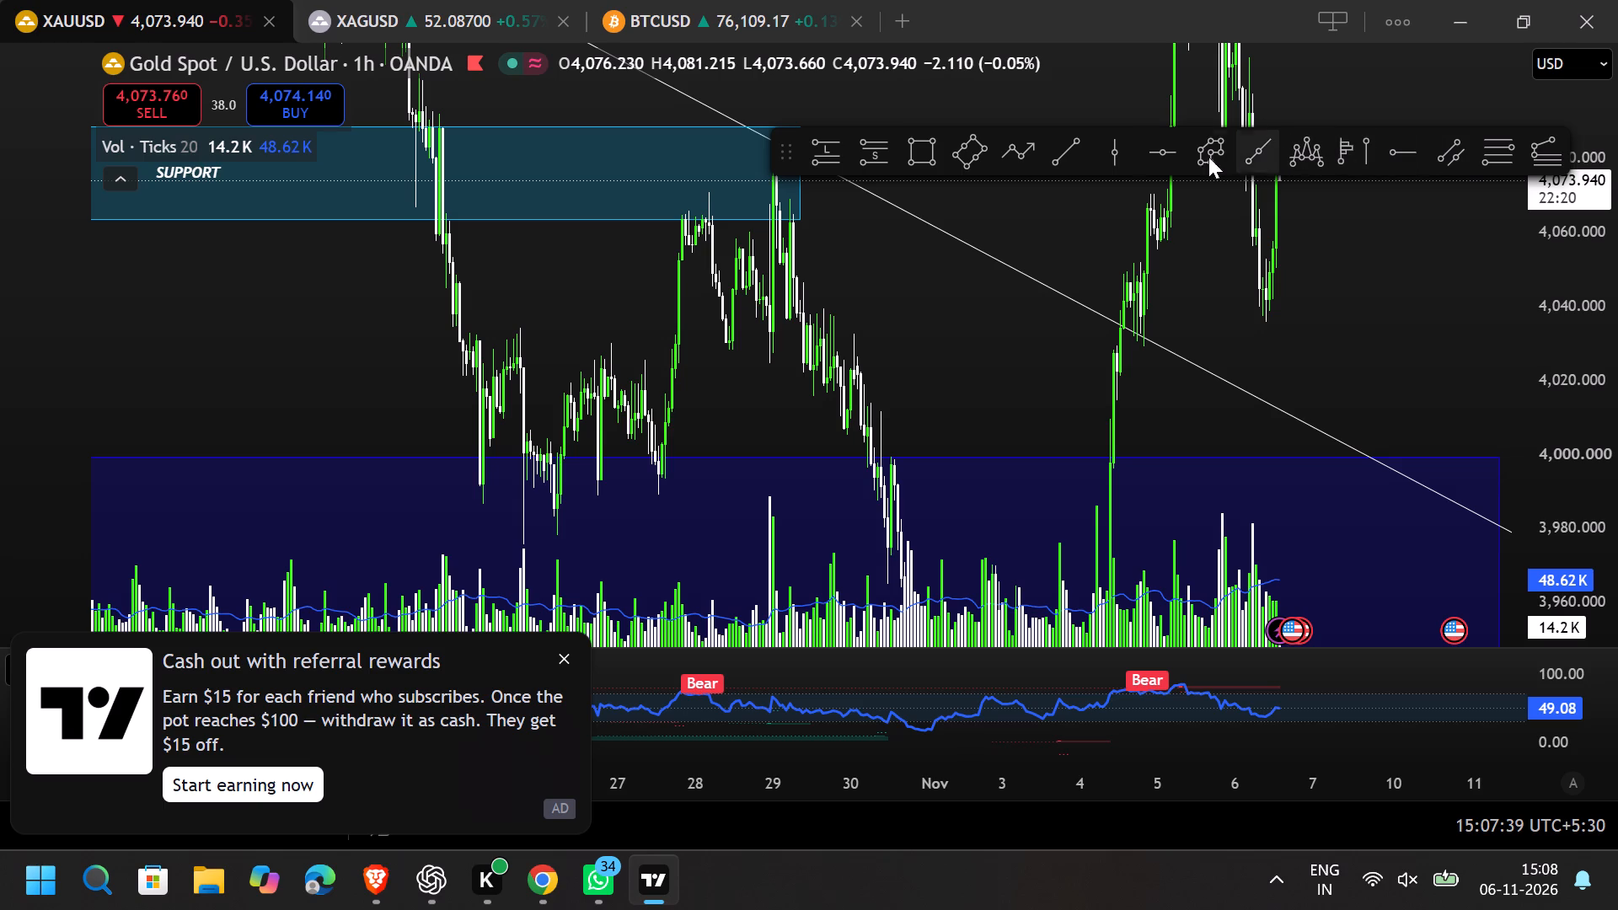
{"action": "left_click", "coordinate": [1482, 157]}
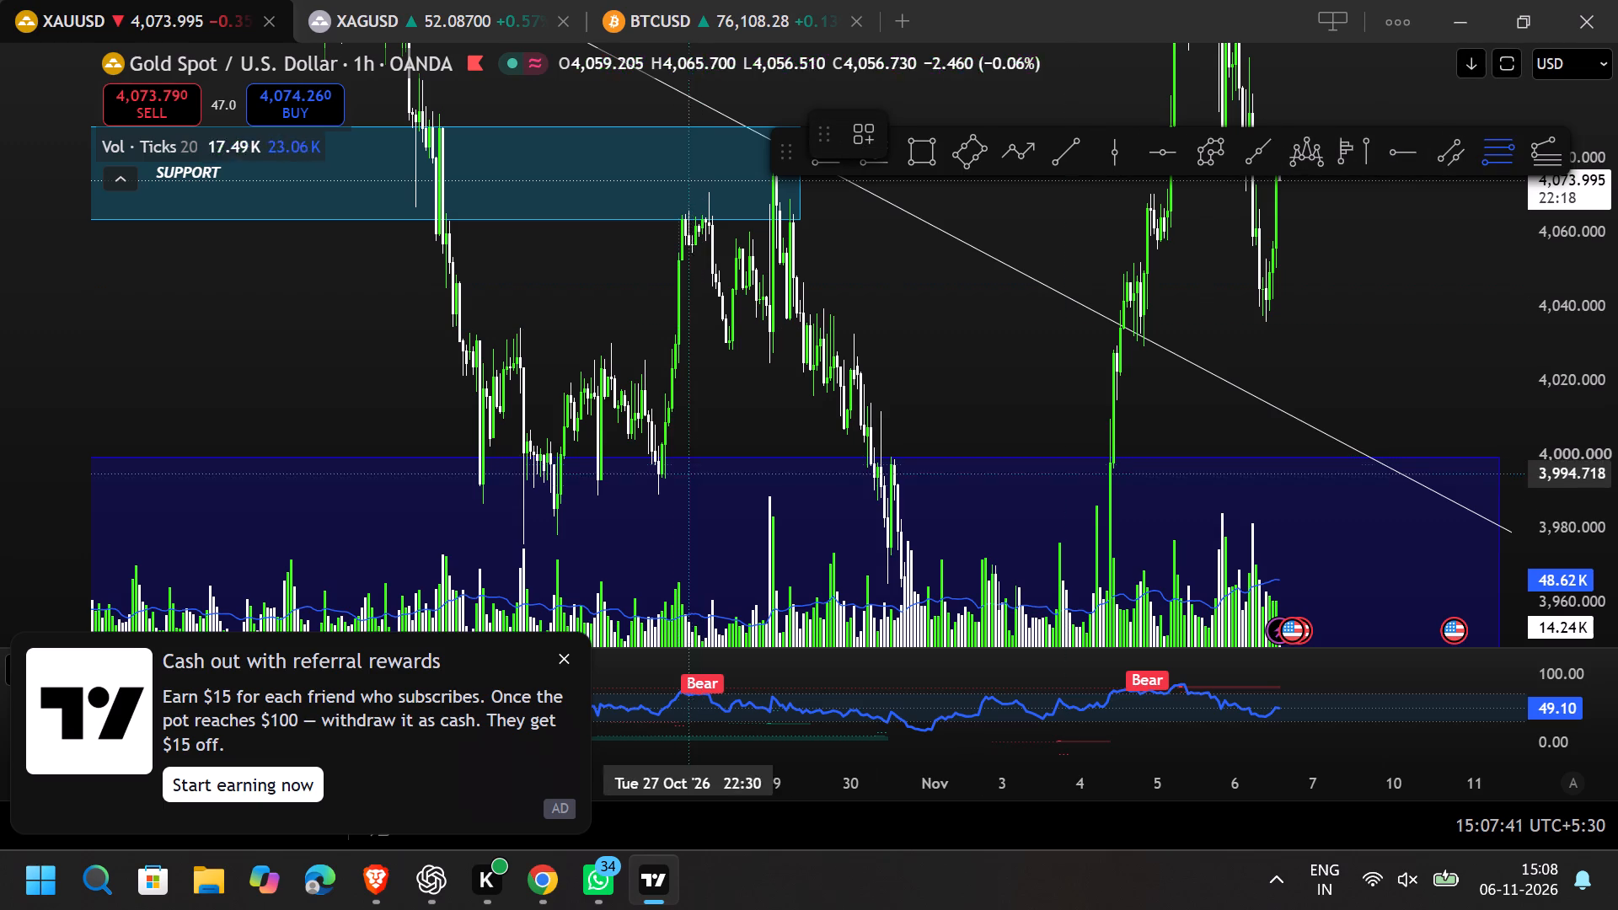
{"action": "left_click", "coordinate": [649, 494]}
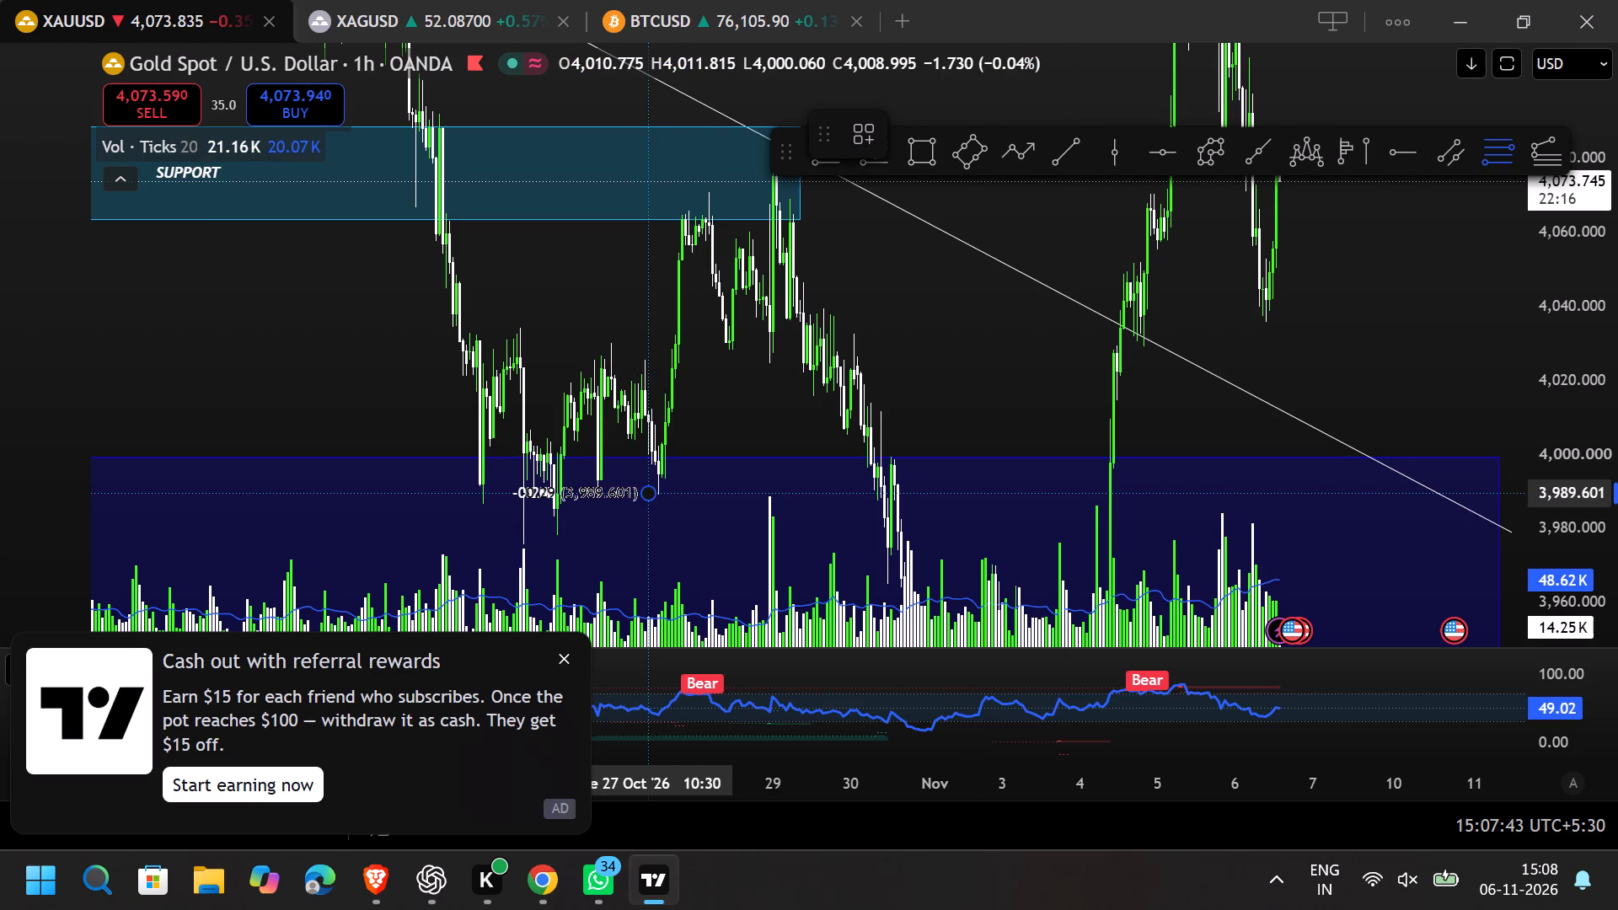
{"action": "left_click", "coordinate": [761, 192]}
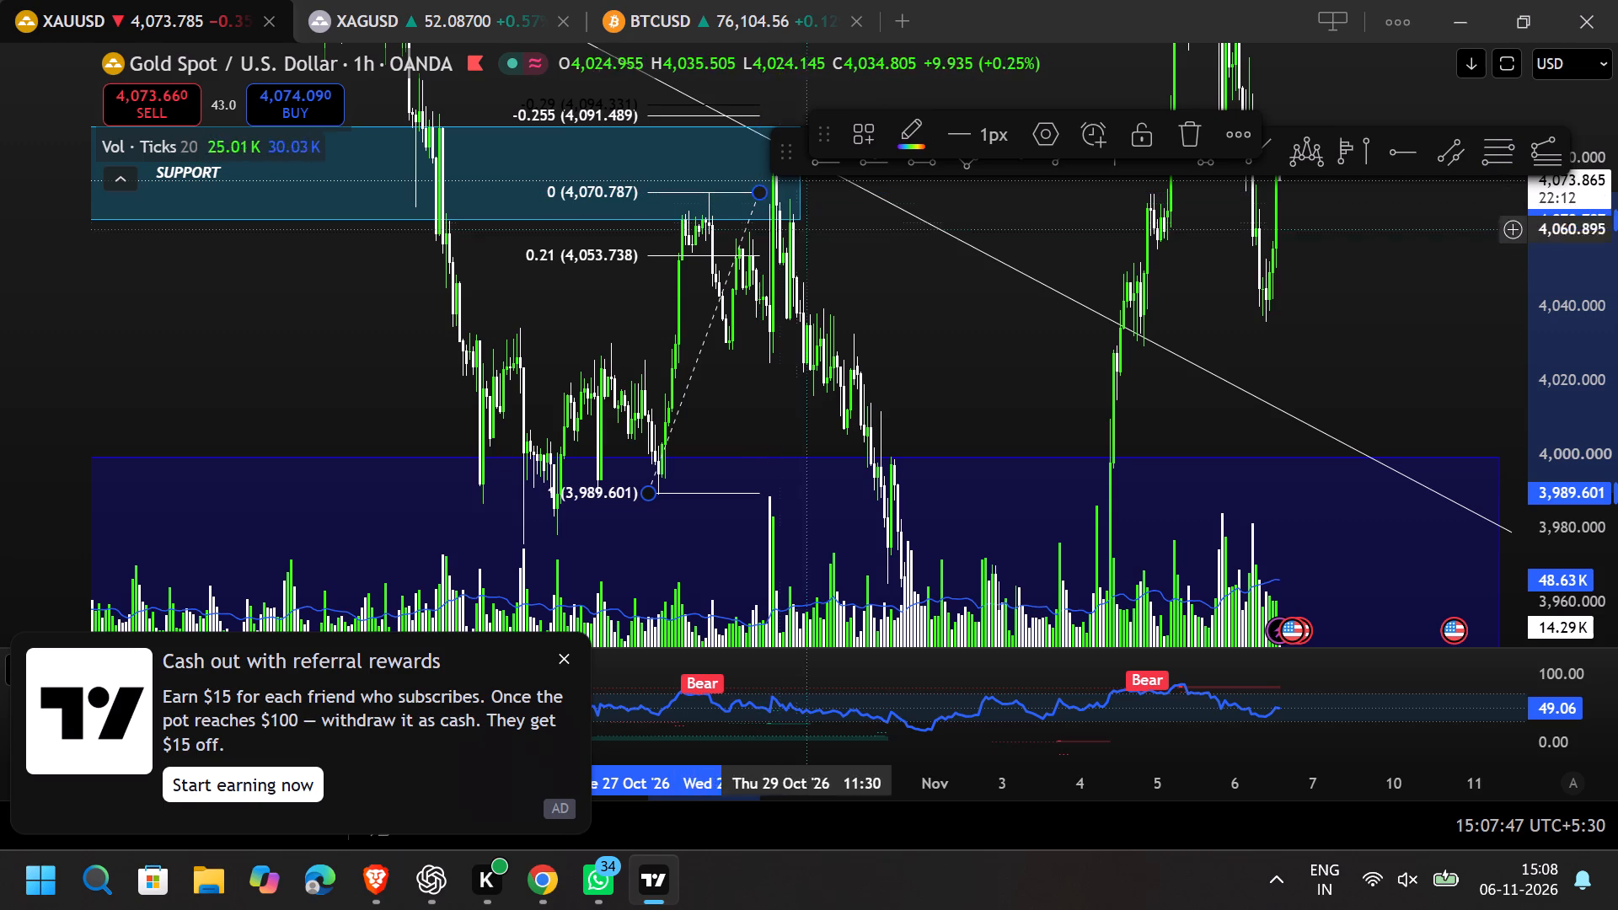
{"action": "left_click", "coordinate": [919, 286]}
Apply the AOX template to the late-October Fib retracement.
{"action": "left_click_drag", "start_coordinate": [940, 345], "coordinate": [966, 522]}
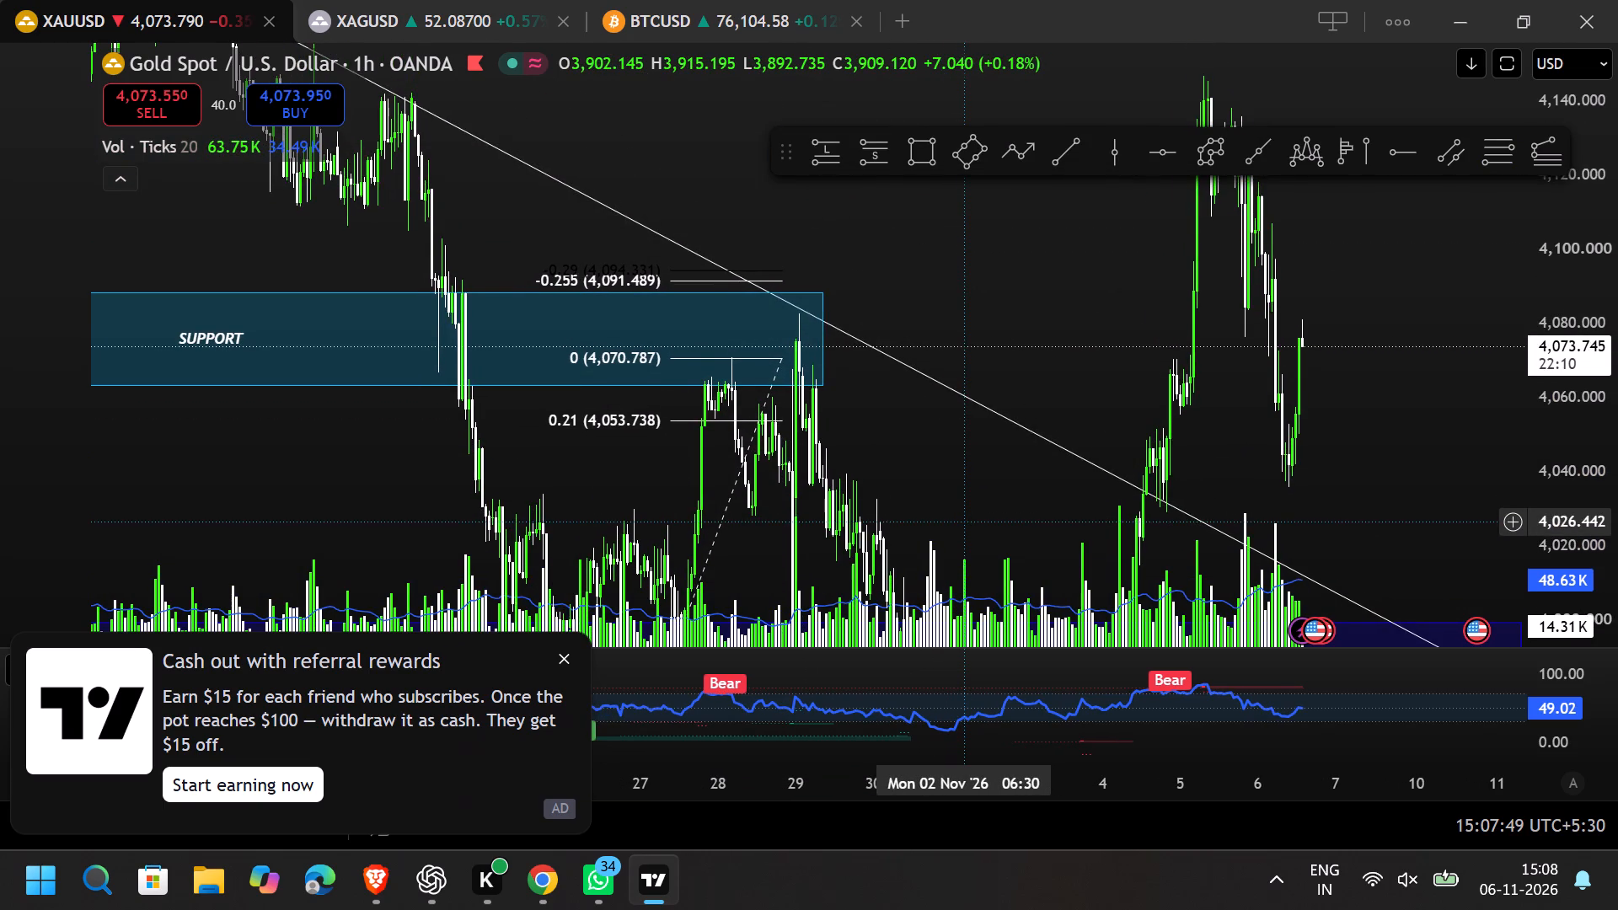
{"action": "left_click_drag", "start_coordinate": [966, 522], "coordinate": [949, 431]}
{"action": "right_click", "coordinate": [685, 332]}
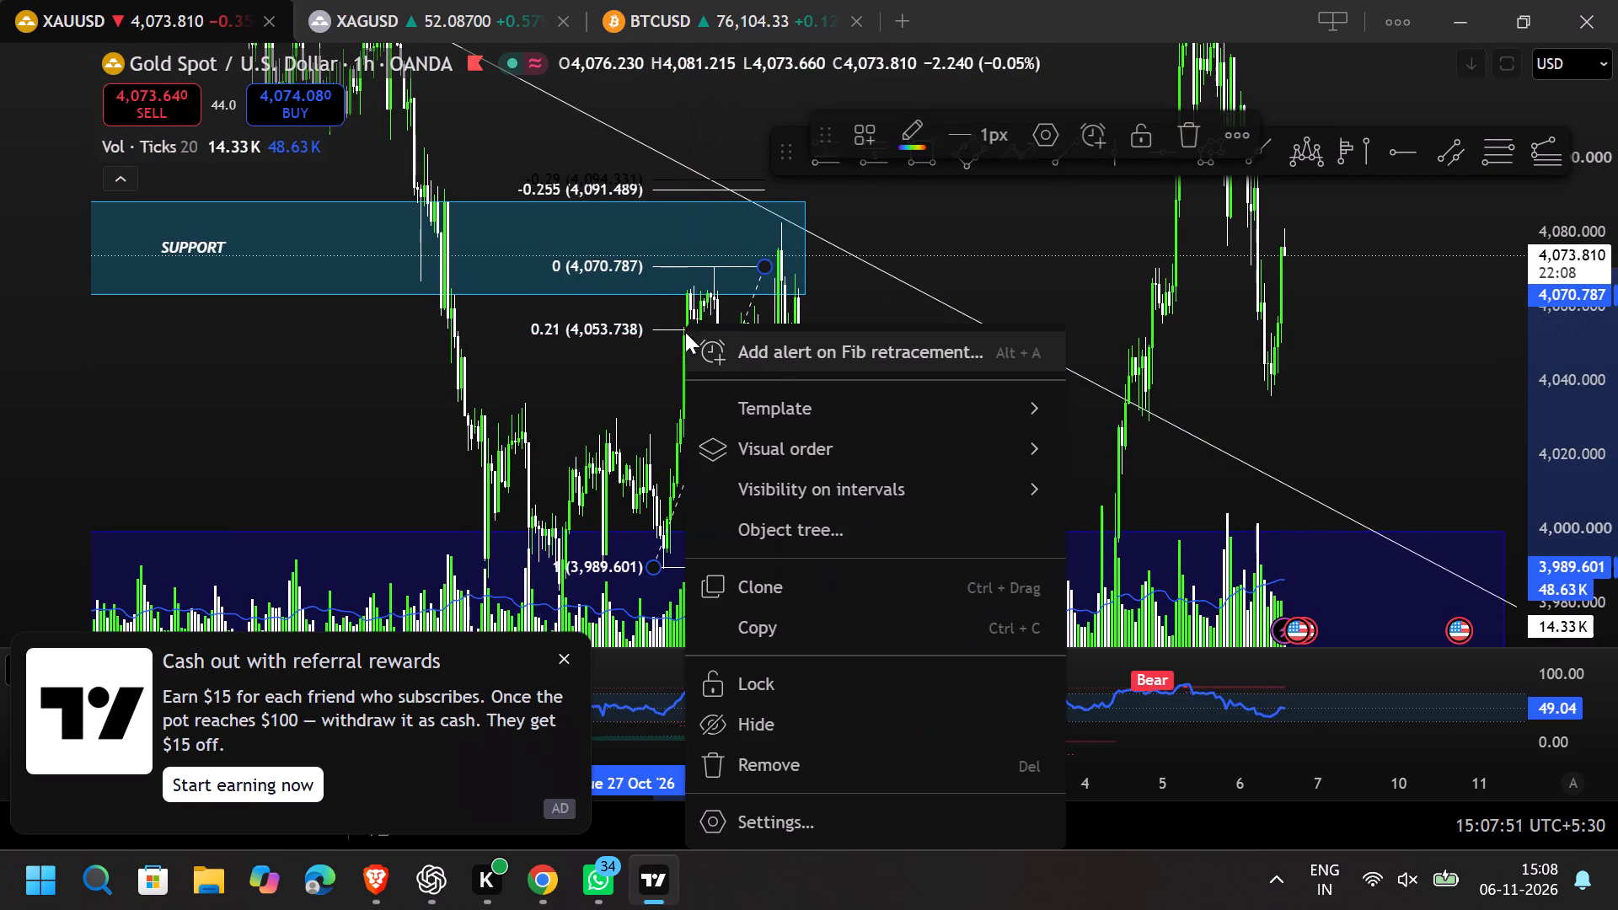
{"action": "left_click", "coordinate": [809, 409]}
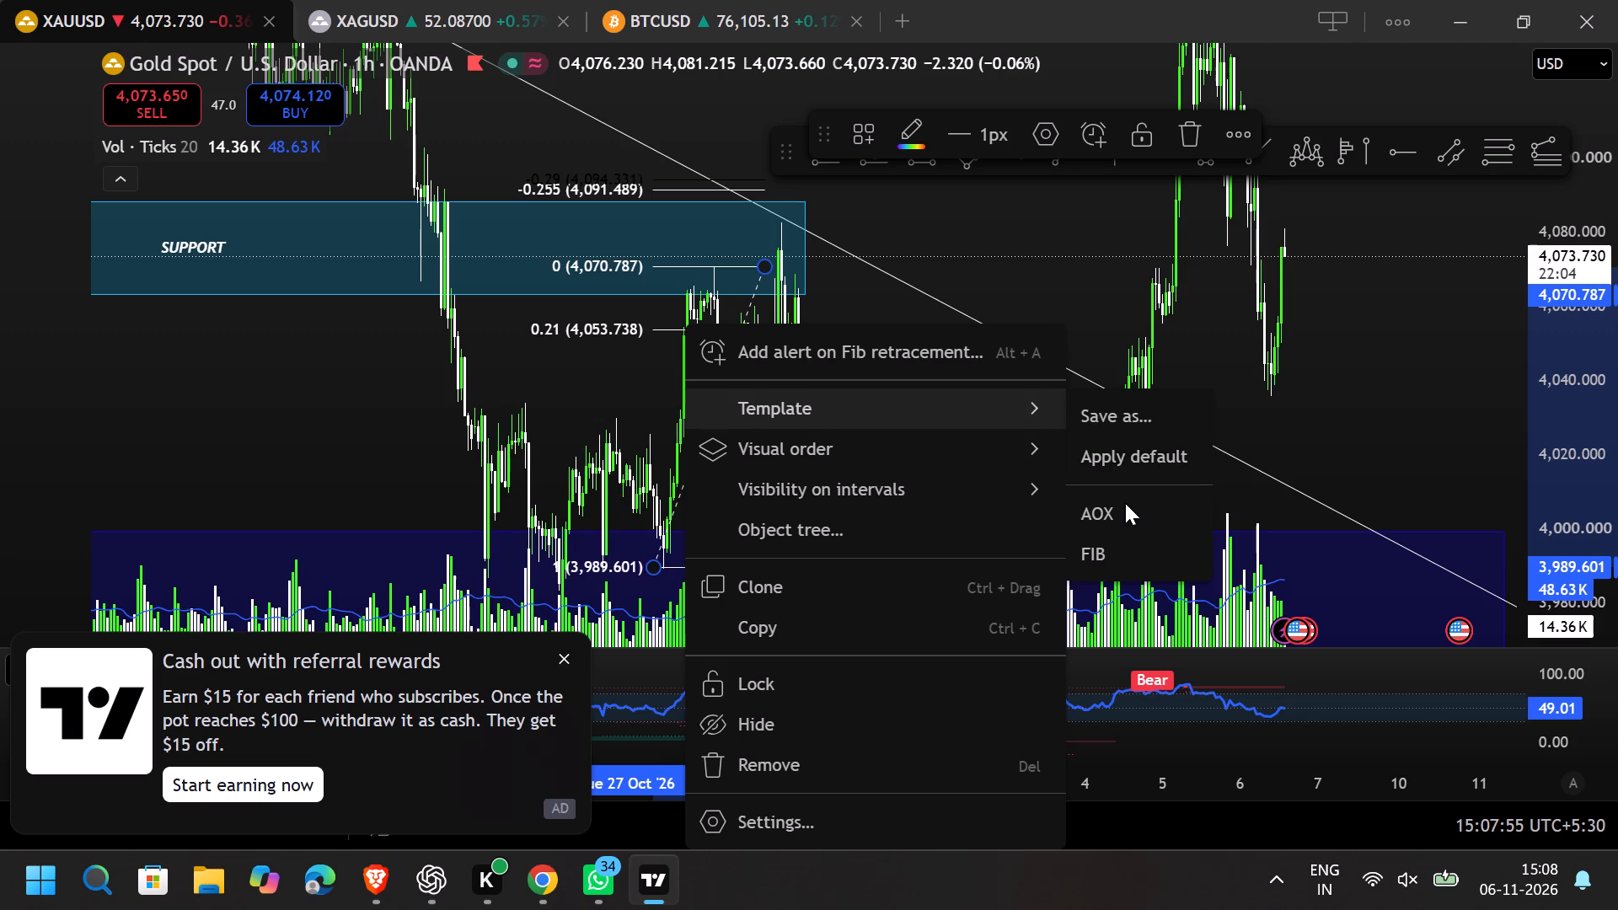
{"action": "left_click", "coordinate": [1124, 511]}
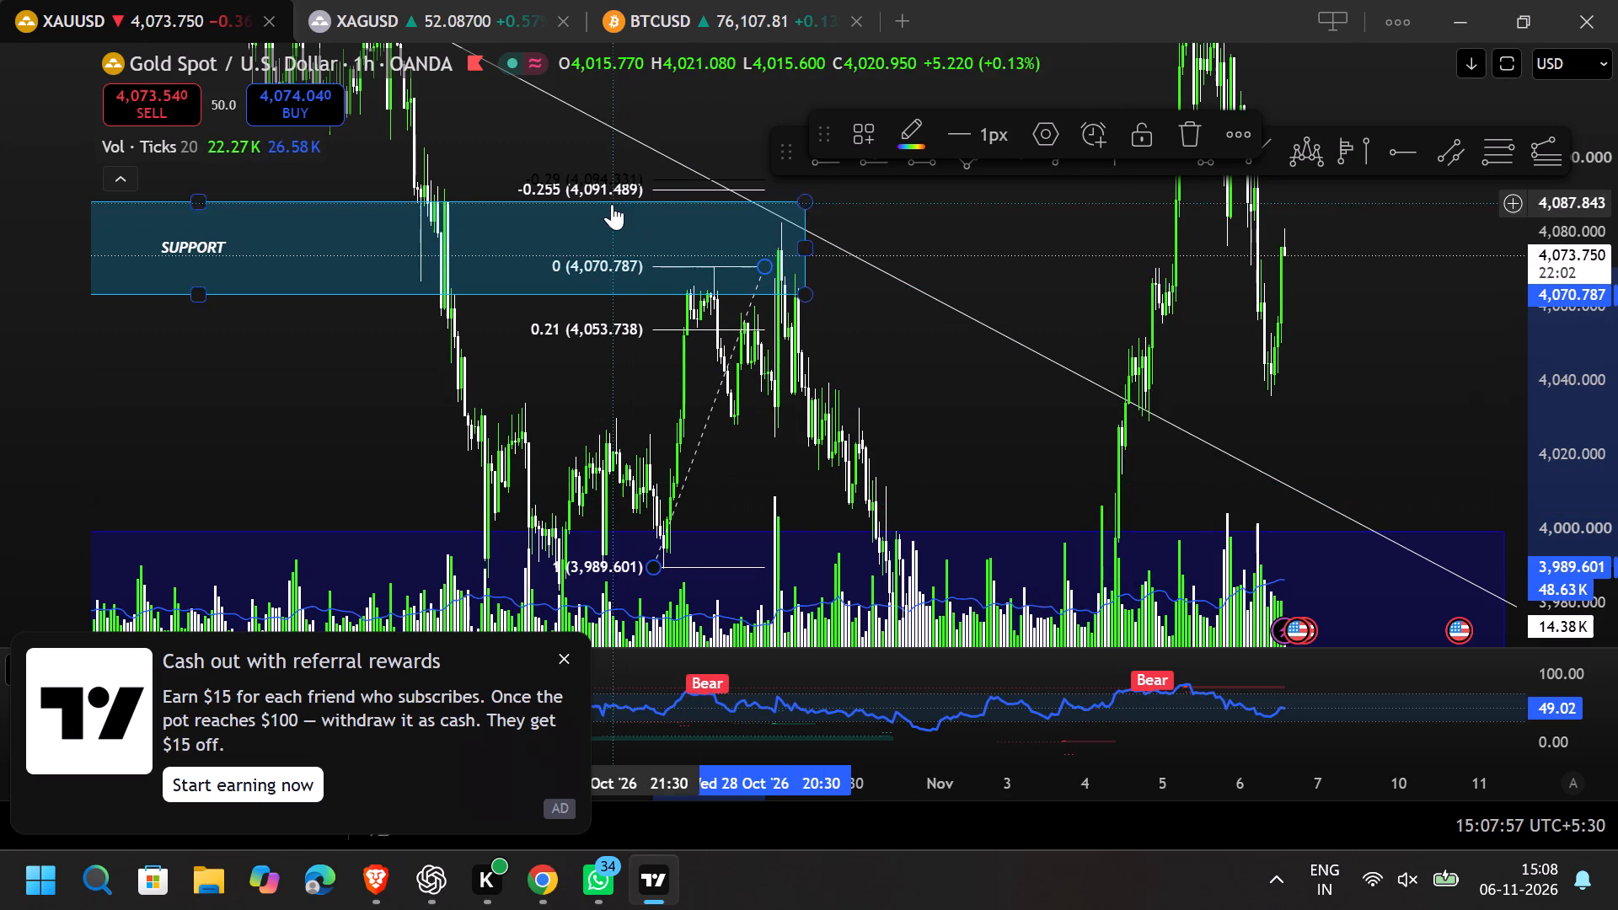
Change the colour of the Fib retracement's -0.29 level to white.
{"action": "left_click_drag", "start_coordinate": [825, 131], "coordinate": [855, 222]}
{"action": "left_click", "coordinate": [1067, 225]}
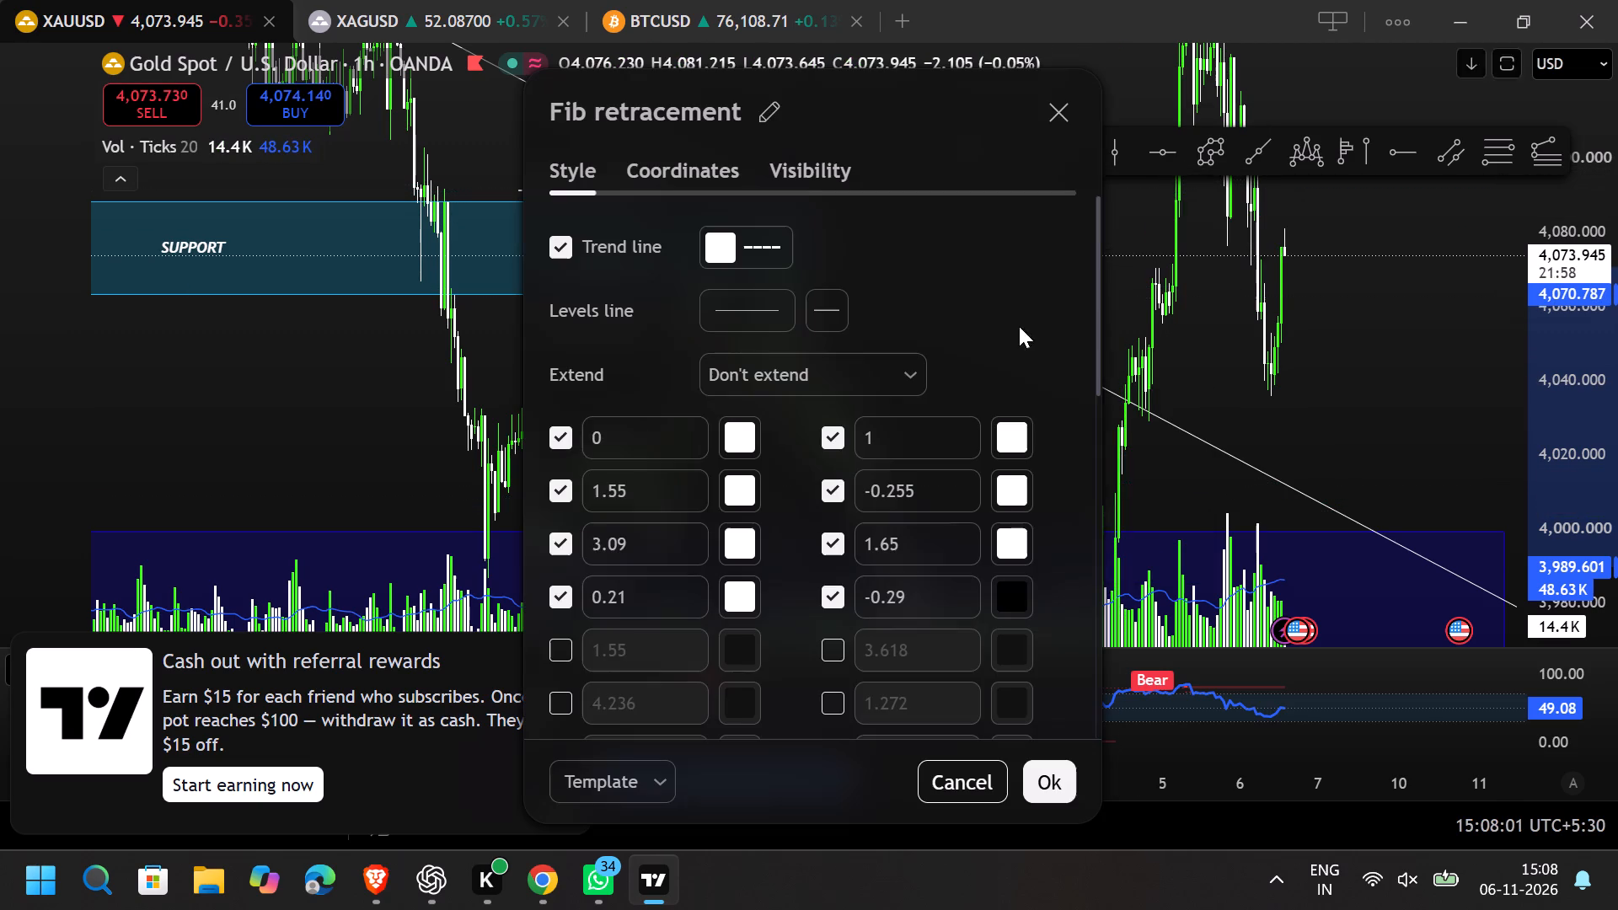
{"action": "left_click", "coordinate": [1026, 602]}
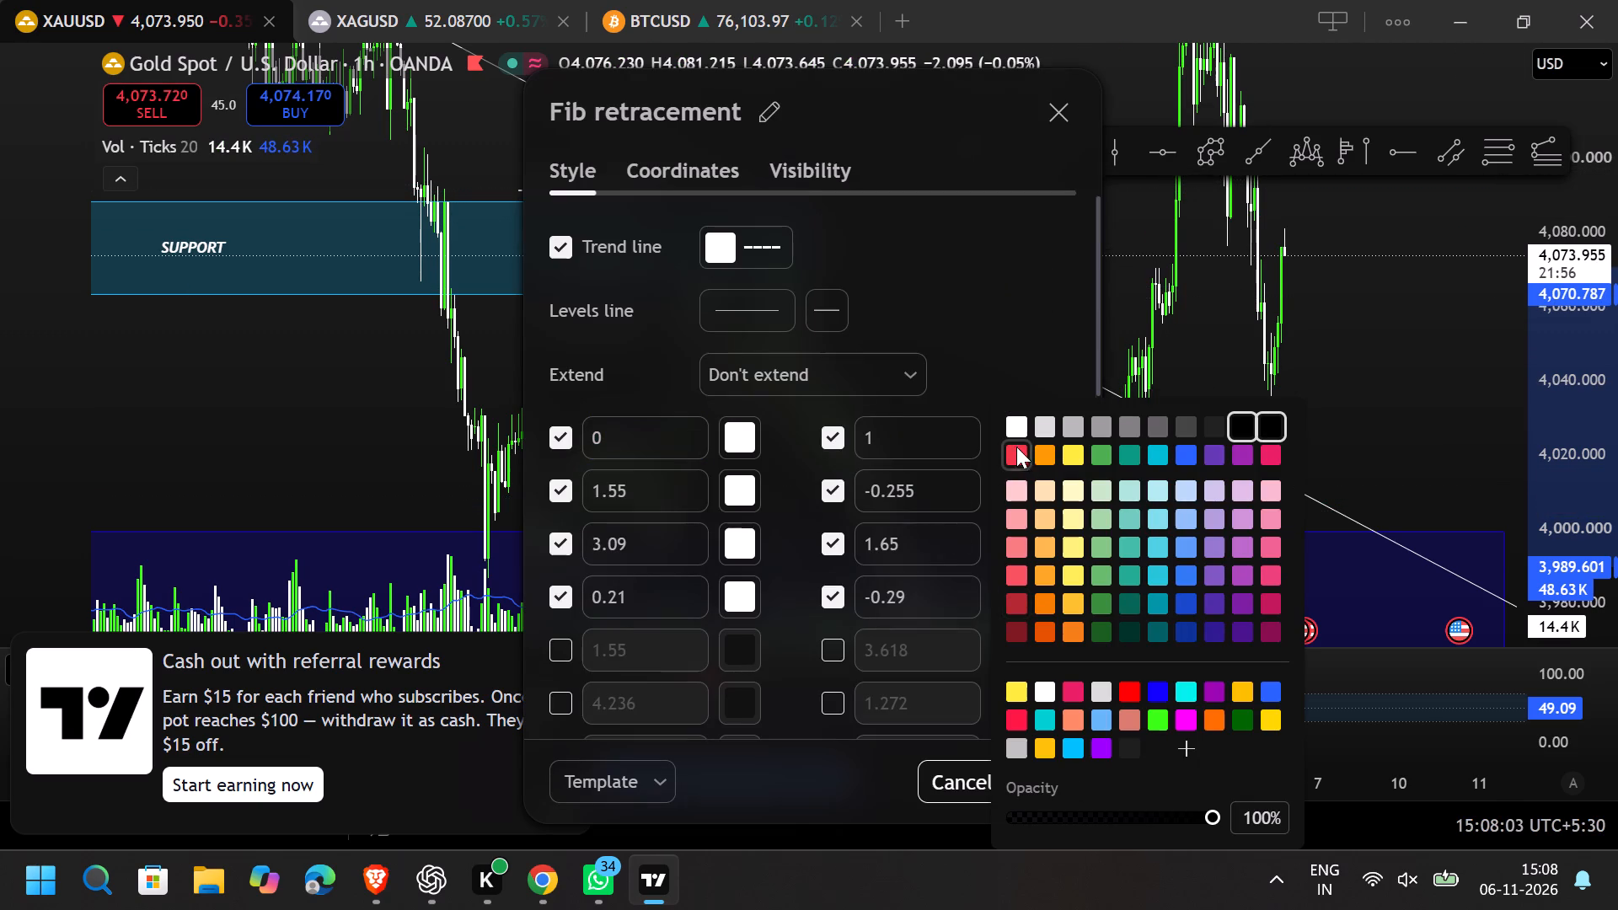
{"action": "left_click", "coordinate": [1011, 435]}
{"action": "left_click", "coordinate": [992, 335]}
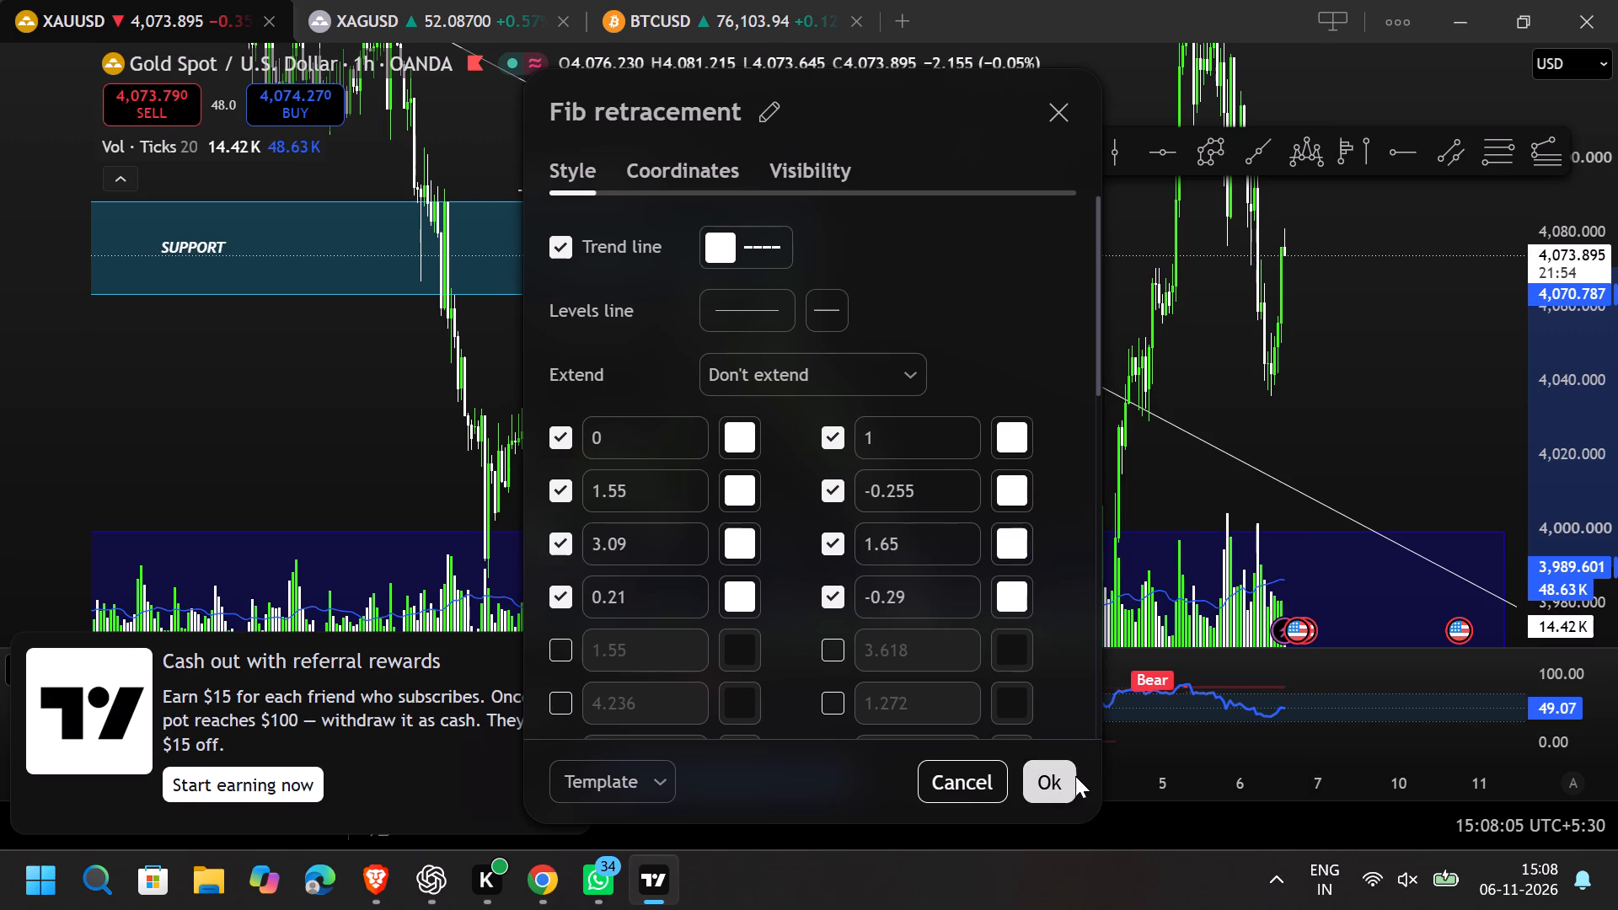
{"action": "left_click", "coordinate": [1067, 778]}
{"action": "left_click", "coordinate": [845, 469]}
Examine the Fib retracement's levels against the SUPPORT zone, the demand zone and the price action into early November.
{"action": "left_click_drag", "start_coordinate": [845, 469], "coordinate": [846, 216]}
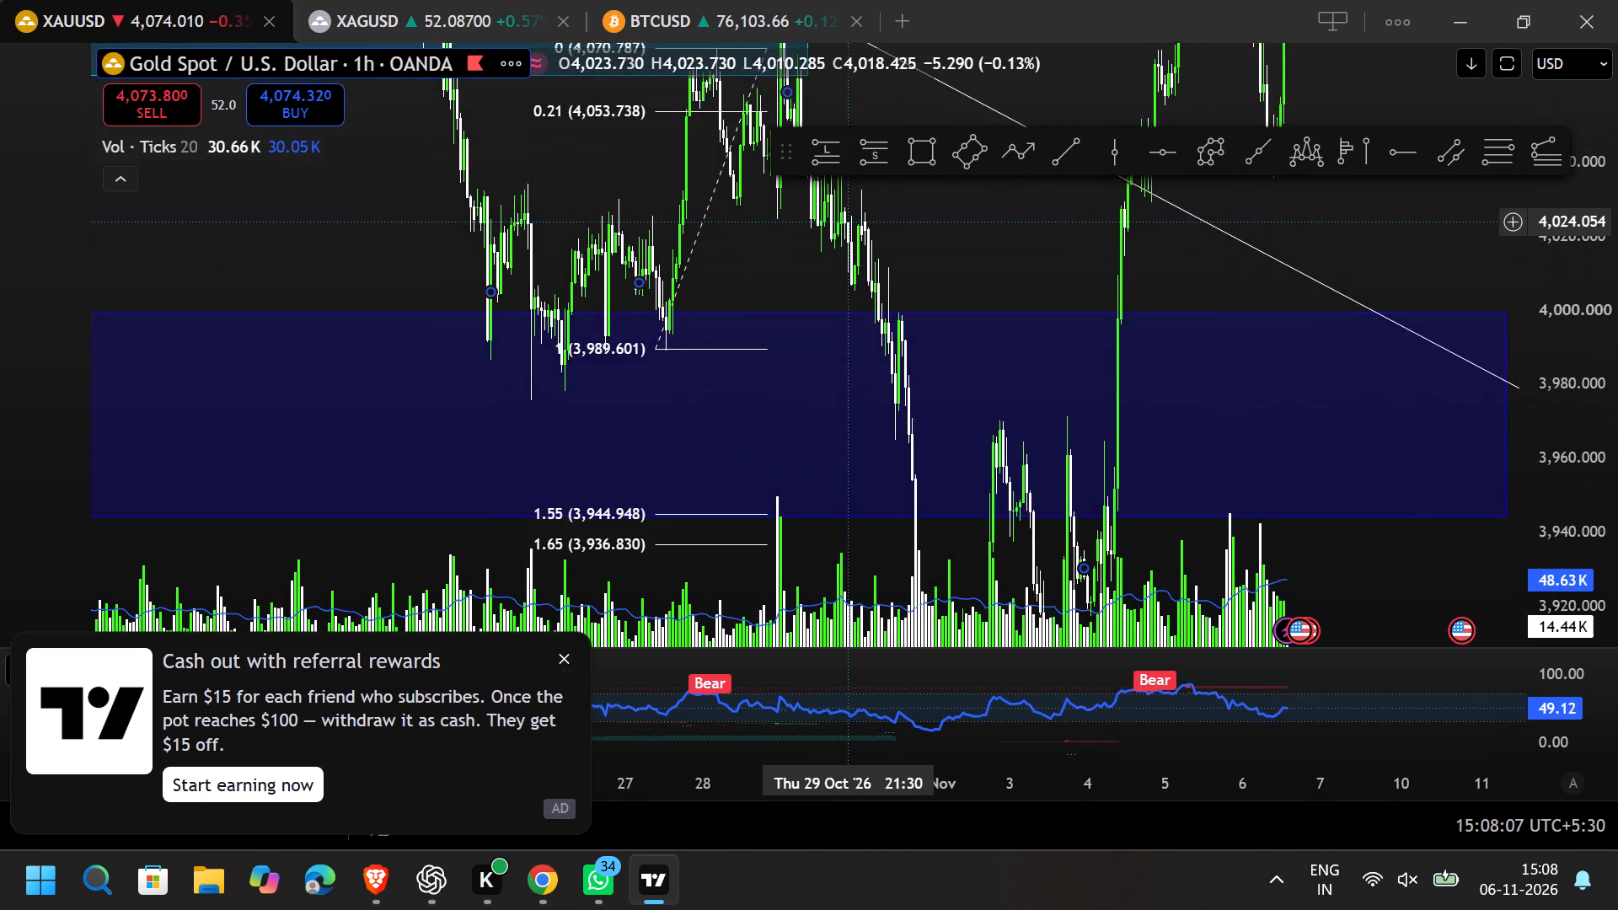
{"action": "left_click_drag", "start_coordinate": [846, 216], "coordinate": [820, 51]}
{"action": "left_click_drag", "start_coordinate": [817, 438], "coordinate": [724, 257]}
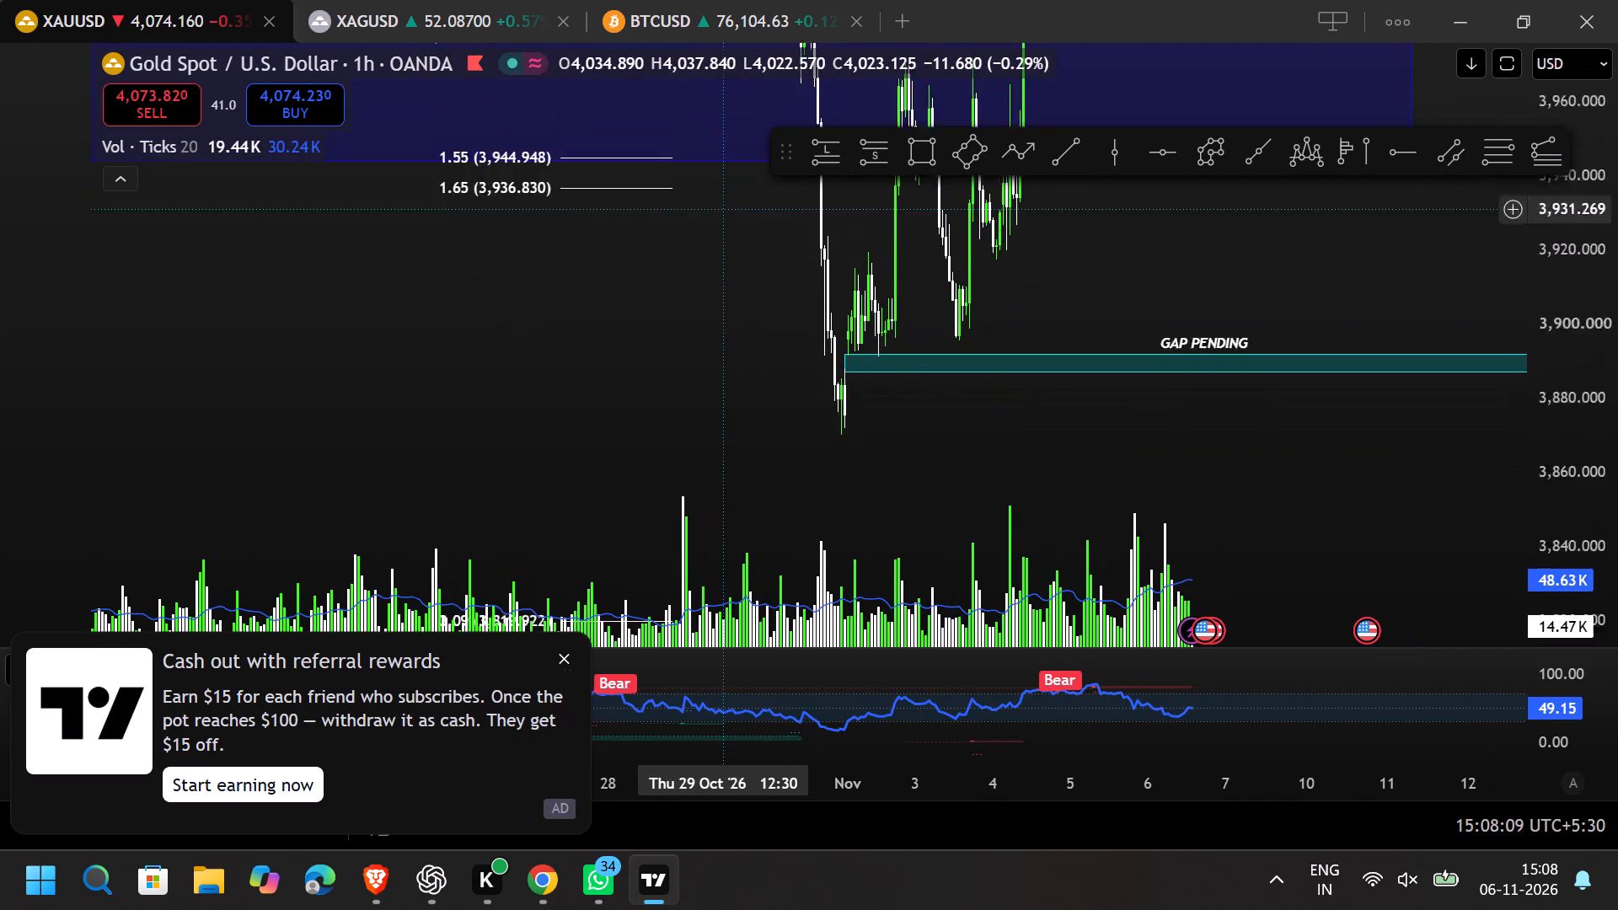
{"action": "left_click_drag", "start_coordinate": [724, 257], "coordinate": [731, 348]}
{"action": "left_click_drag", "start_coordinate": [721, 387], "coordinate": [739, 161]}
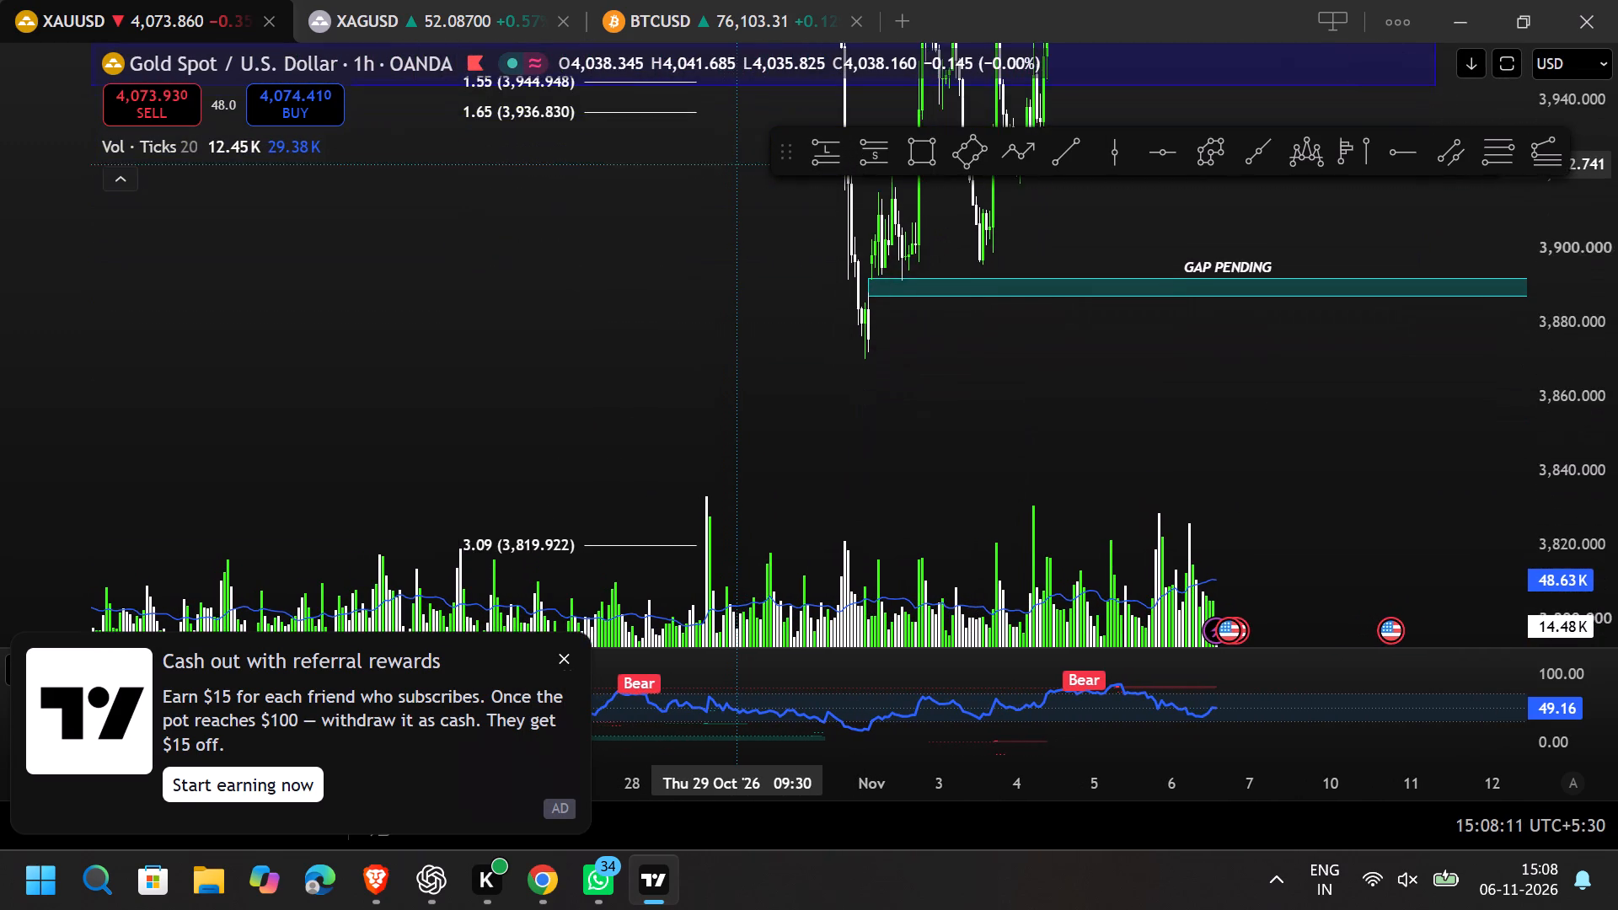
{"action": "left_click_drag", "start_coordinate": [739, 161], "coordinate": [782, 411]}
{"action": "scroll", "coordinate": [703, 396], "scroll_direction": "up", "scroll_amount": 3}
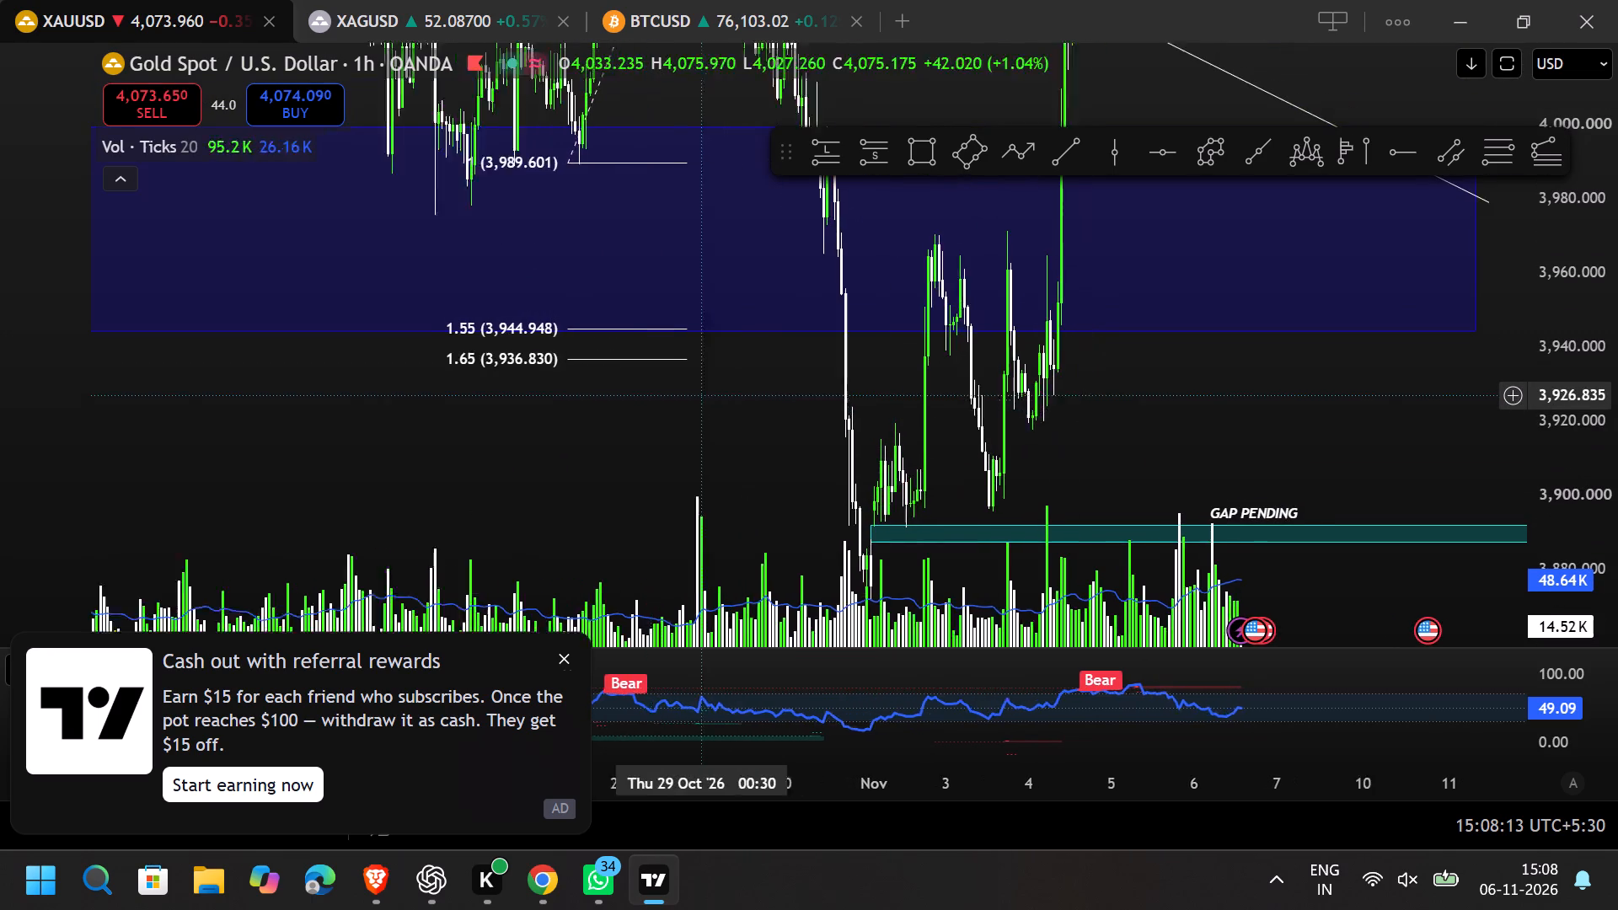
{"action": "scroll", "coordinate": [703, 396], "scroll_direction": "up", "scroll_amount": 2}
{"action": "left_click_drag", "start_coordinate": [508, 365], "coordinate": [773, 523]}
{"action": "left_click_drag", "start_coordinate": [691, 209], "coordinate": [712, 480]}
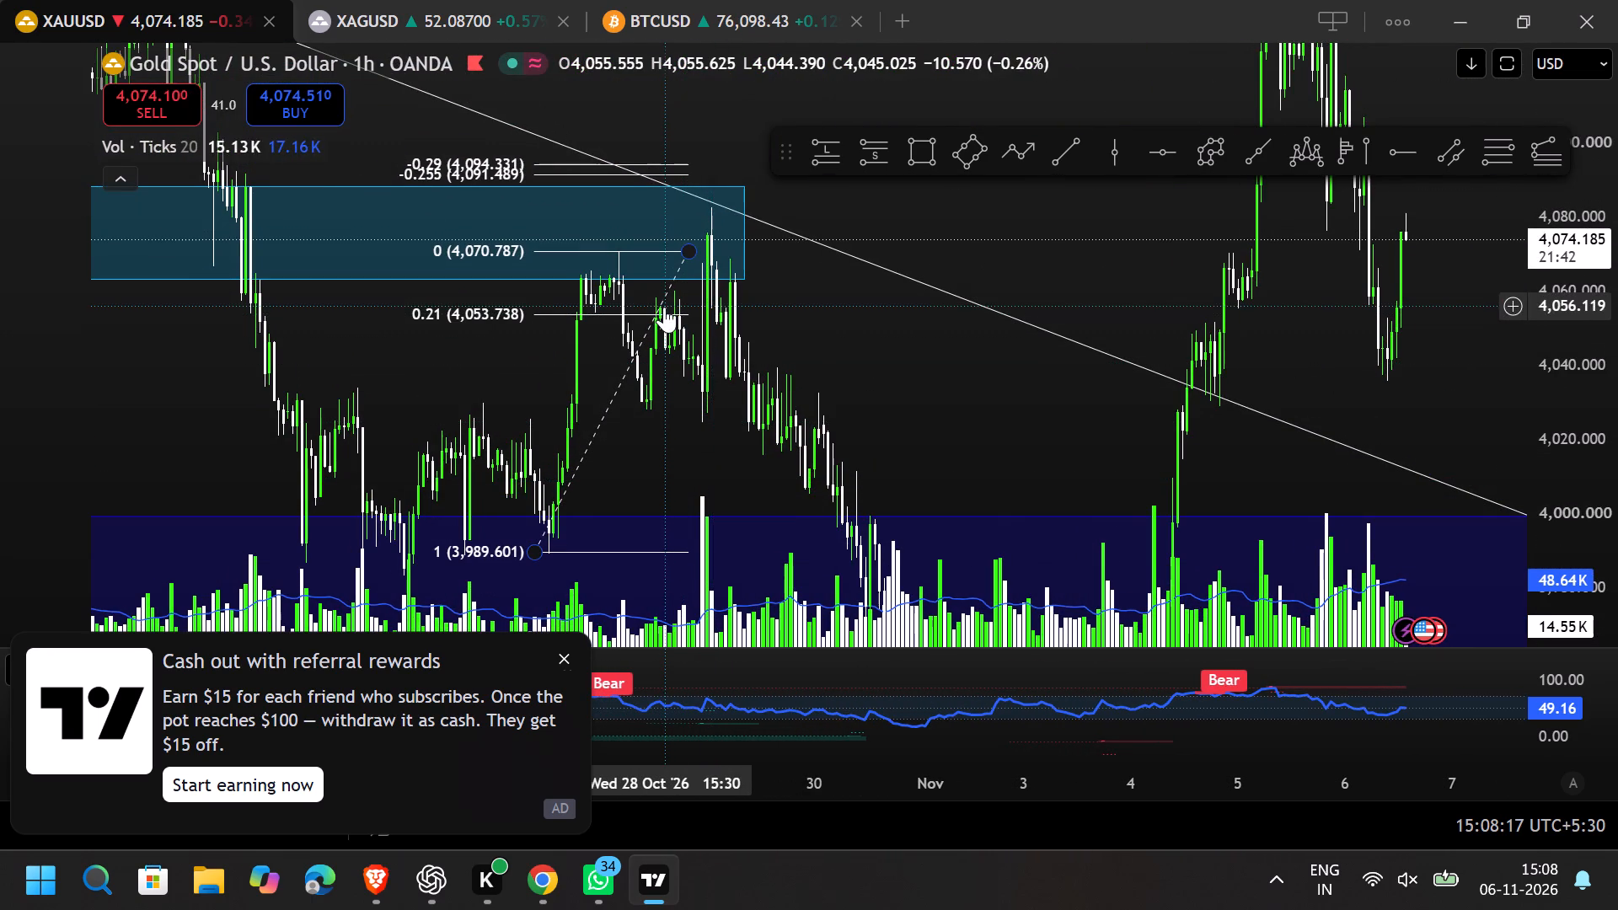
{"action": "left_click_drag", "start_coordinate": [983, 395], "coordinate": [769, 582]}
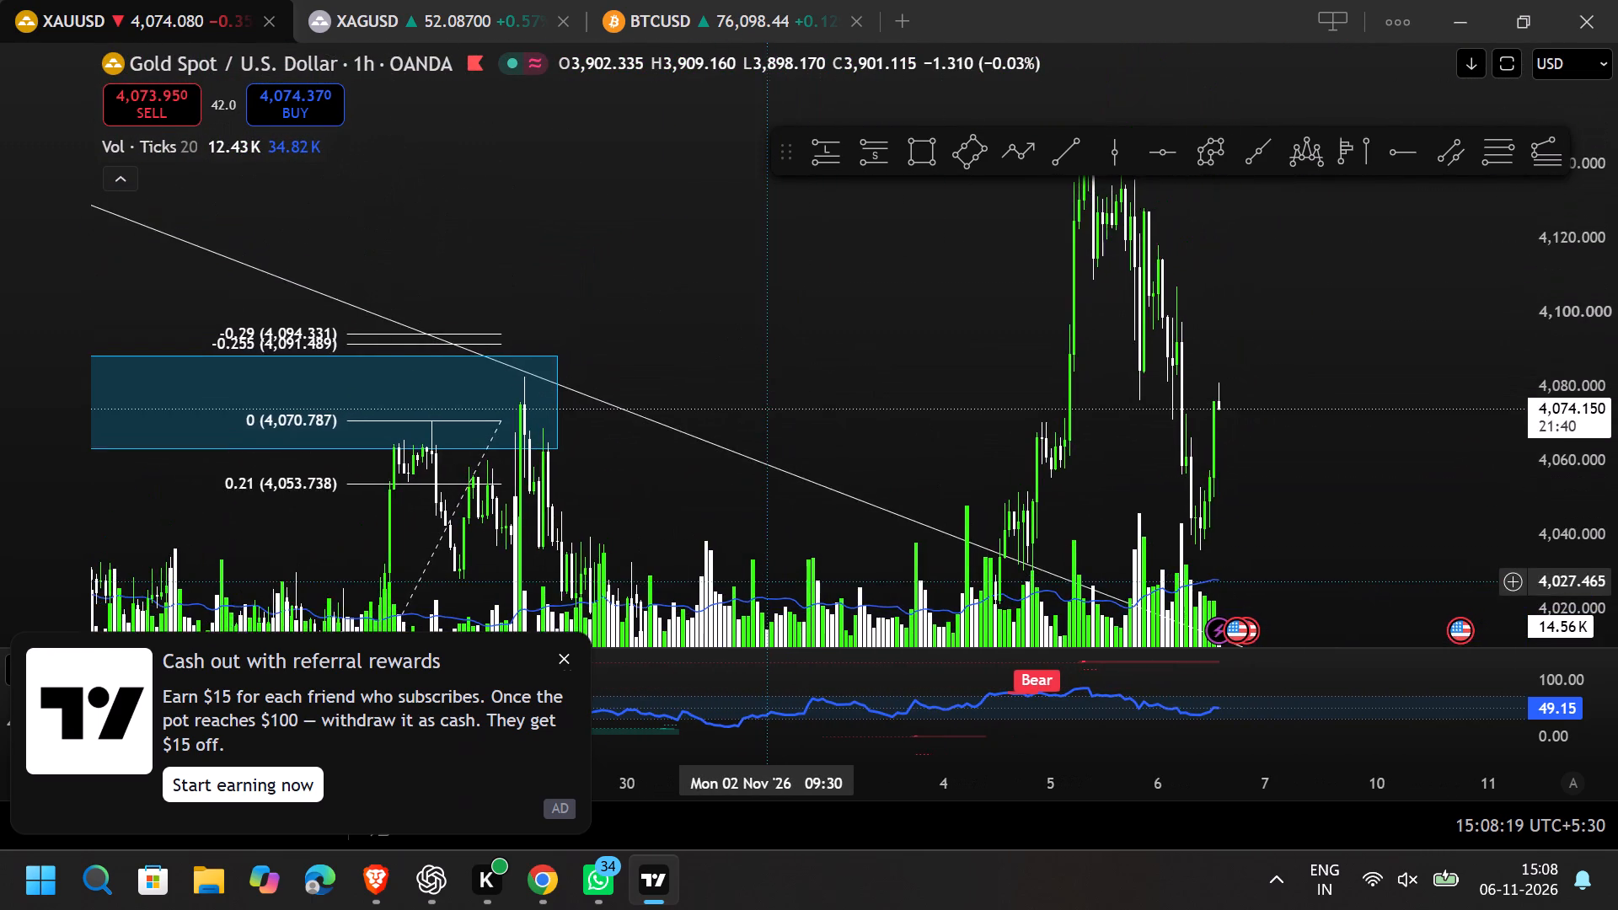
{"action": "left_click_drag", "start_coordinate": [769, 582], "coordinate": [797, 500]}
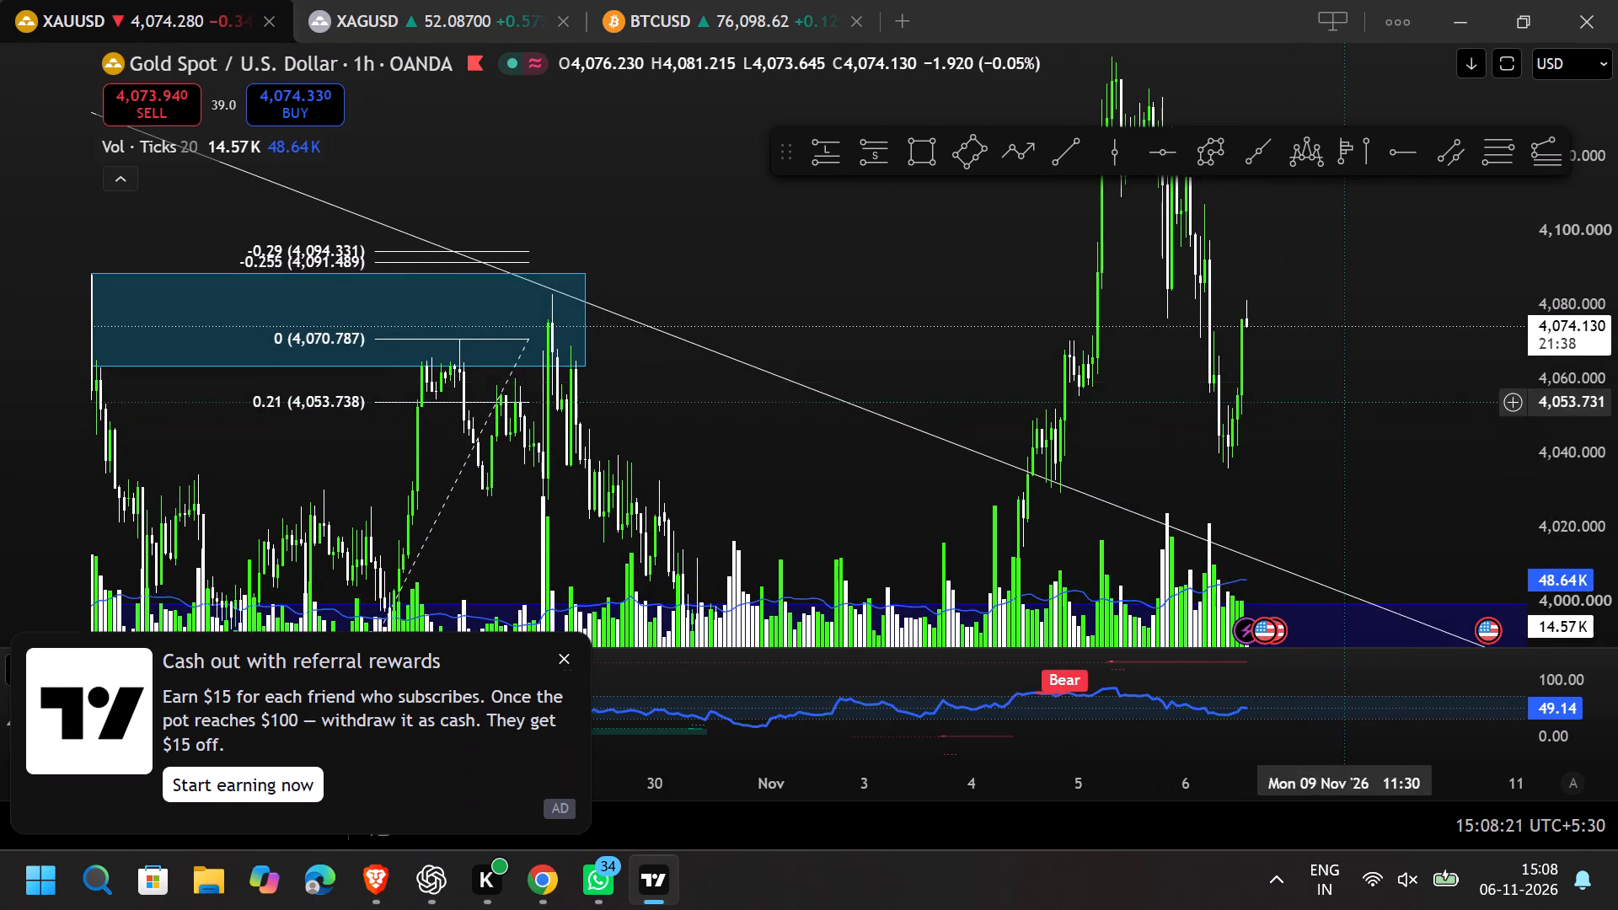
{"action": "left_click_drag", "start_coordinate": [1540, 335], "coordinate": [1541, 486]}
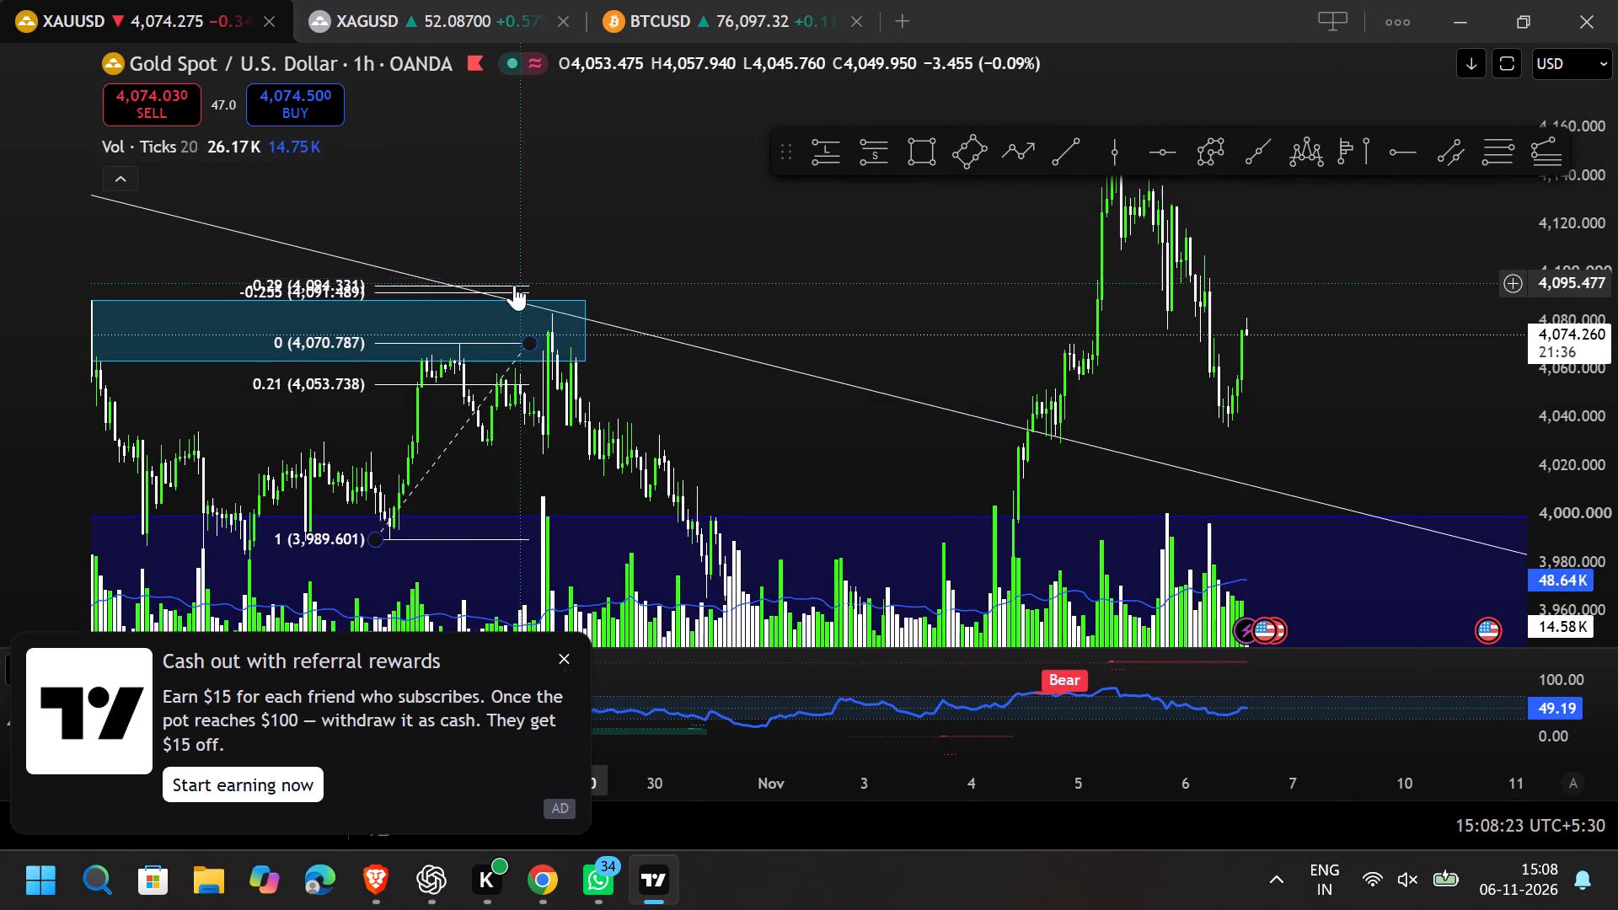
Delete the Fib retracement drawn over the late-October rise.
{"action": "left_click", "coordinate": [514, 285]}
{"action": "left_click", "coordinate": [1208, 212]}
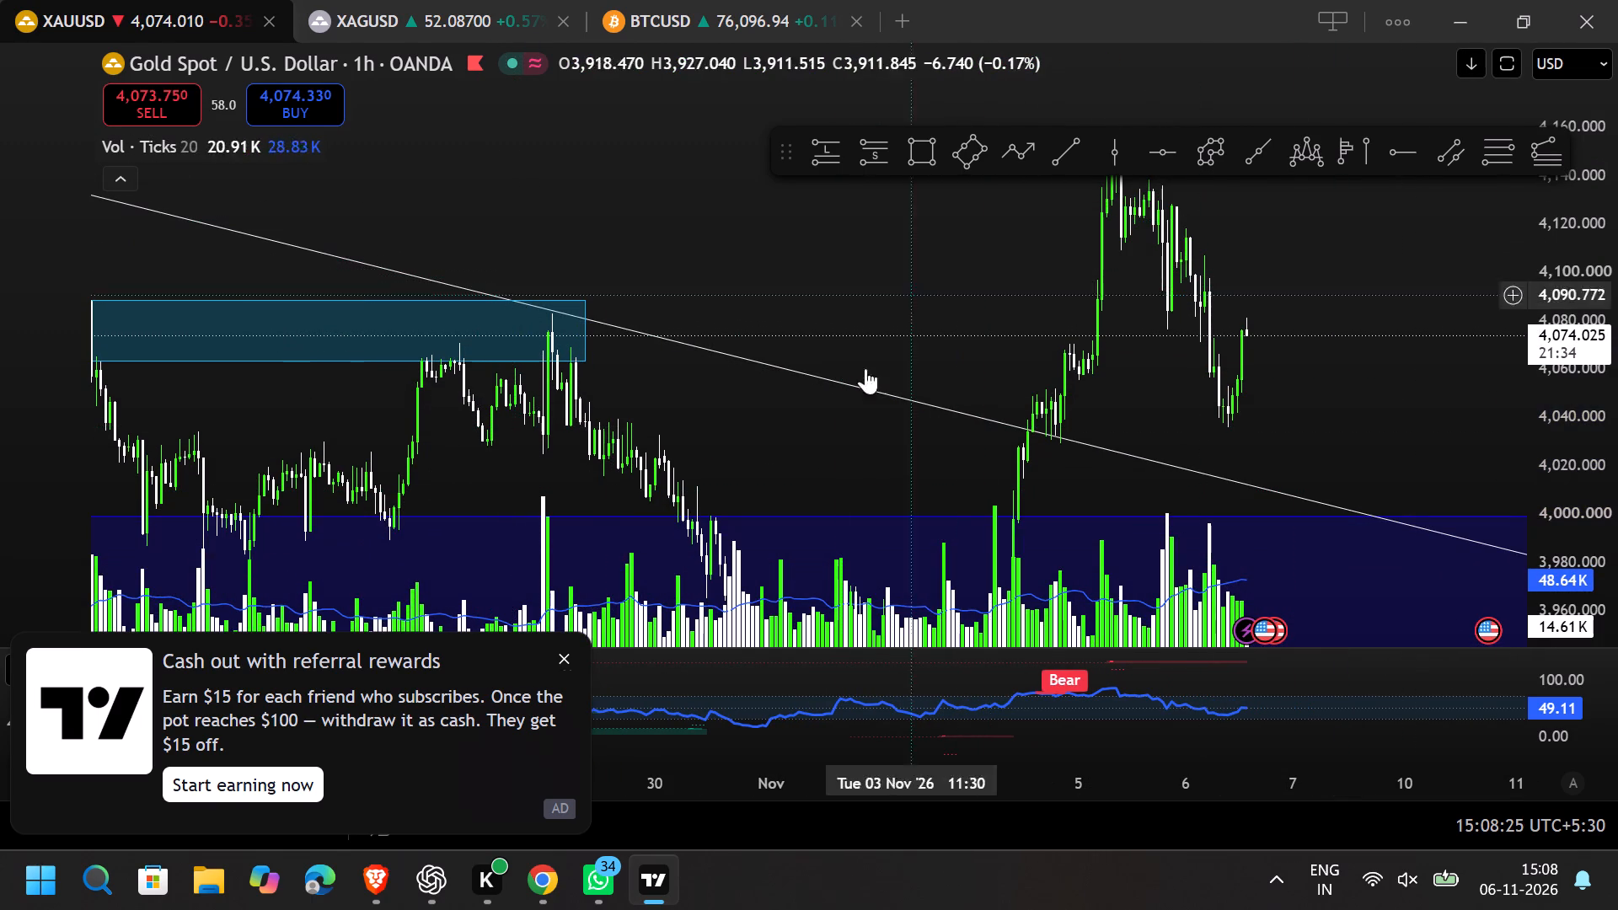
Review the 1-hour chart from the October SUPPORT zone to the demand zone and pending gap in early November.
{"action": "left_click_drag", "start_coordinate": [816, 458], "coordinate": [945, 200]}
{"action": "scroll", "coordinate": [964, 182], "scroll_direction": "down", "scroll_amount": 7}
{"action": "scroll", "coordinate": [865, 225], "scroll_direction": "down", "scroll_amount": 6}
{"action": "left_click_drag", "start_coordinate": [805, 241], "coordinate": [708, 517]}
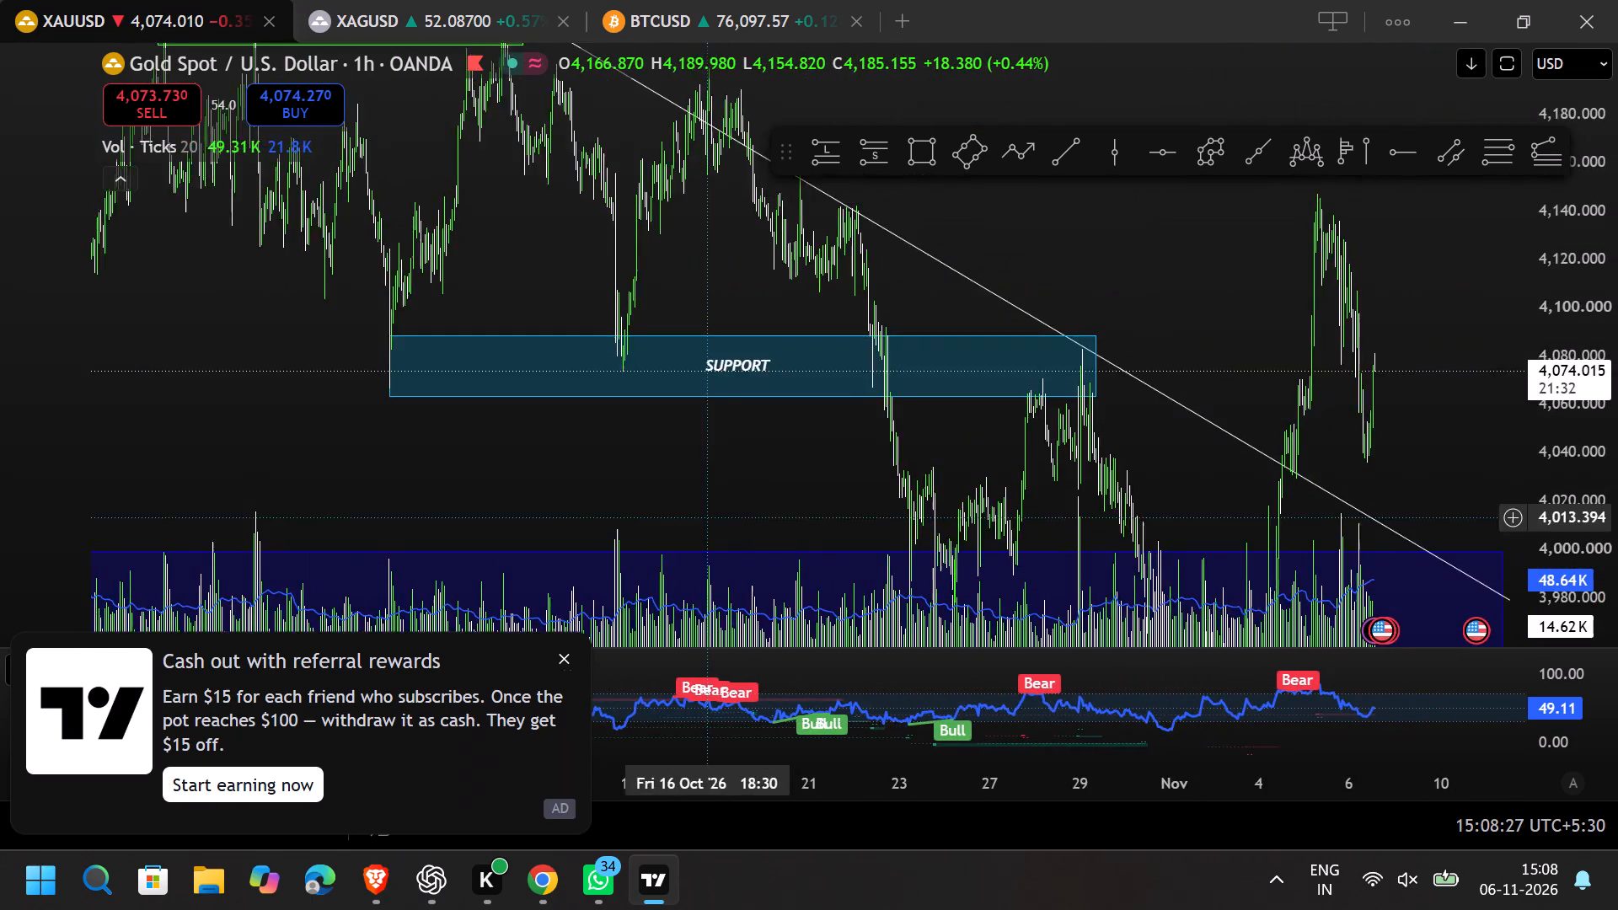
{"action": "left_click_drag", "start_coordinate": [708, 517], "coordinate": [657, 304]}
{"action": "scroll", "coordinate": [666, 291], "scroll_direction": "up", "scroll_amount": 9}
{"action": "left_click_drag", "start_coordinate": [664, 289], "coordinate": [741, 200]}
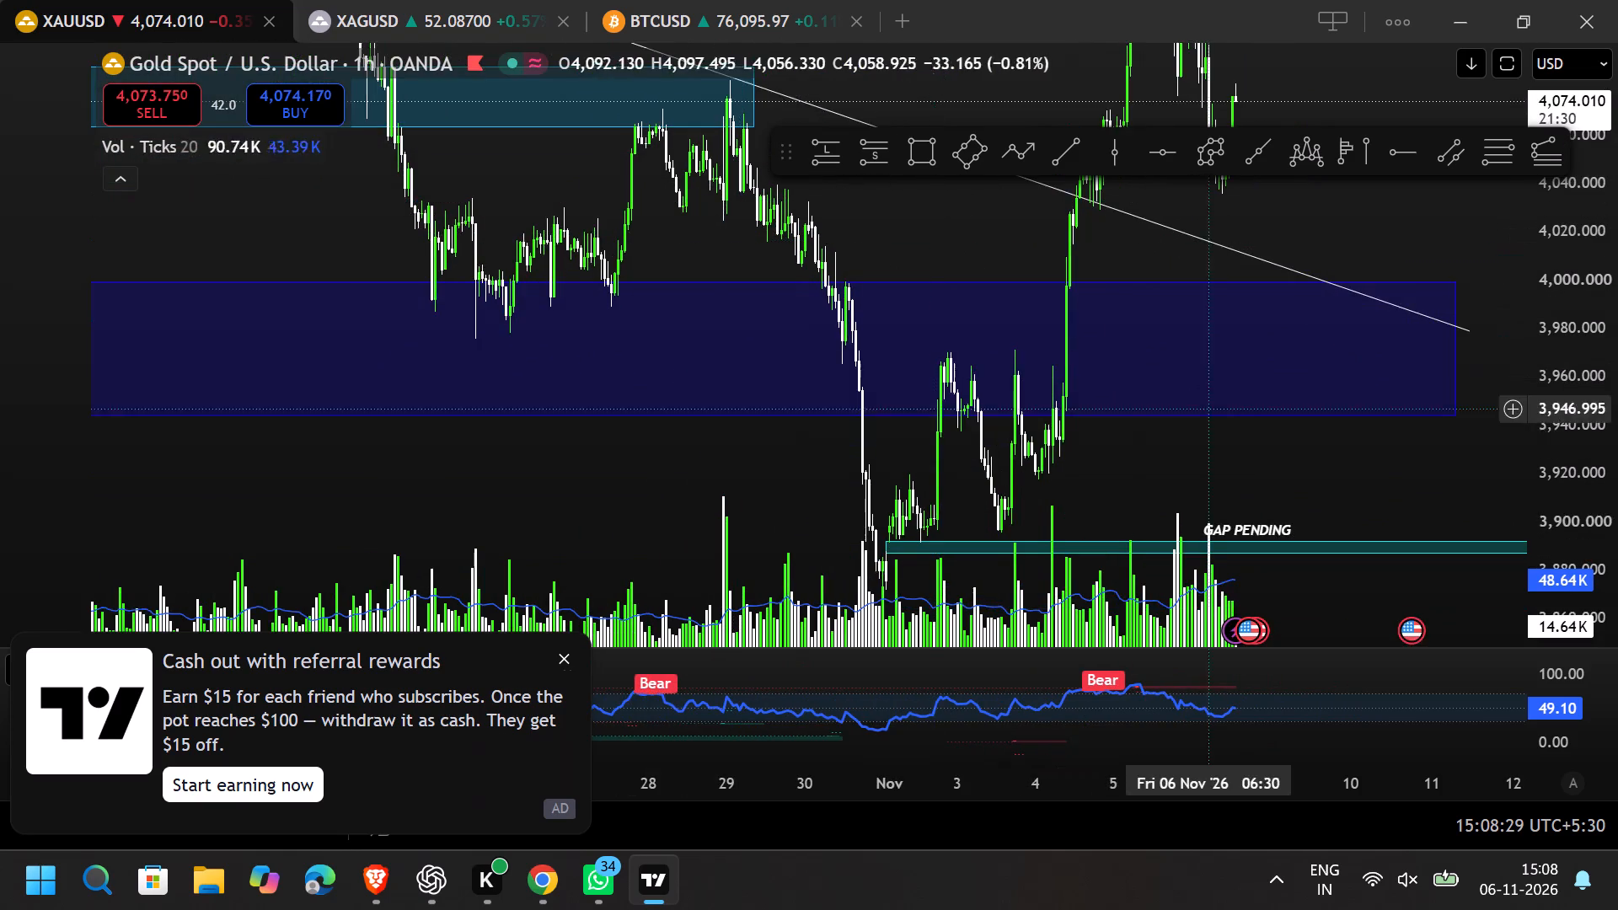
Switch the gold chart to the 15-minute timeframe.
{"action": "left_click_drag", "start_coordinate": [1226, 449], "coordinate": [759, 407]}
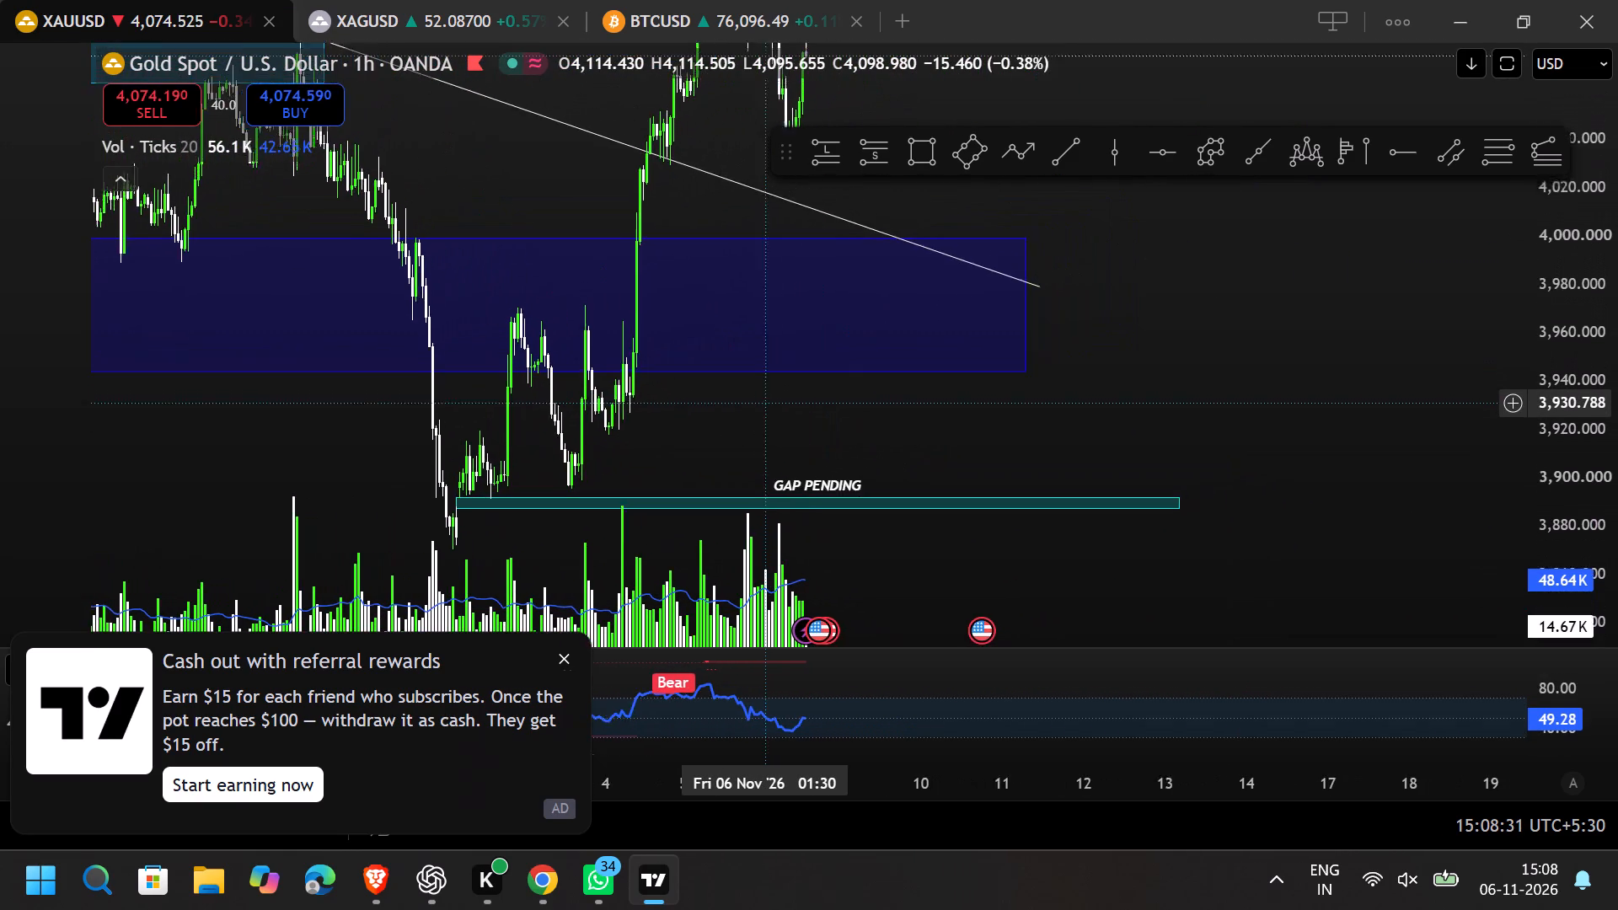
{"action": "left_click_drag", "start_coordinate": [759, 407], "coordinate": [726, 399]}
{"action": "left_click_drag", "start_coordinate": [1585, 265], "coordinate": [1581, 516]}
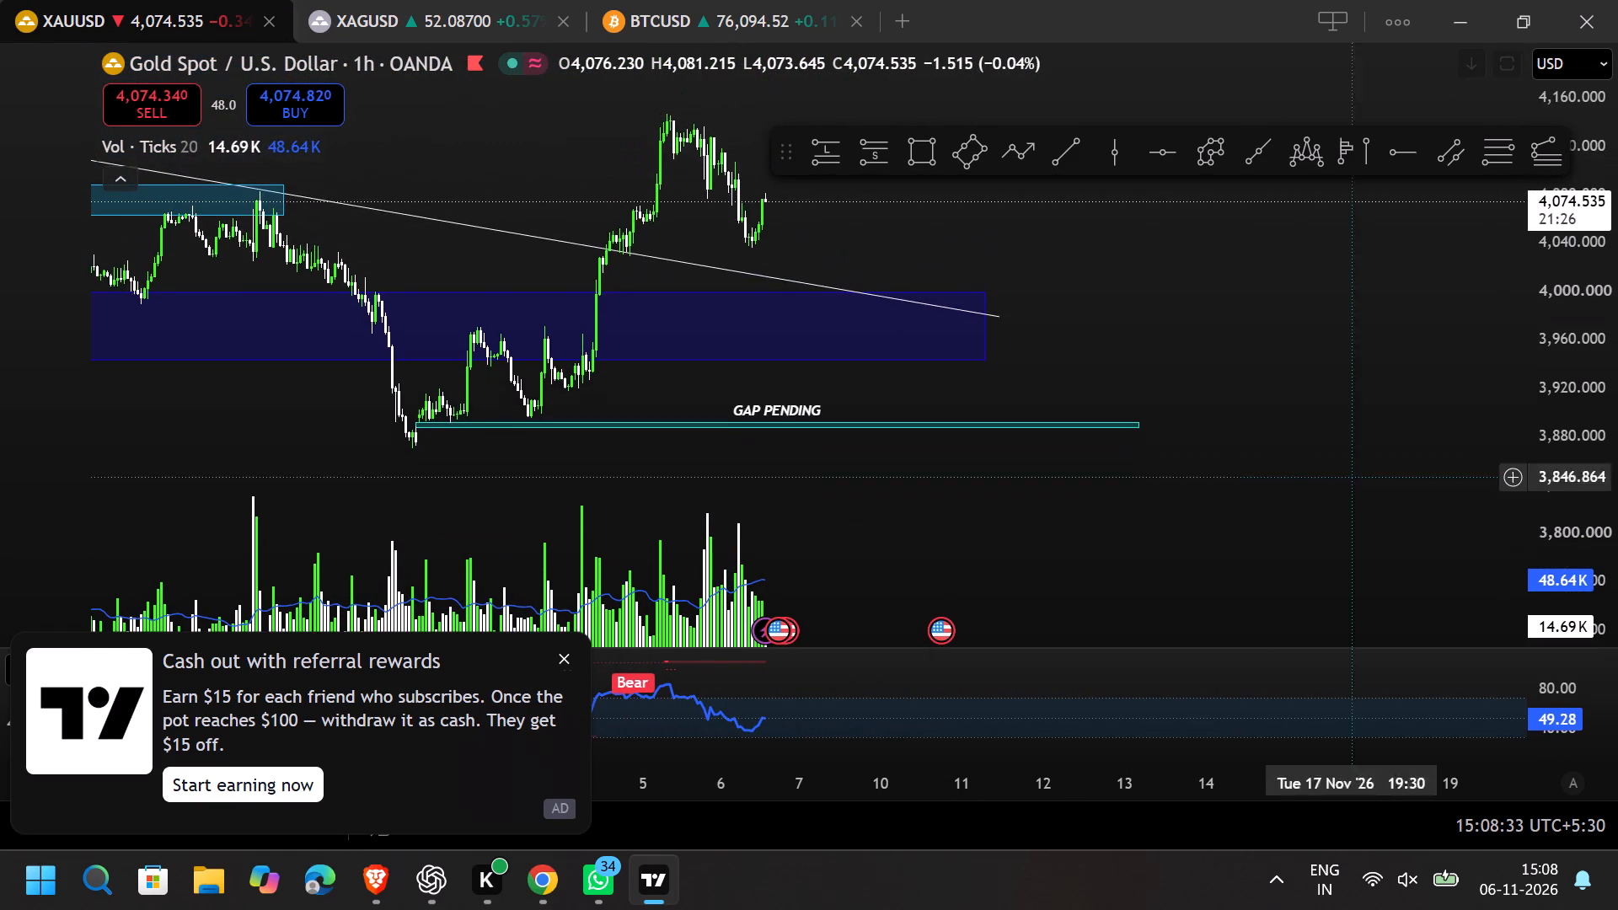
{"action": "scroll", "coordinate": [1149, 429], "scroll_direction": "down", "scroll_amount": 5}
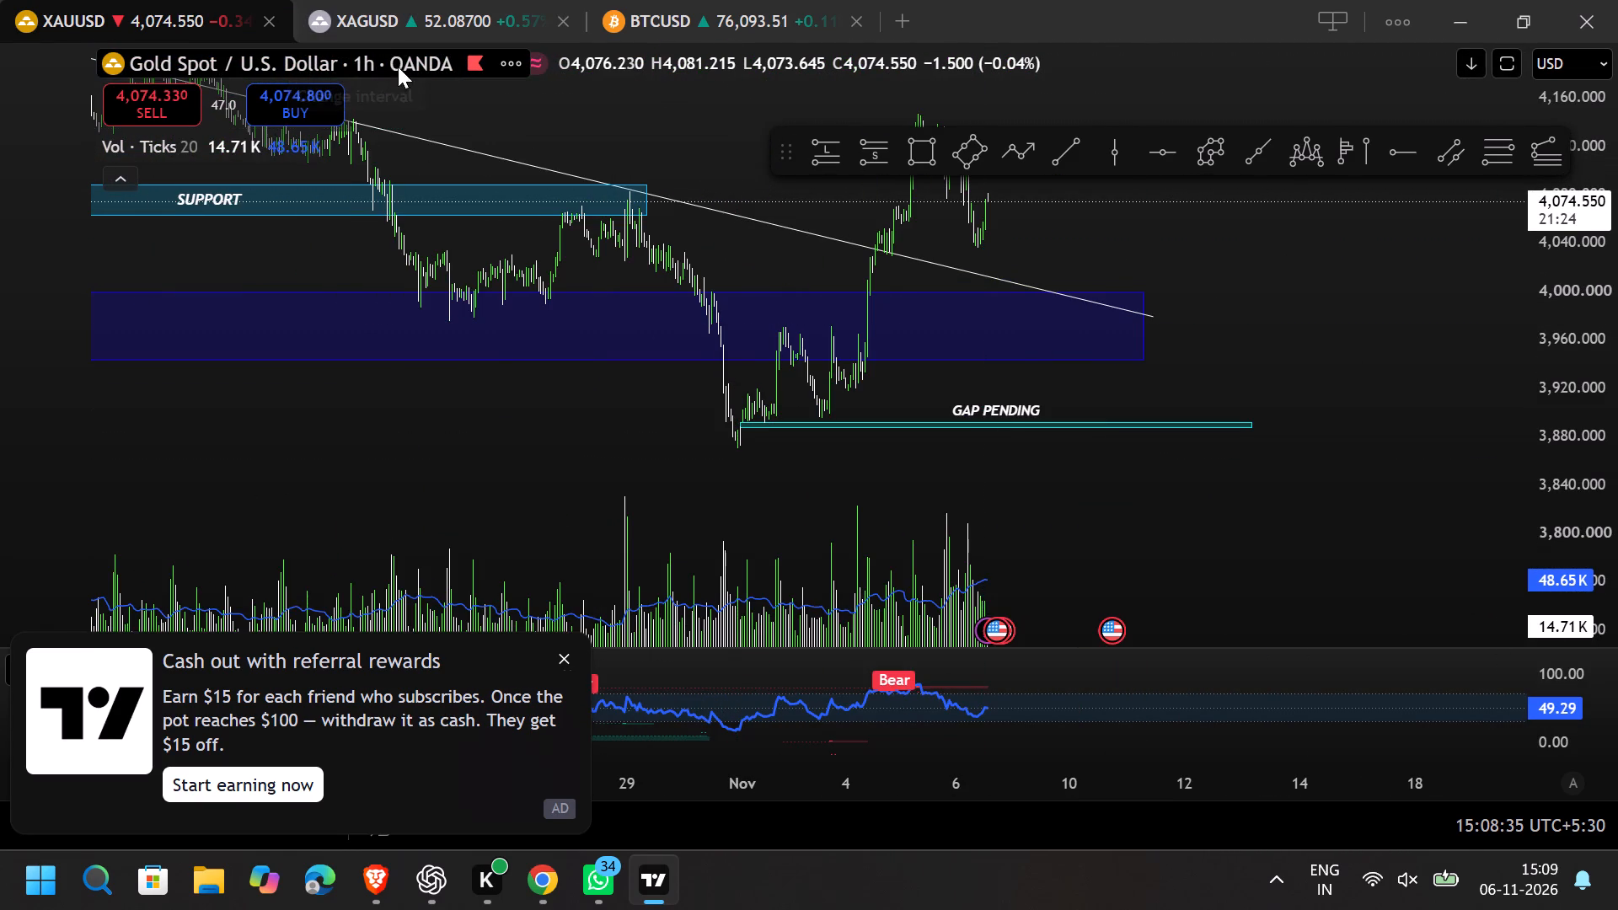
{"action": "key", "text": "1"}
{"action": "key", "text": "5"}
{"action": "key", "text": "Return"}
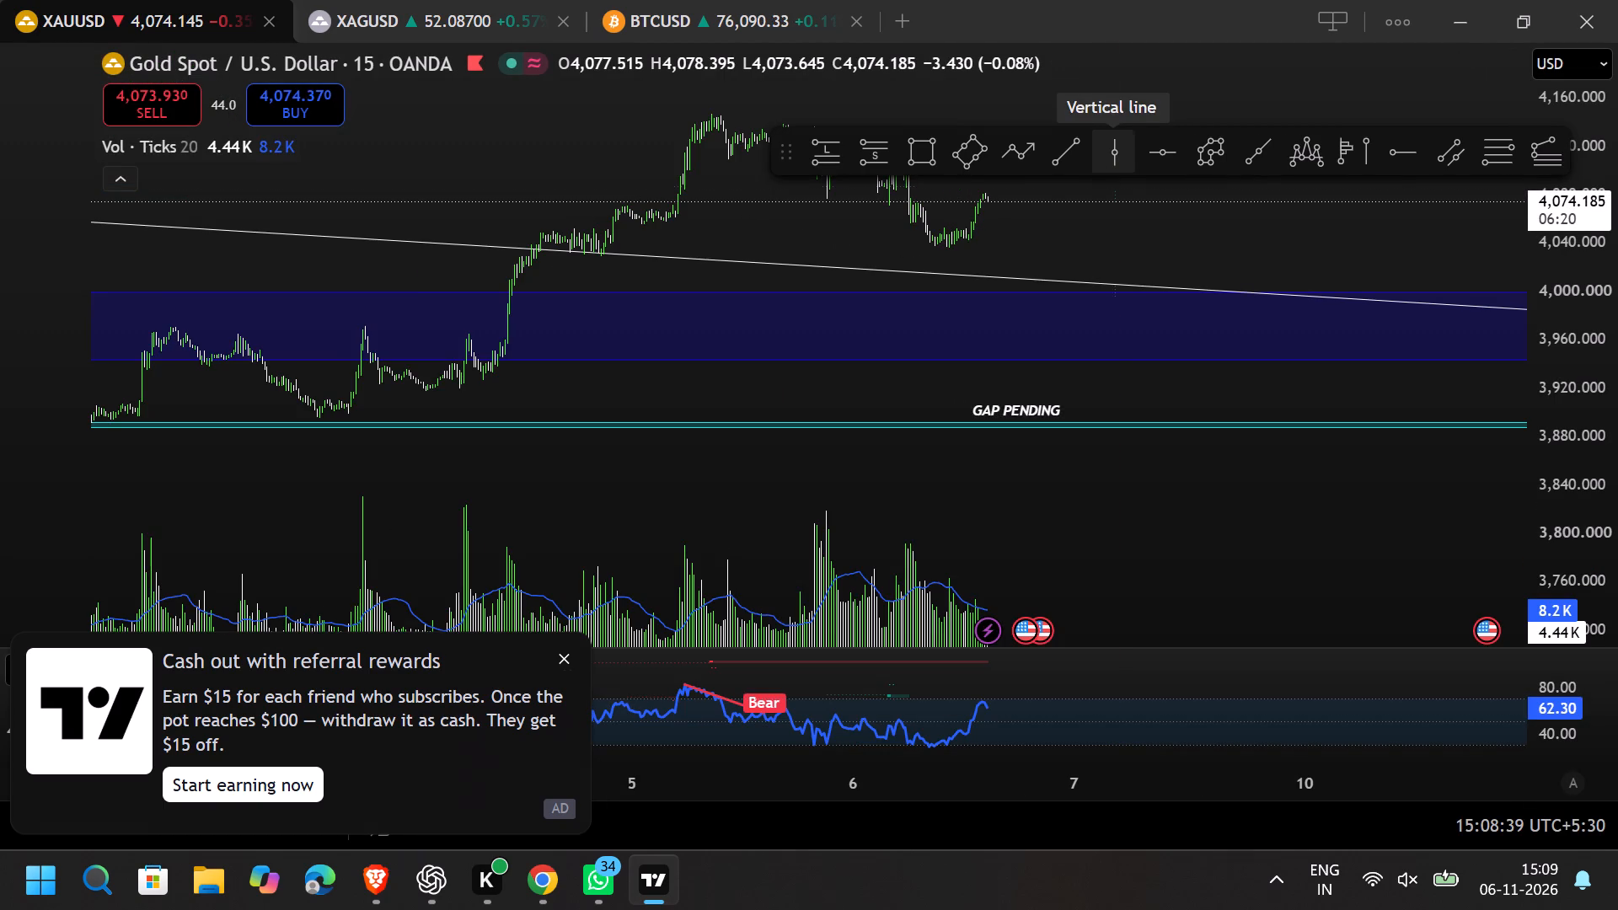
Examine the 15-minute price action from the October SUPPORT zone down to the demand zone and the pending gap.
{"action": "scroll", "coordinate": [1106, 294], "scroll_direction": "down", "scroll_amount": 20}
{"action": "left_click_drag", "start_coordinate": [946, 276], "coordinate": [928, 329]}
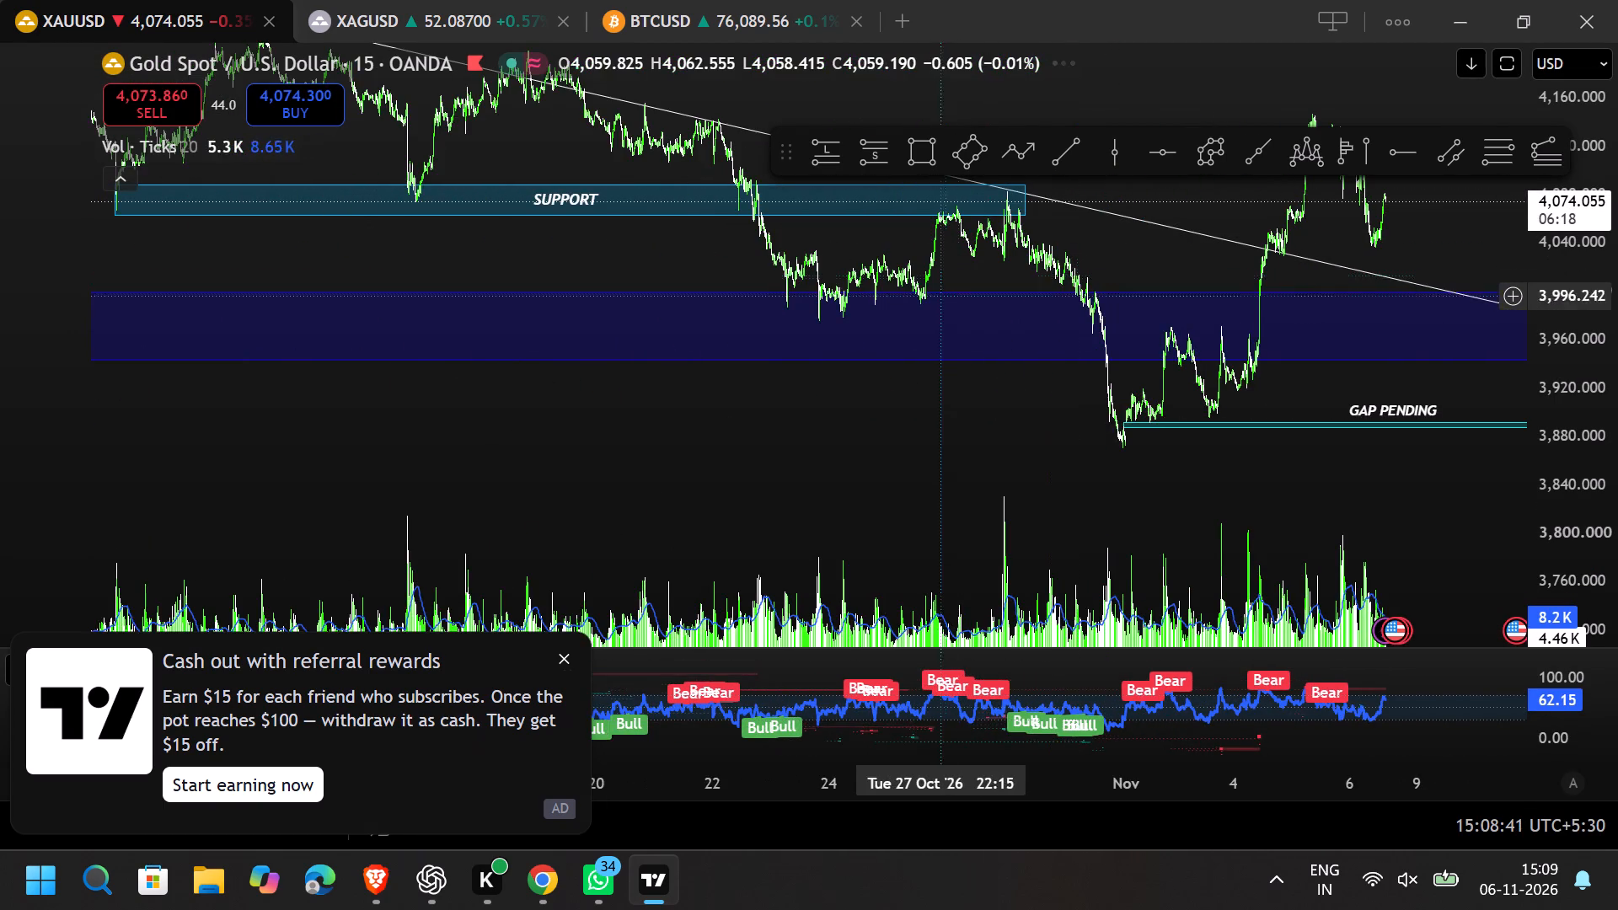
{"action": "left_click_drag", "start_coordinate": [928, 329], "coordinate": [876, 379]}
{"action": "left_click_drag", "start_coordinate": [1598, 469], "coordinate": [1540, 136]}
{"action": "scroll", "coordinate": [1278, 253], "scroll_direction": "up", "scroll_amount": 7}
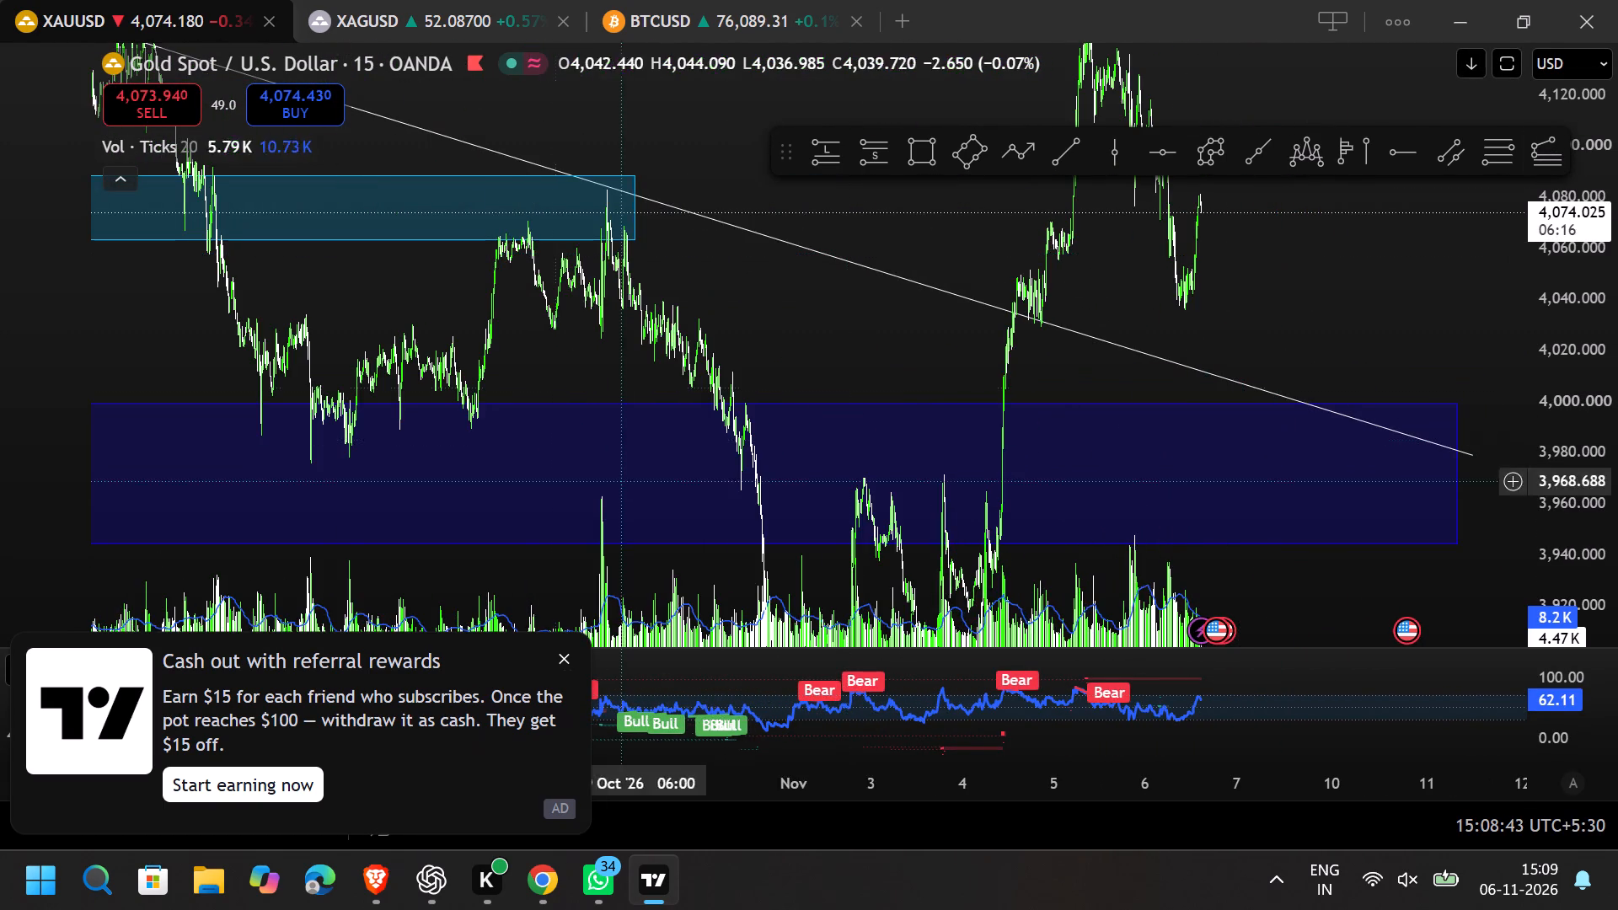
{"action": "left_click_drag", "start_coordinate": [544, 370], "coordinate": [882, 359]}
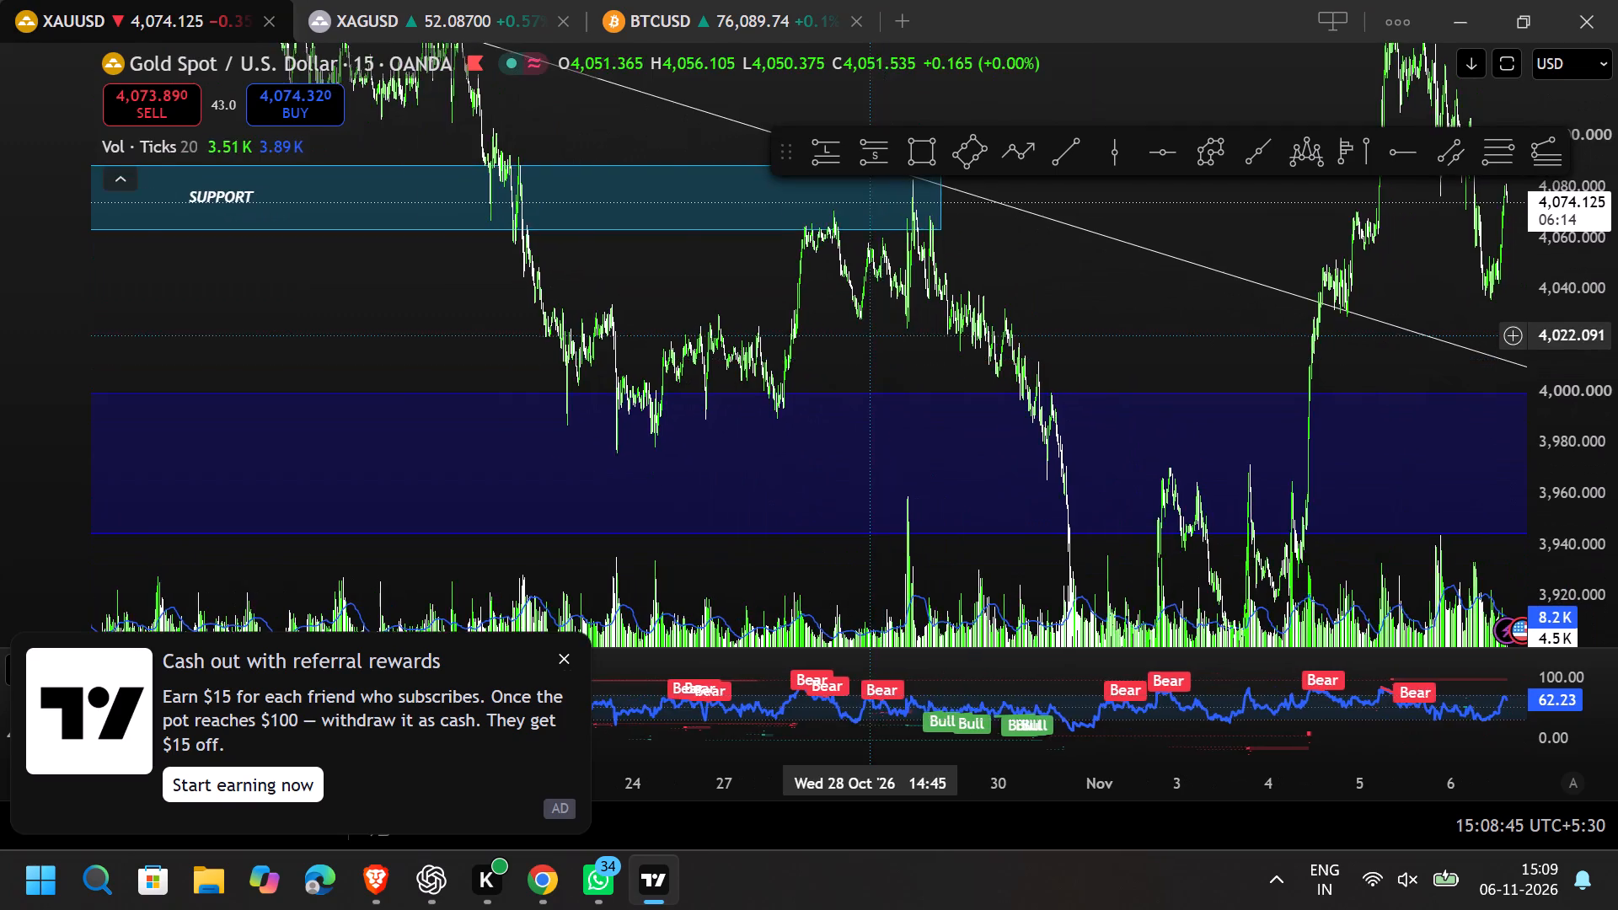
{"action": "scroll", "coordinate": [871, 335], "scroll_direction": "up", "scroll_amount": 8}
{"action": "scroll", "coordinate": [871, 335], "scroll_direction": "down", "scroll_amount": 1}
{"action": "scroll", "coordinate": [871, 335], "scroll_direction": "up", "scroll_amount": 4}
{"action": "scroll", "coordinate": [722, 380], "scroll_direction": "up", "scroll_amount": 6}
{"action": "left_click_drag", "start_coordinate": [532, 347], "coordinate": [884, 45]}
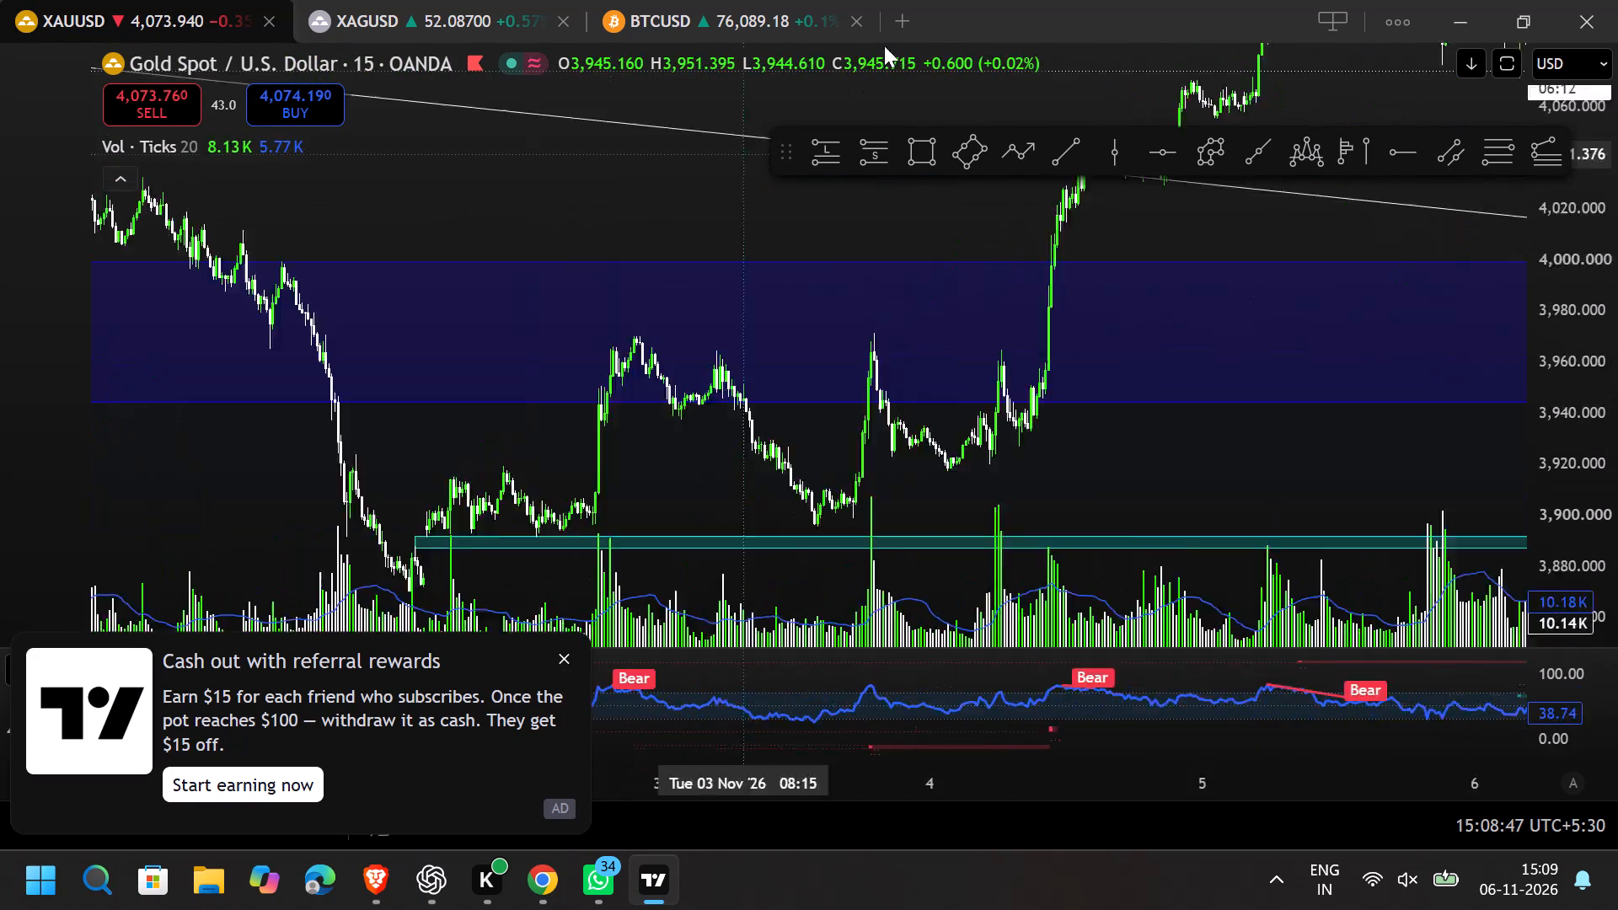
{"action": "left_click_drag", "start_coordinate": [884, 45], "coordinate": [896, 35]}
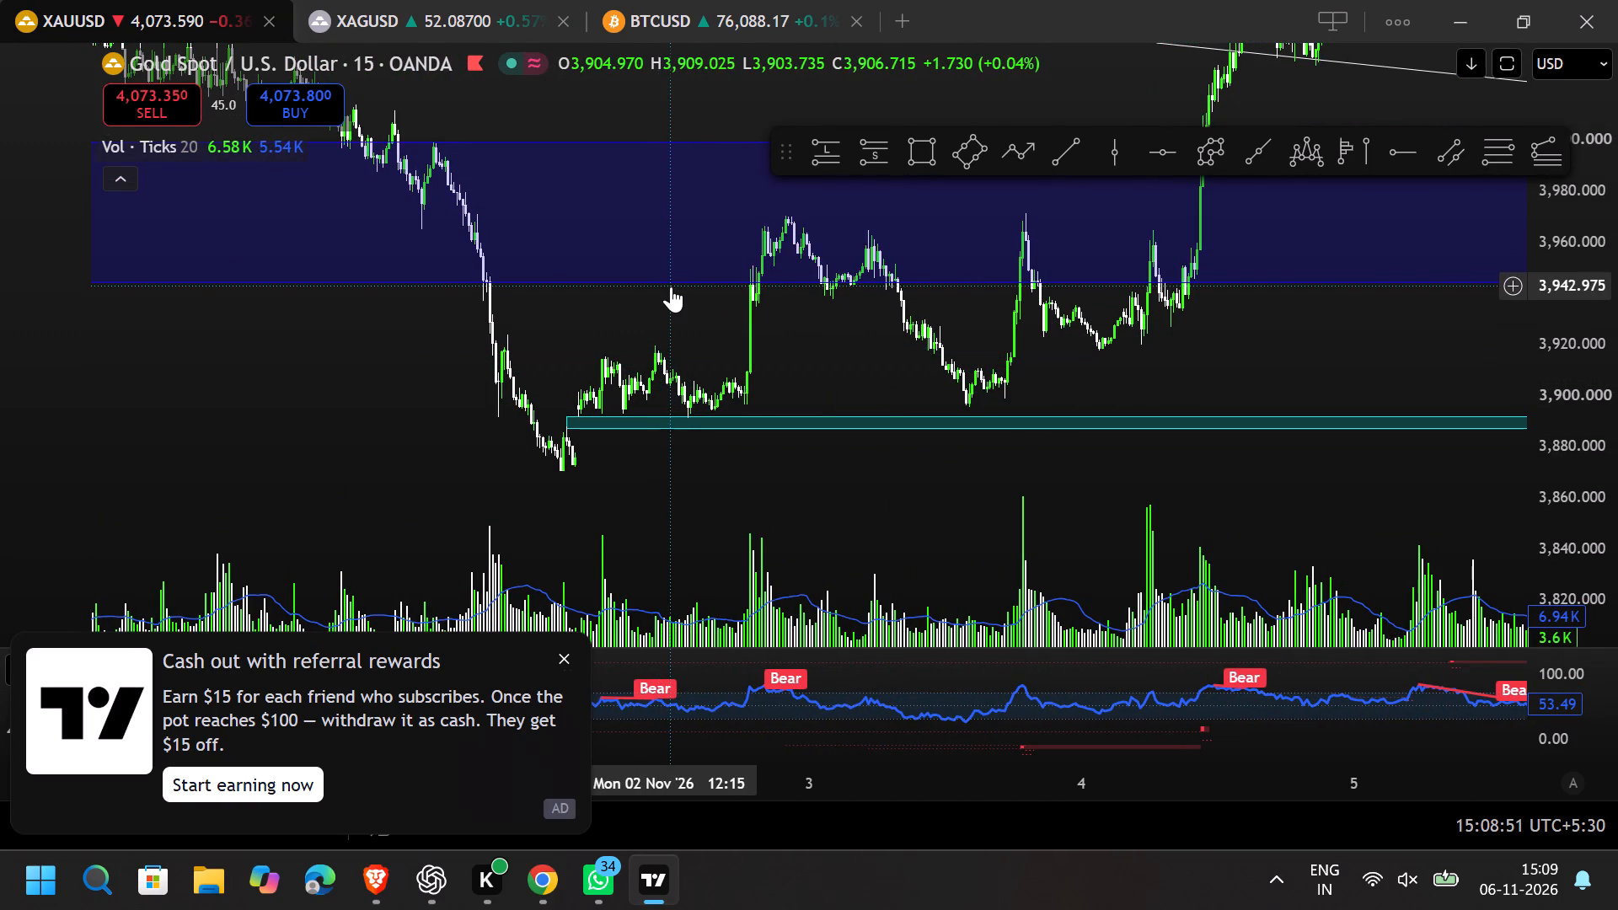
Examine the 15-minute swings between the demand zone and the pending gap from 30 October to 4 November.
{"action": "left_click_drag", "start_coordinate": [622, 307], "coordinate": [688, 586]}
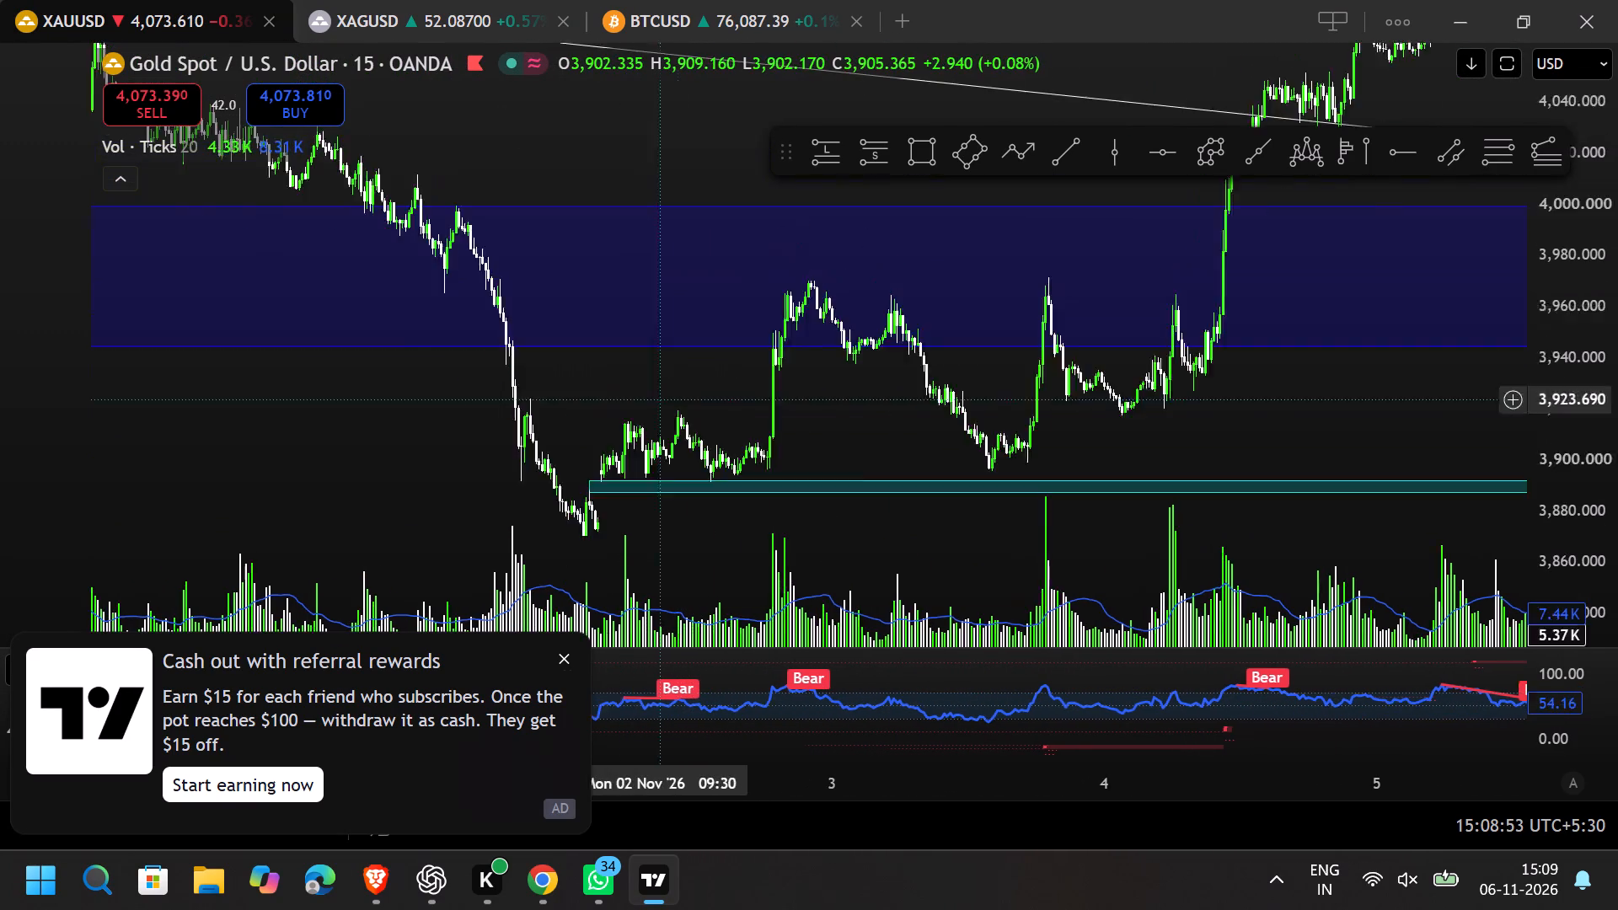
{"action": "left_click_drag", "start_coordinate": [688, 586], "coordinate": [1117, 438]}
{"action": "left_click_drag", "start_coordinate": [1559, 496], "coordinate": [1456, 50]}
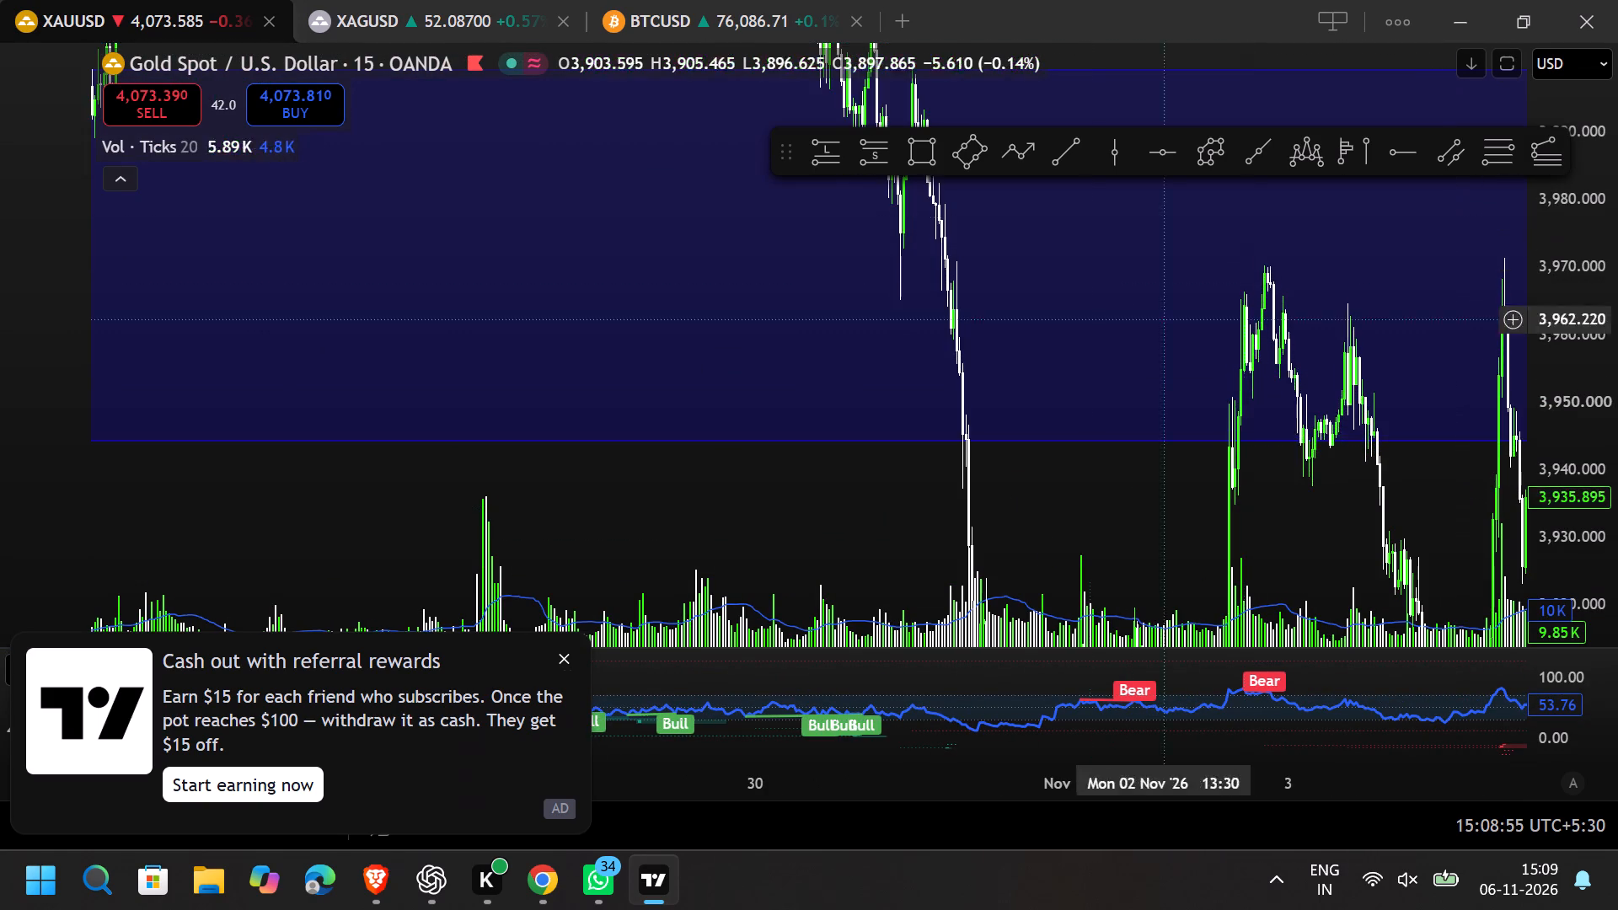
{"action": "left_click_drag", "start_coordinate": [1061, 546], "coordinate": [1021, 249]}
{"action": "scroll", "coordinate": [990, 254], "scroll_direction": "up", "scroll_amount": 7}
{"action": "scroll", "coordinate": [640, 310], "scroll_direction": "up", "scroll_amount": 4}
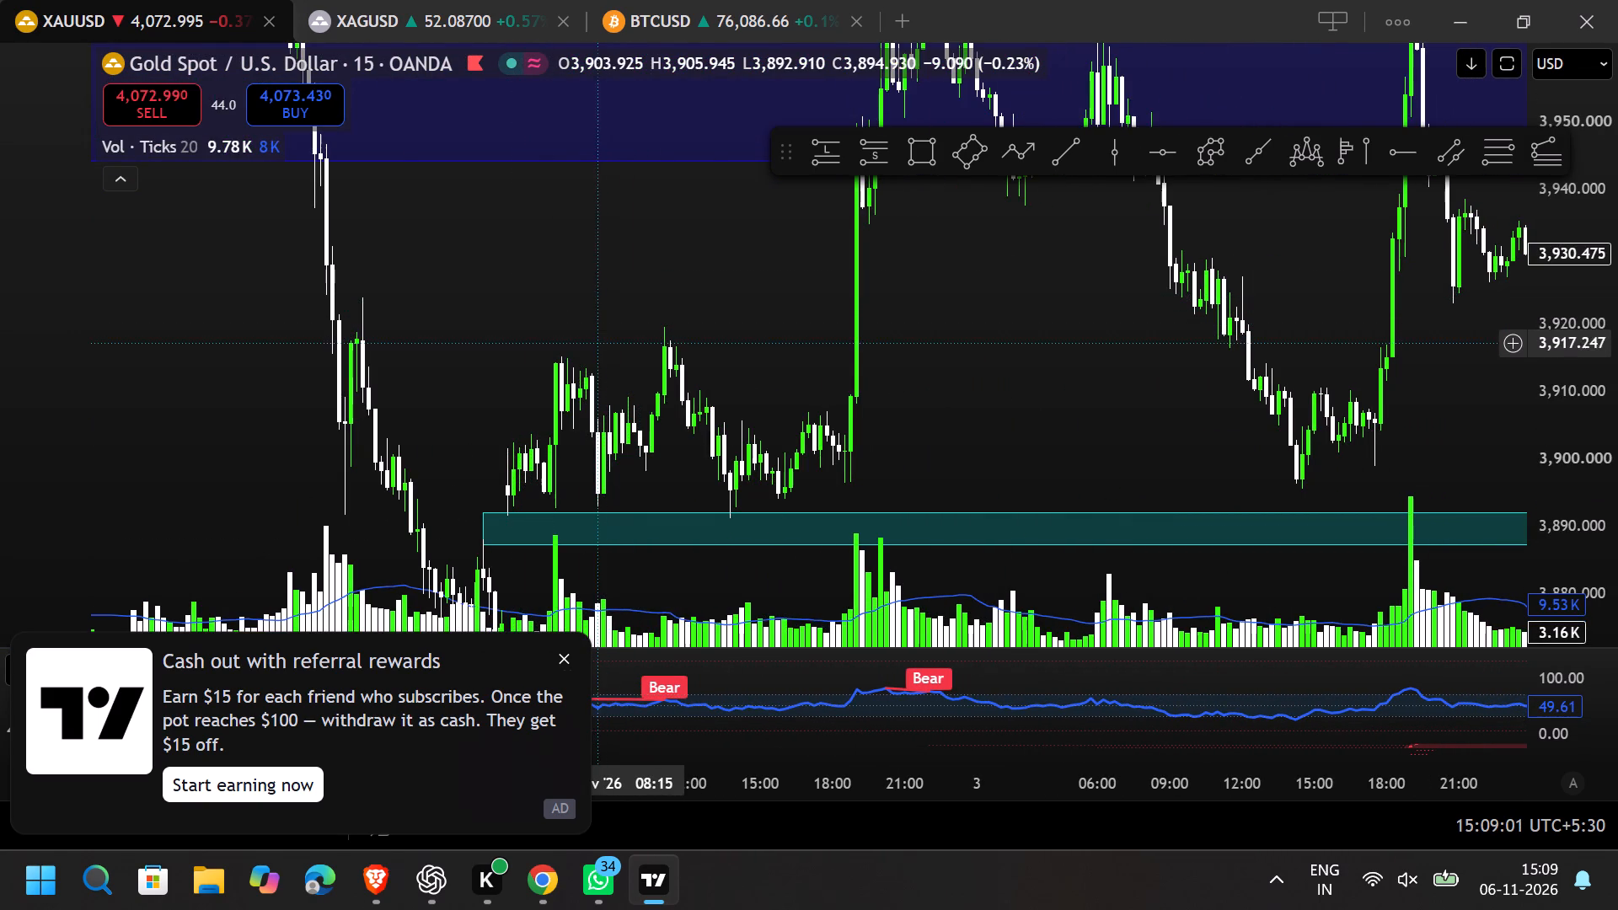
{"action": "left_click_drag", "start_coordinate": [605, 340], "coordinate": [107, 357]}
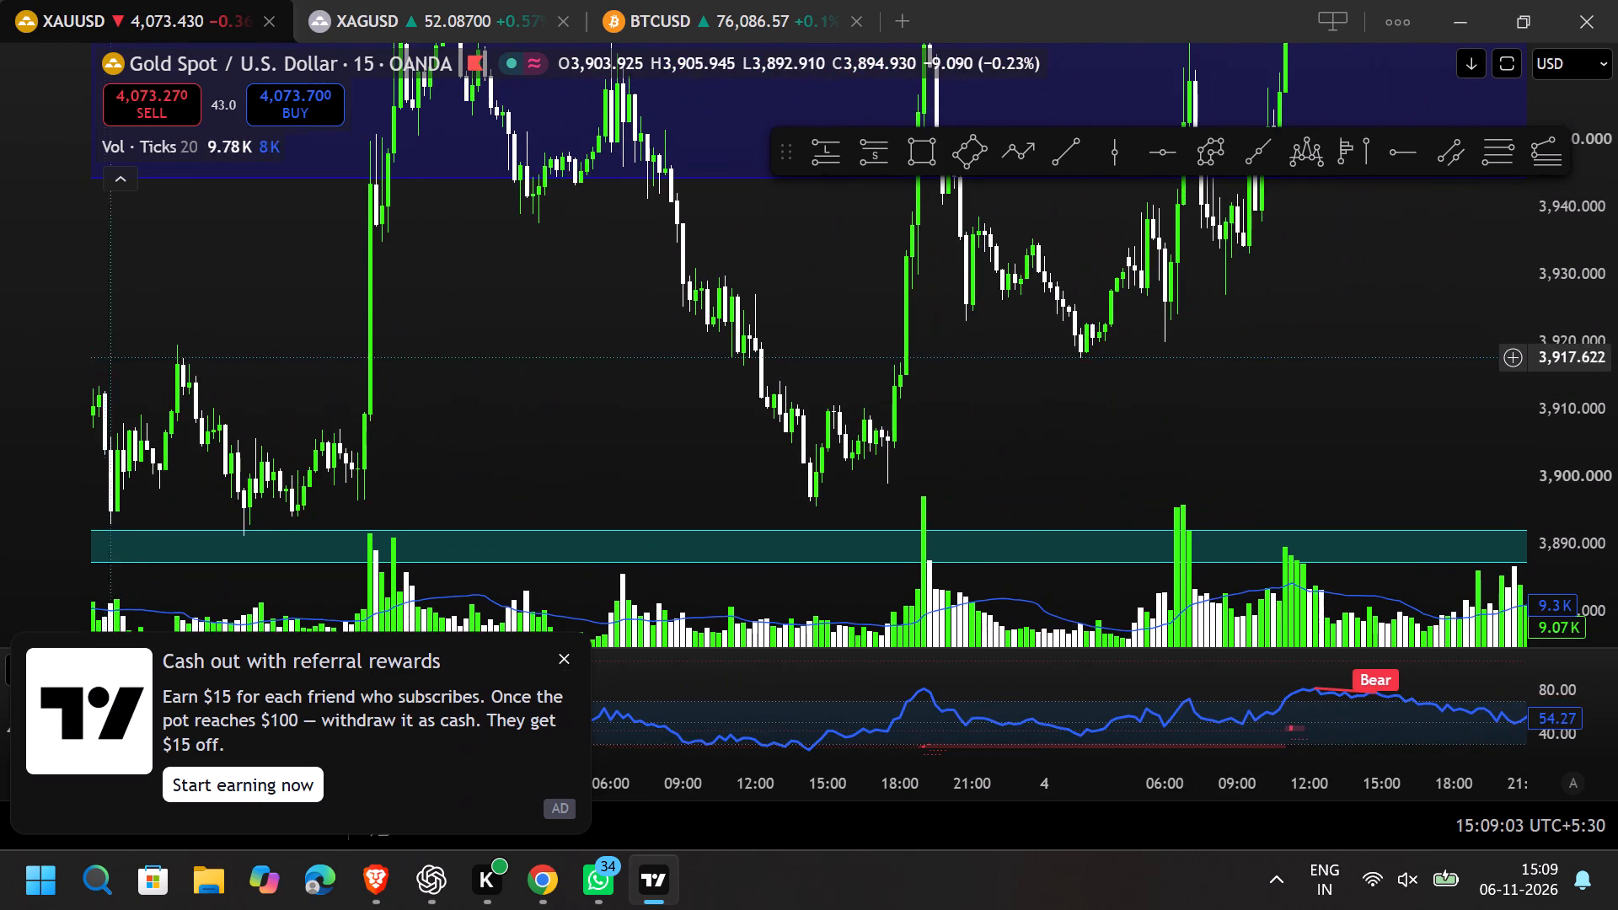
{"action": "scroll", "coordinate": [787, 340], "scroll_direction": "down", "scroll_amount": 6}
{"action": "left_click_drag", "start_coordinate": [1235, 339], "coordinate": [667, 650]}
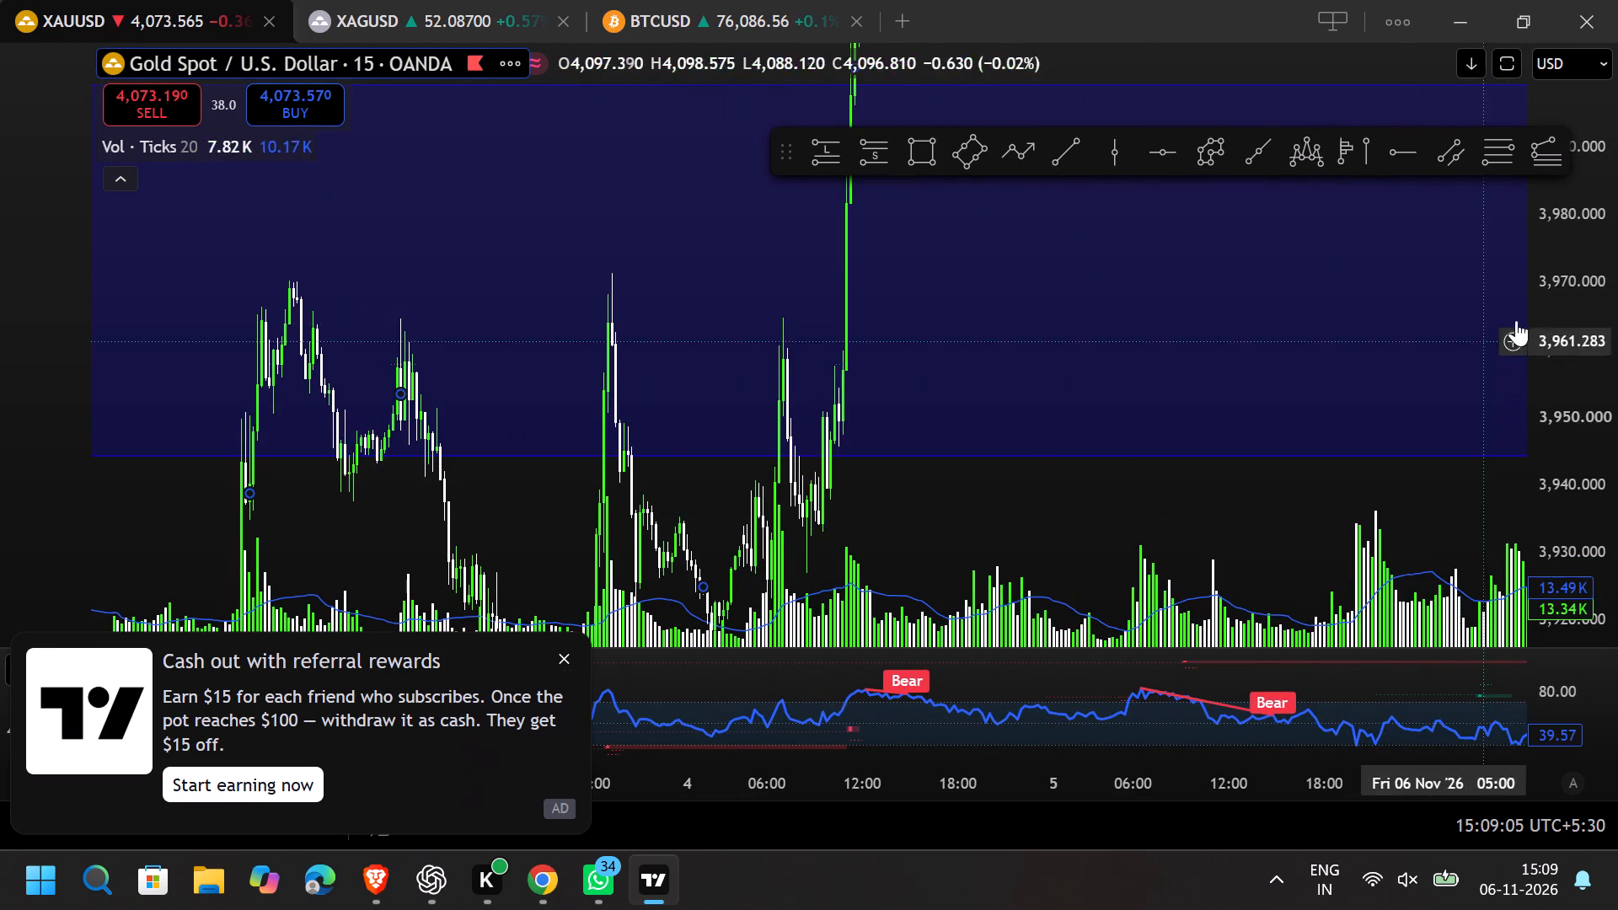
{"action": "left_click_drag", "start_coordinate": [1564, 293], "coordinate": [1511, 538]}
{"action": "scroll", "coordinate": [694, 553], "scroll_direction": "down", "scroll_amount": 5}
{"action": "left_click_drag", "start_coordinate": [549, 476], "coordinate": [631, 338]}
{"action": "scroll", "coordinate": [576, 352], "scroll_direction": "up", "scroll_amount": 1}
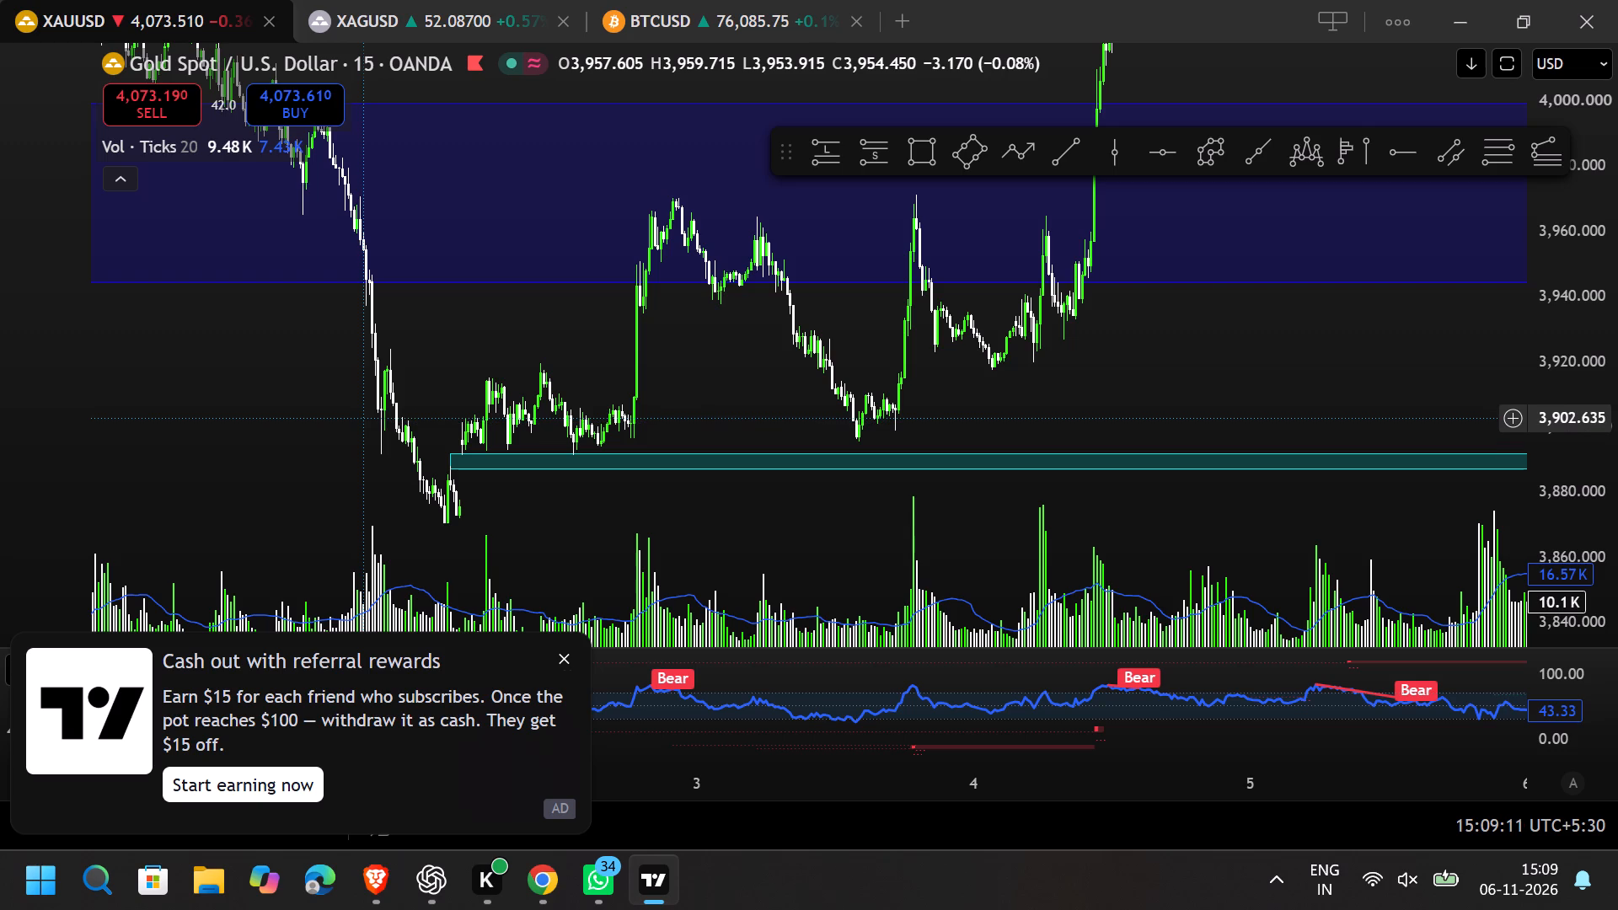
Draw a rectangle between about 3,918 and 3,925 starting at the 30 October 20:15 swing high and extend it to about 4 November 07:15.
{"action": "scroll", "coordinate": [471, 371], "scroll_direction": "up", "scroll_amount": 4}
{"action": "left_click_drag", "start_coordinate": [225, 361], "coordinate": [1080, 329]}
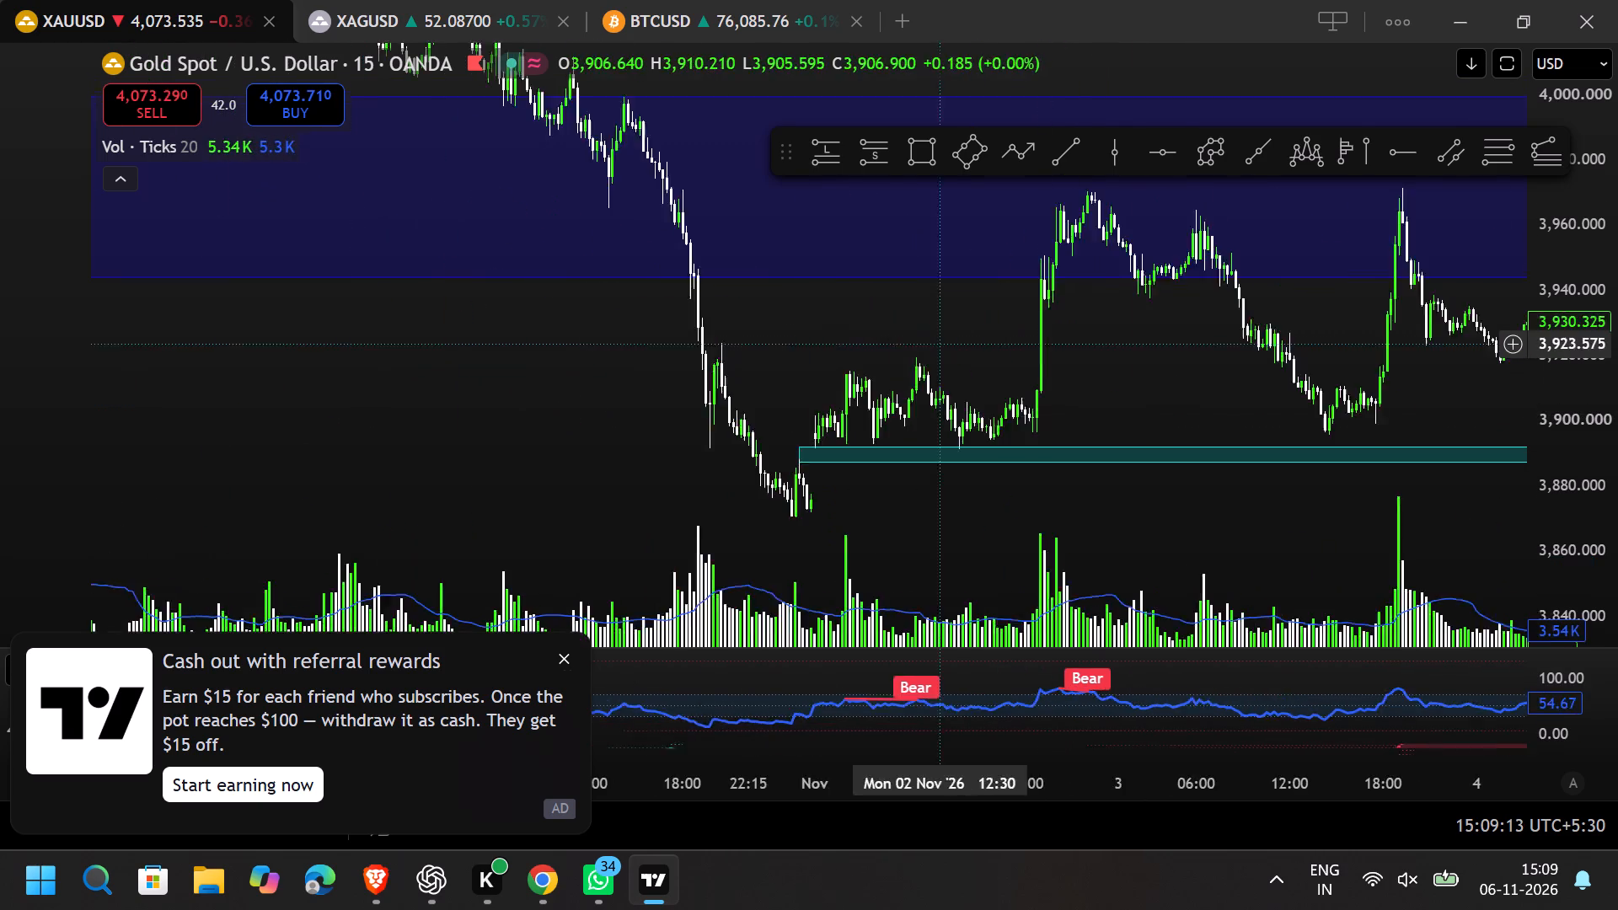
{"action": "left_click_drag", "start_coordinate": [1080, 329], "coordinate": [1106, 326]}
{"action": "scroll", "coordinate": [962, 341], "scroll_direction": "up", "scroll_amount": 4}
{"action": "left_click", "coordinate": [924, 158]}
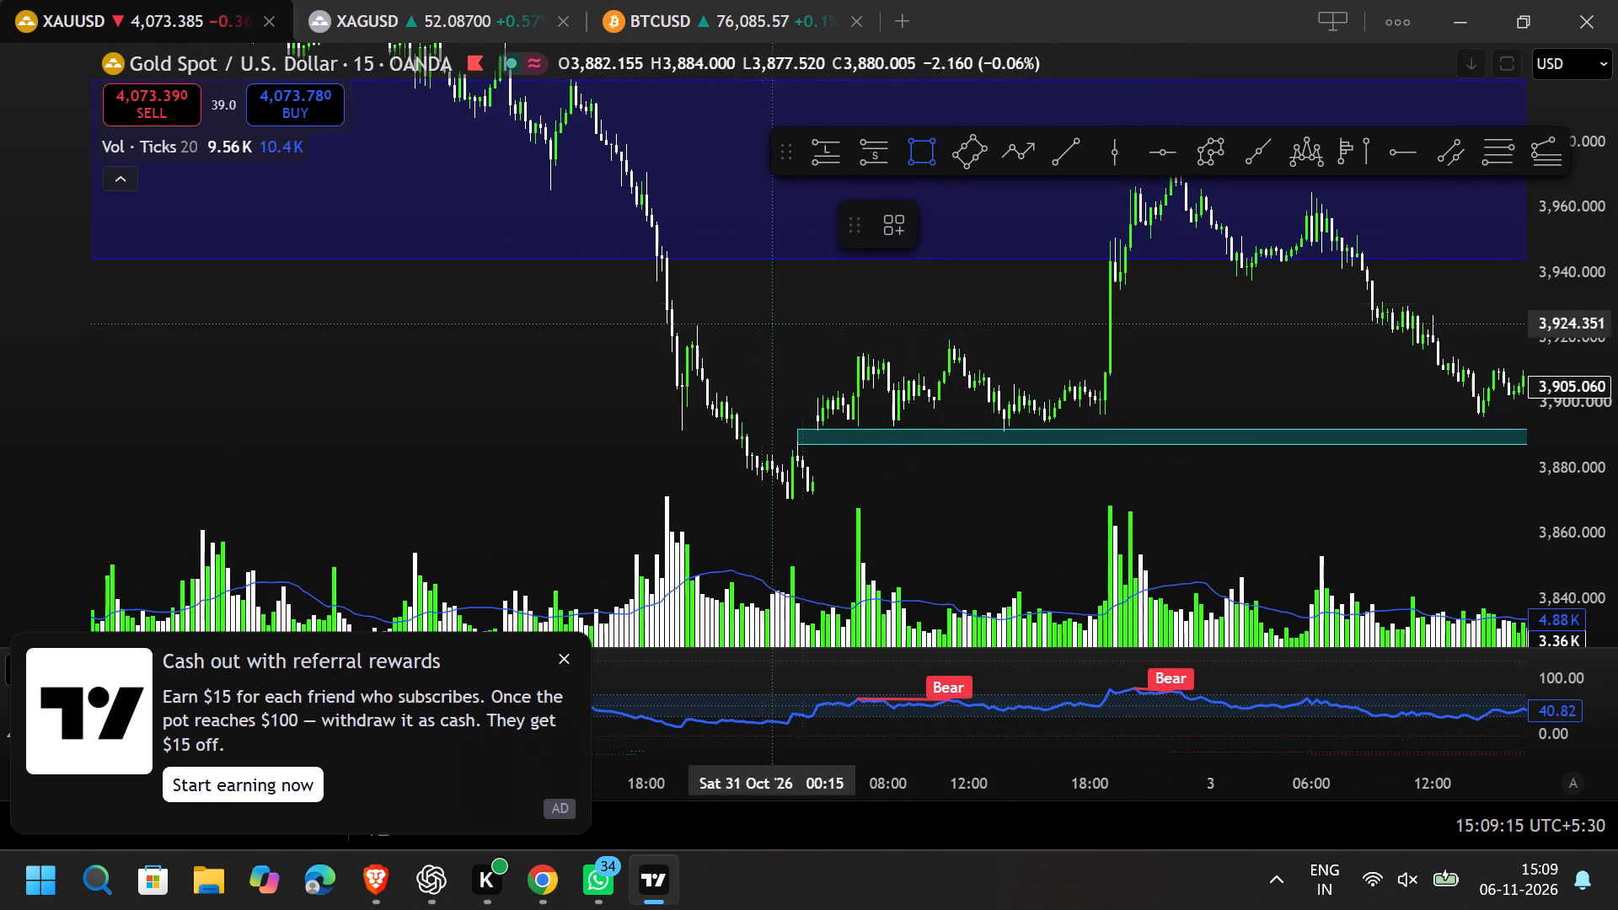
{"action": "left_click", "coordinate": [693, 345]}
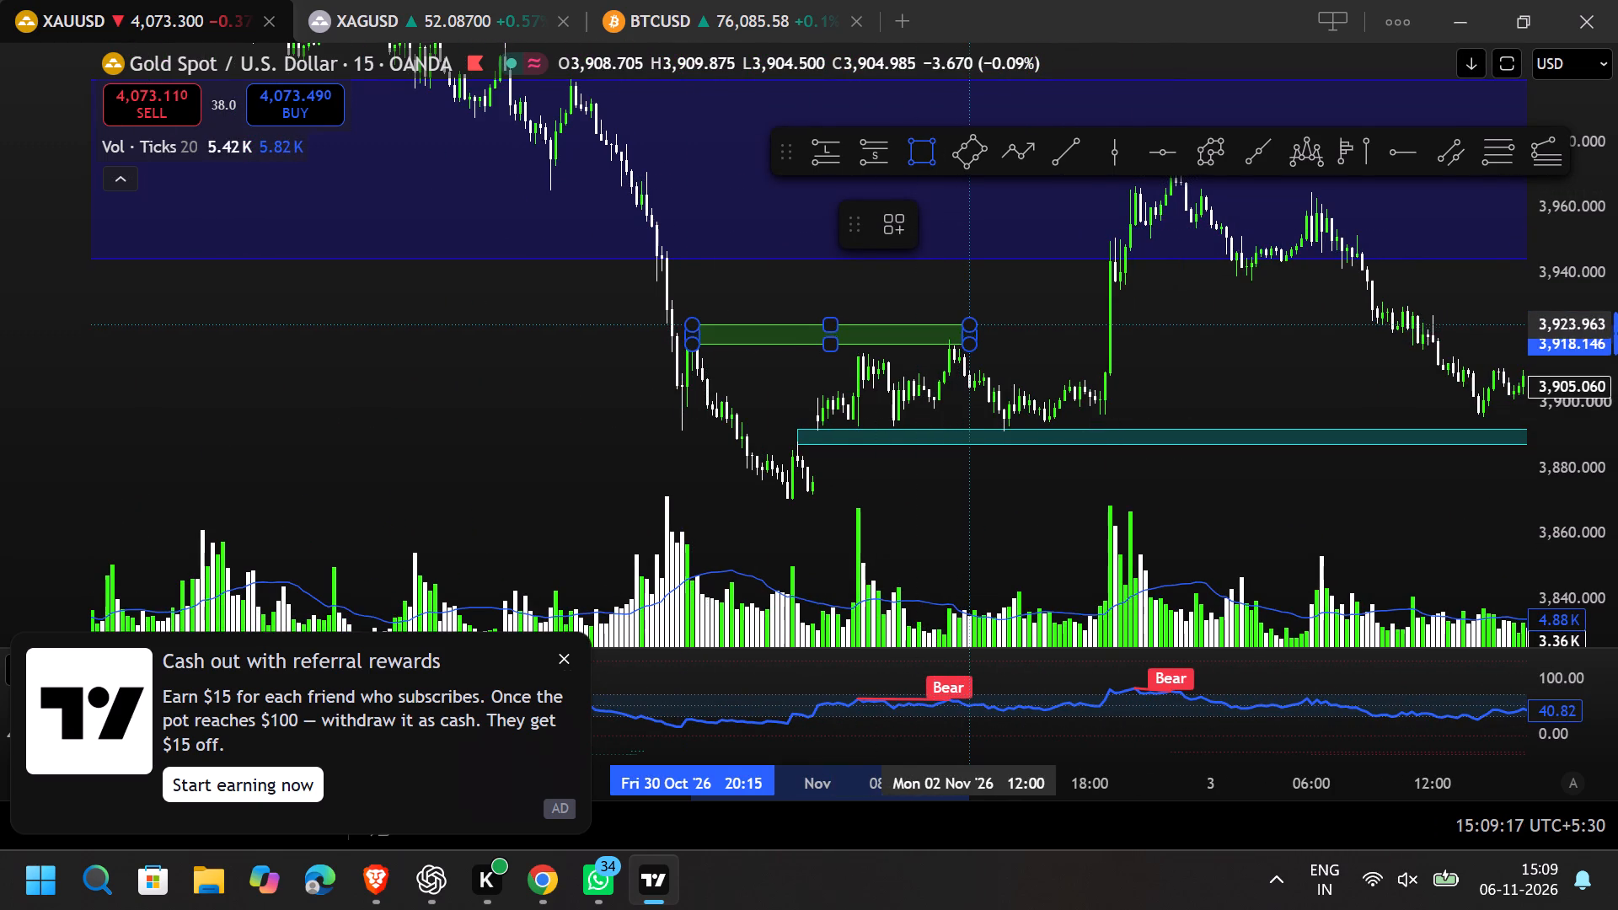
{"action": "left_click", "coordinate": [975, 322]}
{"action": "left_click_drag", "start_coordinate": [978, 331], "coordinate": [1297, 335]}
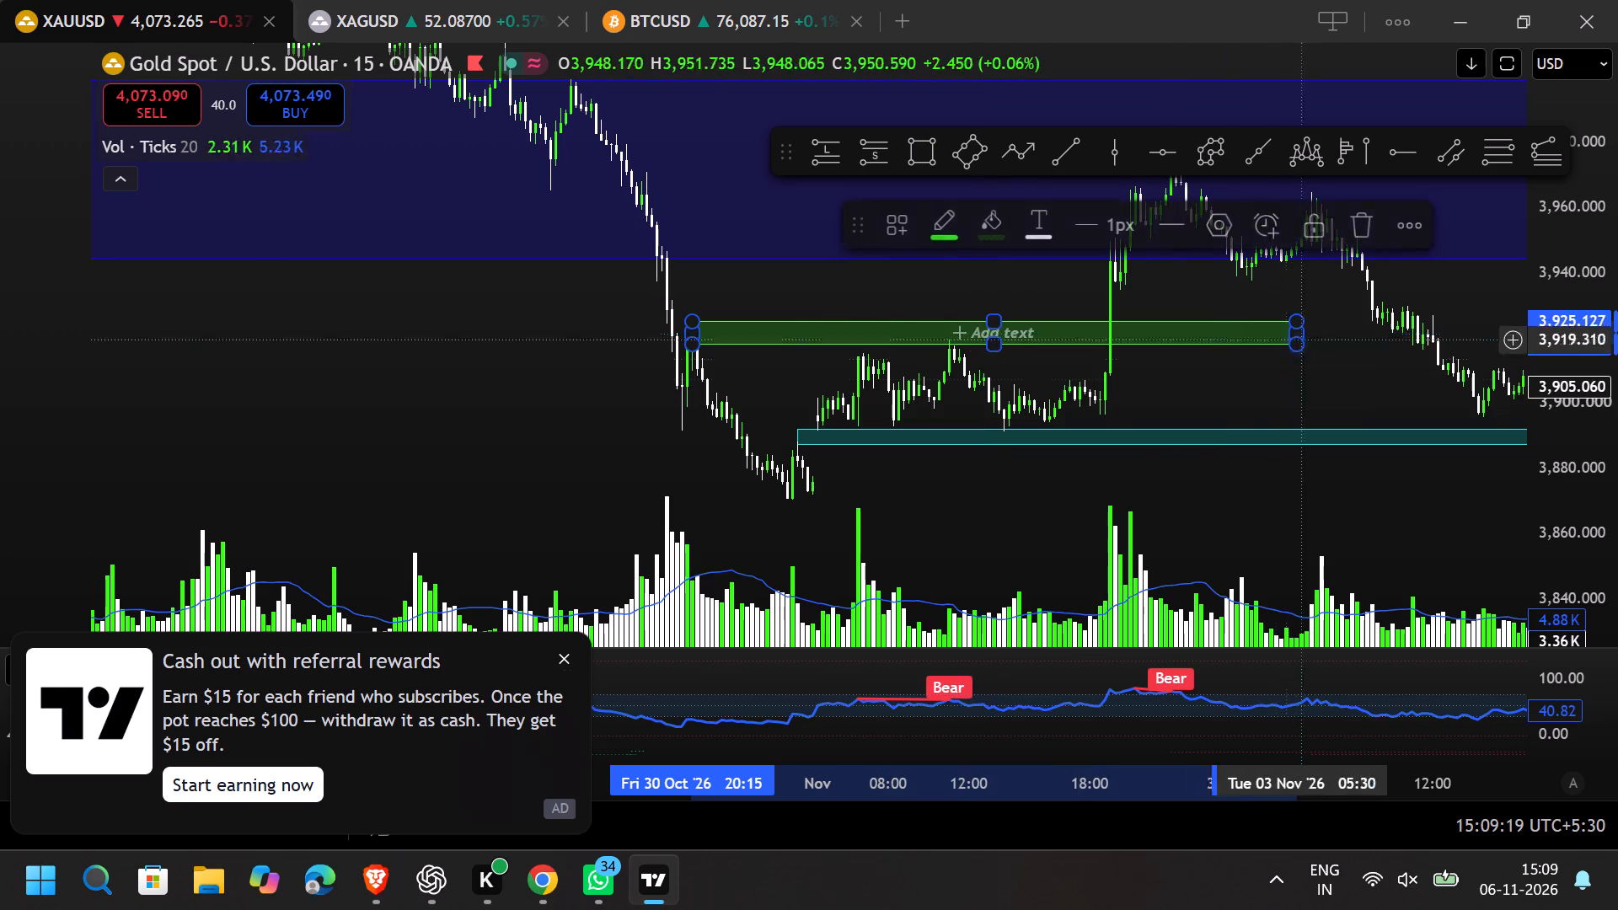
{"action": "left_click", "coordinate": [1261, 402]}
{"action": "left_click_drag", "start_coordinate": [1231, 409], "coordinate": [812, 446]}
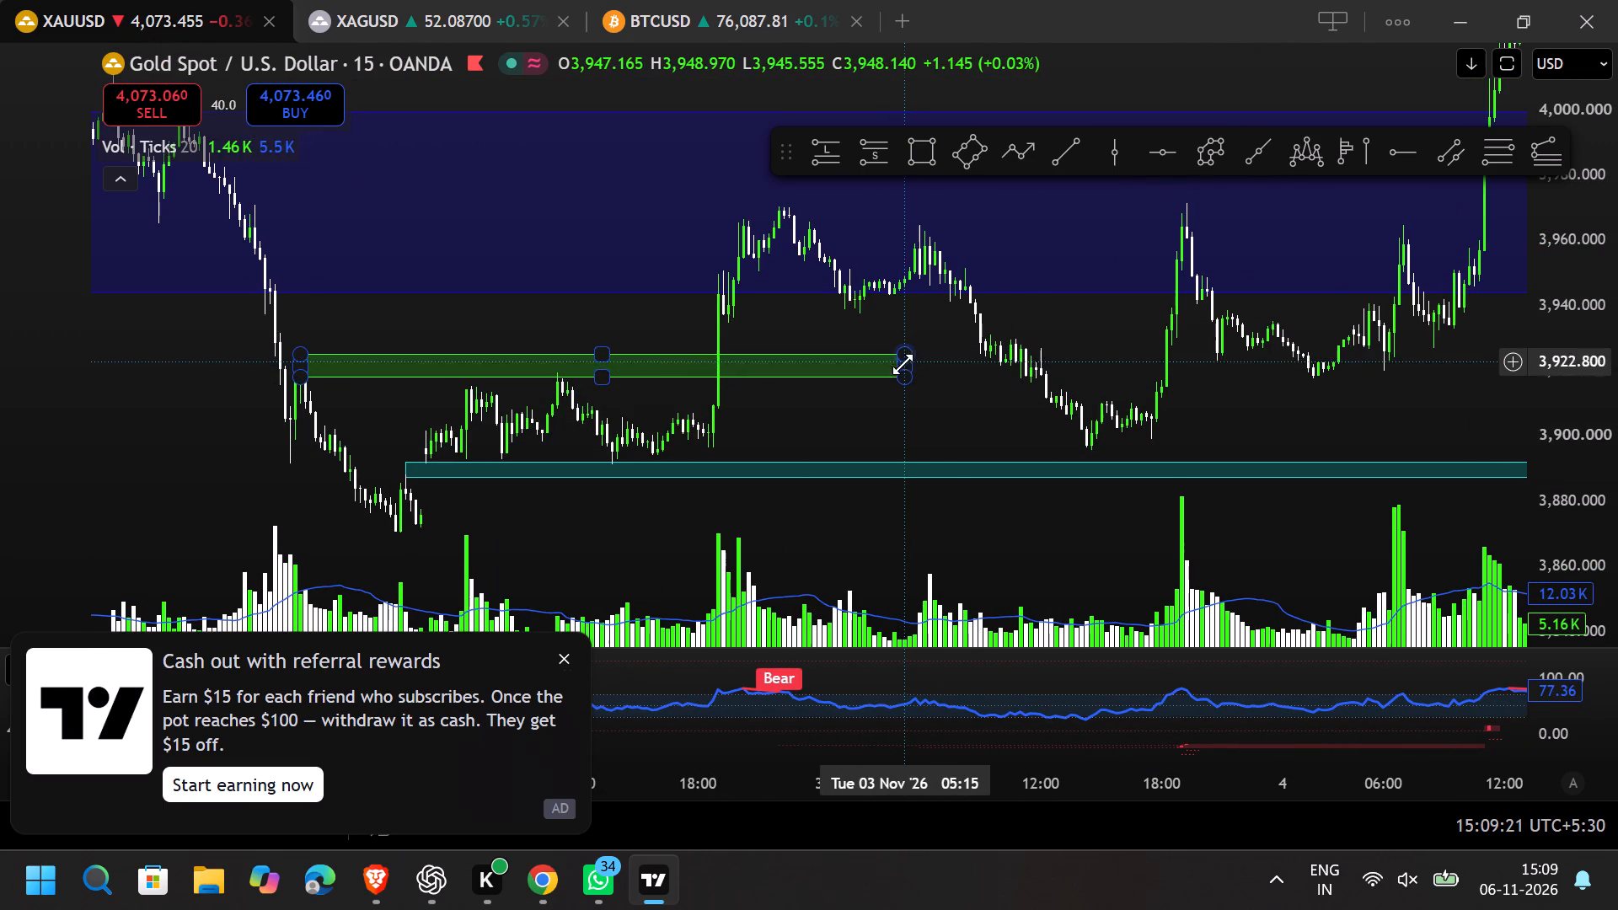
{"action": "left_click_drag", "start_coordinate": [903, 364], "coordinate": [1408, 355]}
{"action": "left_click", "coordinate": [987, 426]}
Draw a second rectangle just above the gap zone, from 30 October between about 3,891 and 3,905, extended to about 4 November 06:45.
{"action": "left_click_drag", "start_coordinate": [934, 423], "coordinate": [962, 384]}
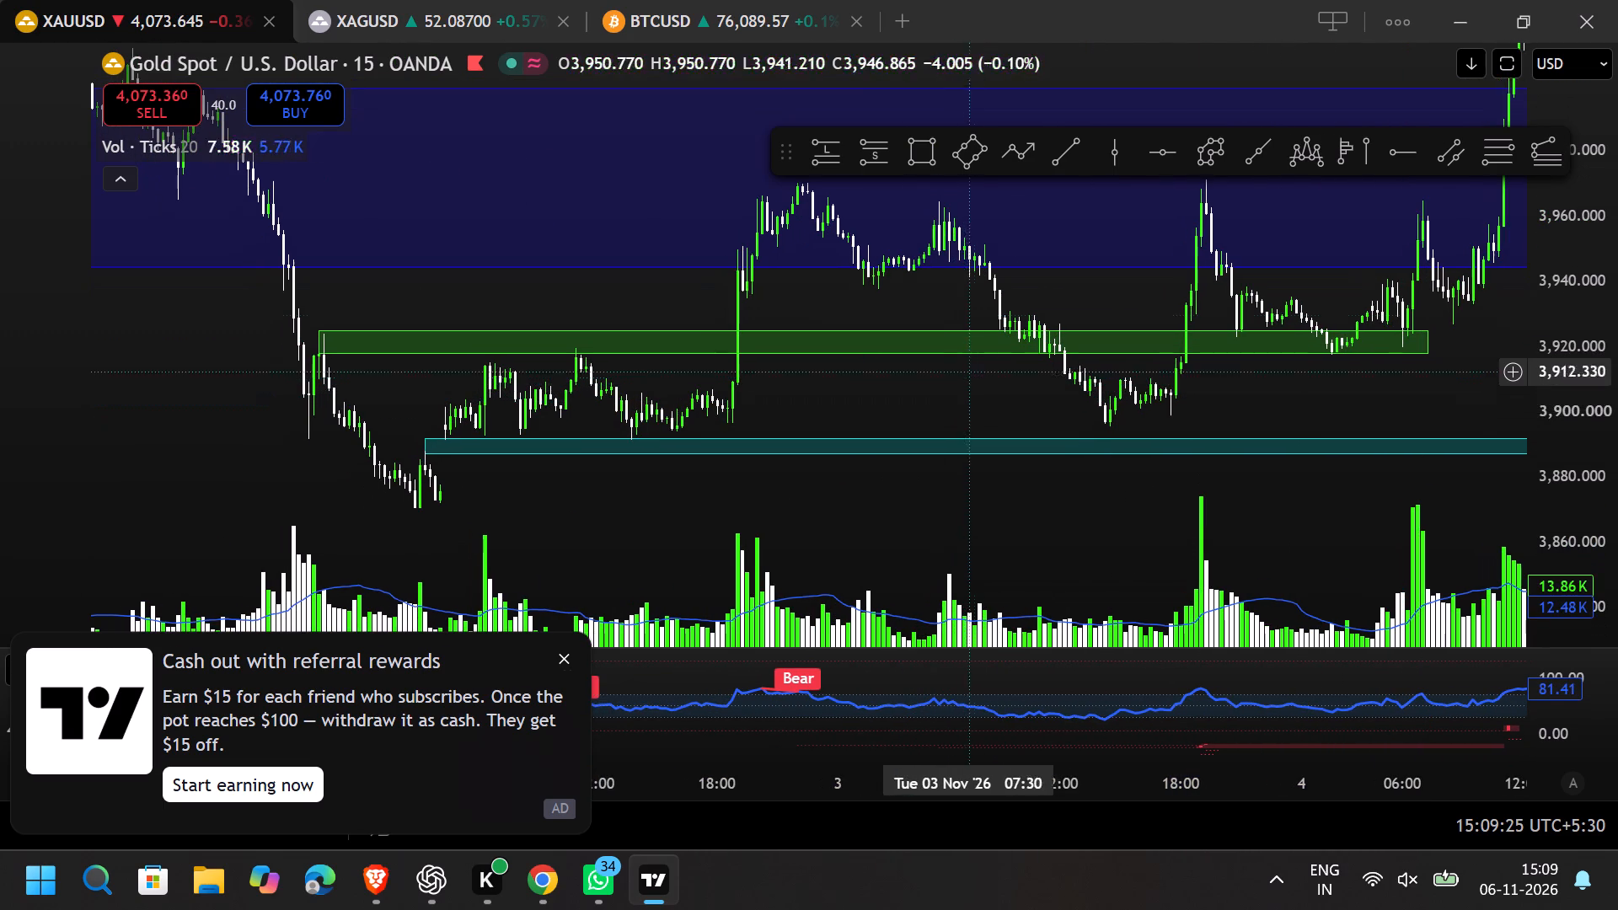
{"action": "left_click", "coordinate": [923, 145]}
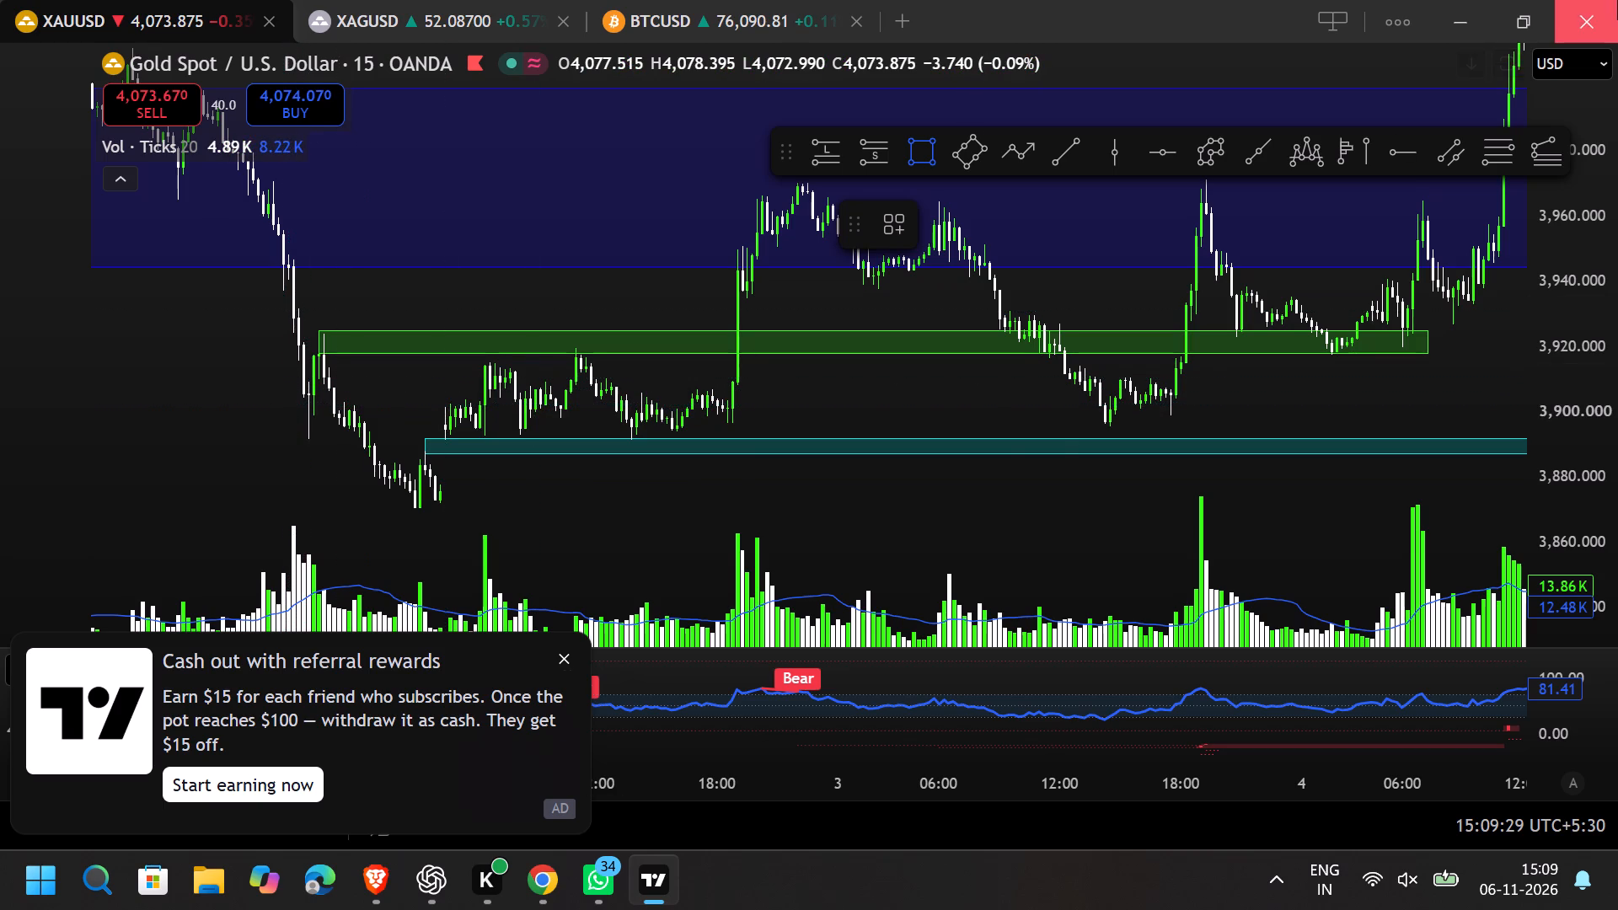
{"action": "left_click", "coordinate": [305, 394]}
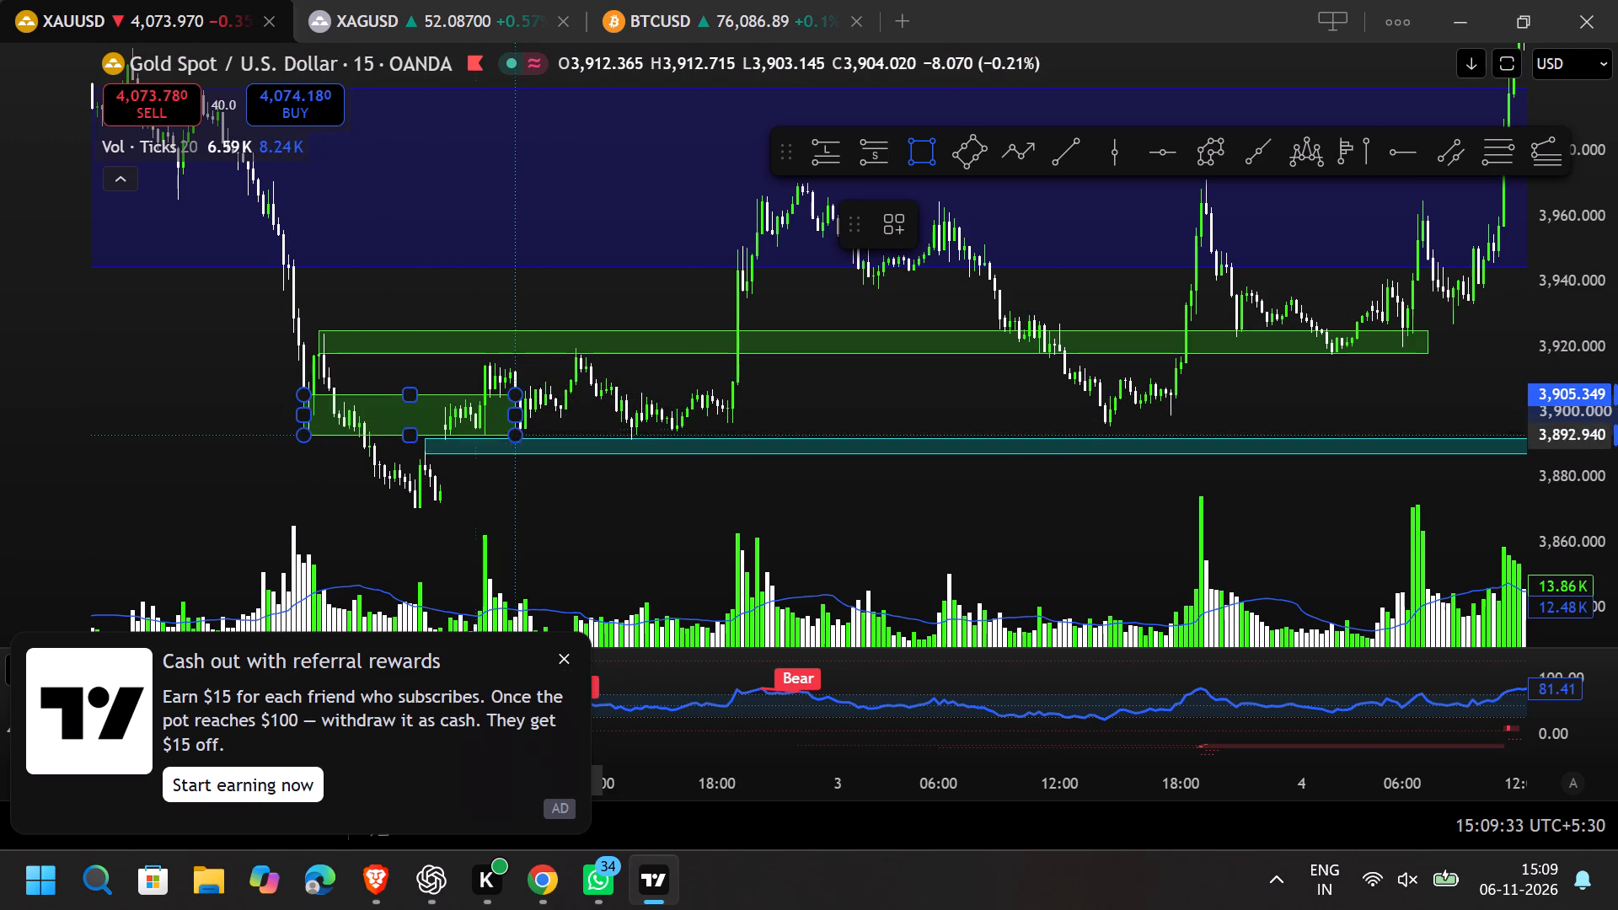
{"action": "left_click", "coordinate": [518, 442]}
{"action": "left_click_drag", "start_coordinate": [518, 423], "coordinate": [1229, 421]}
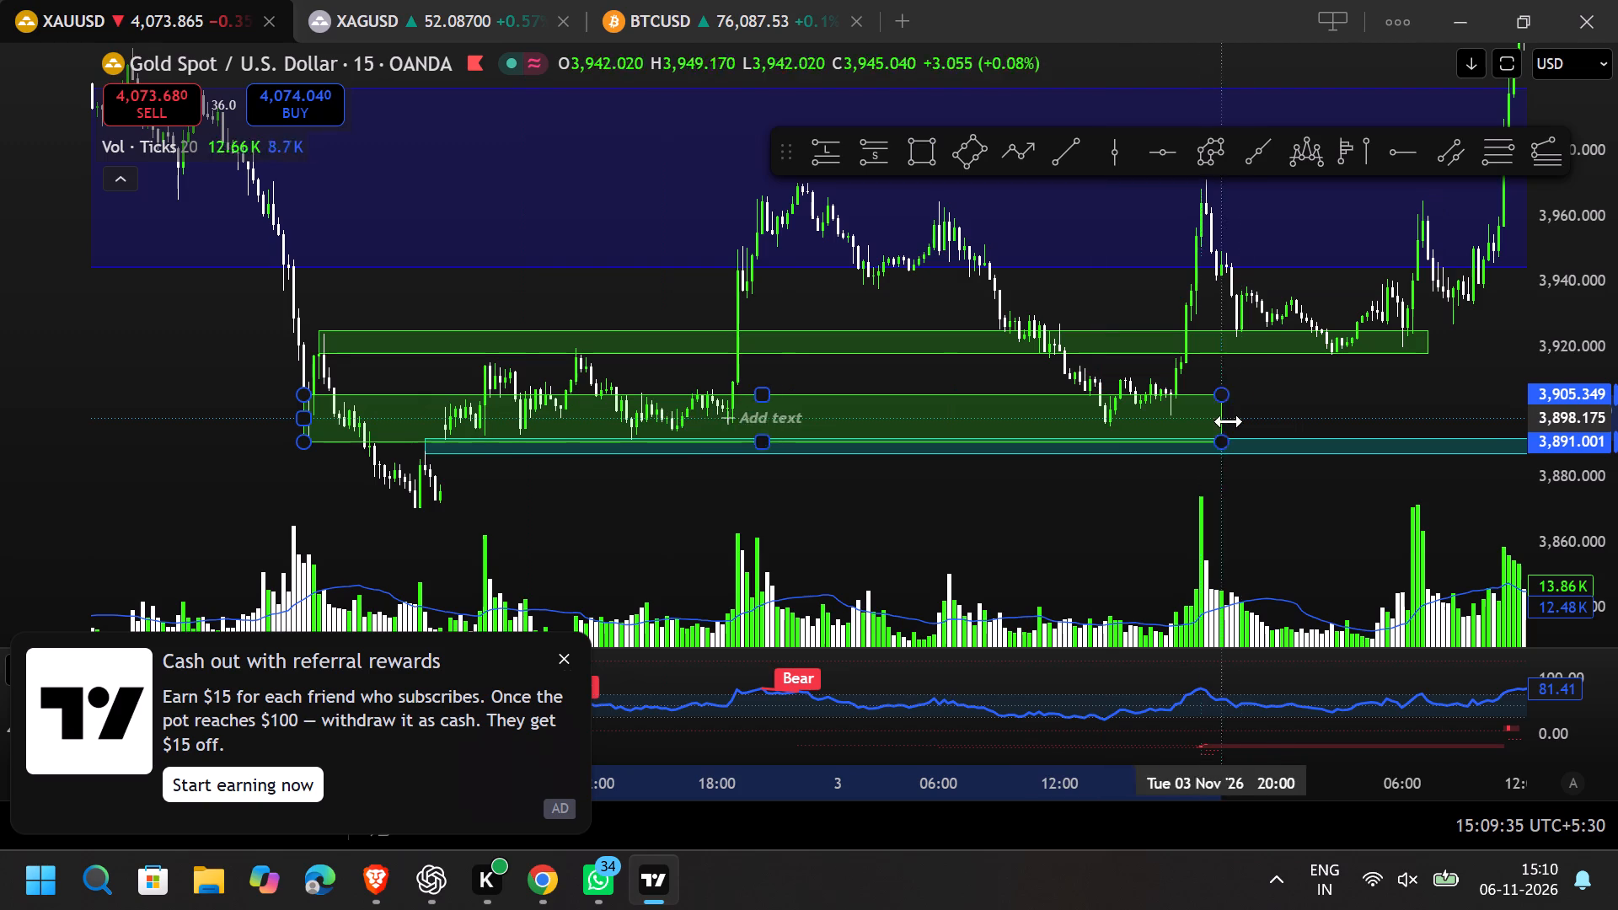
{"action": "left_click_drag", "start_coordinate": [1229, 421], "coordinate": [1293, 421]}
{"action": "left_click", "coordinate": [1380, 396]}
{"action": "left_click_drag", "start_coordinate": [1380, 396], "coordinate": [796, 388]}
{"action": "scroll", "coordinate": [784, 388], "scroll_direction": "down", "scroll_amount": 6}
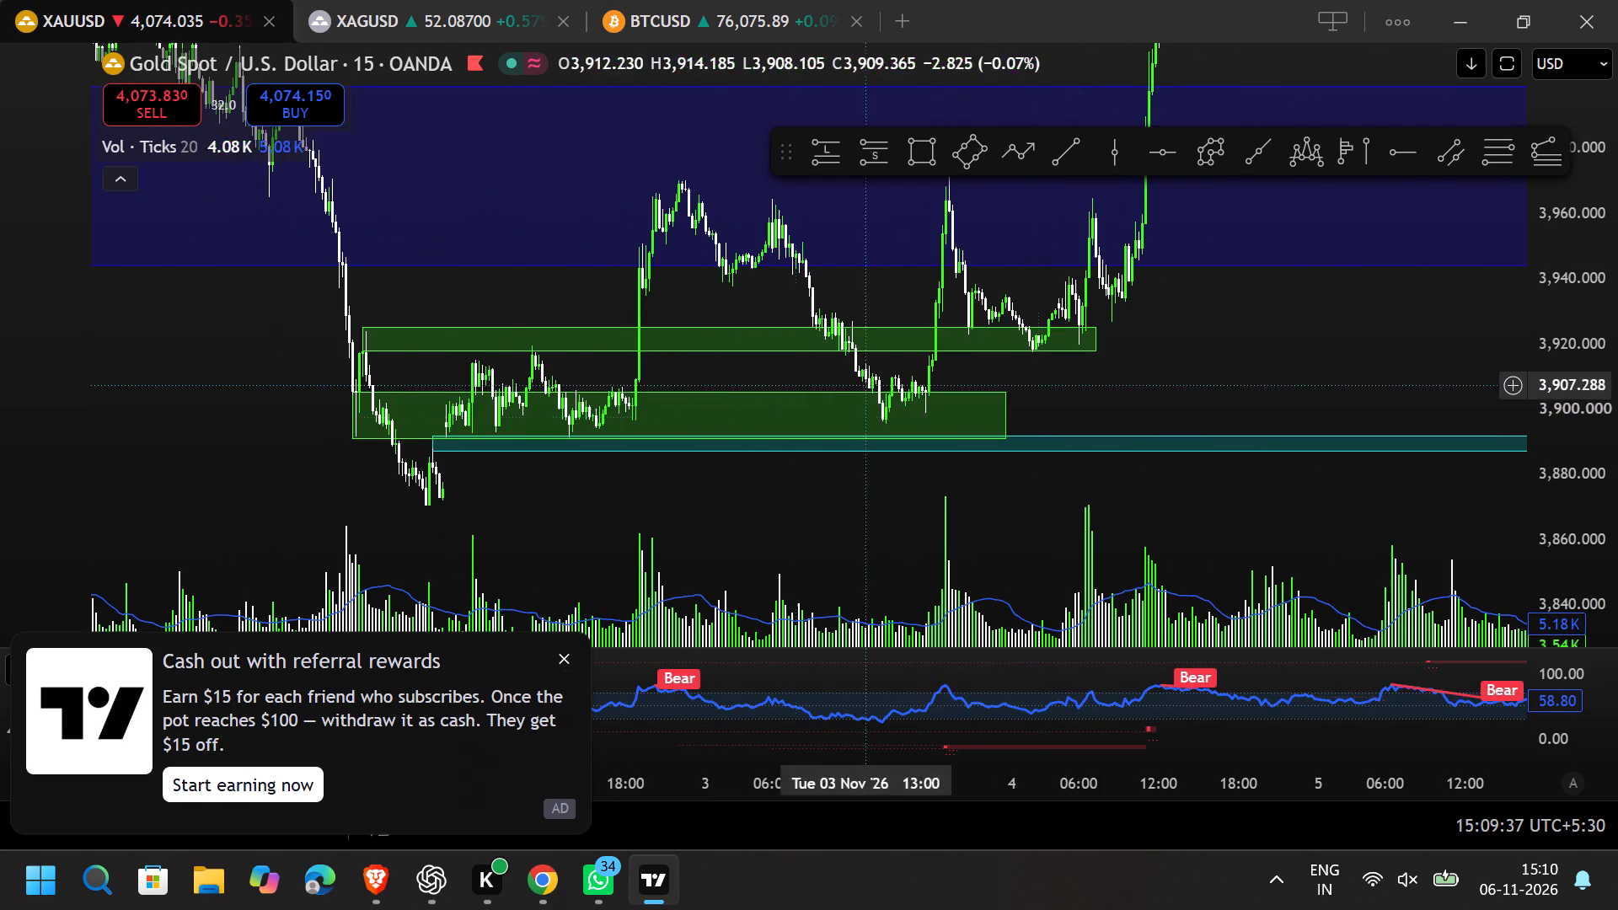
{"action": "left_click_drag", "start_coordinate": [1000, 411], "coordinate": [1088, 411]}
Apply the QML template to the lower green rectangle just above the gap zone.
{"action": "right_click", "coordinate": [1088, 411]}
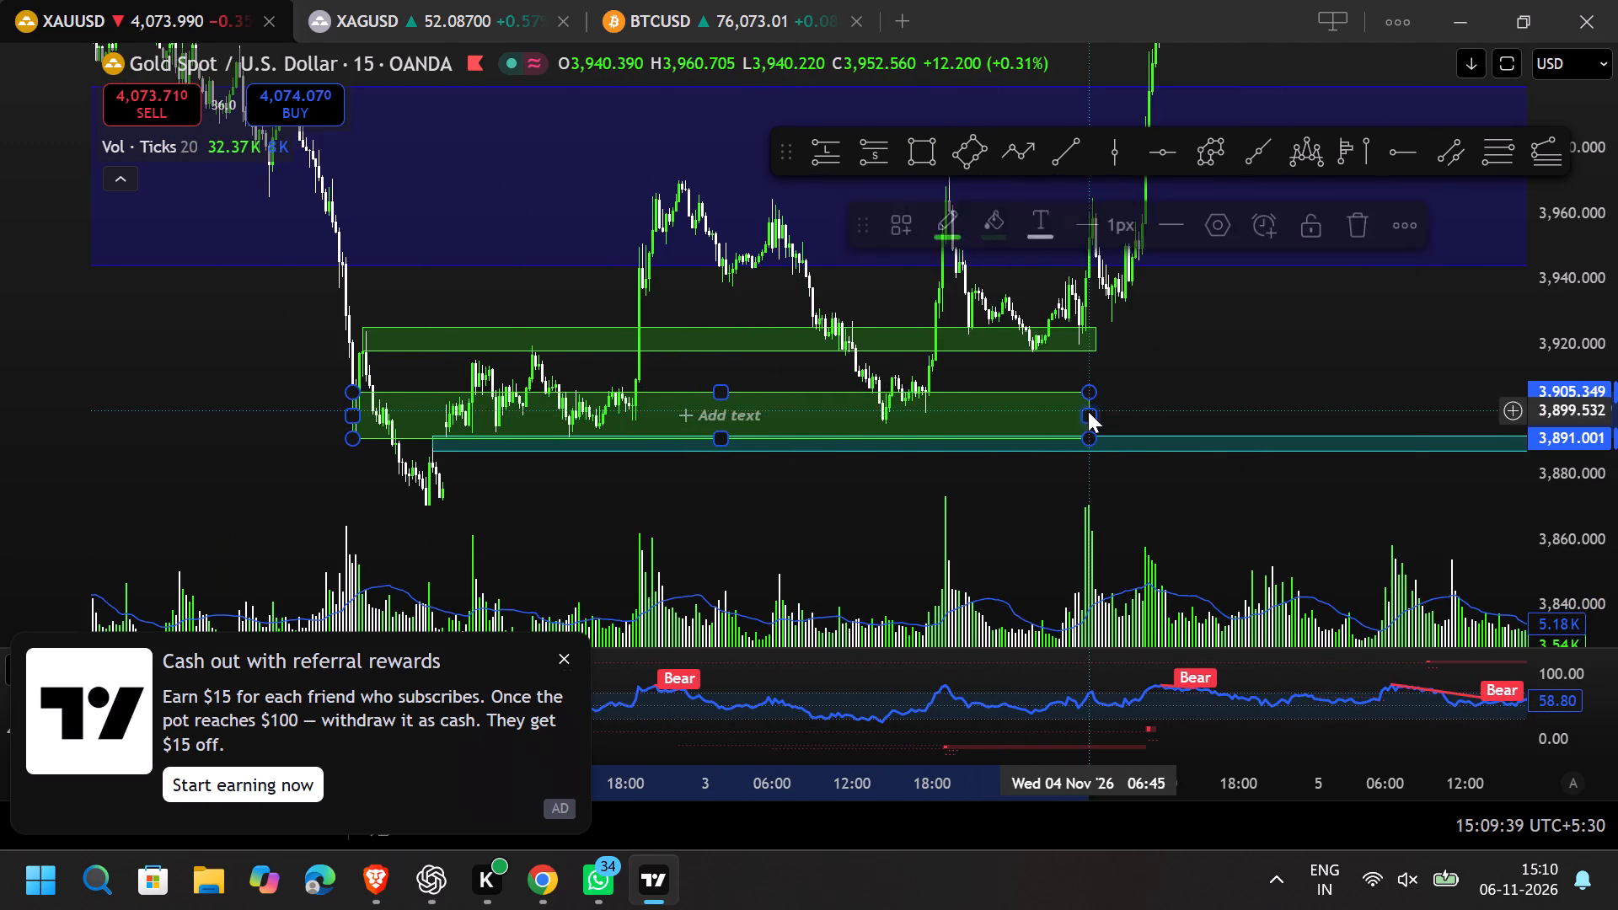
{"action": "left_click", "coordinate": [1172, 402]}
{"action": "scroll", "coordinate": [1207, 458], "scroll_direction": "down", "scroll_amount": 7}
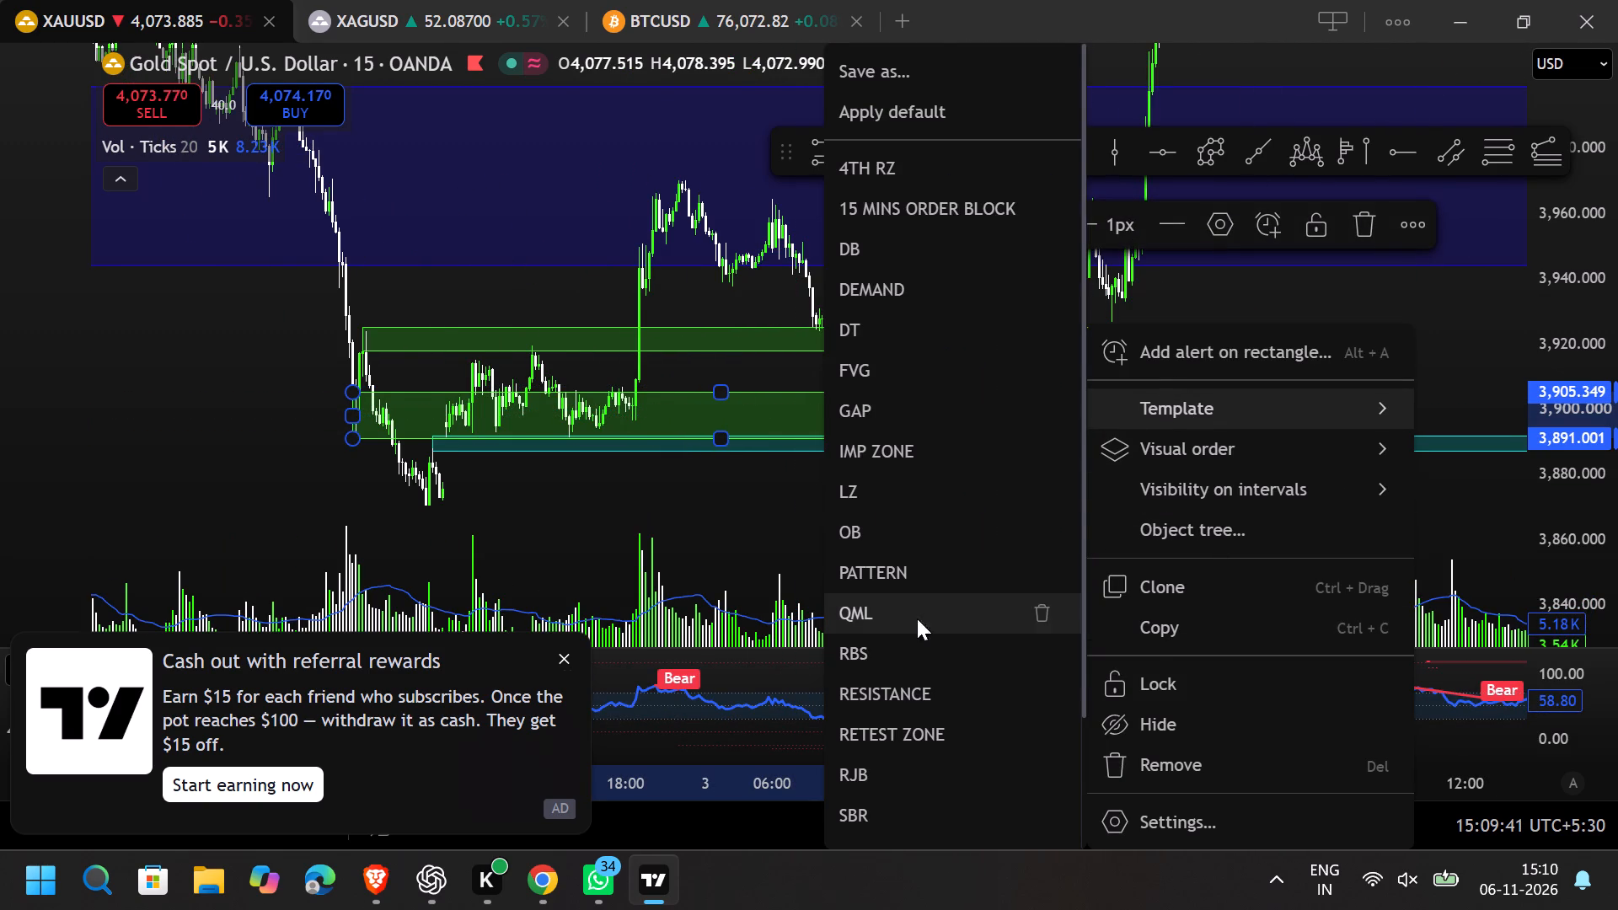
{"action": "scroll", "coordinate": [903, 661], "scroll_direction": "down", "scroll_amount": 5}
{"action": "left_click", "coordinate": [887, 474]}
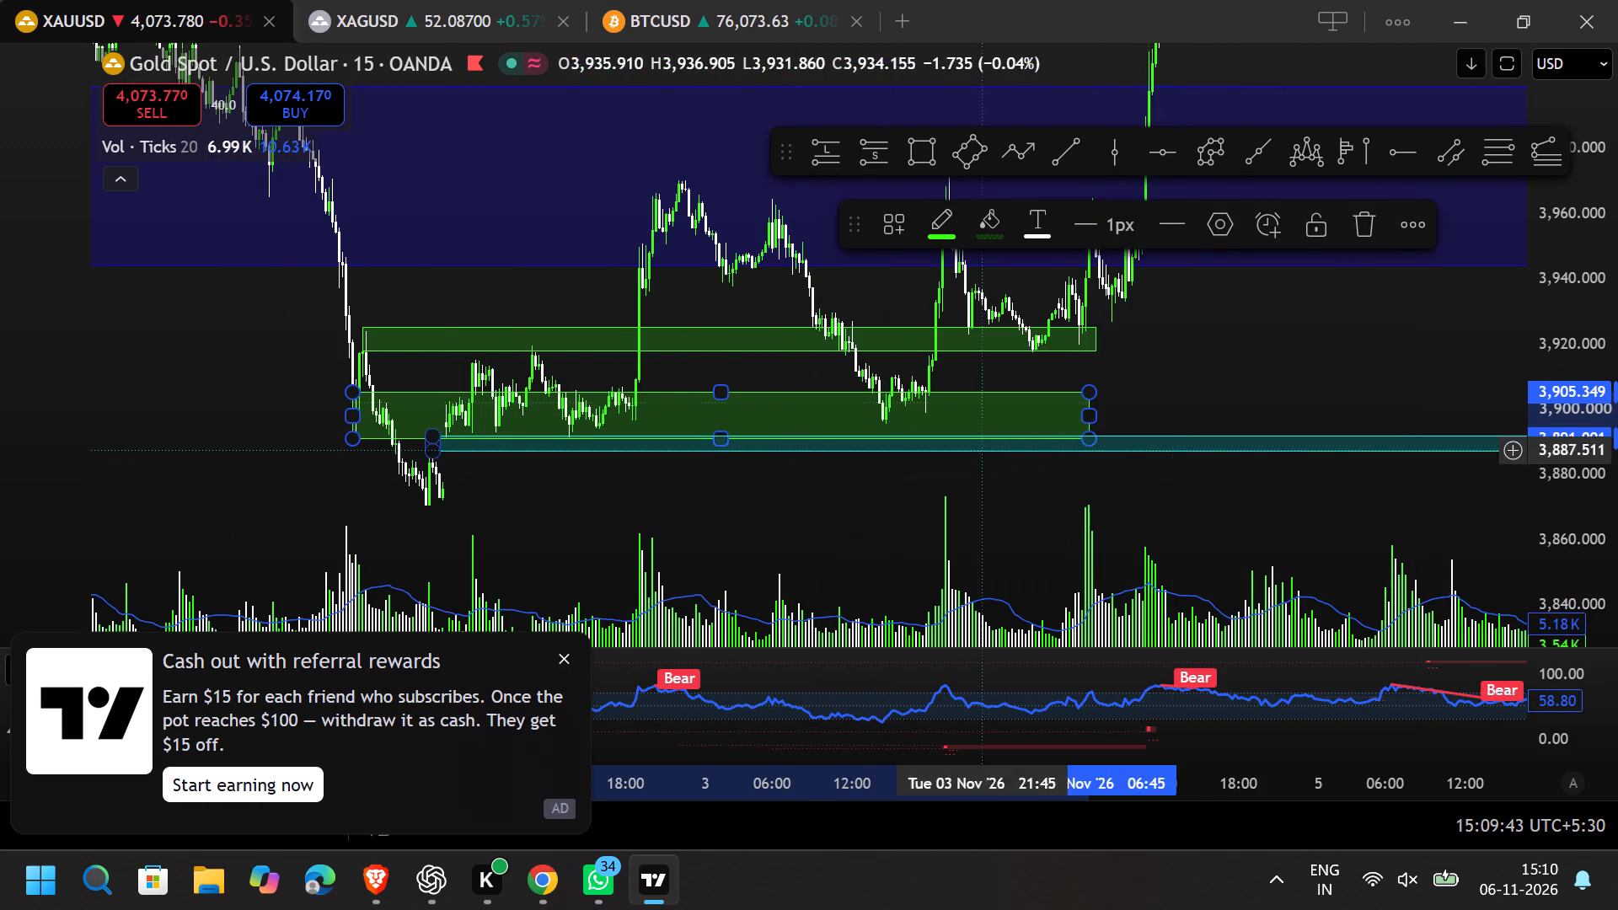
Apply the RBS template to the upper green rectangle between about 3,918 and 3,925.
{"action": "right_click", "coordinate": [1089, 330]}
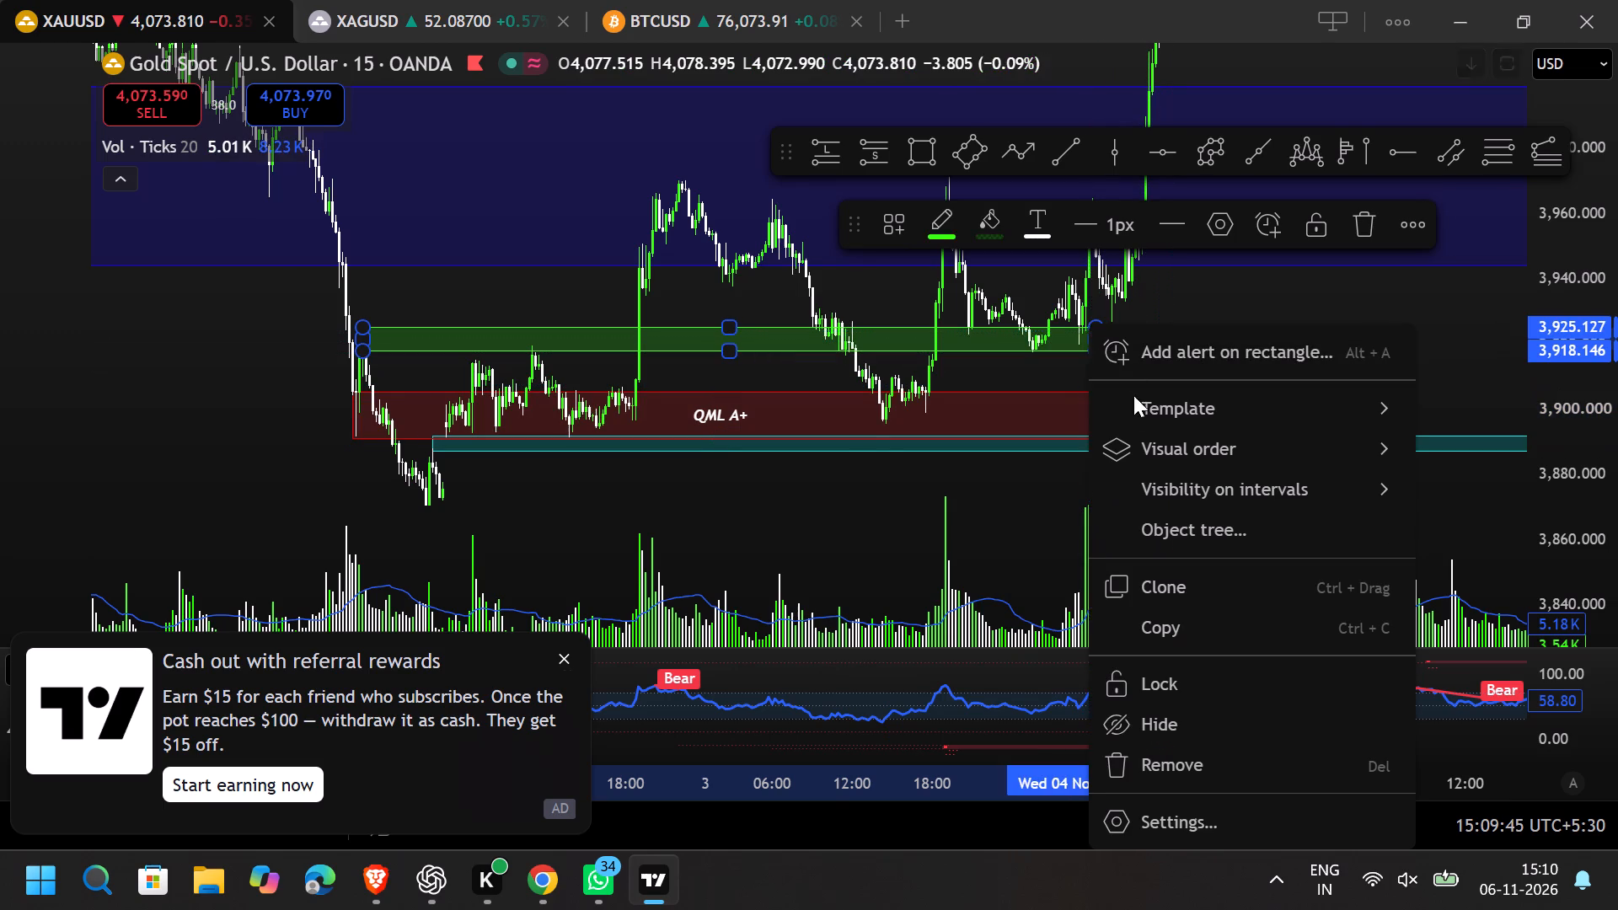
{"action": "left_click", "coordinate": [1139, 408]}
{"action": "scroll", "coordinate": [938, 594], "scroll_direction": "down", "scroll_amount": 7}
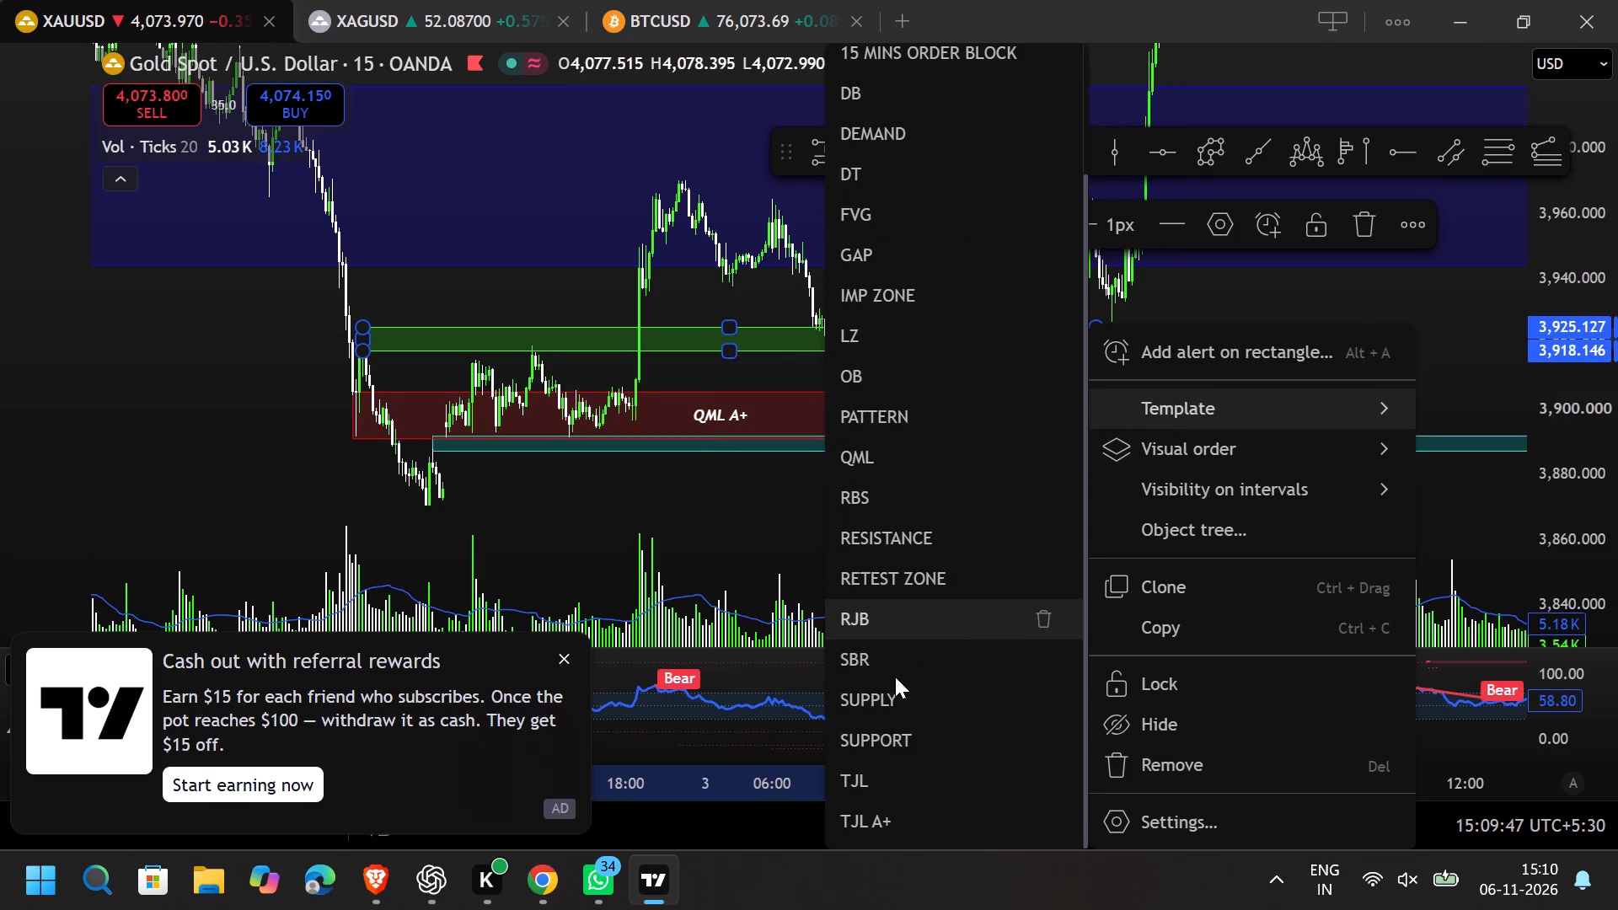
{"action": "left_click", "coordinate": [877, 490]}
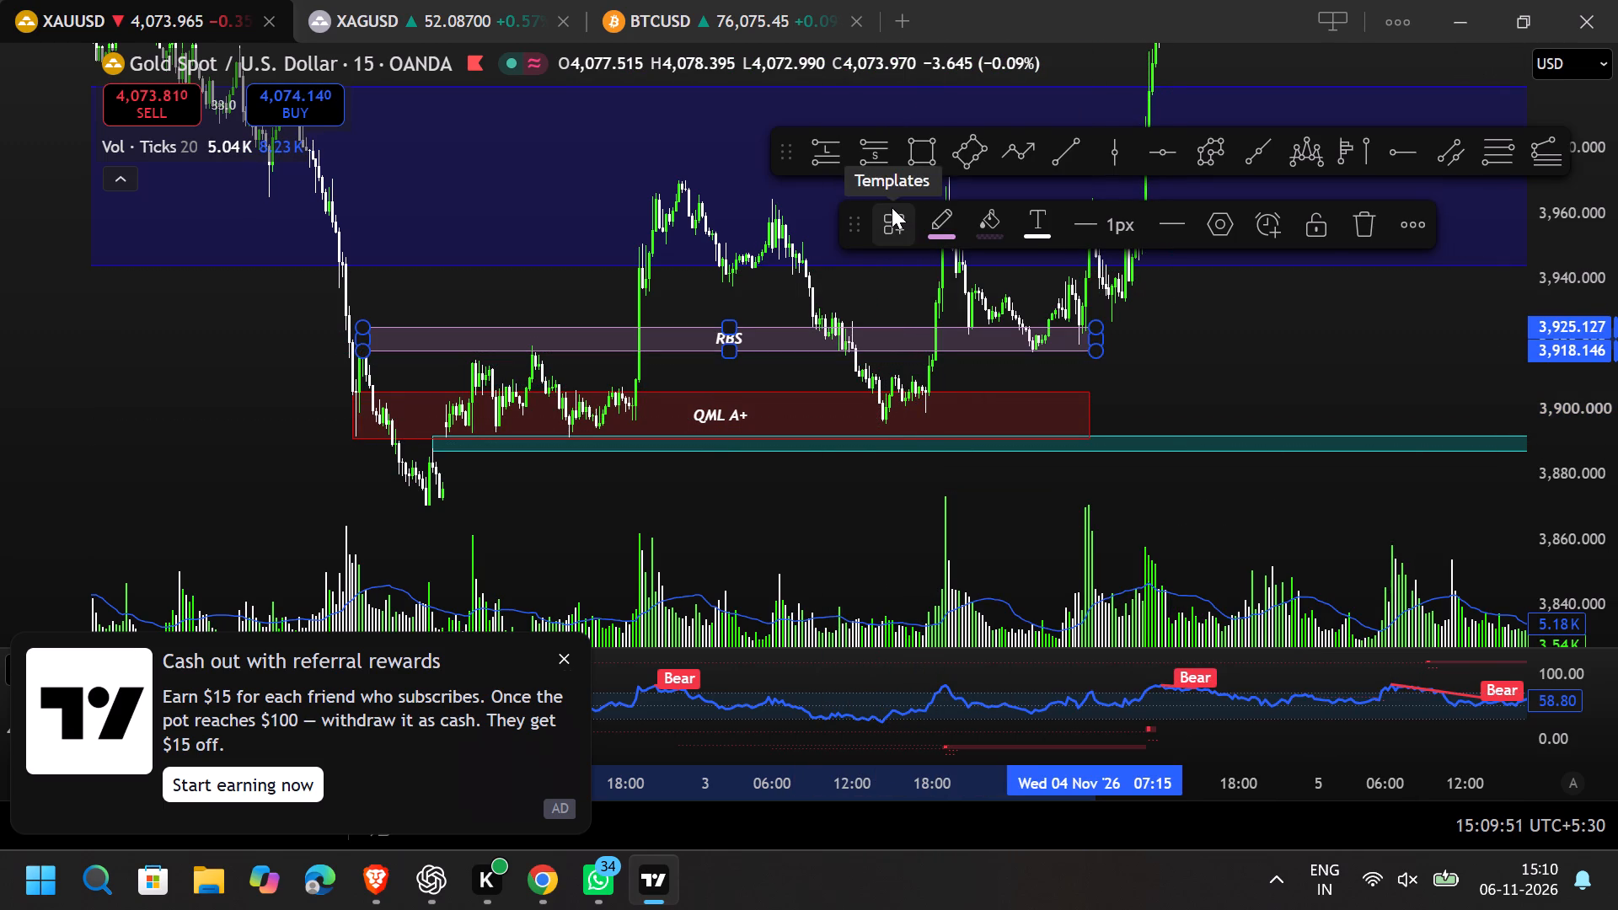
Enable the middle line on the RBS rectangle.
{"action": "left_click", "coordinate": [892, 207]}
{"action": "left_click", "coordinate": [1215, 223]}
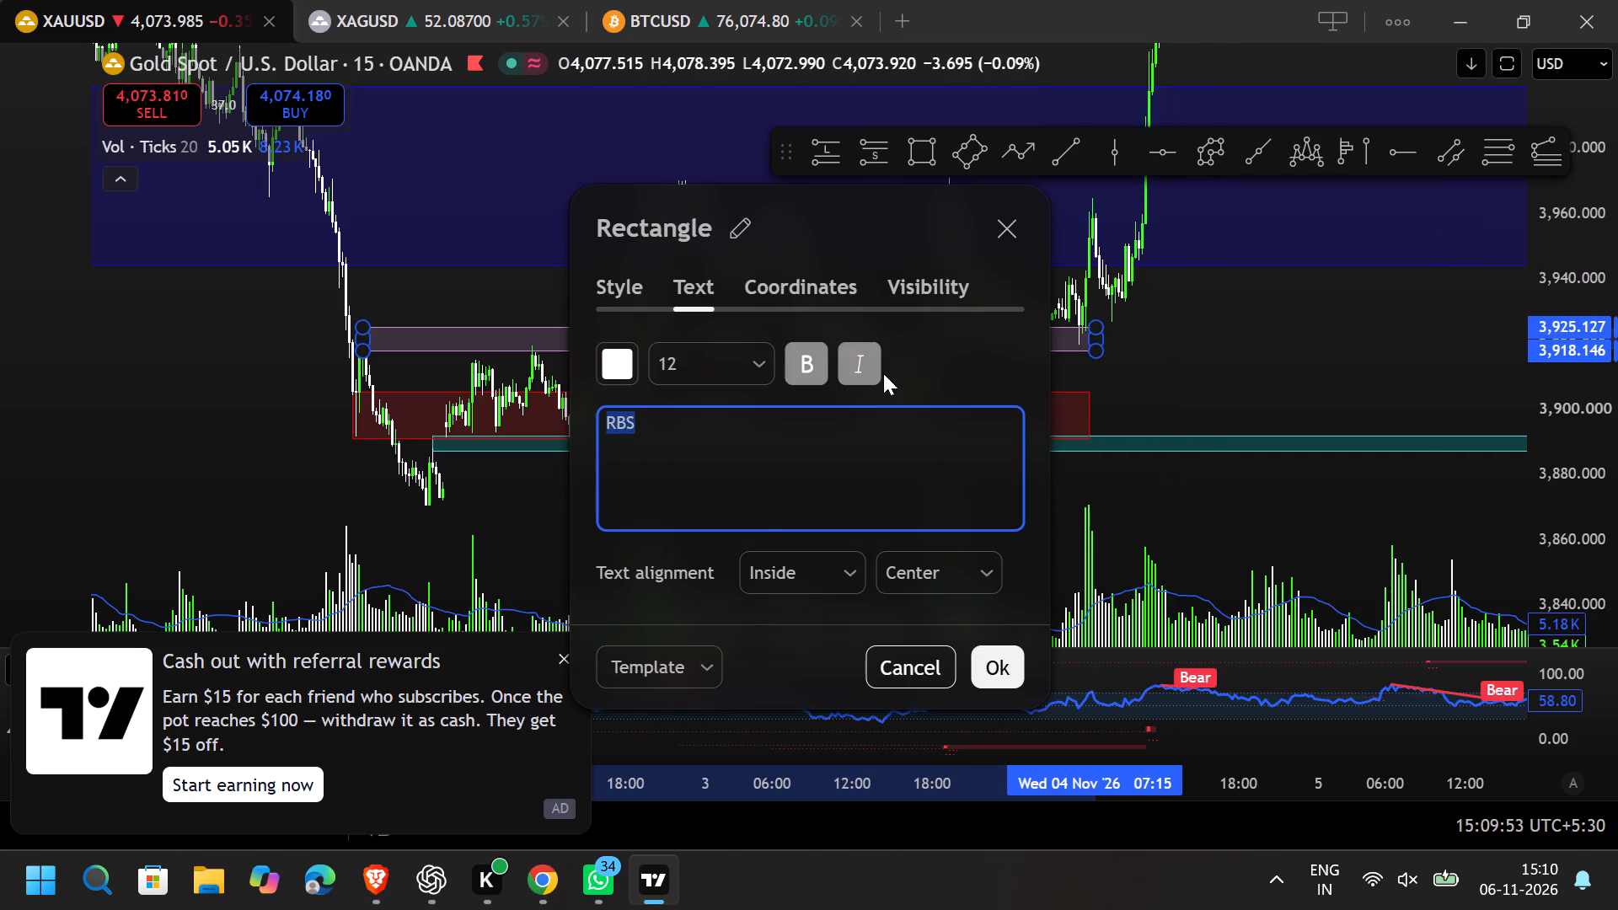
{"action": "scroll", "coordinate": [781, 629], "scroll_direction": "down", "scroll_amount": 4}
{"action": "left_click", "coordinate": [614, 293]}
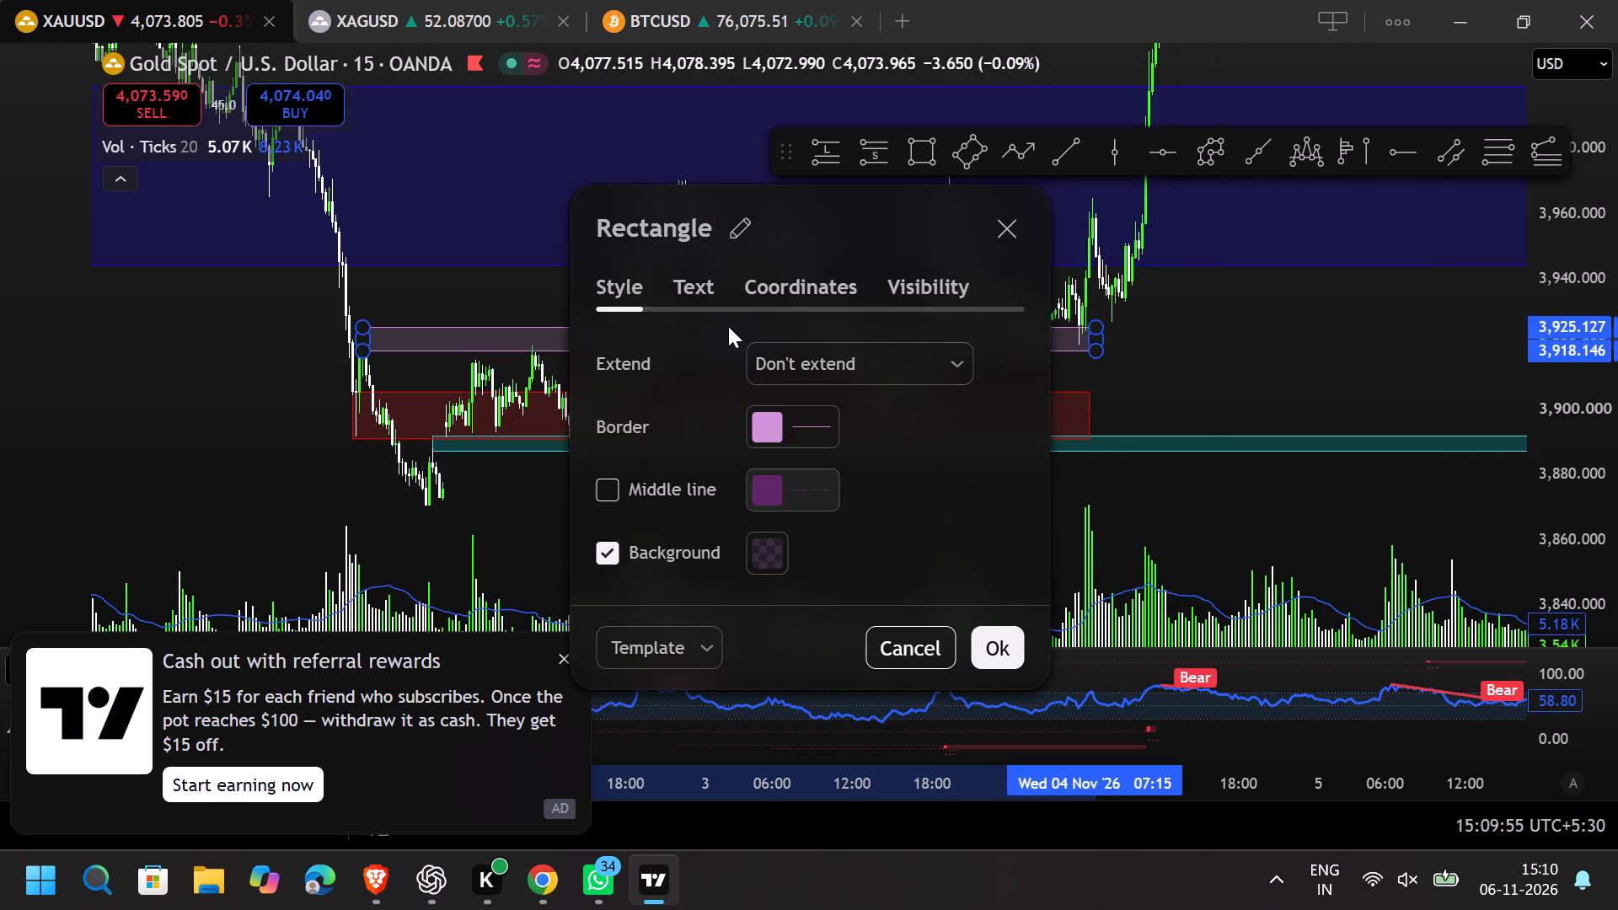
{"action": "left_click", "coordinate": [614, 500]}
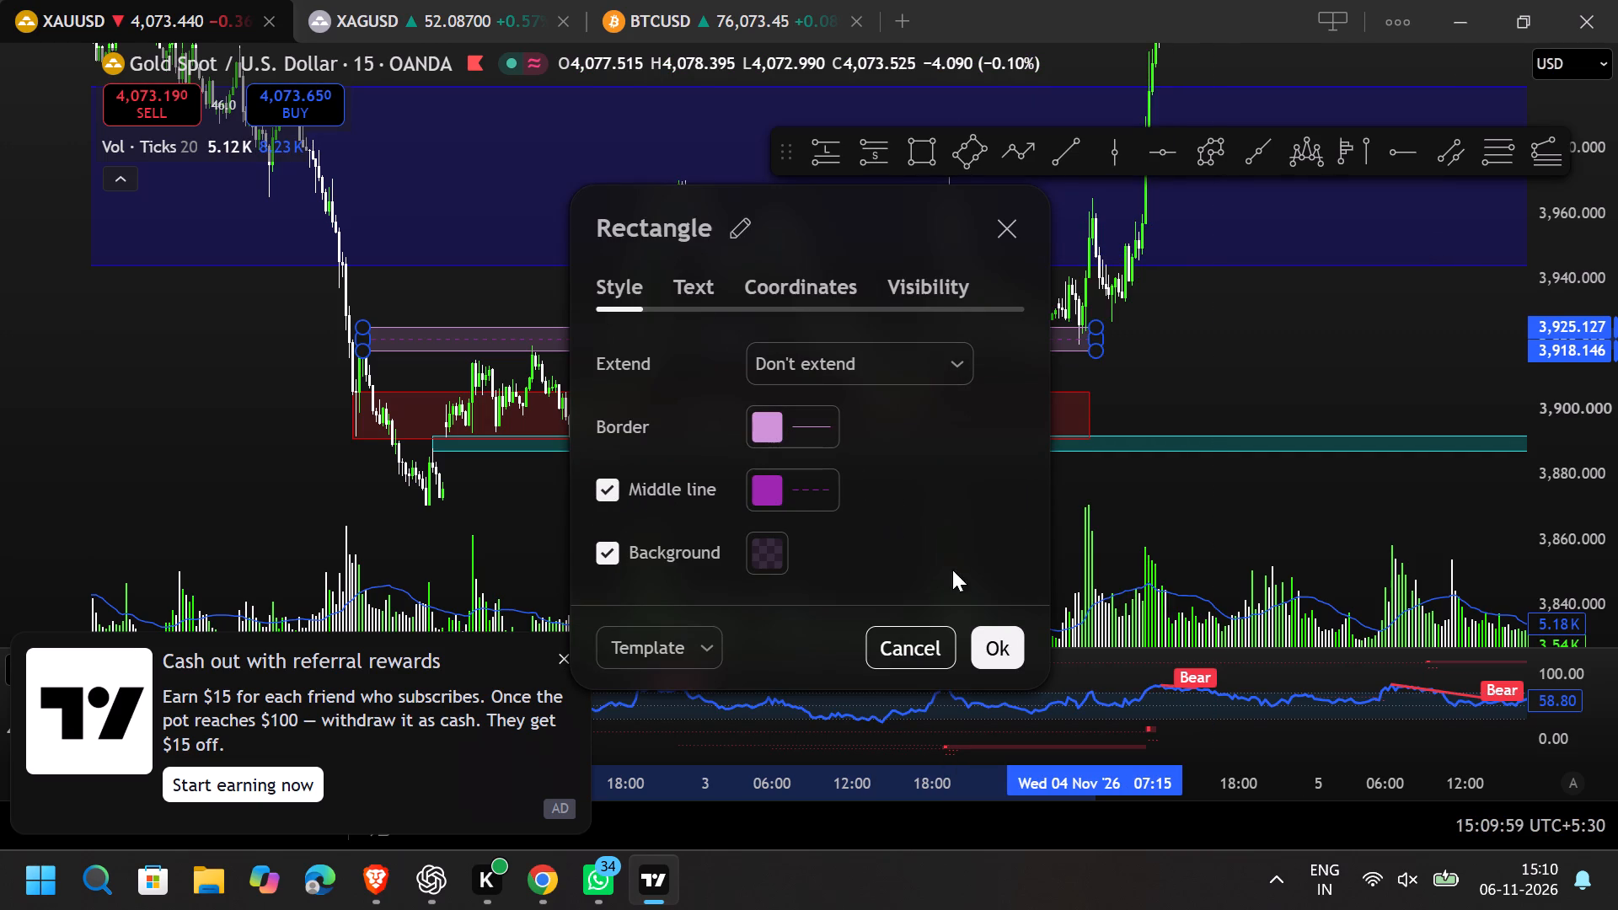
{"action": "left_click", "coordinate": [1005, 650]}
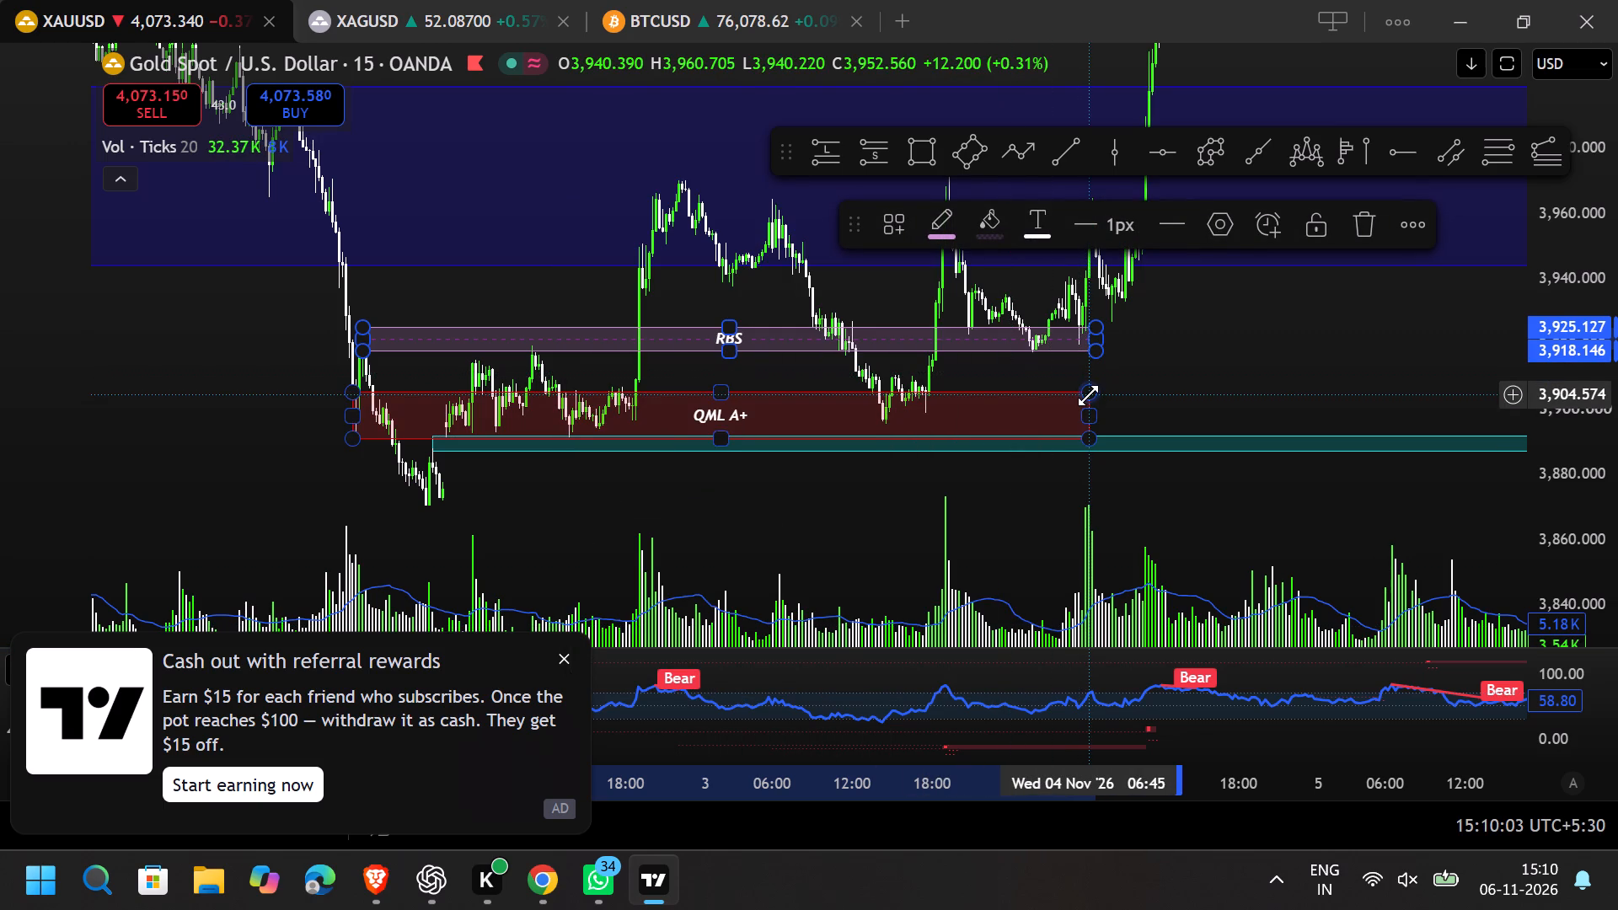
Enable the middle line on the QML A+ rectangle and colour that line red.
{"action": "left_click", "coordinate": [1088, 395]}
{"action": "right_click", "coordinate": [1088, 395]}
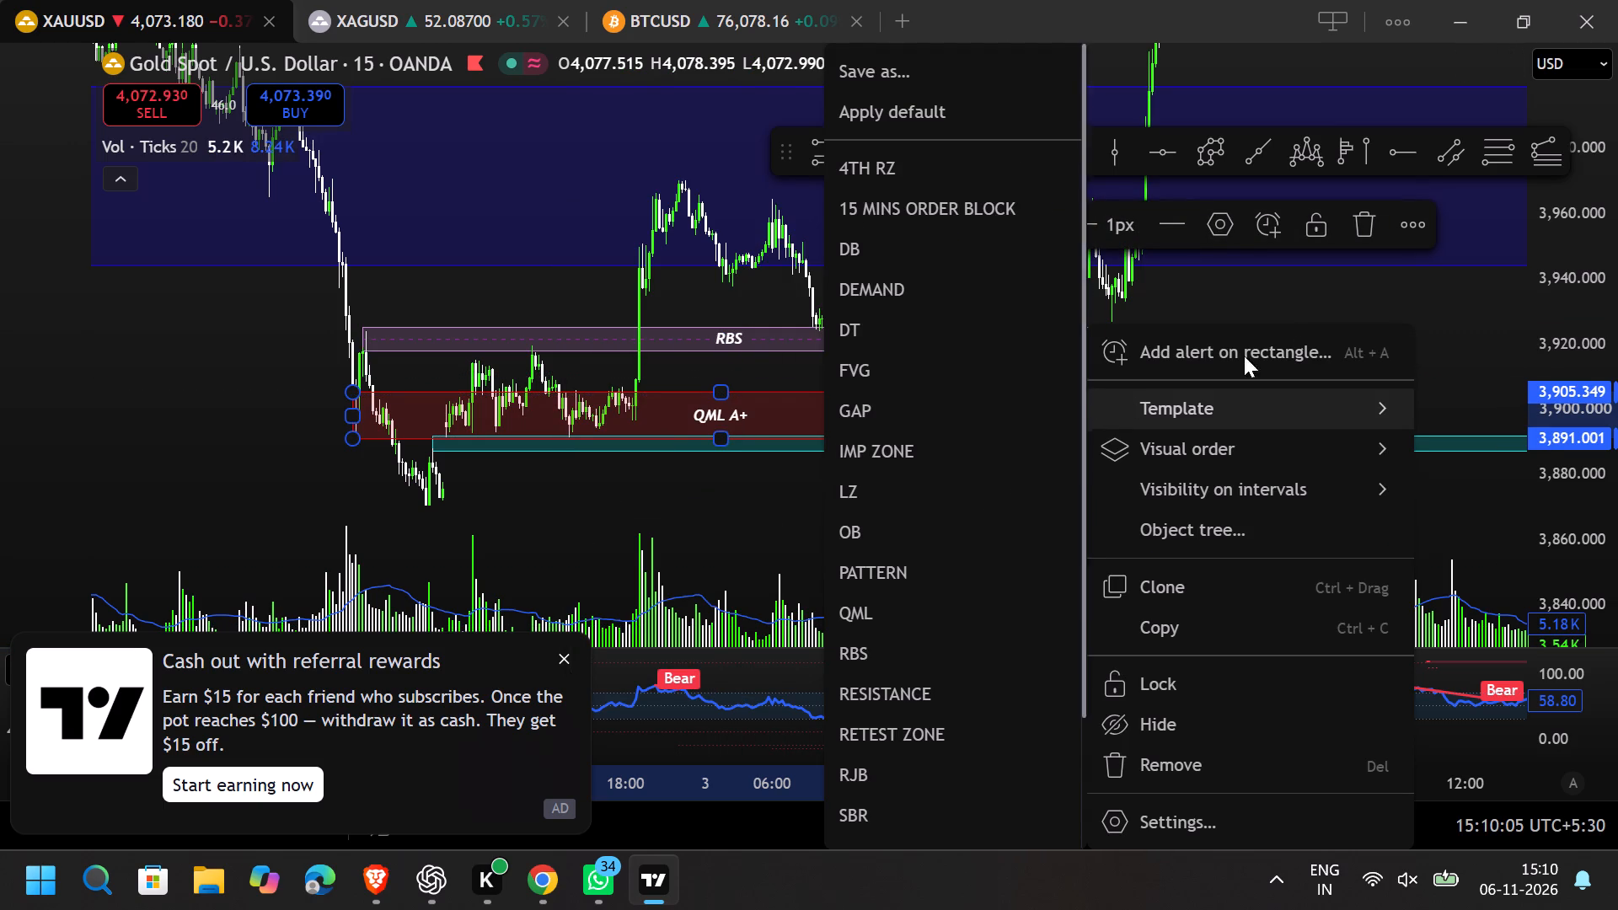
{"action": "left_click", "coordinate": [908, 233]}
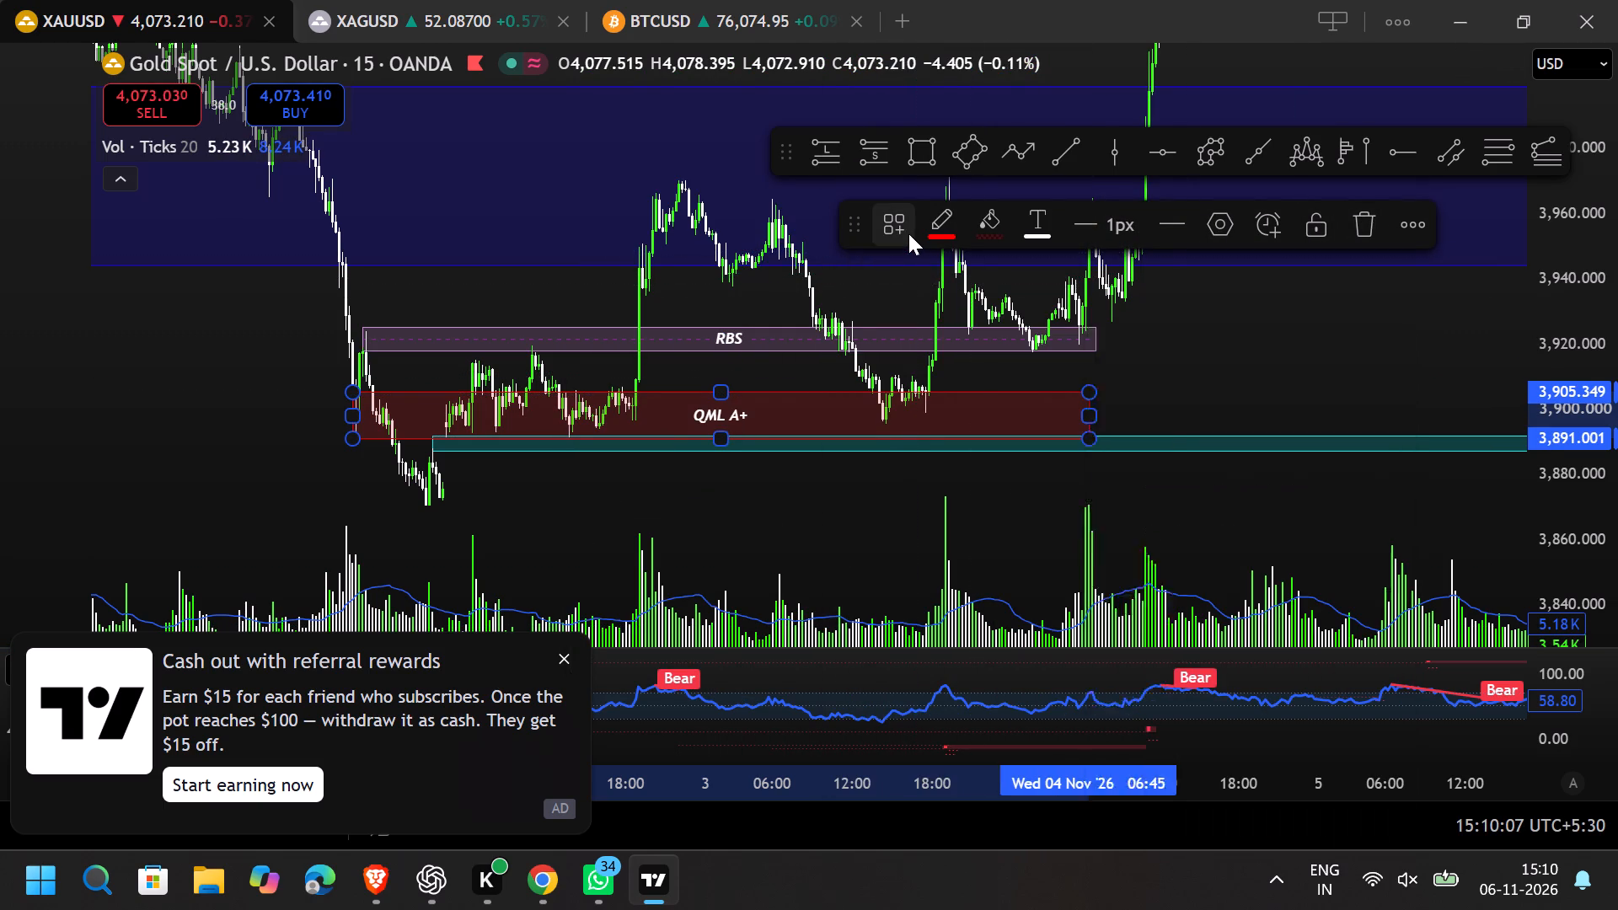
{"action": "left_click", "coordinate": [1227, 234]}
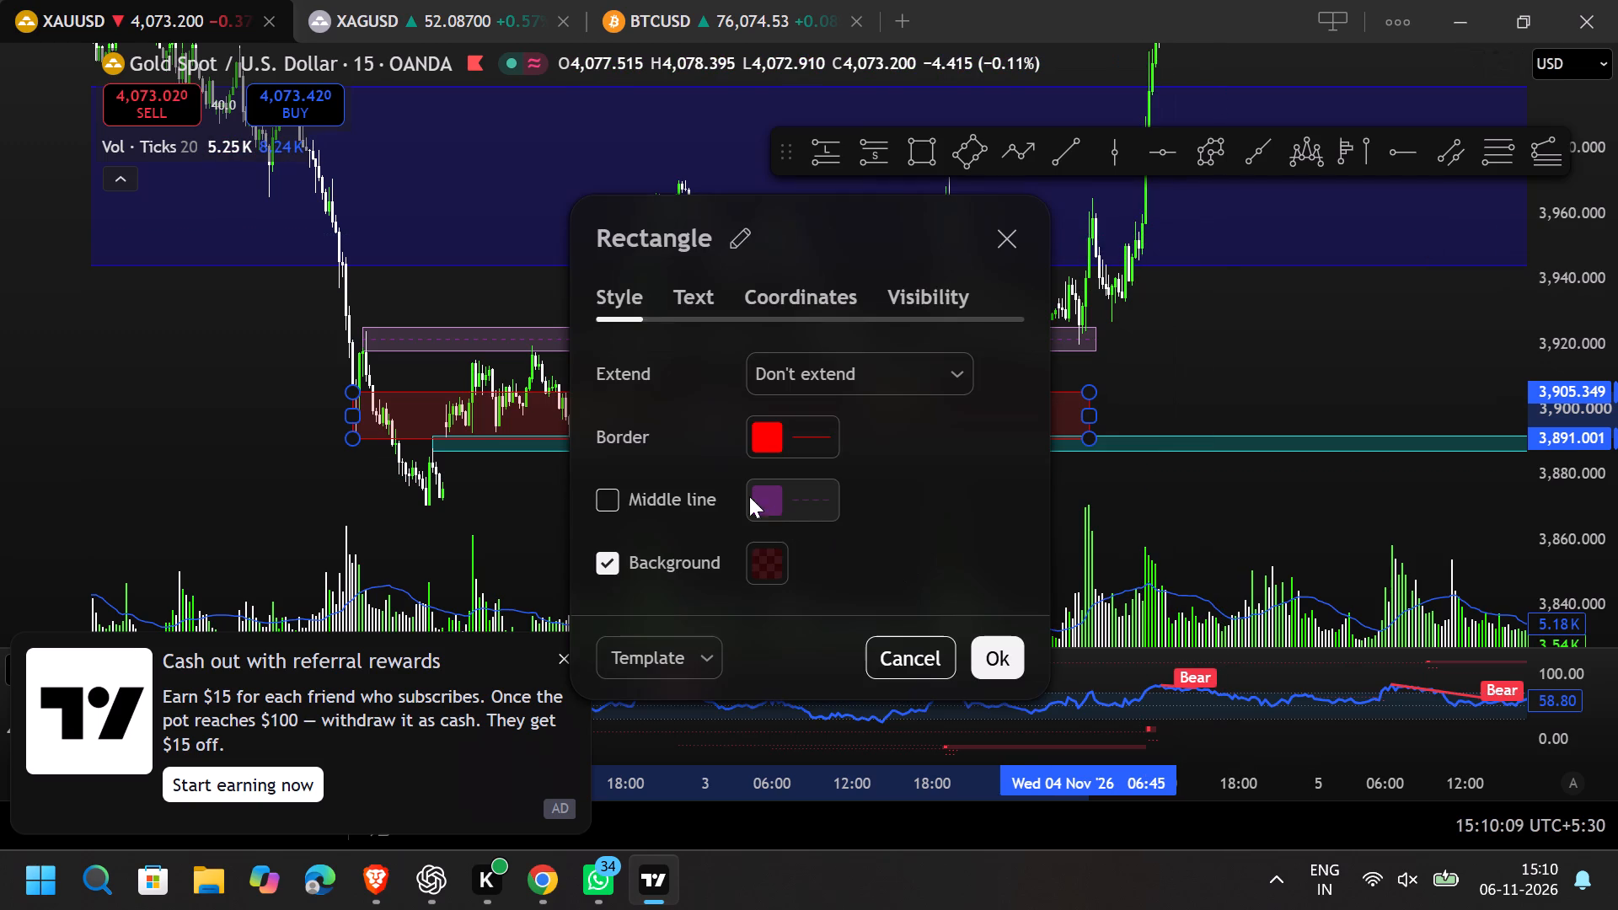
{"action": "left_click", "coordinate": [602, 493]}
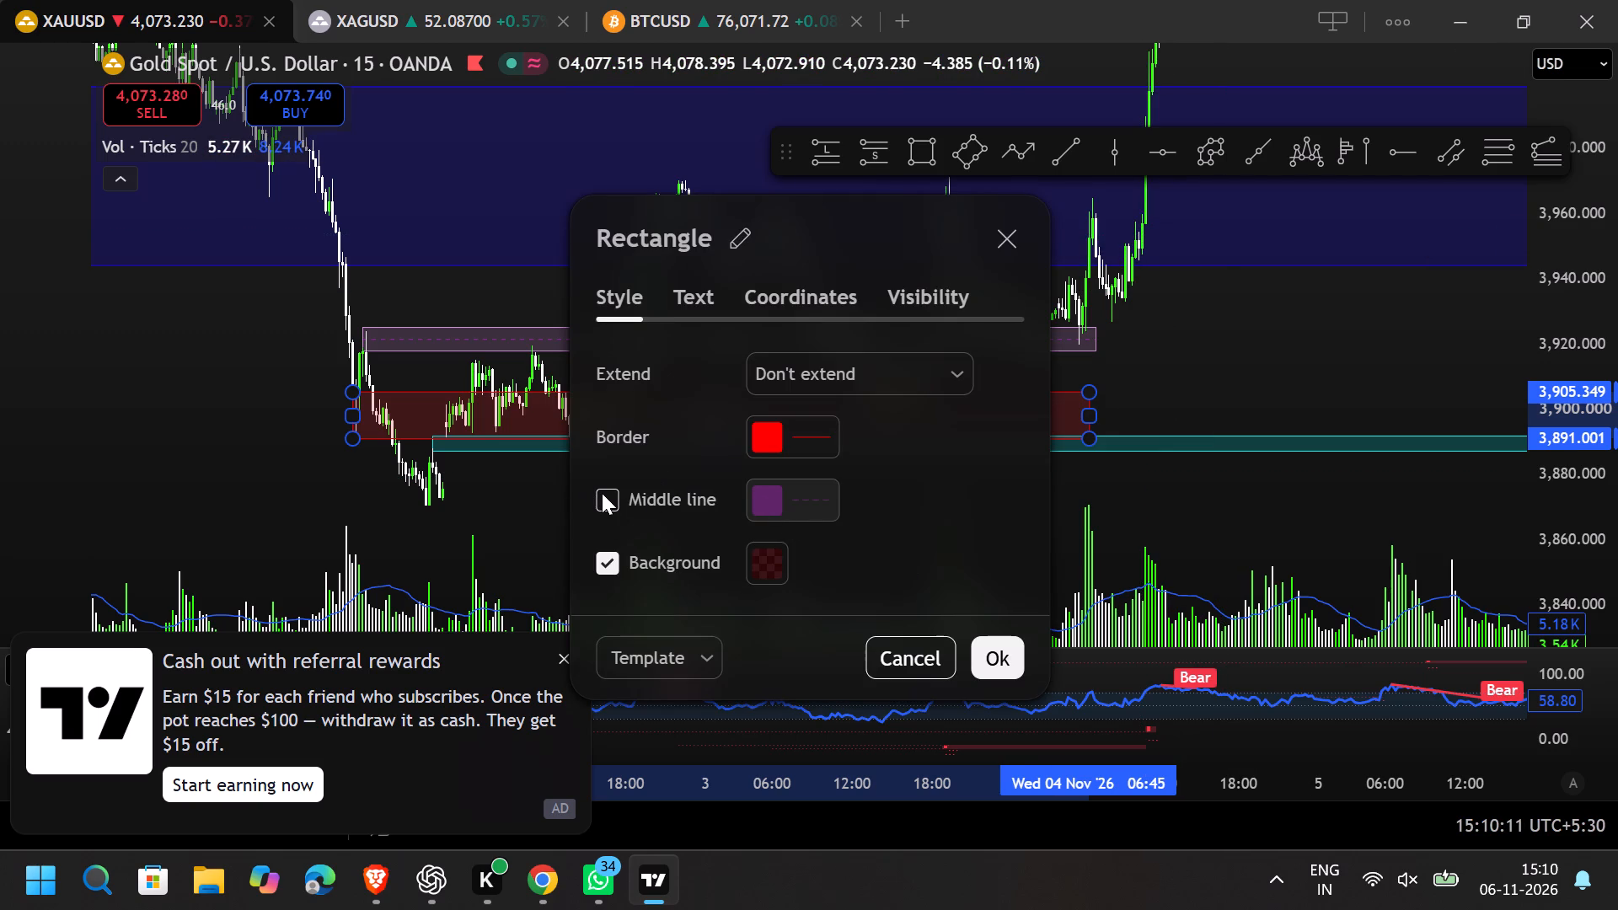
{"action": "left_click", "coordinate": [785, 500]}
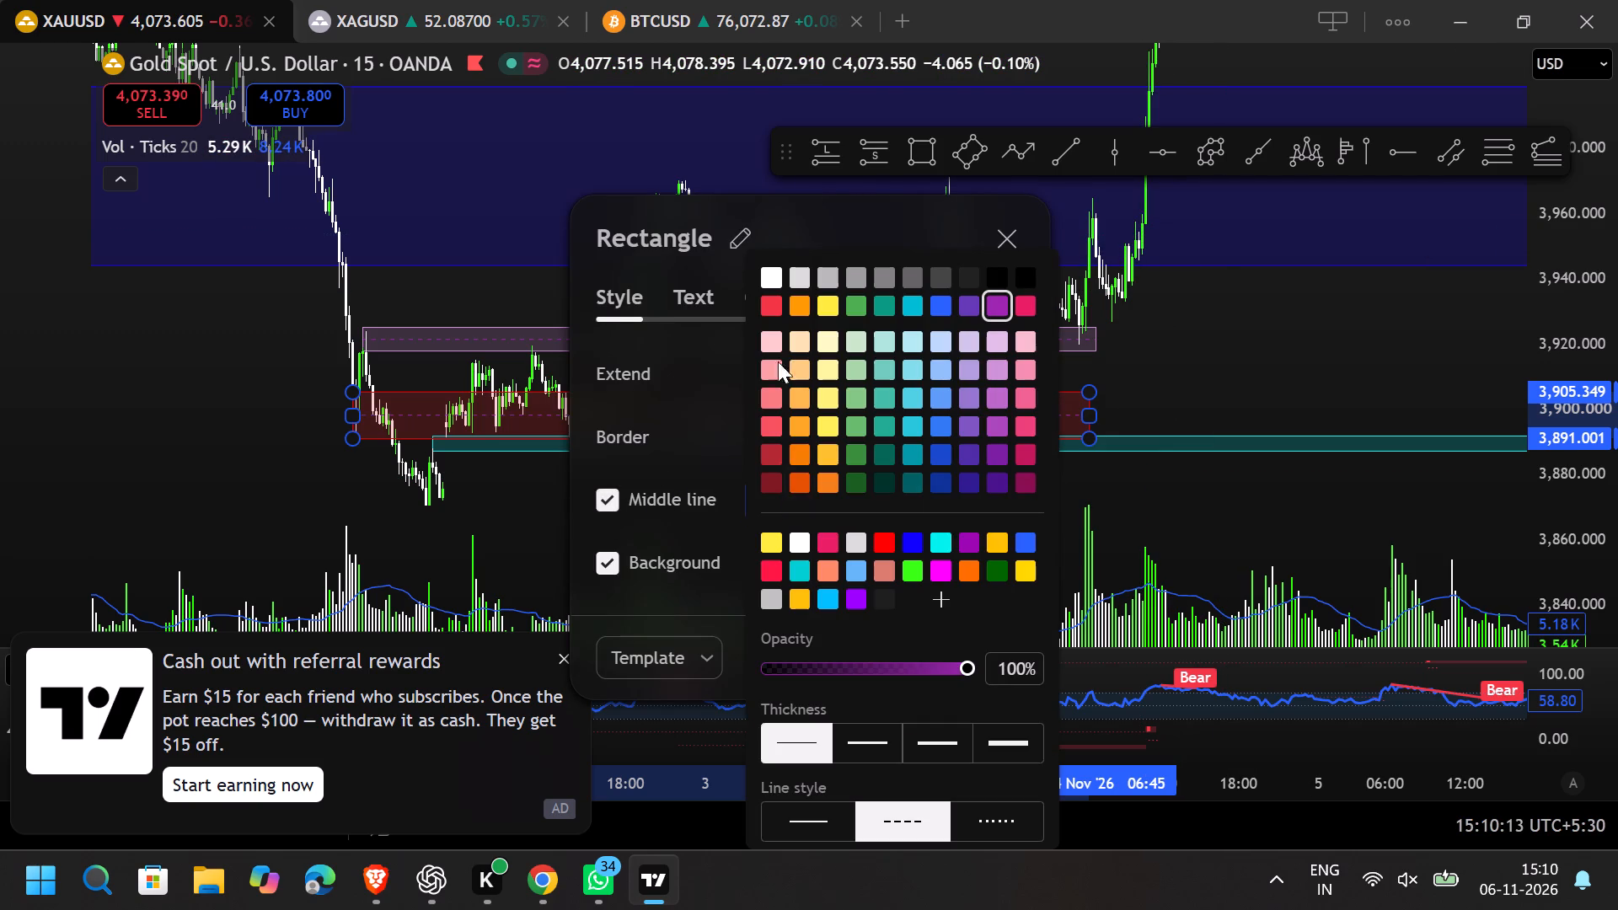
{"action": "left_click", "coordinate": [874, 546]}
{"action": "left_click", "coordinate": [1272, 378]}
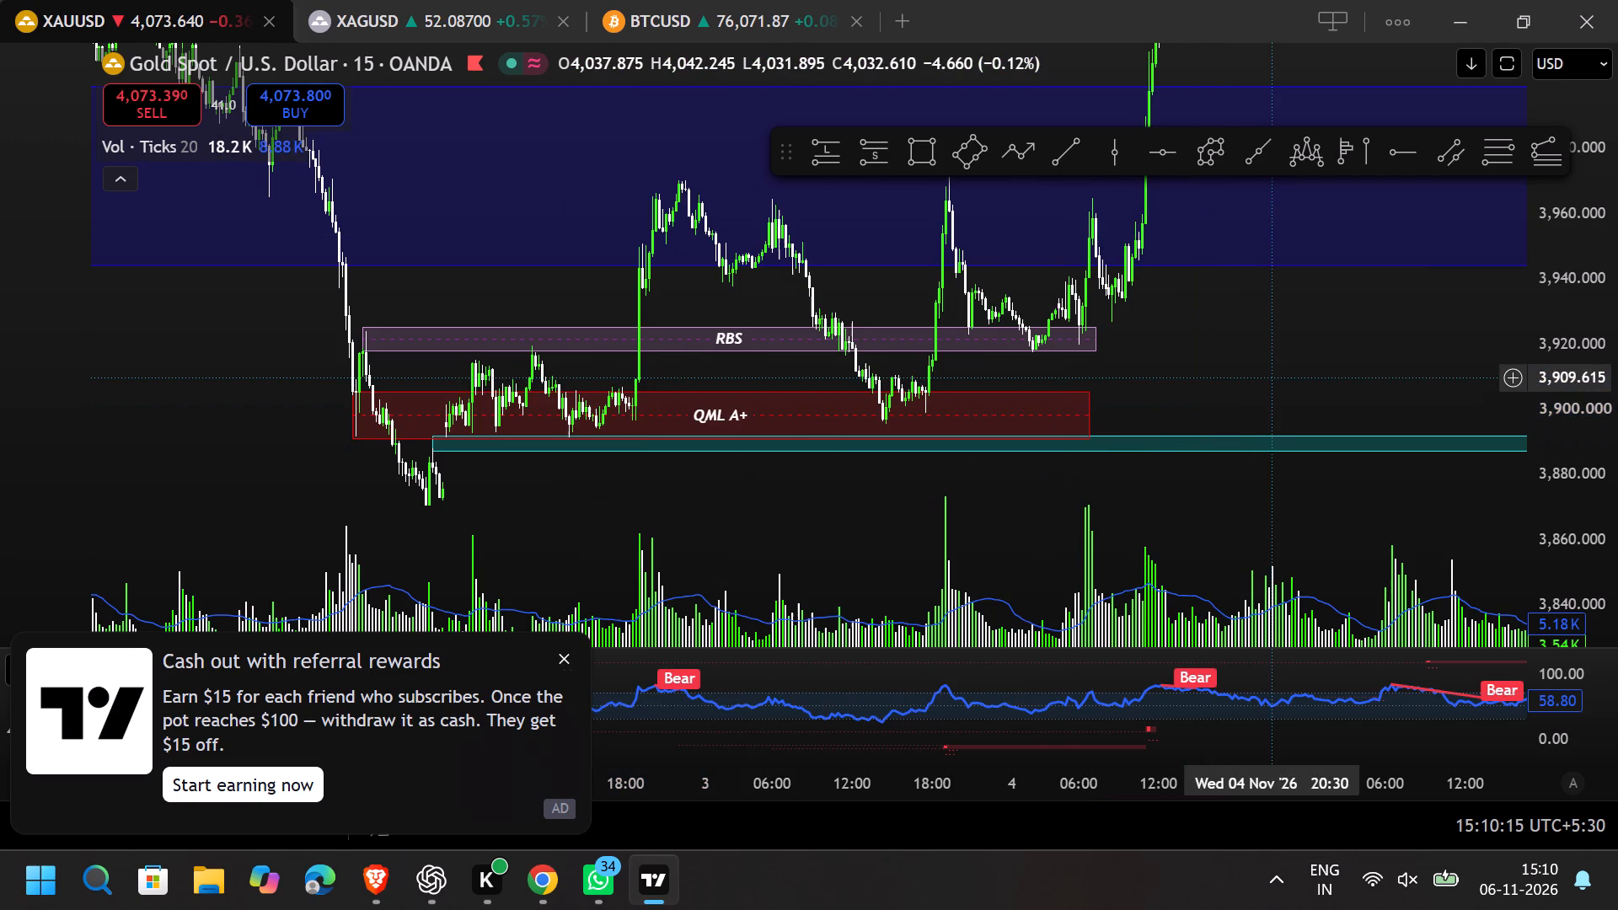
{"action": "left_click", "coordinate": [865, 551]}
Extend the later end of the RBS rectangle to about 4 November 09:00.
{"action": "left_click_drag", "start_coordinate": [1565, 546], "coordinate": [1540, 341]}
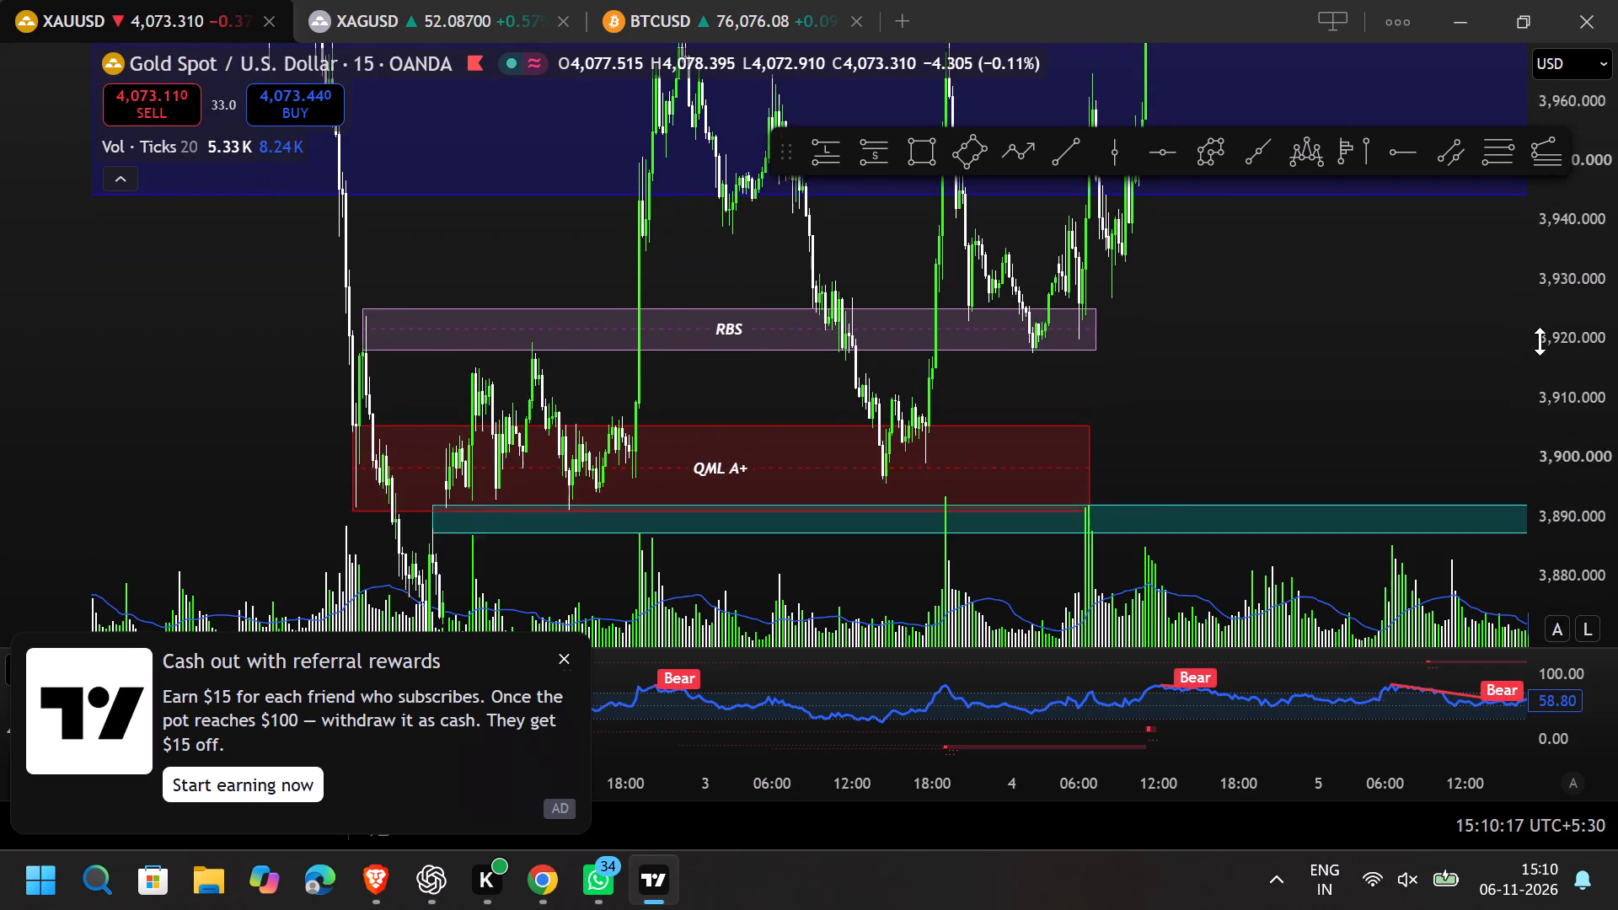
{"action": "left_click_drag", "start_coordinate": [1540, 341], "coordinate": [1535, 327]}
{"action": "scroll", "coordinate": [993, 399], "scroll_direction": "up", "scroll_amount": 6}
{"action": "left_click_drag", "start_coordinate": [741, 407], "coordinate": [1018, 372]}
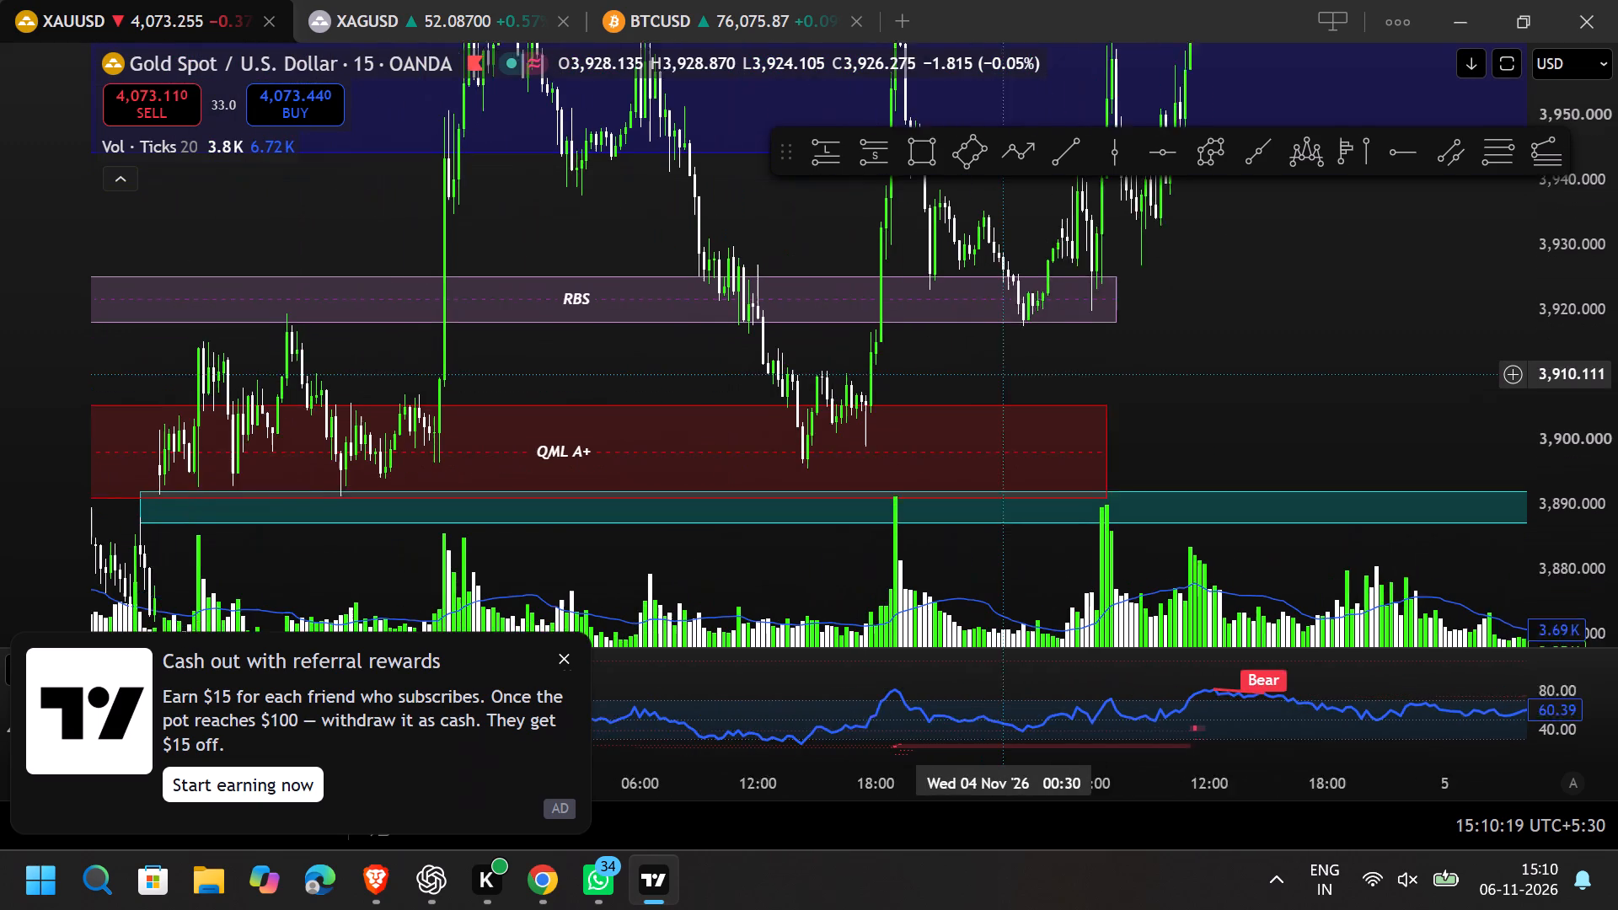
{"action": "left_click_drag", "start_coordinate": [1018, 372], "coordinate": [1052, 366]}
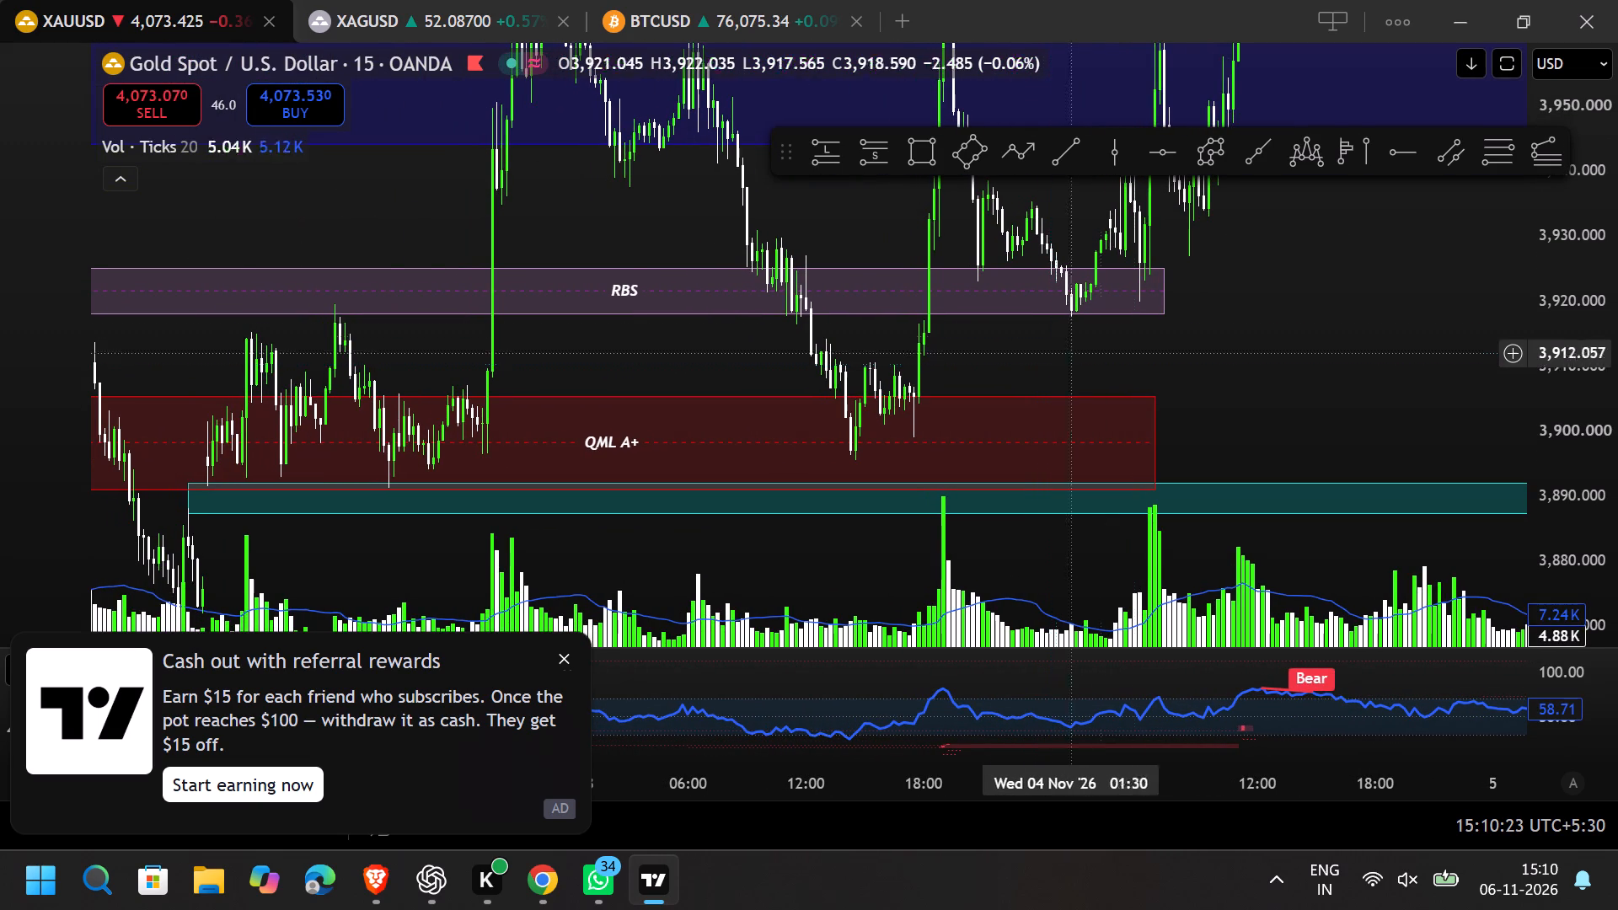
{"action": "left_click_drag", "start_coordinate": [1165, 297], "coordinate": [1197, 290]}
Save the RBS rectangle's style as a drawing template, replacing the existing RBS template.
{"action": "right_click", "coordinate": [1197, 290]}
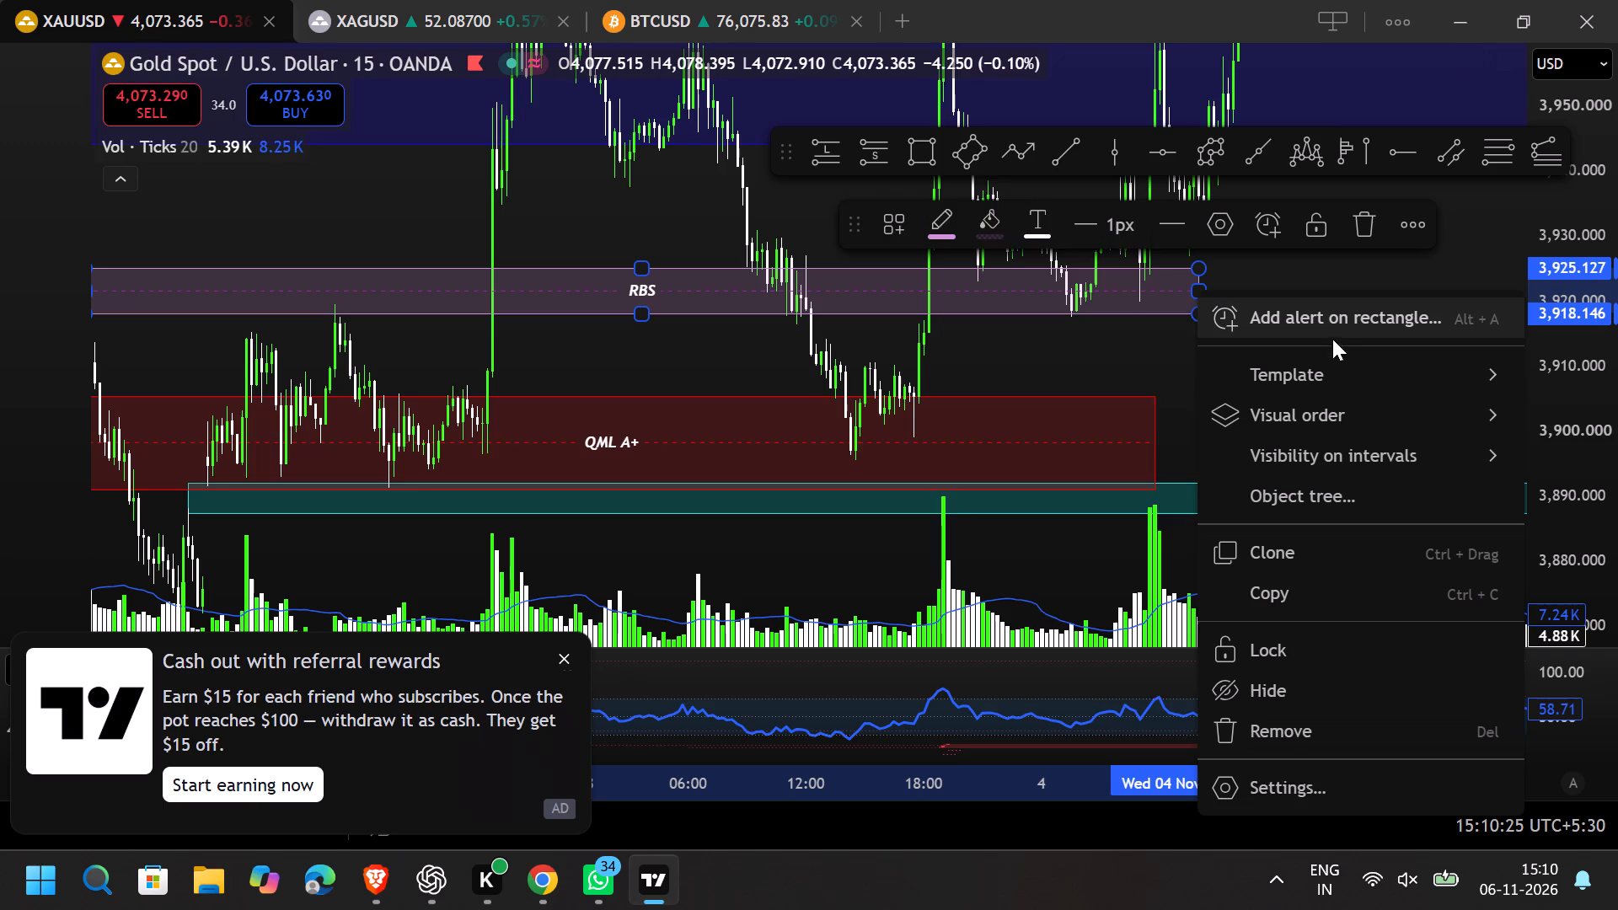
{"action": "left_click", "coordinate": [1325, 361]}
{"action": "left_click", "coordinate": [1004, 71]}
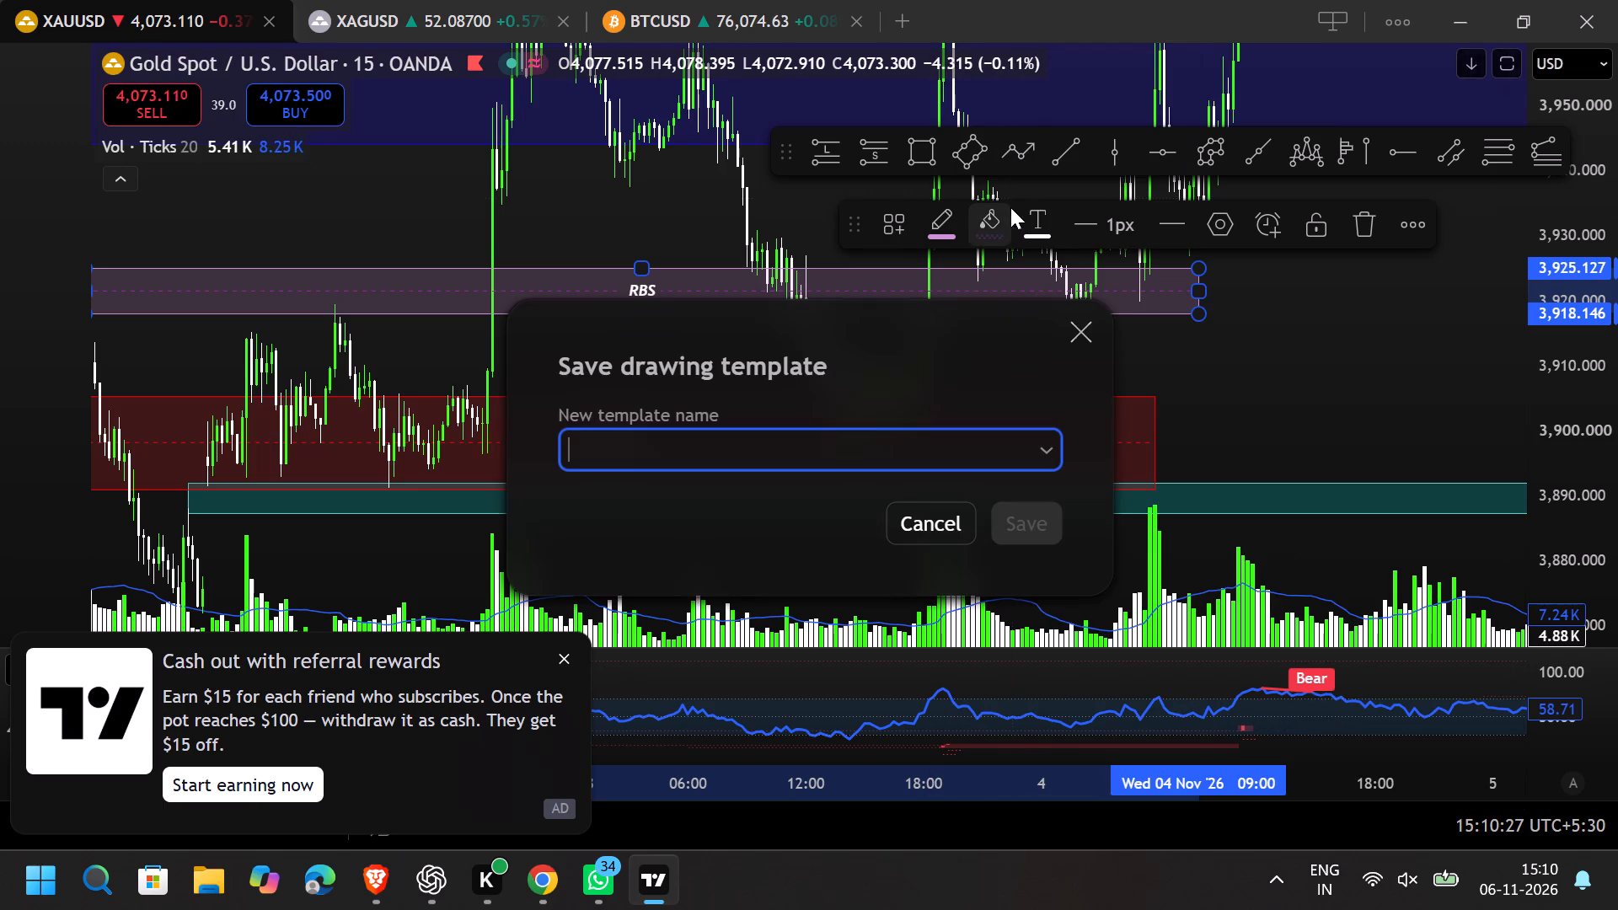
{"action": "type", "text": "rb"}
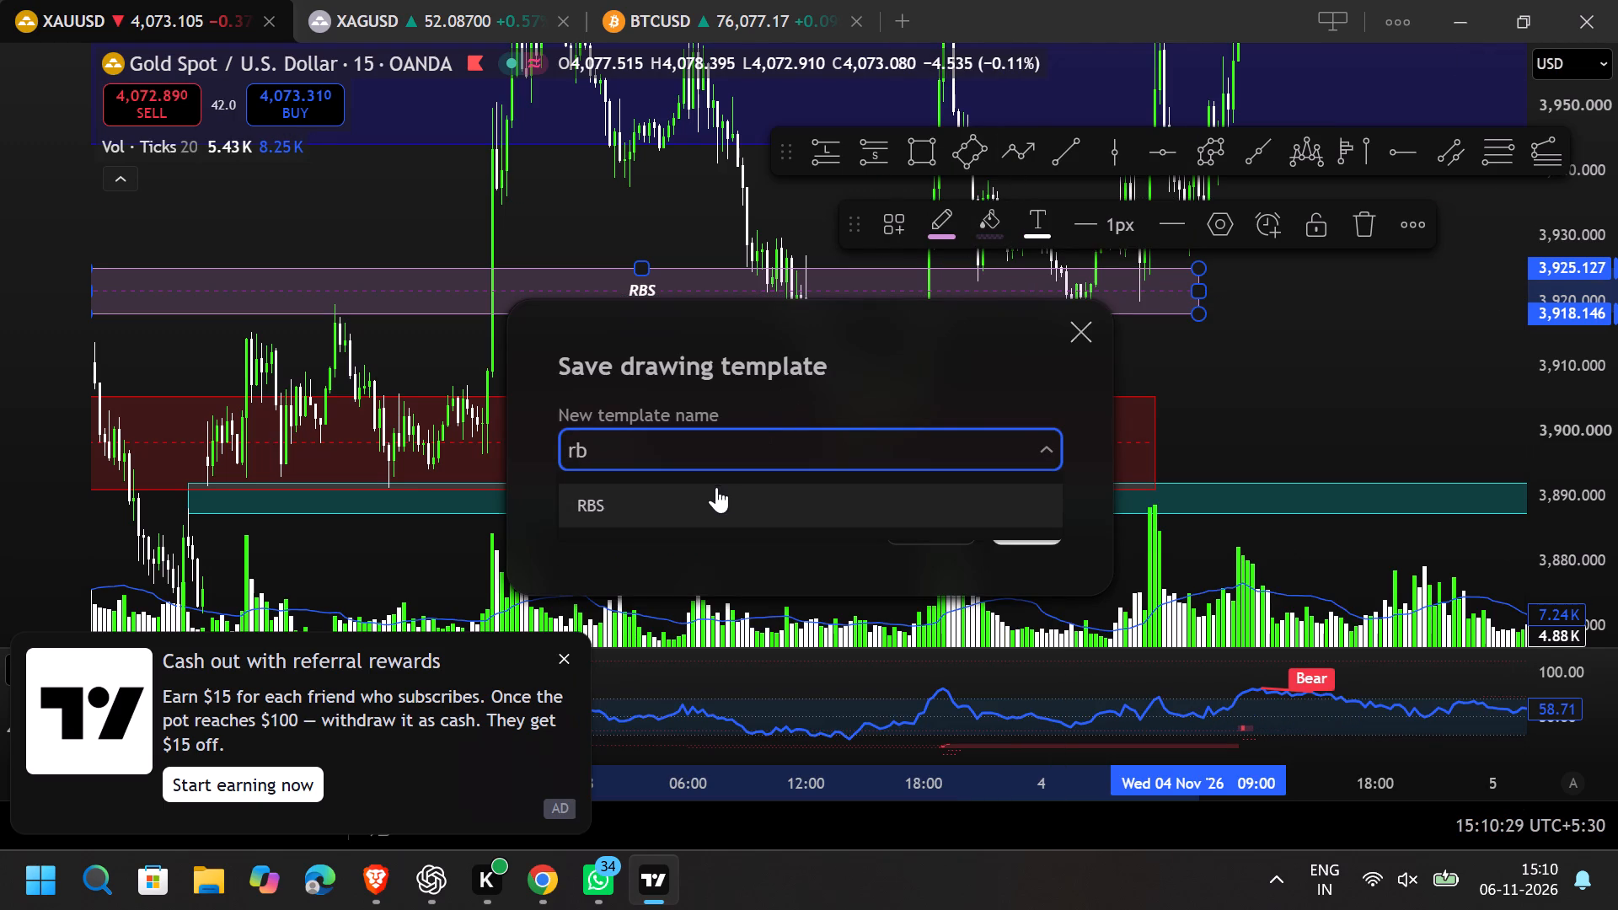
{"action": "left_click", "coordinate": [716, 487]}
{"action": "left_click", "coordinate": [1021, 513]}
{"action": "left_click", "coordinate": [1034, 514]}
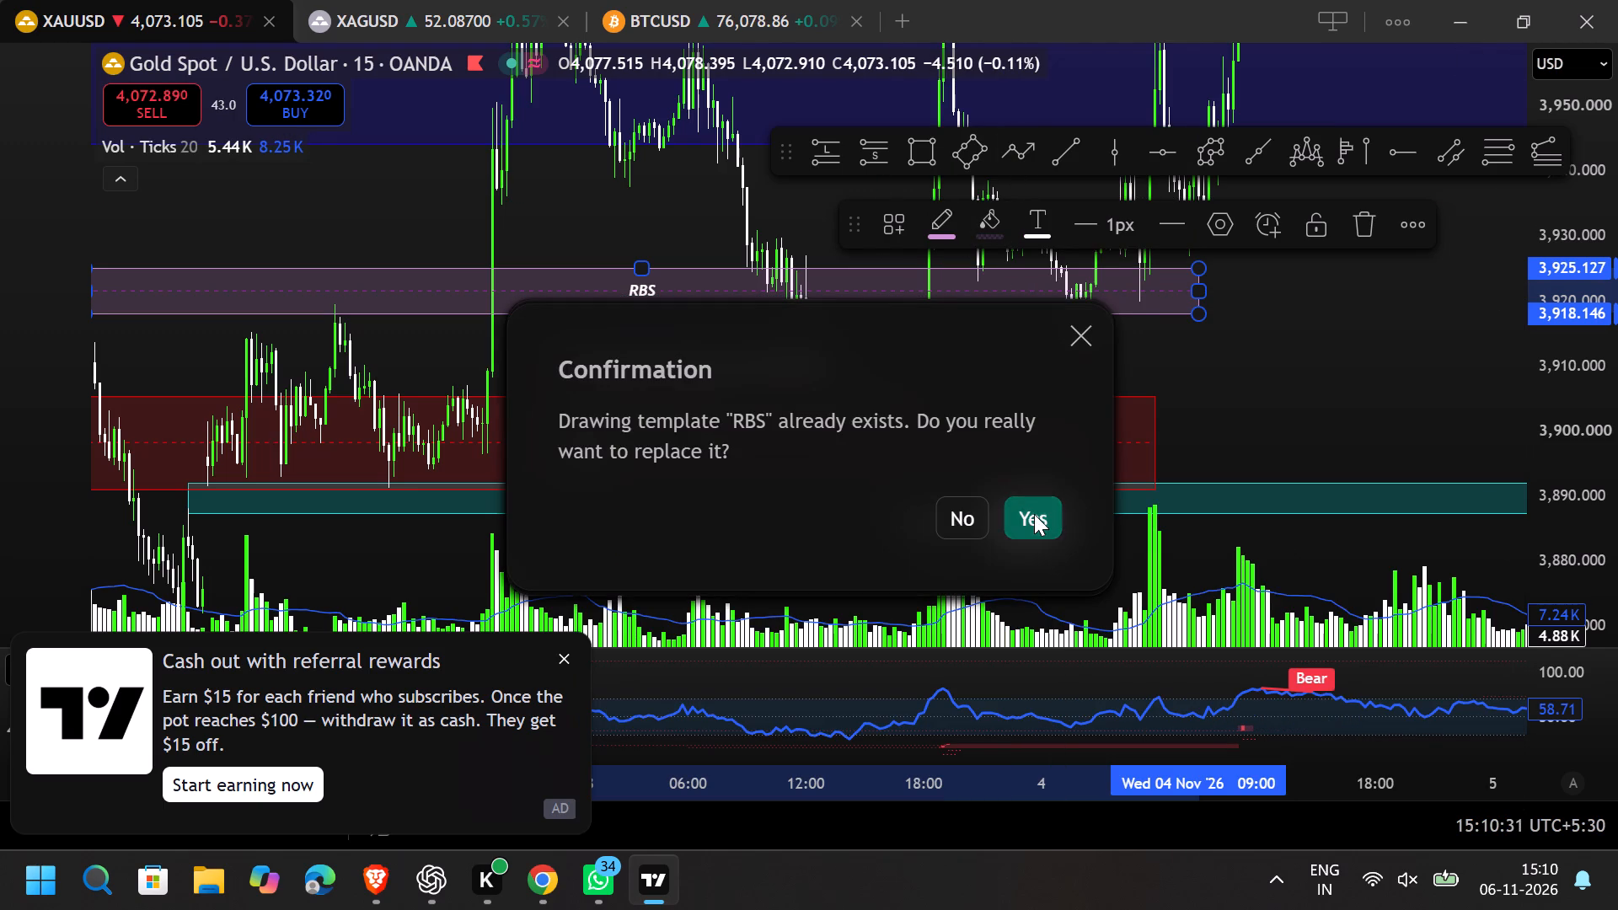
Save the QML A+ rectangle's style as a drawing template, replacing the existing QML template.
{"action": "right_click", "coordinate": [1157, 420]}
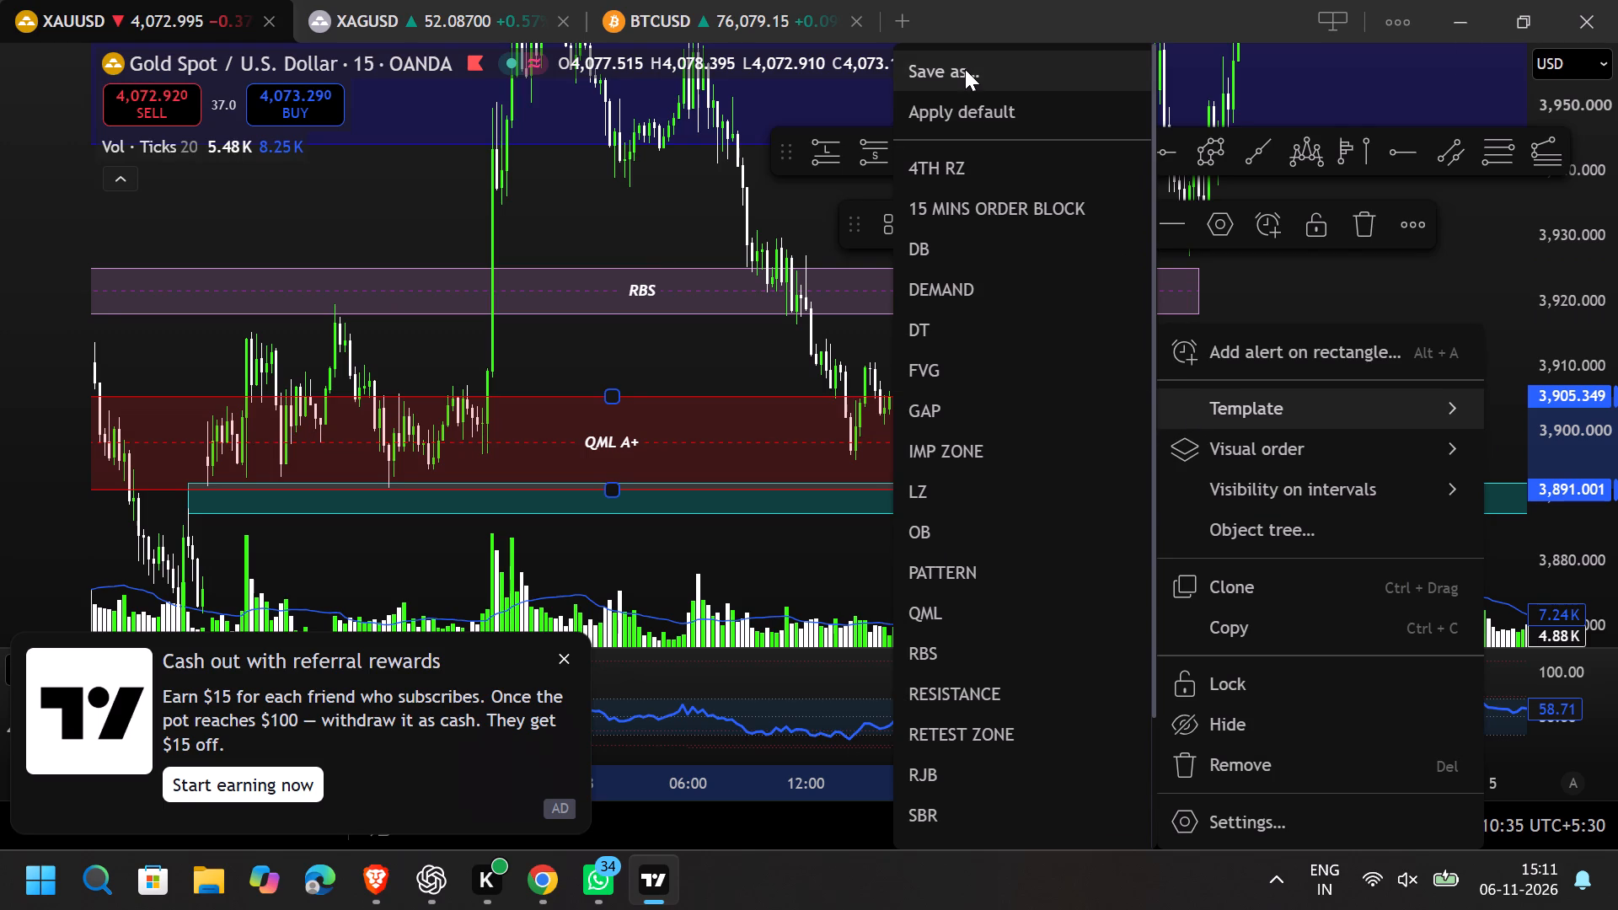
{"action": "left_click", "coordinate": [965, 69]}
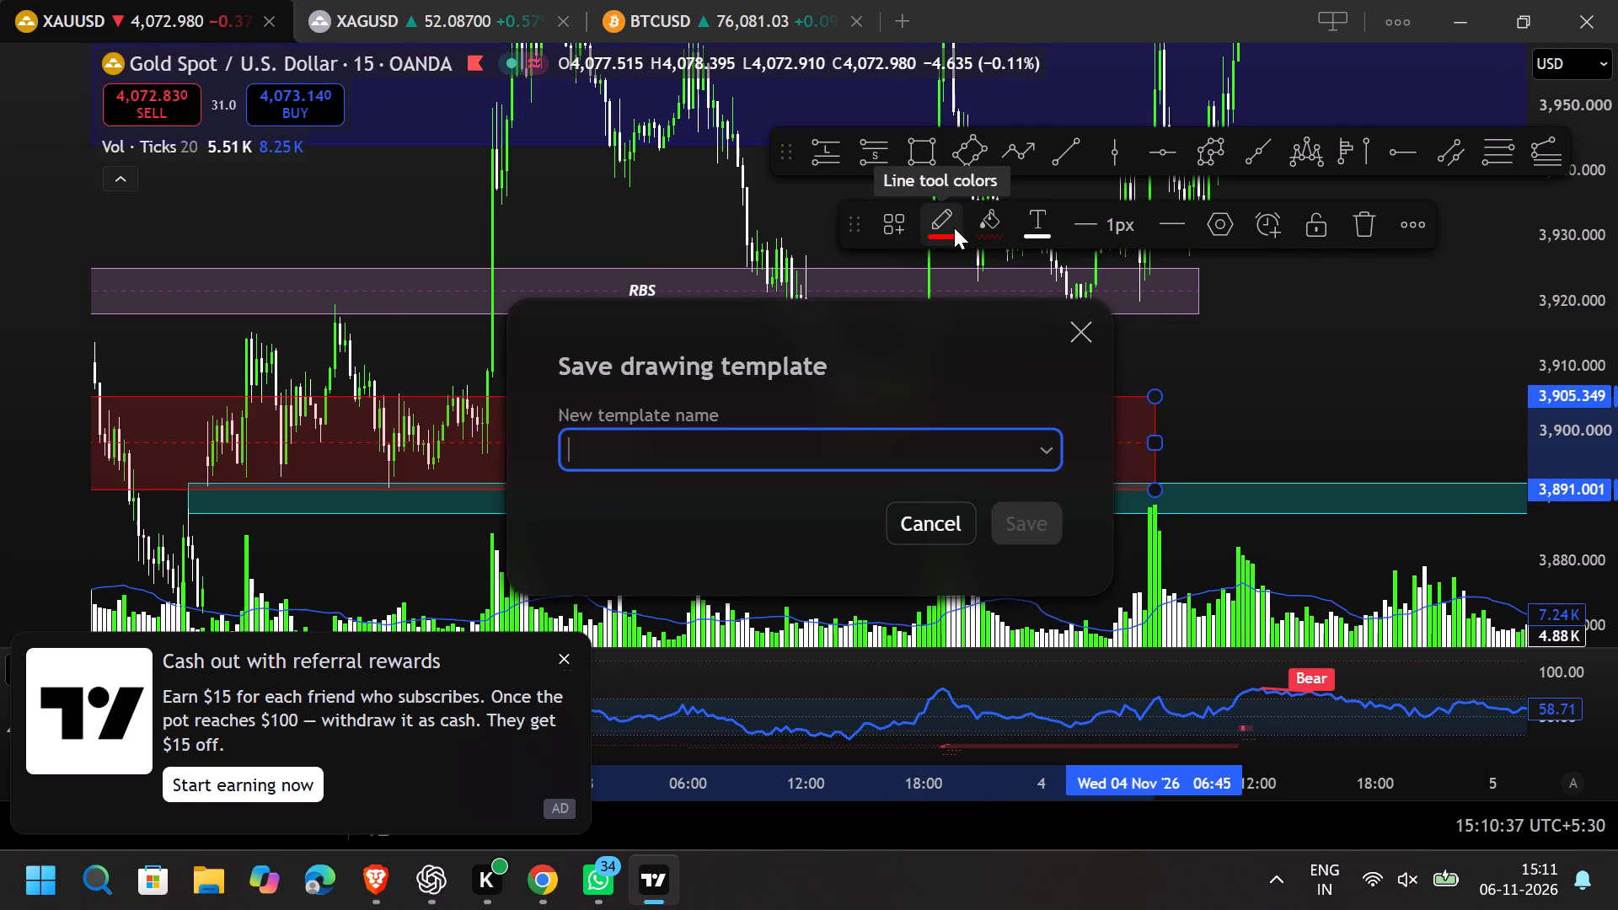
{"action": "key", "text": "q"}
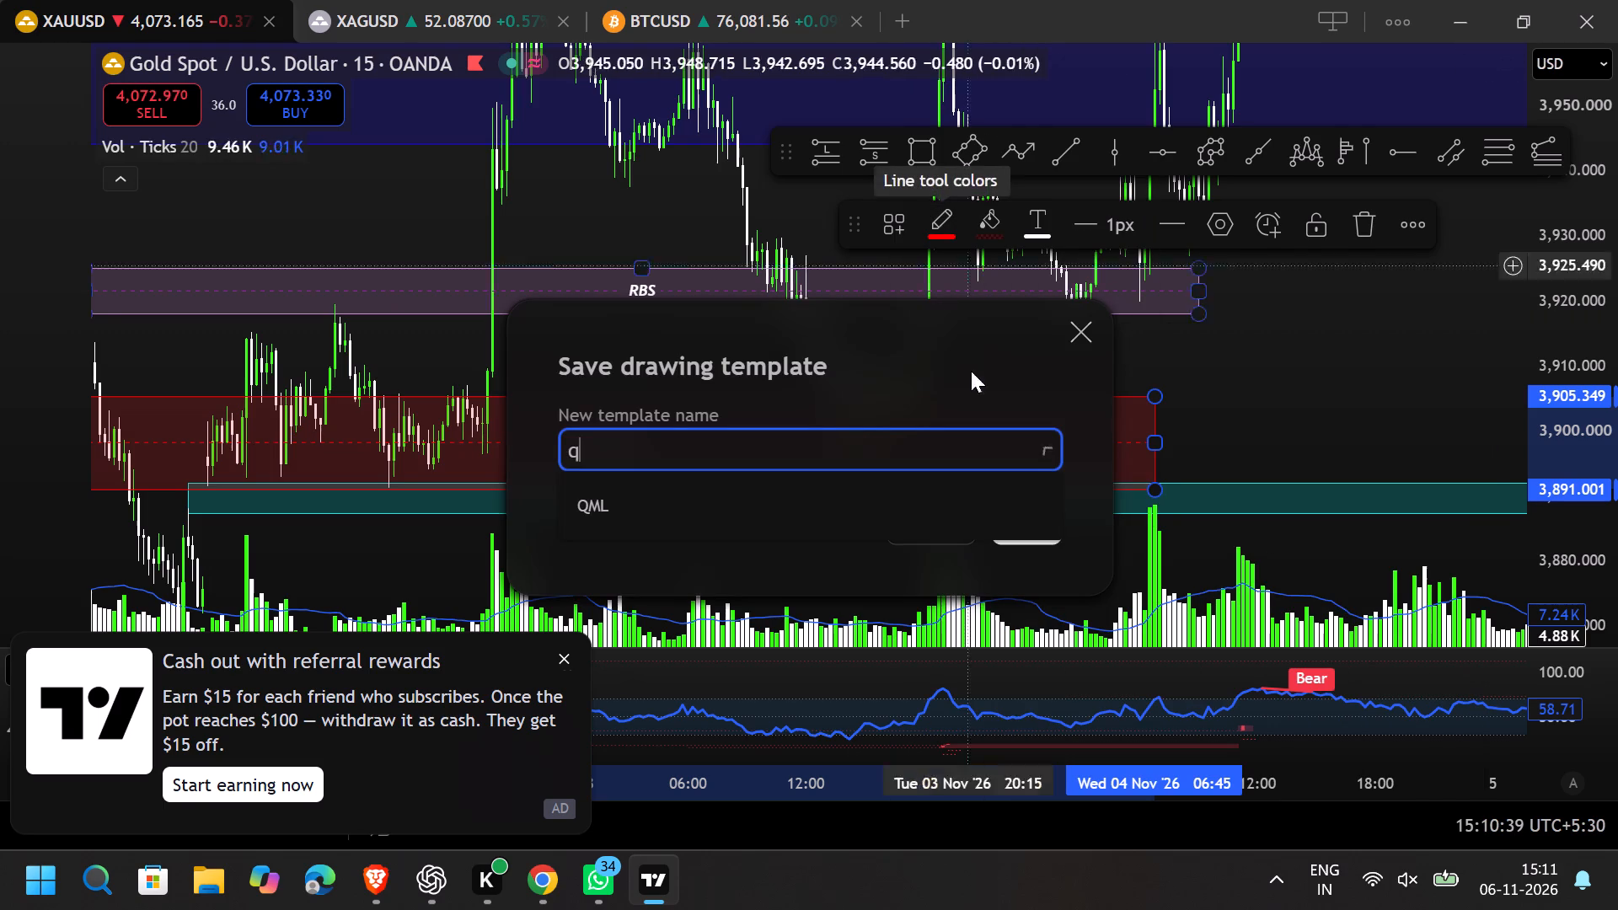
{"action": "left_click", "coordinate": [780, 500]}
{"action": "left_click", "coordinate": [1032, 525]}
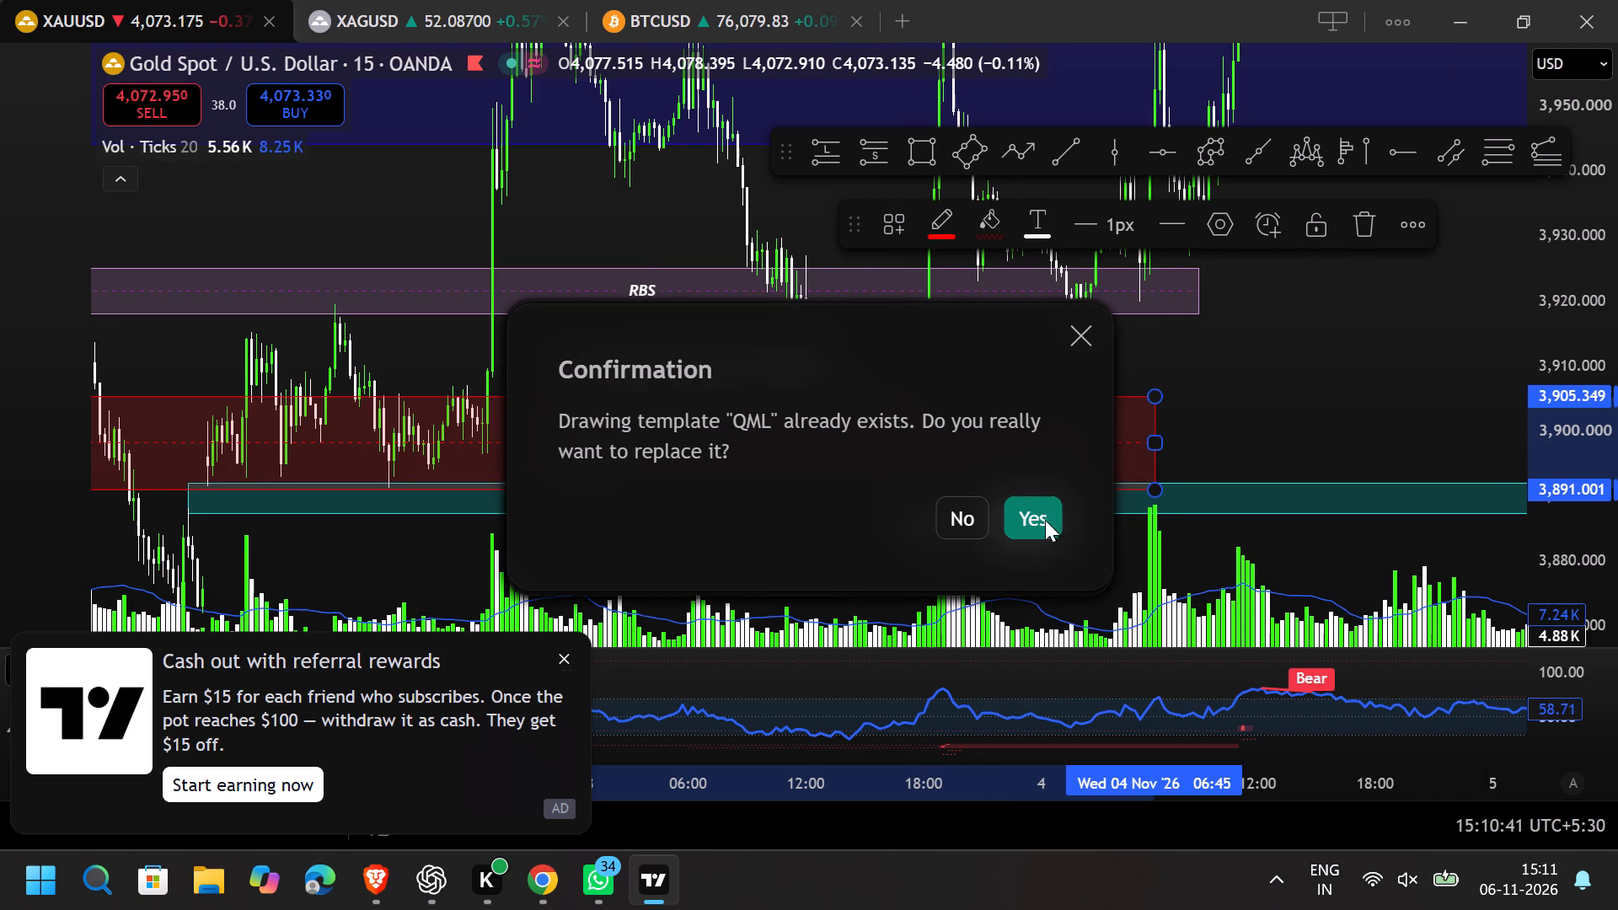
{"action": "left_click", "coordinate": [1030, 520]}
Dismiss the referral rewards advertisement.
{"action": "left_click", "coordinate": [568, 662]}
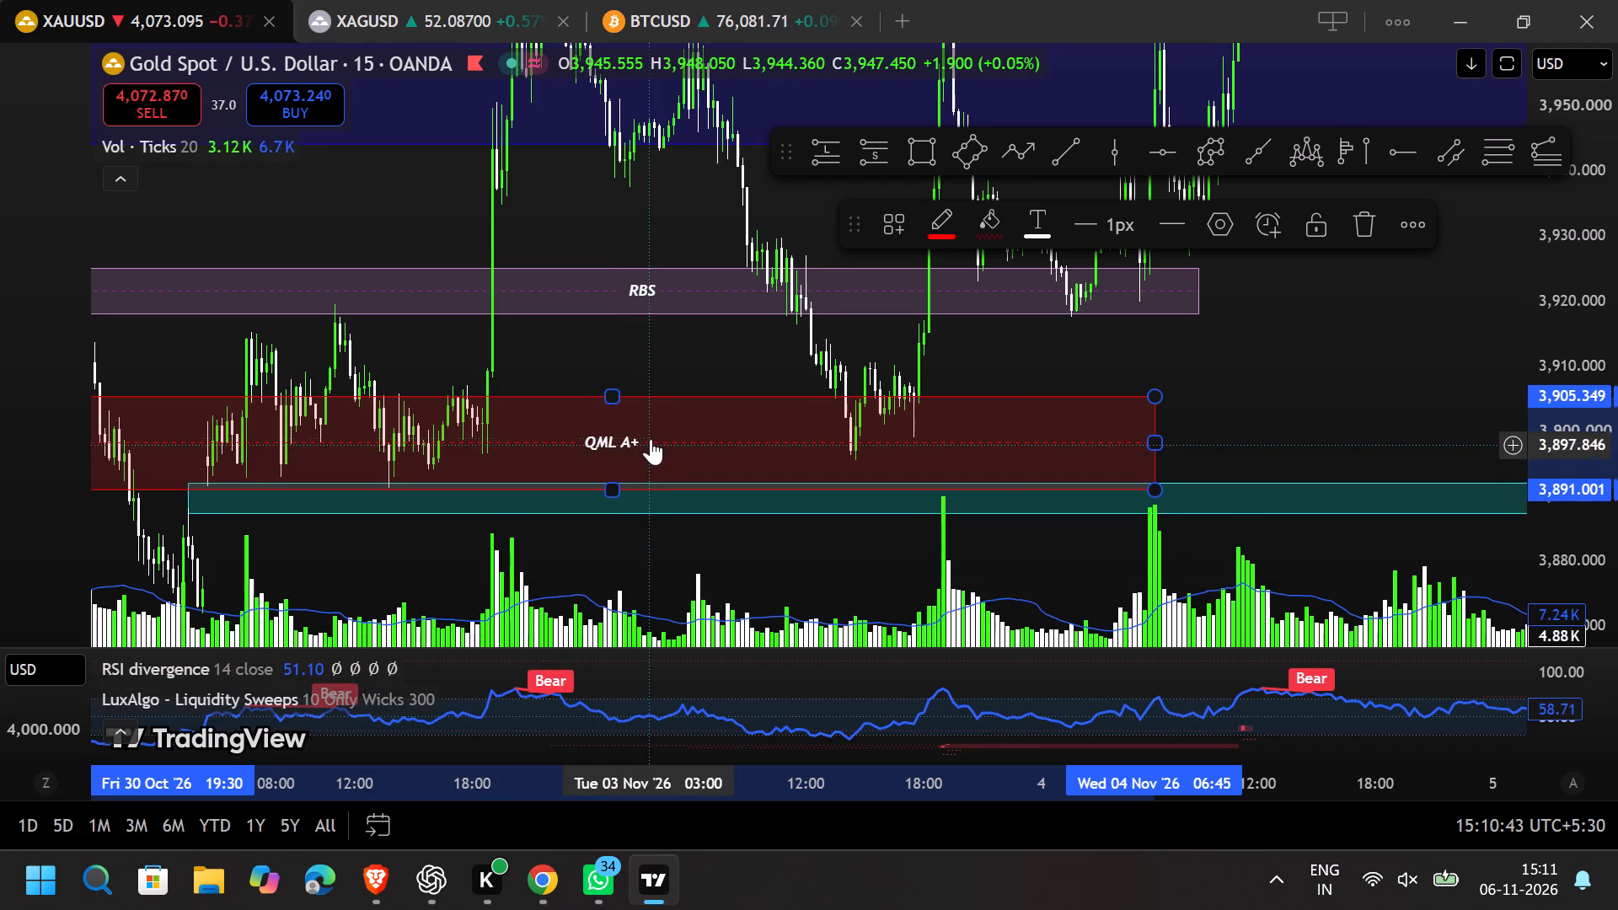
Append "15mins" to the label of the QML A+ rectangle.
{"action": "left_click", "coordinate": [635, 445]}
{"action": "key", "text": "space"}
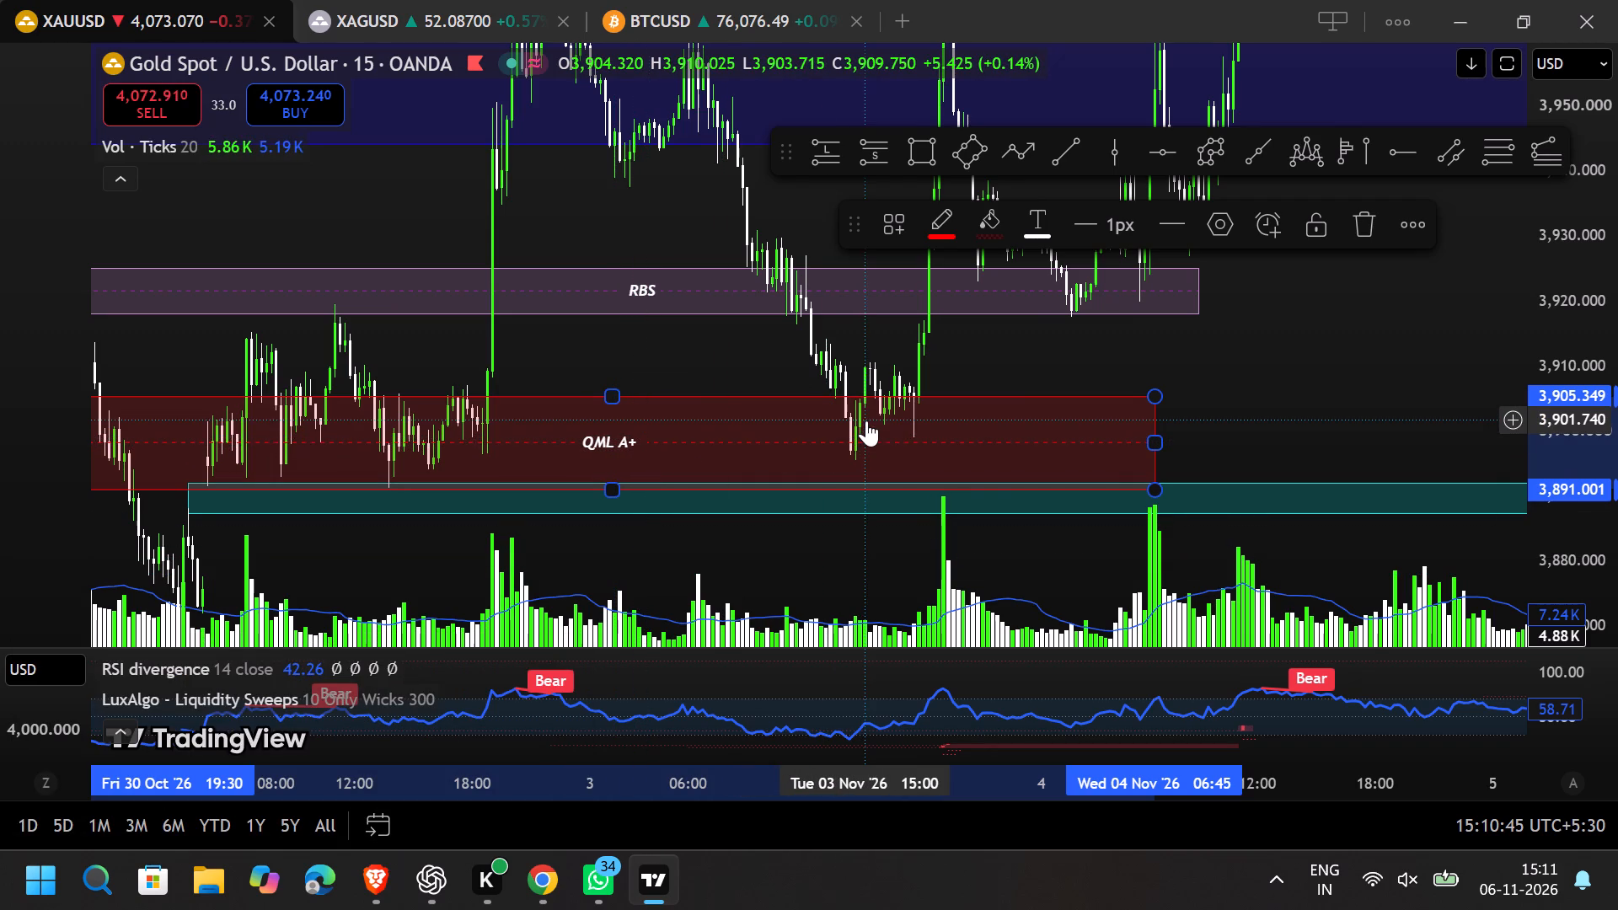
{"action": "type", "text": "15"}
{"action": "type", "text": "mins"}
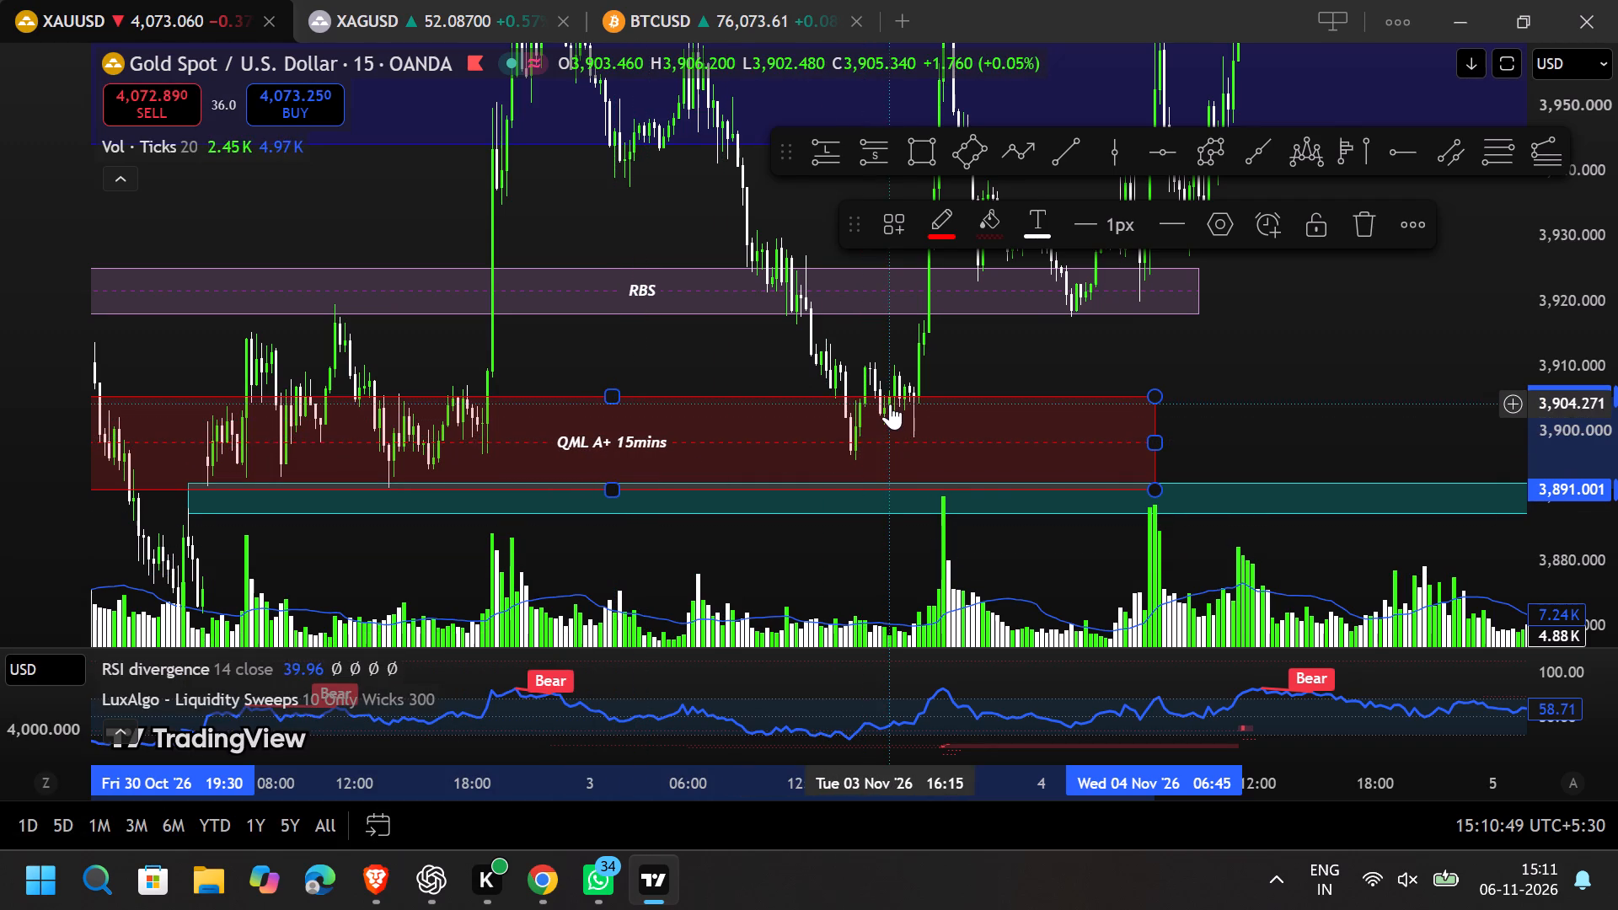
Change the RBS rectangle's label to "RBS 15 mins UP".
{"action": "left_click", "coordinate": [656, 293]}
{"action": "left_click", "coordinate": [656, 293]}
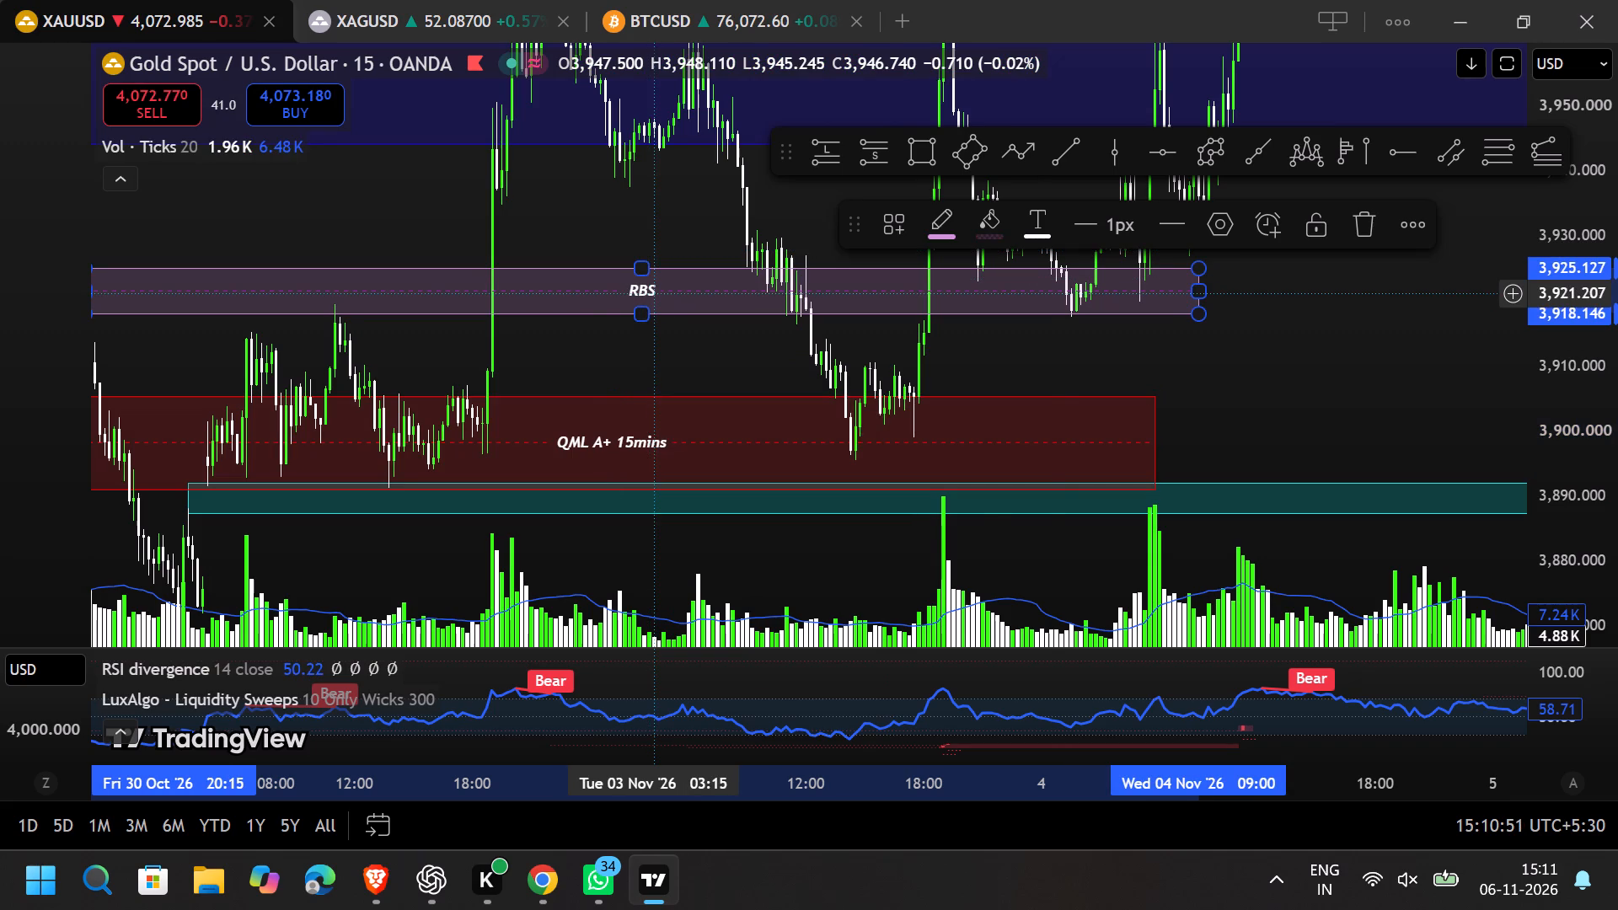
{"action": "left_click", "coordinate": [657, 420]}
{"action": "key", "text": "space"}
{"action": "type", "text": "15 mins"}
{"action": "key", "text": "space"}
{"action": "type", "text": "UO"}
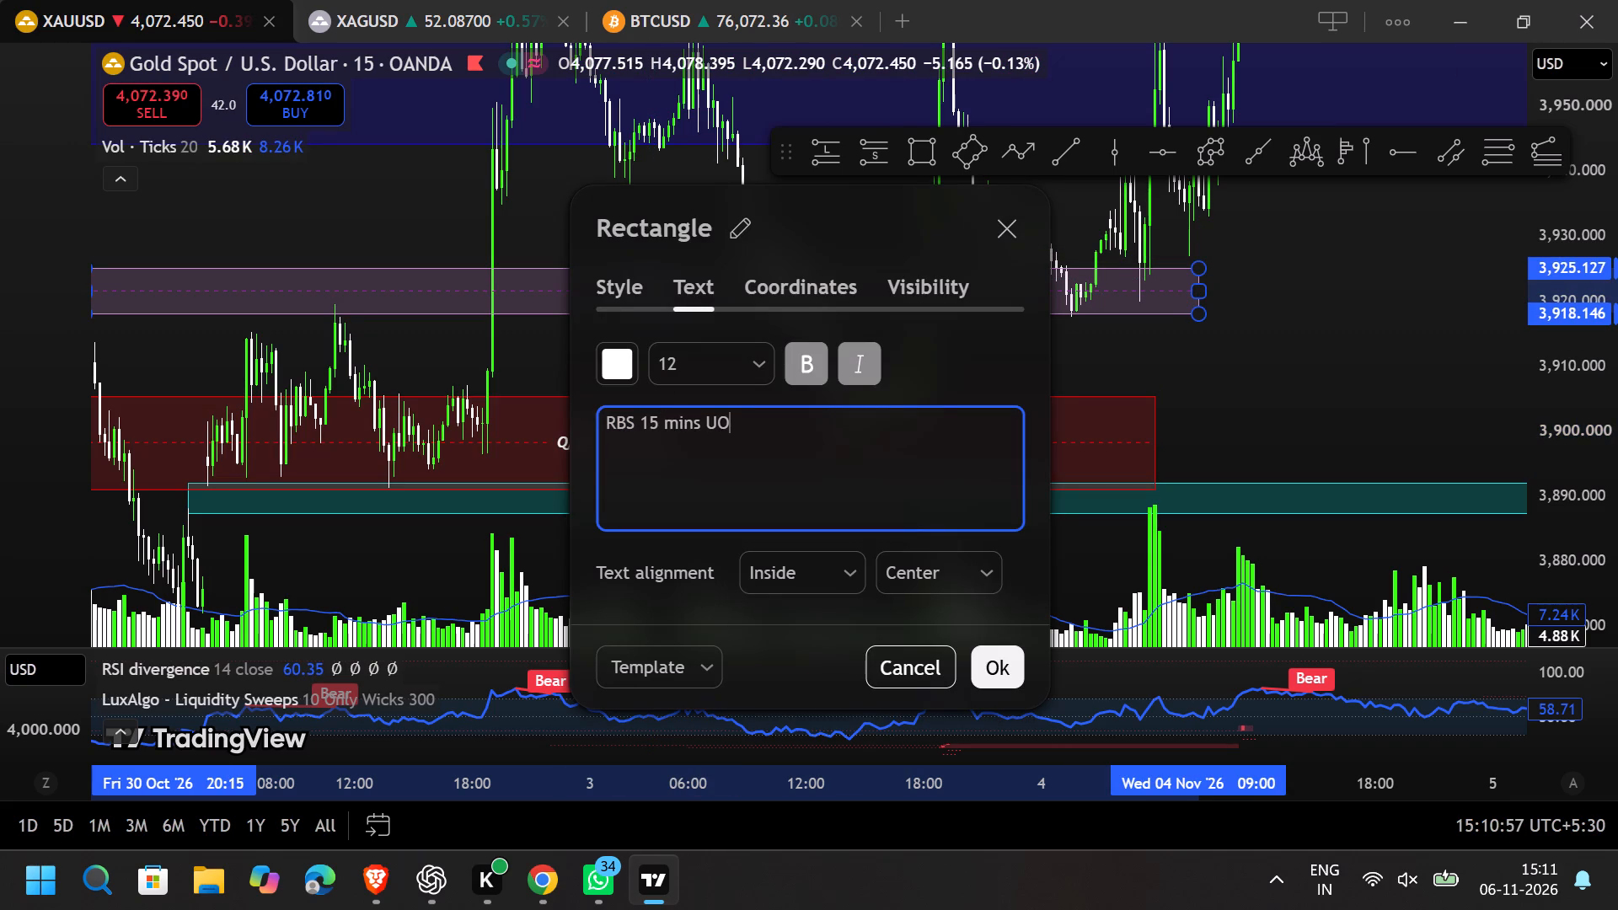
{"action": "key", "text": "BackSpace"}
{"action": "key", "text": "shift+p"}
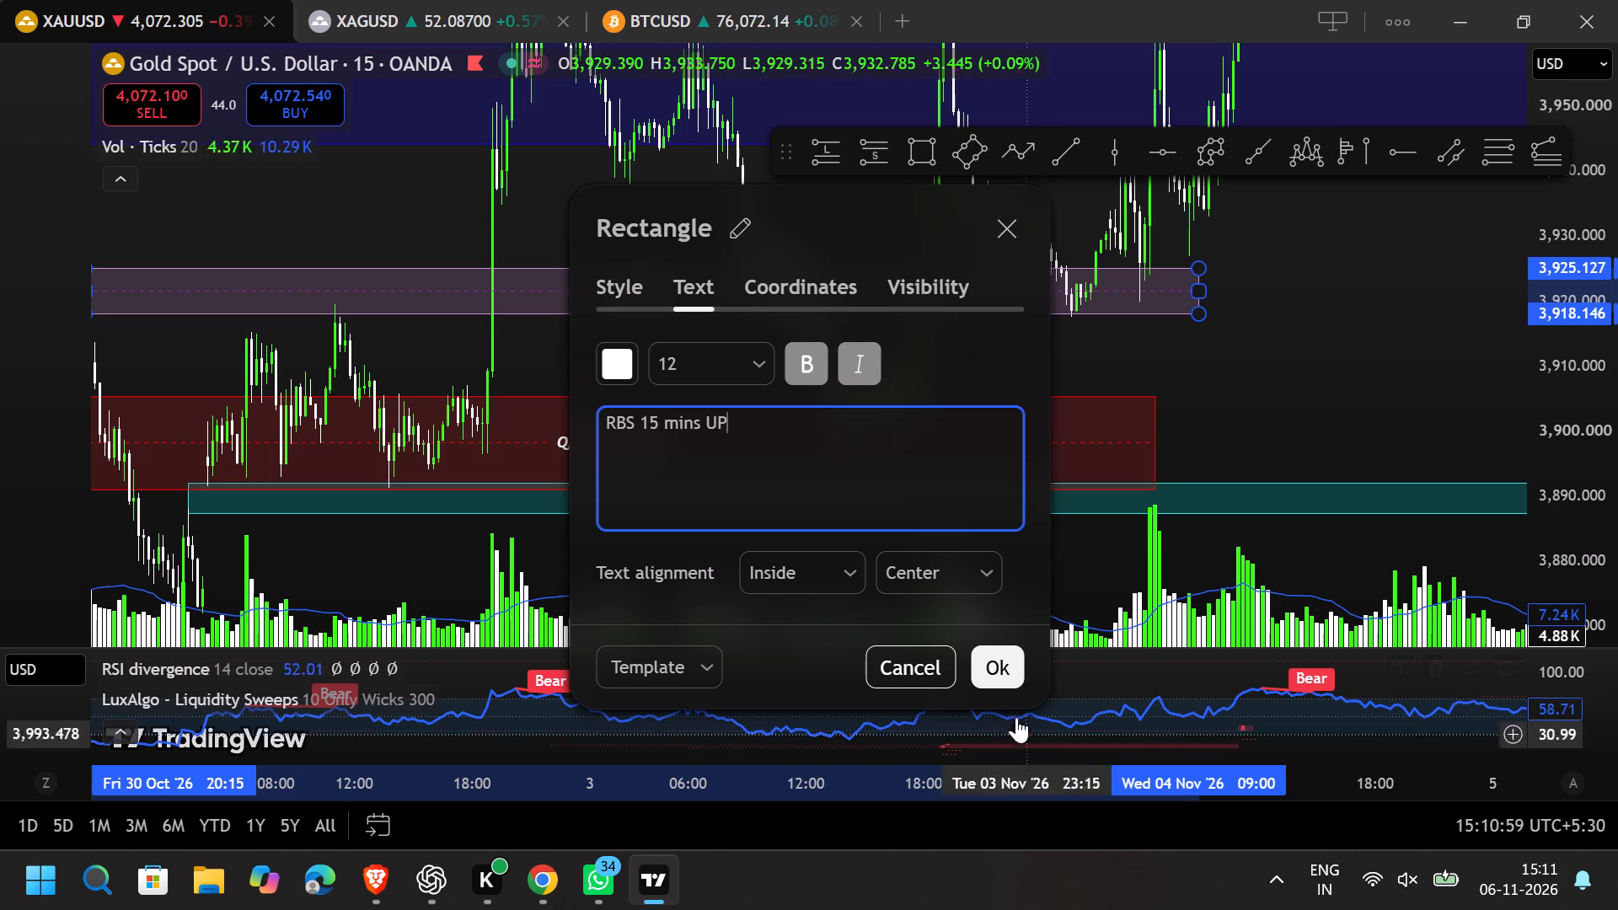
{"action": "left_click", "coordinate": [1004, 676]}
Append "UP" to the QML rectangle's label so it reads "QML A+ 15mins UP".
{"action": "left_click", "coordinate": [665, 437]}
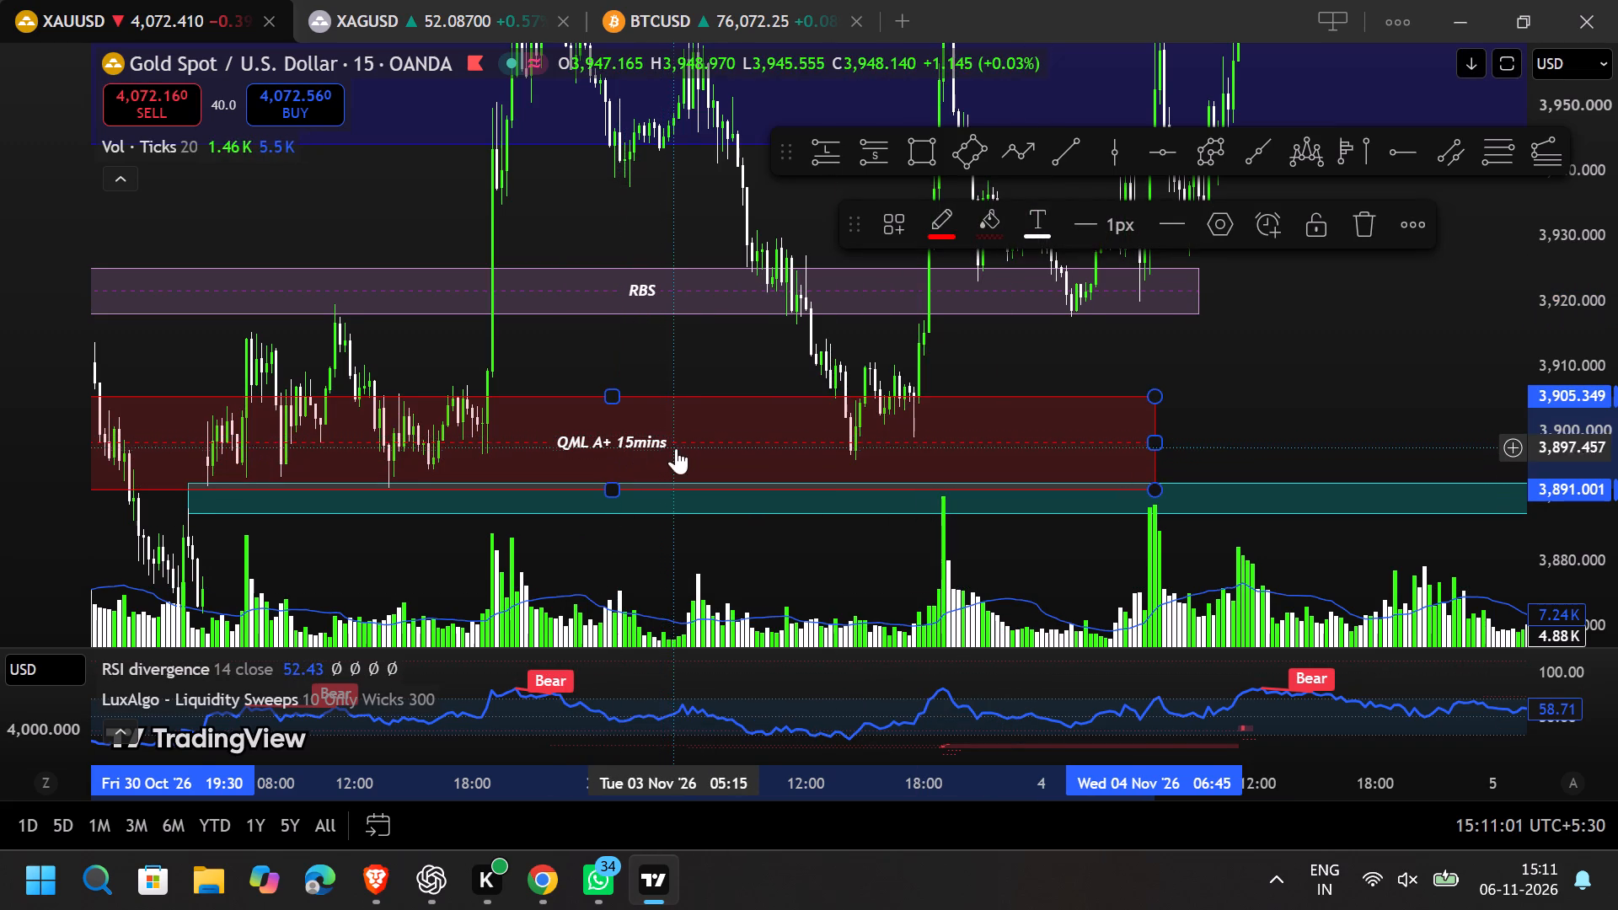
{"action": "left_click", "coordinate": [668, 453]}
{"action": "key", "text": "space"}
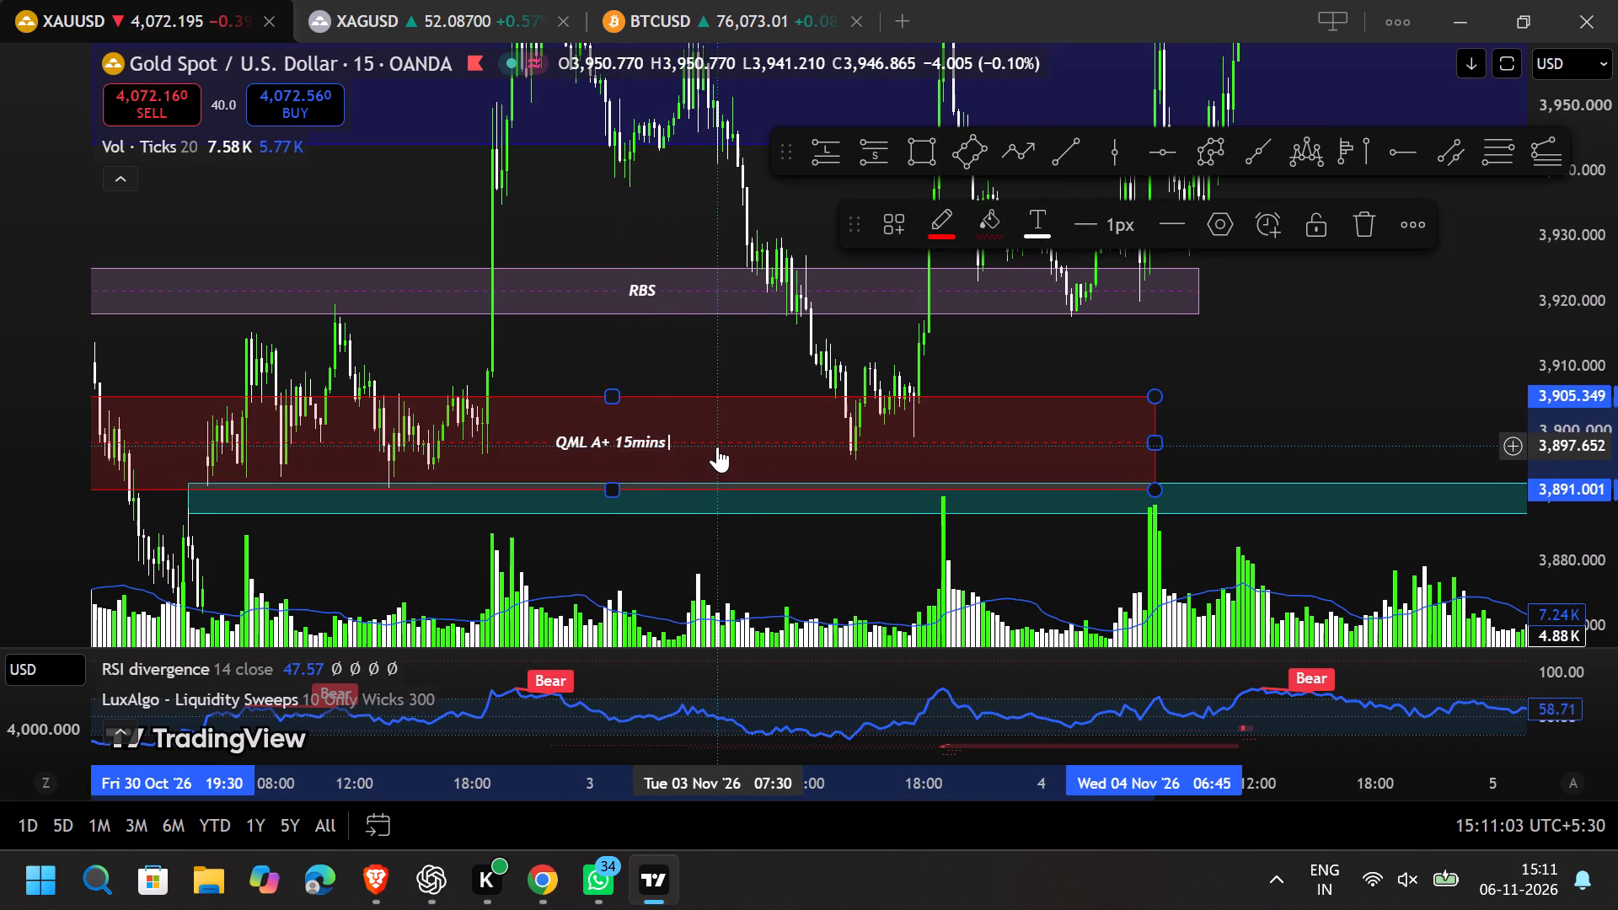
{"action": "type", "text": "UP"}
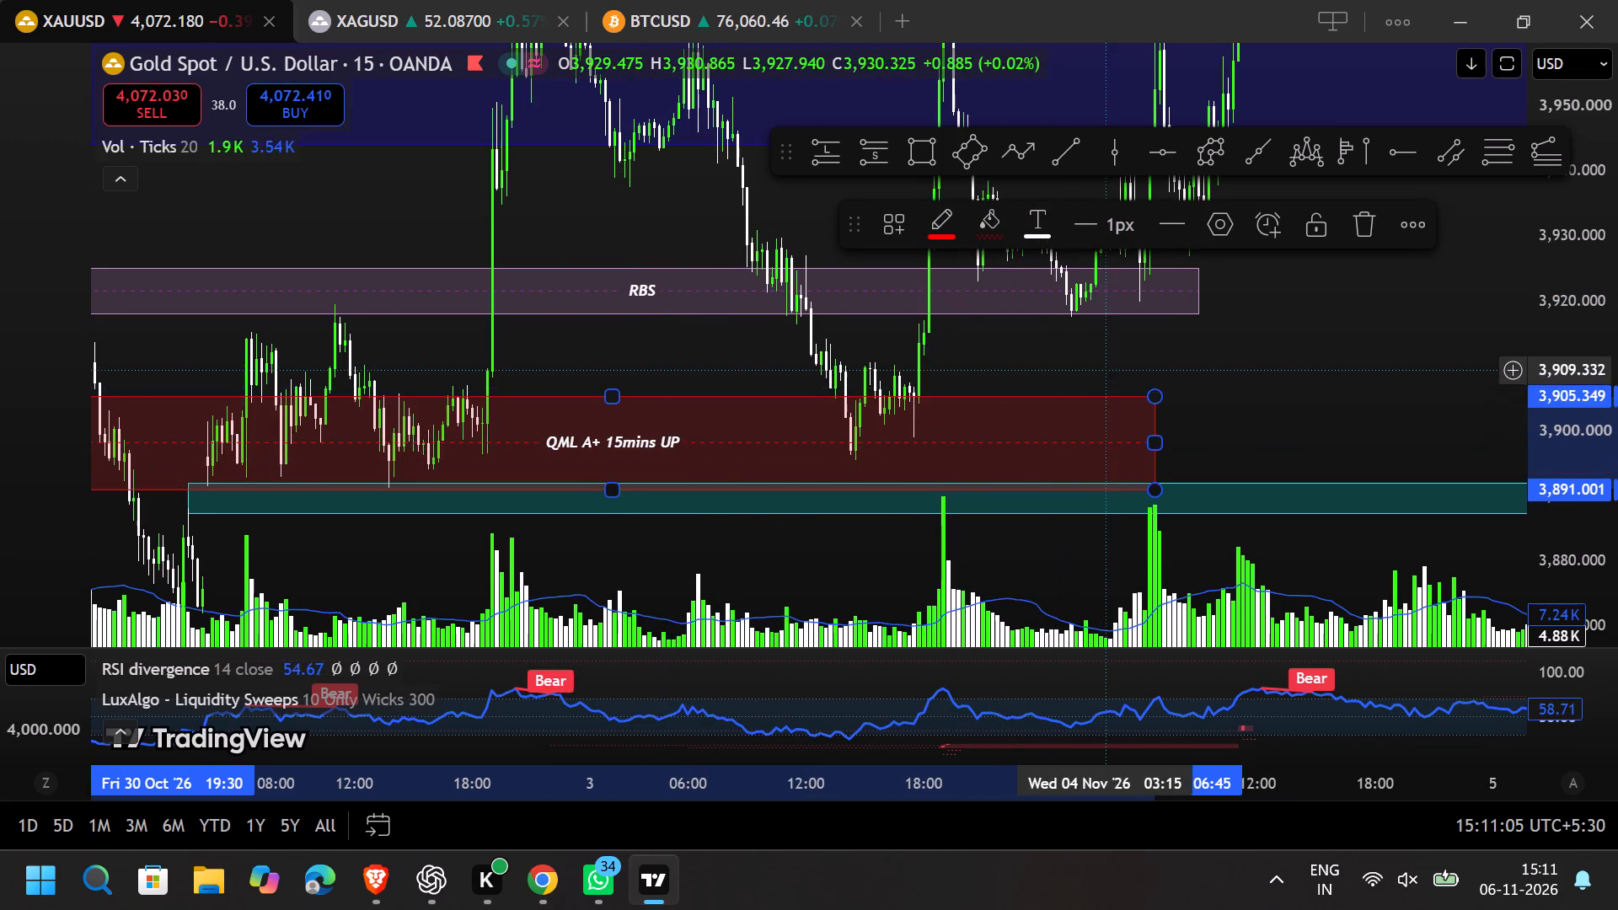
{"action": "left_click", "coordinate": [1104, 371]}
Draw a rectangle at the lows below the gap zone, from 31 October 01:00 to about 4 November 17:30, between about 3,870 and 3,873.
{"action": "scroll", "coordinate": [1126, 375], "scroll_direction": "down", "scroll_amount": 6}
{"action": "left_click_drag", "start_coordinate": [855, 544], "coordinate": [871, 345]}
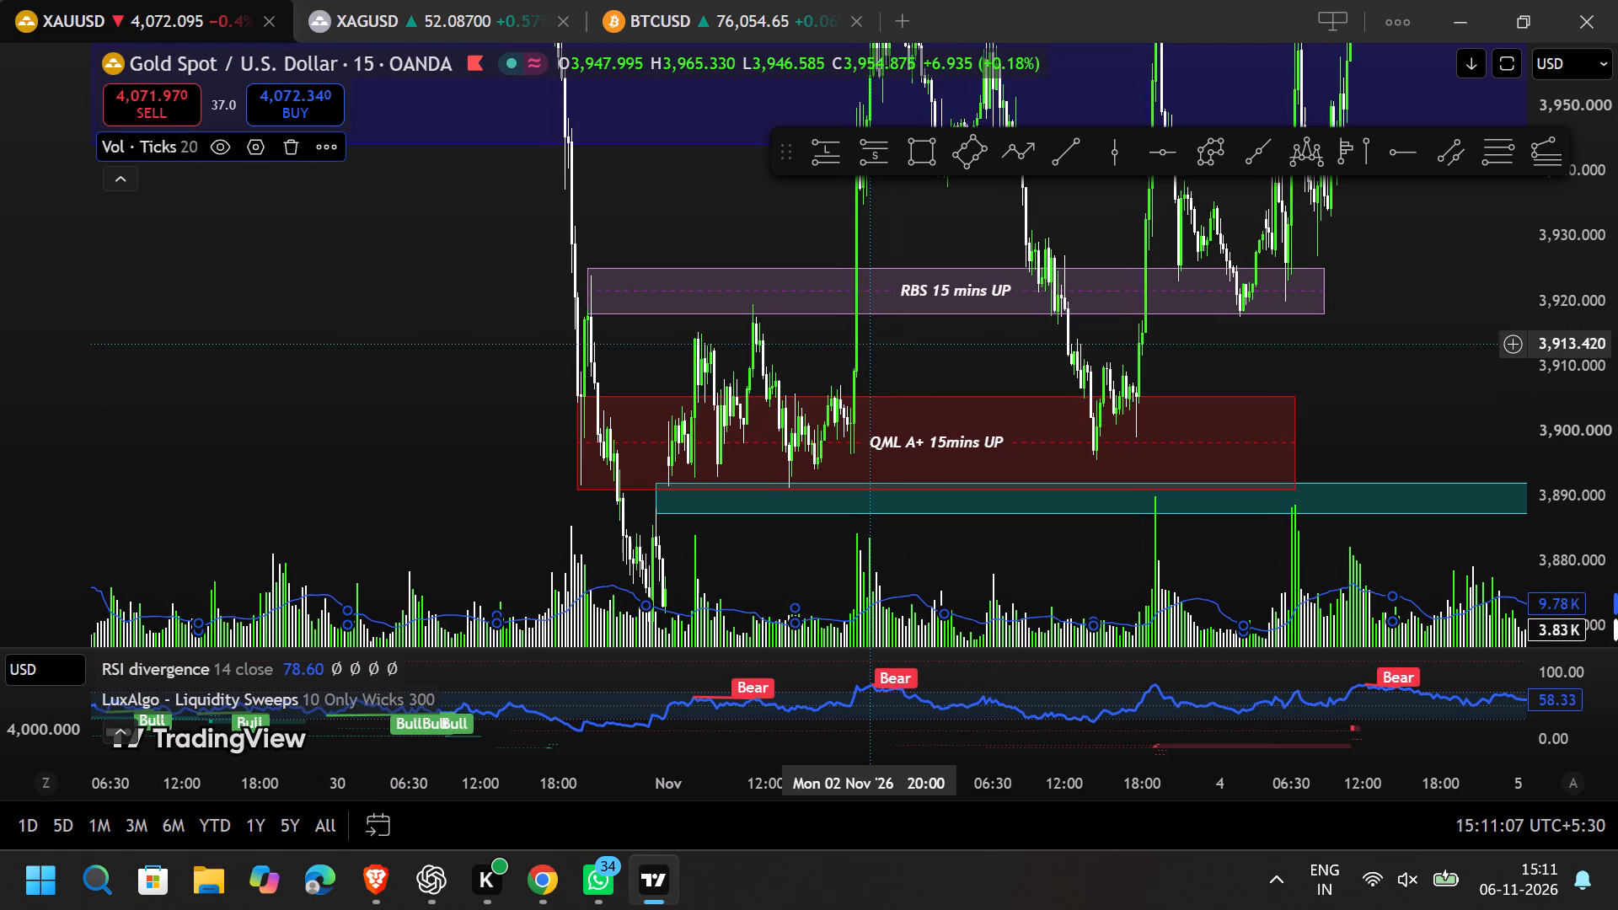
{"action": "left_click_drag", "start_coordinate": [889, 343], "coordinate": [860, 94]}
{"action": "scroll", "coordinate": [540, 330], "scroll_direction": "up", "scroll_amount": 5}
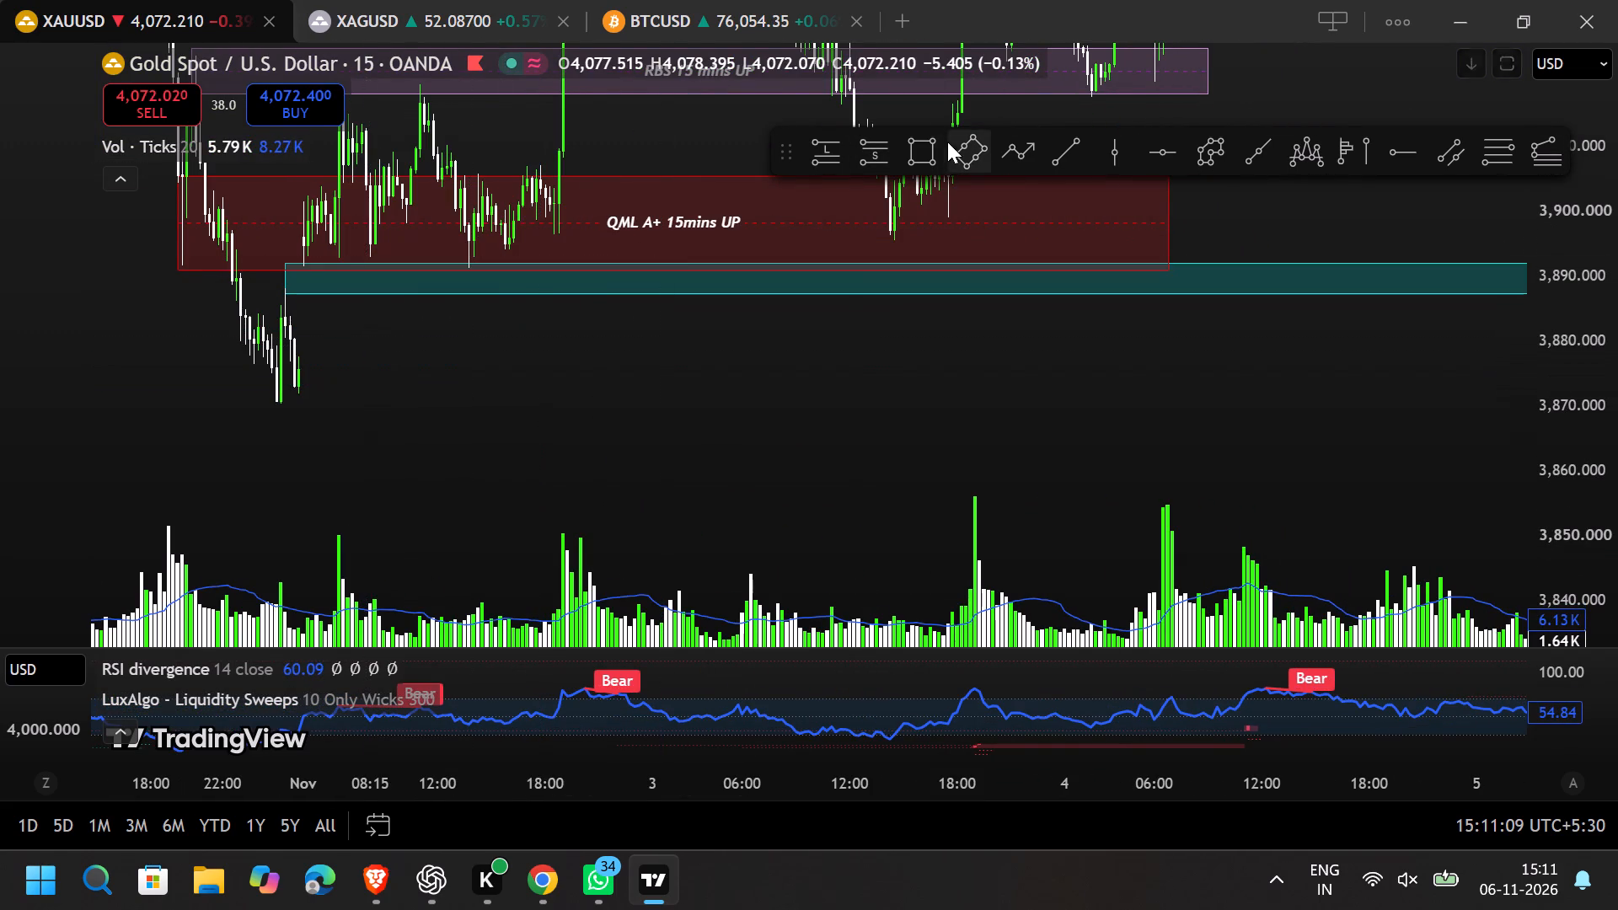
{"action": "left_click", "coordinate": [915, 161]}
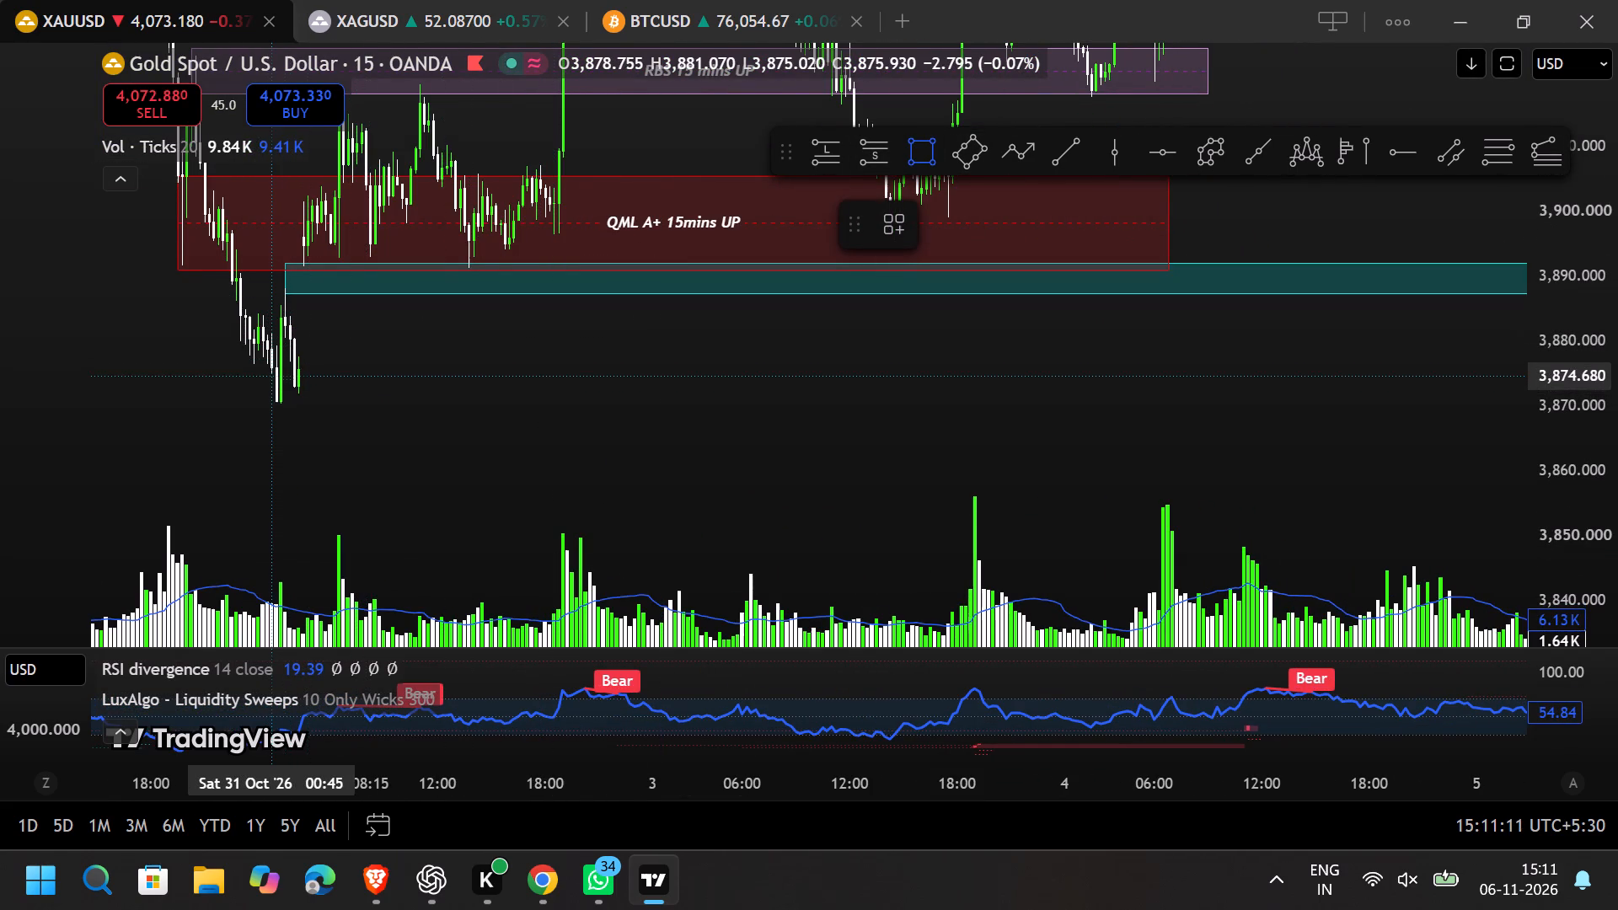
{"action": "left_click", "coordinate": [276, 388]}
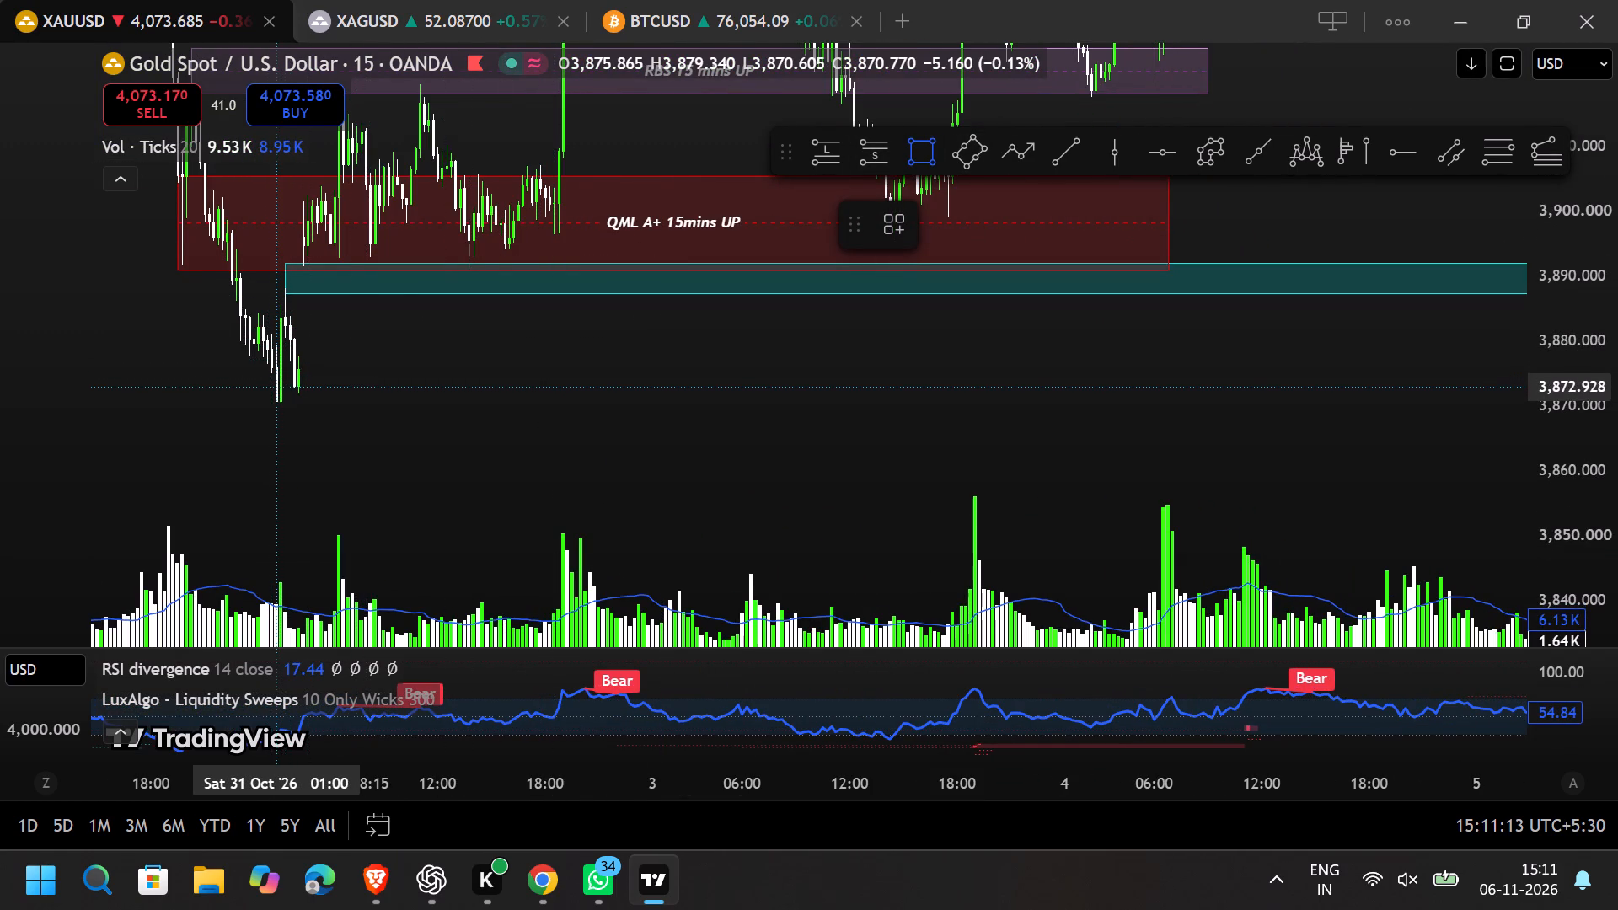
{"action": "left_click", "coordinate": [479, 404]}
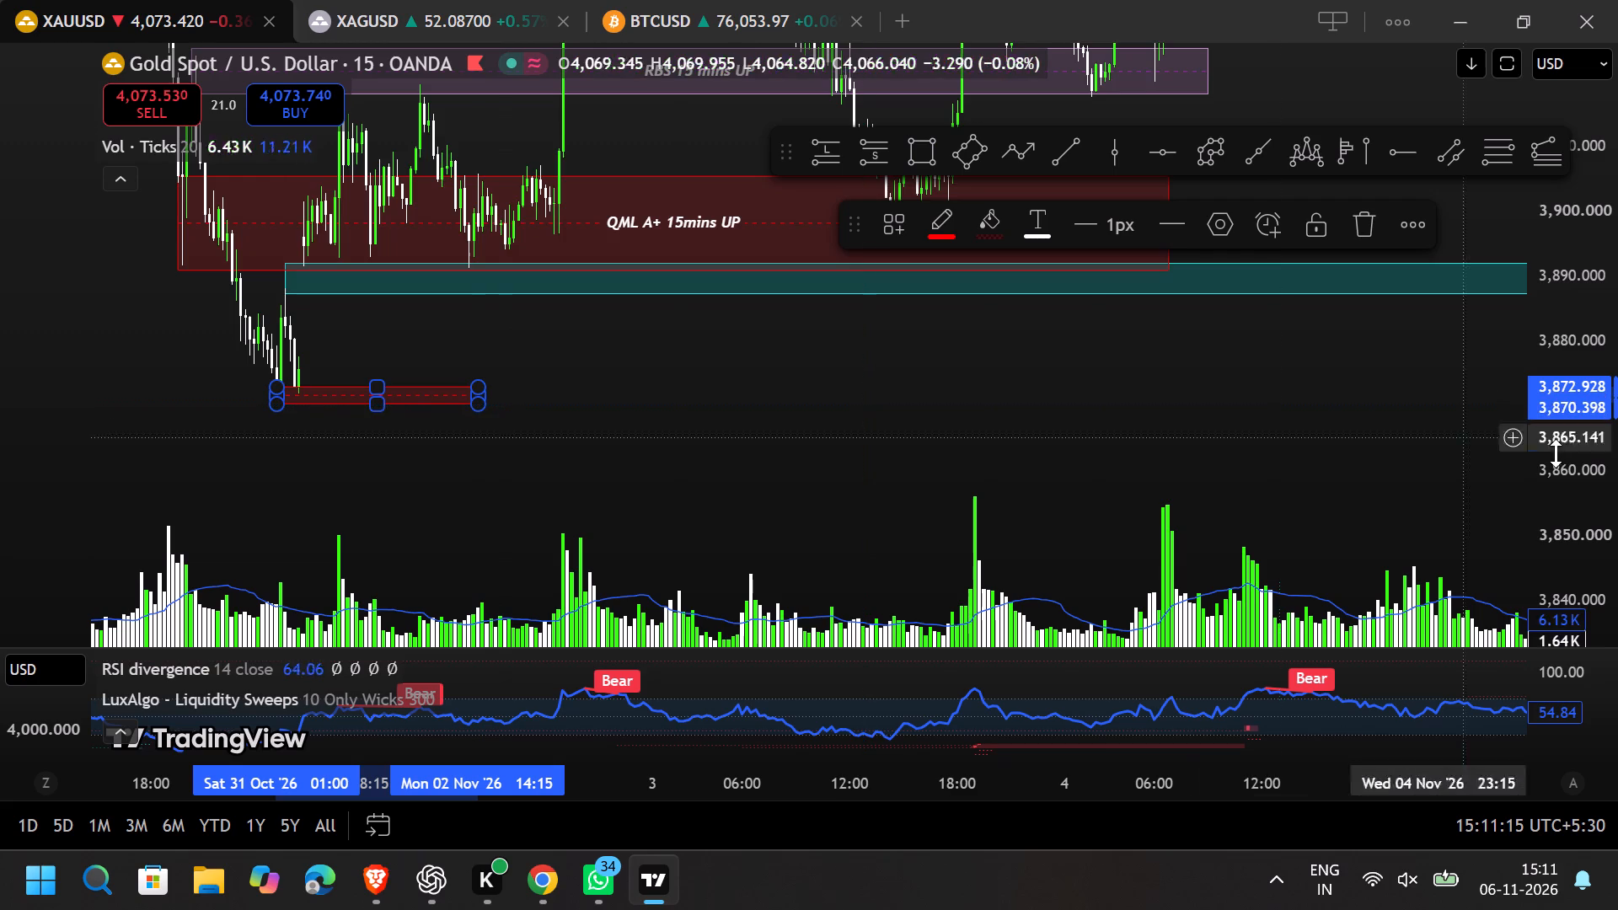
{"action": "left_click_drag", "start_coordinate": [1562, 462], "coordinate": [1564, 174]}
{"action": "left_click_drag", "start_coordinate": [482, 437], "coordinate": [973, 437]}
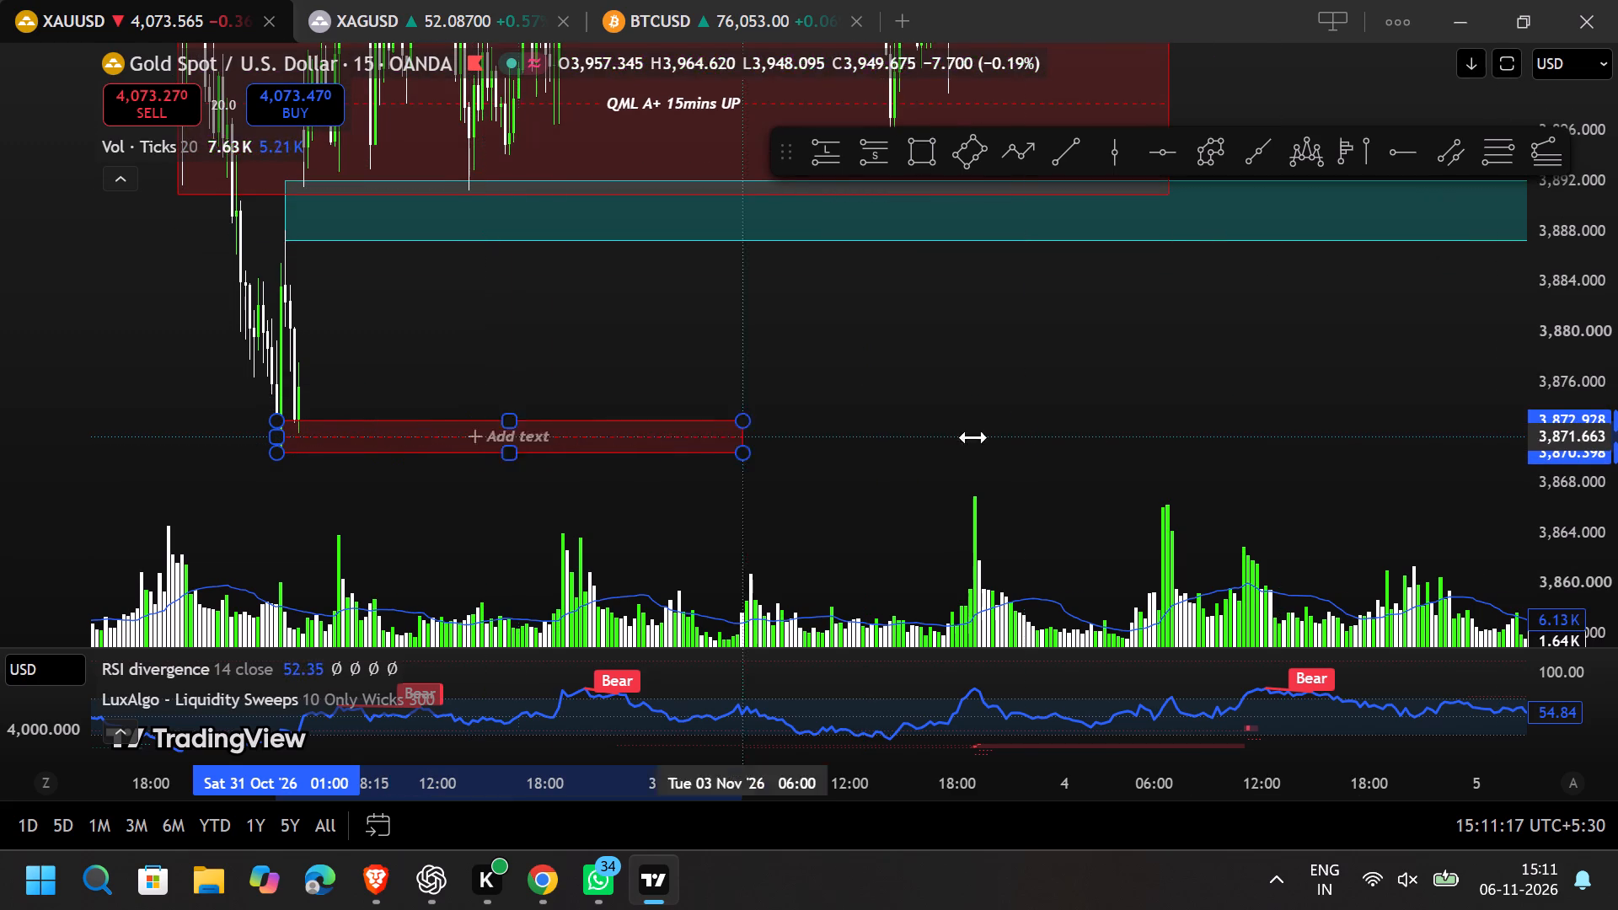
{"action": "left_click_drag", "start_coordinate": [973, 437], "coordinate": [1361, 442]}
Apply the DB template to the new rectangle at the lows below the gap zone.
{"action": "right_click", "coordinate": [1361, 442]}
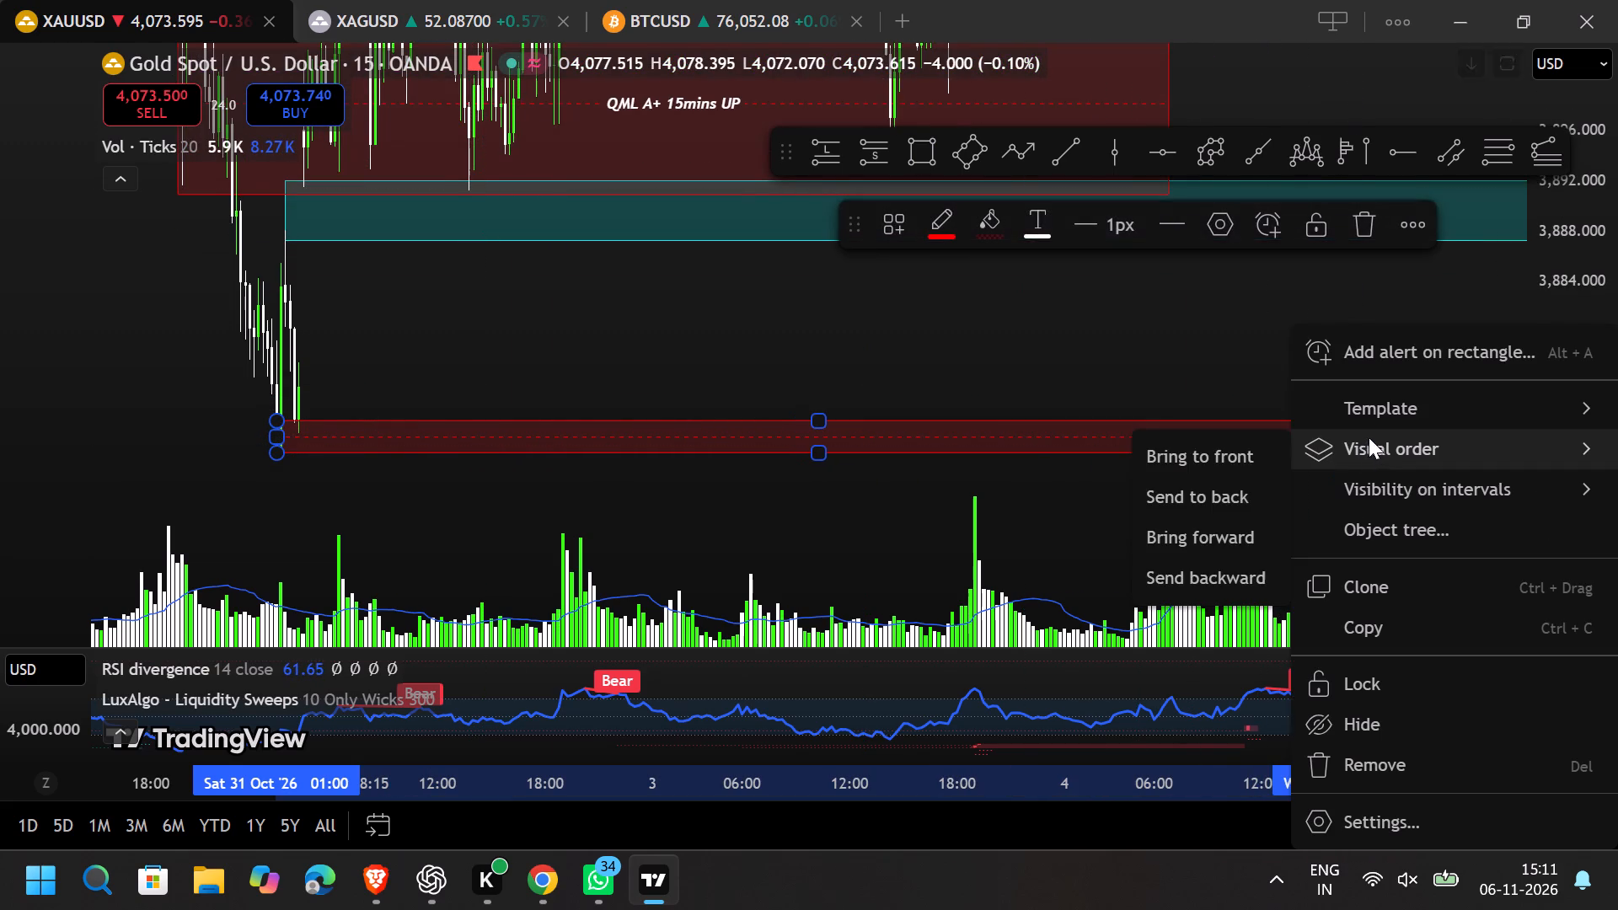
{"action": "left_click", "coordinate": [1379, 424]}
{"action": "scroll", "coordinate": [1071, 696], "scroll_direction": "down", "scroll_amount": 5}
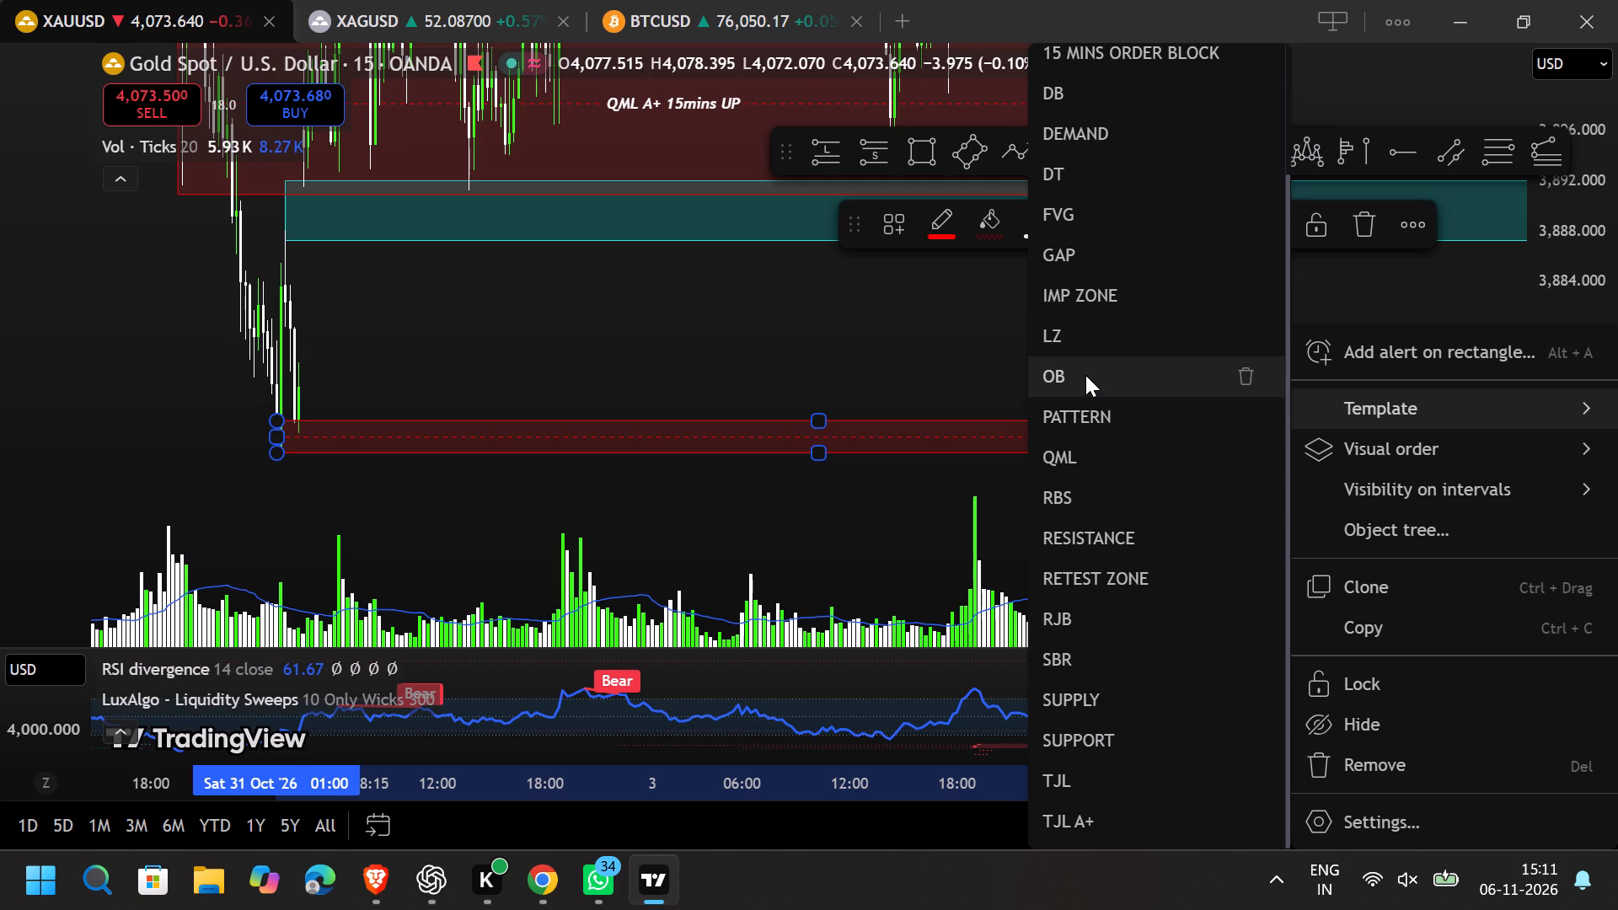
{"action": "left_click", "coordinate": [1060, 104]}
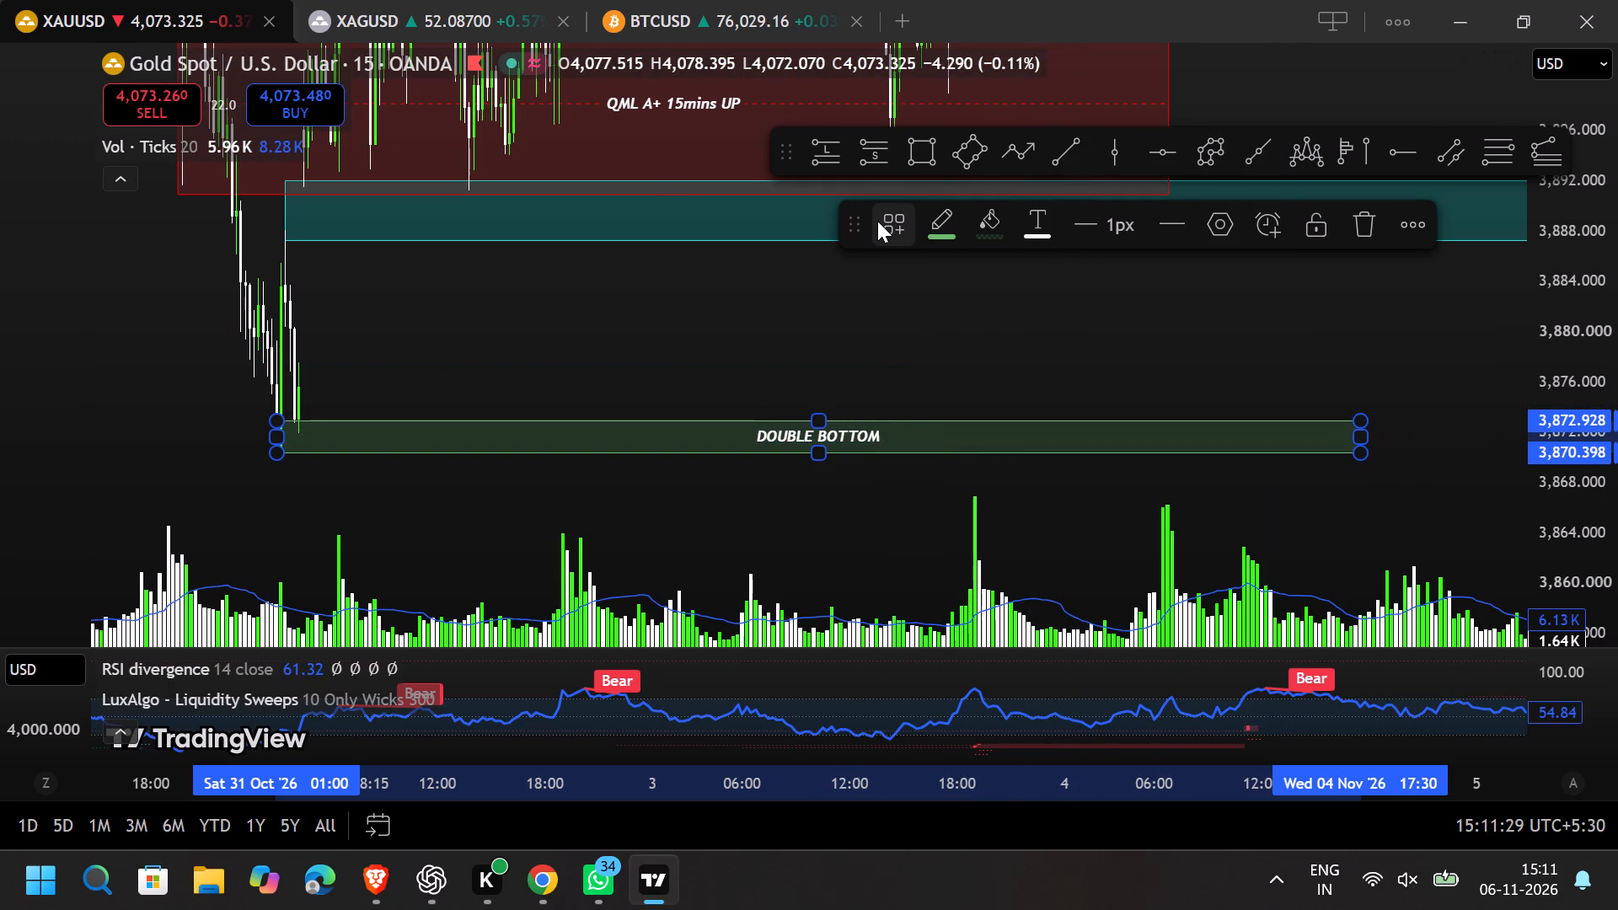
Enable the middle line on the DOUBLE BOTTOM rectangle and colour it green.
{"action": "left_click", "coordinate": [886, 217]}
{"action": "left_click", "coordinate": [1224, 225]}
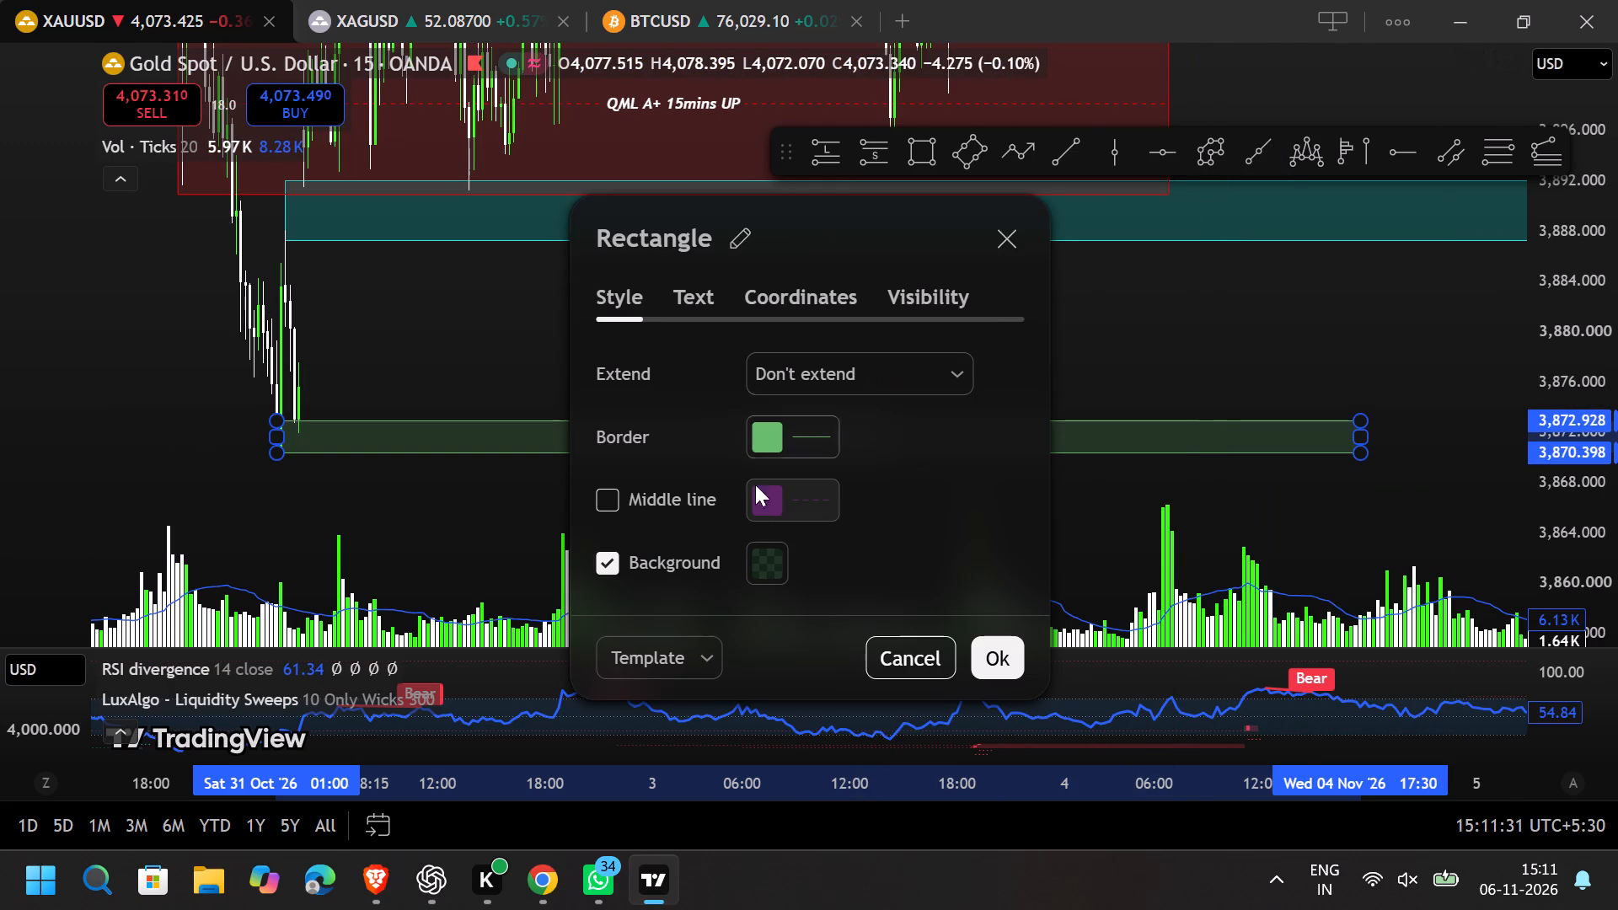
{"action": "left_click", "coordinate": [613, 492]}
{"action": "left_click", "coordinate": [785, 494]}
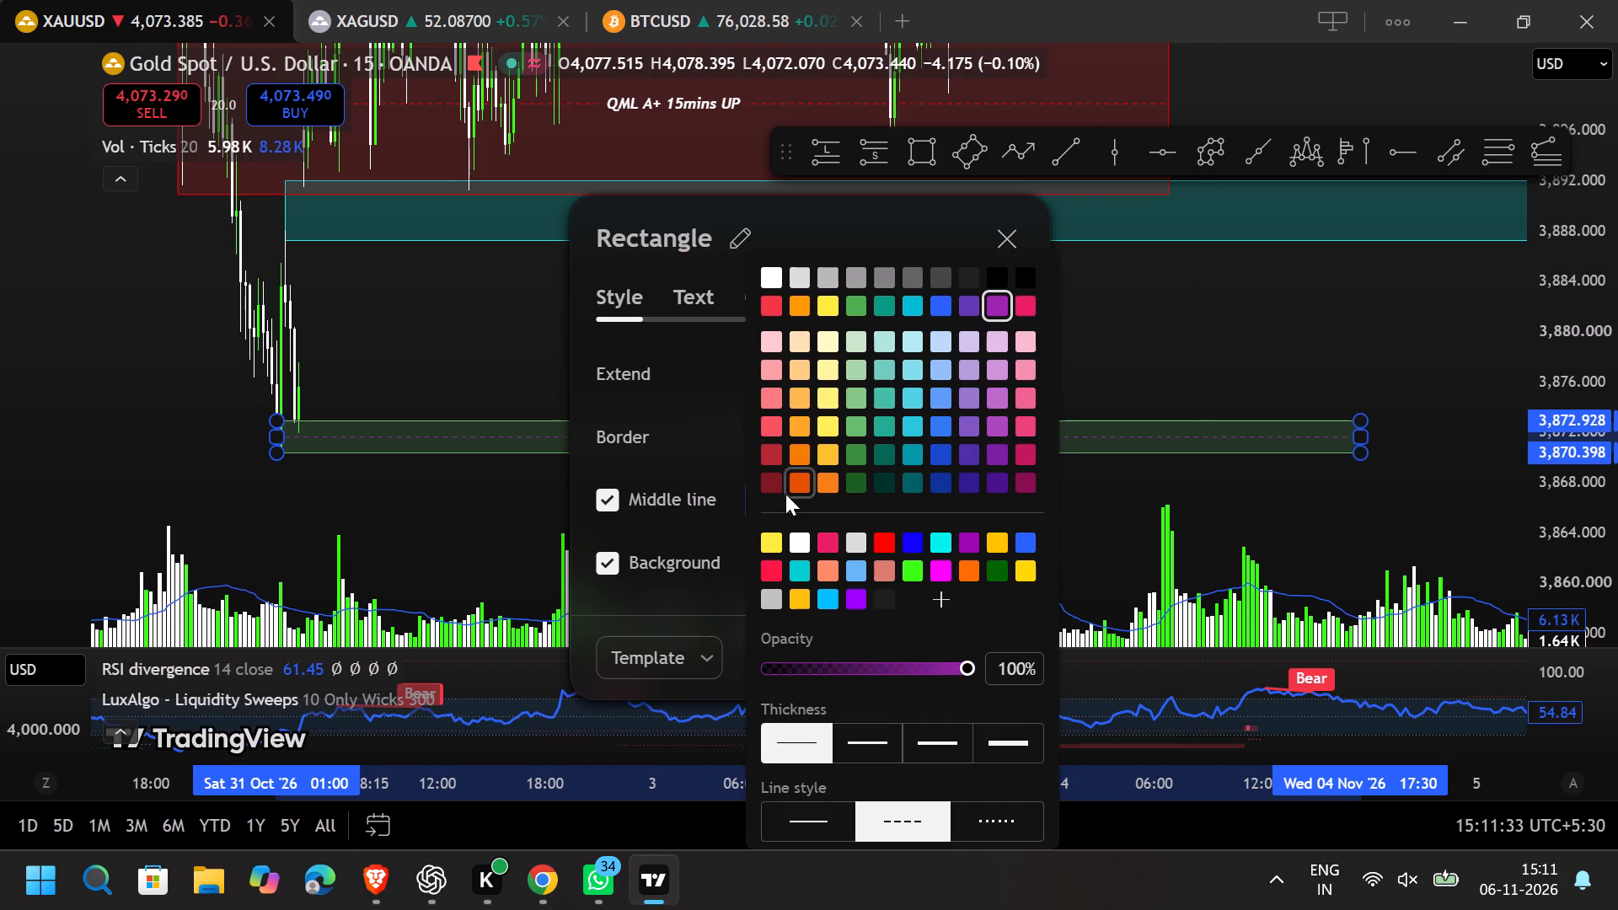
{"action": "left_click", "coordinate": [726, 577]}
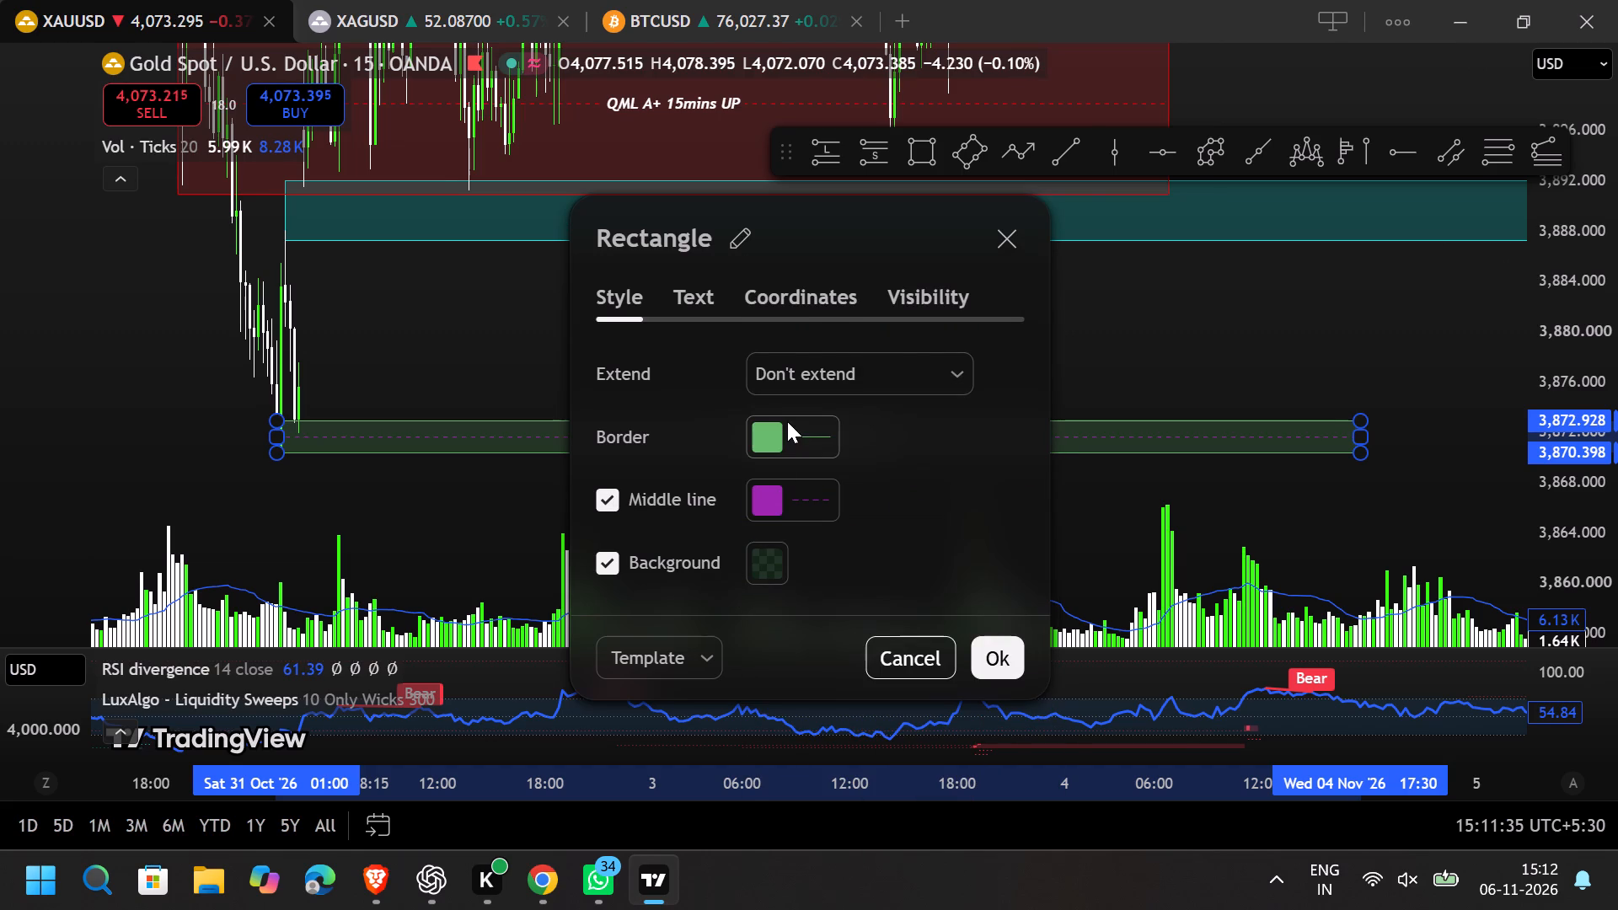
{"action": "left_click", "coordinate": [780, 422]}
{"action": "left_click", "coordinate": [723, 488]}
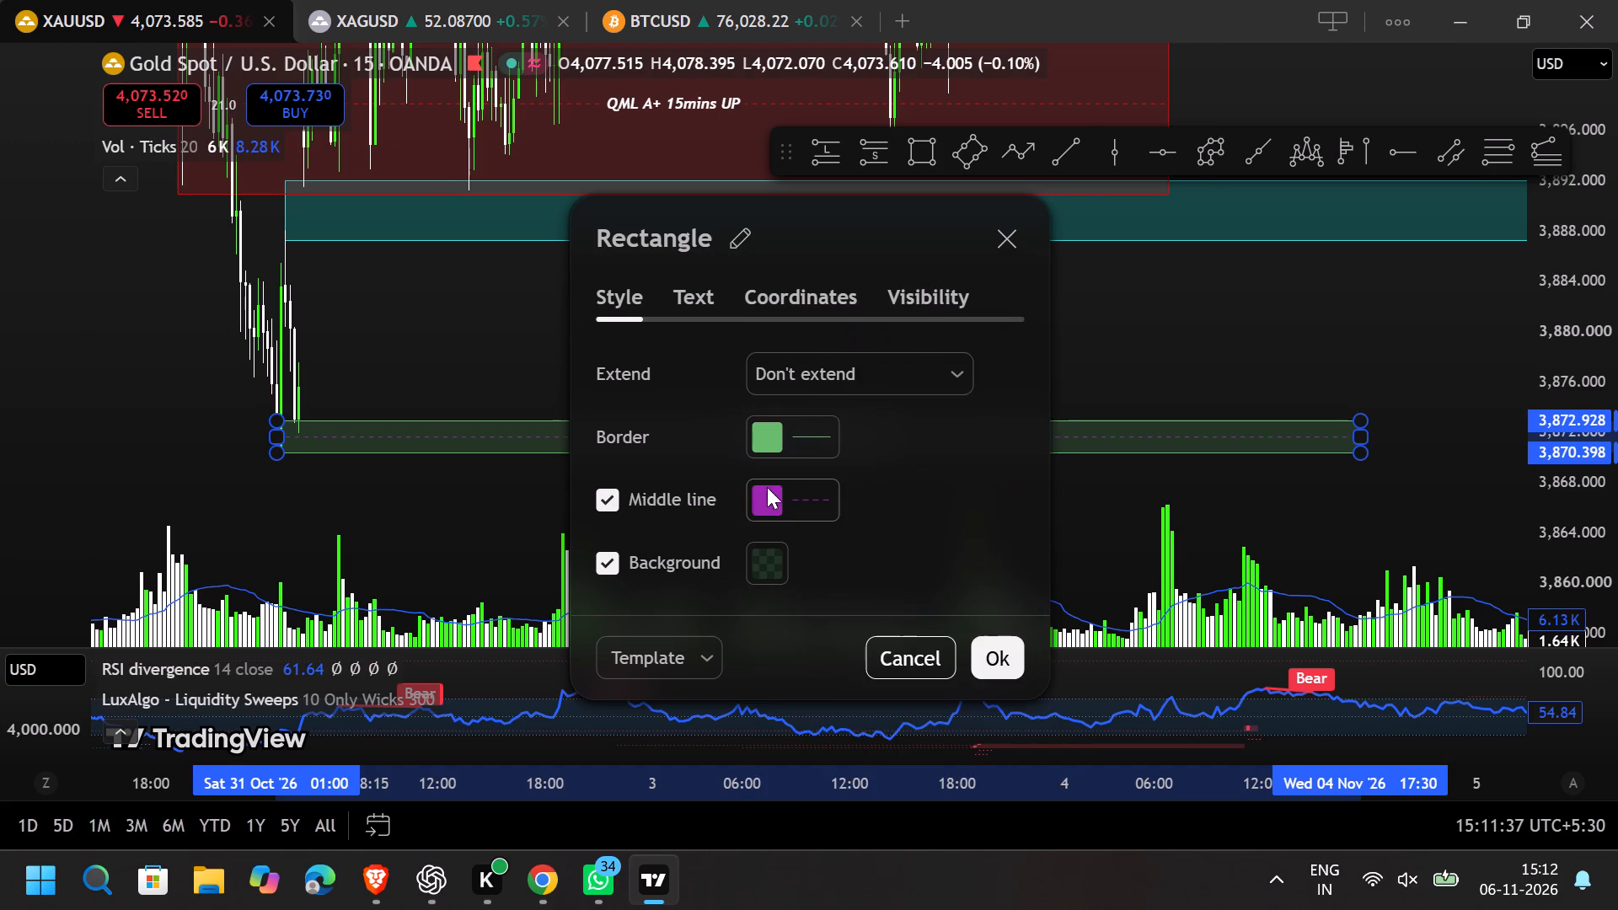
{"action": "left_click", "coordinate": [774, 494]}
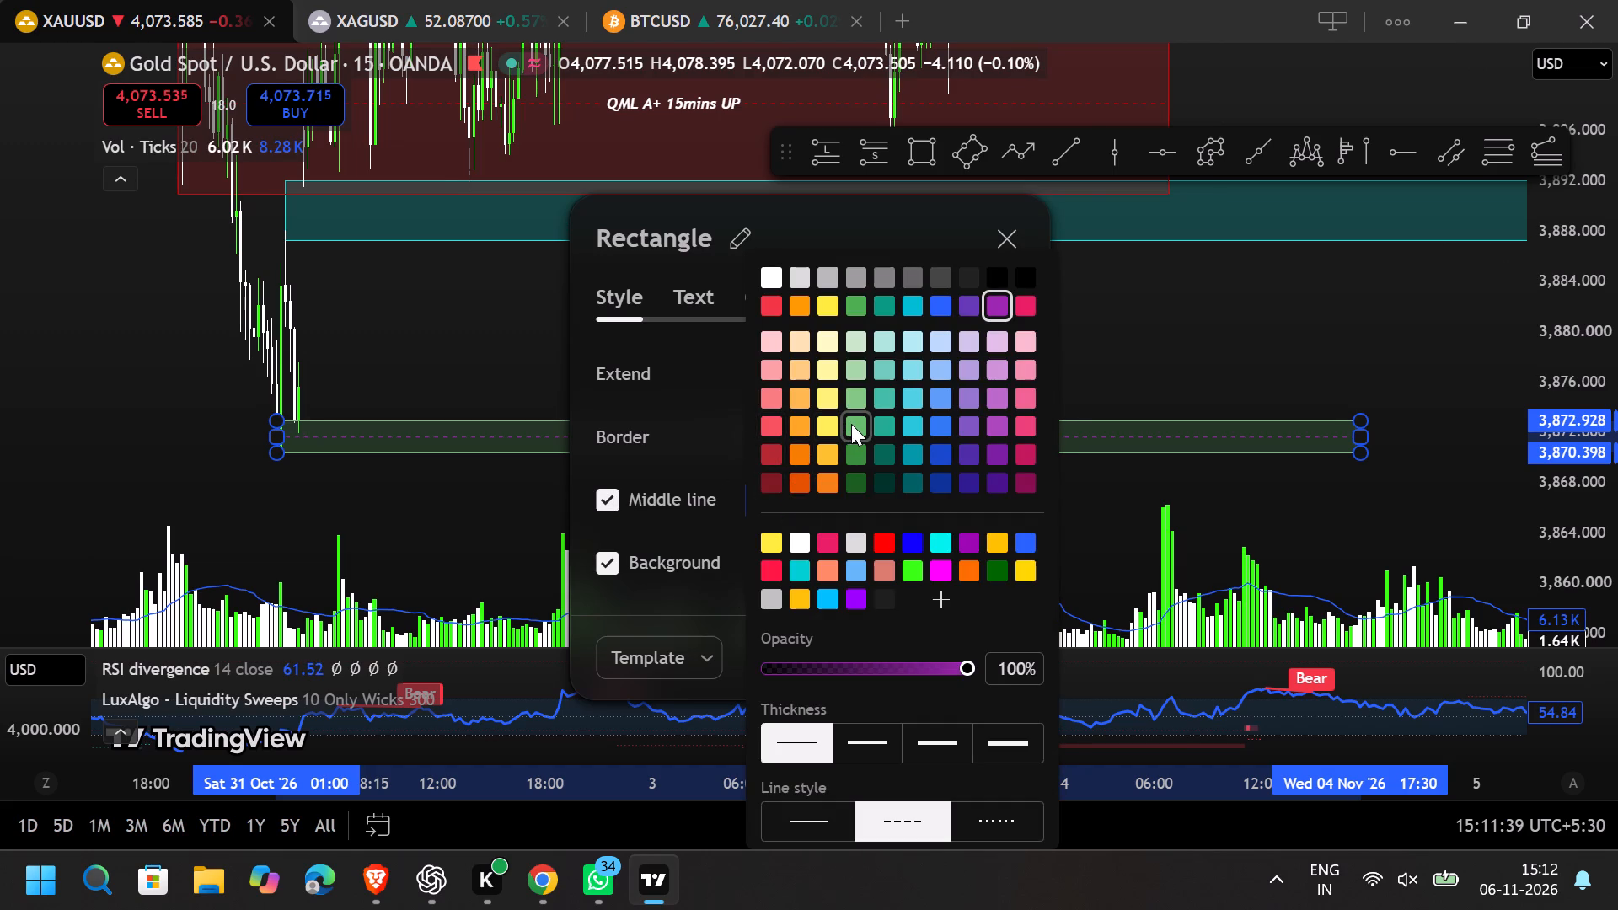
{"action": "left_click", "coordinate": [851, 424]}
{"action": "left_click", "coordinate": [1093, 490]}
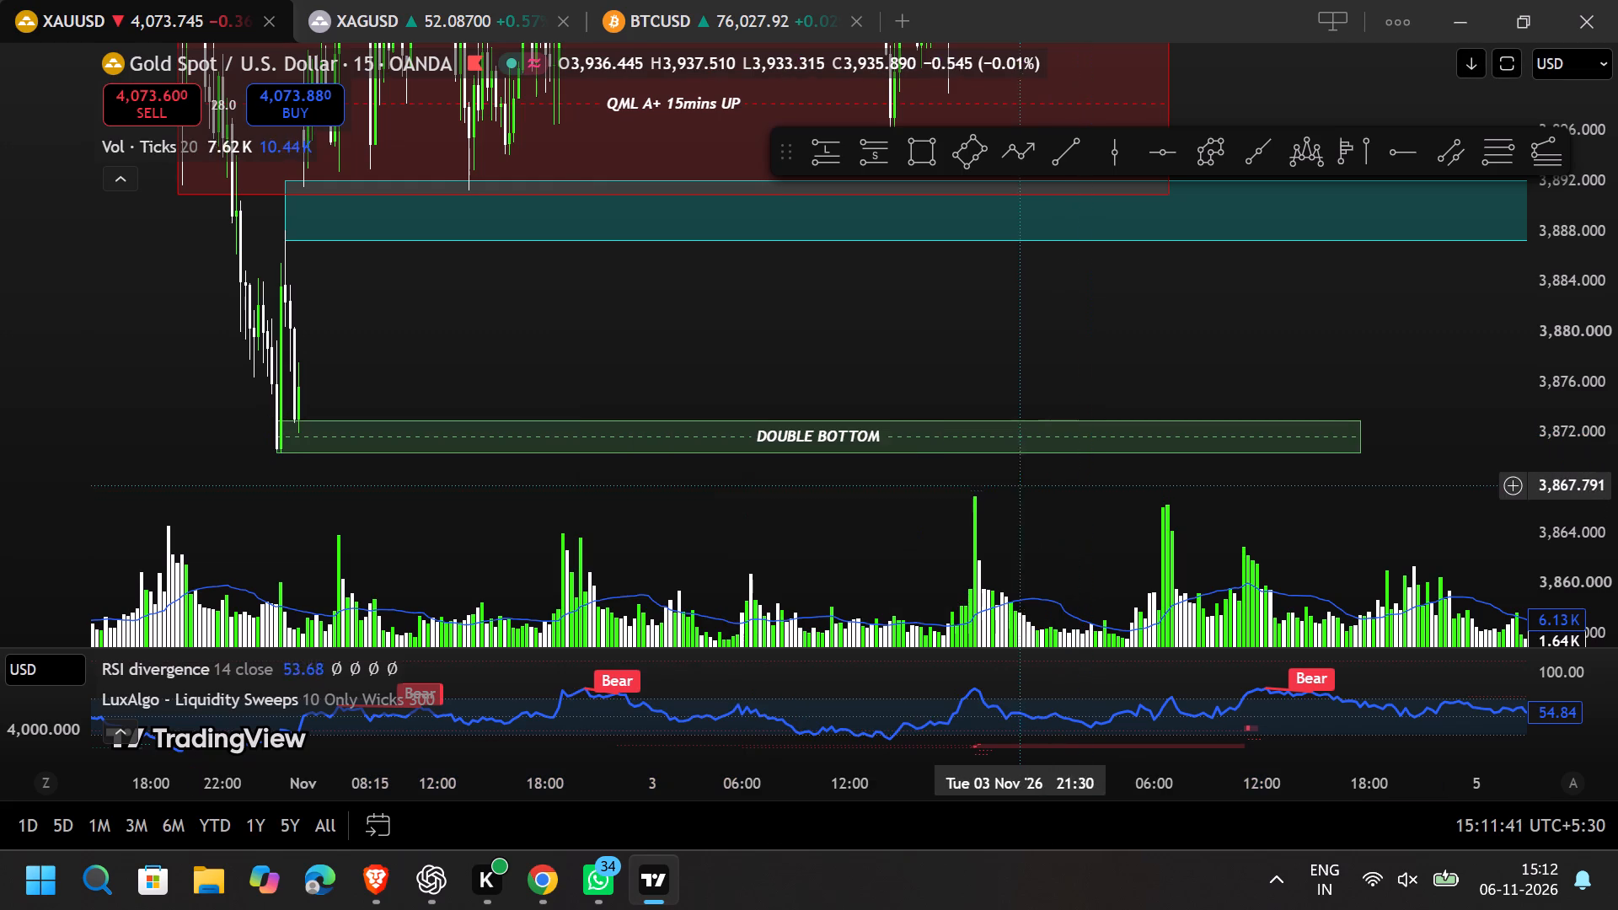
Save the DOUBLE BOTTOM rectangle's style as the drawing template "db", replacing the existing DB template.
{"action": "right_click", "coordinate": [1010, 452]}
{"action": "left_click", "coordinate": [1112, 416]}
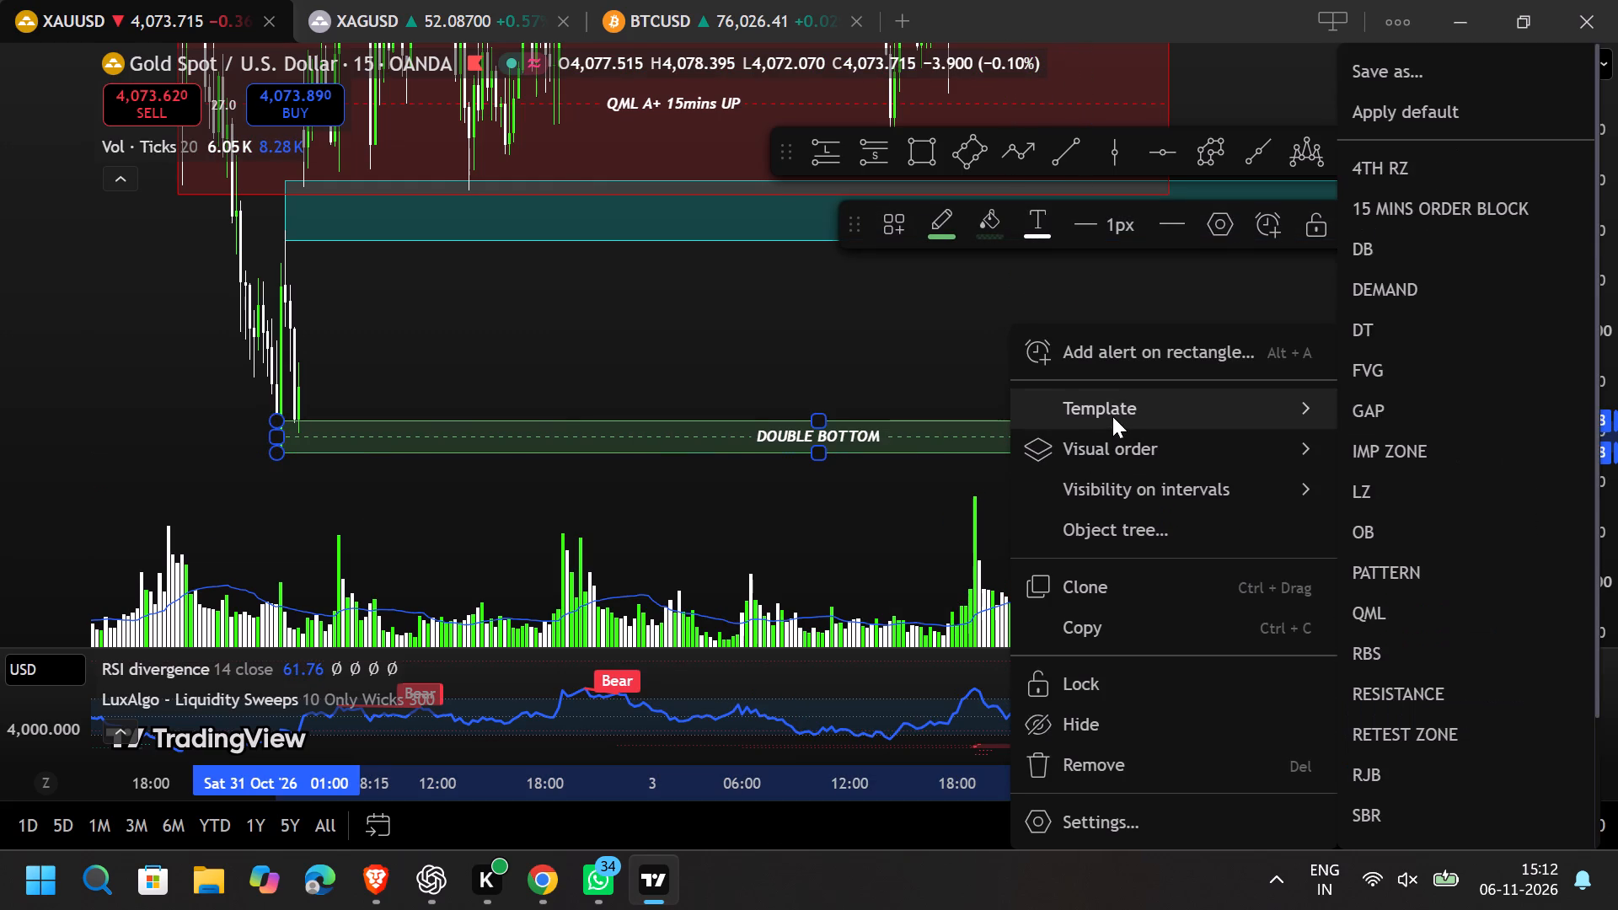
{"action": "left_click", "coordinate": [1406, 80]}
{"action": "type", "text": "db"}
{"action": "left_click", "coordinate": [790, 522]}
{"action": "left_click", "coordinate": [1031, 538]}
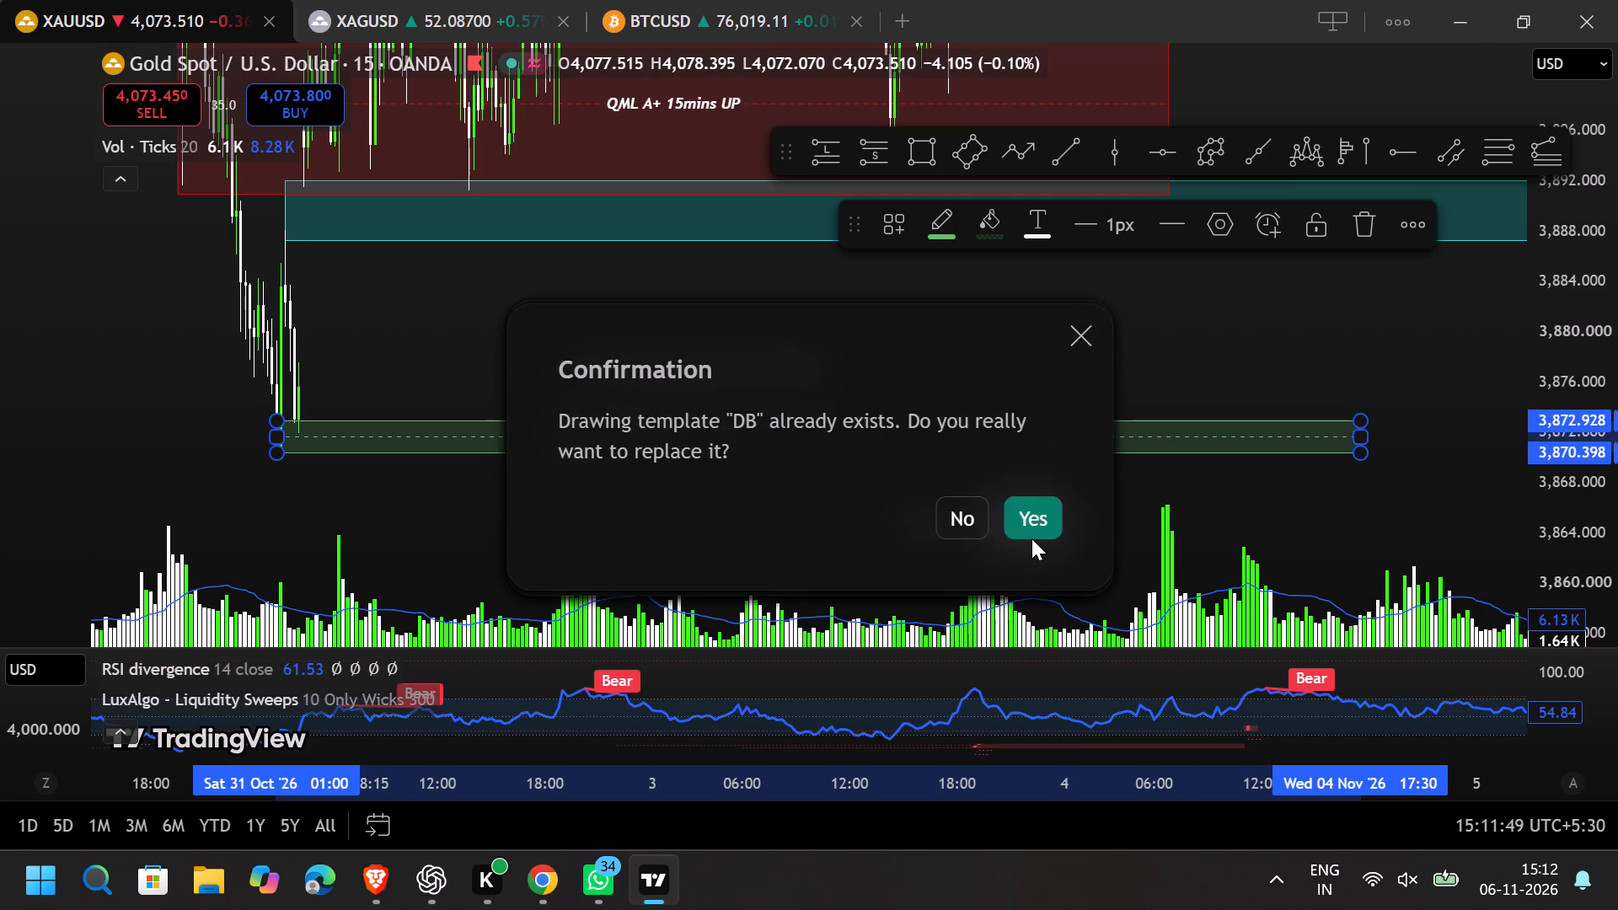
{"action": "left_click", "coordinate": [1030, 499]}
{"action": "left_click", "coordinate": [1002, 329]}
Change the double-bottom rectangle's label to "DOUBLE BOTTOM 15mins UP".
{"action": "left_click_drag", "start_coordinate": [1010, 326], "coordinate": [891, 723]}
{"action": "scroll", "coordinate": [1162, 442], "scroll_direction": "down", "scroll_amount": 6}
{"action": "left_click_drag", "start_coordinate": [1617, 278], "coordinate": [1578, 563]}
{"action": "left_click_drag", "start_coordinate": [1565, 501], "coordinate": [1567, 185]}
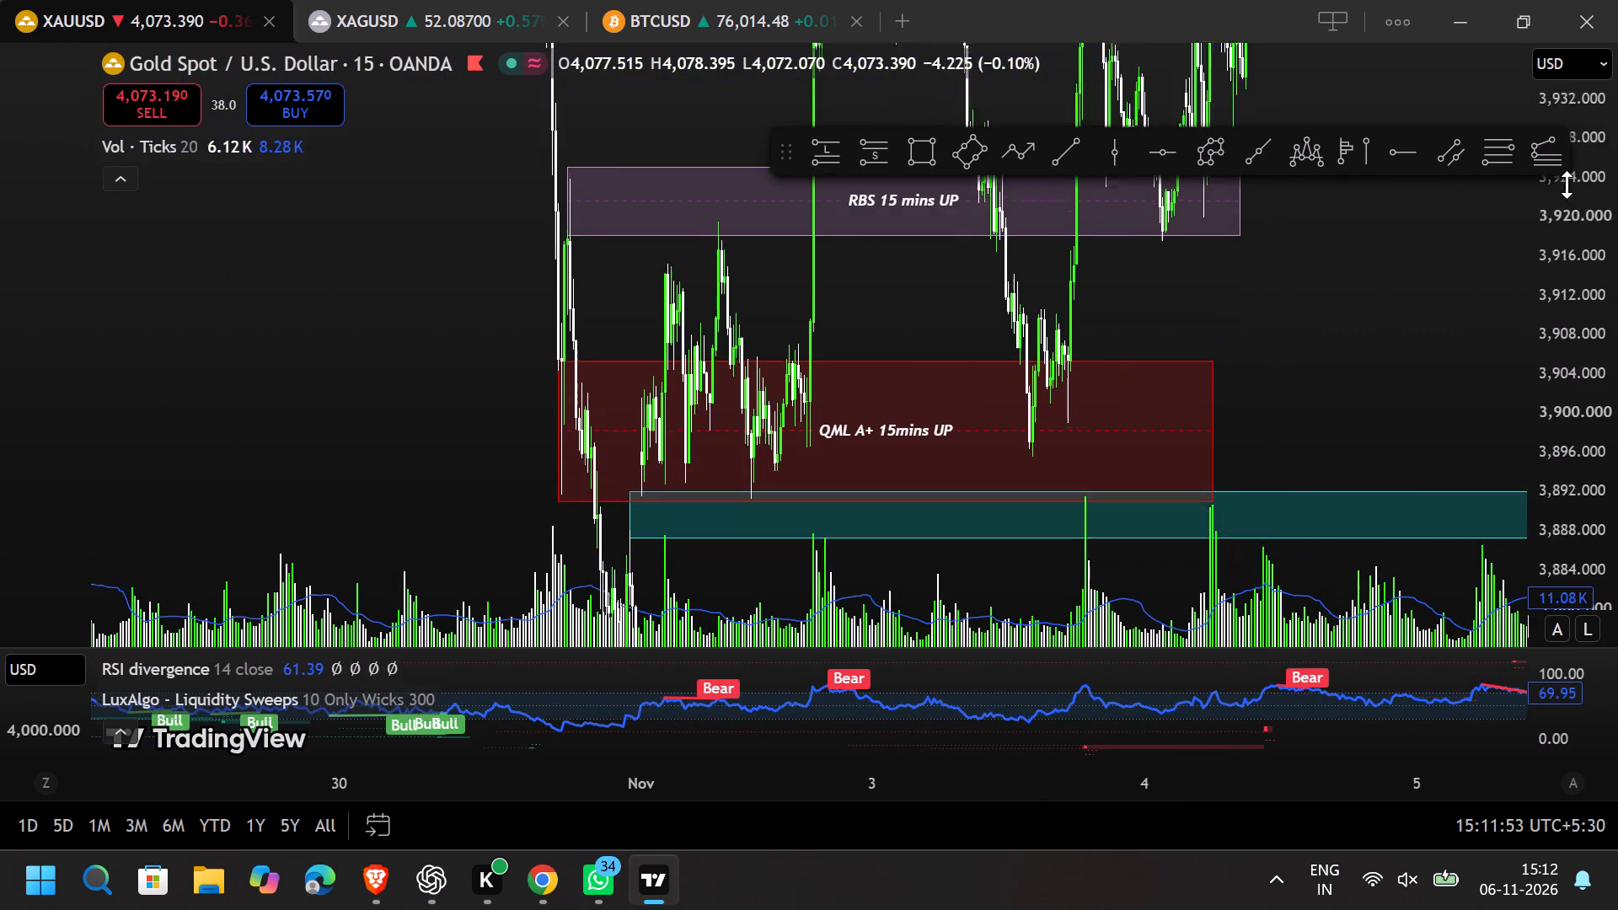
{"action": "left_click_drag", "start_coordinate": [1567, 185], "coordinate": [1567, 181]}
{"action": "left_click_drag", "start_coordinate": [1357, 361], "coordinate": [1335, 119]}
{"action": "left_click", "coordinate": [1029, 562]}
{"action": "left_click", "coordinate": [1029, 562]}
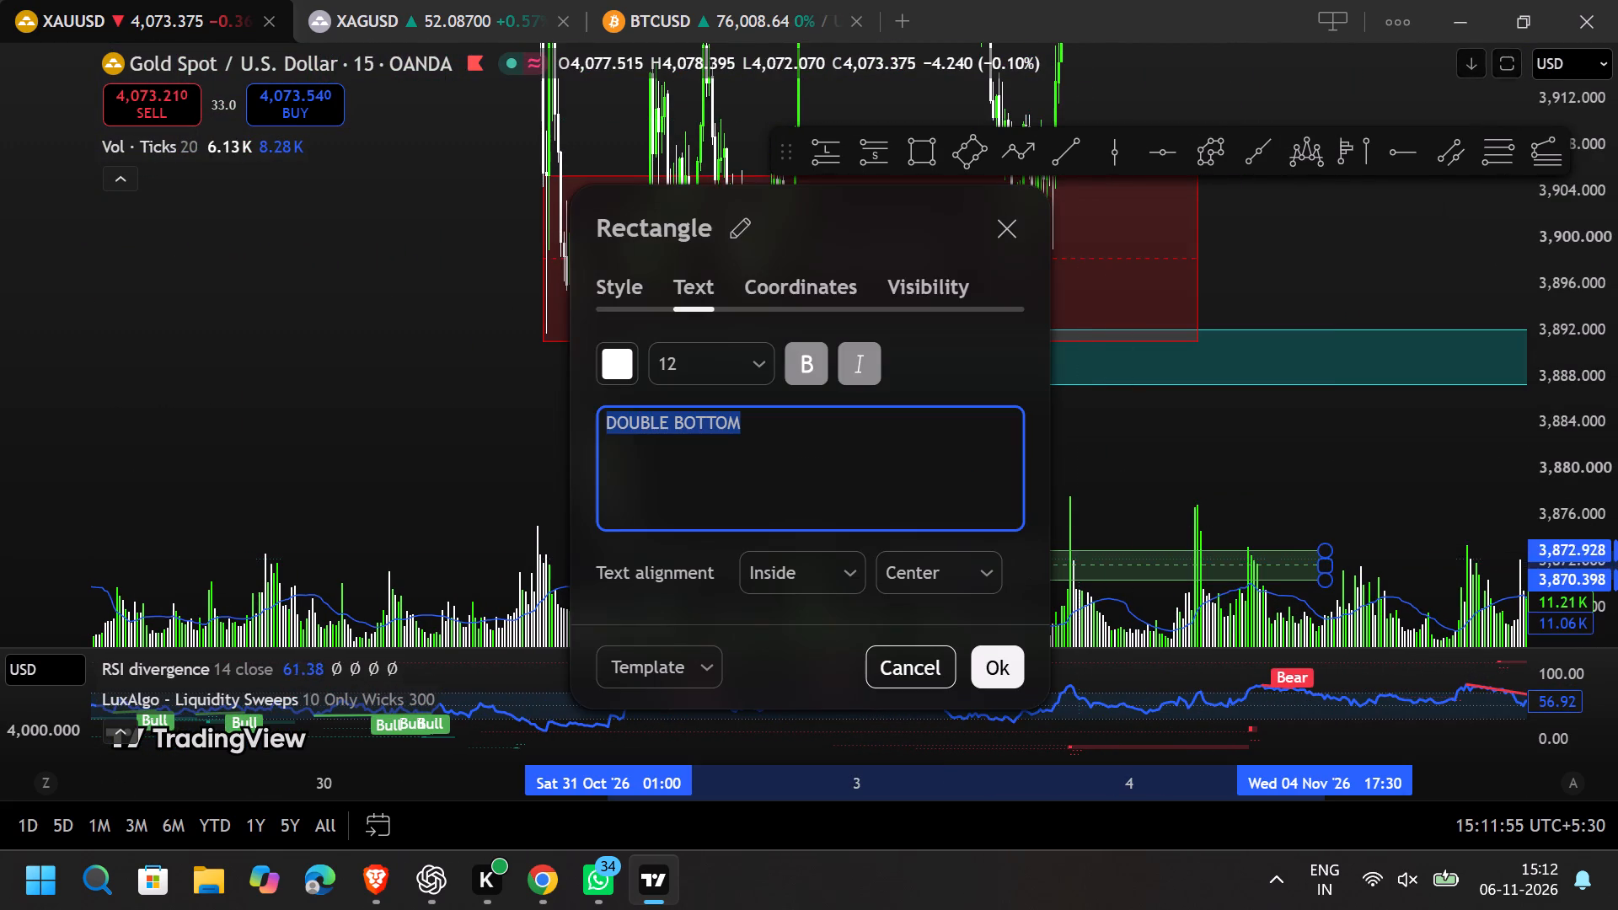
{"action": "left_click", "coordinate": [768, 442]}
{"action": "key", "text": "space"}
{"action": "type", "text": "15mins UP"}
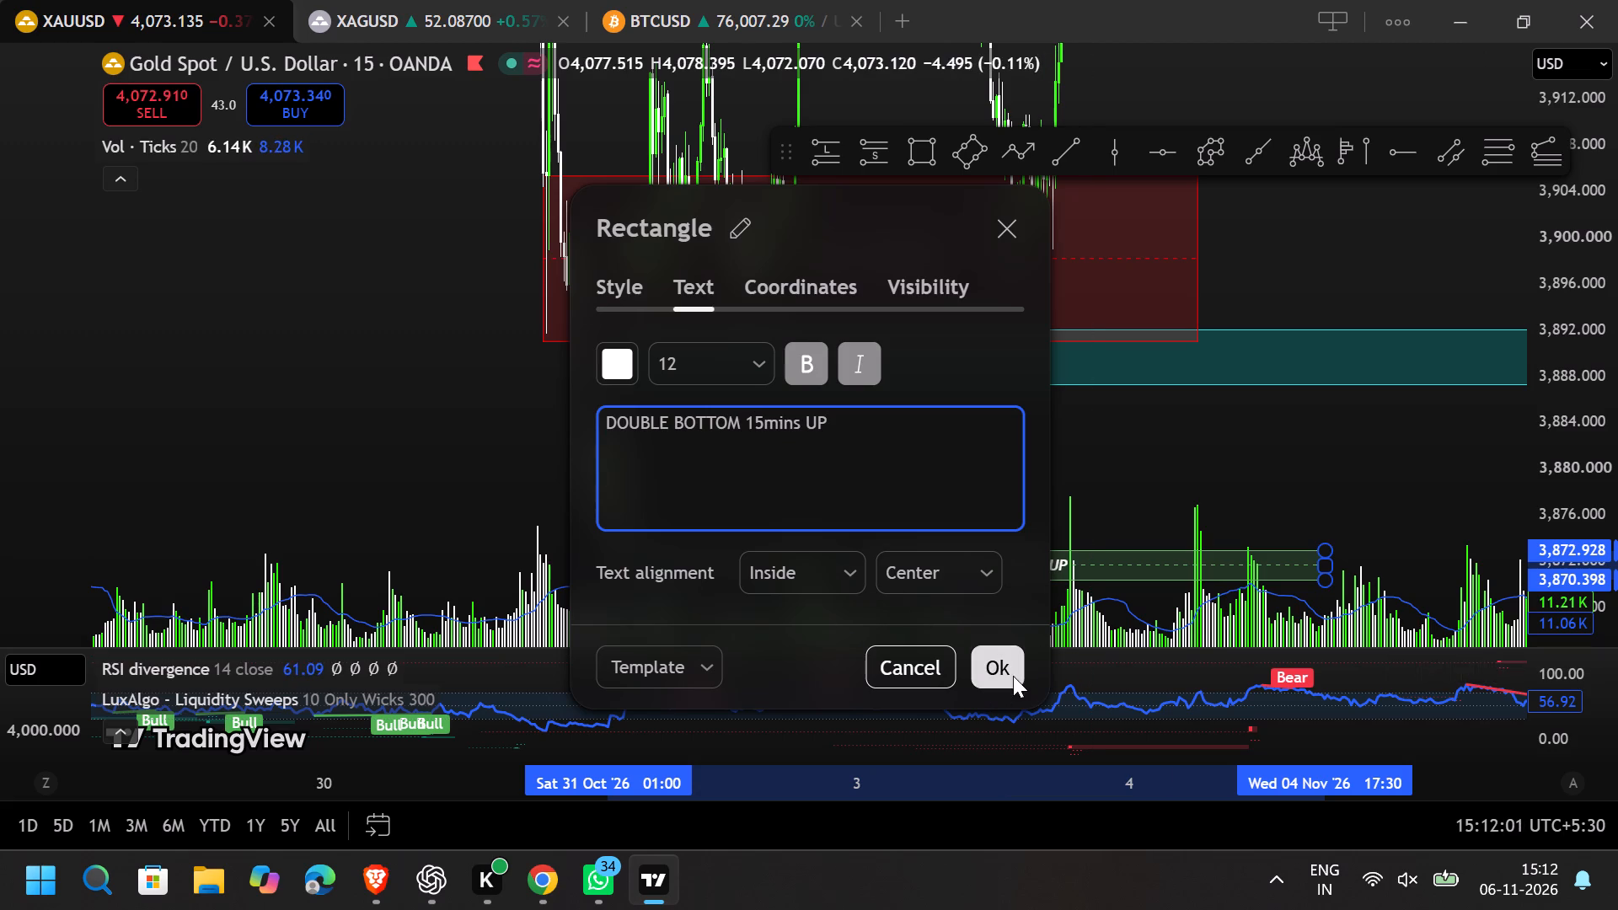
{"action": "left_click", "coordinate": [1013, 676]}
{"action": "left_click", "coordinate": [1127, 466]}
Examine the 15-minute price action around the marked zones, from the late-October decline up to the 5 November rally.
{"action": "left_click_drag", "start_coordinate": [1577, 319], "coordinate": [1578, 571]}
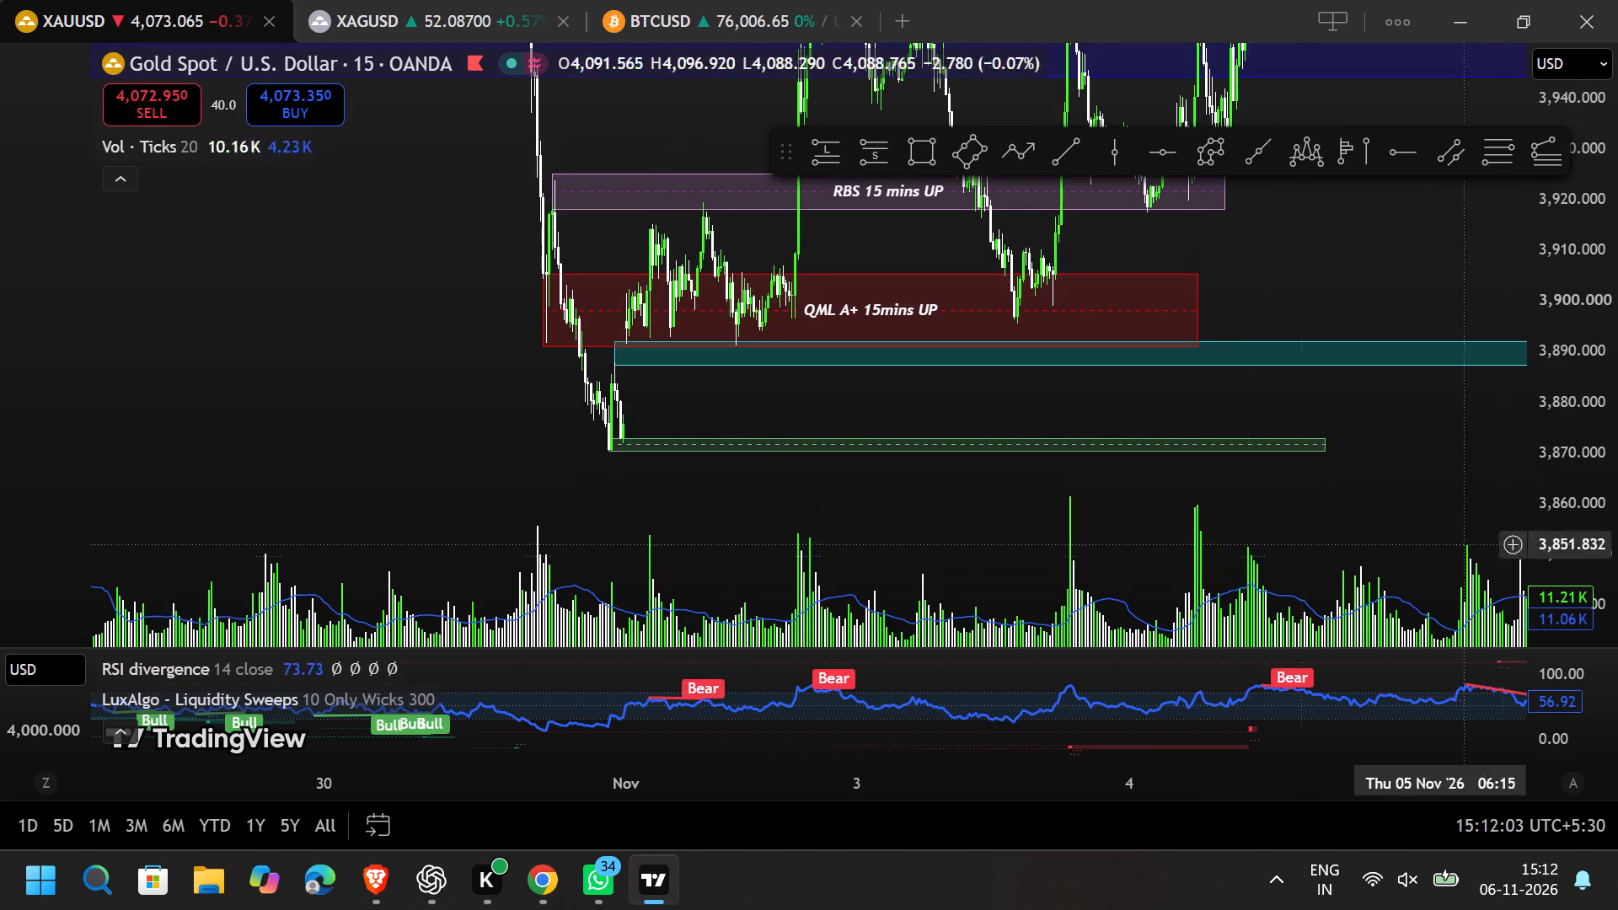
{"action": "scroll", "coordinate": [1047, 389], "scroll_direction": "down", "scroll_amount": 3}
{"action": "scroll", "coordinate": [1047, 389], "scroll_direction": "up", "scroll_amount": 1}
{"action": "scroll", "coordinate": [1047, 389], "scroll_direction": "down", "scroll_amount": 3}
{"action": "left_click_drag", "start_coordinate": [1384, 295], "coordinate": [1176, 603]}
{"action": "scroll", "coordinate": [1138, 438], "scroll_direction": "up", "scroll_amount": 6}
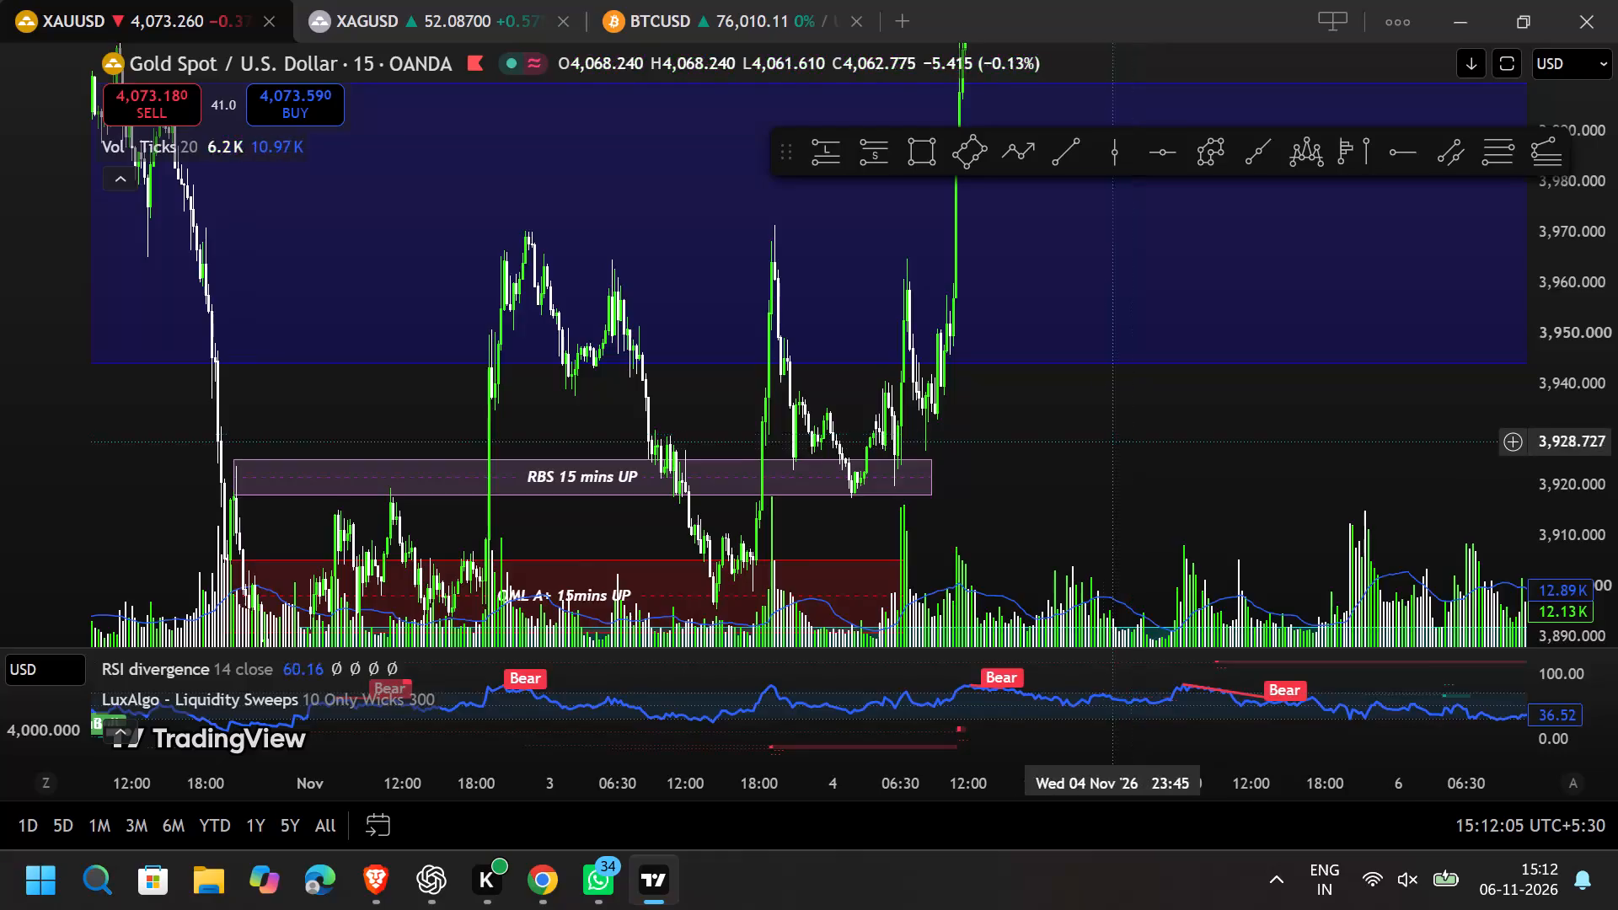
{"action": "left_click_drag", "start_coordinate": [1111, 449], "coordinate": [1364, 369]}
{"action": "left_click_drag", "start_coordinate": [500, 329], "coordinate": [807, 548]}
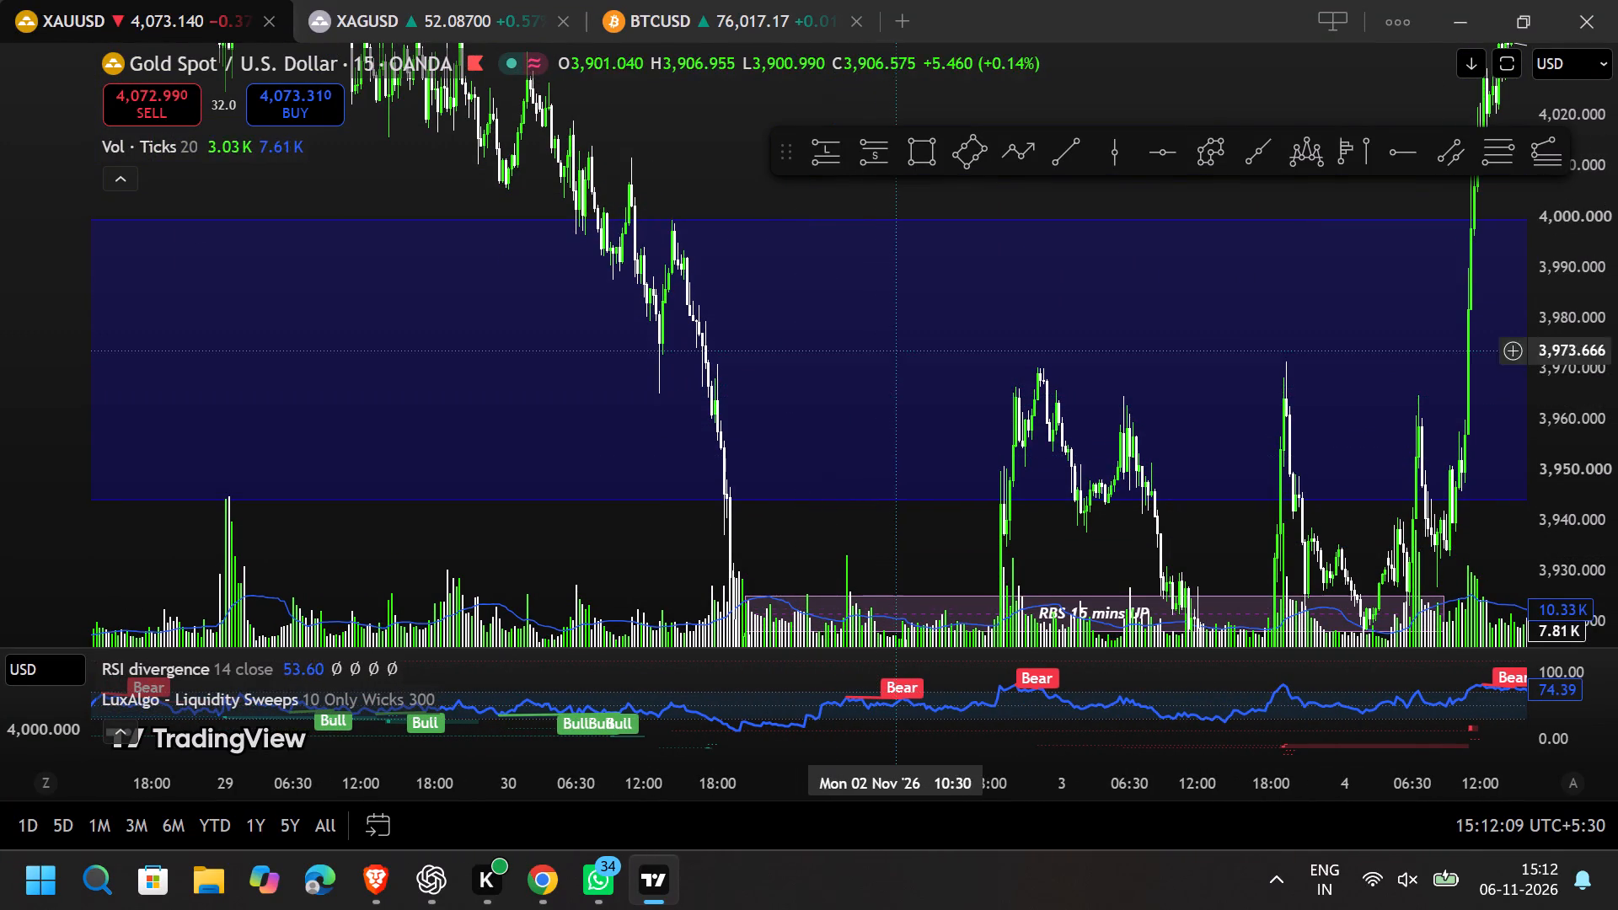
{"action": "left_click_drag", "start_coordinate": [897, 206], "coordinate": [577, 94]}
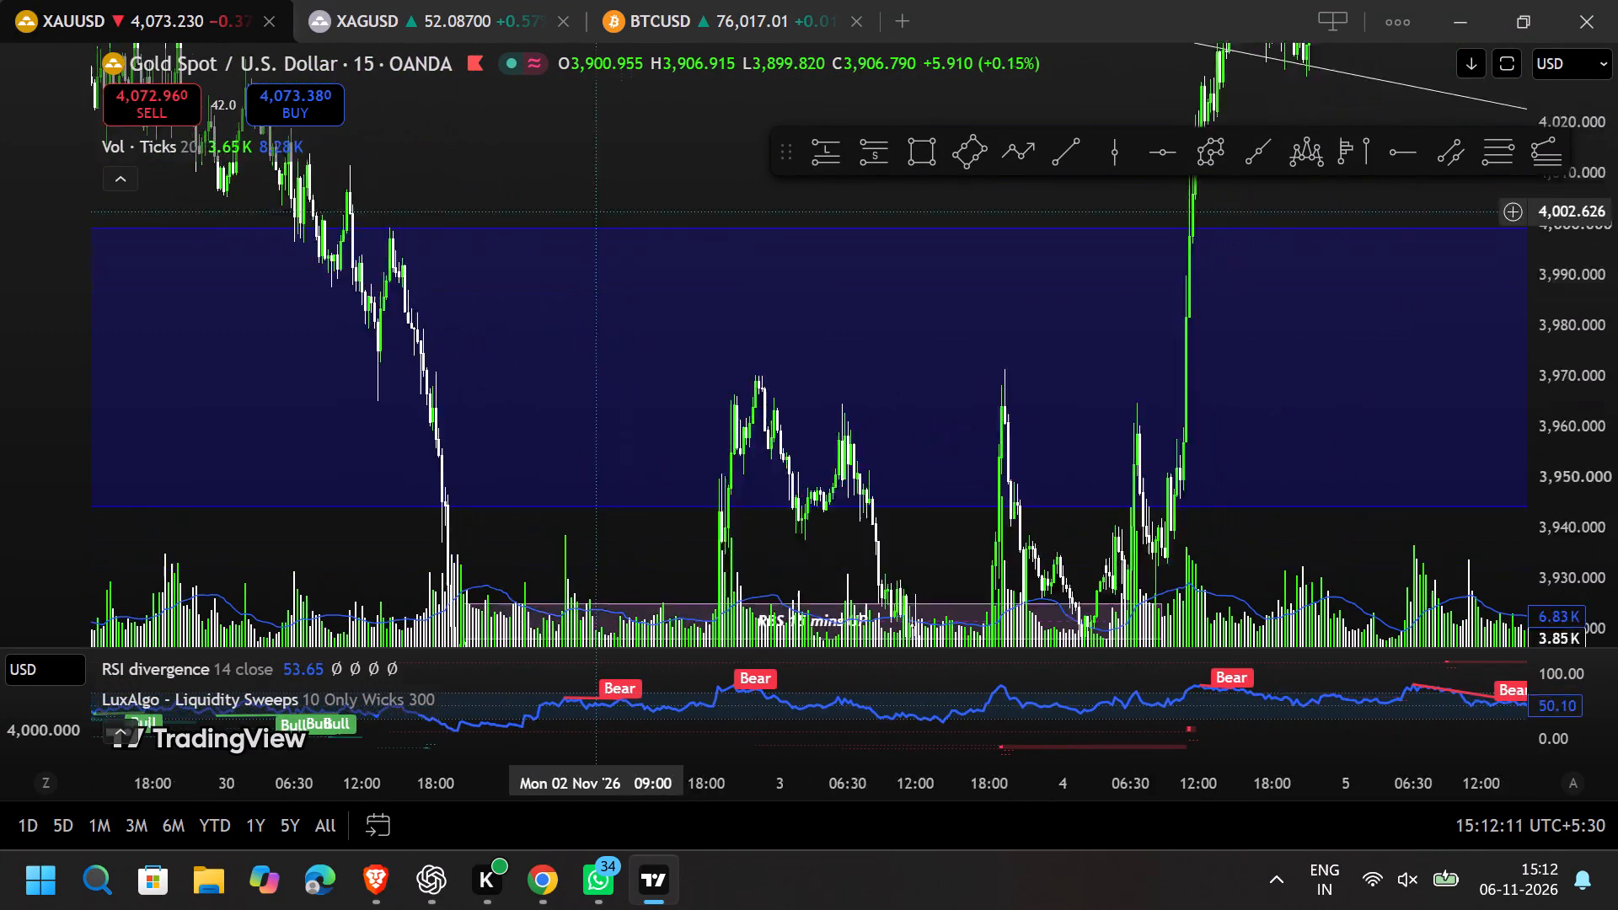
{"action": "left_click_drag", "start_coordinate": [577, 94], "coordinate": [606, 0]}
{"action": "left_click_drag", "start_coordinate": [591, 302], "coordinate": [678, 14]}
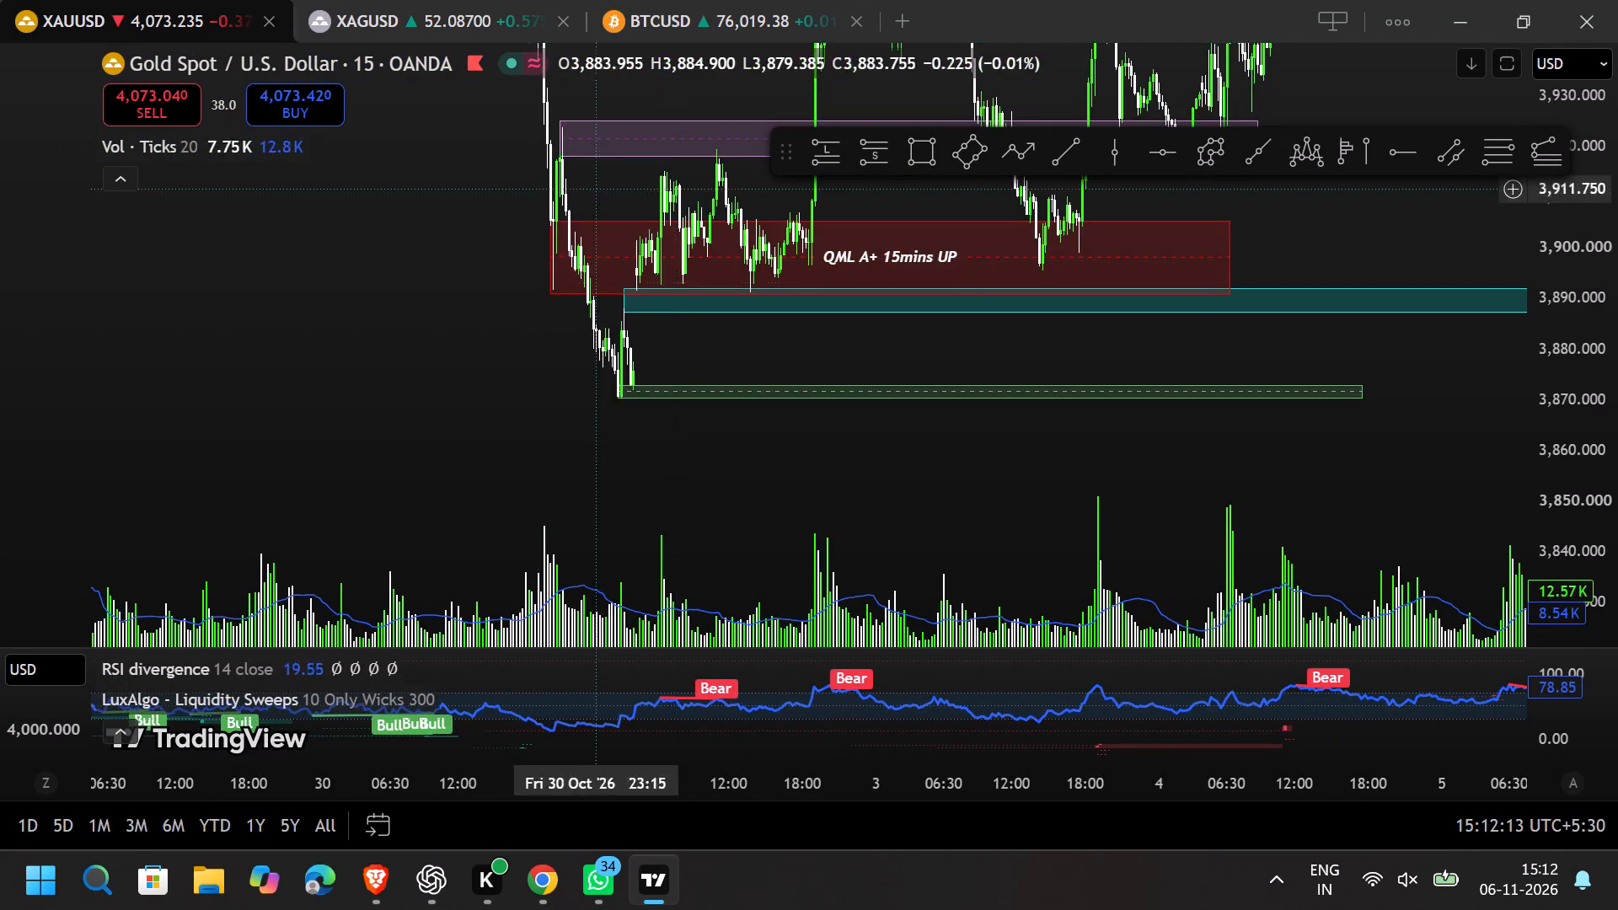
{"action": "scroll", "coordinate": [508, 320], "scroll_direction": "up", "scroll_amount": 8}
{"action": "left_click_drag", "start_coordinate": [442, 356], "coordinate": [914, 420]}
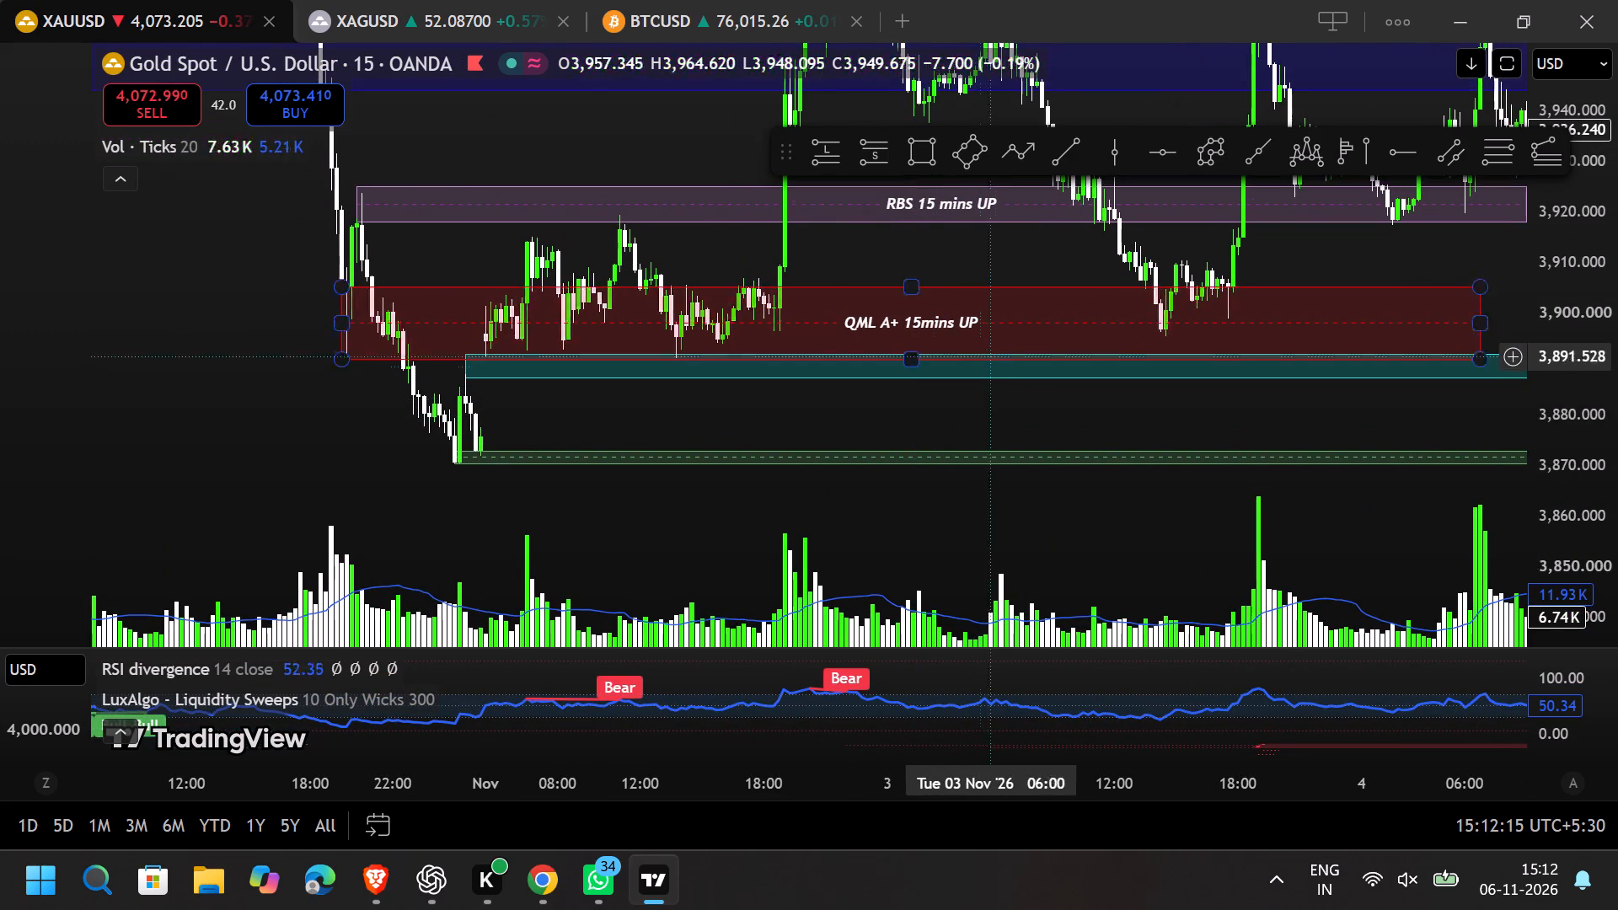
{"action": "left_click_drag", "start_coordinate": [683, 152], "coordinate": [376, 360]}
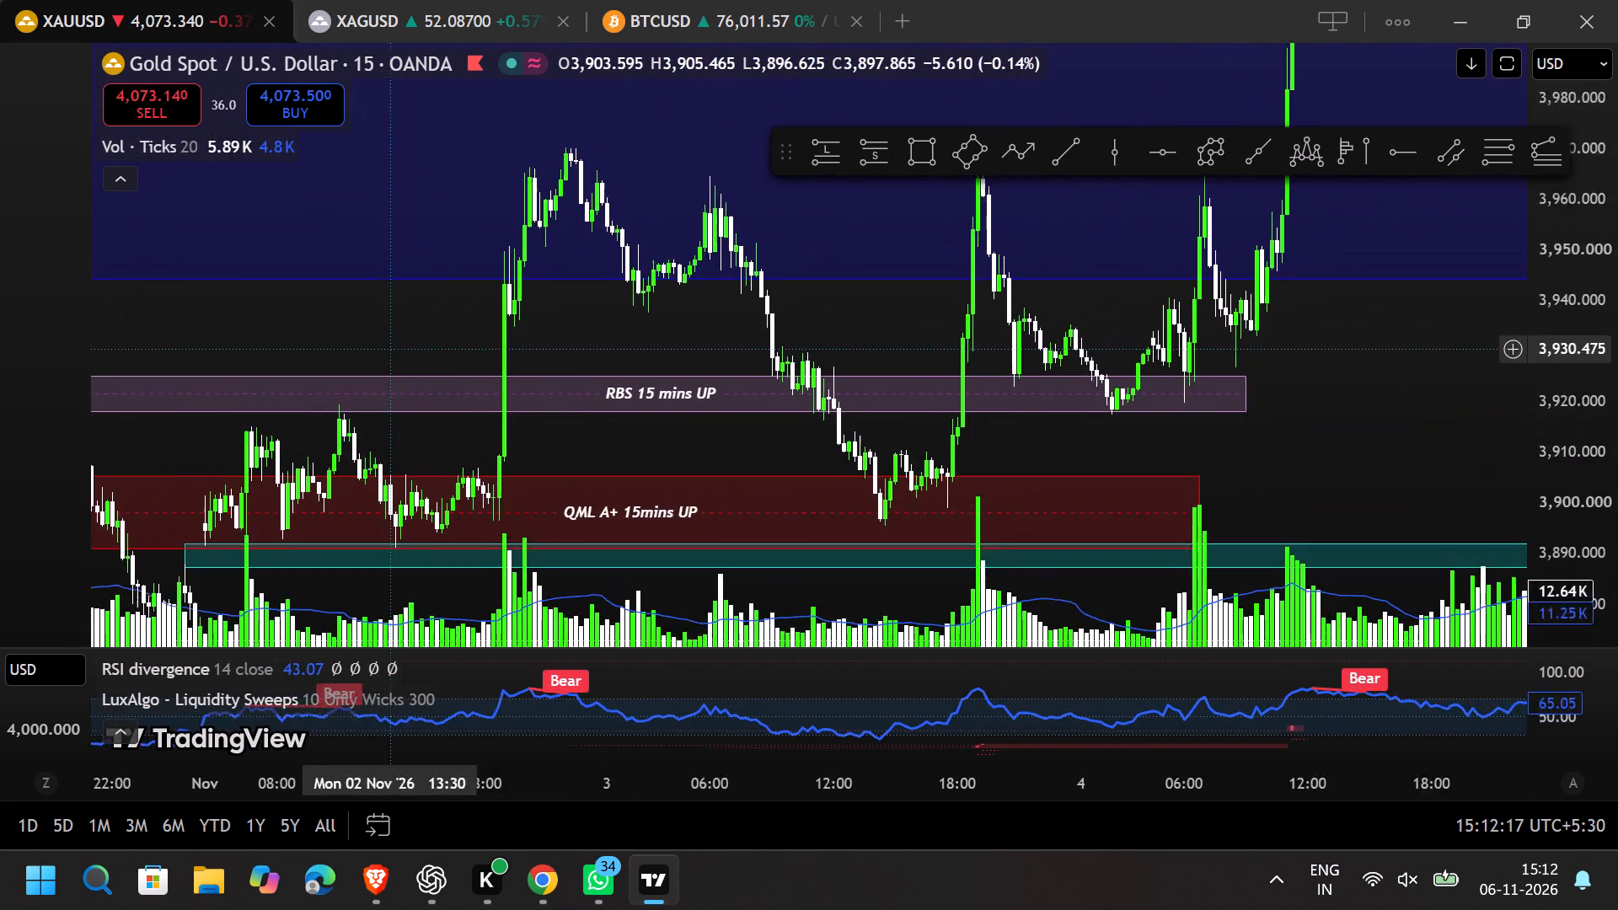
{"action": "left_click_drag", "start_coordinate": [376, 360], "coordinate": [304, 411]}
{"action": "left_click_drag", "start_coordinate": [1339, 408], "coordinate": [1053, 487]}
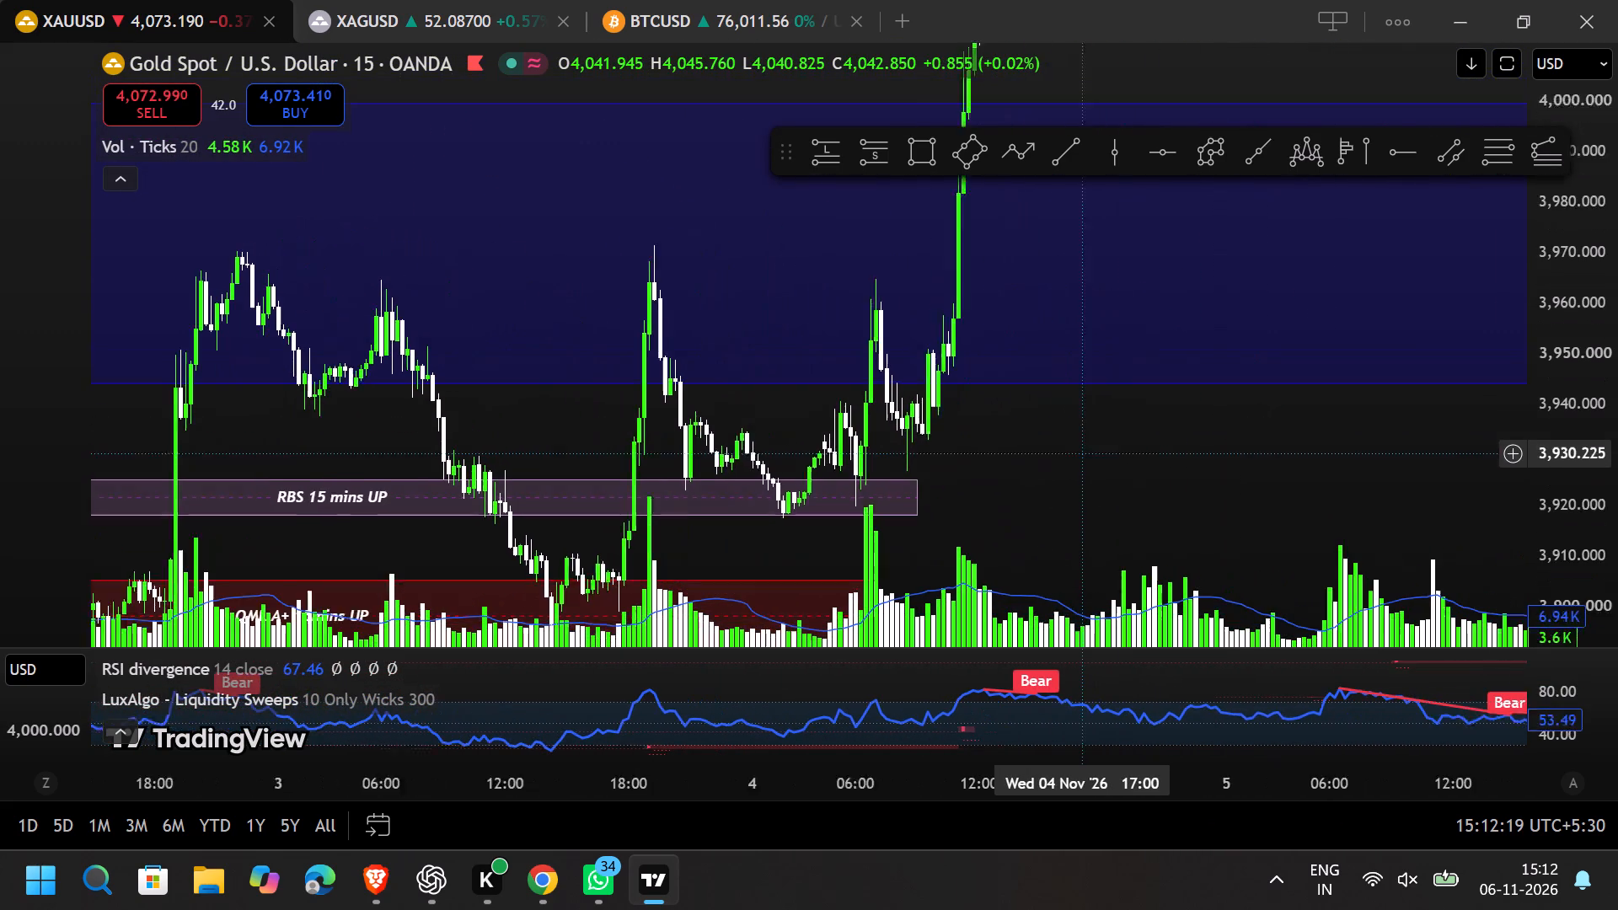
{"action": "left_click_drag", "start_coordinate": [1053, 487], "coordinate": [1031, 460]}
{"action": "left_click_drag", "start_coordinate": [1098, 500], "coordinate": [1042, 724]}
{"action": "left_click_drag", "start_coordinate": [1055, 216], "coordinate": [900, 615]}
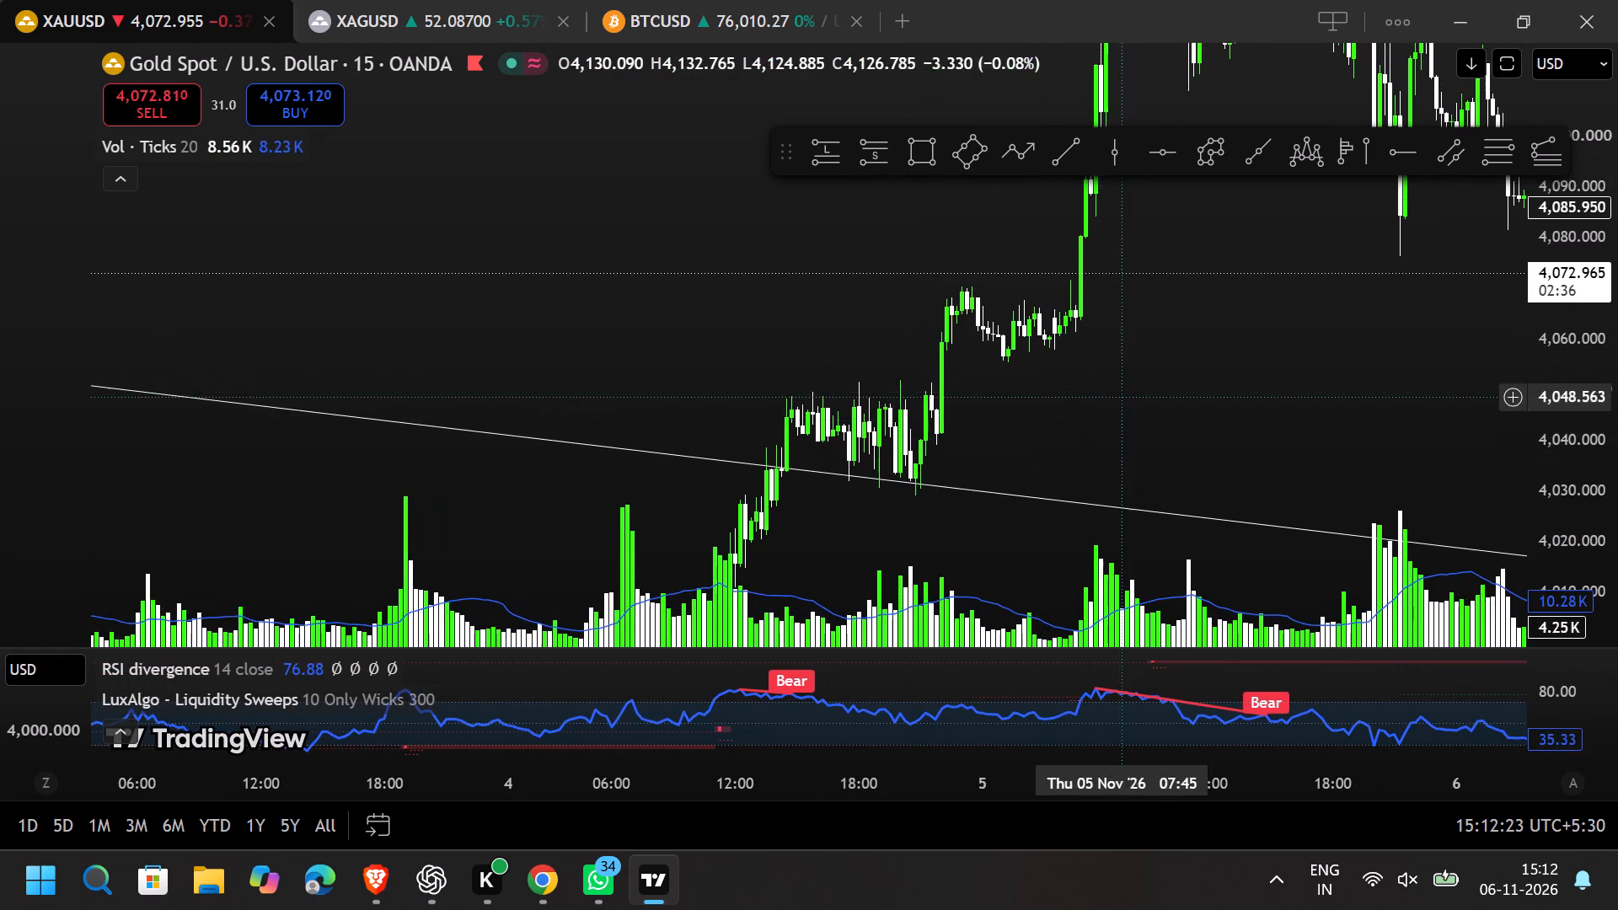
{"action": "left_click_drag", "start_coordinate": [1123, 393], "coordinate": [694, 613]}
Draw a rectangle at the swing high before the 5 November rally, from 4 November 22:15 to 6 November 21:15, between about 4,068.6 and 4,070.7.
{"action": "scroll", "coordinate": [900, 509], "scroll_direction": "down", "scroll_amount": 5}
{"action": "left_click_drag", "start_coordinate": [1550, 454], "coordinate": [1531, 230]}
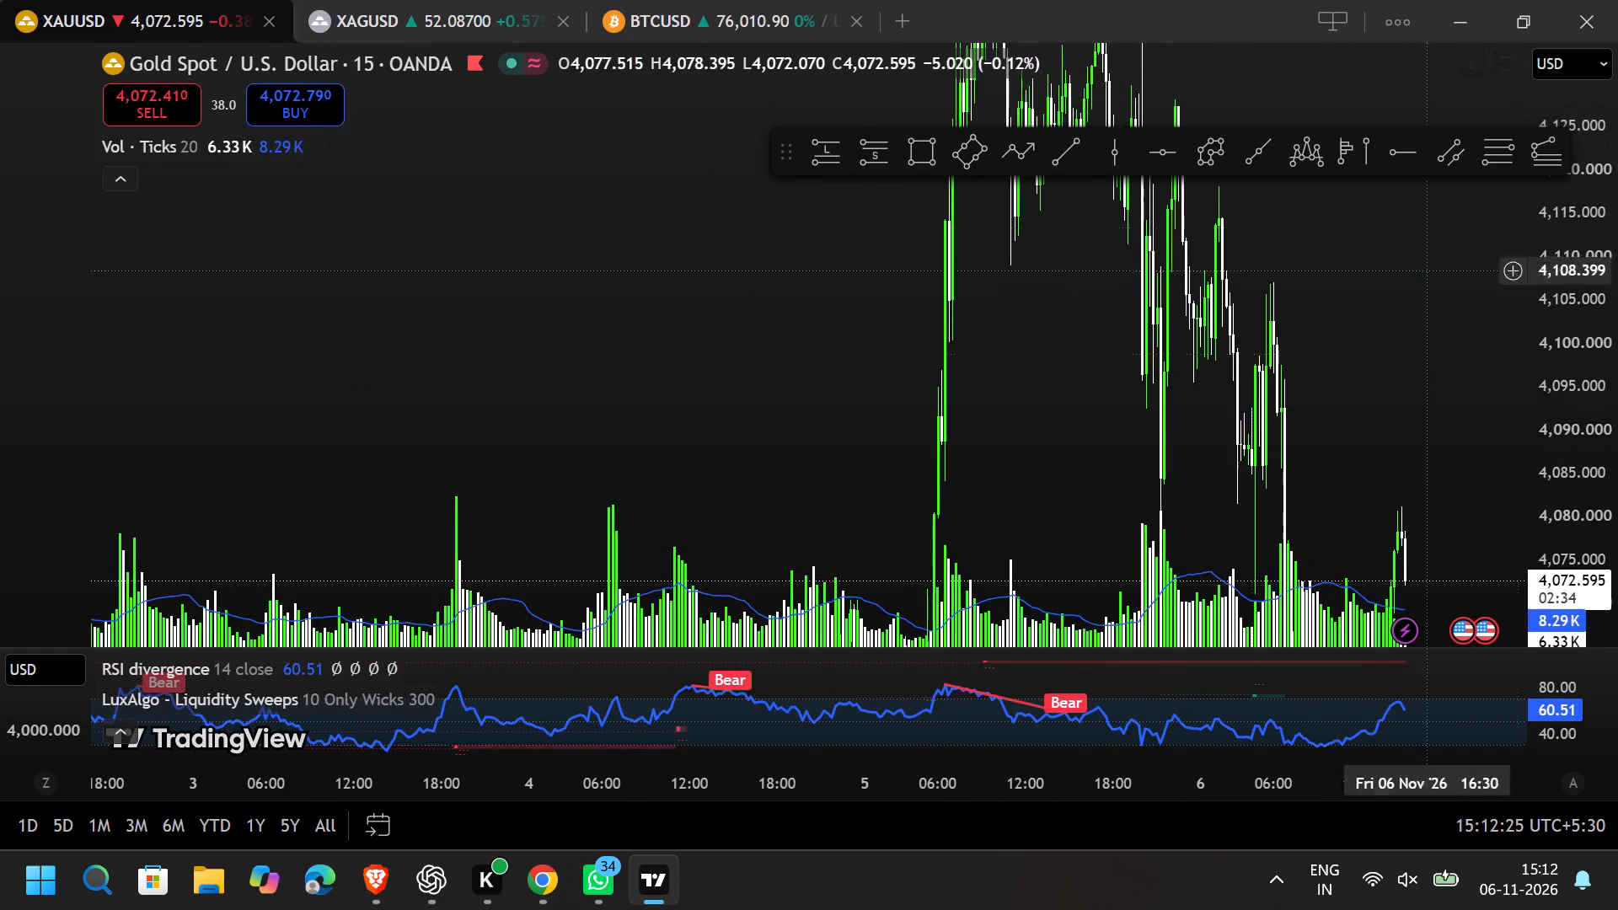
{"action": "left_click_drag", "start_coordinate": [1108, 419], "coordinate": [1053, 162]}
{"action": "scroll", "coordinate": [753, 297], "scroll_direction": "up", "scroll_amount": 6}
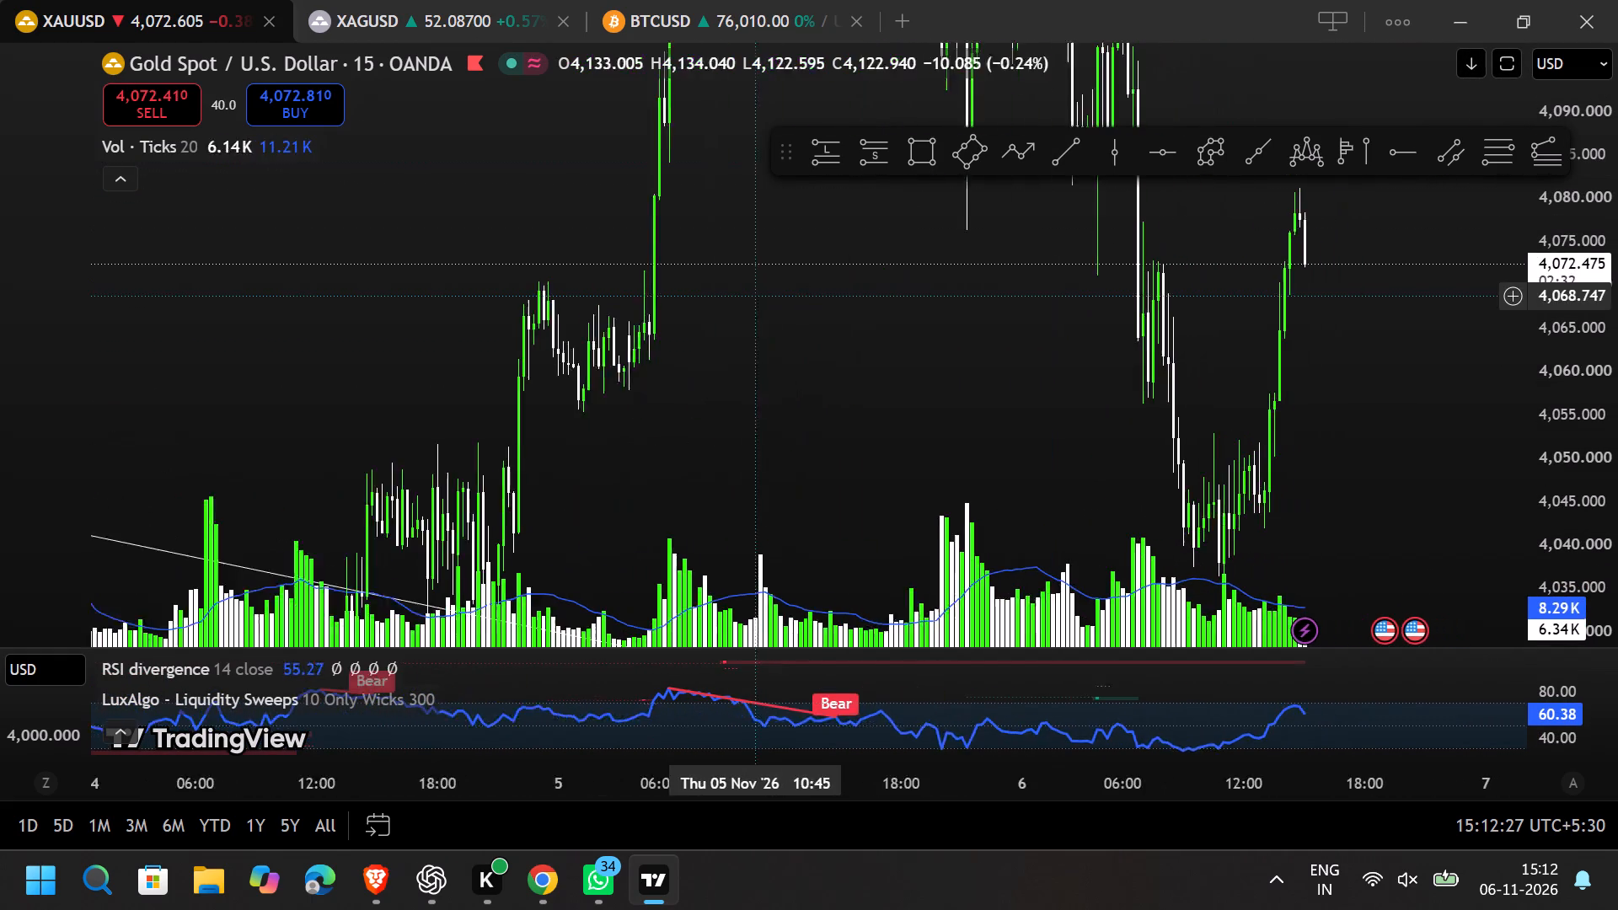
{"action": "left_click_drag", "start_coordinate": [685, 428], "coordinate": [909, 436]}
{"action": "left_click_drag", "start_coordinate": [1555, 456], "coordinate": [1535, 219]}
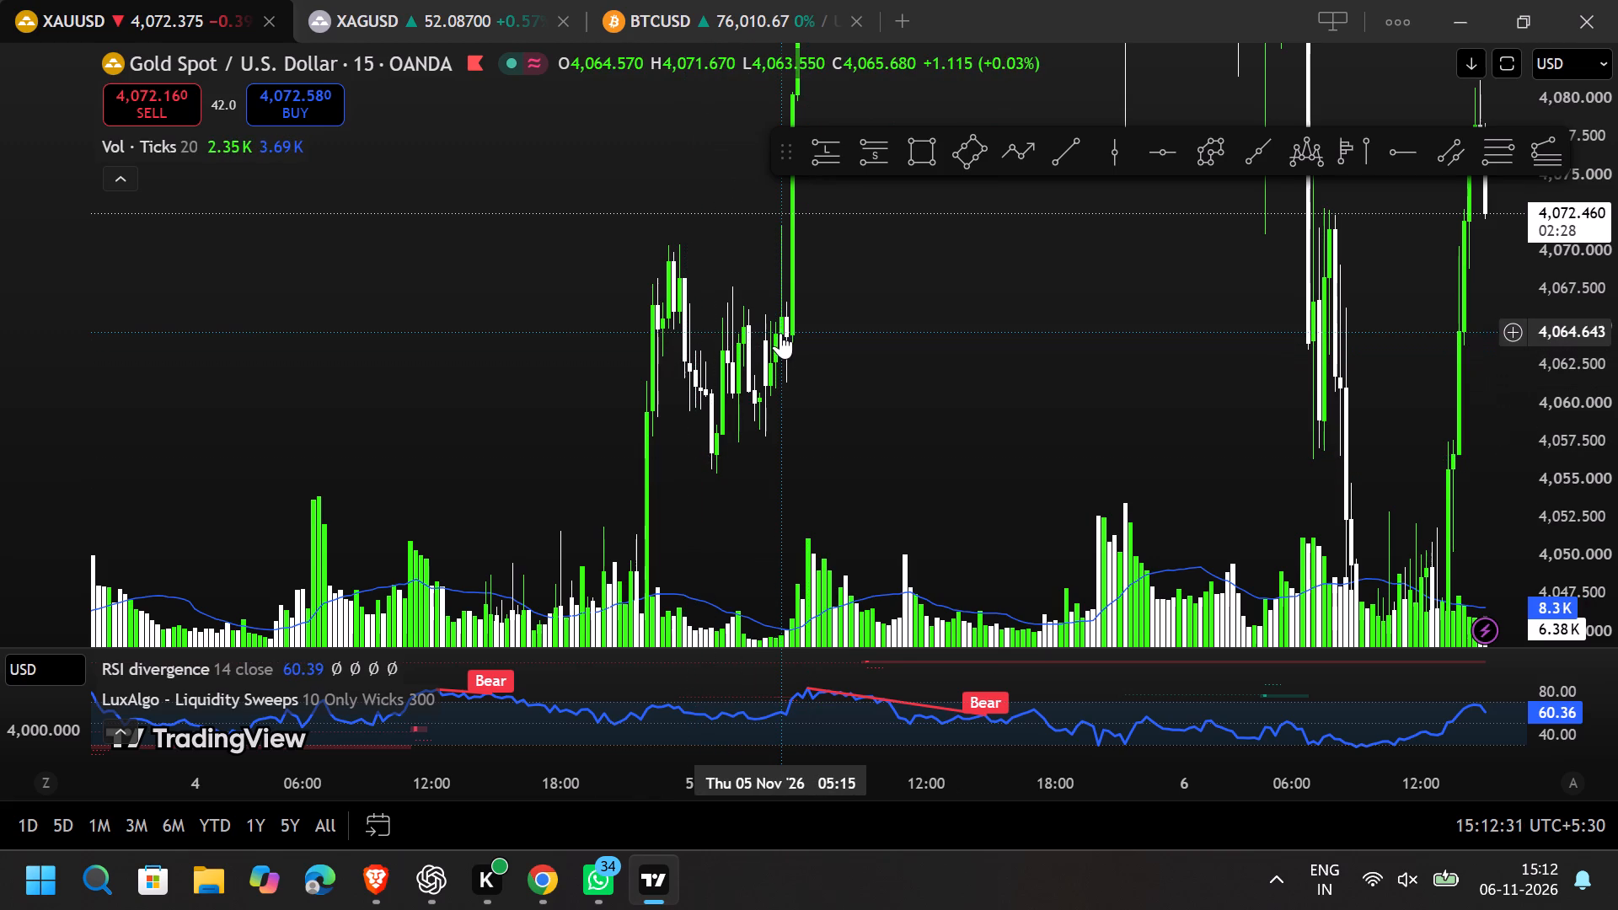
{"action": "left_click", "coordinate": [907, 153]}
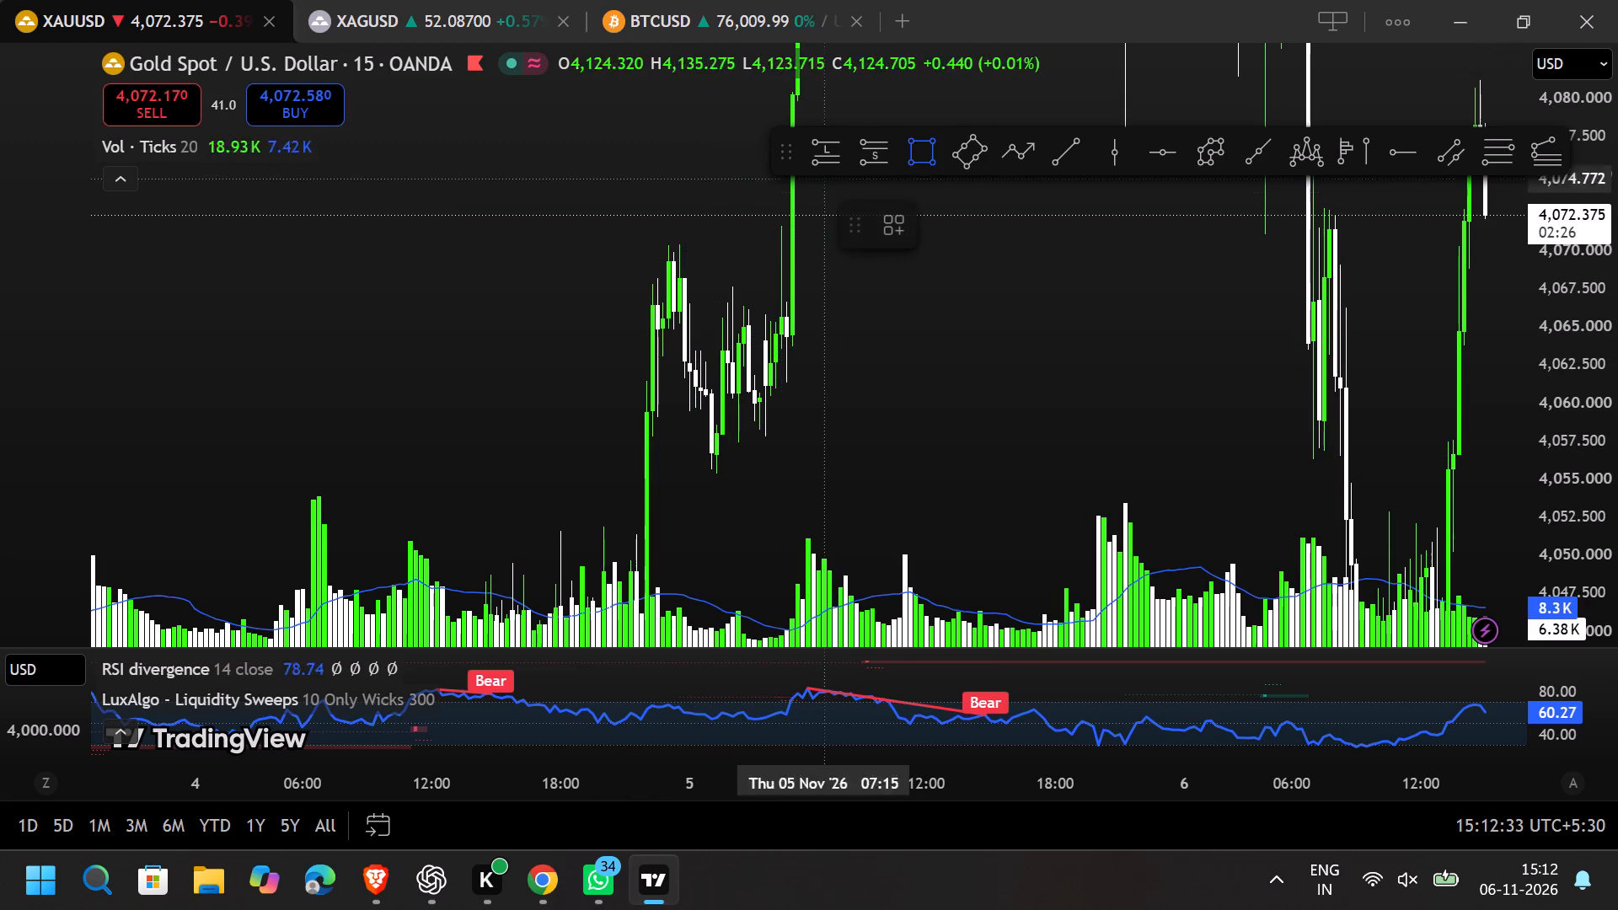
{"action": "left_click", "coordinate": [654, 272]}
{"action": "left_click", "coordinate": [1455, 241]}
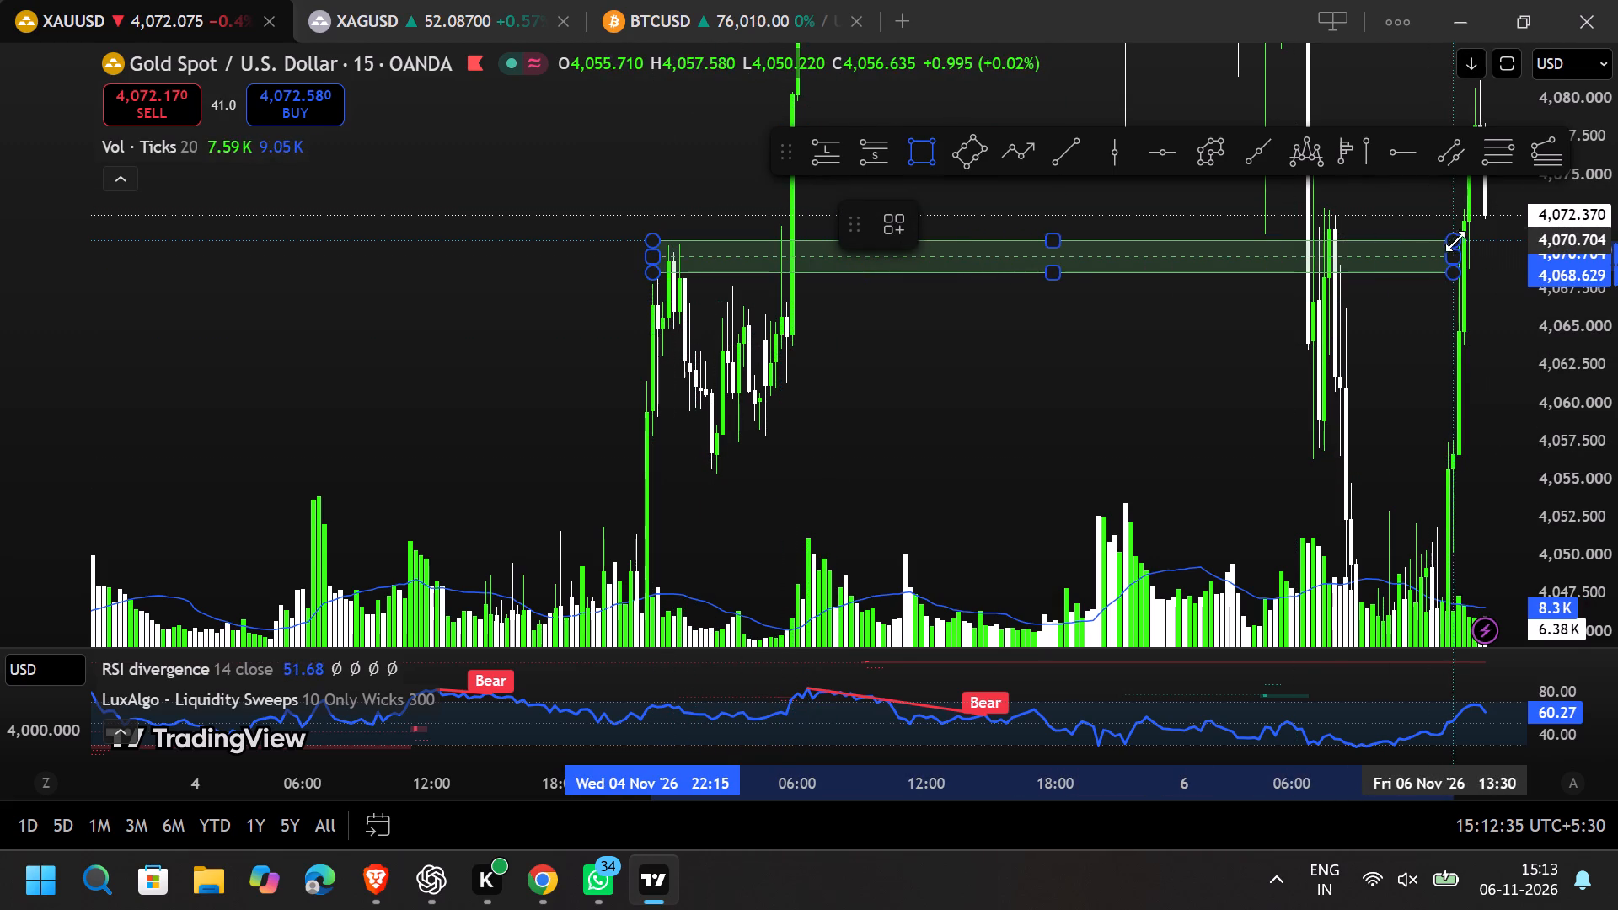
{"action": "left_click_drag", "start_coordinate": [1346, 422], "coordinate": [792, 546]}
{"action": "left_click_drag", "start_coordinate": [919, 377], "coordinate": [1086, 373]}
{"action": "left_click", "coordinate": [833, 463]}
Draw a second rectangle at the swing low below it, from 5 November 00:45 to about 6 November 20:15, between about 4,055.2 and 4,057.9.
{"action": "left_click_drag", "start_coordinate": [831, 463], "coordinate": [997, 340]}
{"action": "left_click_drag", "start_coordinate": [1580, 288], "coordinate": [1573, 521]}
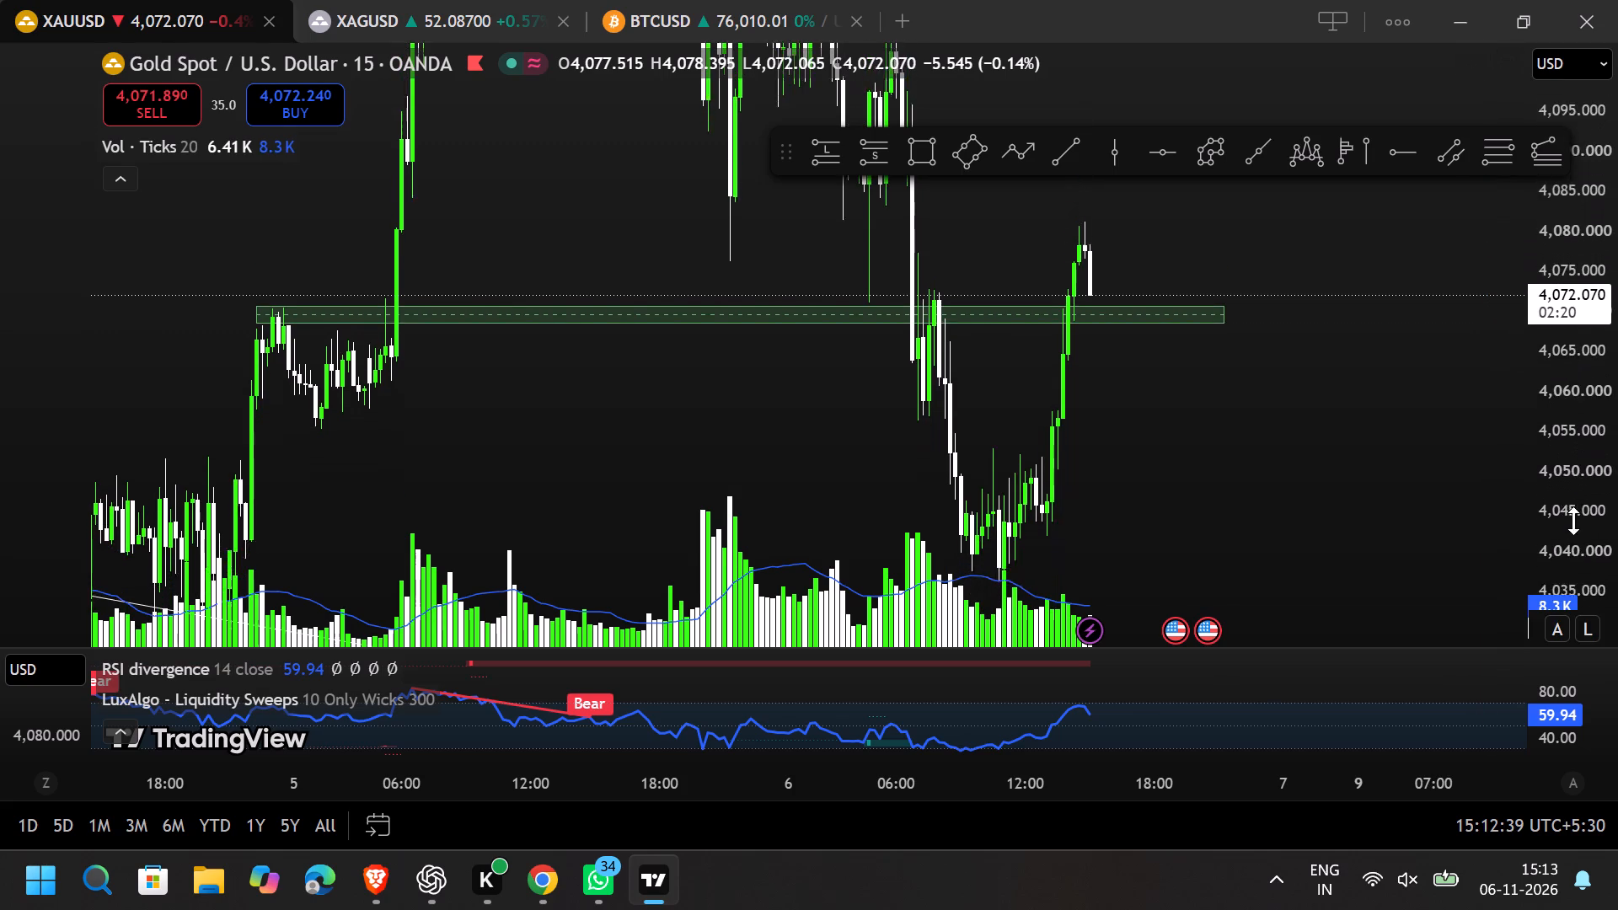
{"action": "left_click_drag", "start_coordinate": [1573, 521], "coordinate": [1572, 531]}
{"action": "scroll", "coordinate": [996, 495], "scroll_direction": "down", "scroll_amount": 3}
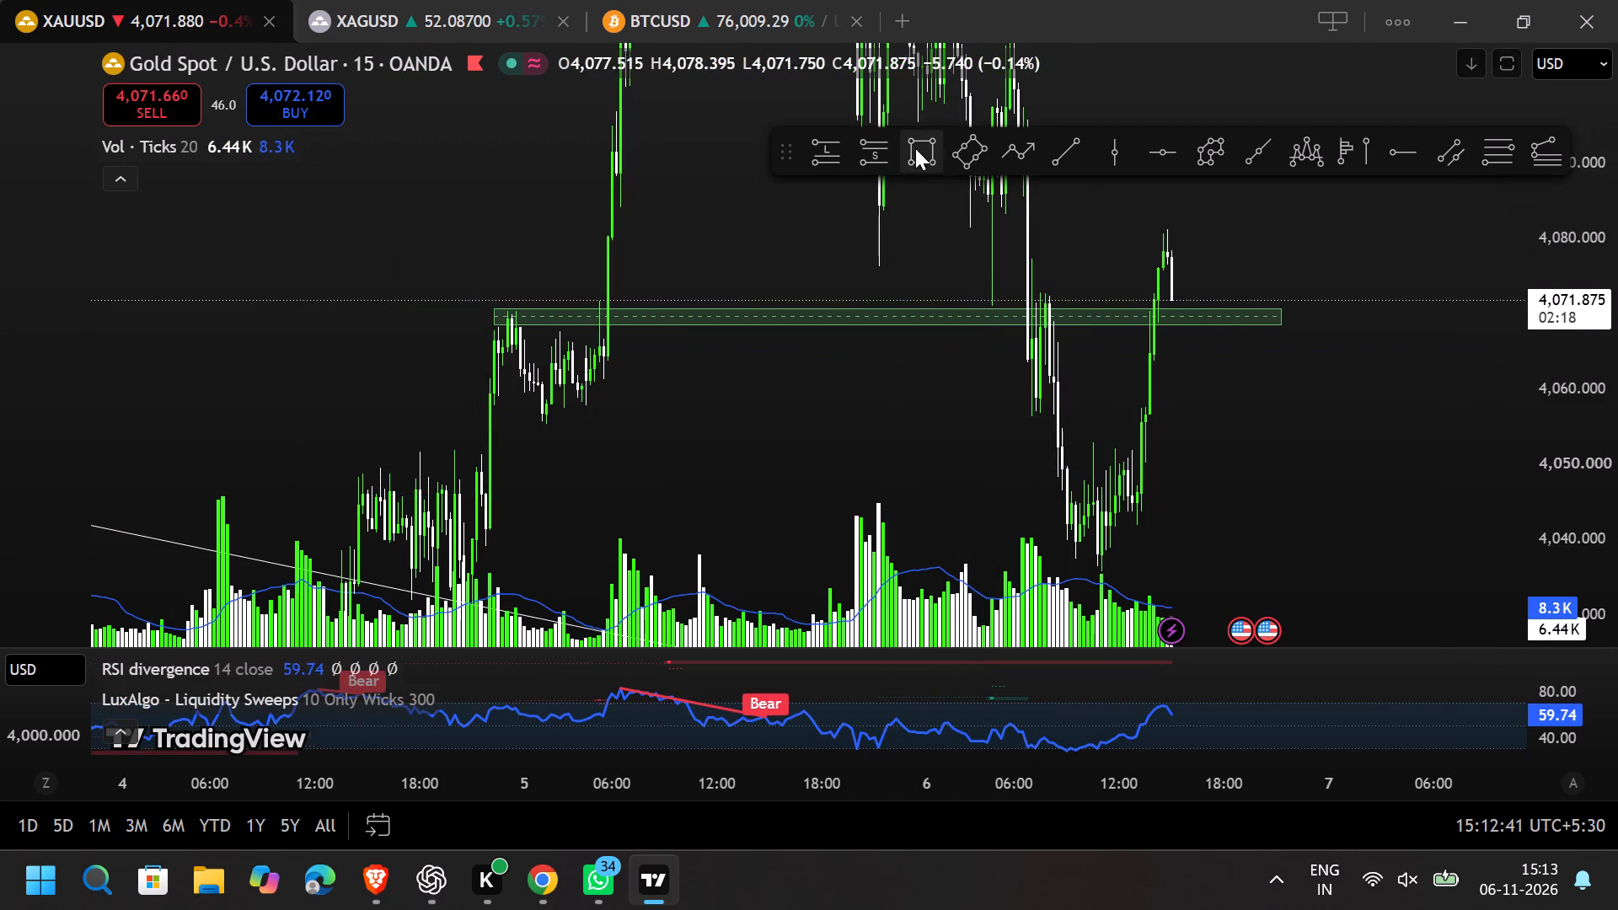
{"action": "left_click", "coordinate": [915, 148]}
{"action": "left_click", "coordinate": [539, 404]}
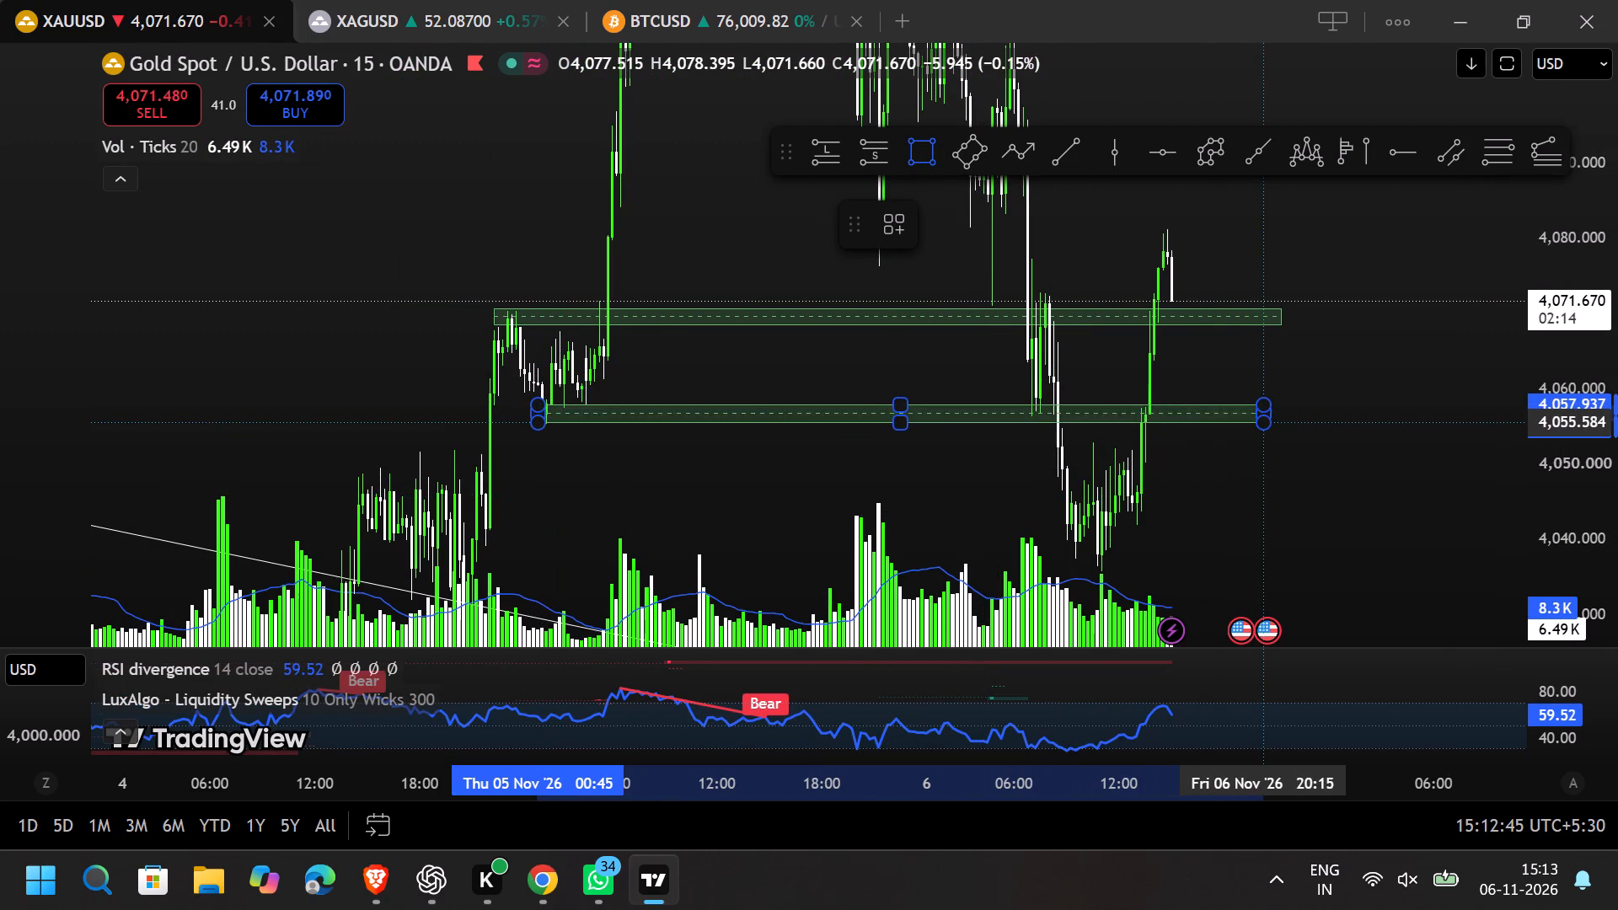
{"action": "left_click", "coordinate": [1262, 426]}
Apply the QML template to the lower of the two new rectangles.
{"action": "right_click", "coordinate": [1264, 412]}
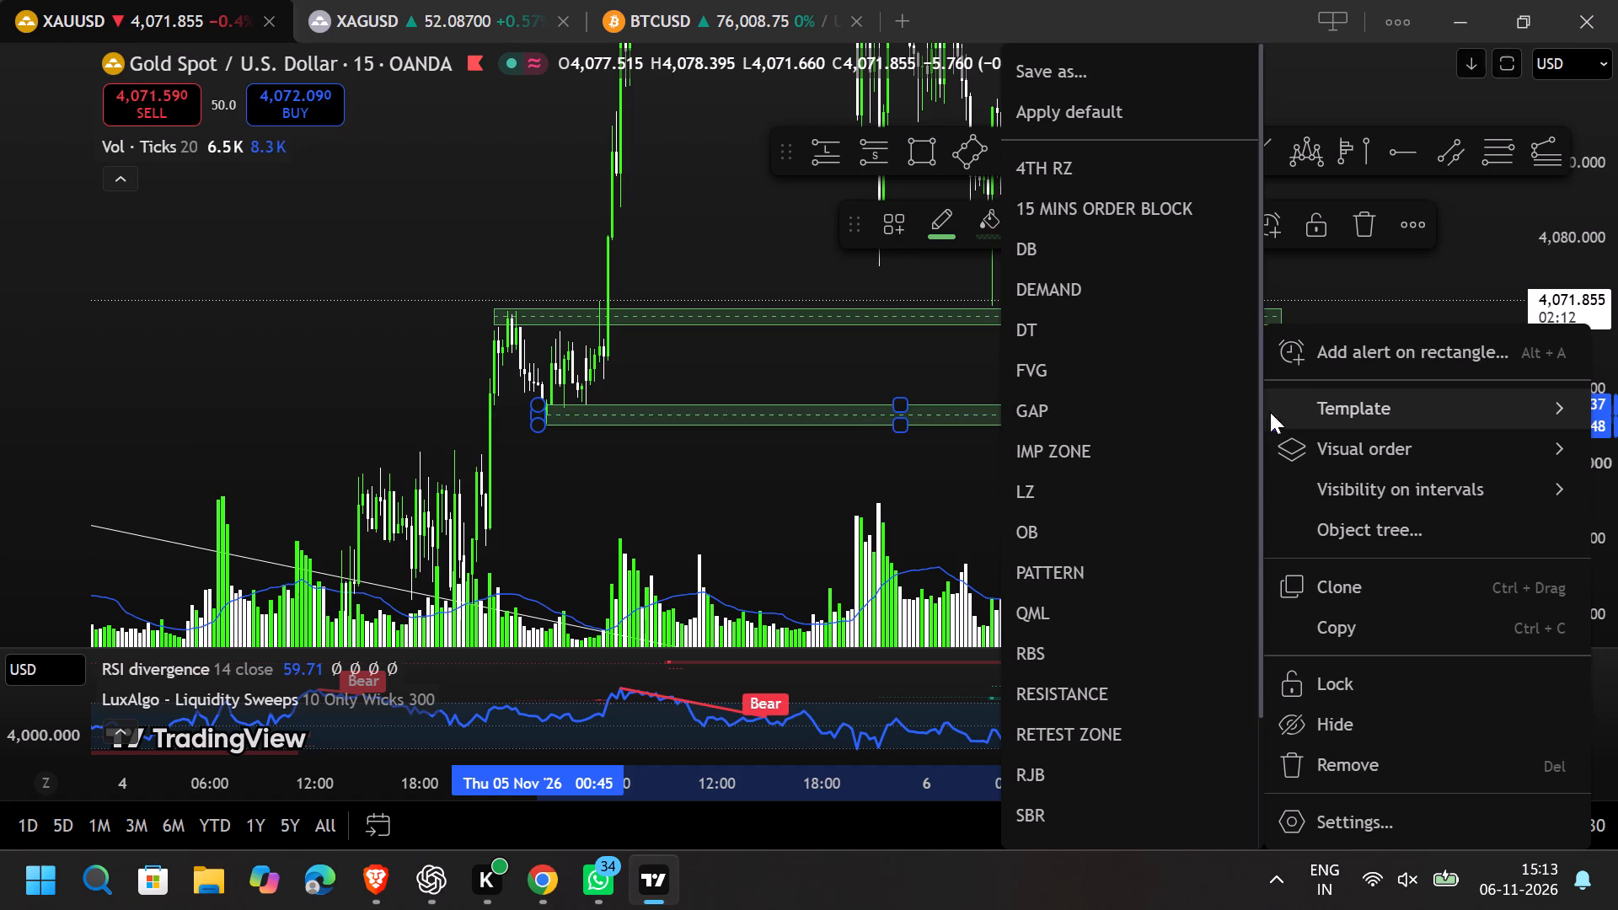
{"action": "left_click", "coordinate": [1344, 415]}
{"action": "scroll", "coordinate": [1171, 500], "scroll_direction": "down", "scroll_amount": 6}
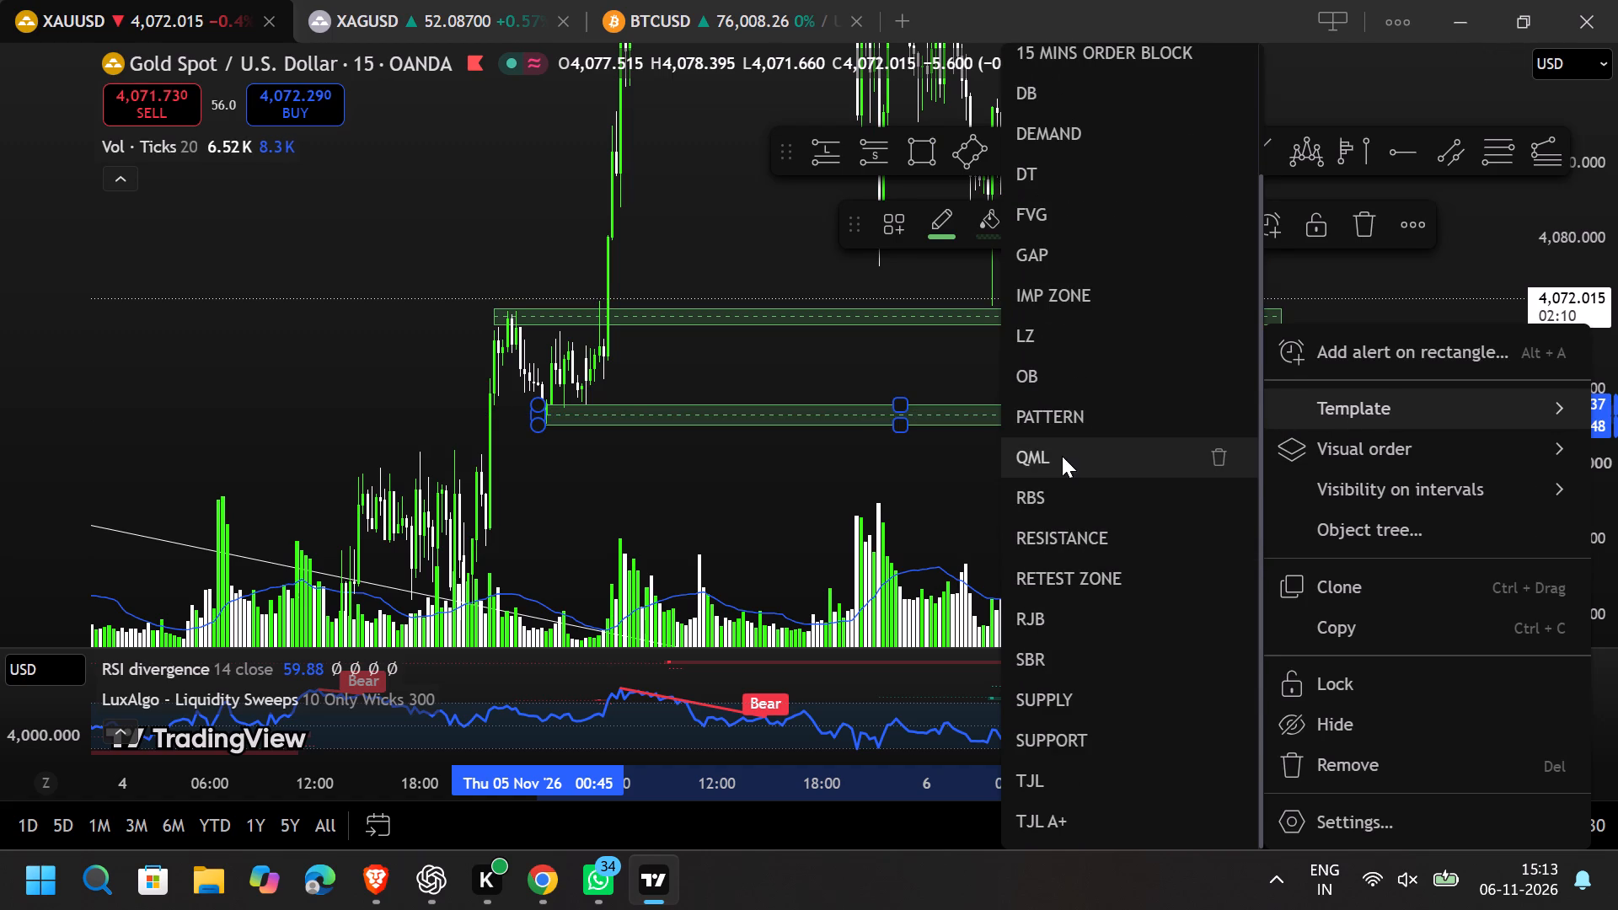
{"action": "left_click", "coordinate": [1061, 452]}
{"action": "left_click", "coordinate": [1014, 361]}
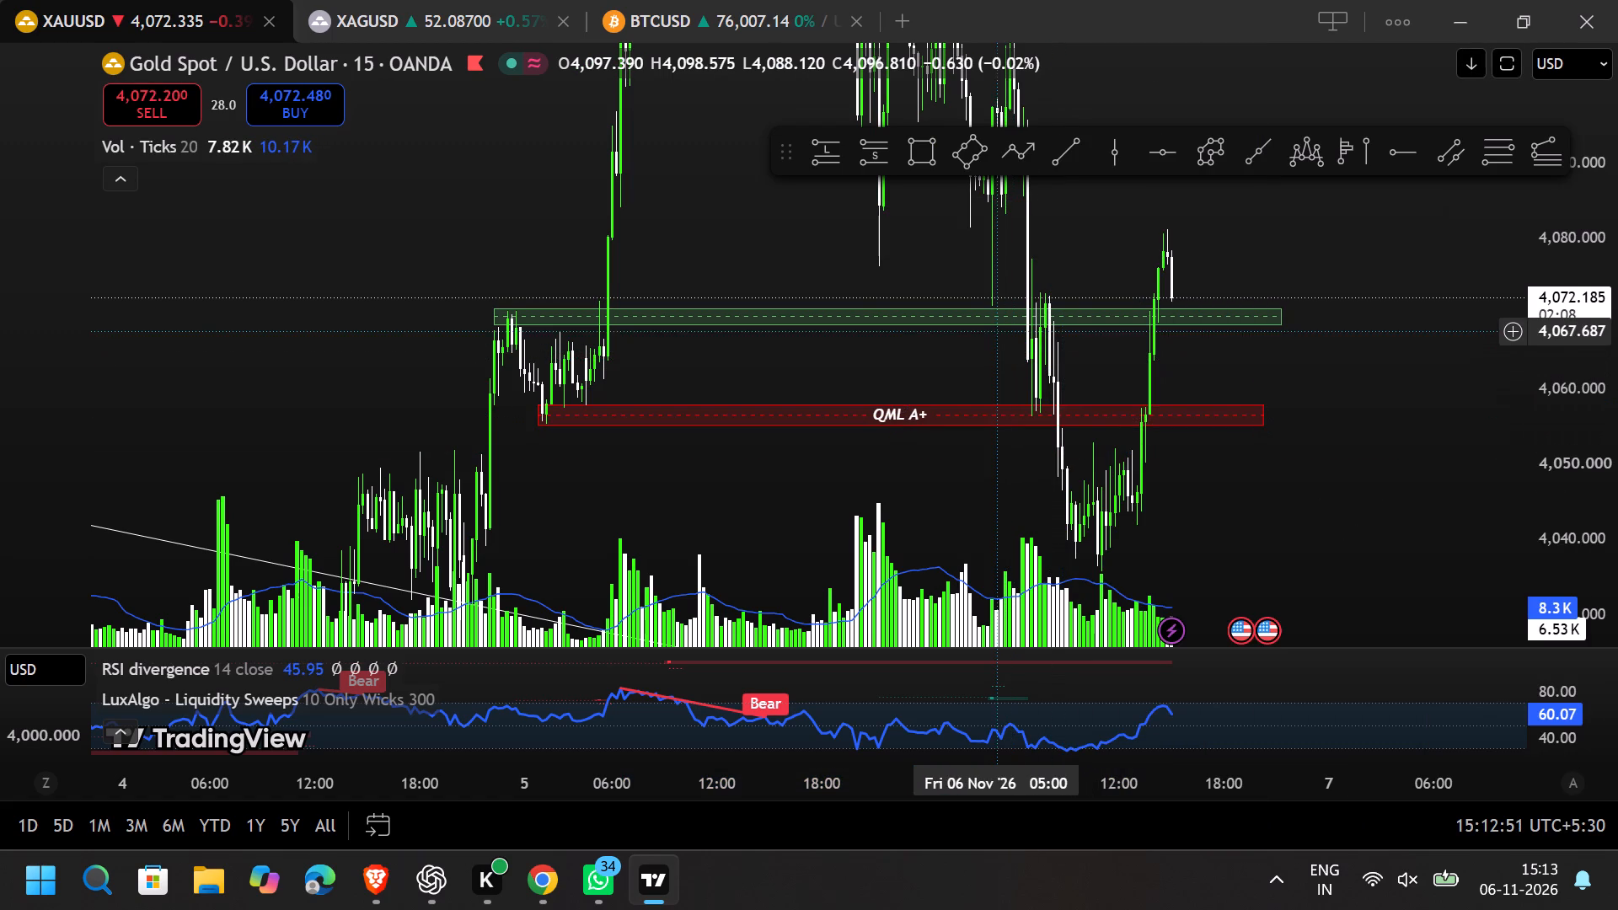
Apply the SBR template to the lower rectangle, between about 4,055 and 4,058.
{"action": "right_click", "coordinate": [978, 423]}
{"action": "left_click", "coordinate": [1082, 395]}
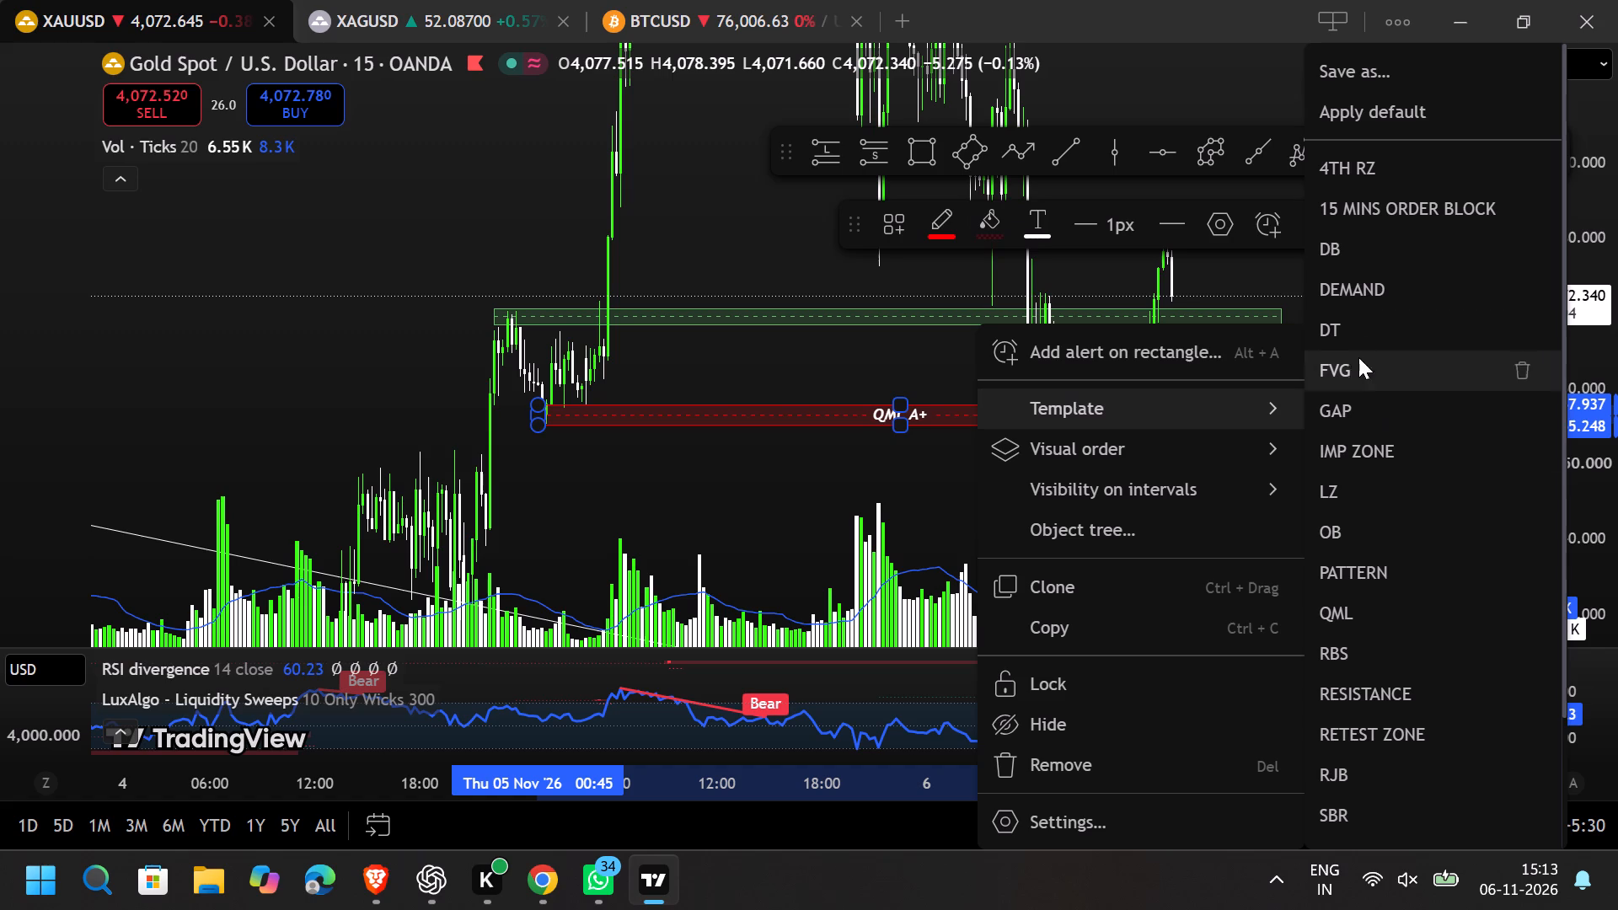
{"action": "left_click", "coordinate": [1359, 803]}
Apply the QML template to the upper rectangle, between about 4,069 and 4,071.
{"action": "left_click", "coordinate": [901, 325]}
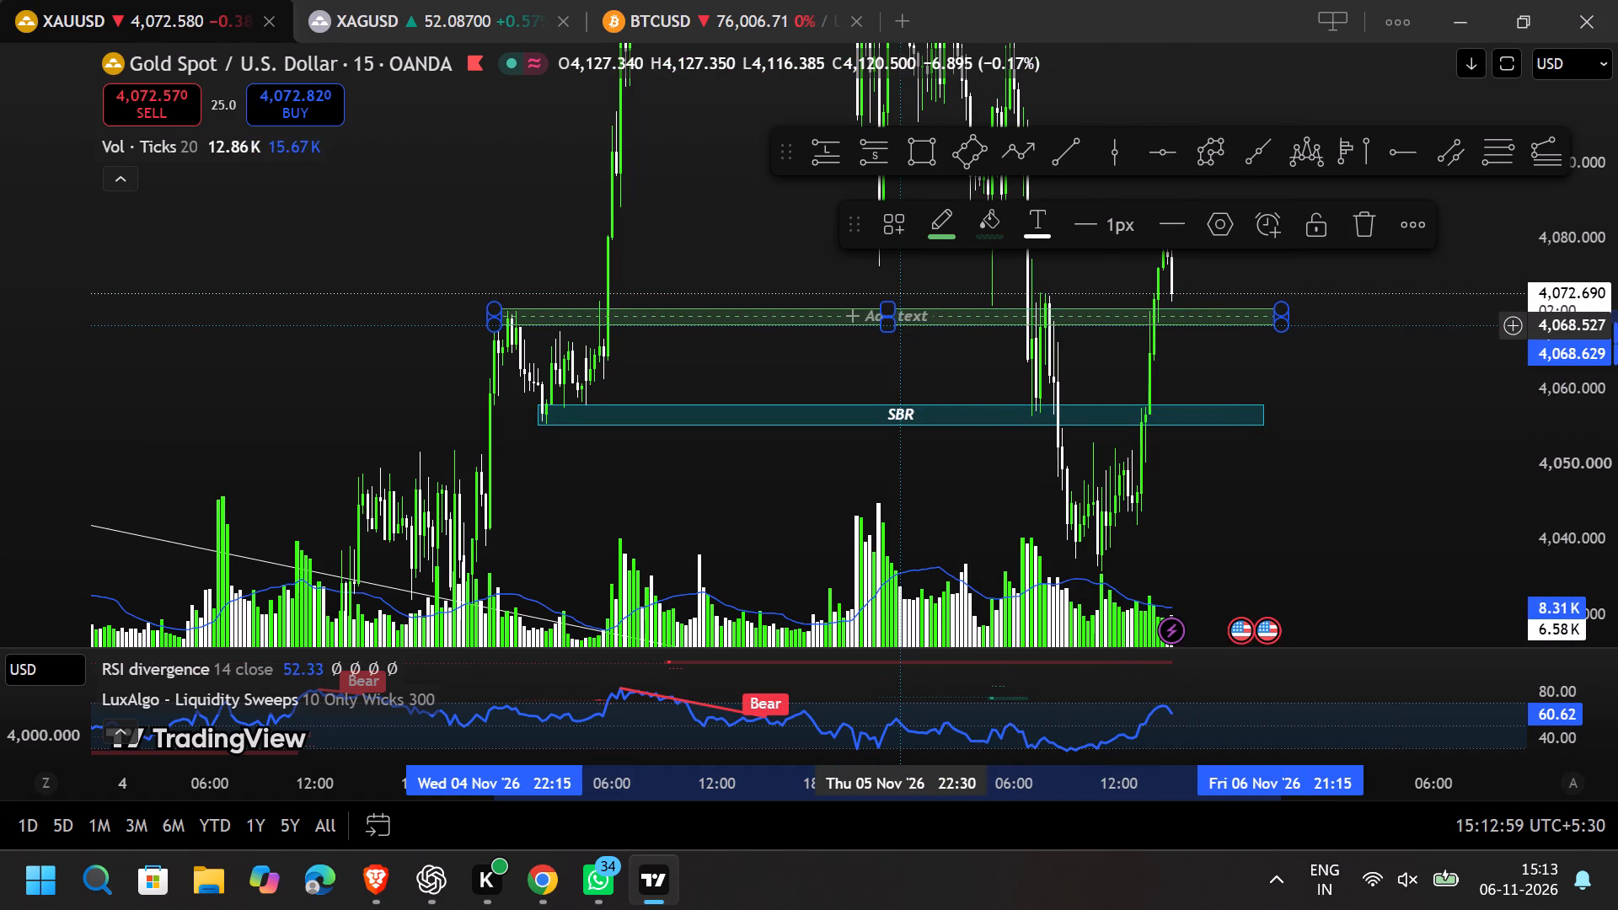
{"action": "right_click", "coordinate": [901, 325]}
{"action": "left_click", "coordinate": [1080, 412]}
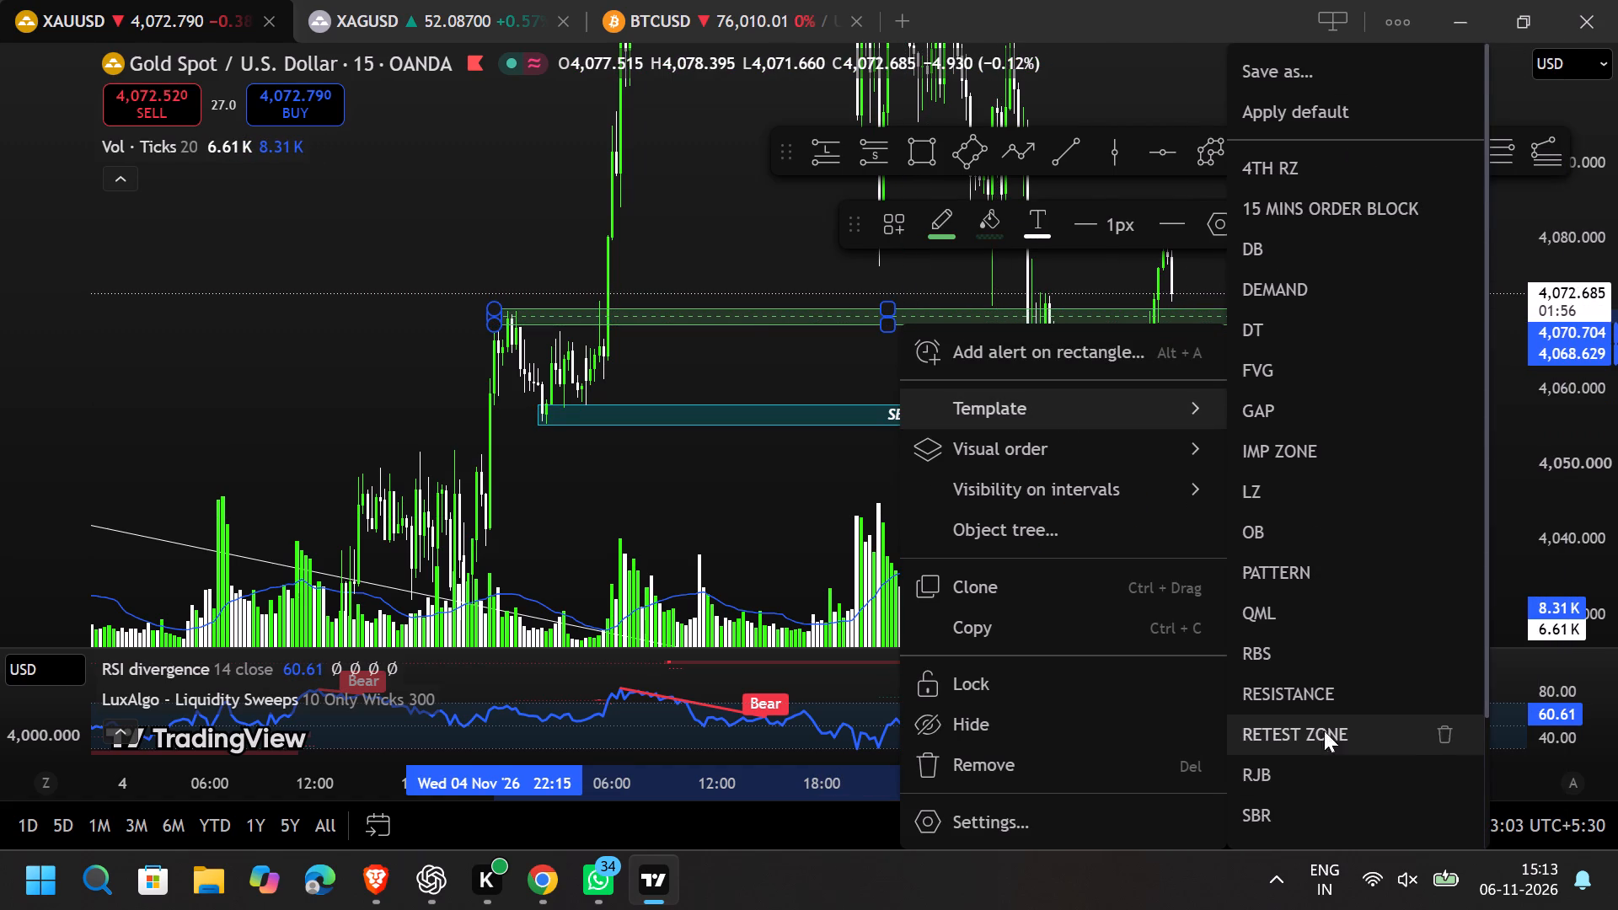
{"action": "left_click", "coordinate": [1269, 608]}
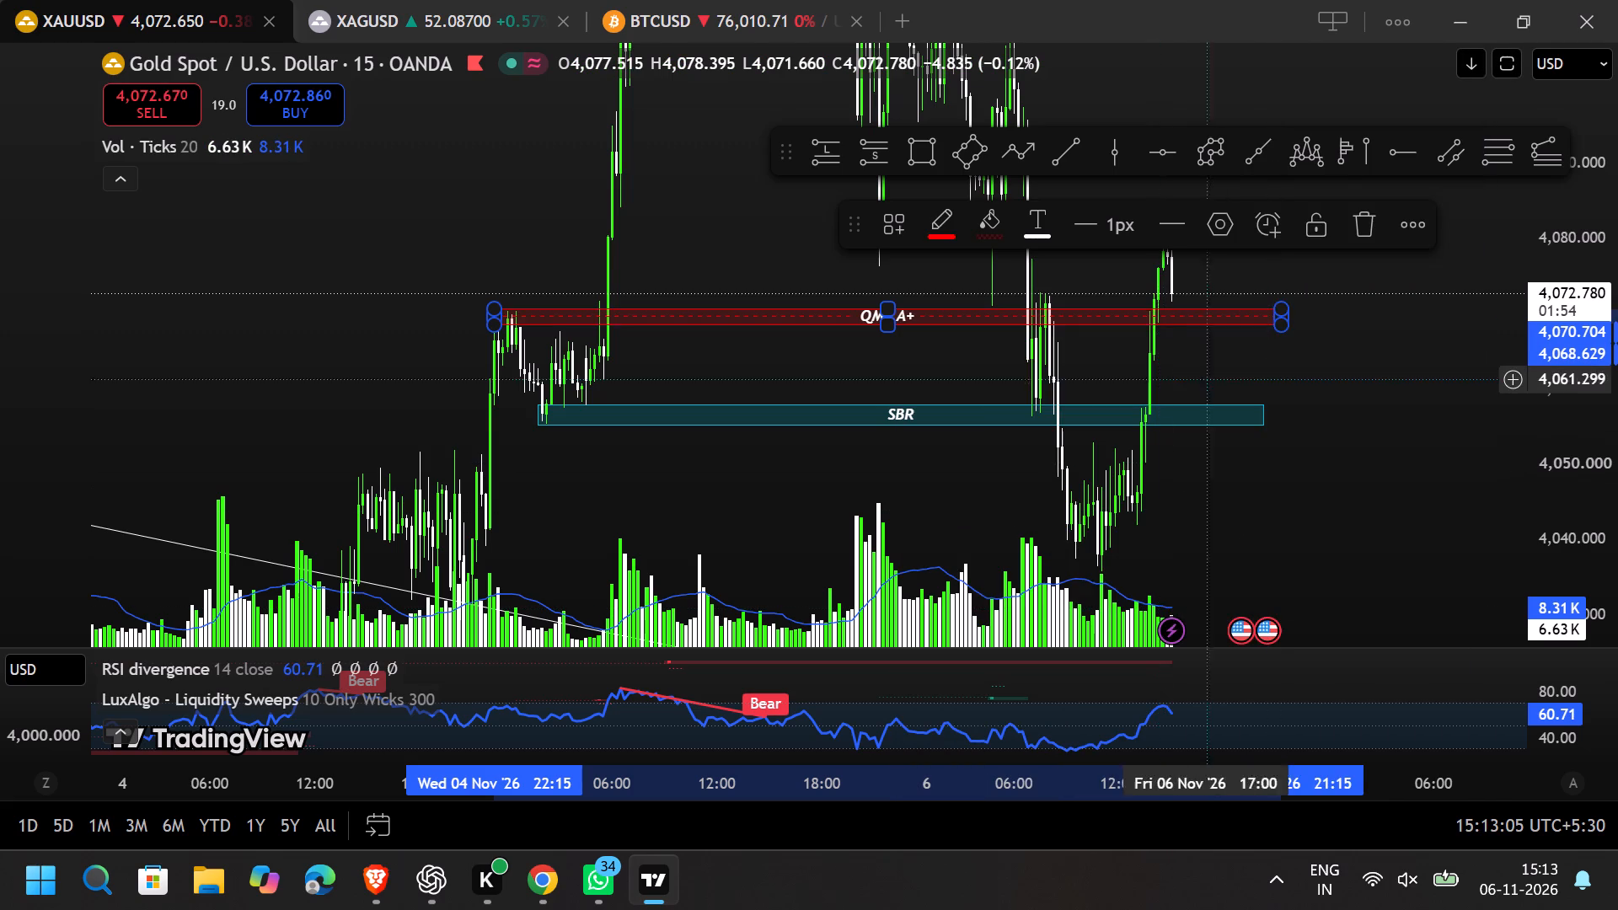
Draw a rectangle over the swing high from 5 November 09:00 to about 6 November 19:45, between about 4,140.5 and 4,148.0.
{"action": "left_click", "coordinate": [1281, 339]}
{"action": "left_click_drag", "start_coordinate": [1396, 352], "coordinate": [1357, 602]}
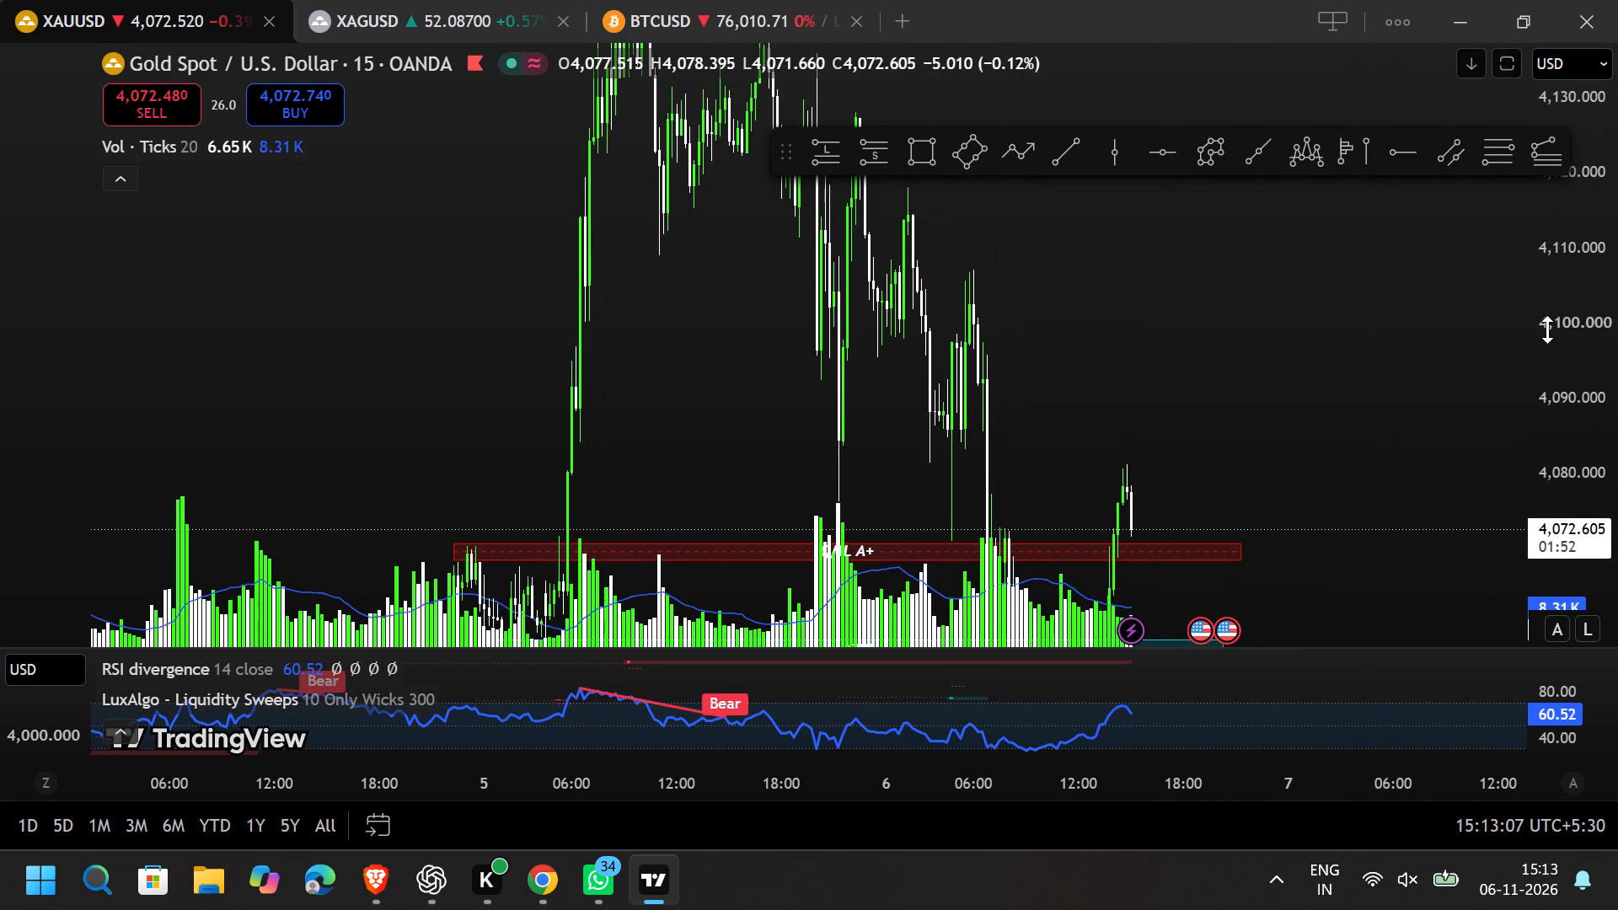
{"action": "left_click_drag", "start_coordinate": [1559, 340], "coordinate": [1560, 575]}
{"action": "left_click", "coordinate": [913, 143]}
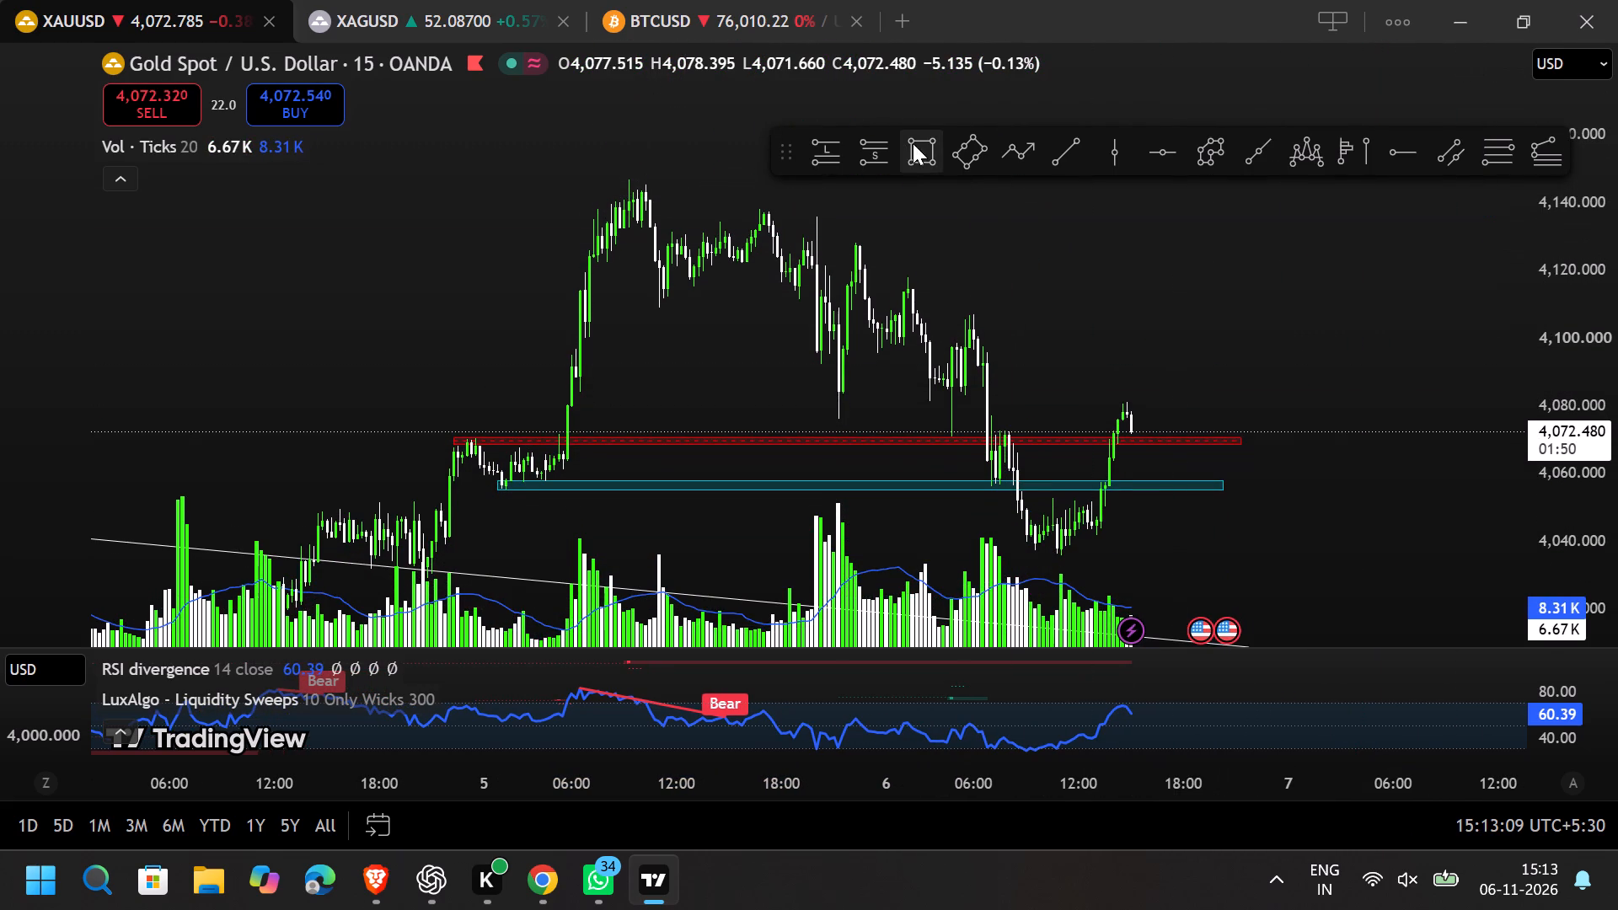
{"action": "left_click", "coordinate": [625, 201]}
{"action": "left_click", "coordinate": [1213, 176]}
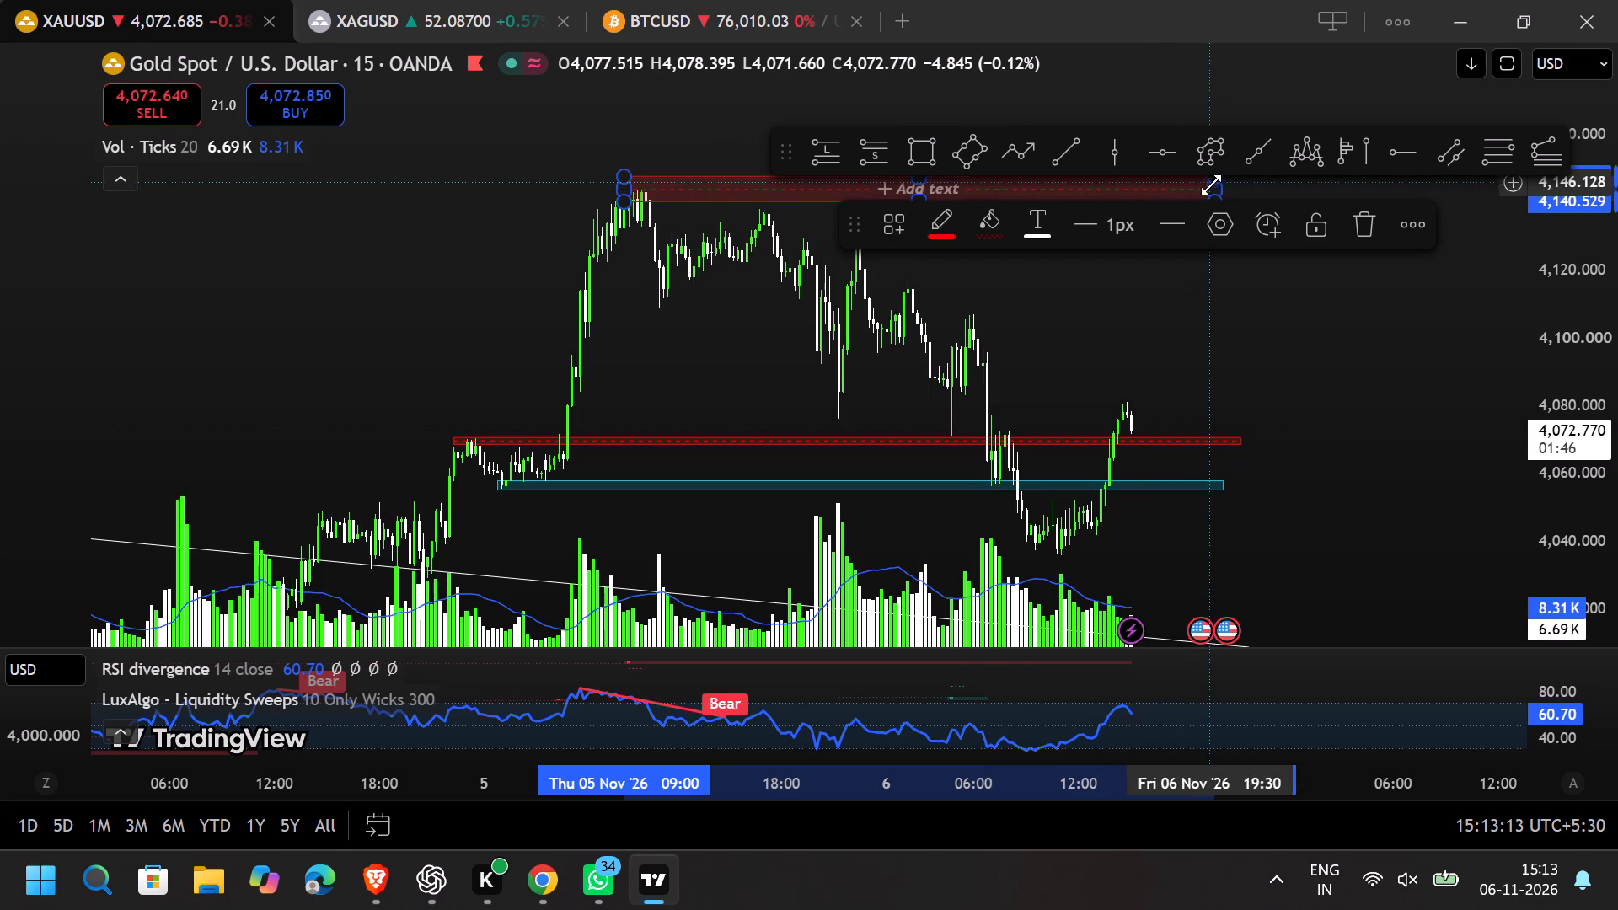
Apply the DT template to the new rectangle at the swing high.
{"action": "left_click", "coordinate": [890, 233]}
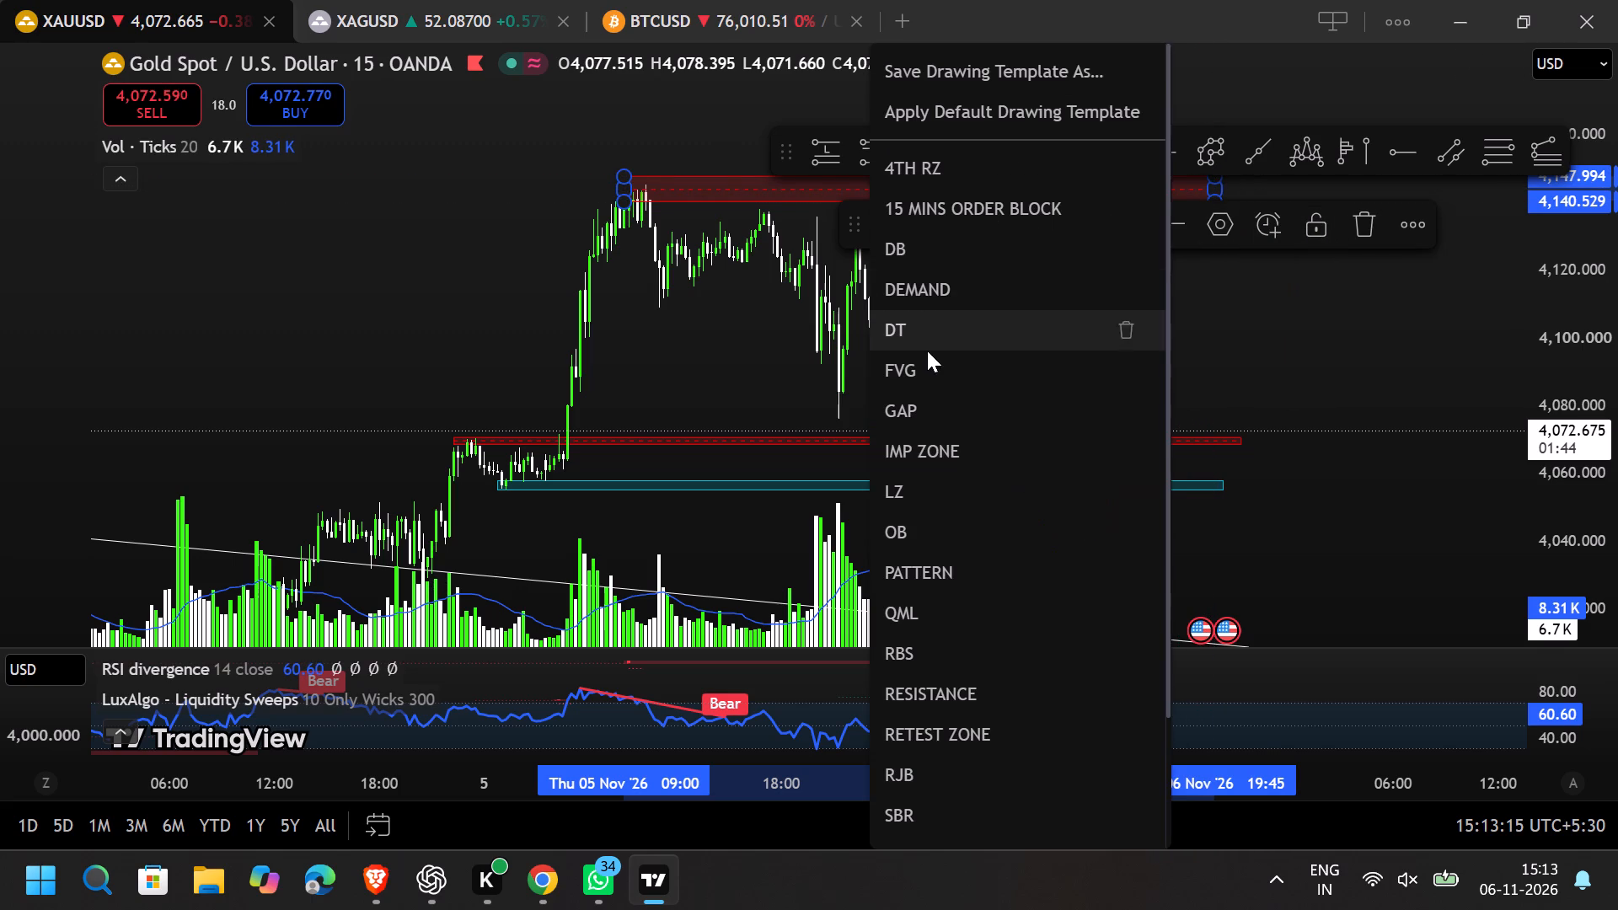
{"action": "left_click", "coordinate": [956, 328]}
{"action": "left_click", "coordinate": [1145, 328]}
{"action": "left_click_drag", "start_coordinate": [1145, 328], "coordinate": [1146, 328]}
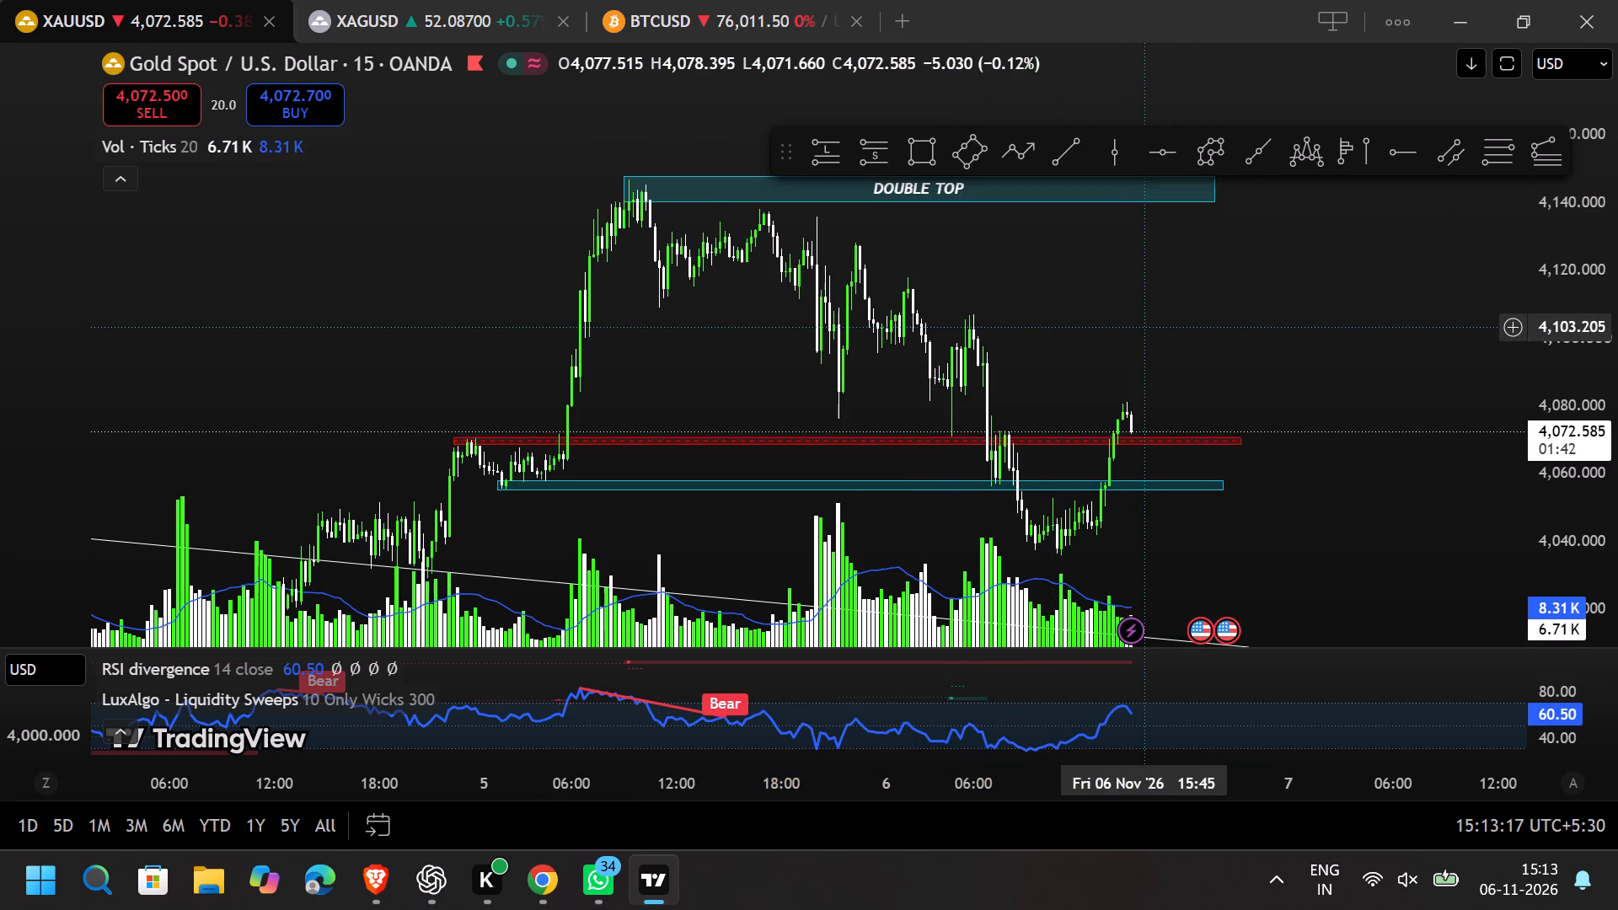
Move the floating drawing toolbar up so it sits clear of the double-top zone.
{"action": "left_click_drag", "start_coordinate": [1146, 328], "coordinate": [1012, 353]}
{"action": "left_click_drag", "start_coordinate": [786, 153], "coordinate": [810, 51]}
{"action": "left_click_drag", "start_coordinate": [819, 232], "coordinate": [826, 193]}
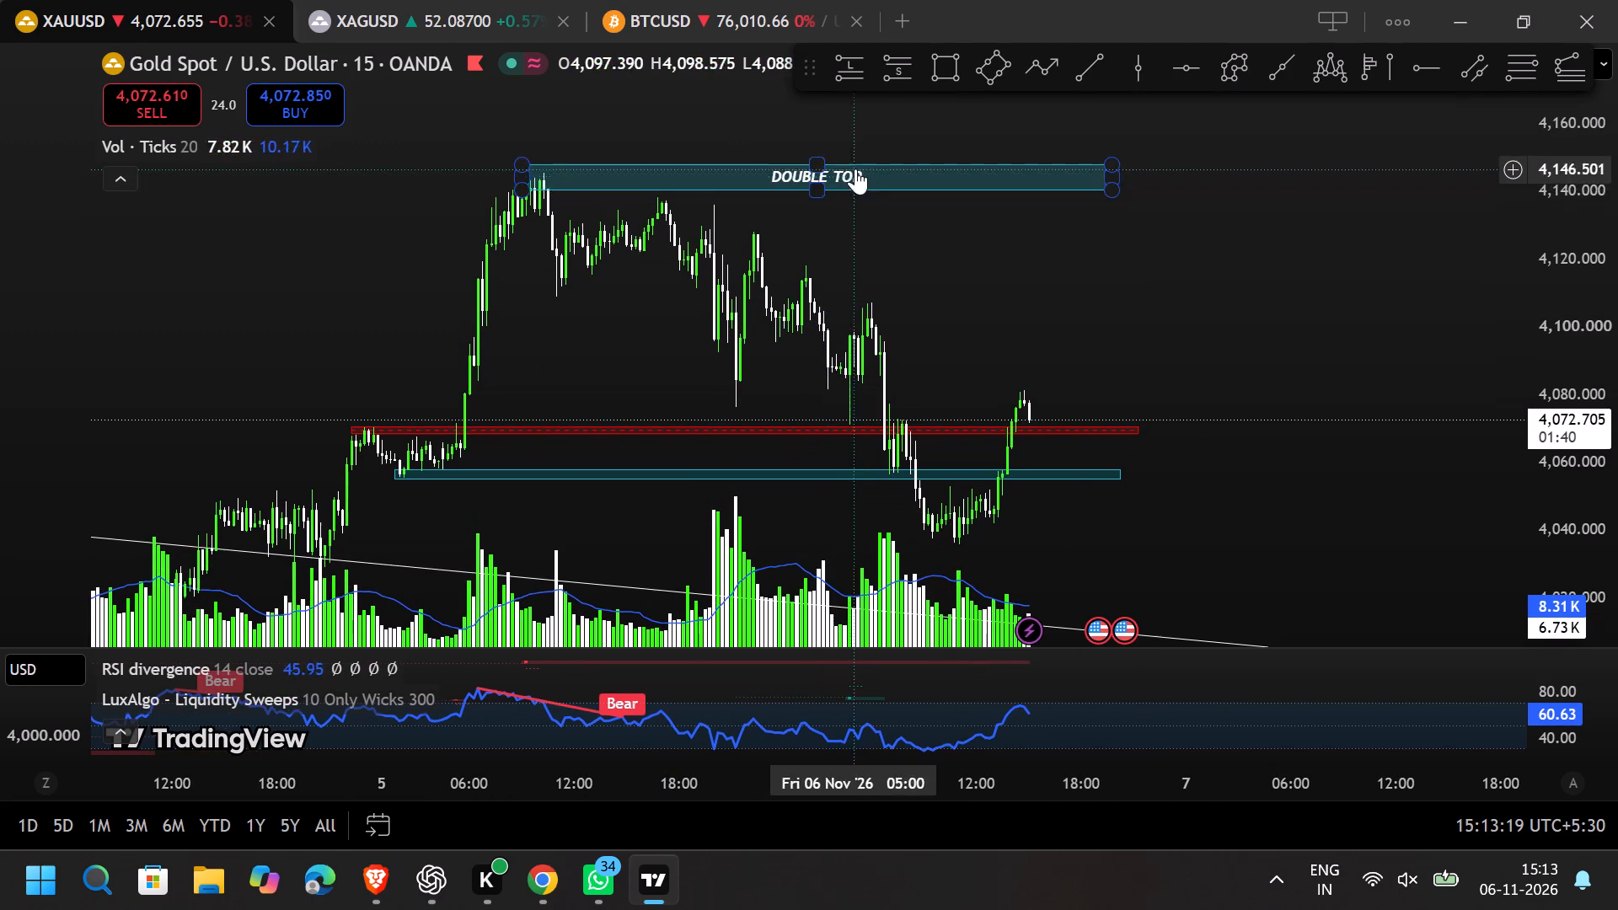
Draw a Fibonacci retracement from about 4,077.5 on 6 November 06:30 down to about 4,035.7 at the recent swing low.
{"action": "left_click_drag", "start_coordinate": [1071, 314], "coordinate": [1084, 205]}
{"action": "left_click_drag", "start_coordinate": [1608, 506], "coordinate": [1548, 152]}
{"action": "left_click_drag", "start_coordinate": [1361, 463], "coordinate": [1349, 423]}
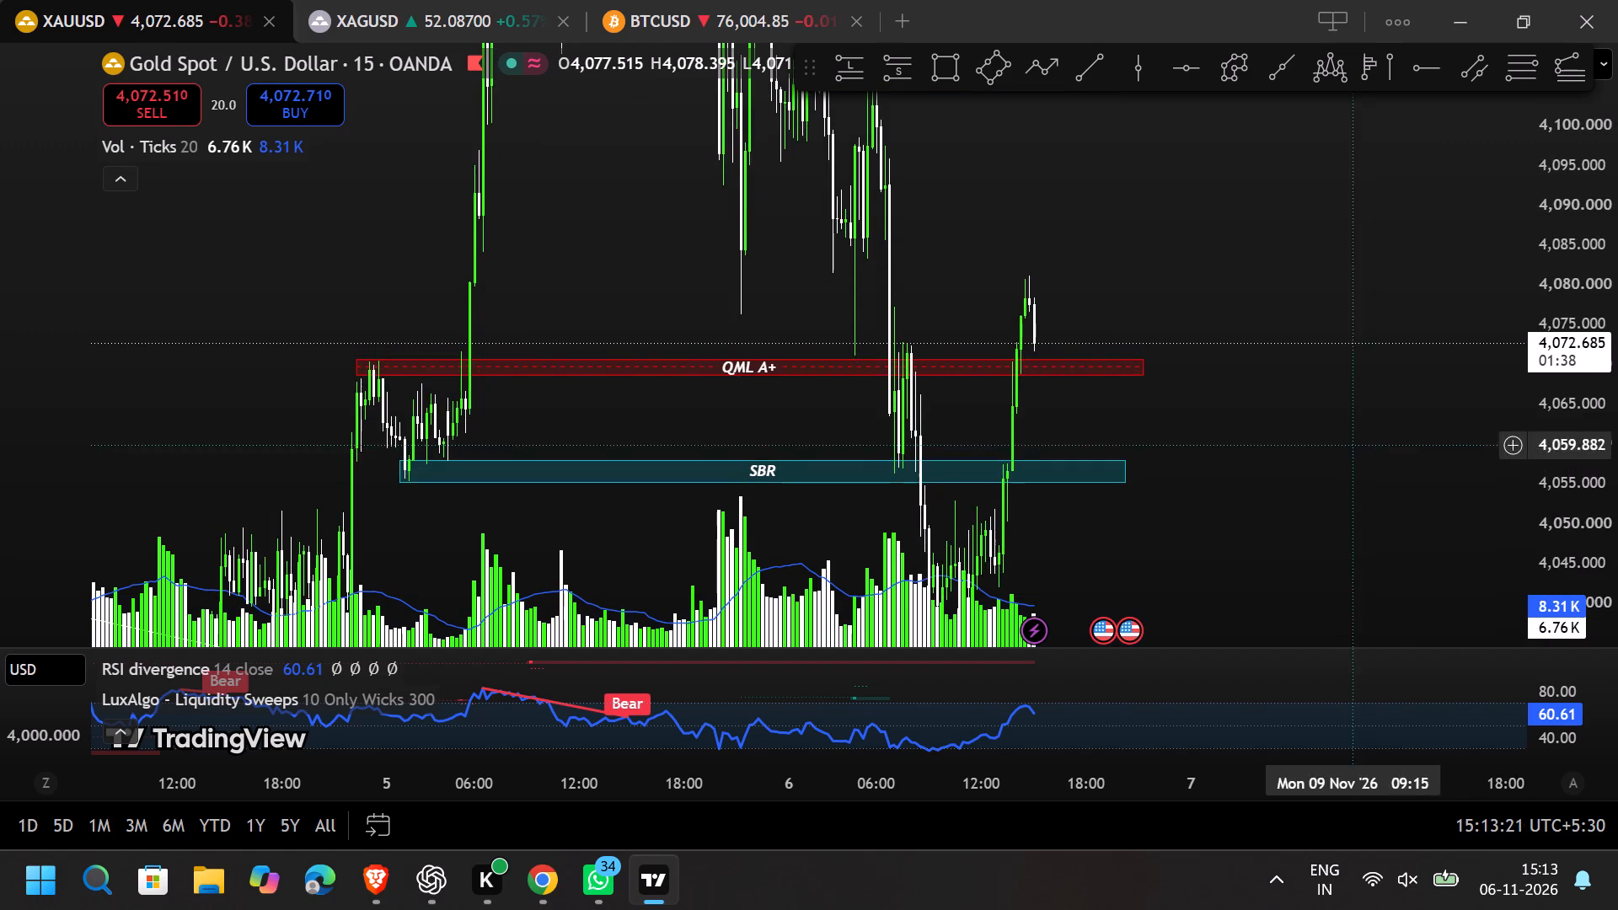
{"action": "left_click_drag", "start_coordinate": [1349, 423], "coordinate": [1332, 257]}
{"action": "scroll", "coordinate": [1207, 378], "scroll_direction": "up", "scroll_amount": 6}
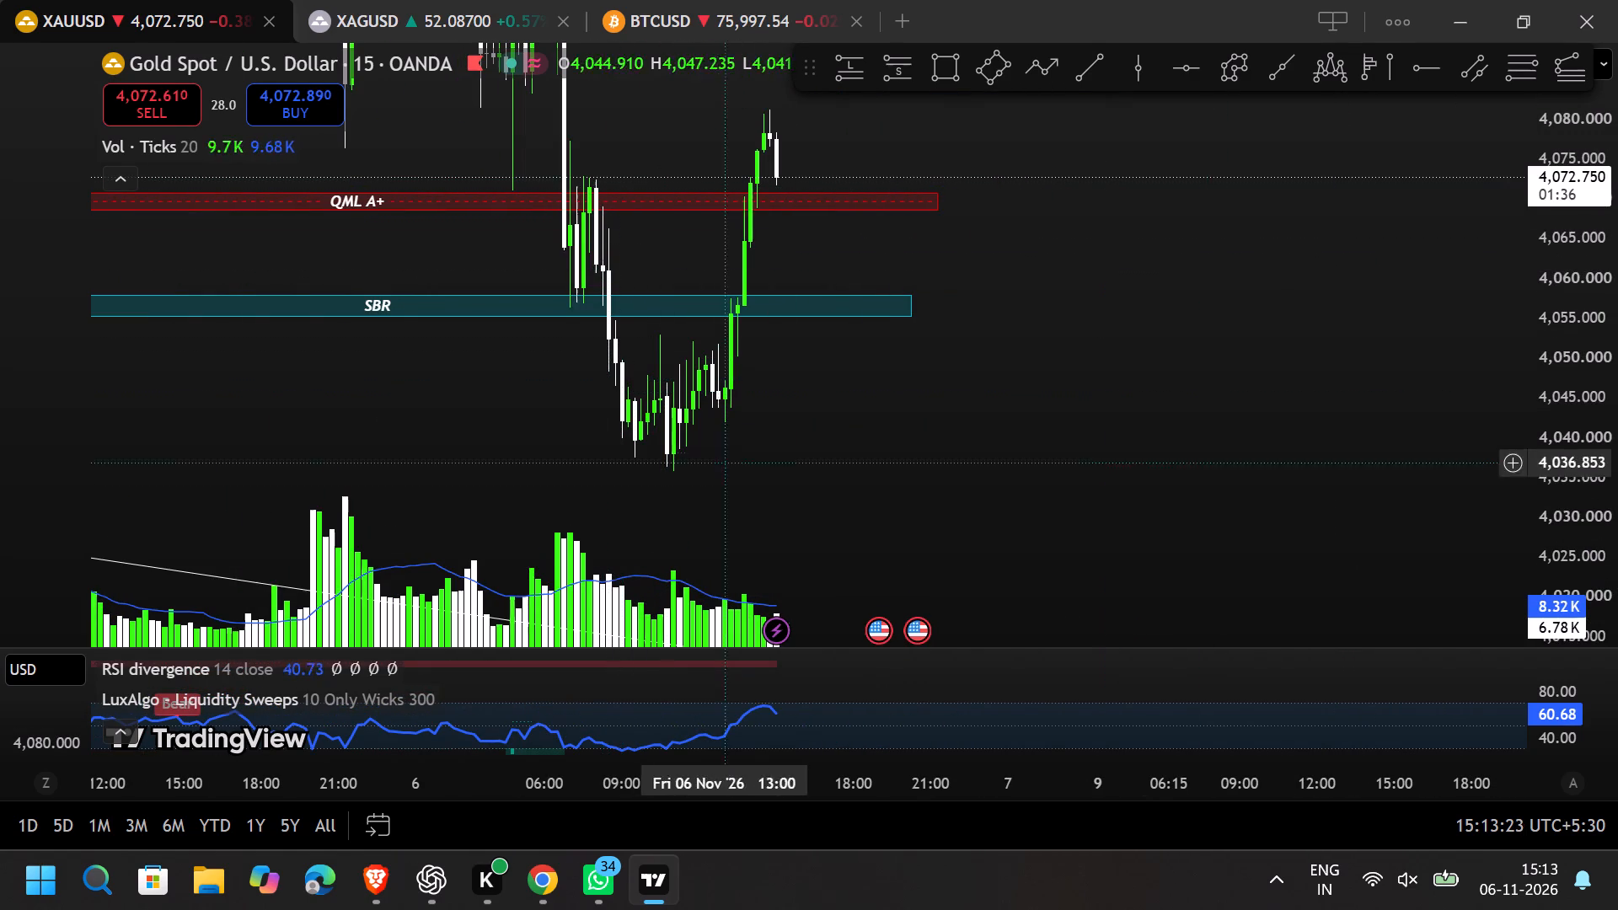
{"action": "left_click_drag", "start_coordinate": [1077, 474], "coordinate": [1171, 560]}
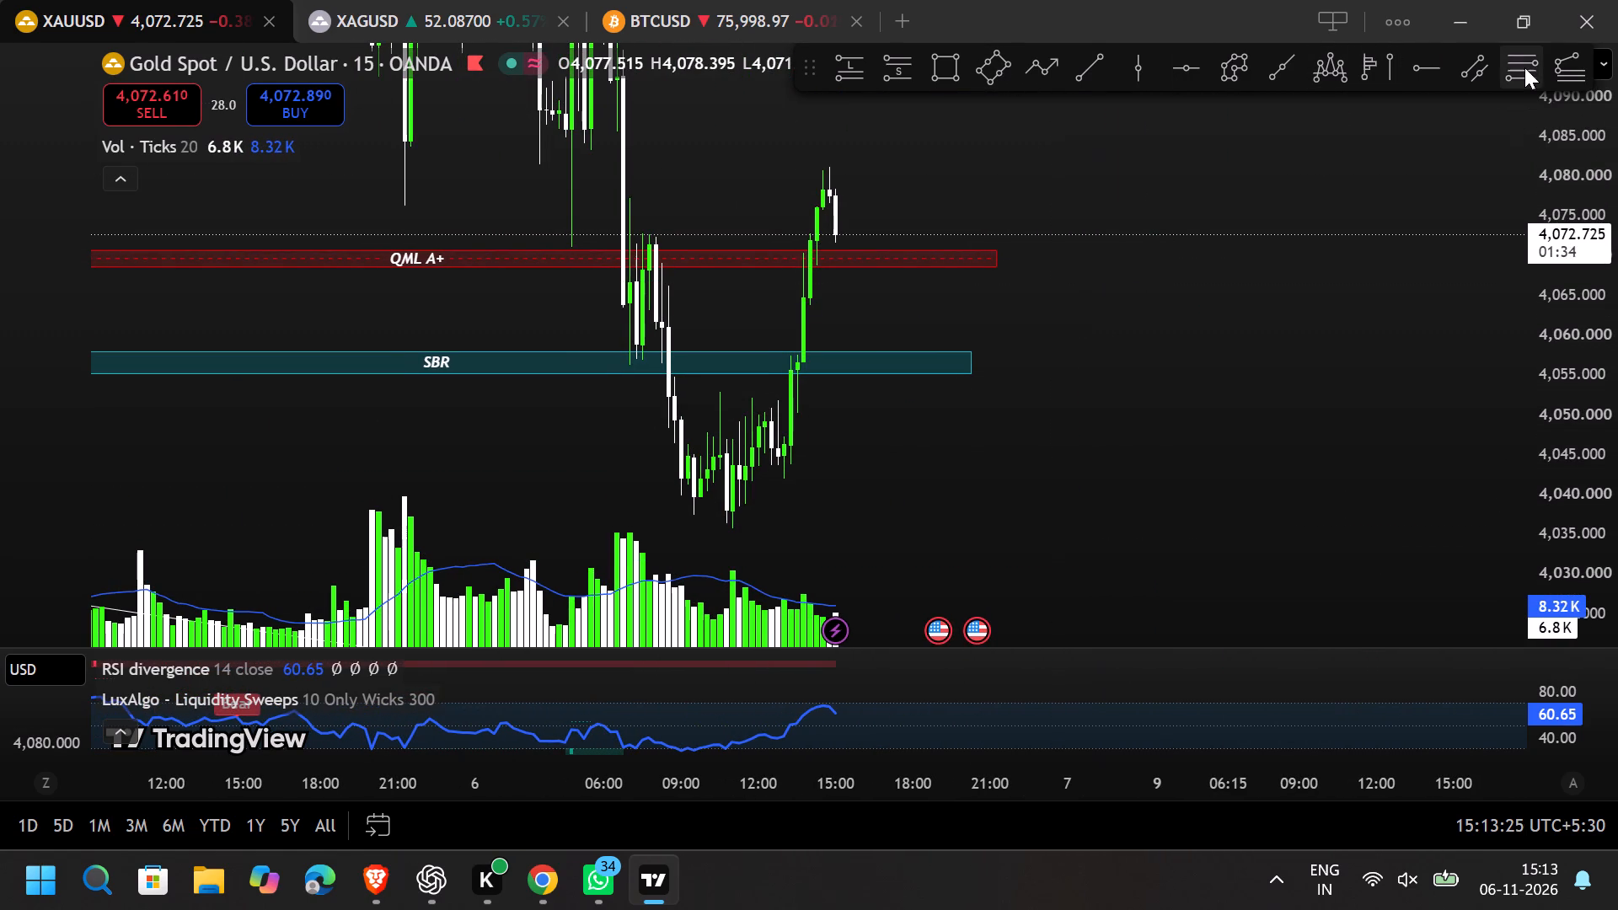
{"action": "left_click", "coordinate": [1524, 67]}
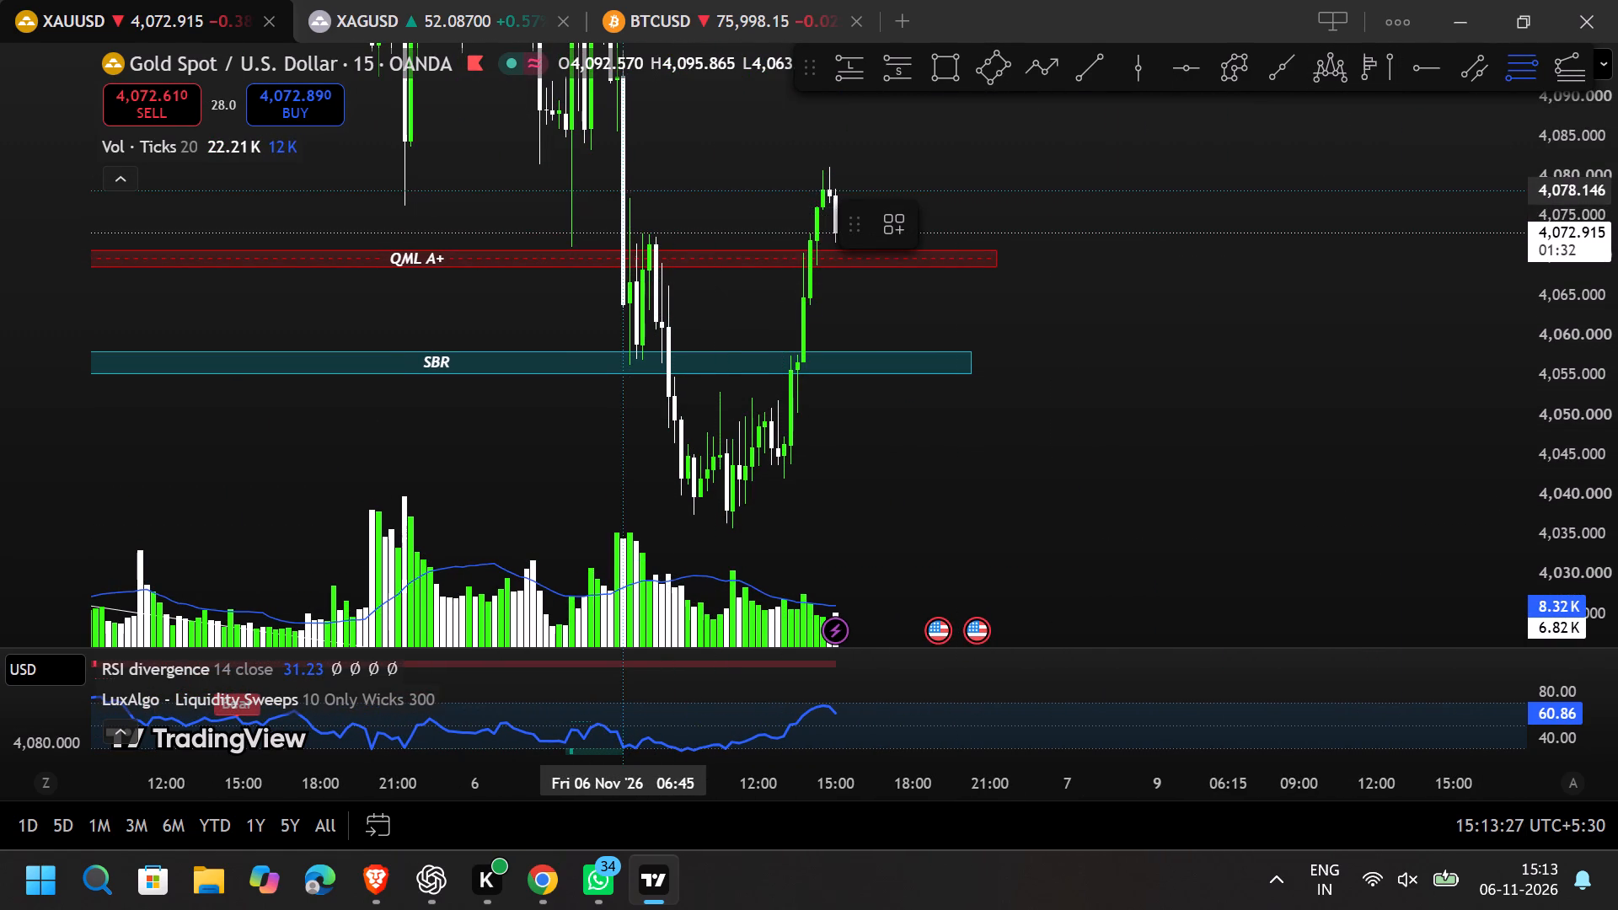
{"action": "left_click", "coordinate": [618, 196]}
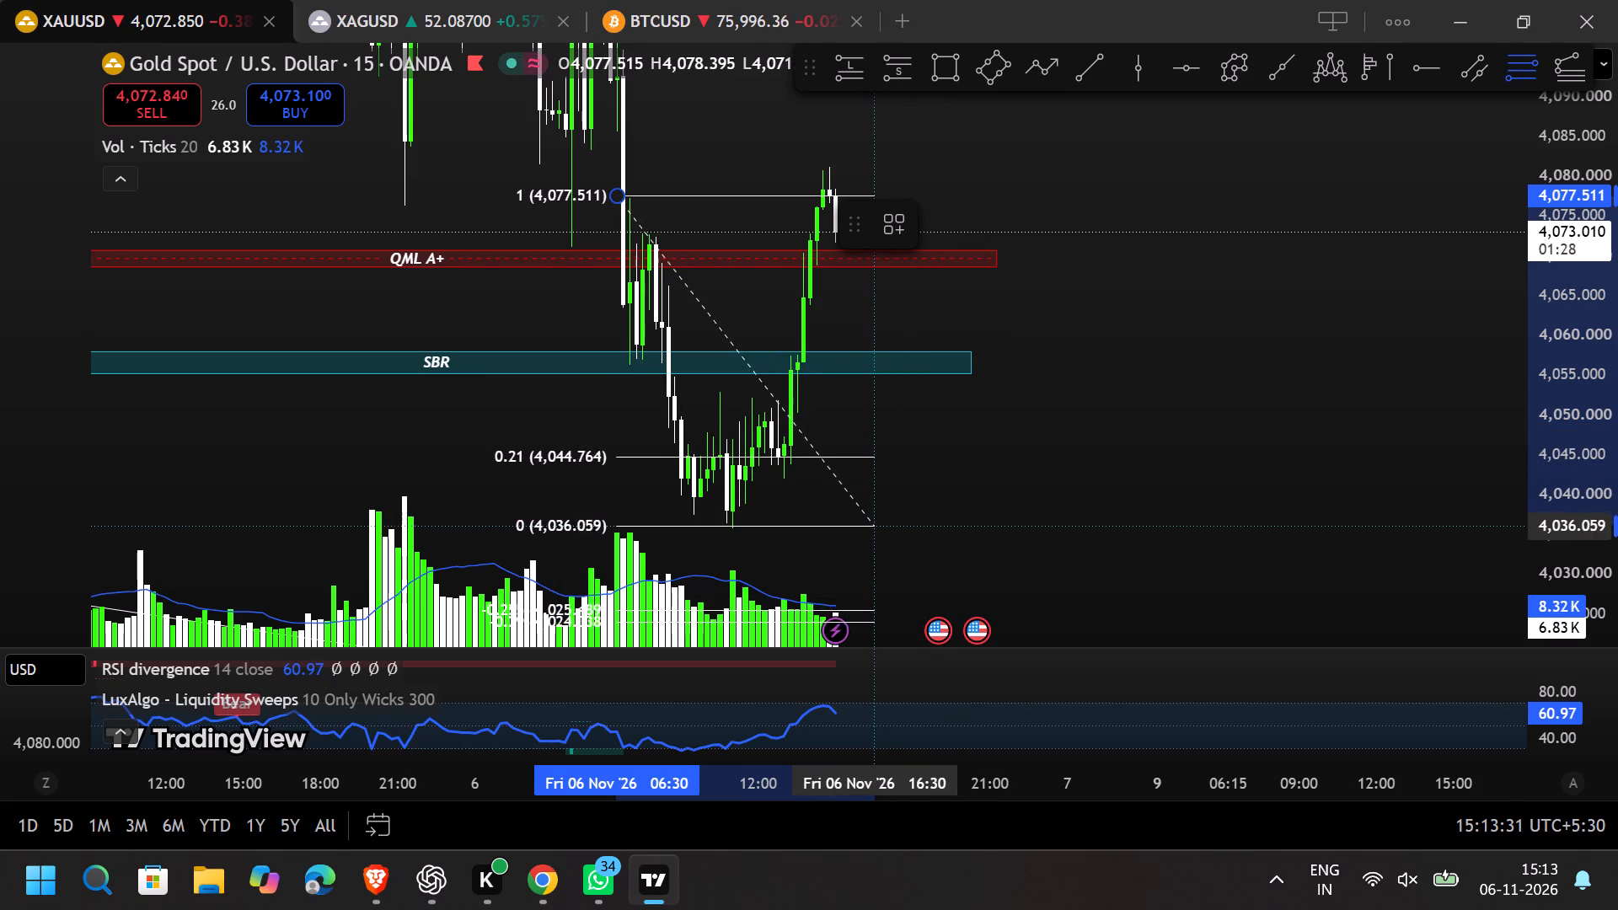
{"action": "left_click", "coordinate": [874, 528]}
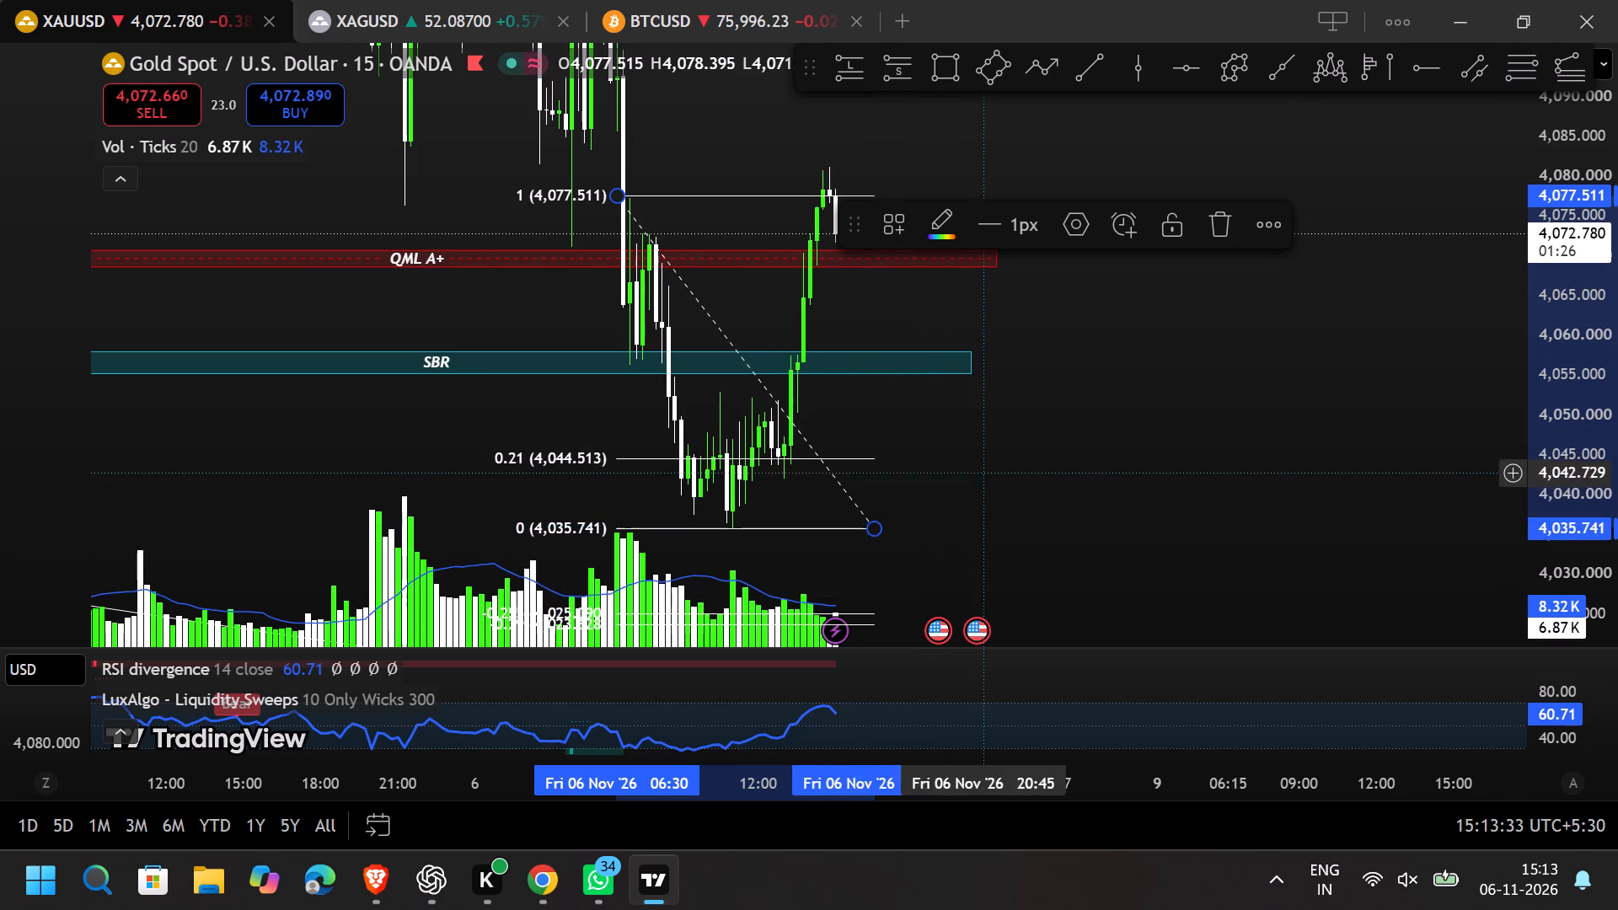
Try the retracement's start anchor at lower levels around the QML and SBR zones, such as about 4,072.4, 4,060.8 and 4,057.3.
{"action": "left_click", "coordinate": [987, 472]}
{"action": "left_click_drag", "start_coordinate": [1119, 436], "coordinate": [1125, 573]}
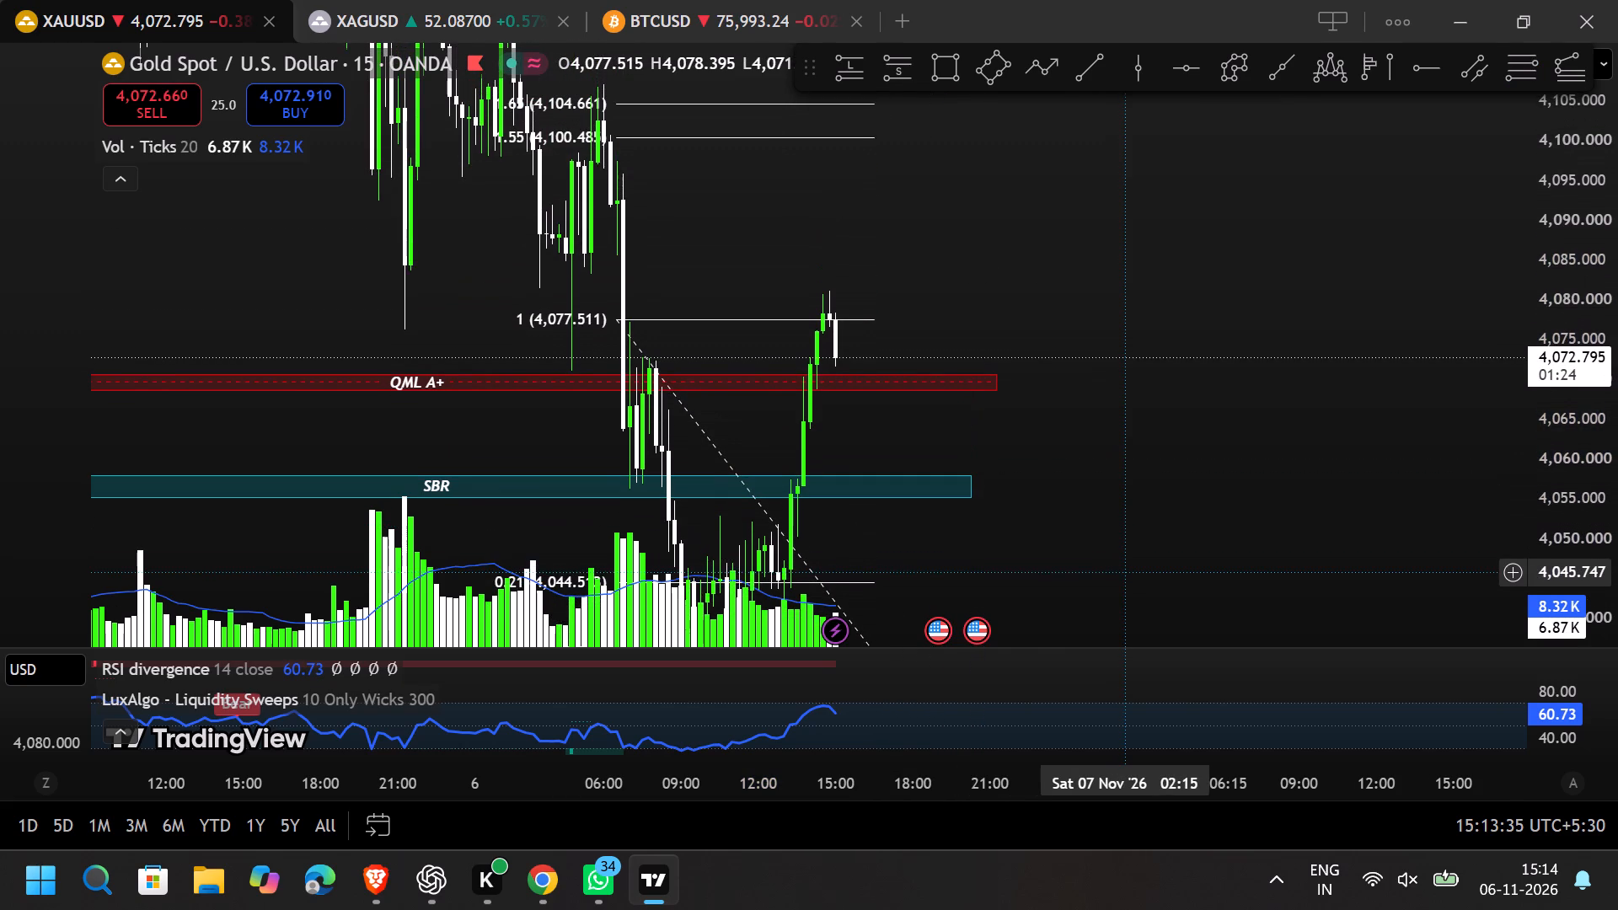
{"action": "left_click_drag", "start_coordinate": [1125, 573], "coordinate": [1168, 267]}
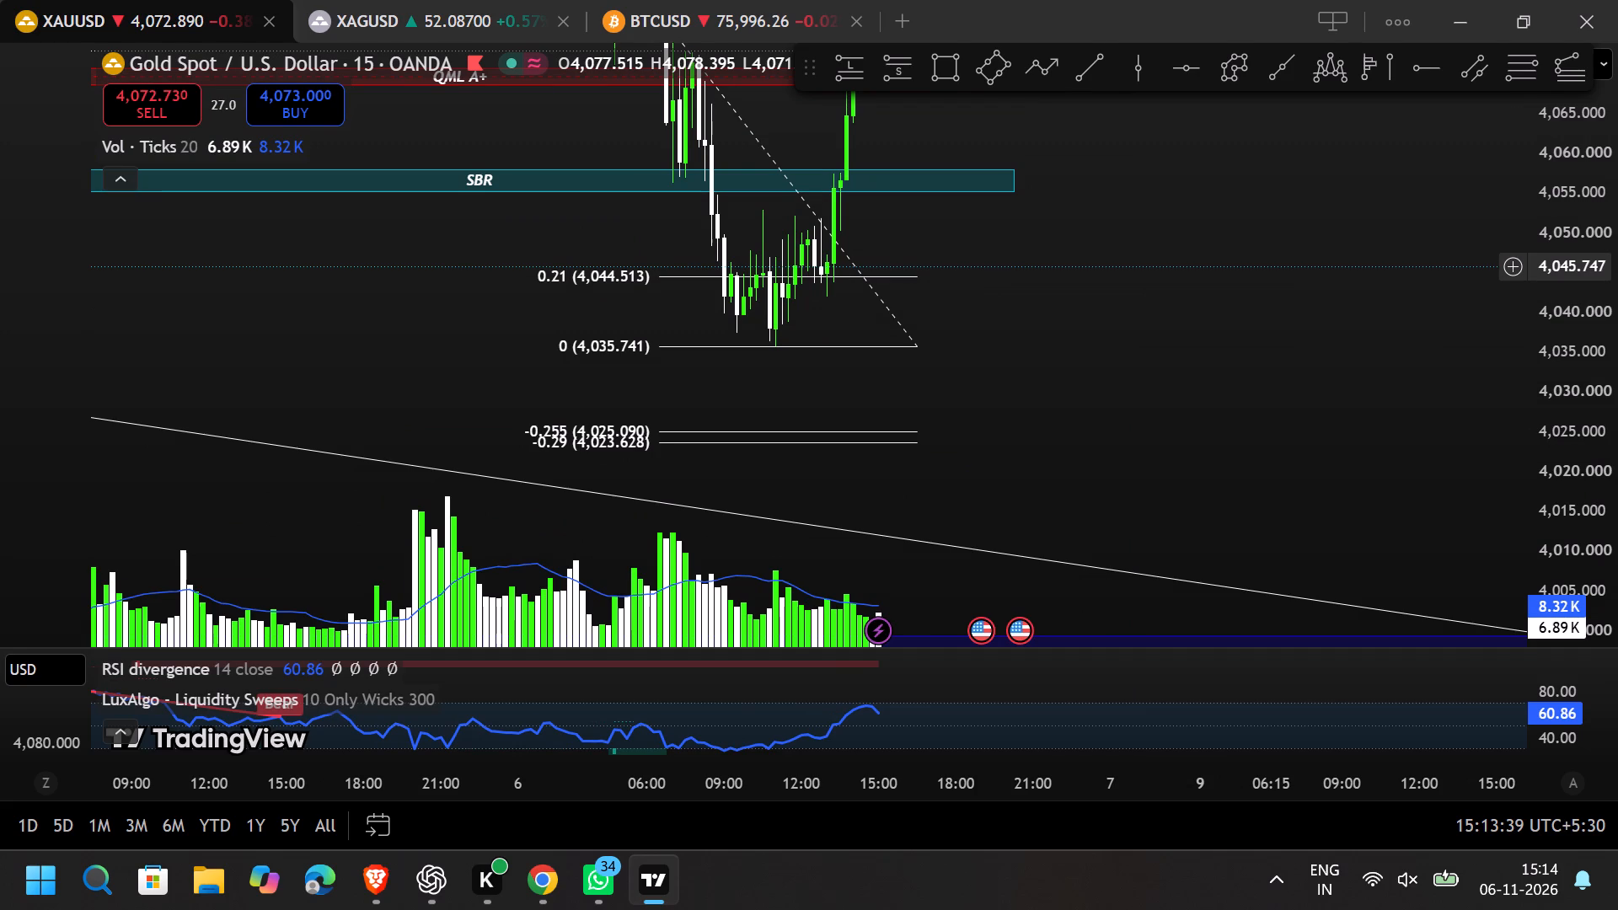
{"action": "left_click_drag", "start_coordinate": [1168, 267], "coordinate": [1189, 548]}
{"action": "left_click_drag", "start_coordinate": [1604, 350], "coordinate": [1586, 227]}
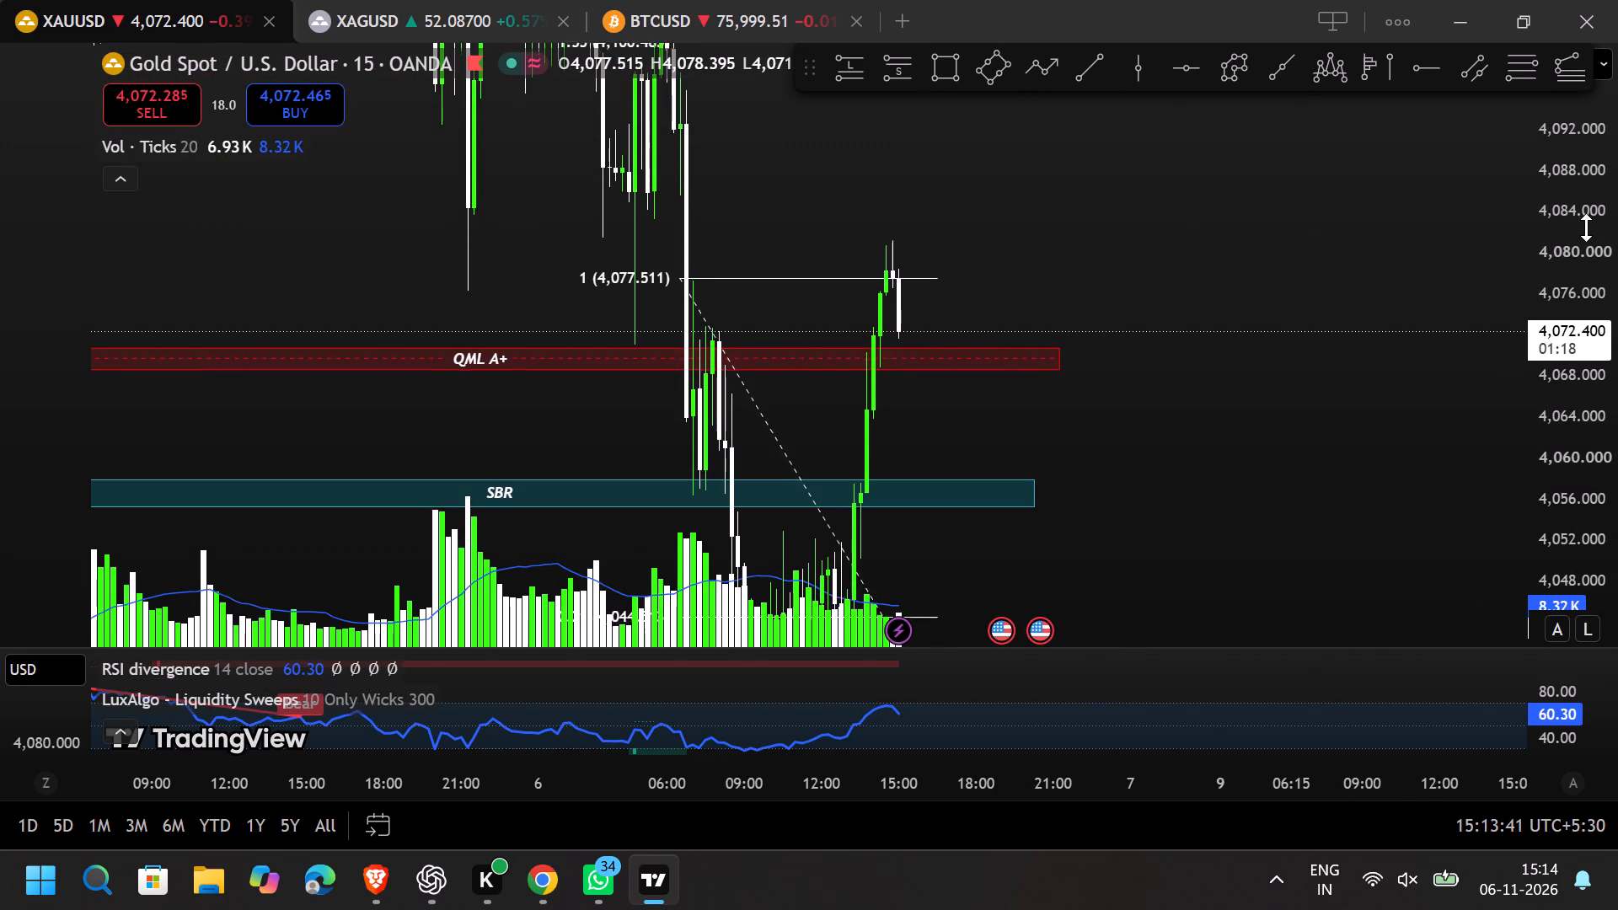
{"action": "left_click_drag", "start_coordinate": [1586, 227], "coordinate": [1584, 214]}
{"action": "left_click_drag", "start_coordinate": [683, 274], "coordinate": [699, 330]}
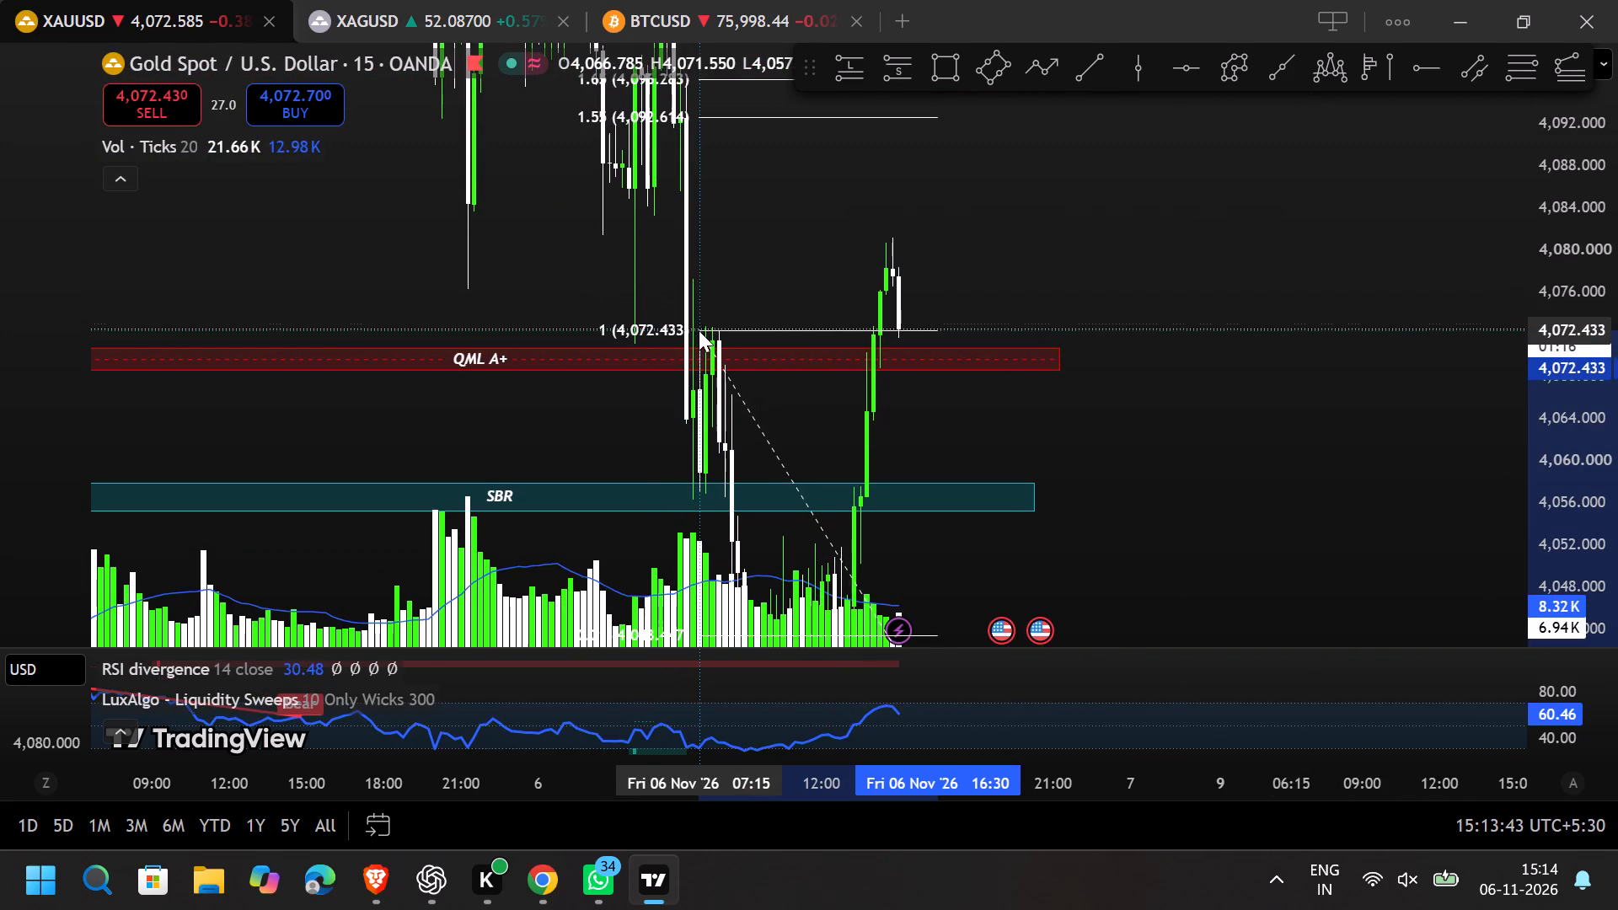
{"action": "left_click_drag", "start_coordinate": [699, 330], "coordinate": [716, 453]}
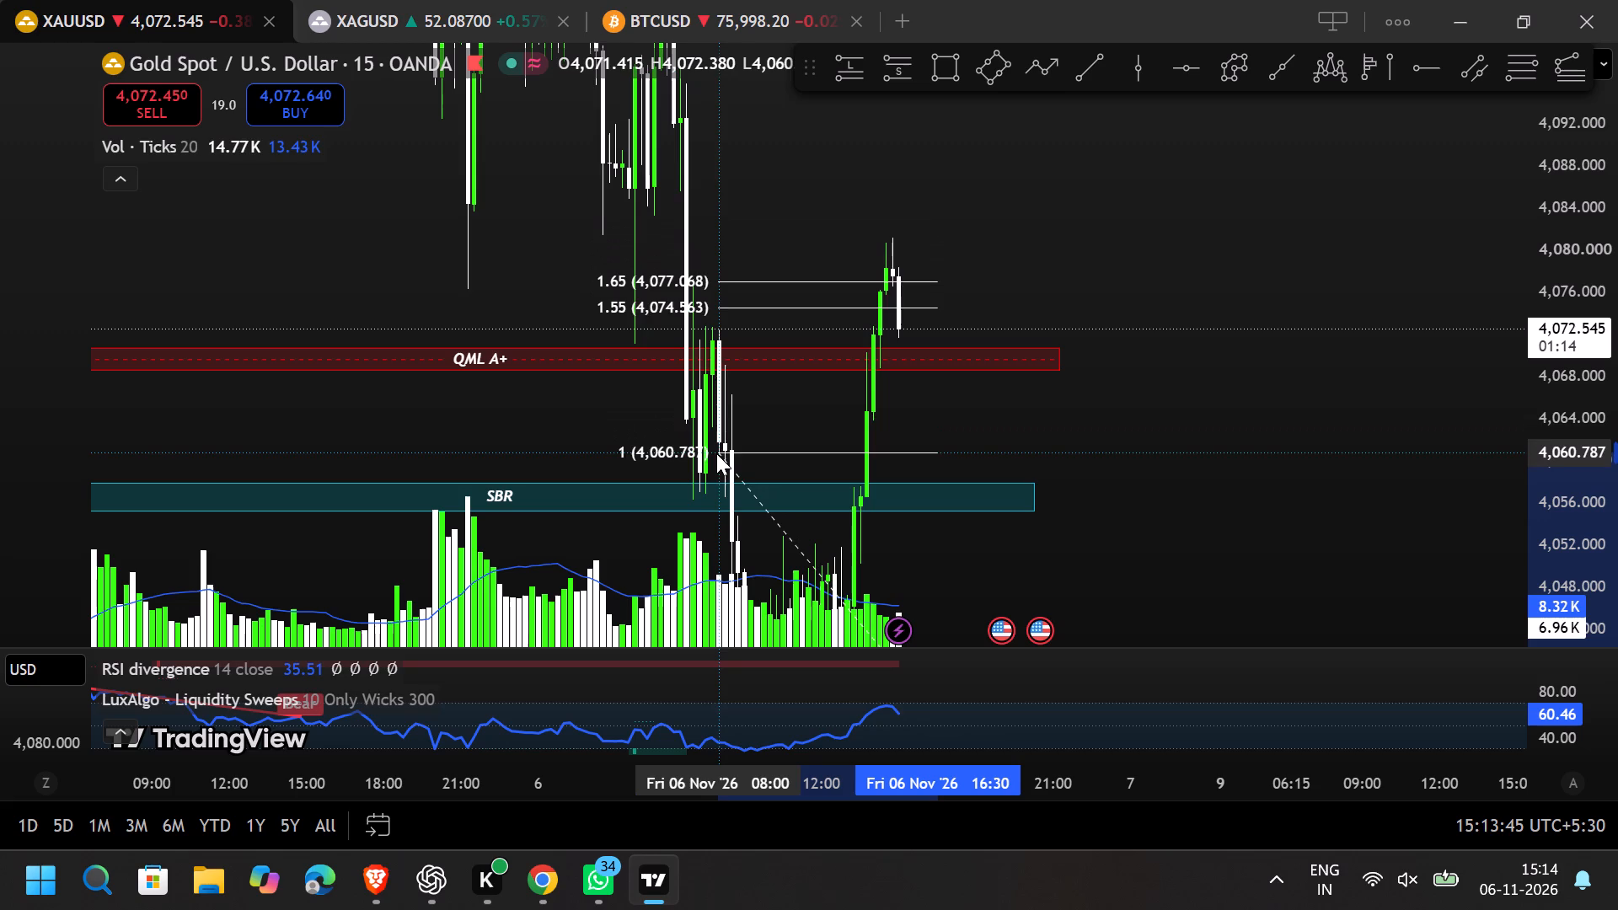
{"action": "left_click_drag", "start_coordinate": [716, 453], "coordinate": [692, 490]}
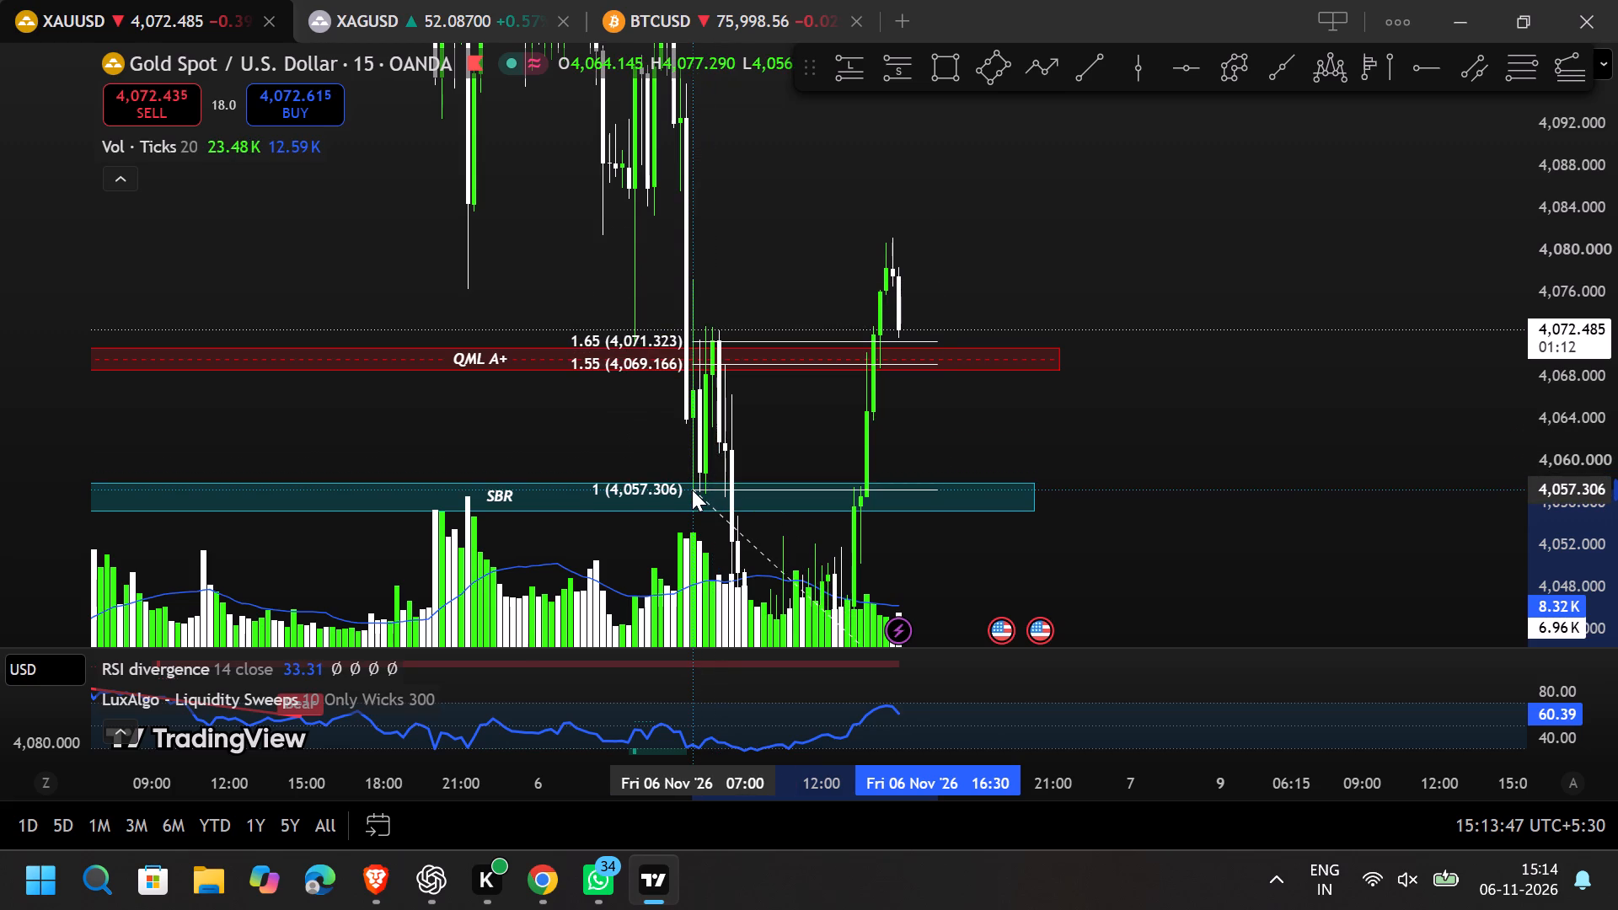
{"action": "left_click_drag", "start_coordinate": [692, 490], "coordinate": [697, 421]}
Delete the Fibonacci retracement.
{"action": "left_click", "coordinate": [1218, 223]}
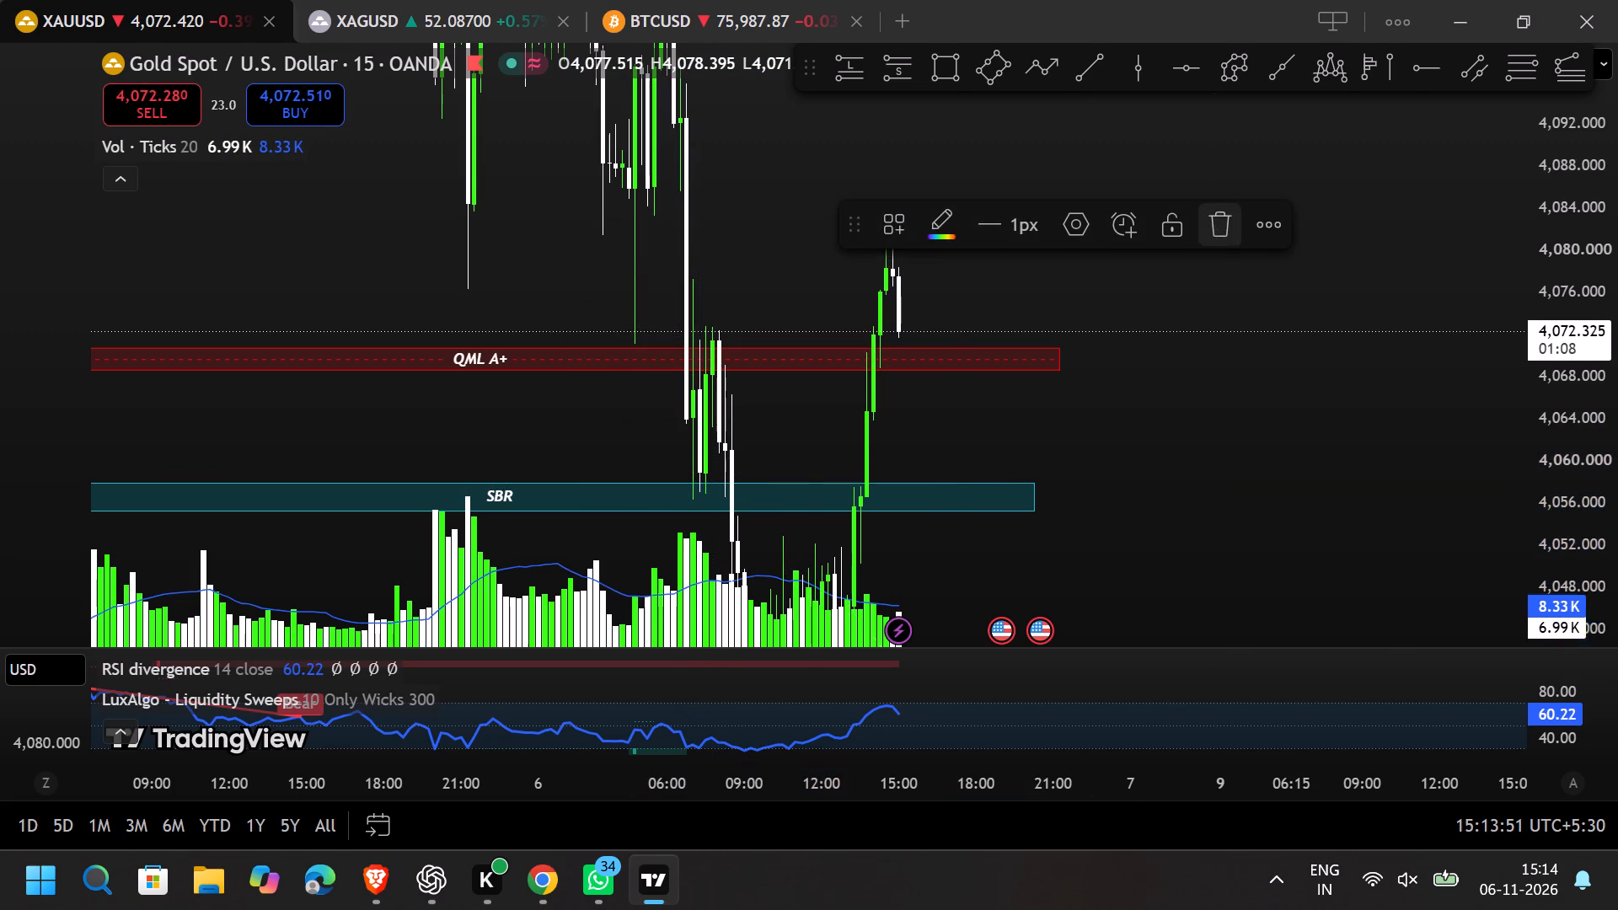
Examine the price action around the double-top, QML and SBR zones and the descending trendline at several zoom levels.
{"action": "left_click_drag", "start_coordinate": [1561, 262], "coordinate": [1553, 484]}
{"action": "scroll", "coordinate": [1069, 496], "scroll_direction": "down", "scroll_amount": 4}
{"action": "left_click_drag", "start_coordinate": [1131, 561], "coordinate": [1134, 558]}
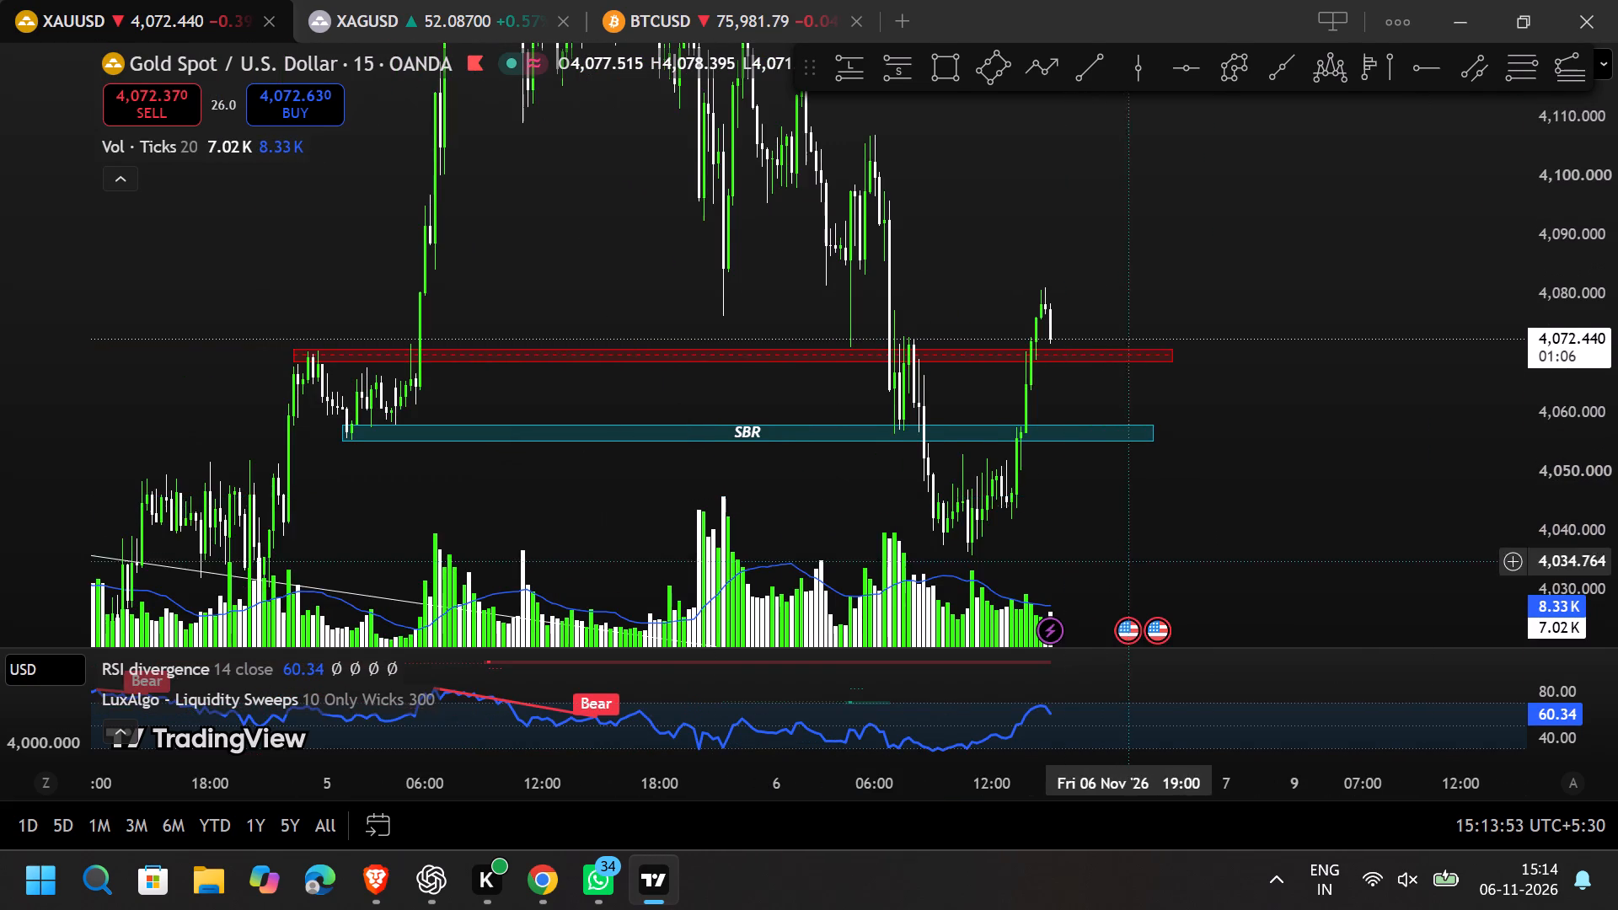
{"action": "left_click_drag", "start_coordinate": [1134, 558], "coordinate": [1151, 453]}
{"action": "left_click_drag", "start_coordinate": [1592, 495], "coordinate": [1517, 175]}
{"action": "left_click_drag", "start_coordinate": [1182, 485], "coordinate": [1142, 433]}
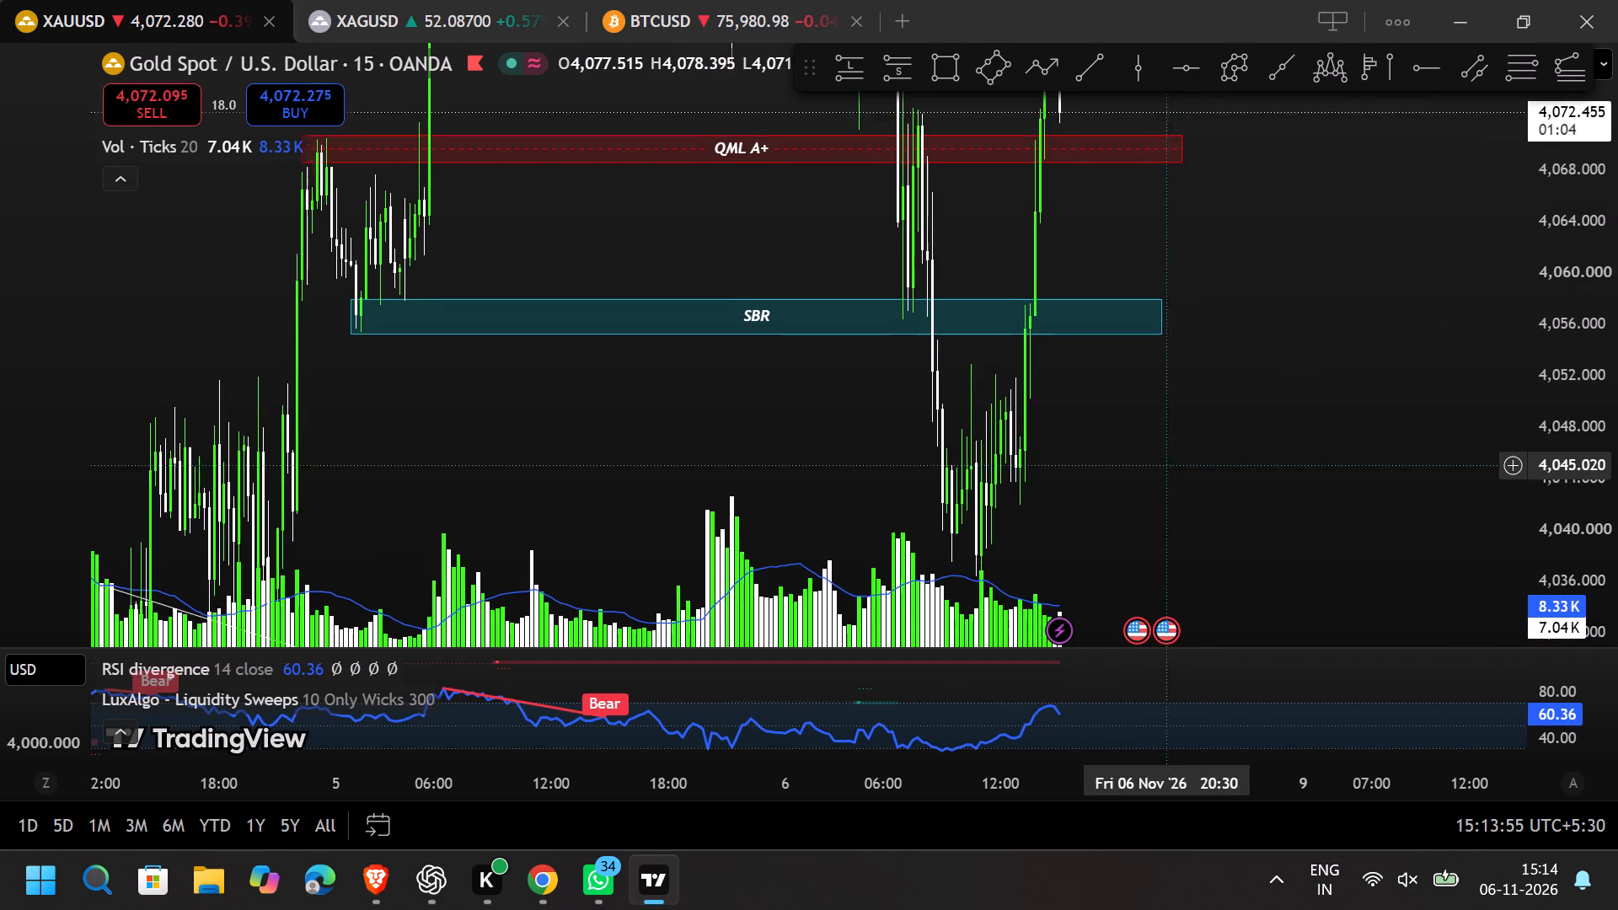
{"action": "left_click_drag", "start_coordinate": [1142, 433], "coordinate": [1127, 410]}
{"action": "left_click_drag", "start_coordinate": [1558, 302], "coordinate": [1524, 516]}
{"action": "left_click_drag", "start_coordinate": [1205, 485], "coordinate": [1070, 477]}
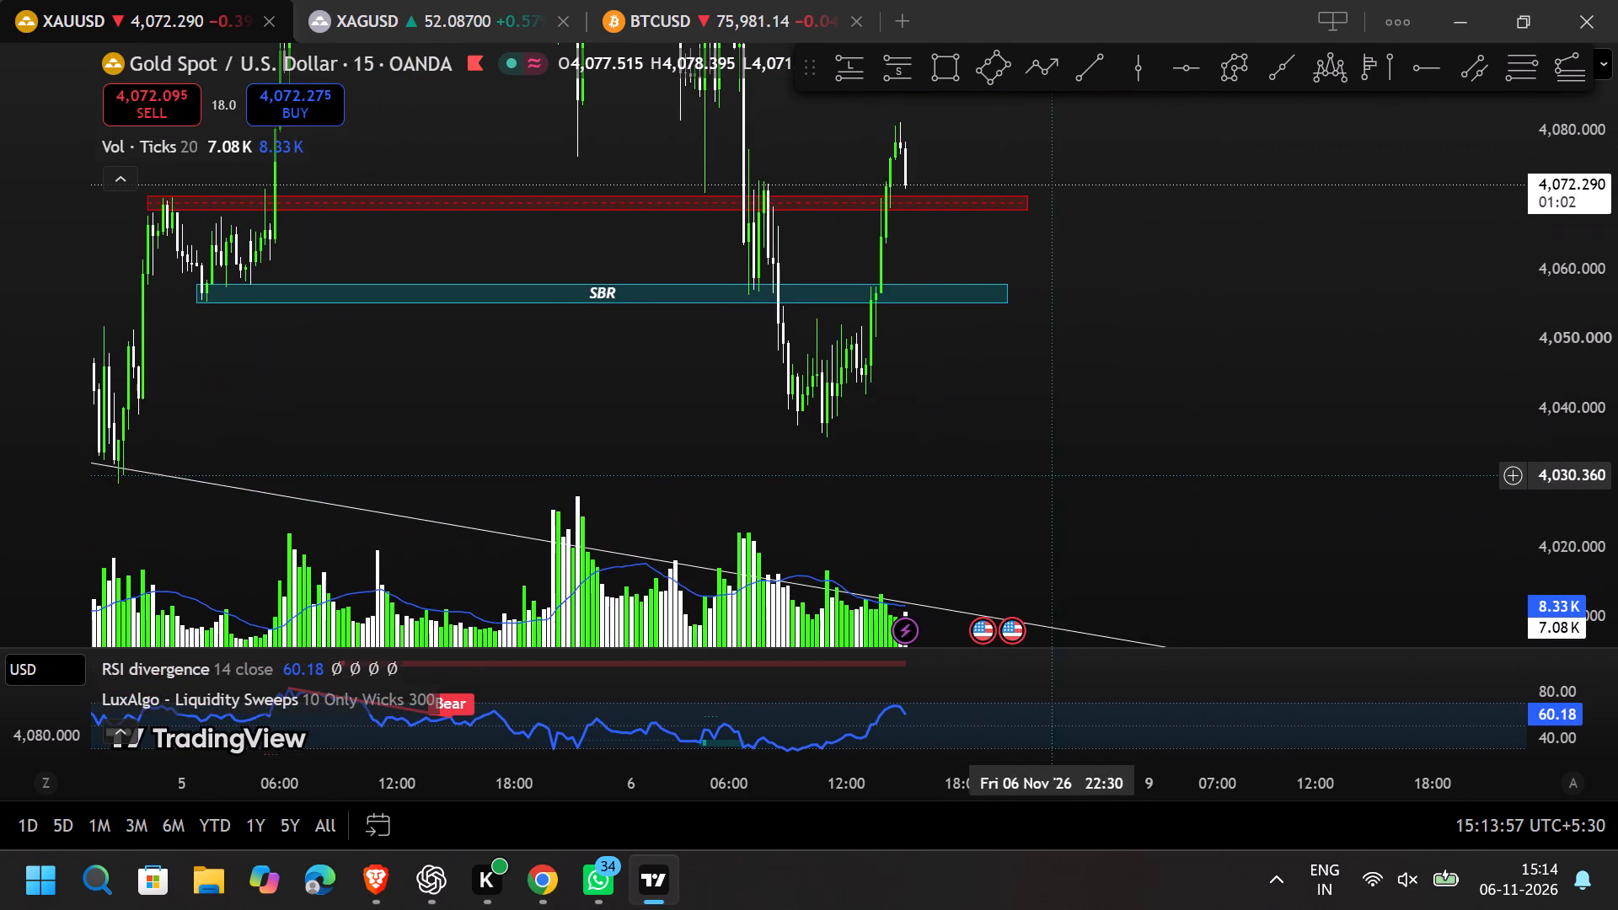
{"action": "scroll", "coordinate": [998, 467], "scroll_direction": "up", "scroll_amount": 6}
{"action": "left_click_drag", "start_coordinate": [749, 433], "coordinate": [1187, 549]}
{"action": "scroll", "coordinate": [1219, 556], "scroll_direction": "down", "scroll_amount": 5}
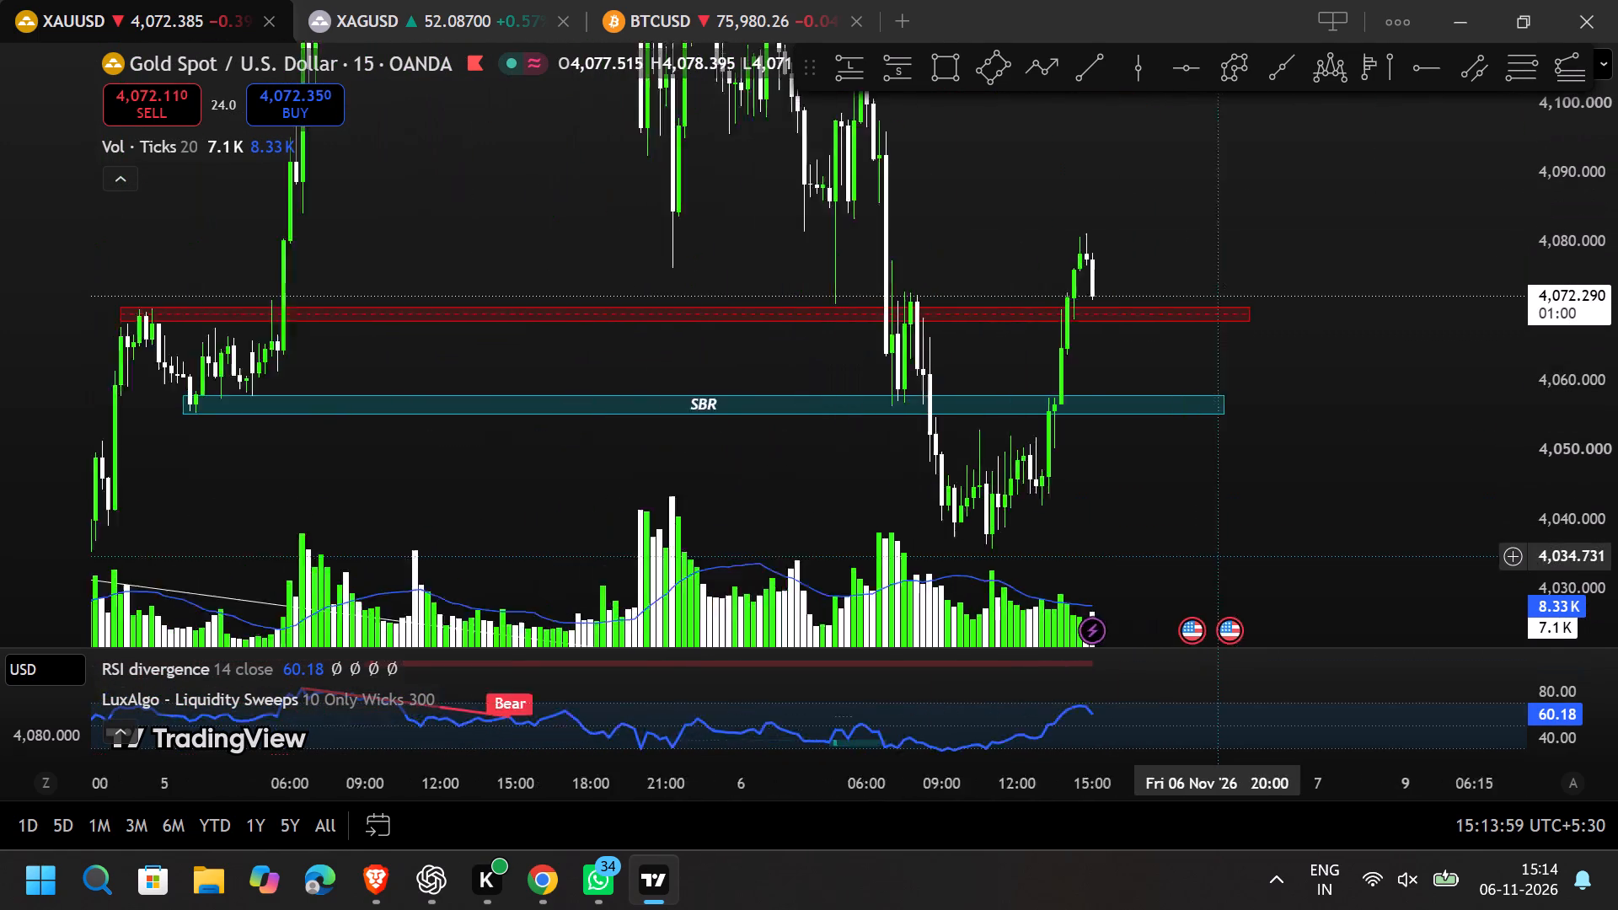
{"action": "scroll", "coordinate": [1219, 556], "scroll_direction": "down", "scroll_amount": 2}
{"action": "left_click_drag", "start_coordinate": [1572, 322], "coordinate": [1531, 520]}
{"action": "scroll", "coordinate": [1114, 525], "scroll_direction": "down", "scroll_amount": 7}
{"action": "scroll", "coordinate": [951, 476], "scroll_direction": "down", "scroll_amount": 8}
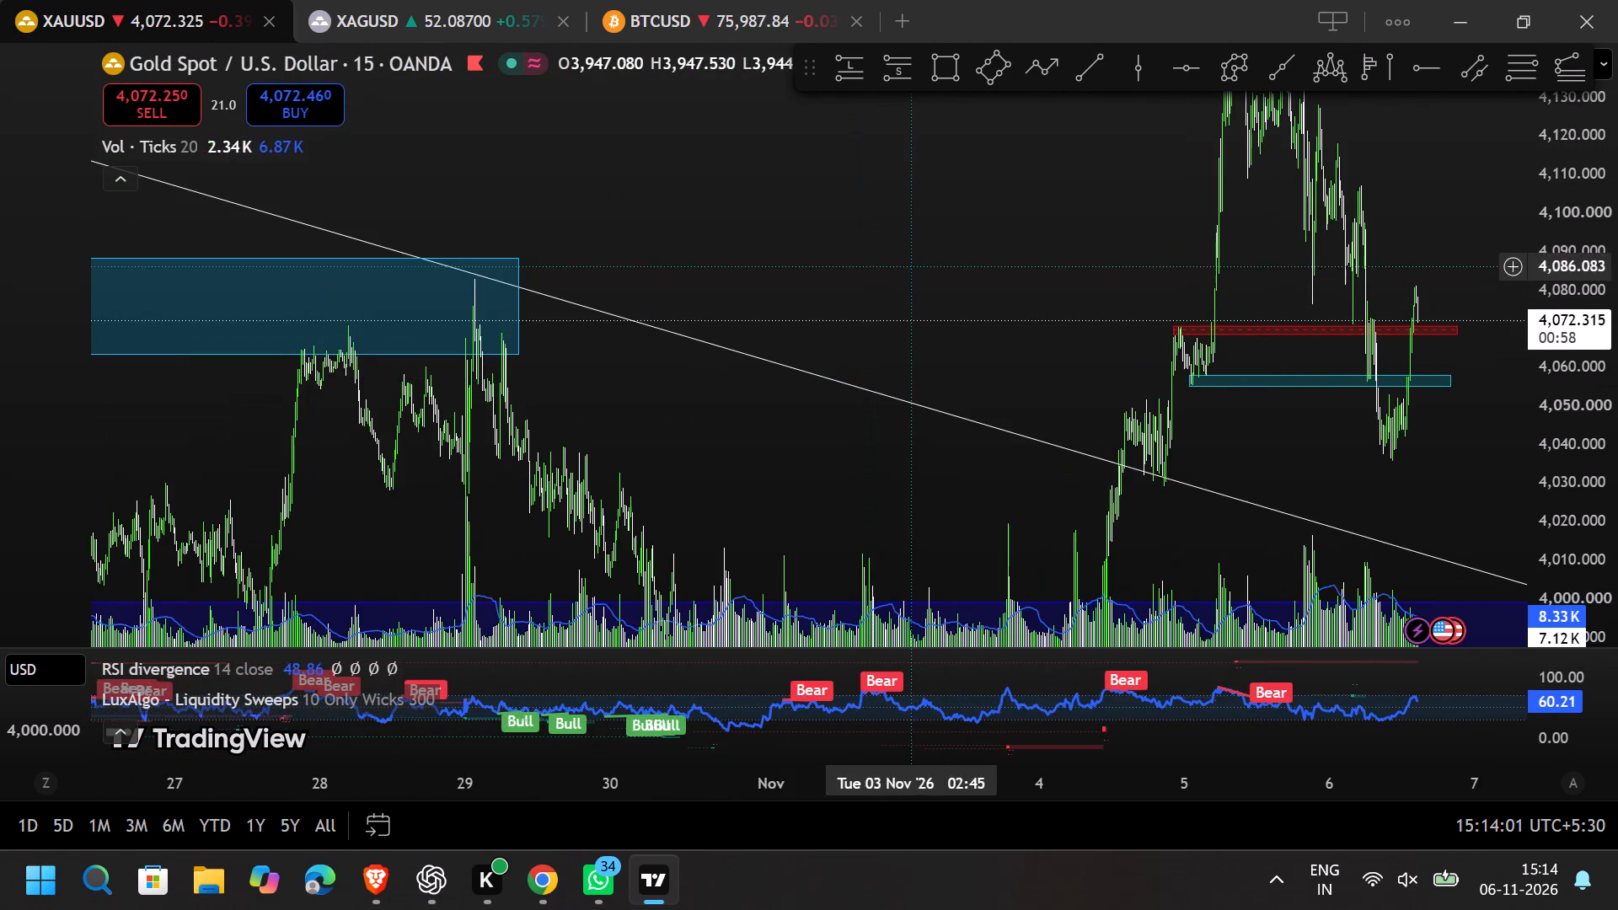
{"action": "left_click_drag", "start_coordinate": [924, 257], "coordinate": [688, 343]}
{"action": "scroll", "coordinate": [1020, 346], "scroll_direction": "up", "scroll_amount": 15}
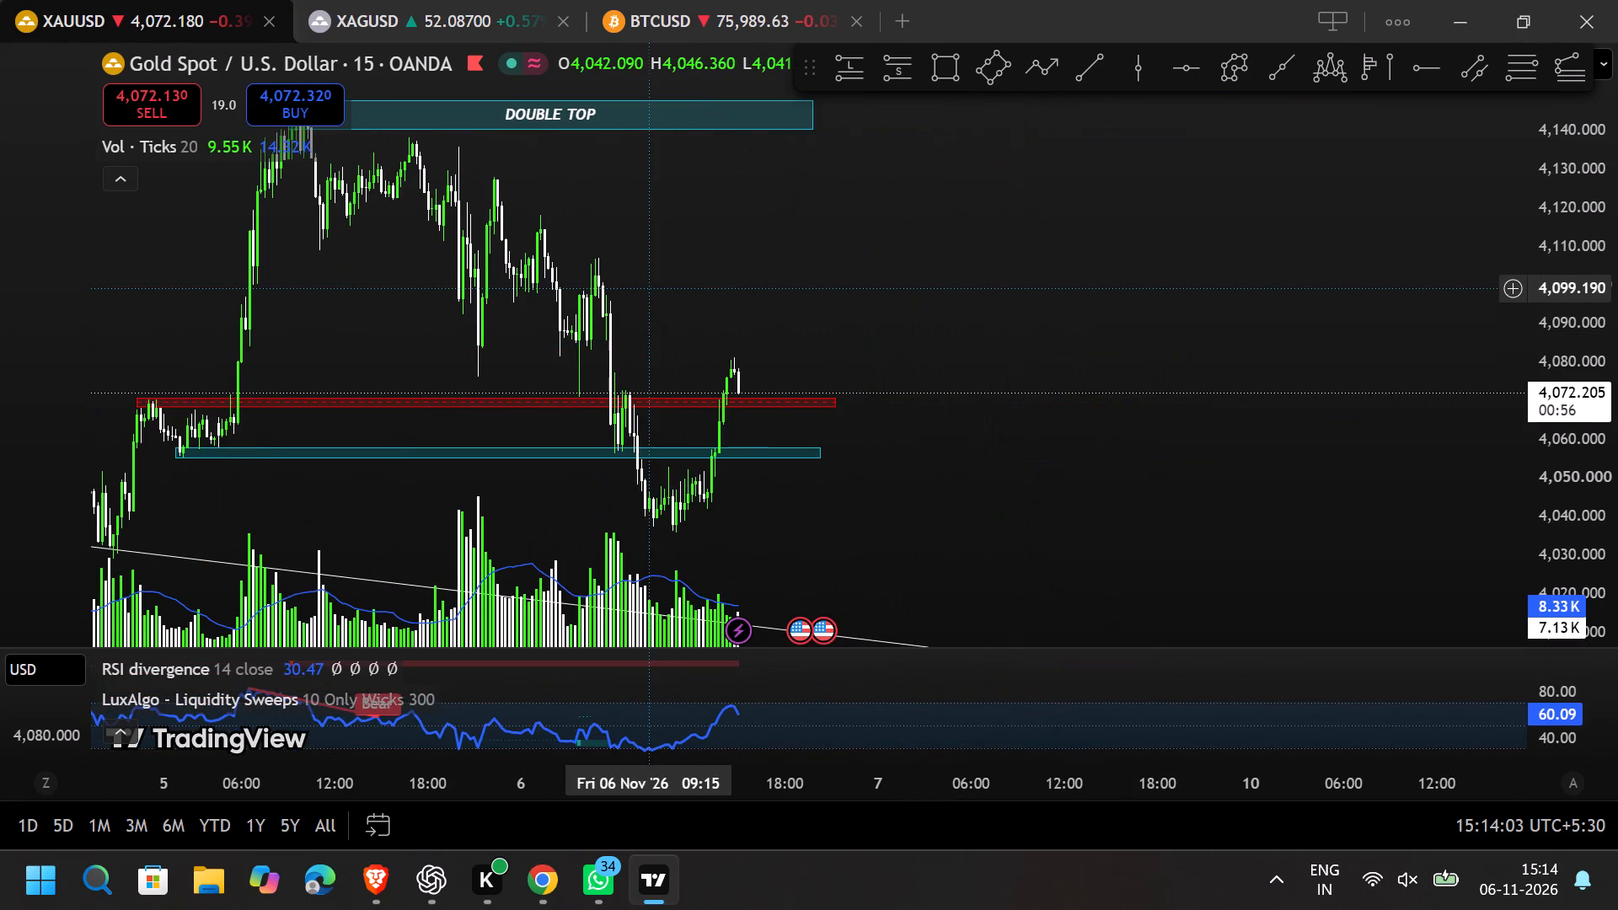
{"action": "left_click_drag", "start_coordinate": [651, 288], "coordinate": [766, 232]}
{"action": "left_click_drag", "start_coordinate": [1551, 472], "coordinate": [1511, 206]}
{"action": "left_click_drag", "start_coordinate": [1015, 435], "coordinate": [1042, 338]}
{"action": "scroll", "coordinate": [1034, 356], "scroll_direction": "up", "scroll_amount": 2}
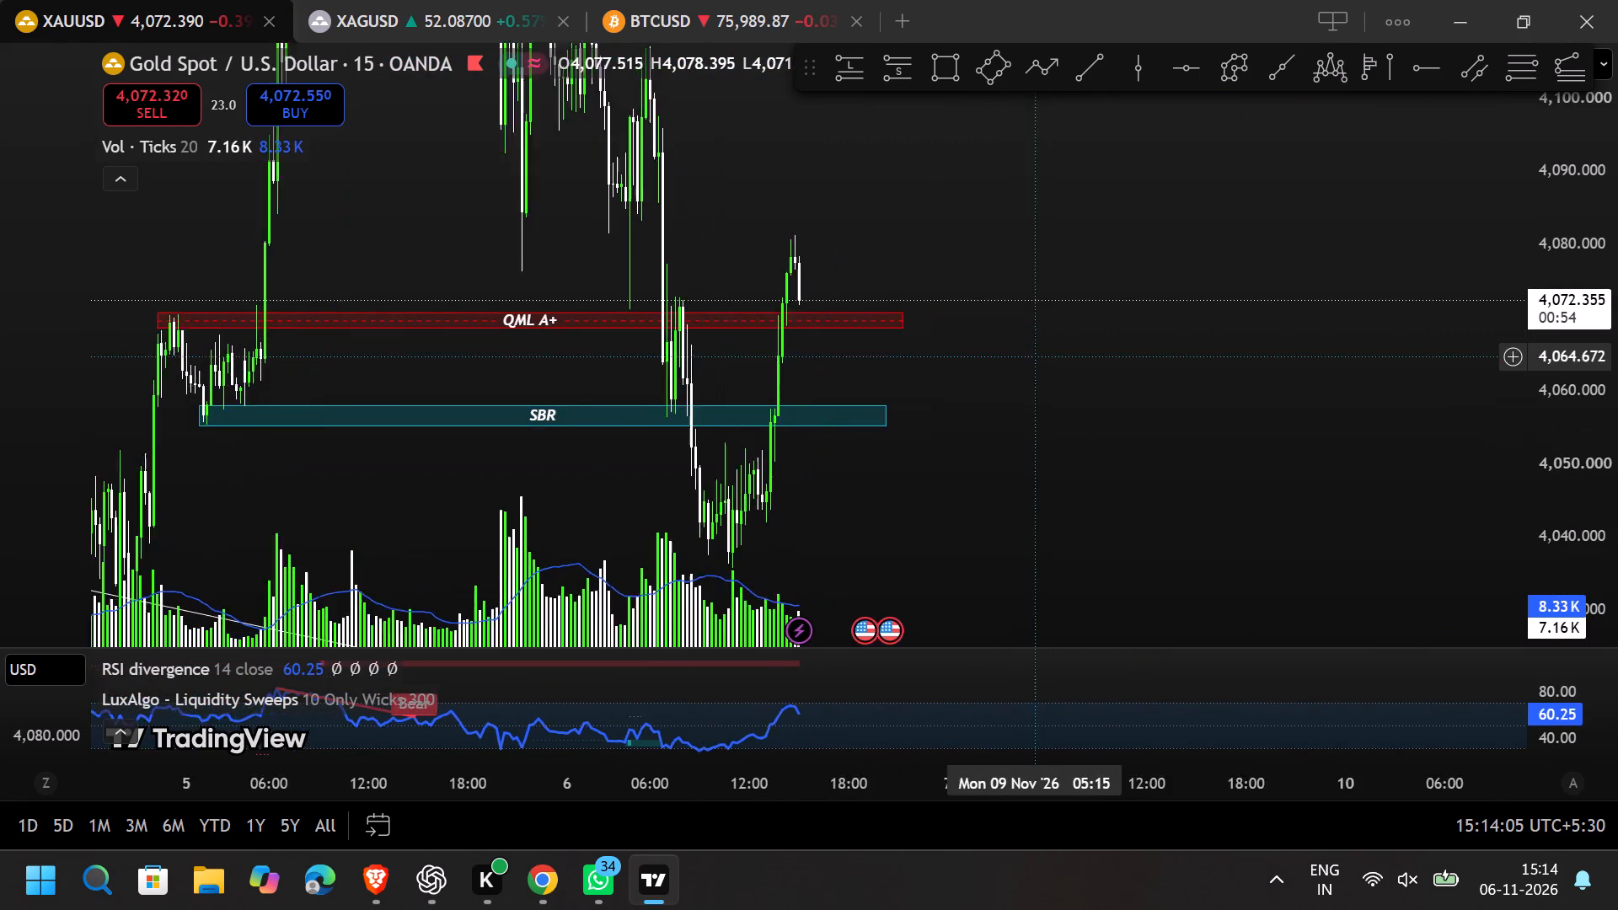
{"action": "scroll", "coordinate": [1034, 356], "scroll_direction": "up", "scroll_amount": 5}
{"action": "left_click_drag", "start_coordinate": [833, 461], "coordinate": [998, 312]}
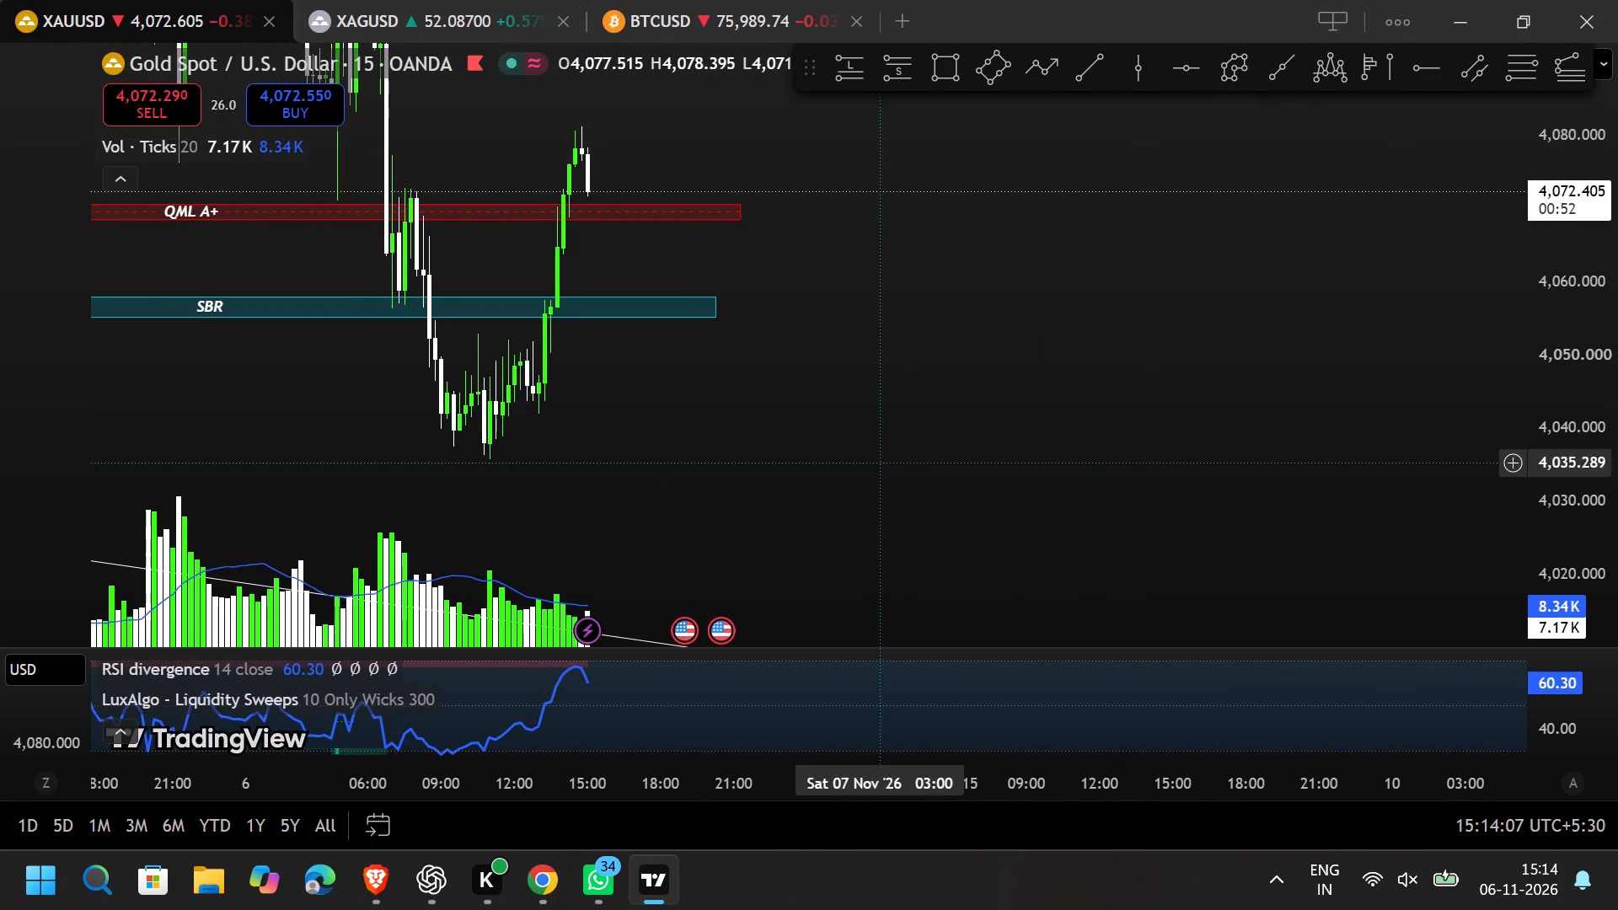
{"action": "left_click_drag", "start_coordinate": [783, 503], "coordinate": [1144, 672]}
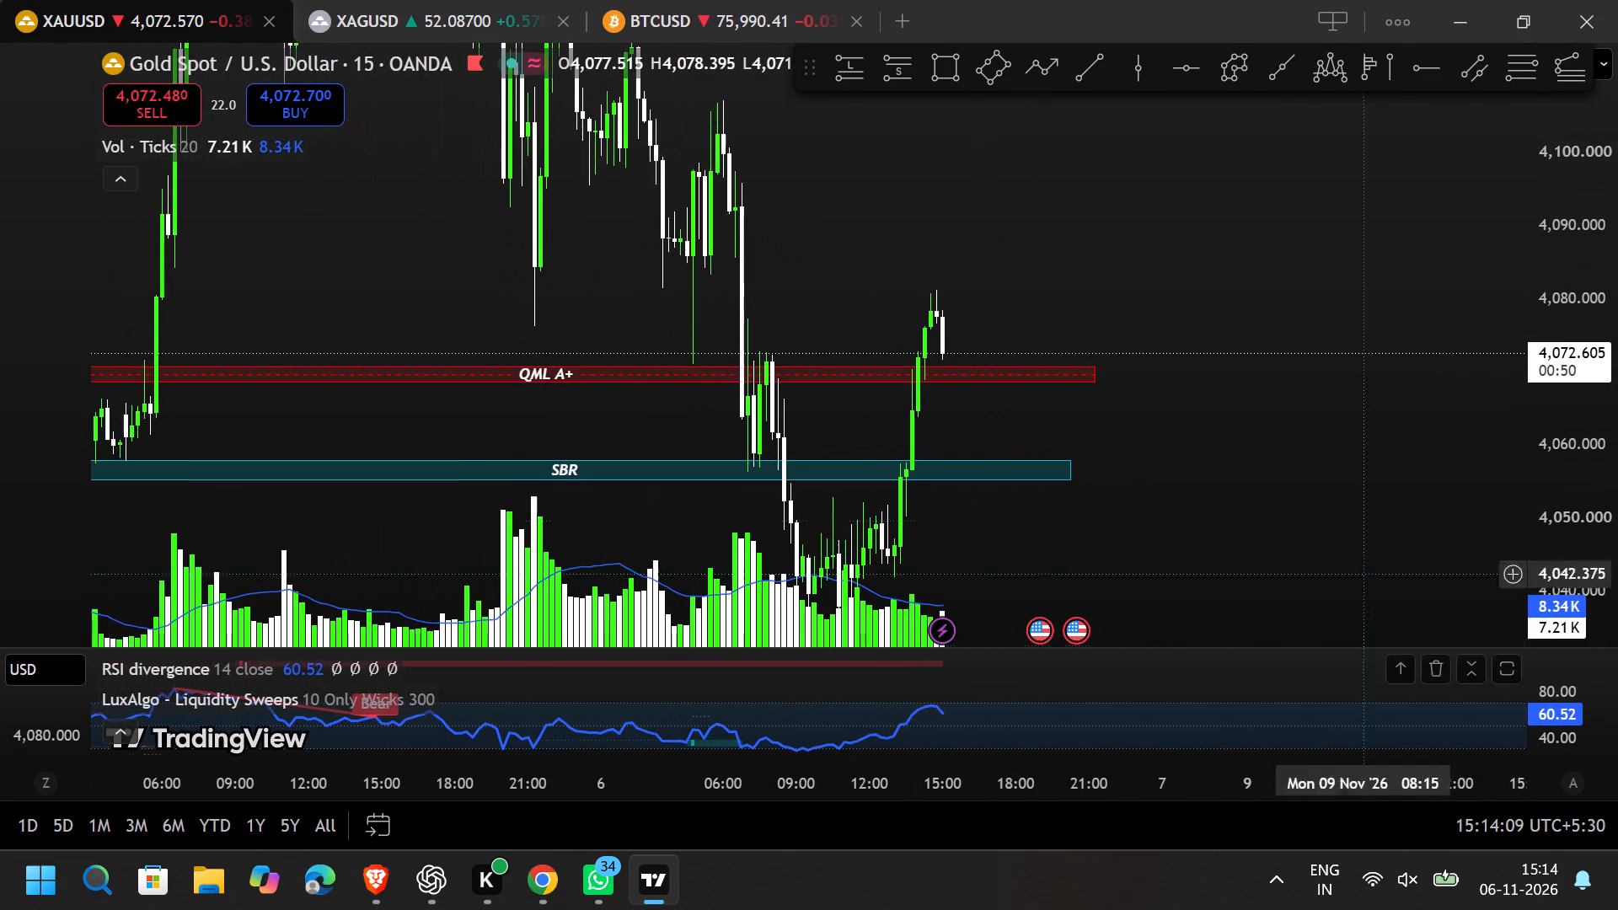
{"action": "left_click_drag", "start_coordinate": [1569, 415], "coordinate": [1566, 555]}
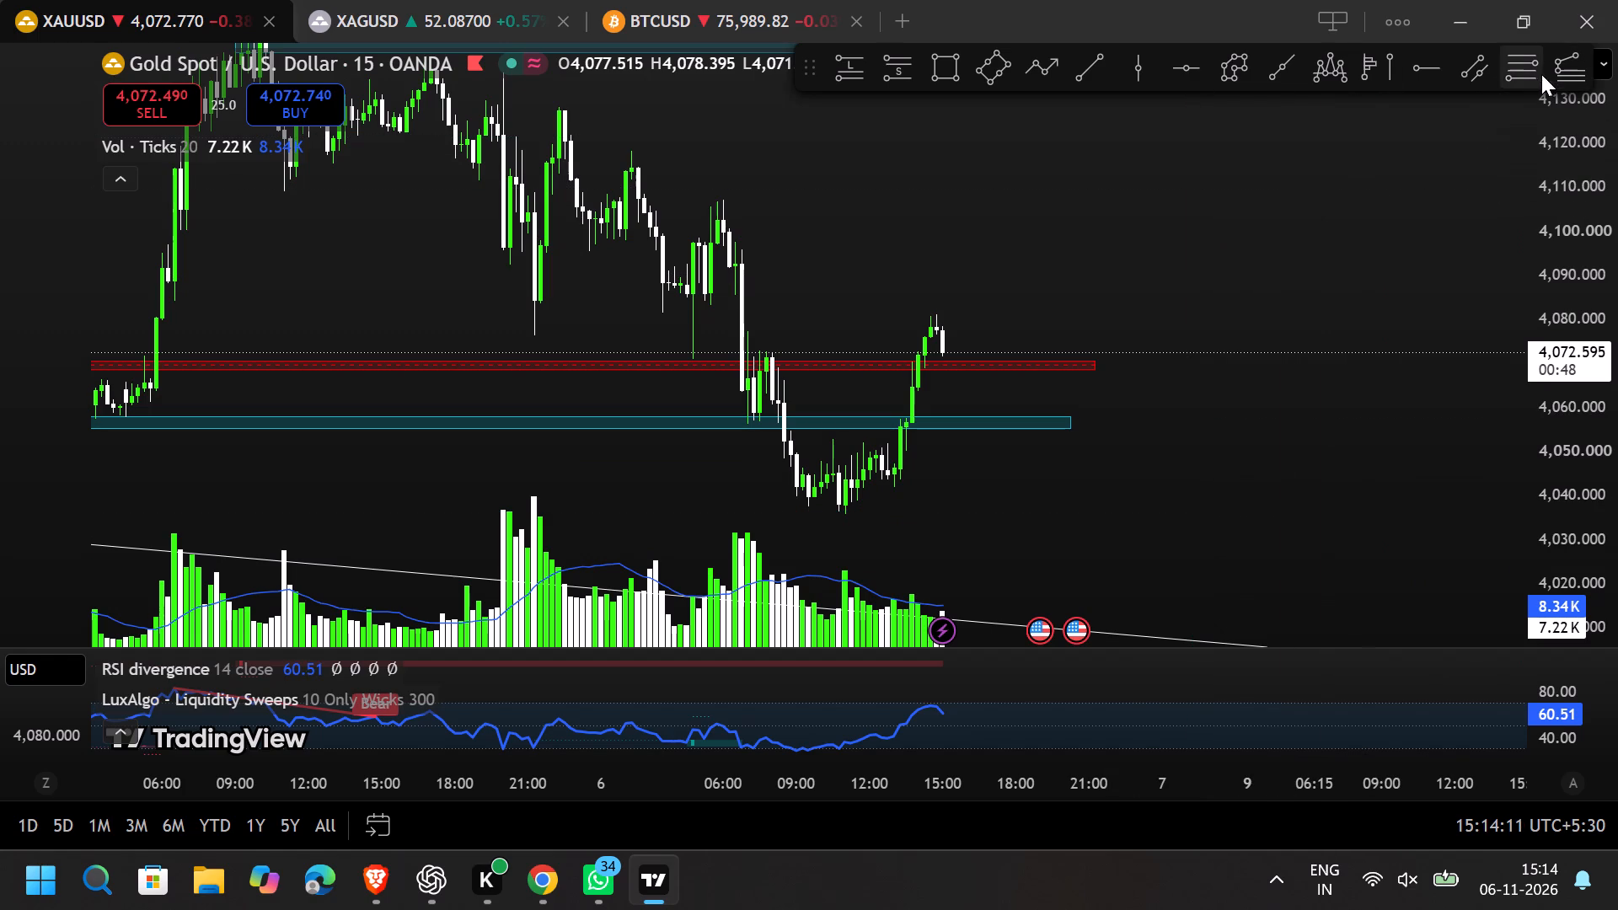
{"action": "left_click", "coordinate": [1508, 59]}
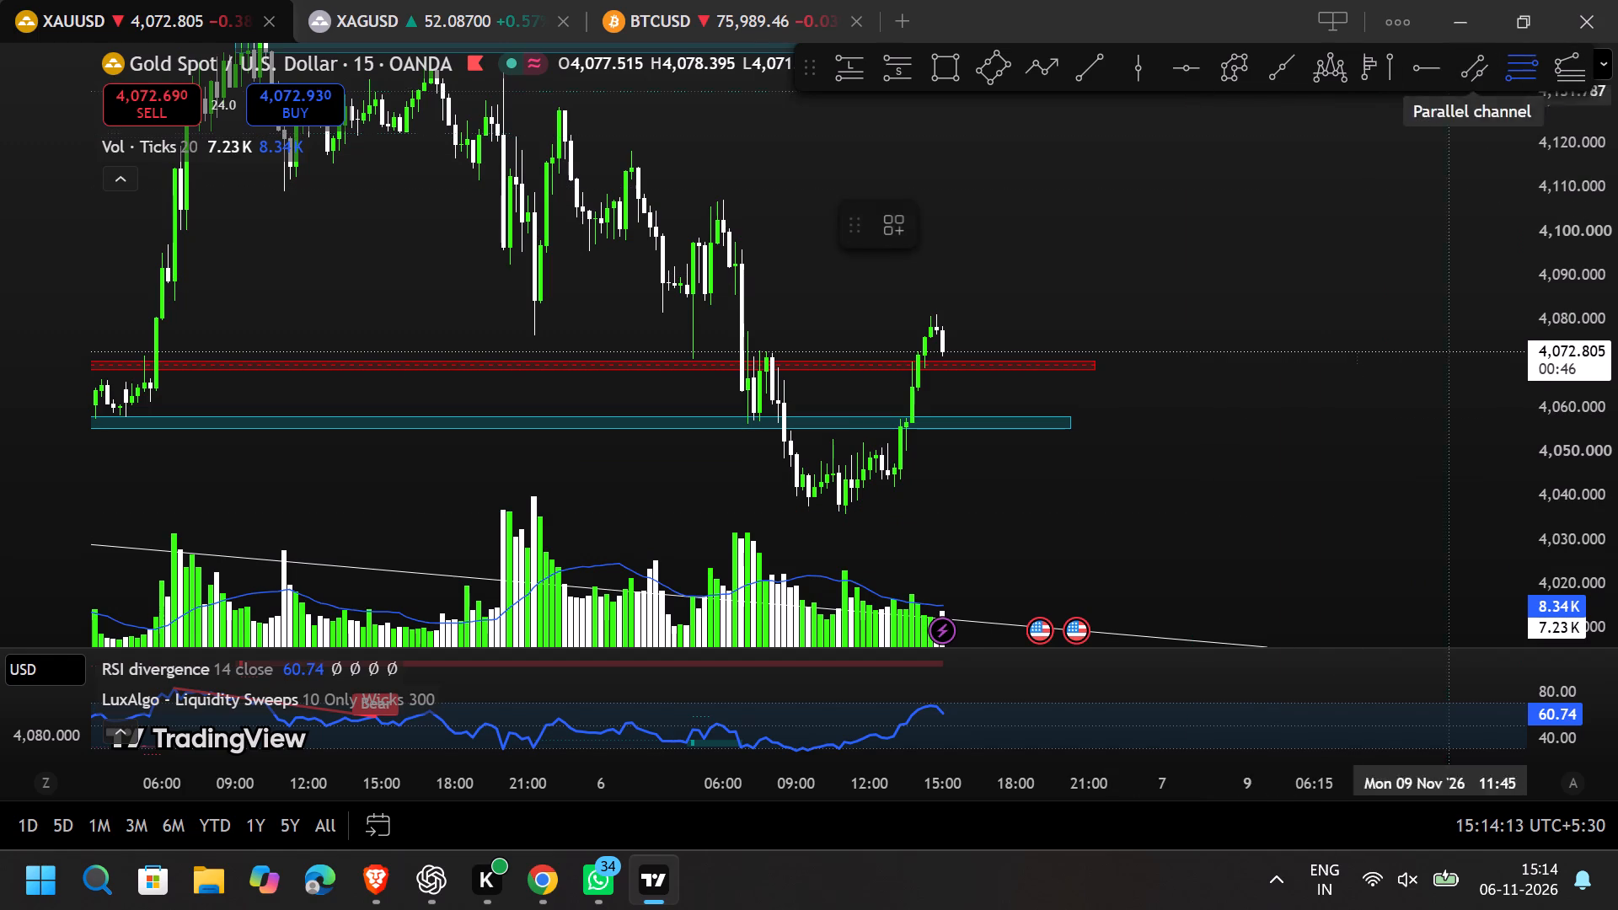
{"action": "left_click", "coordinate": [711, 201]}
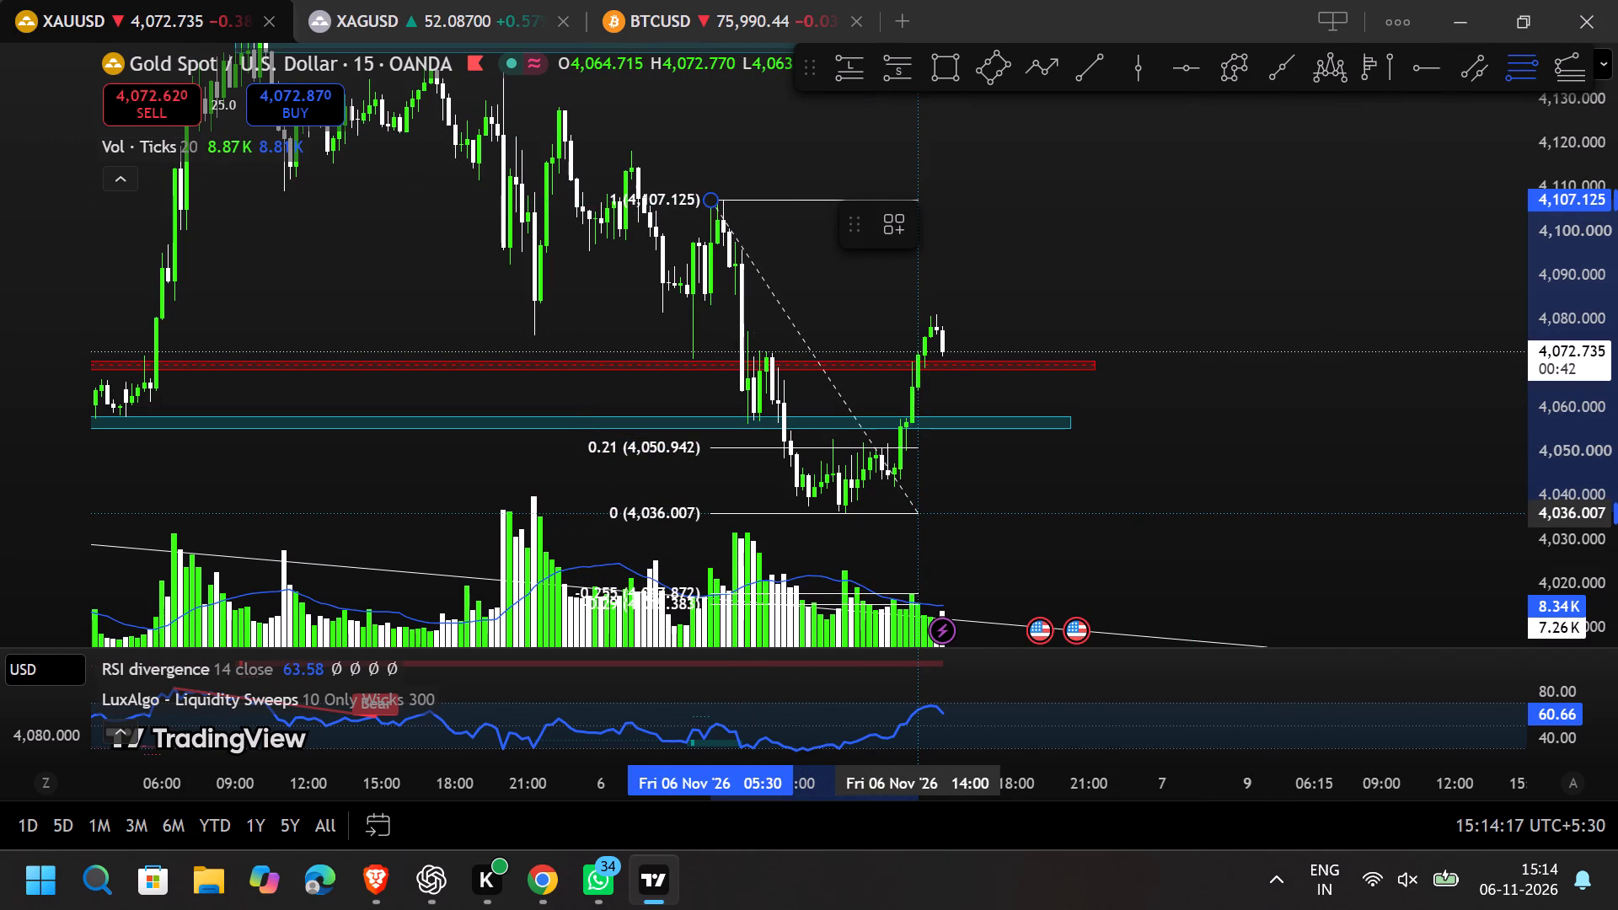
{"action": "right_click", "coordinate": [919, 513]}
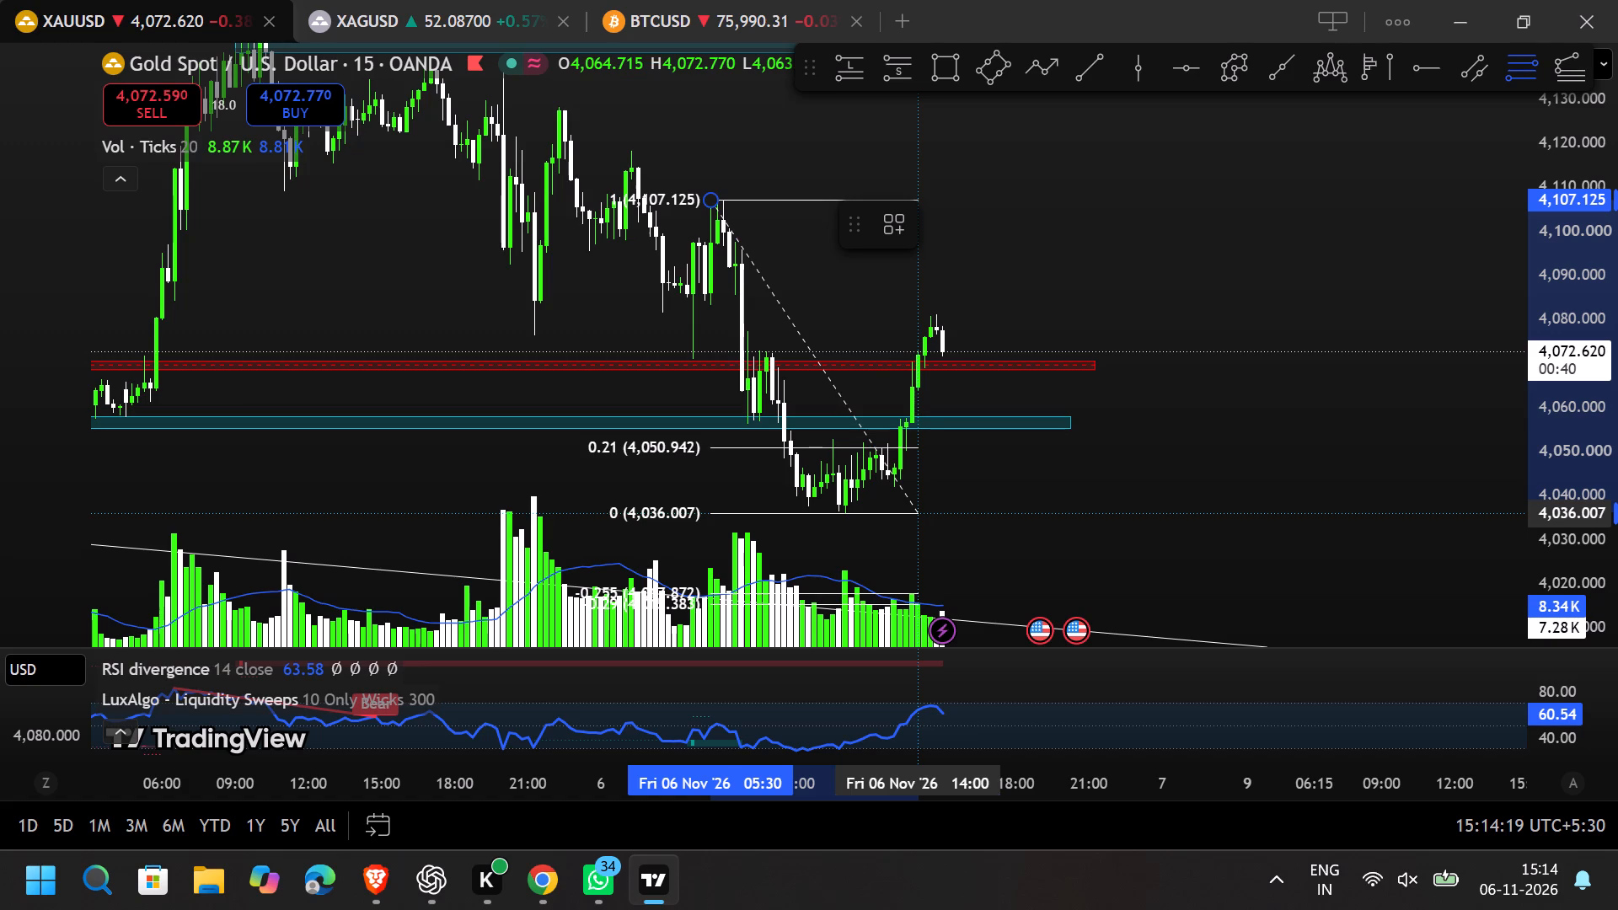
Show a middle line on the SBR zone rectangle and colour it cyan.
{"action": "scroll", "coordinate": [1058, 281], "scroll_direction": "down", "scroll_amount": 6}
{"action": "scroll", "coordinate": [1058, 281], "scroll_direction": "up", "scroll_amount": 6}
{"action": "left_click_drag", "start_coordinate": [998, 263], "coordinate": [1057, 460]}
{"action": "scroll", "coordinate": [988, 454], "scroll_direction": "down", "scroll_amount": 7}
{"action": "left_click_drag", "start_coordinate": [844, 445], "coordinate": [656, 197]}
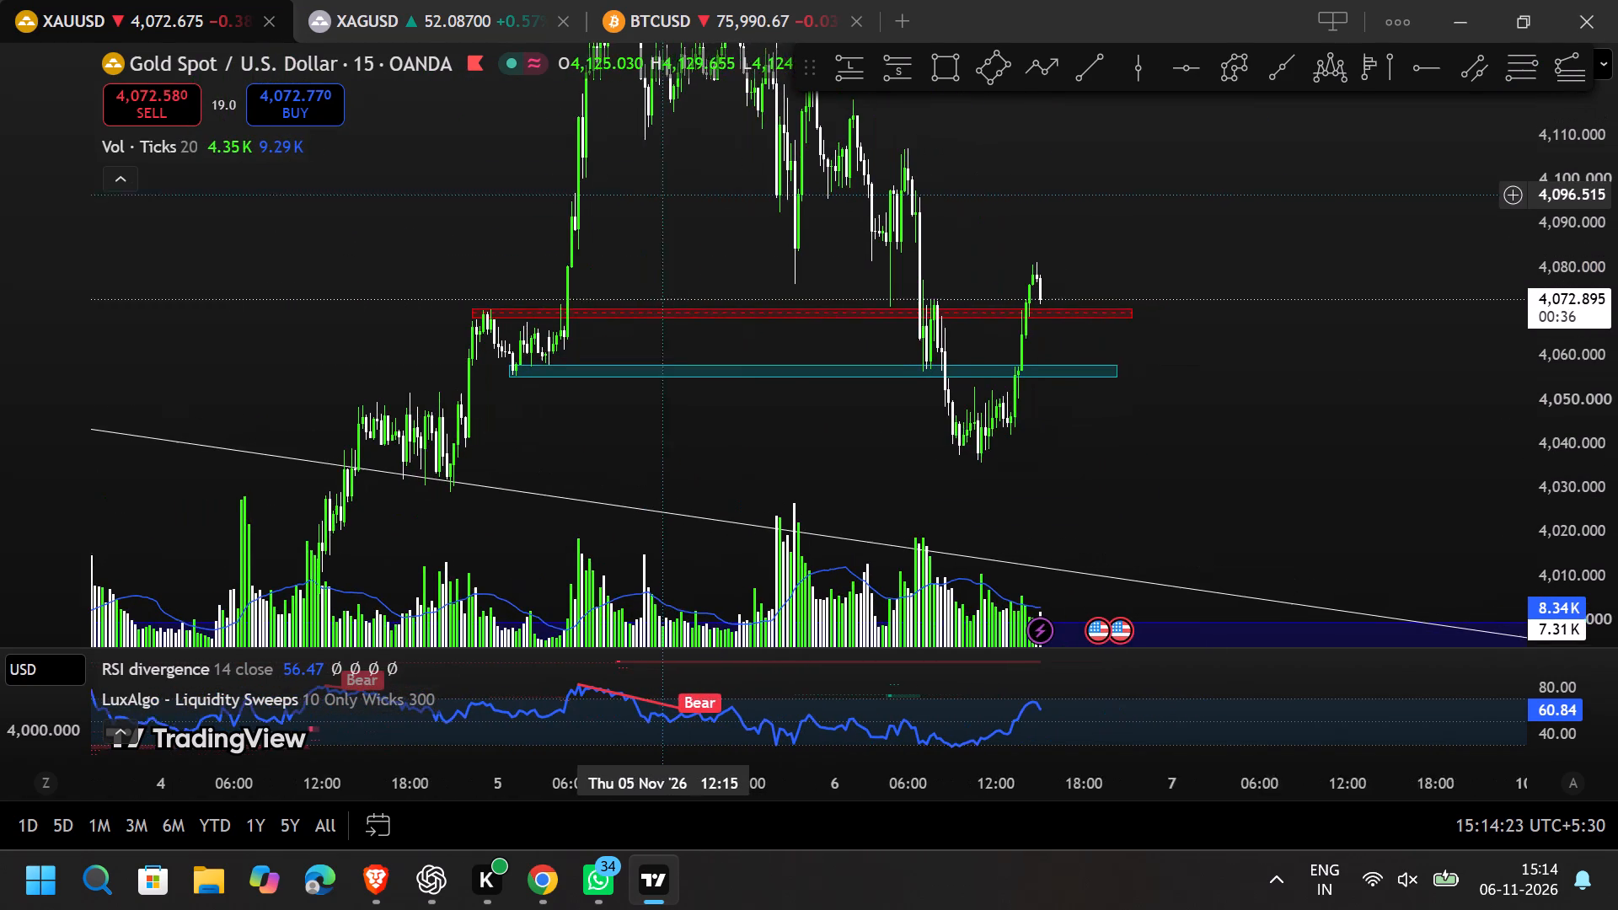
{"action": "left_click_drag", "start_coordinate": [656, 197], "coordinate": [655, 197]}
{"action": "left_click_drag", "start_coordinate": [1546, 524], "coordinate": [1479, 52]}
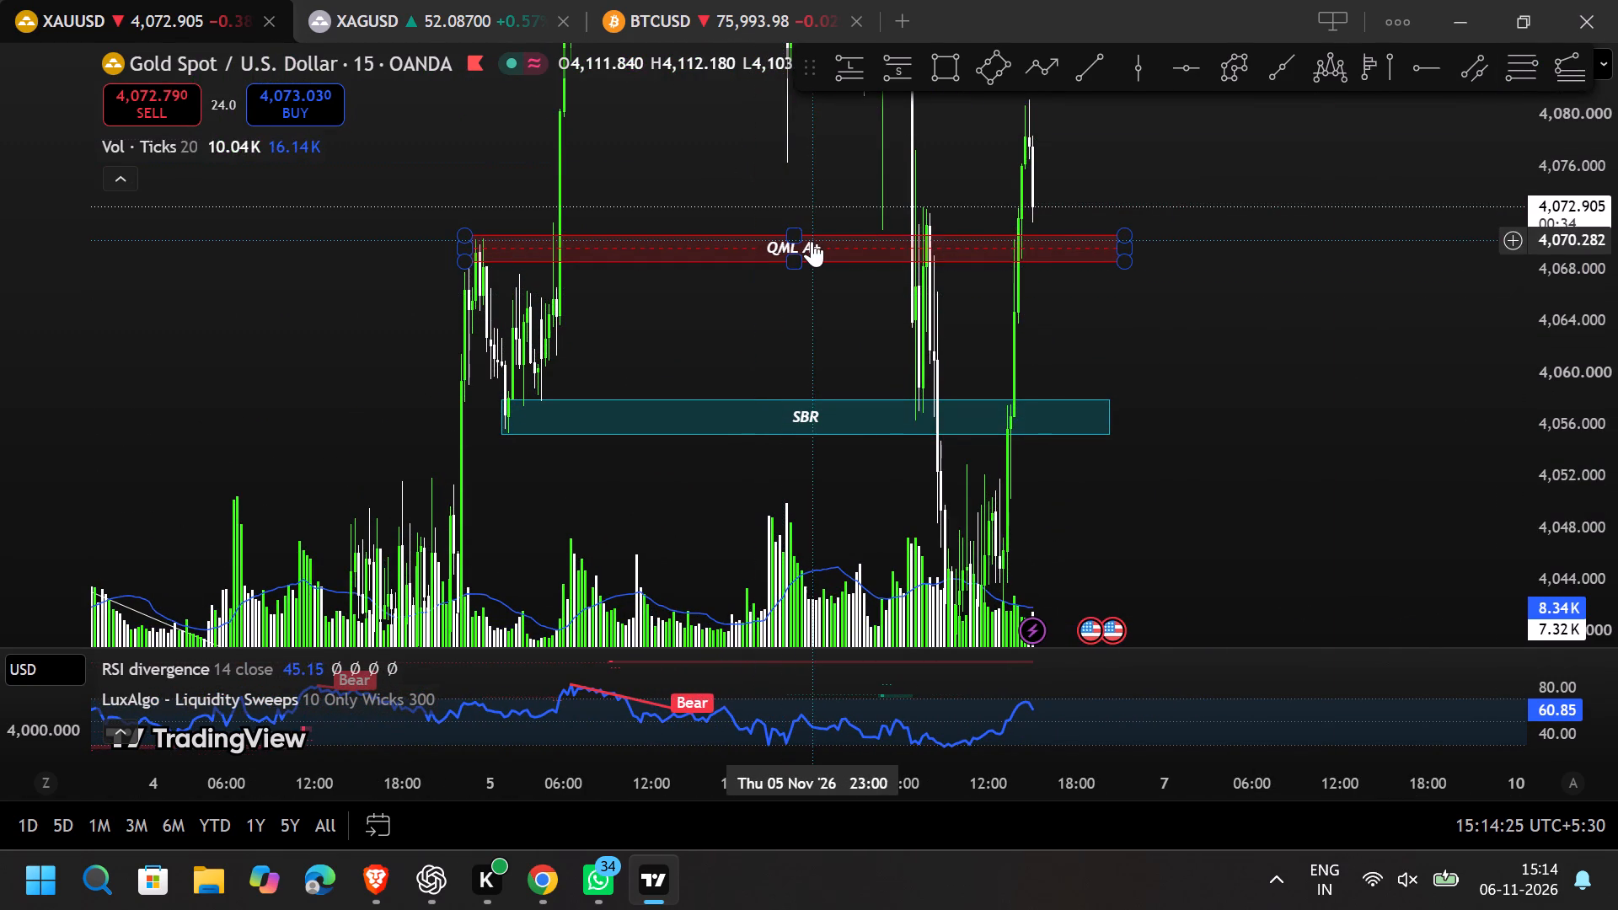
{"action": "right_click", "coordinate": [1108, 413]}
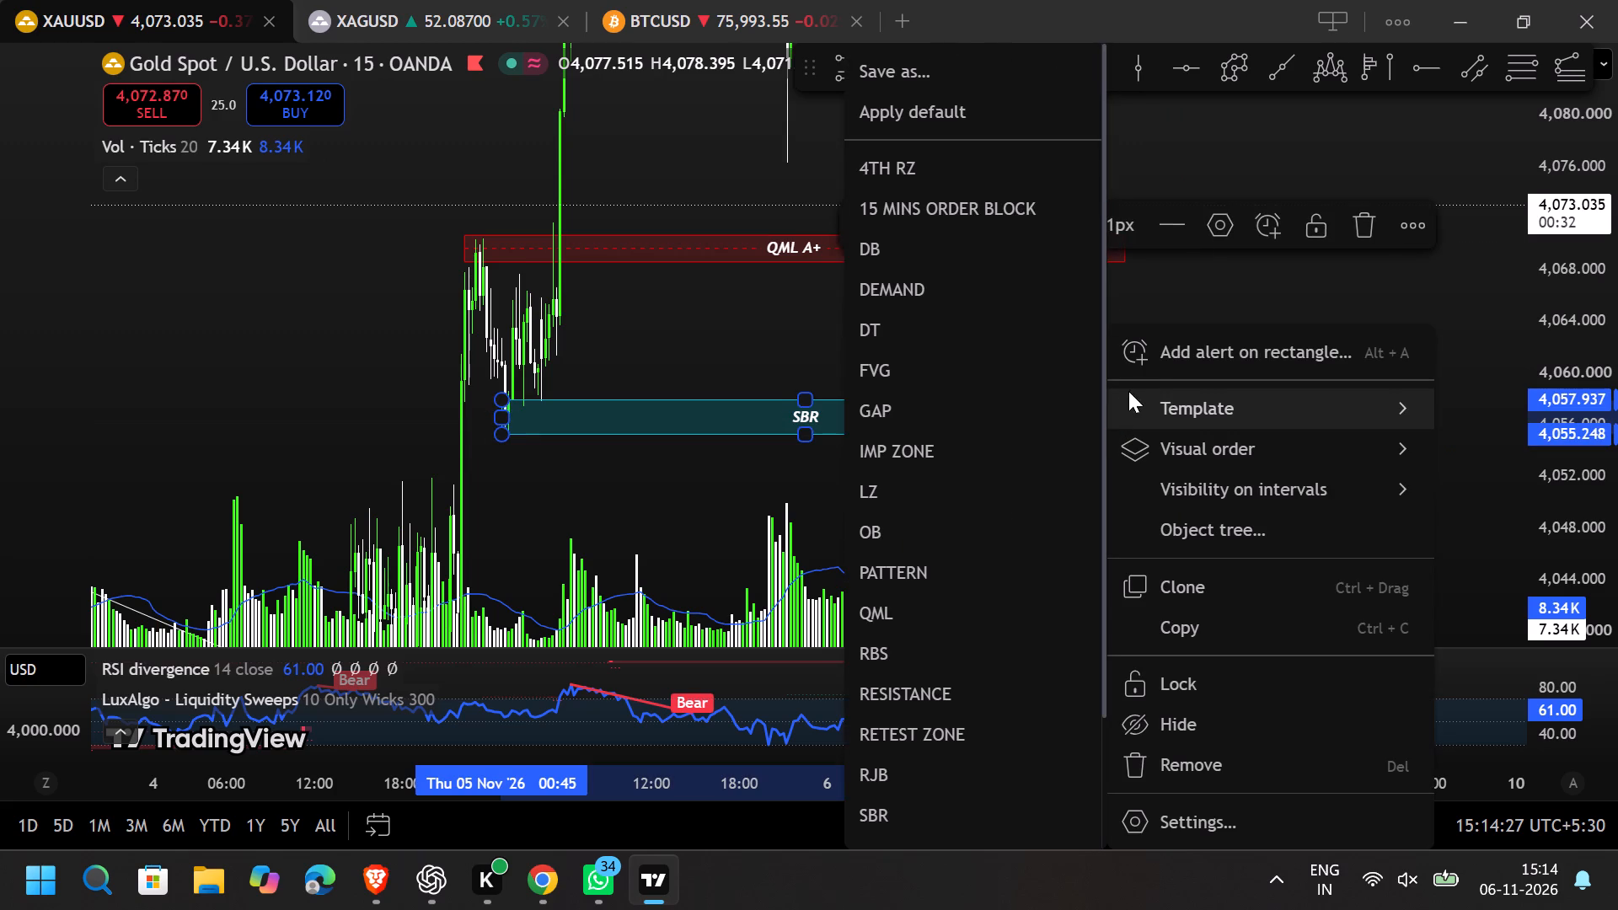
{"action": "left_click", "coordinate": [1219, 224]}
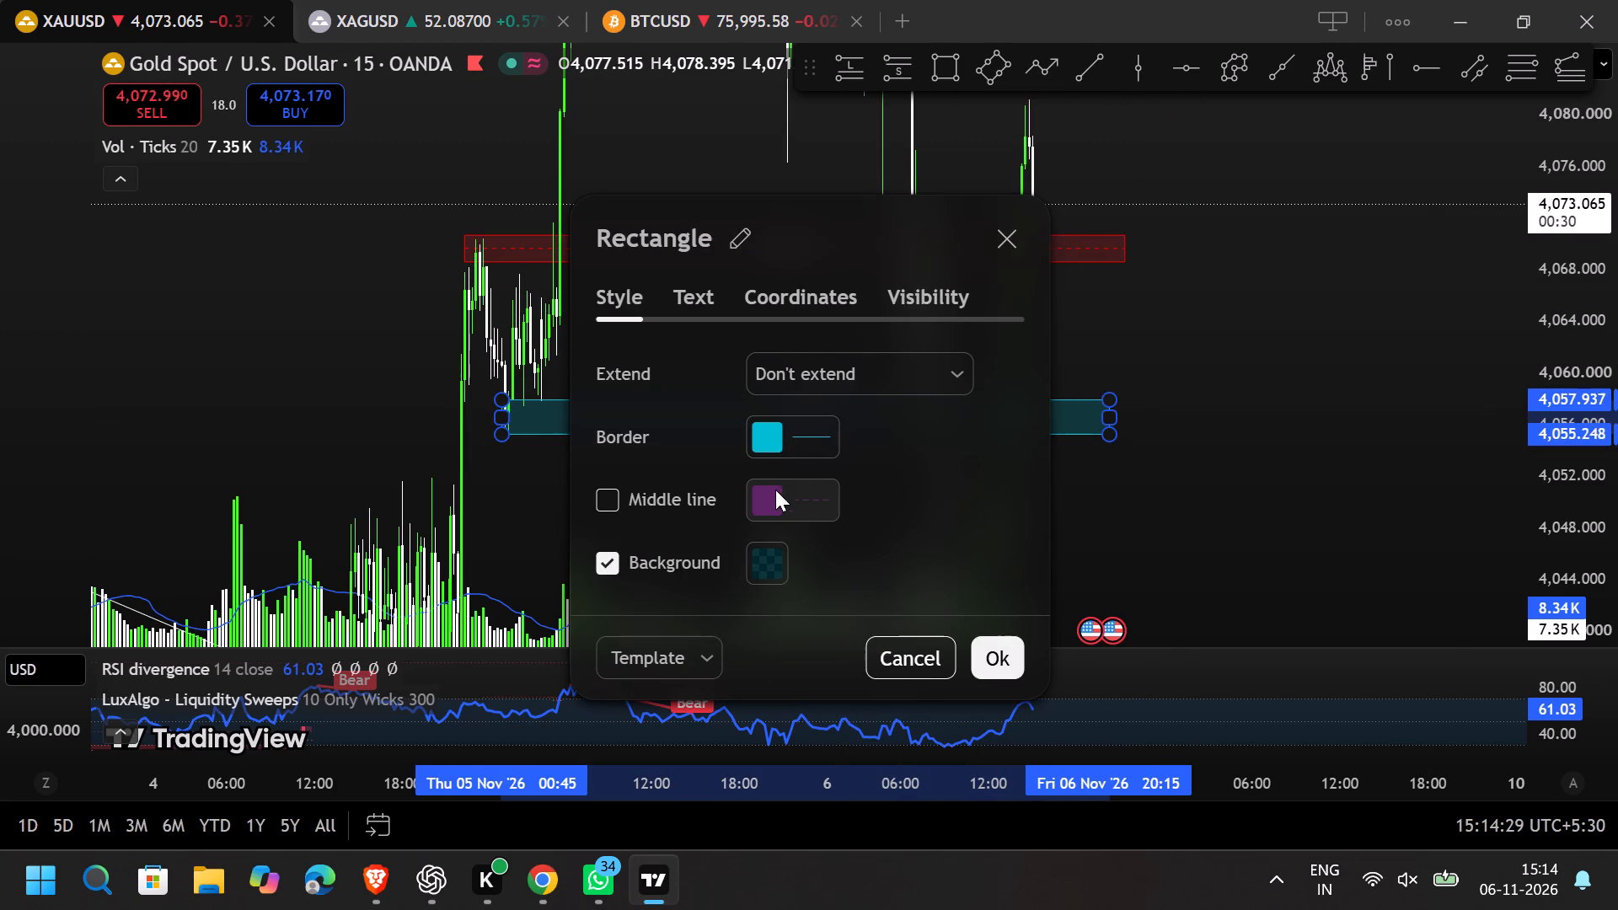
{"action": "left_click", "coordinate": [783, 438]}
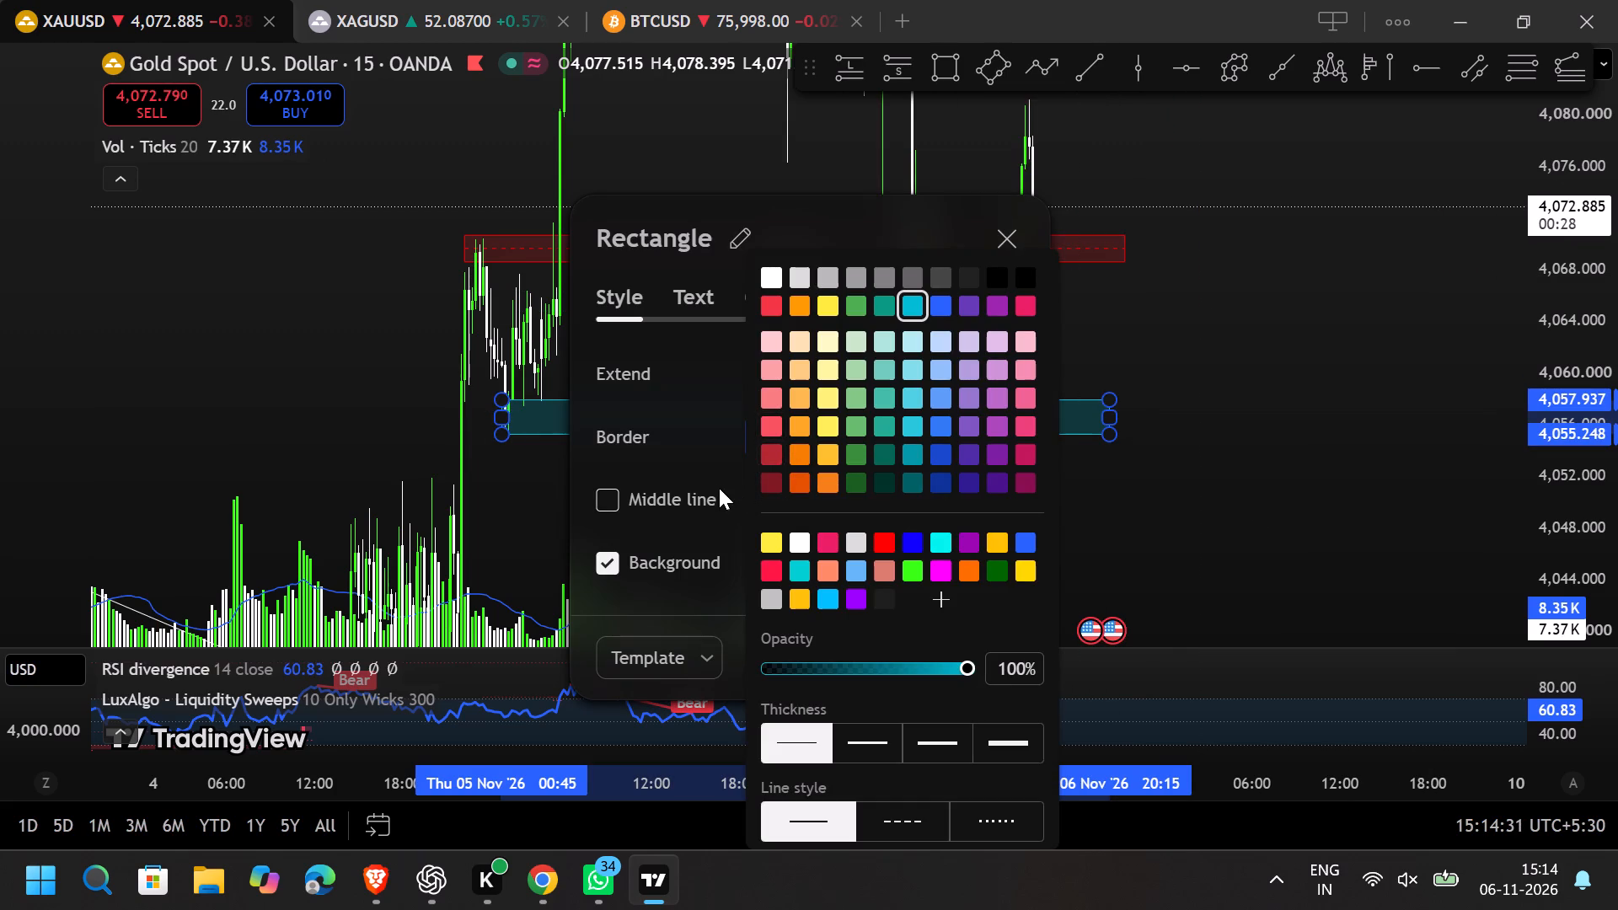
{"action": "left_click", "coordinate": [726, 458]}
{"action": "left_click", "coordinate": [611, 498]}
{"action": "left_click", "coordinate": [751, 494]}
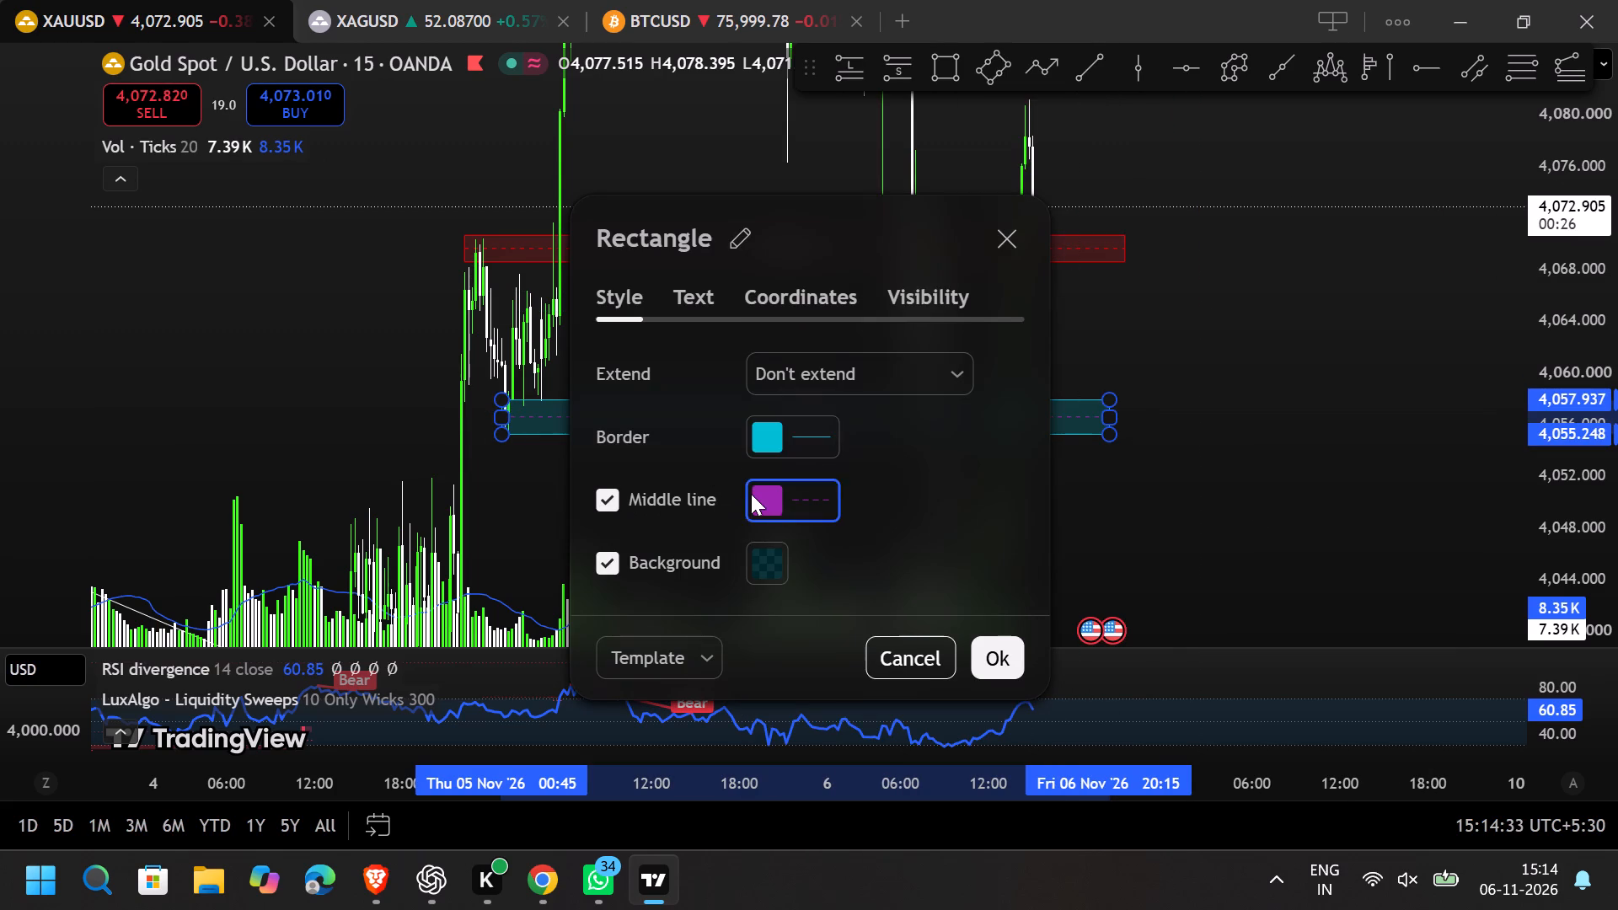
{"action": "left_click", "coordinate": [902, 297]}
{"action": "left_click", "coordinate": [1155, 351]}
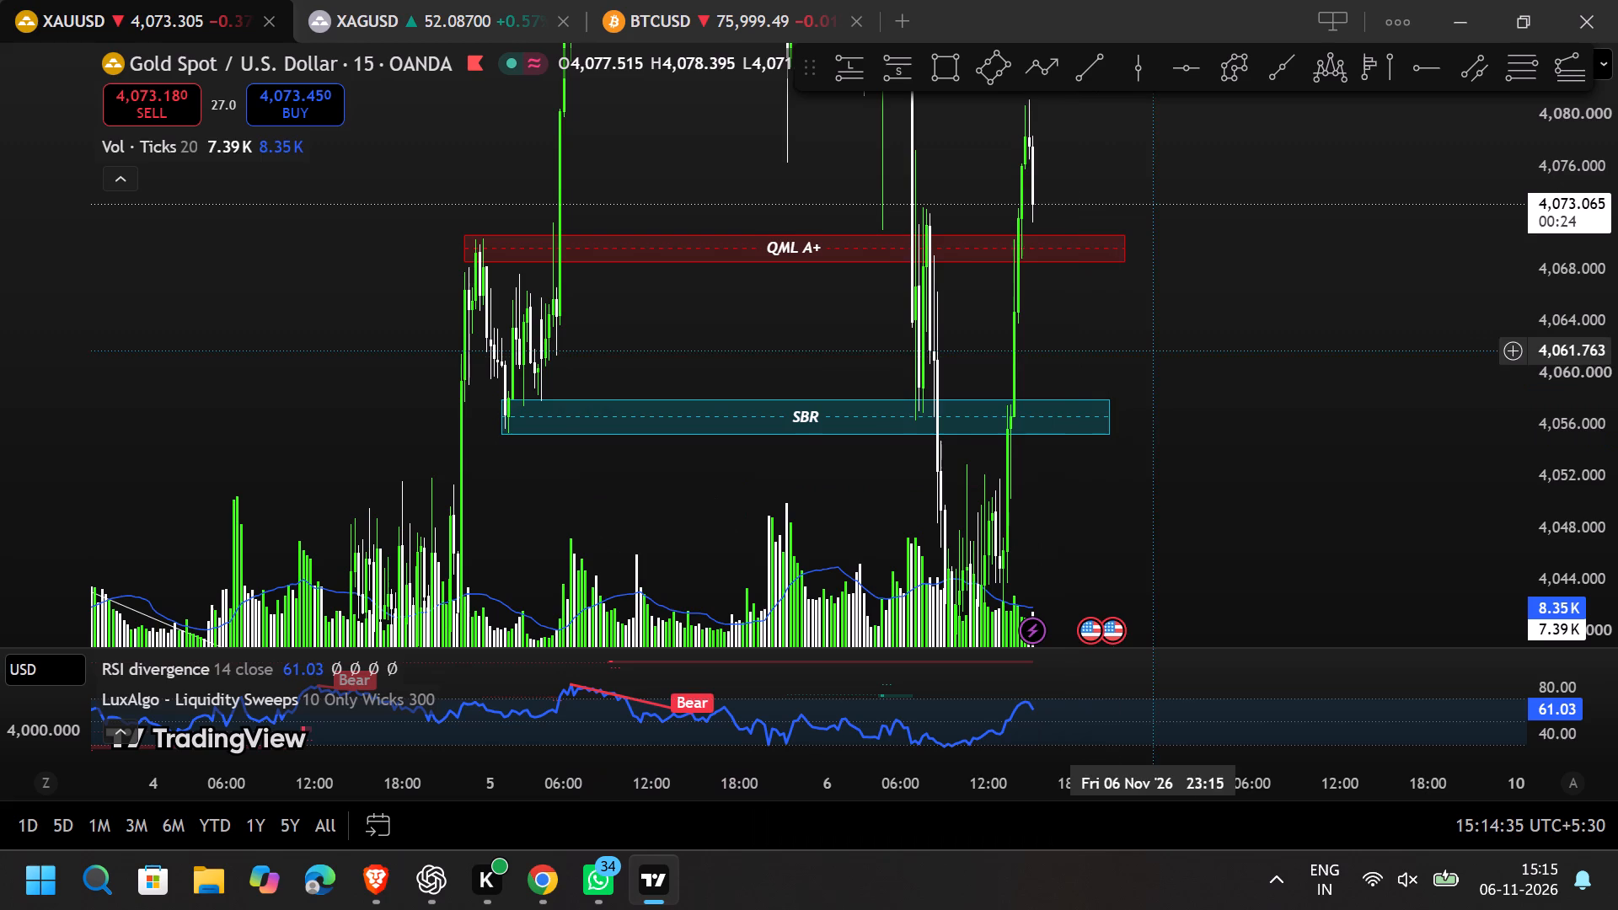
Extend the SBR zone's label so that it reads "SBR 15mins DOWN".
{"action": "left_click", "coordinate": [826, 421]}
{"action": "left_click", "coordinate": [817, 420]}
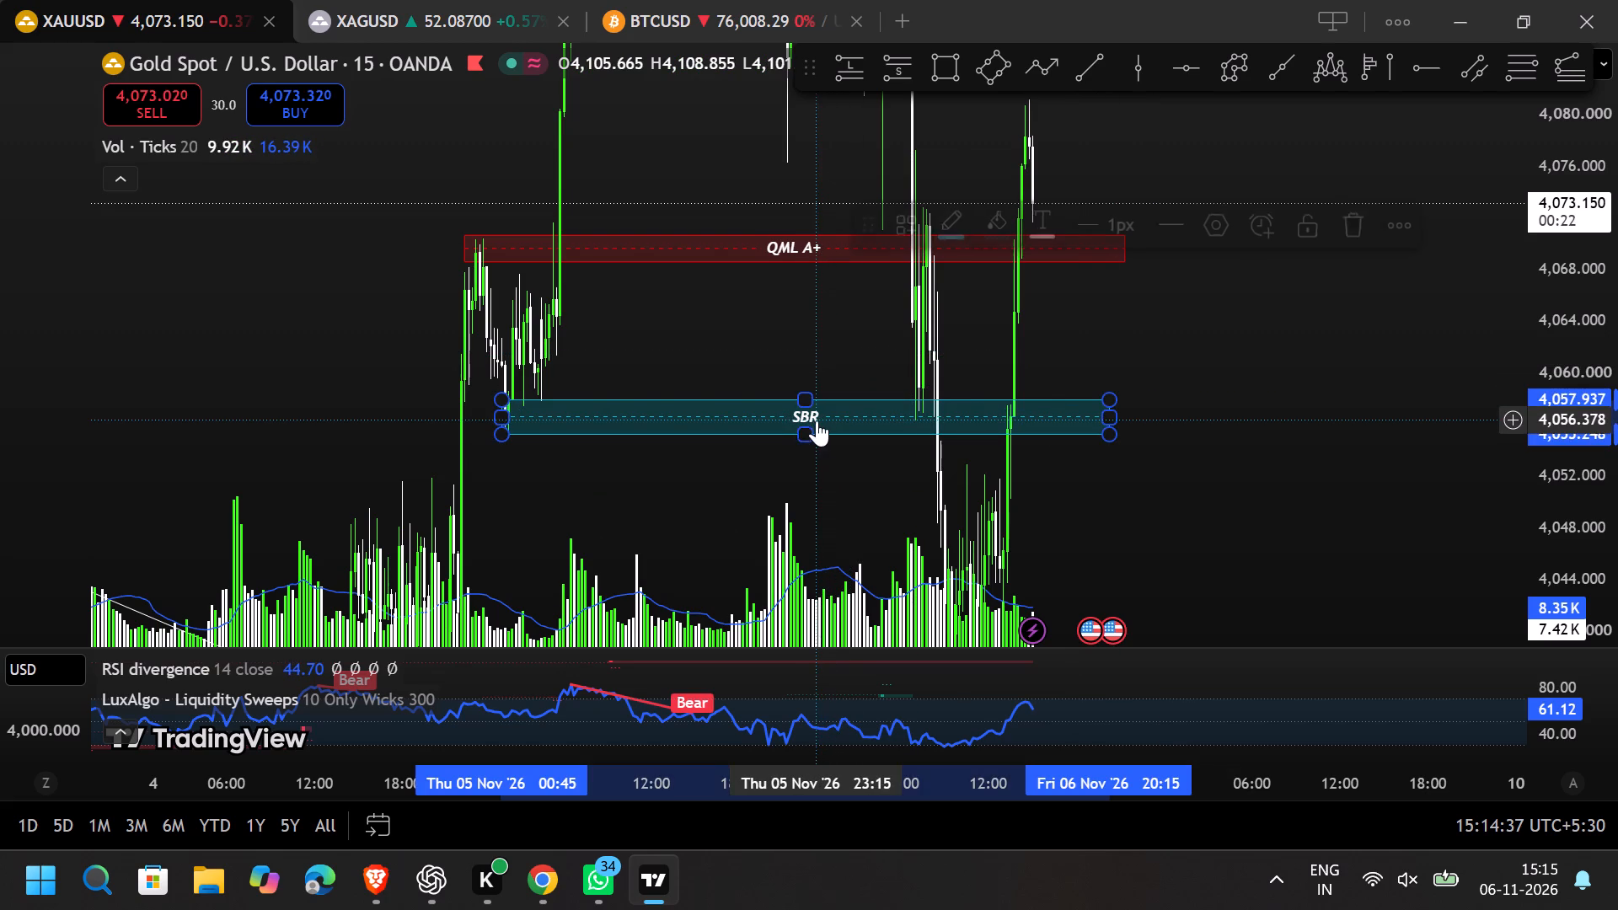
{"action": "left_click", "coordinate": [819, 416]}
{"action": "key", "text": "space"}
{"action": "type", "text": "15mins"}
{"action": "key", "text": "space"}
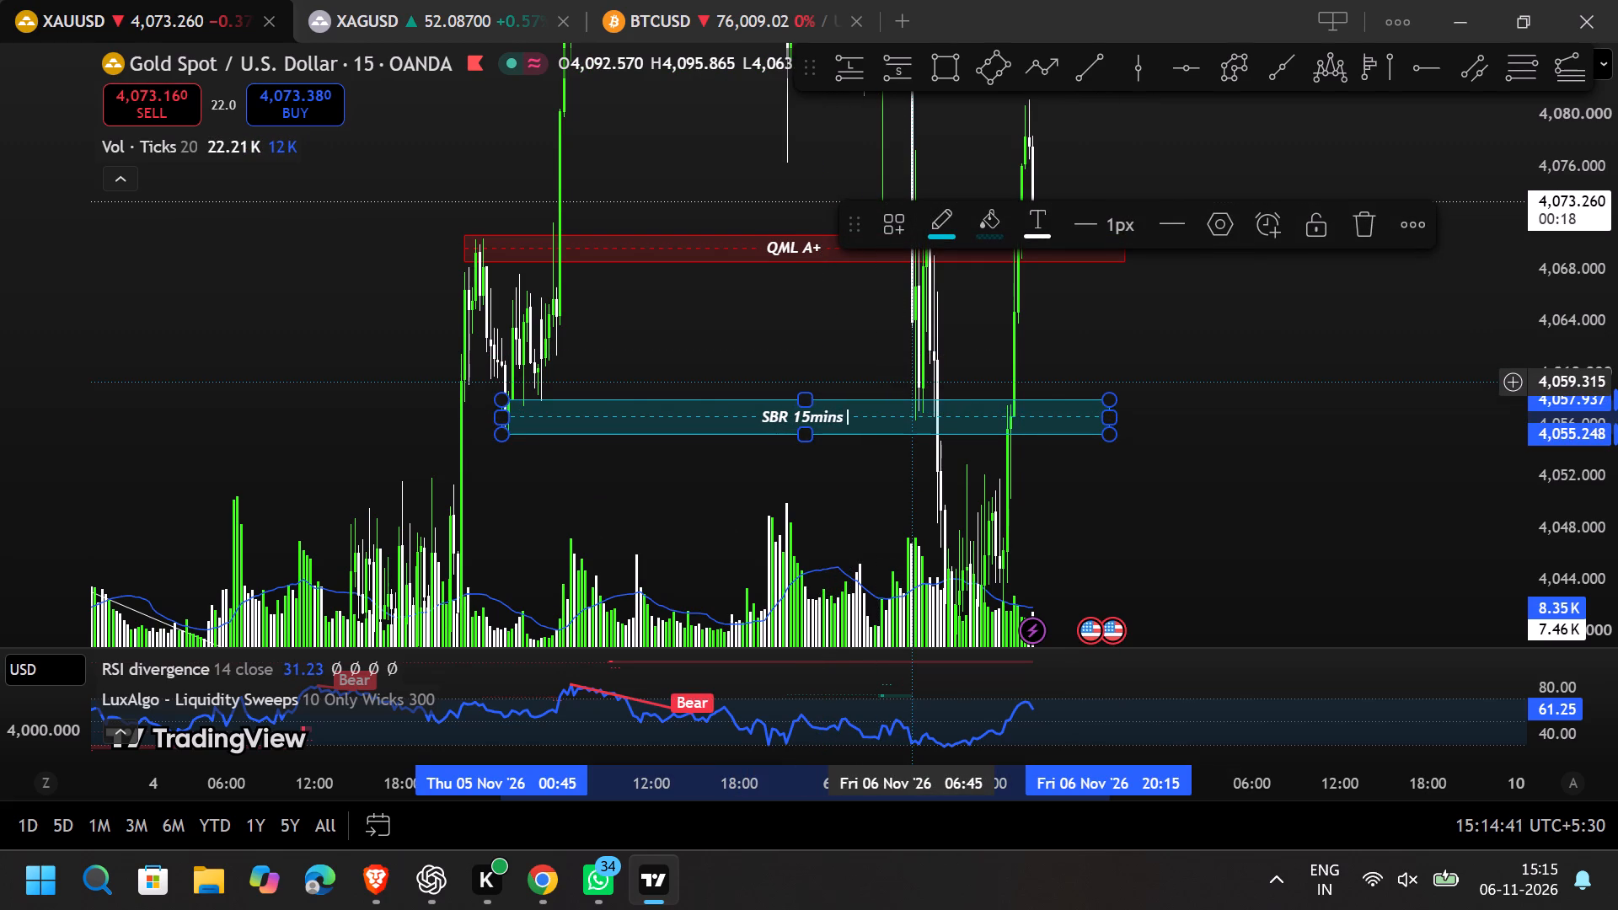
{"action": "type", "text": "DOWN"}
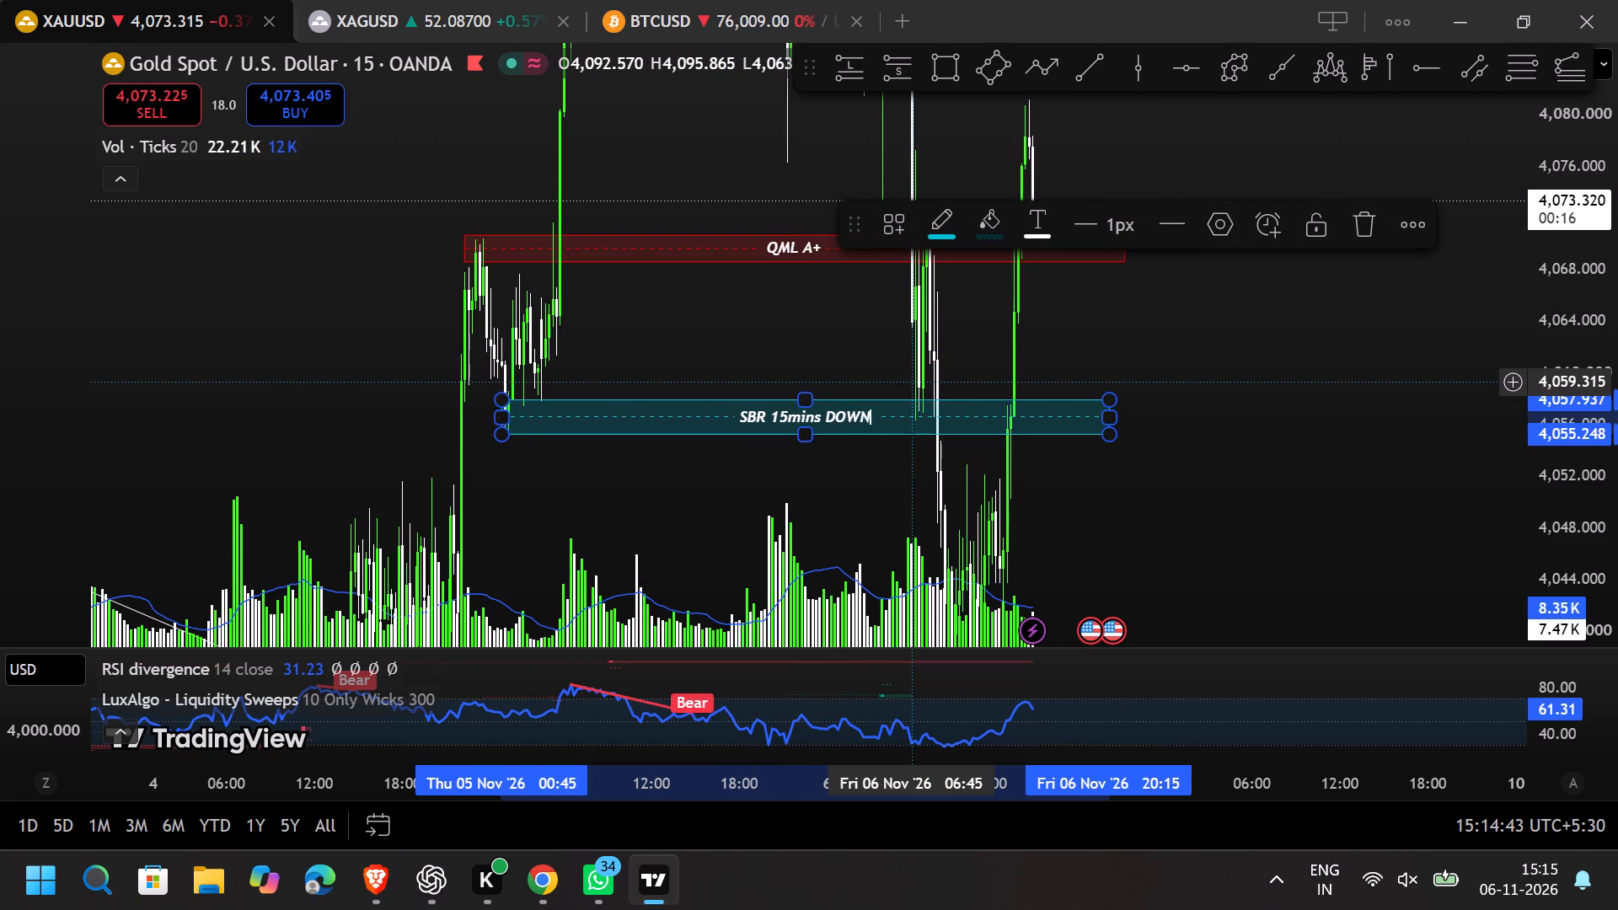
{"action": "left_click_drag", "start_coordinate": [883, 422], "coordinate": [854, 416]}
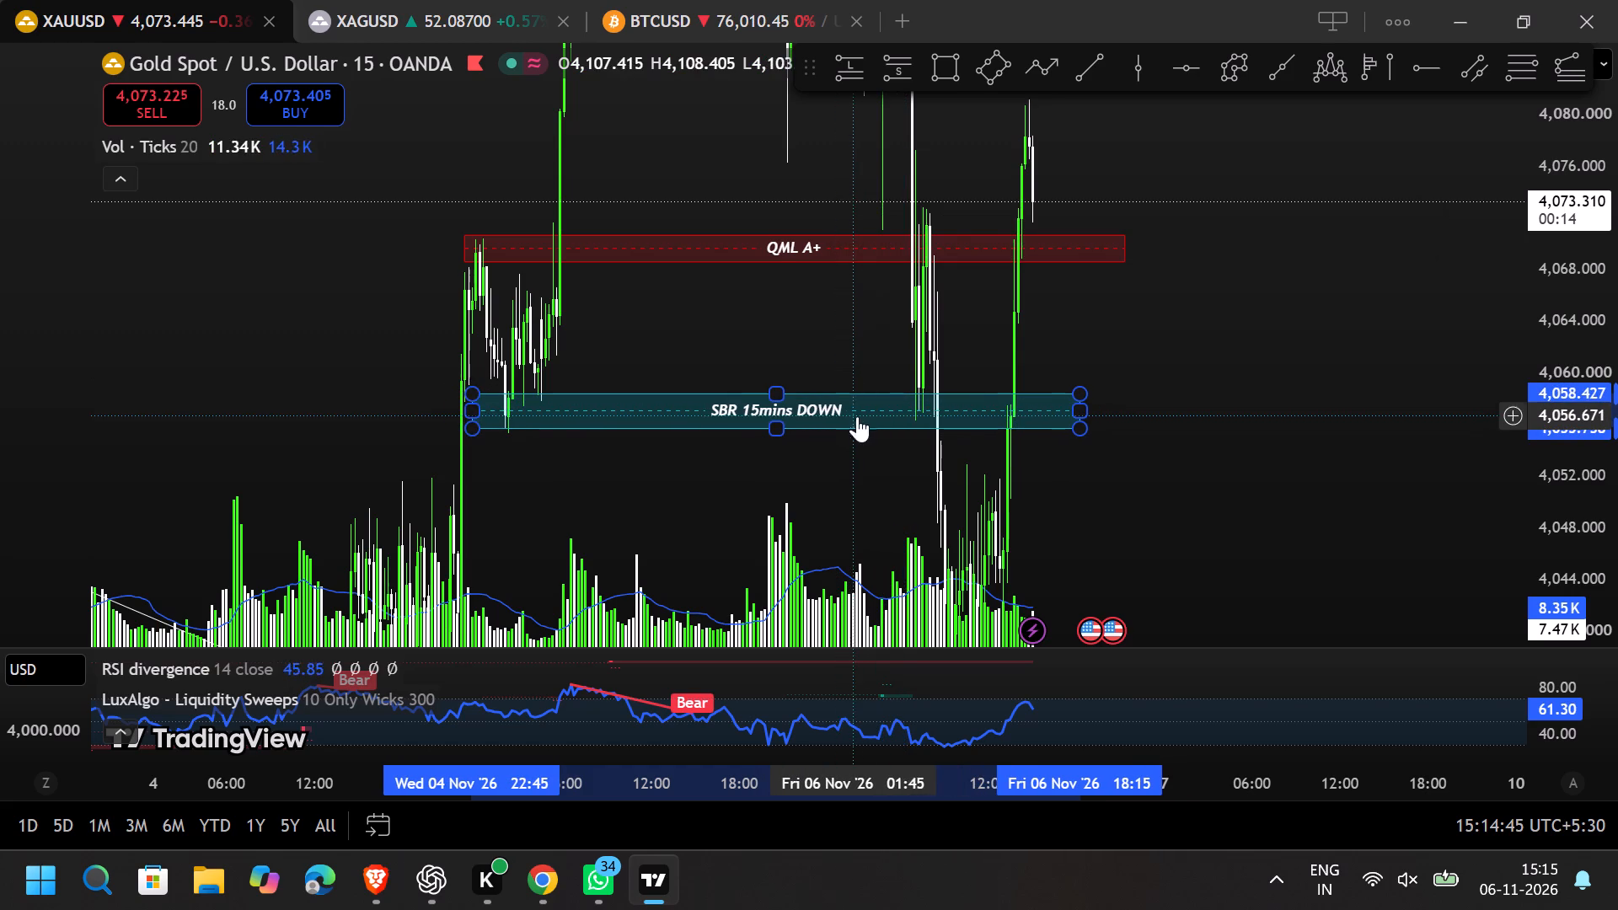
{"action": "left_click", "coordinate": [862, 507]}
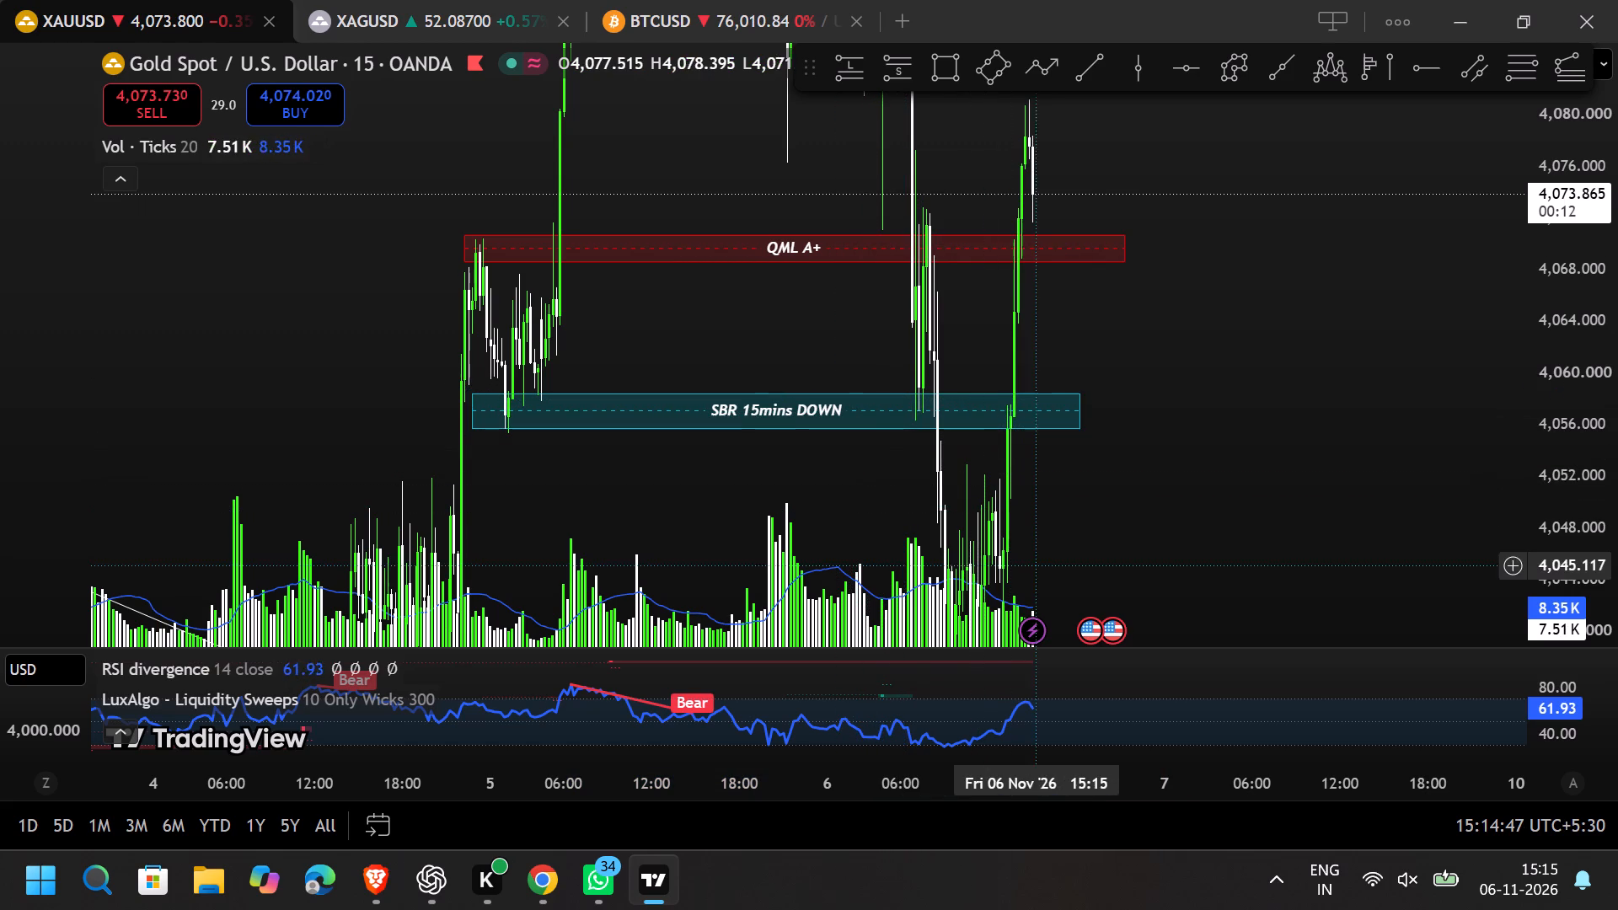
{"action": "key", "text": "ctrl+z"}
Copy "15mins DOWN" from the SBR zone's label and append it to the "QML A+" zone's label.
{"action": "left_click", "coordinate": [887, 418]}
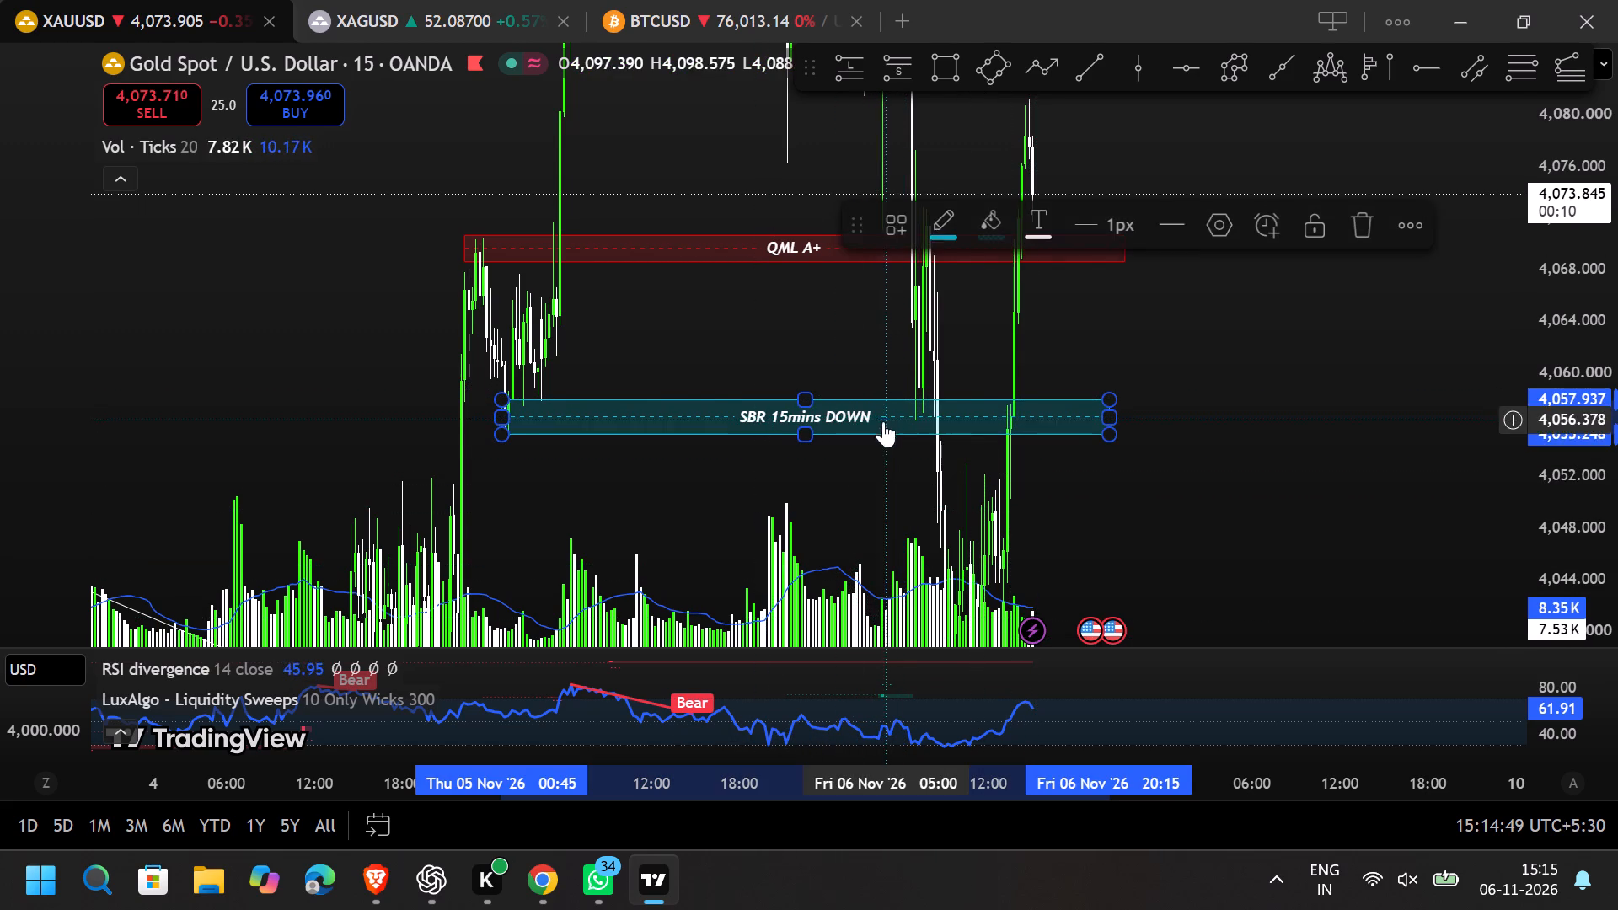
{"action": "left_click", "coordinate": [870, 421]}
{"action": "left_click_drag", "start_coordinate": [869, 419], "coordinate": [762, 409]}
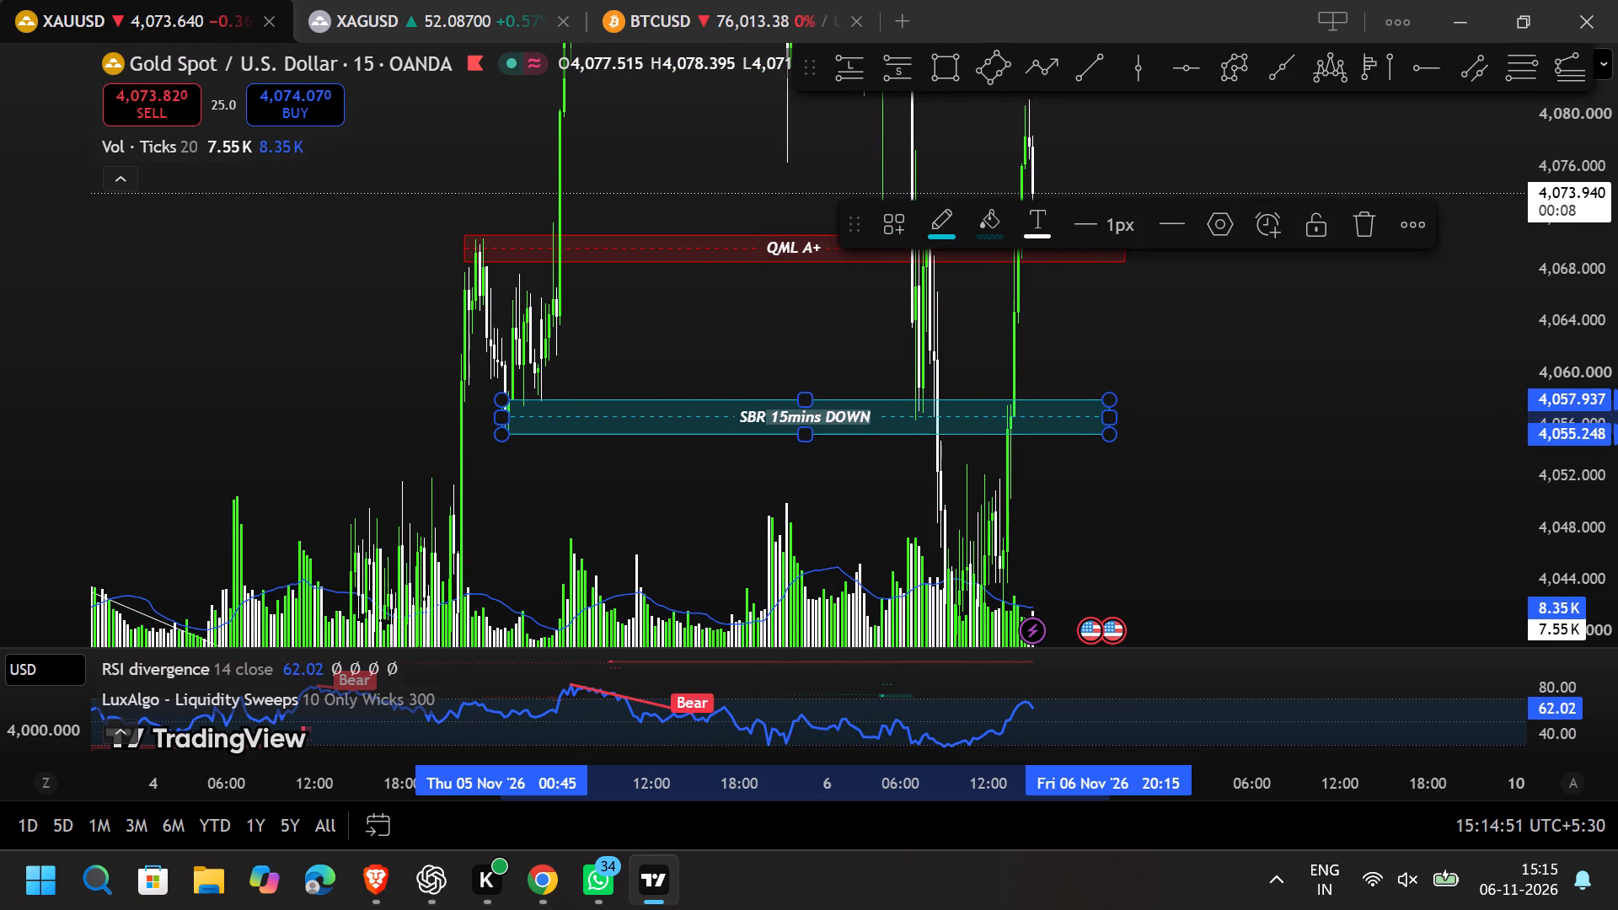
{"action": "left_click_drag", "start_coordinate": [762, 409], "coordinate": [773, 408]}
{"action": "key", "text": "ctrl+c"}
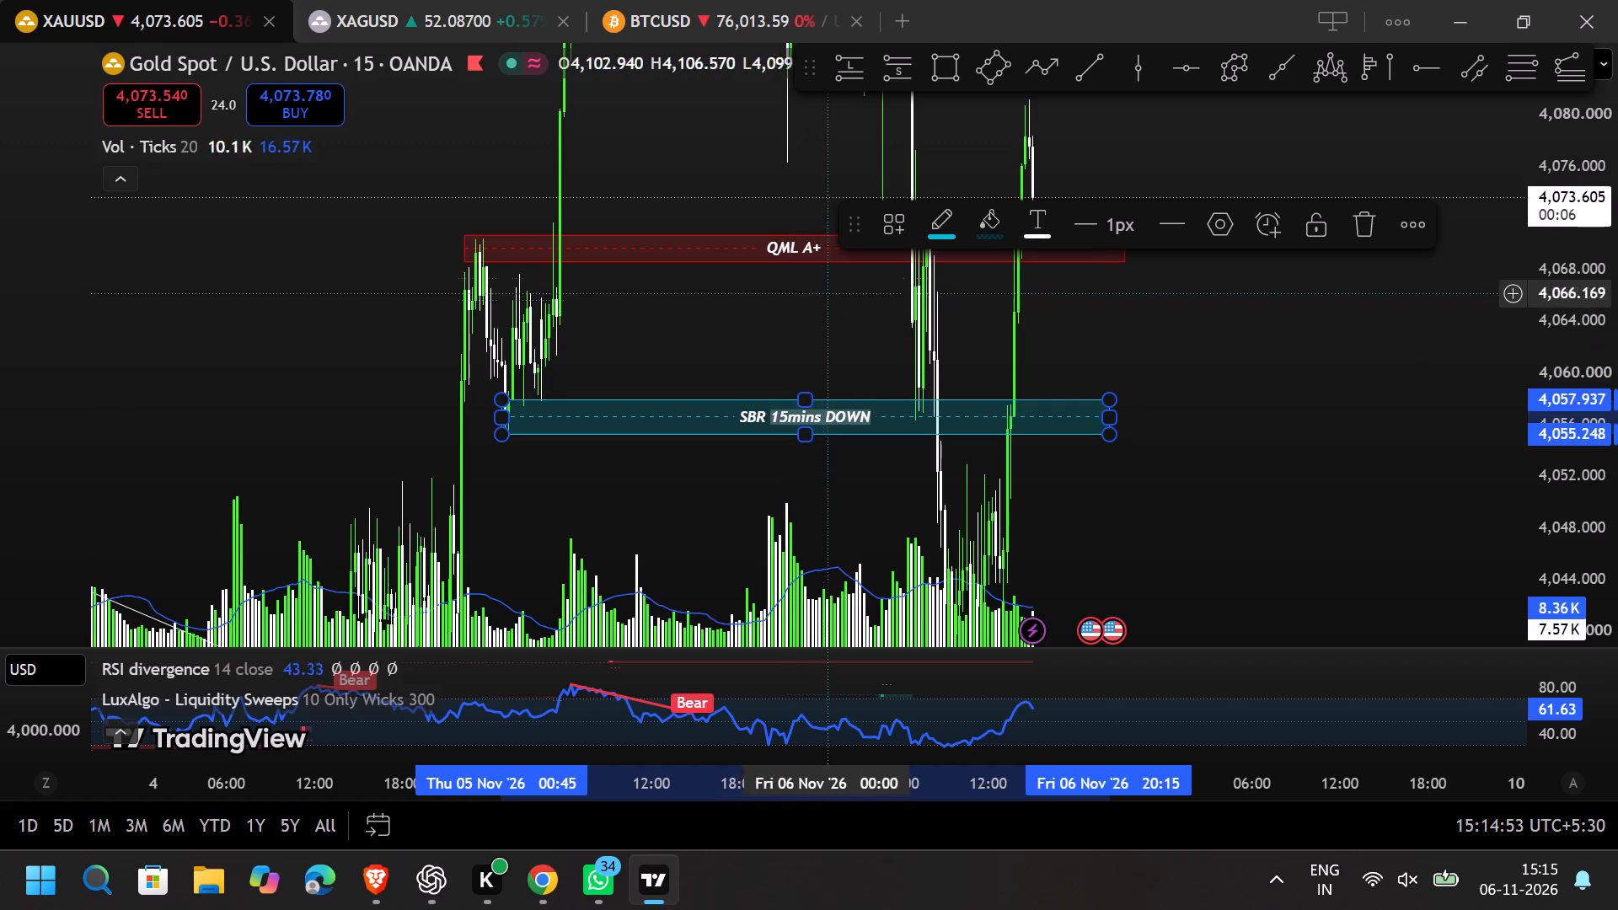
{"action": "left_click", "coordinate": [824, 251]}
{"action": "left_click", "coordinate": [822, 249]}
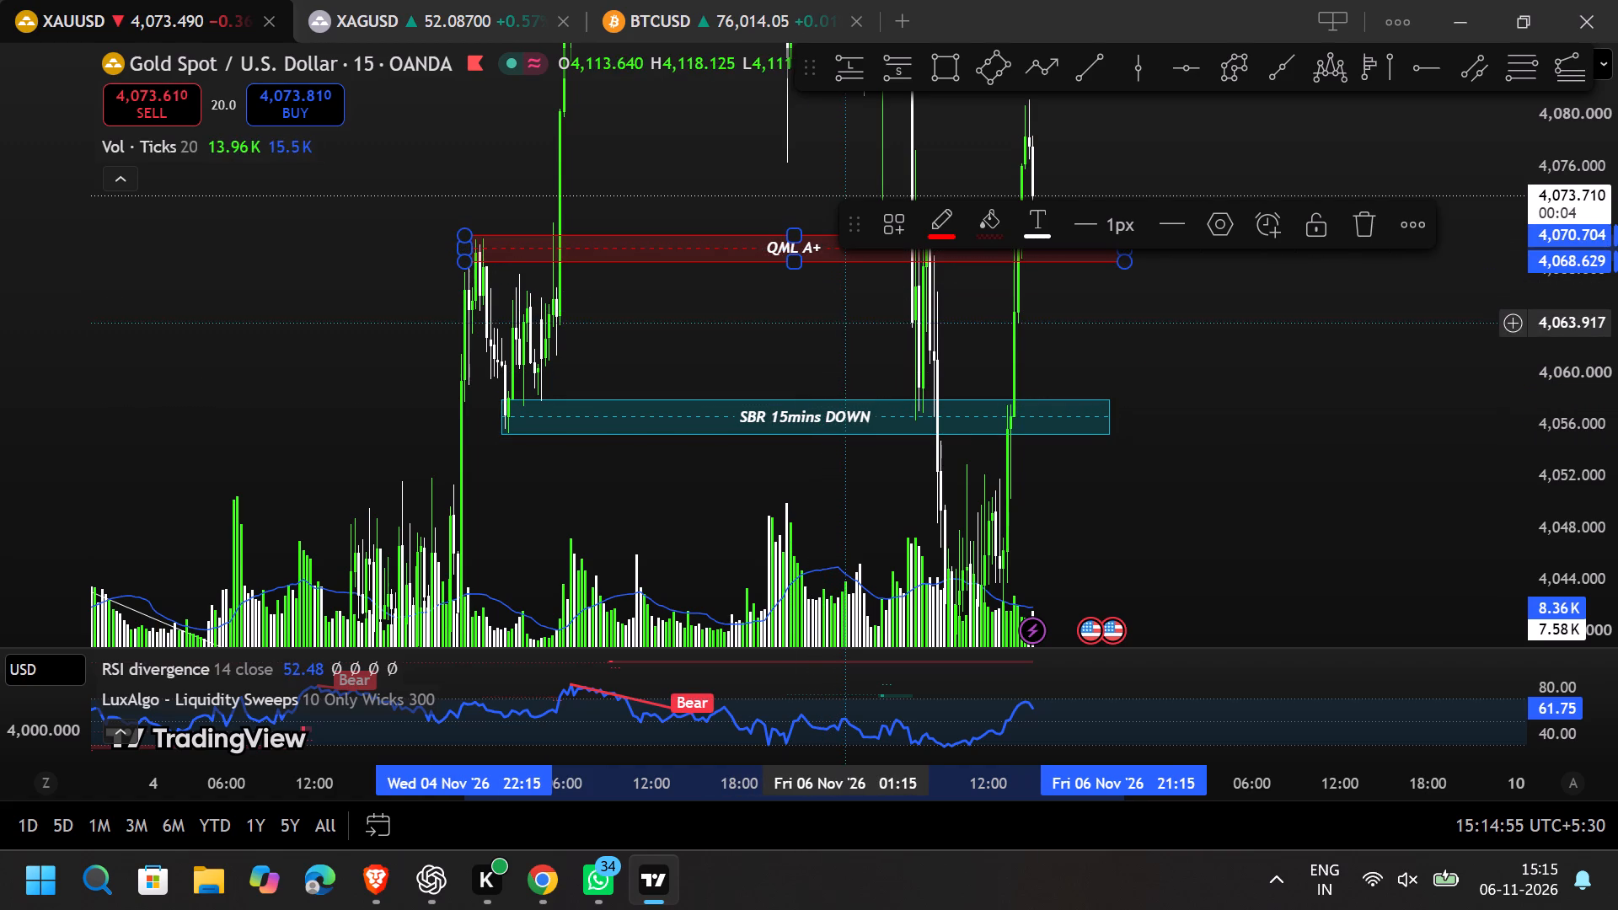
{"action": "key", "text": "ctrl+v"}
{"action": "left_click", "coordinate": [851, 339]}
Examine the recent price action around the QML and SBR zones and up to the double-top zone at different scales.
{"action": "left_click_drag", "start_coordinate": [851, 337], "coordinate": [713, 453]}
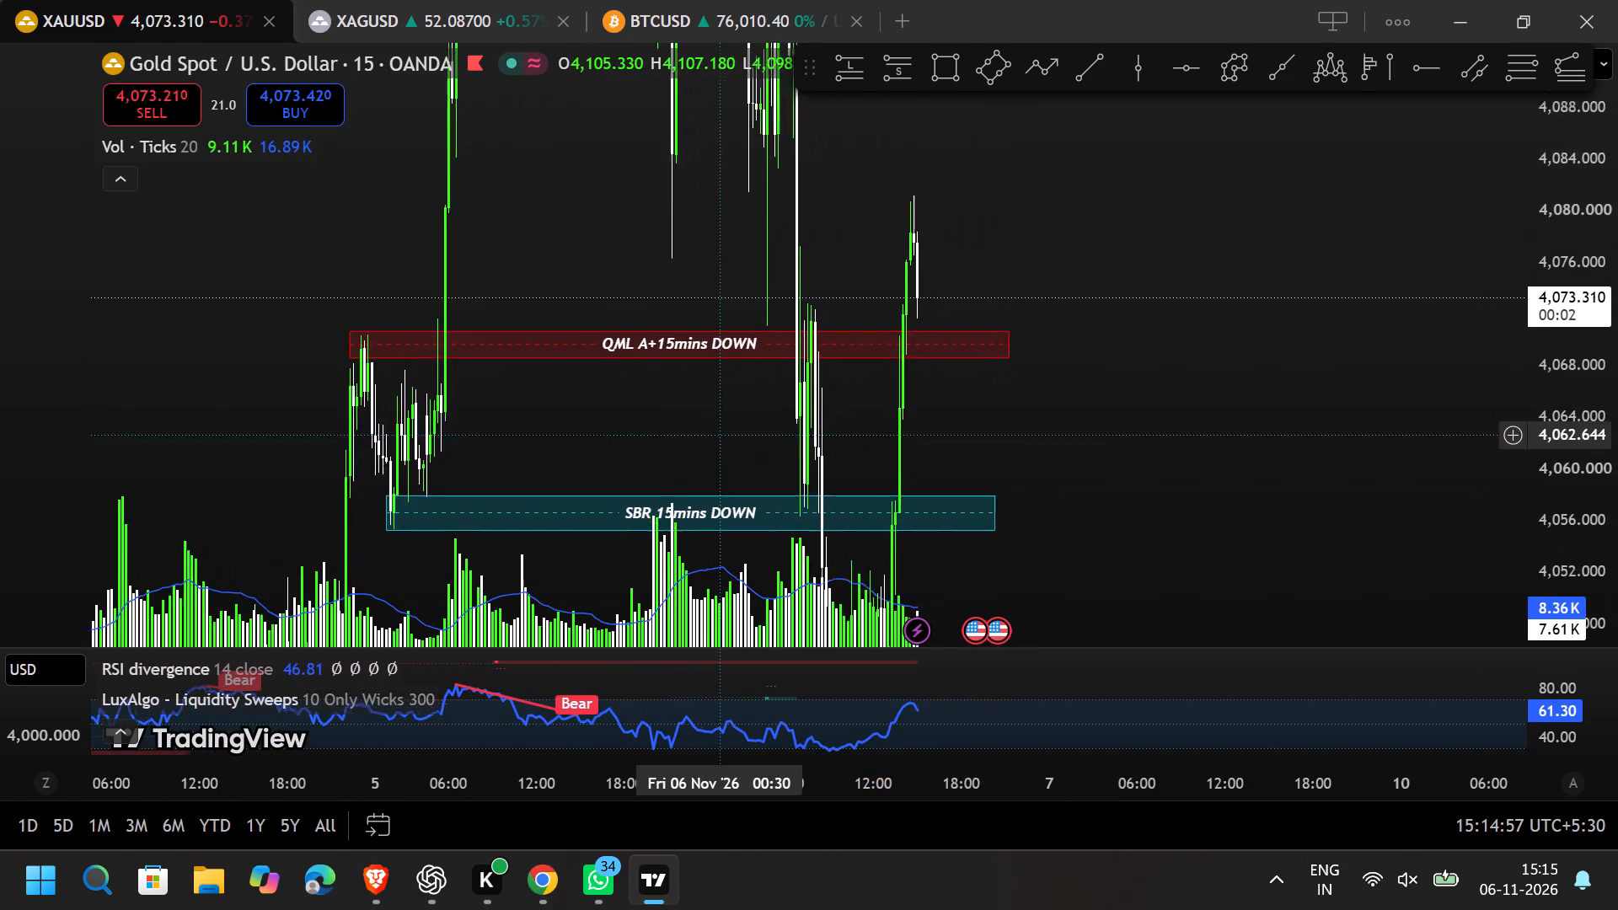
{"action": "left_click_drag", "start_coordinate": [713, 453], "coordinate": [705, 490]}
{"action": "left_click_drag", "start_coordinate": [1551, 263], "coordinate": [1568, 455]}
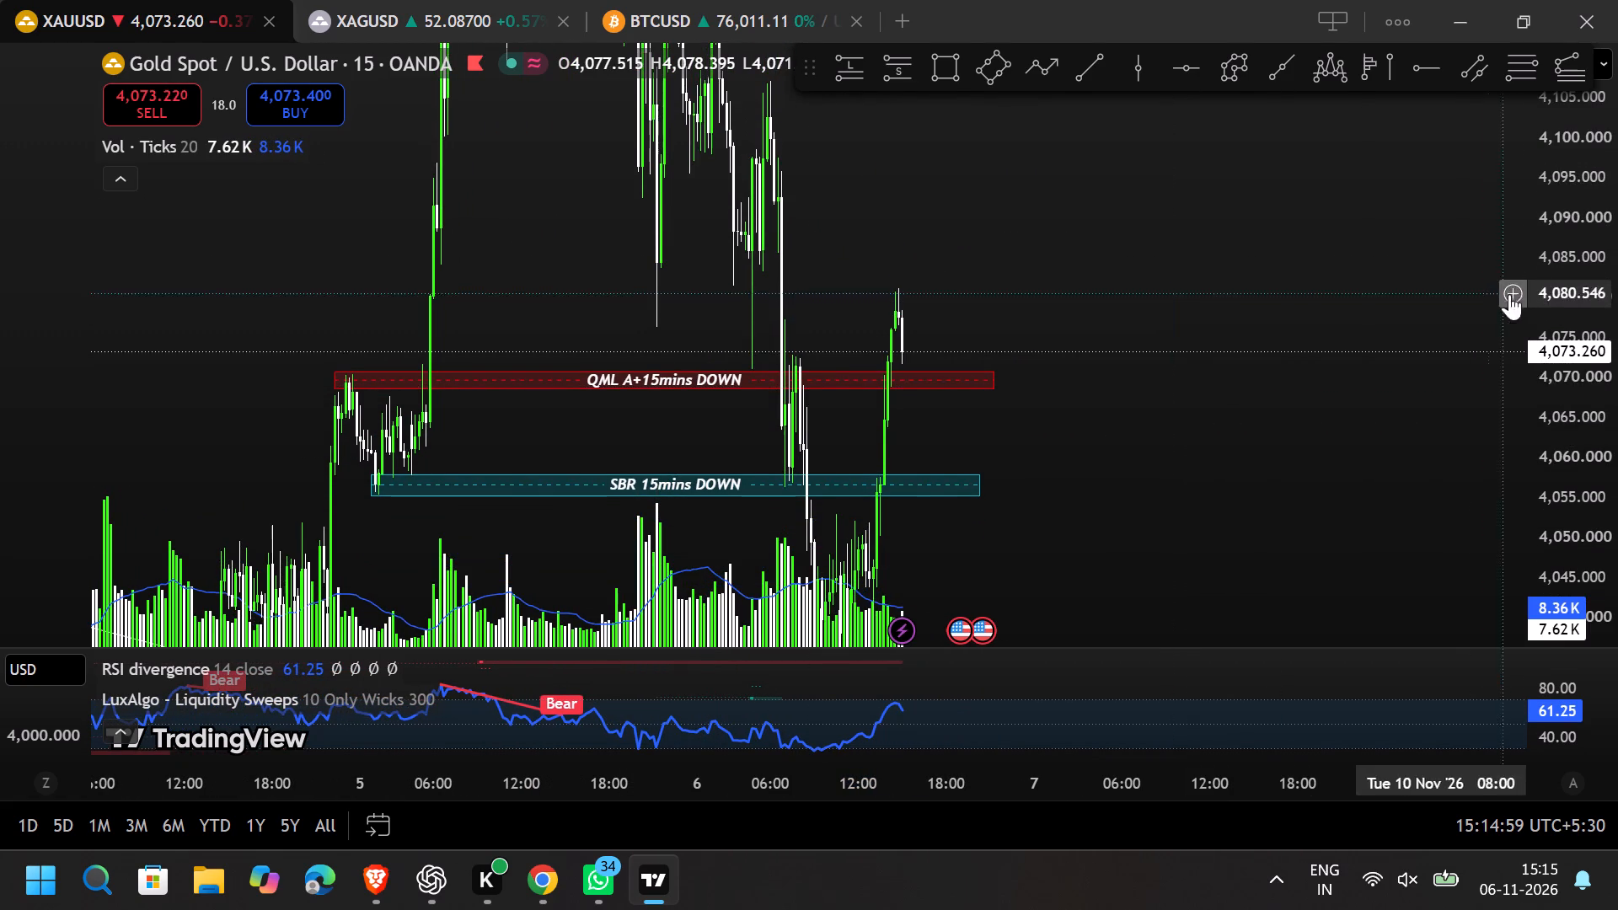
{"action": "left_click_drag", "start_coordinate": [1557, 289], "coordinate": [1512, 315]}
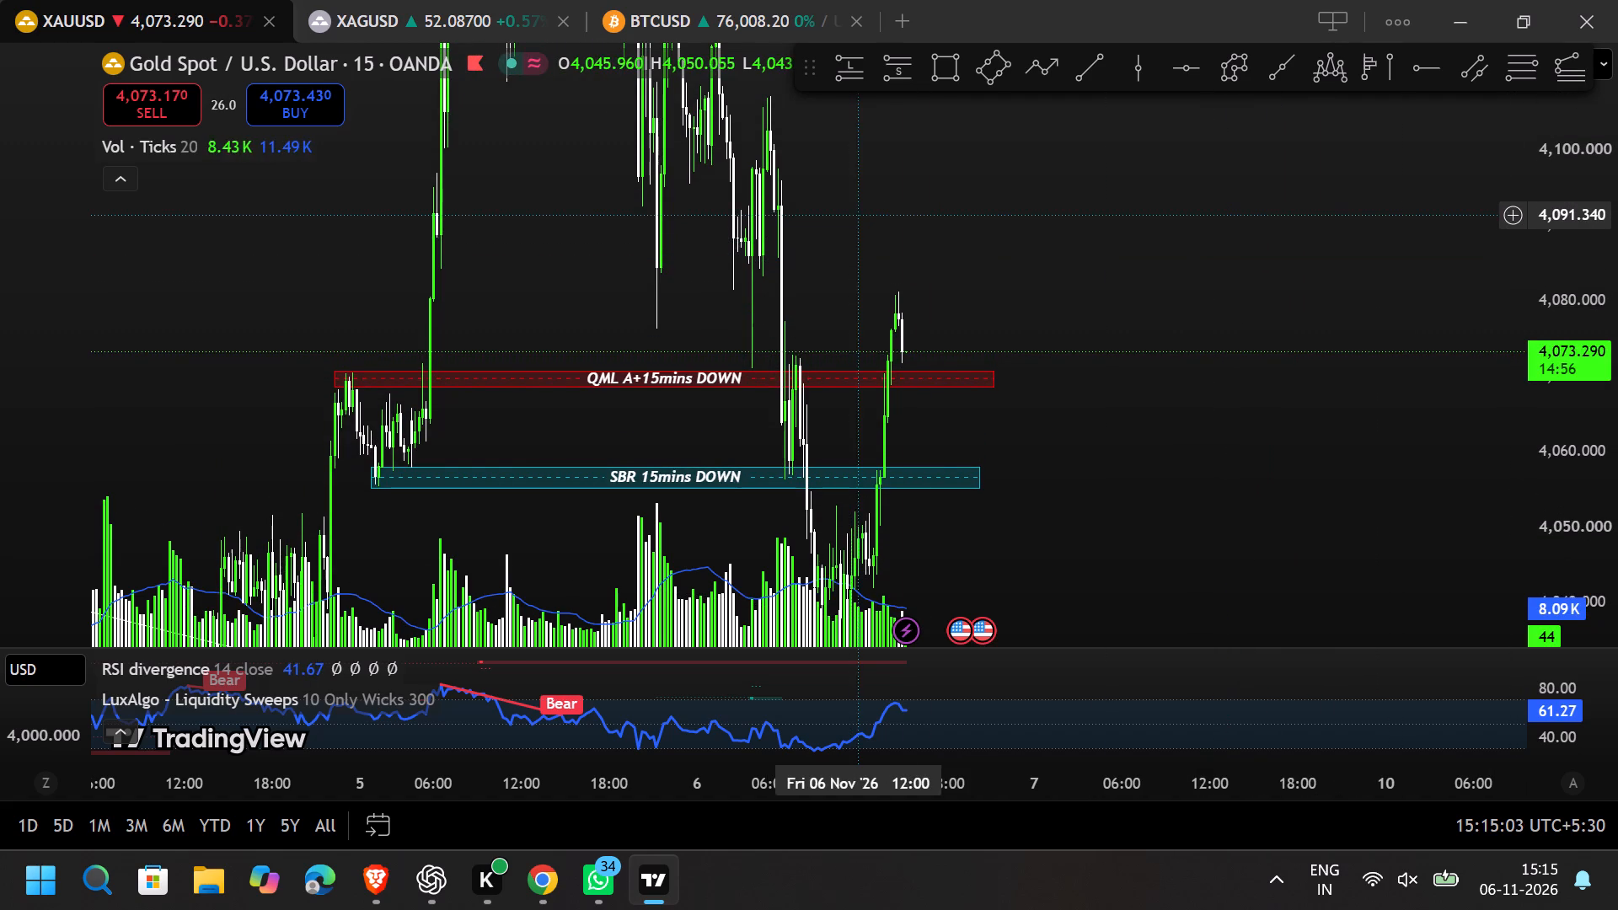
{"action": "scroll", "coordinate": [859, 215], "scroll_direction": "up", "scroll_amount": 7}
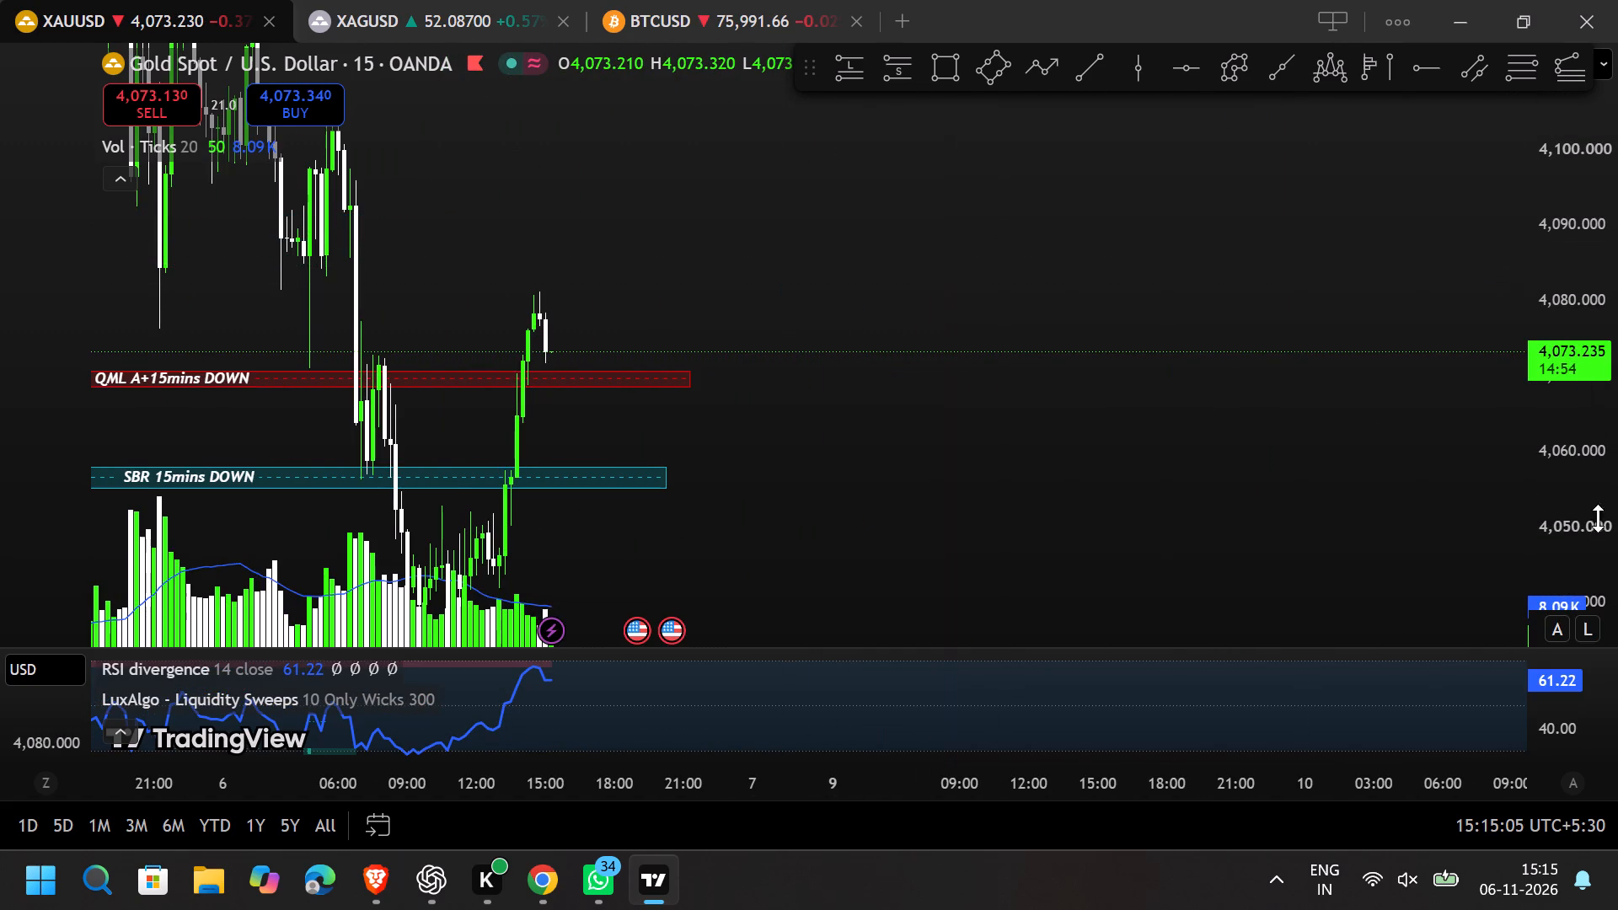
{"action": "left_click_drag", "start_coordinate": [1570, 506], "coordinate": [1524, 238]}
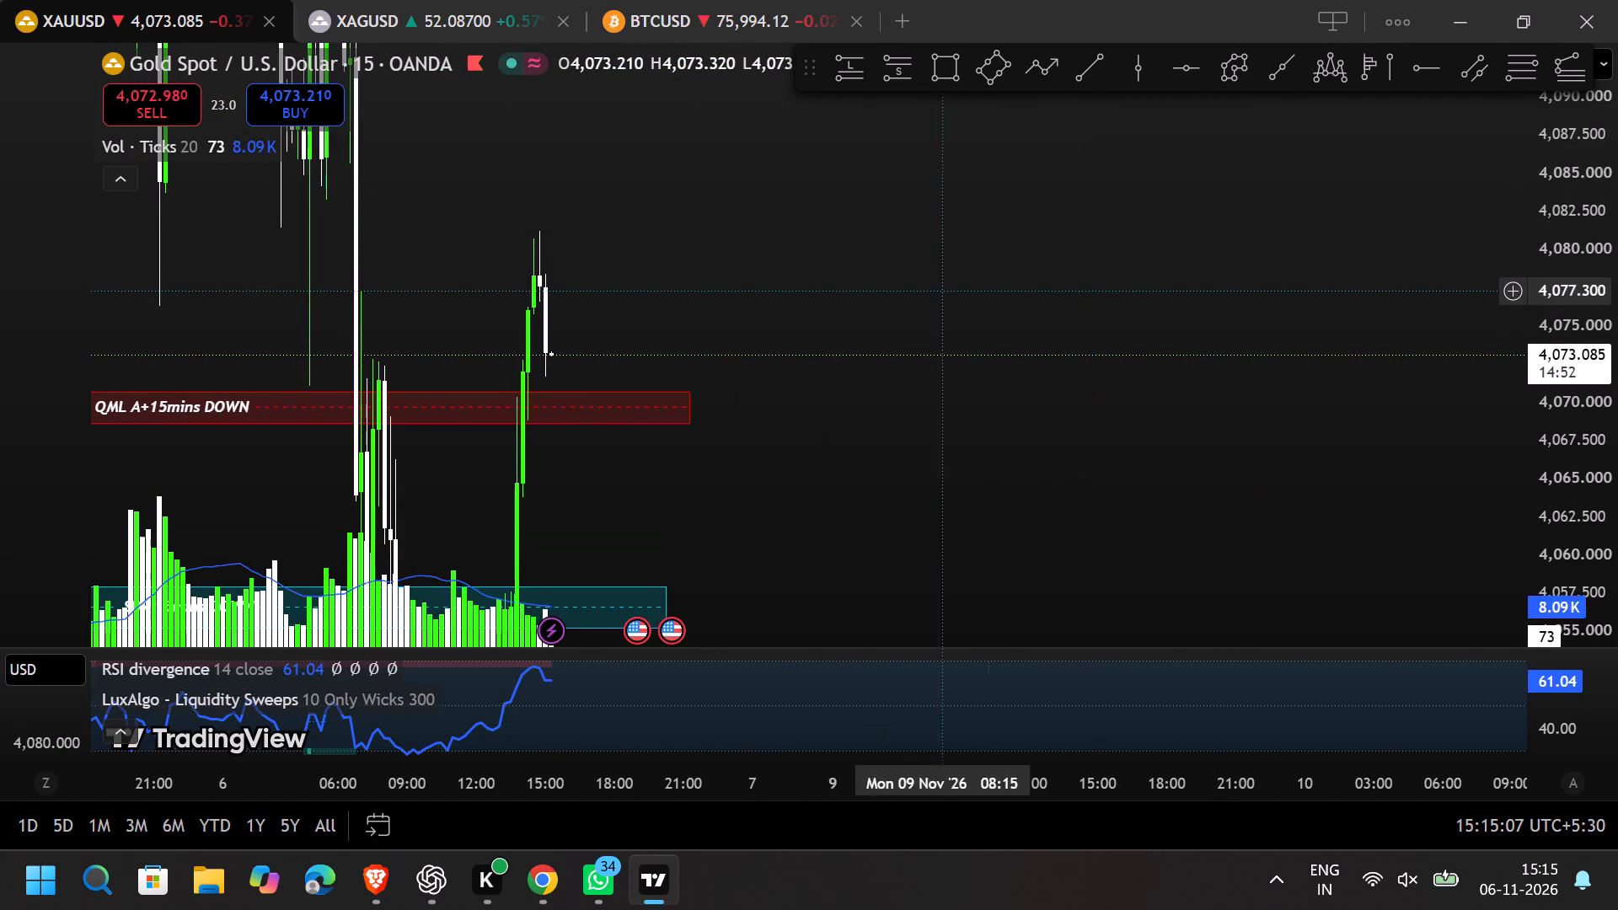
{"action": "left_click_drag", "start_coordinate": [710, 236], "coordinate": [1075, 685]}
{"action": "left_click_drag", "start_coordinate": [842, 366], "coordinate": [840, 308]}
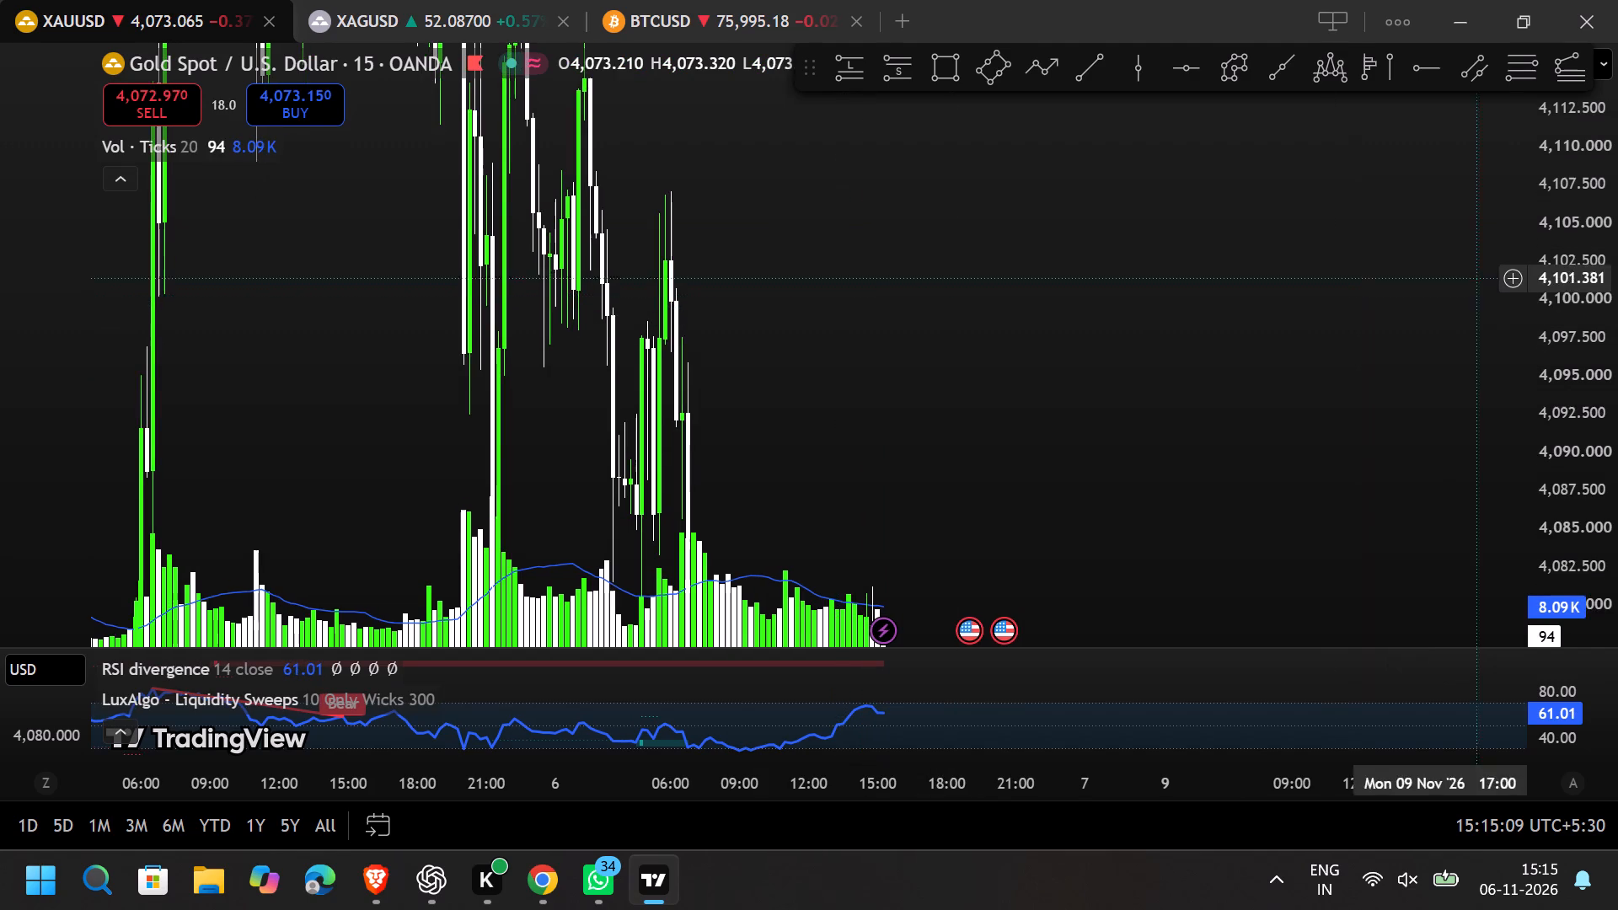
{"action": "left_click_drag", "start_coordinate": [1551, 264], "coordinate": [1530, 629]}
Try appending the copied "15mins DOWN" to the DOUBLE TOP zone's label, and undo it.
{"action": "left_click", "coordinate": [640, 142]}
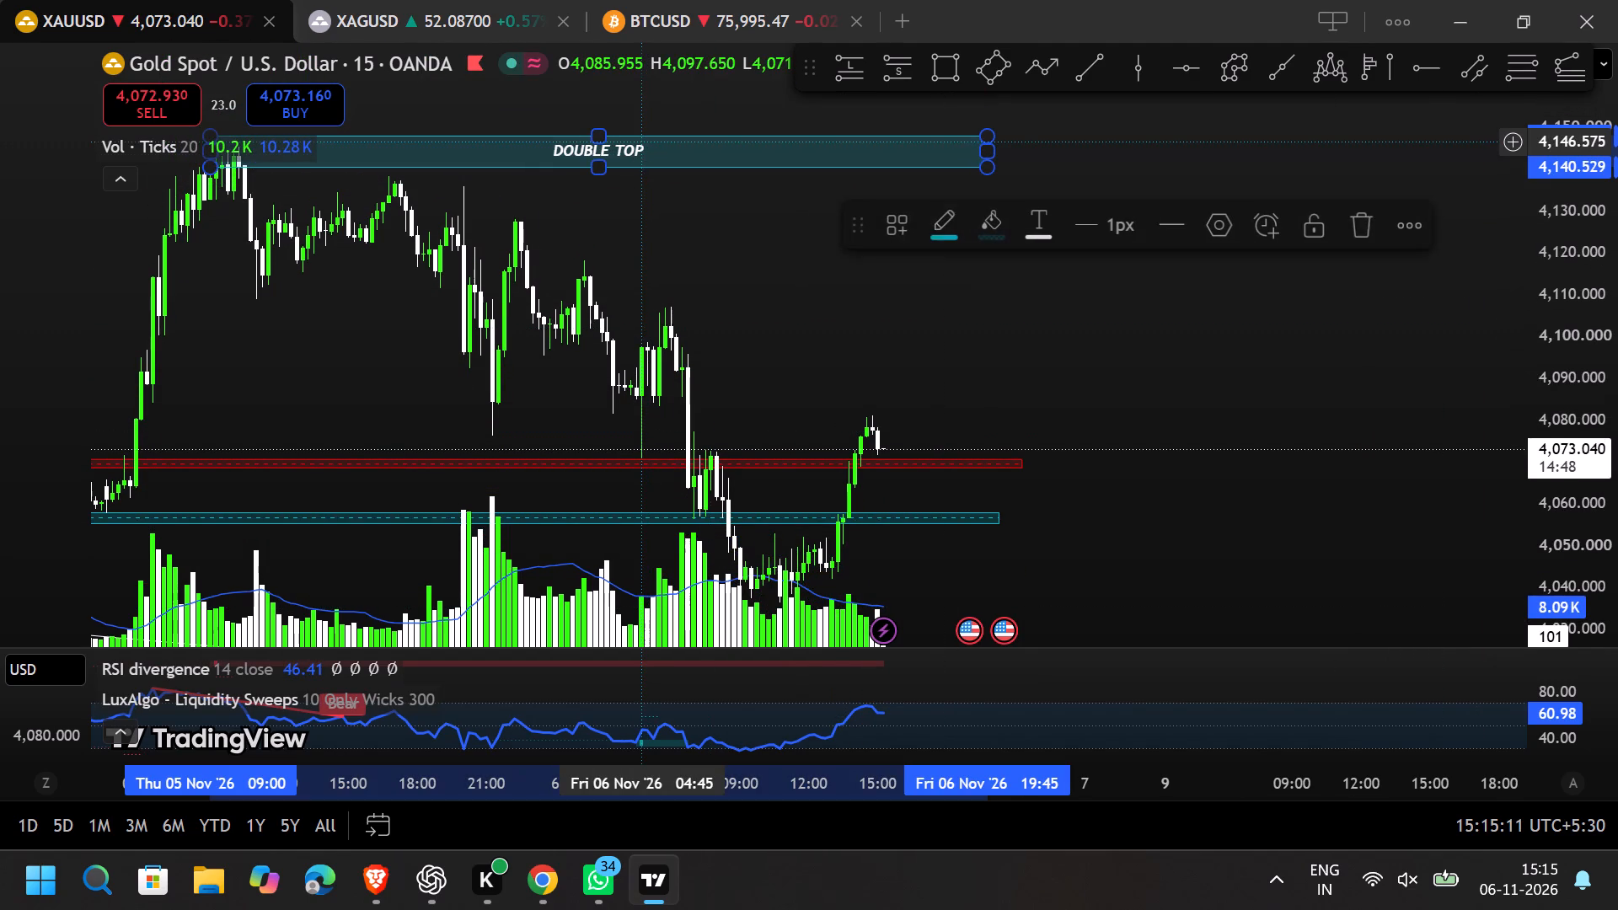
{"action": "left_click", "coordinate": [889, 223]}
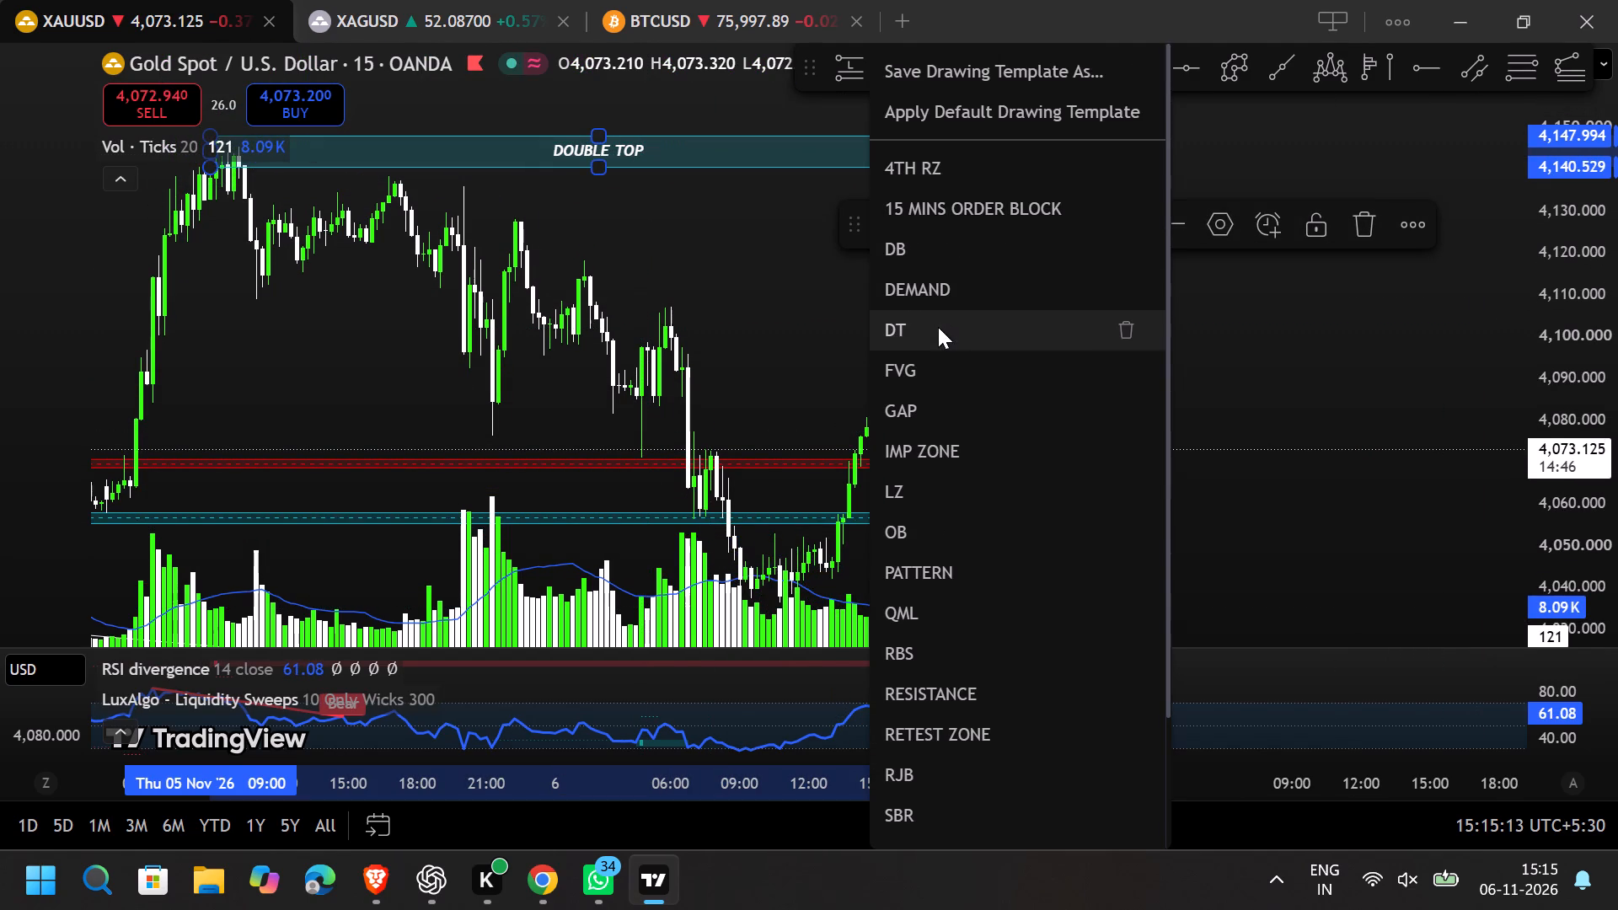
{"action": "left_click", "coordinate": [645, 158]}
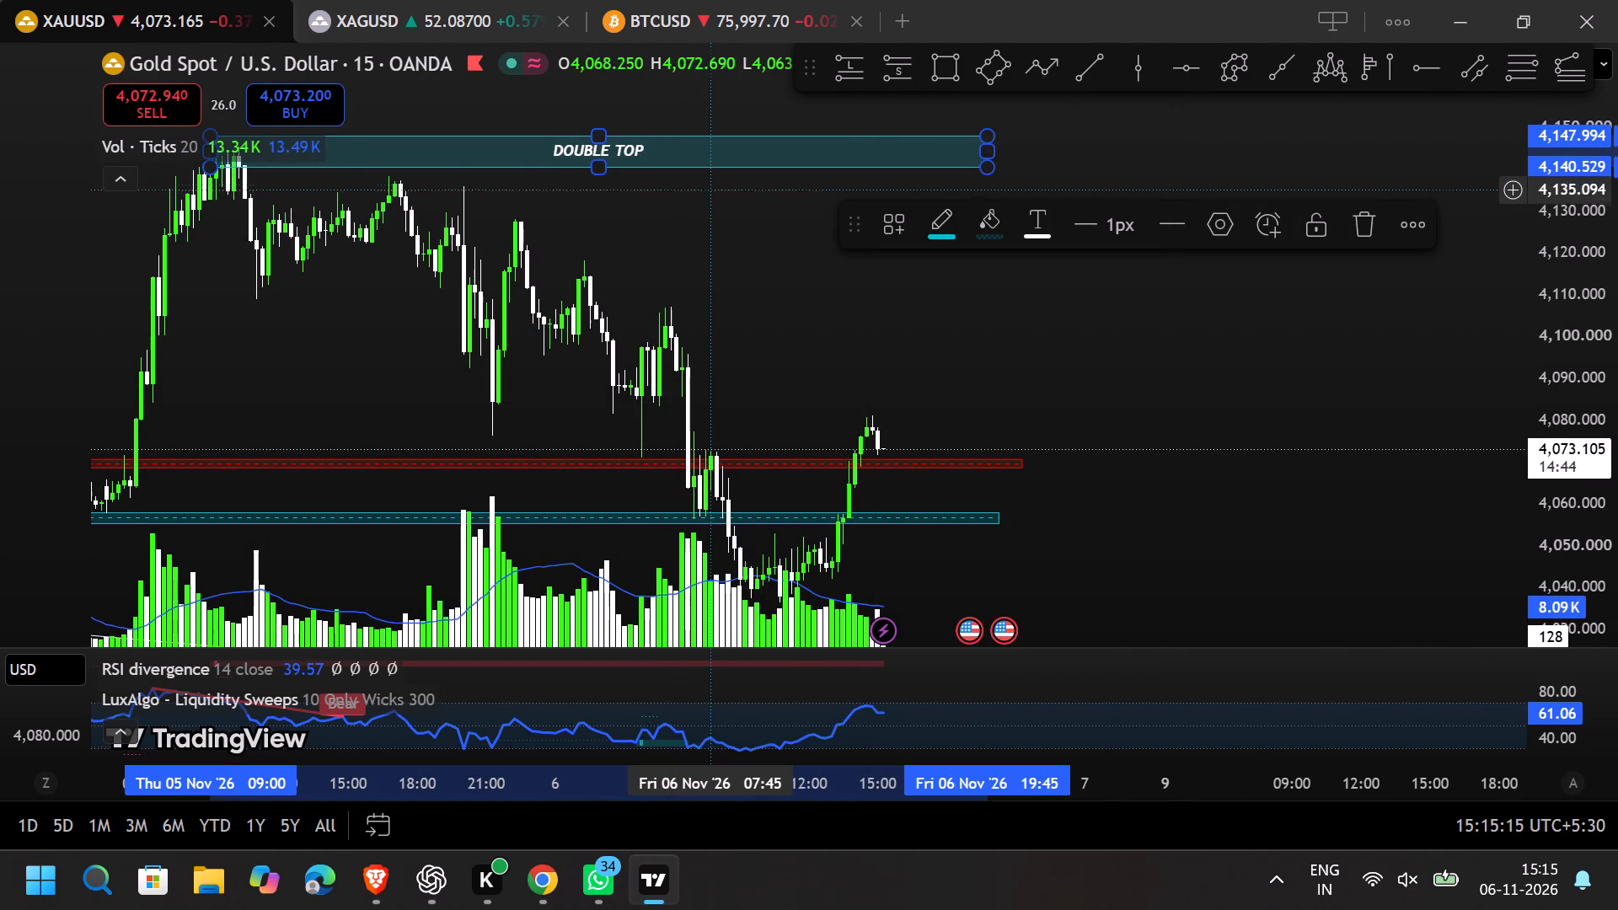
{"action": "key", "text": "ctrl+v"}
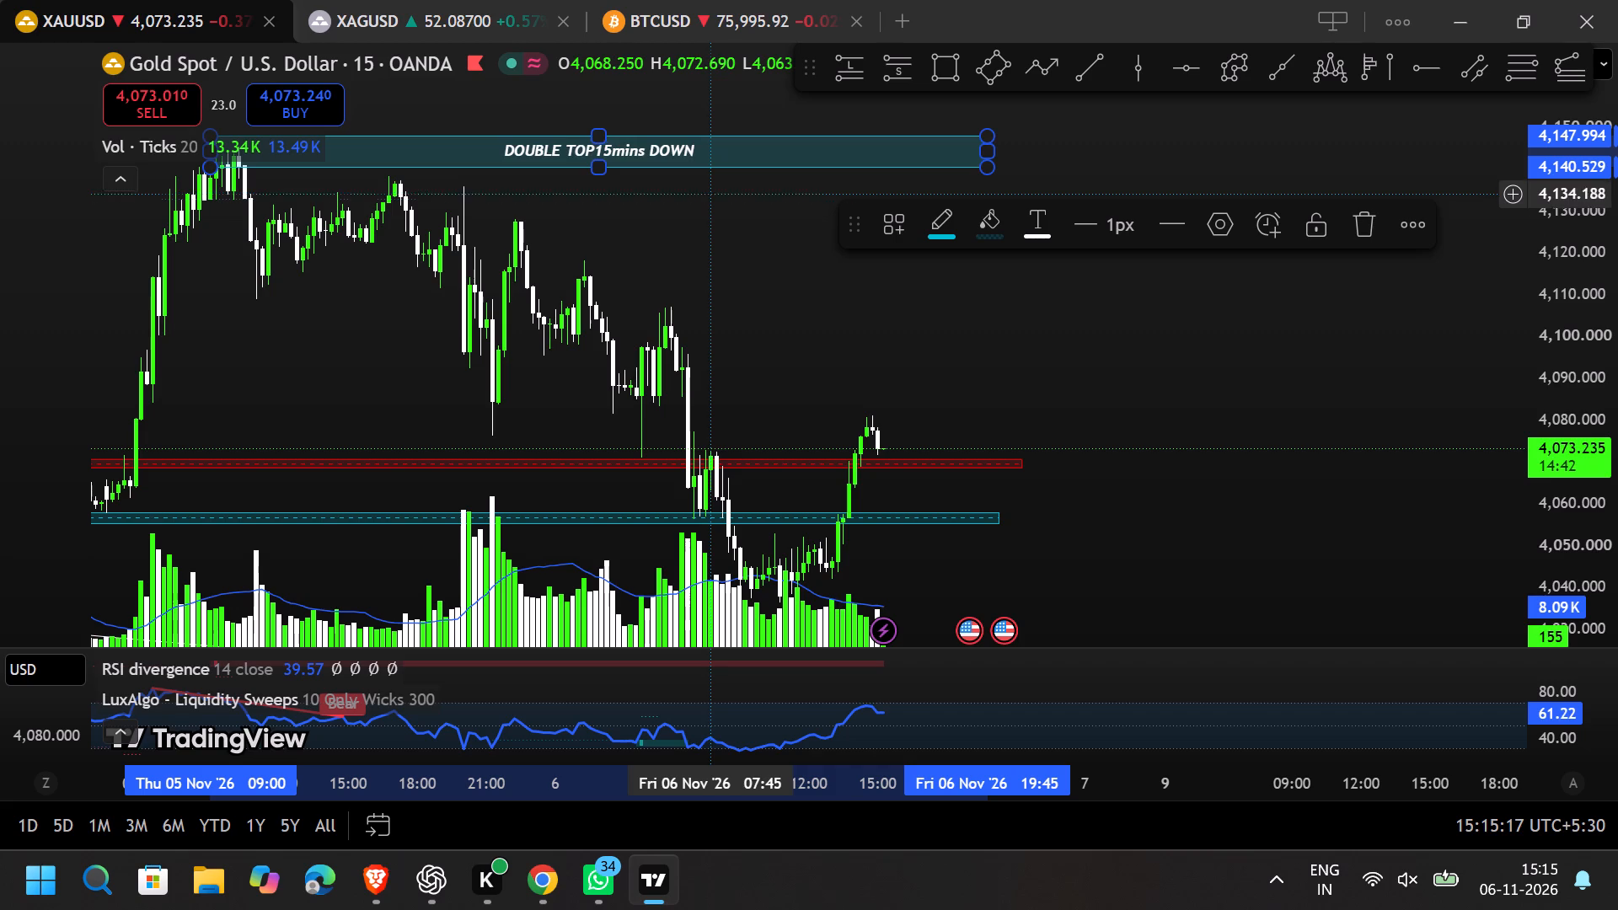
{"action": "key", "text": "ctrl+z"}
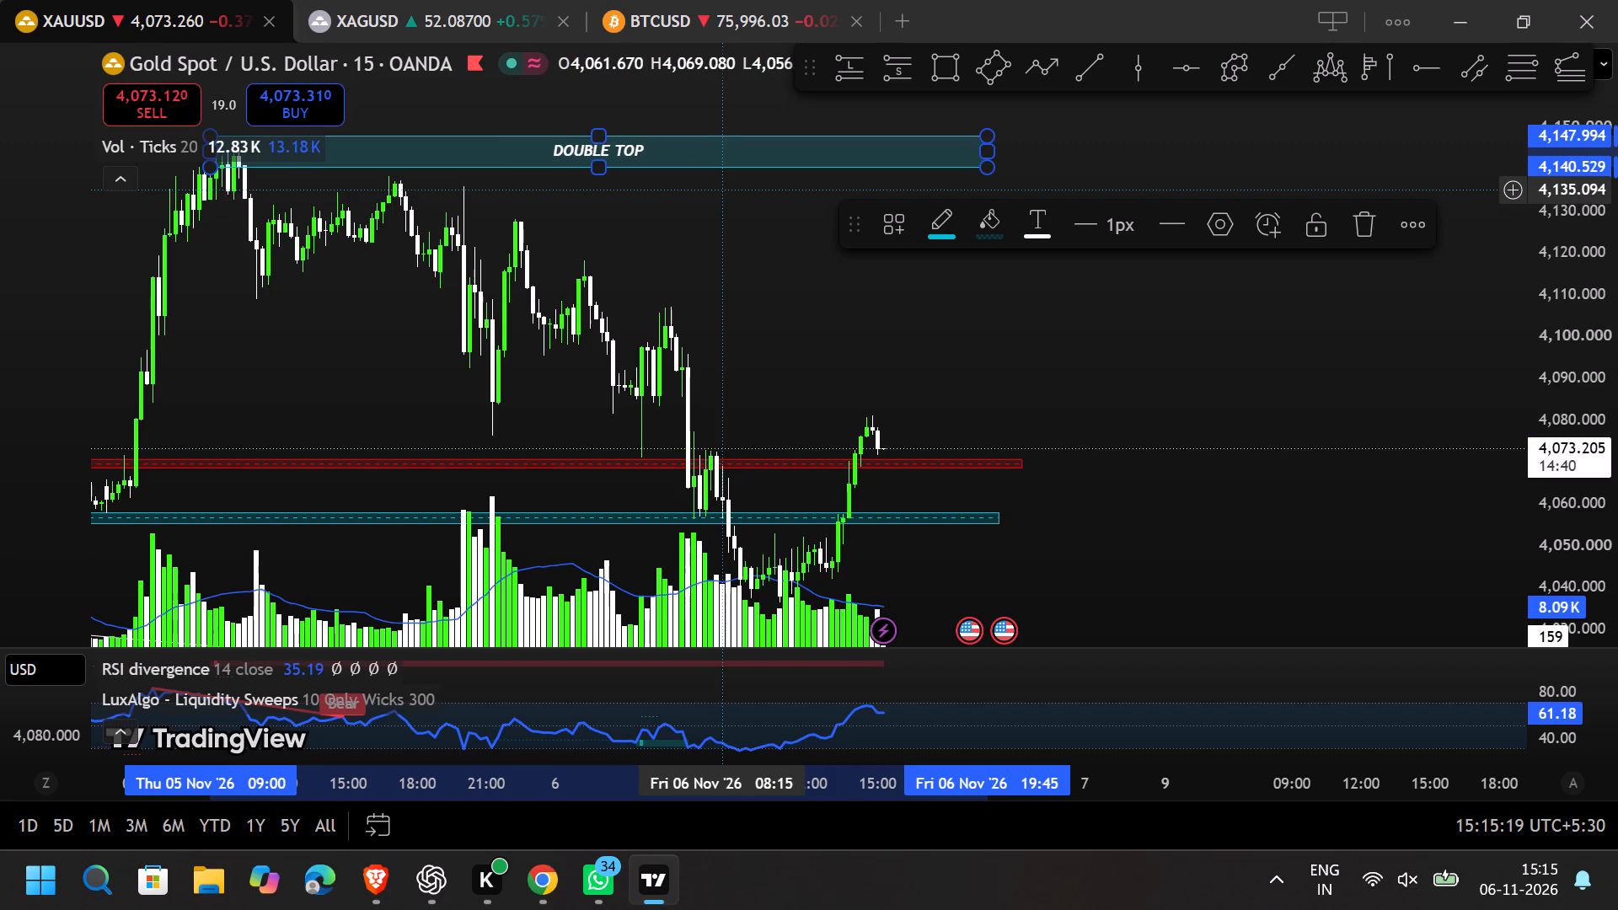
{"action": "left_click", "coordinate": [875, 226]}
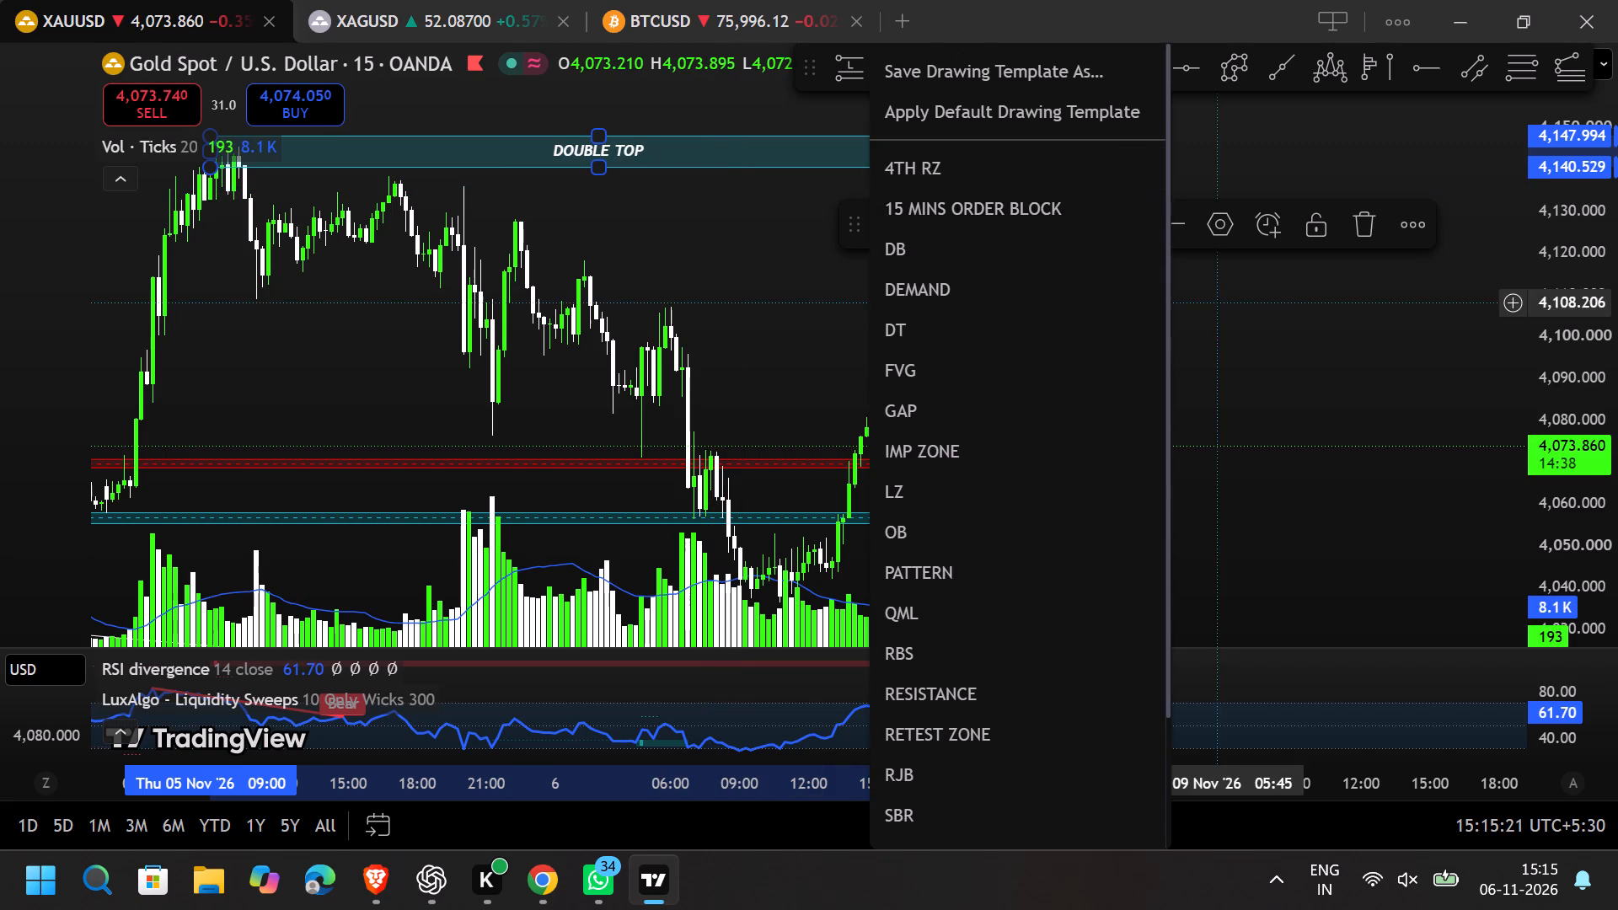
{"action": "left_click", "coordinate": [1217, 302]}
Show a middle line on the DOUBLE TOP zone rectangle and colour it cyan.
{"action": "left_click", "coordinate": [836, 171]}
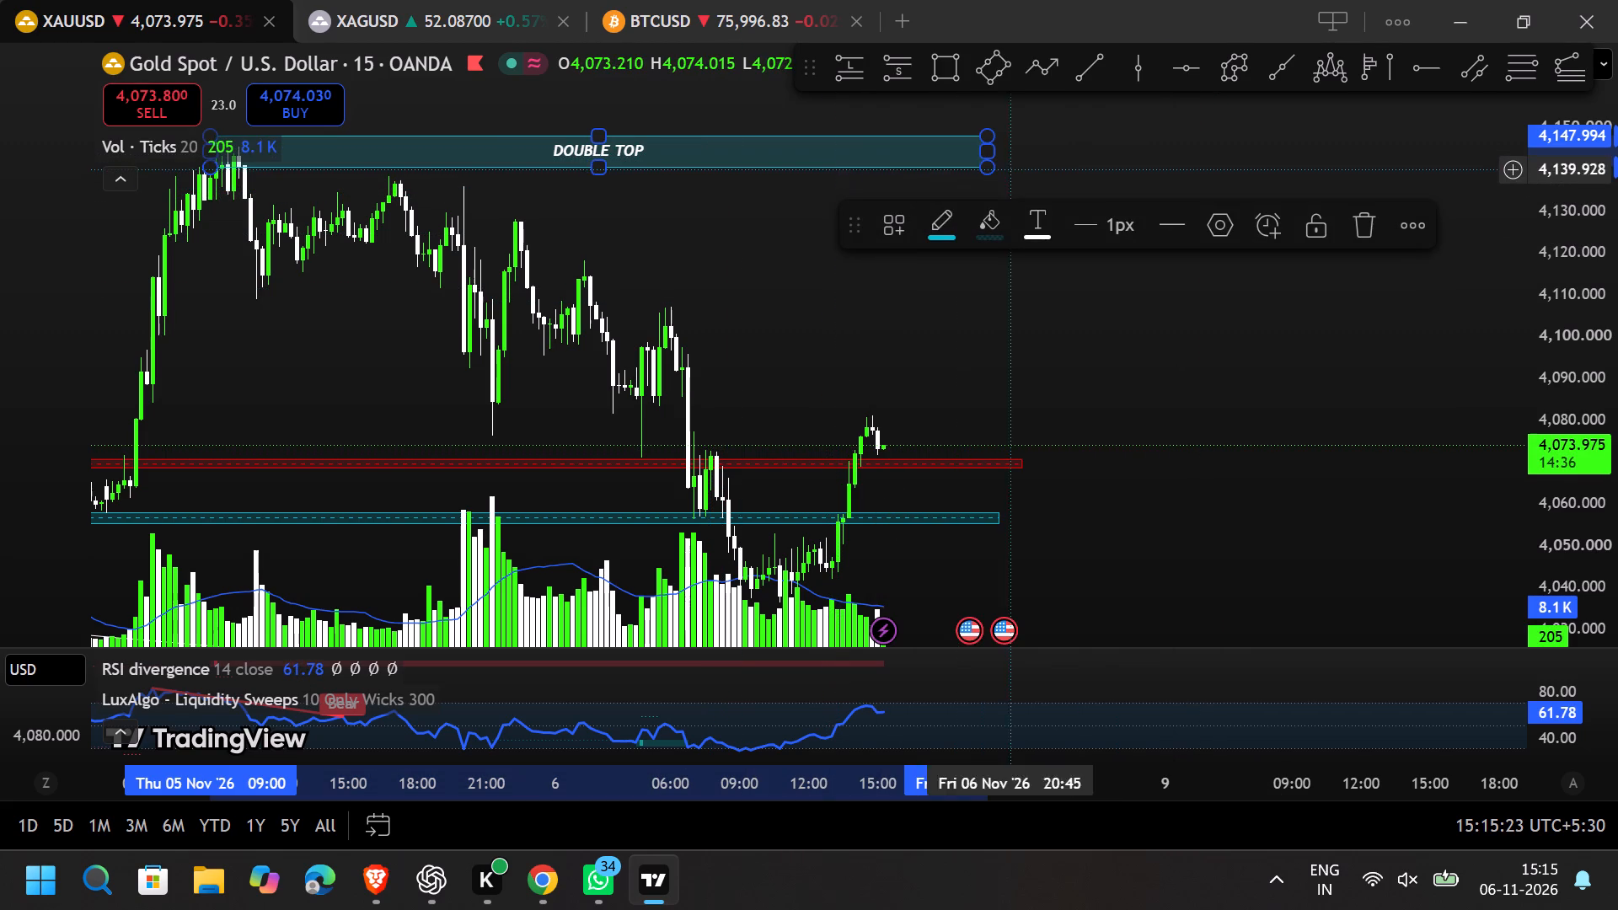
{"action": "left_click", "coordinate": [1218, 232]}
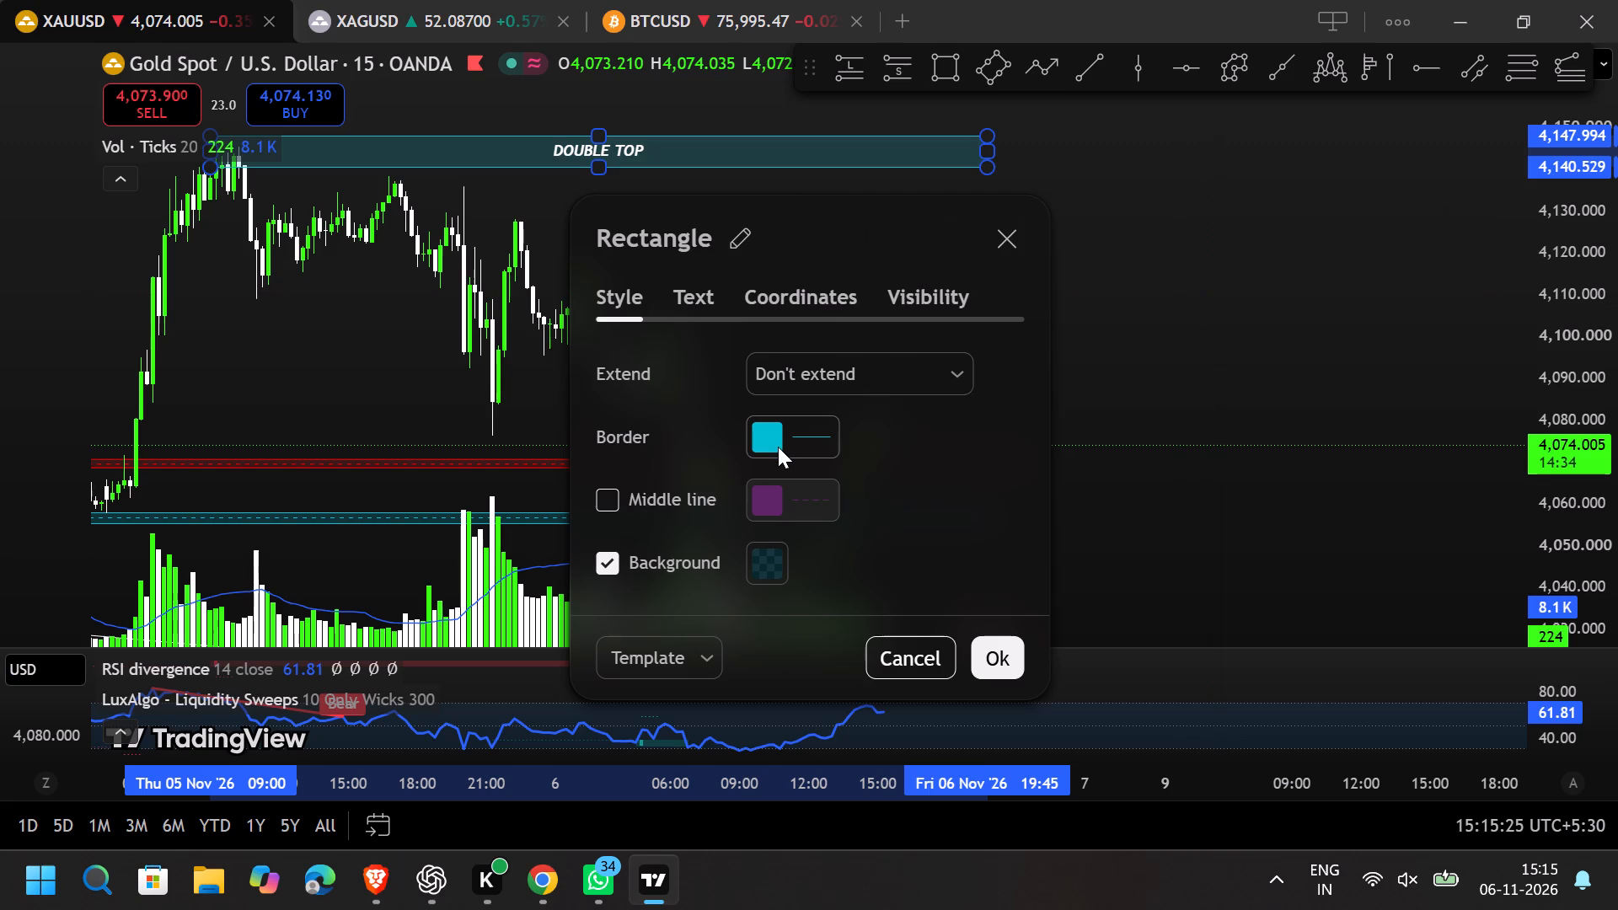
{"action": "left_click", "coordinate": [778, 449]}
{"action": "left_click", "coordinate": [731, 457]}
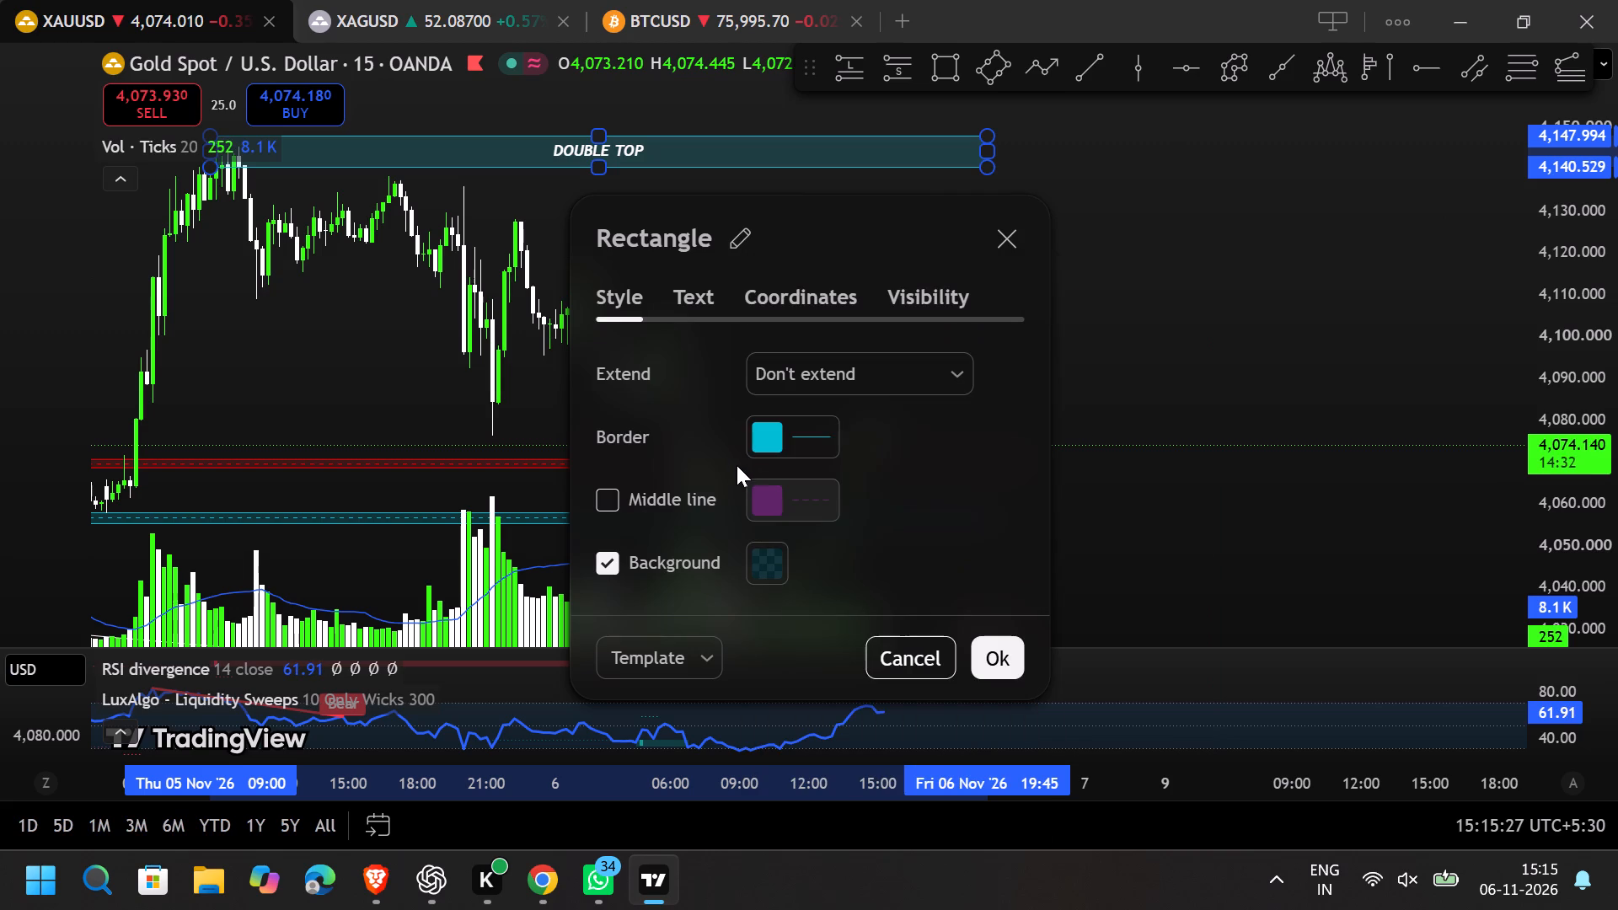
{"action": "left_click", "coordinate": [766, 491]}
{"action": "left_click", "coordinate": [608, 491]}
{"action": "left_click", "coordinate": [778, 479]}
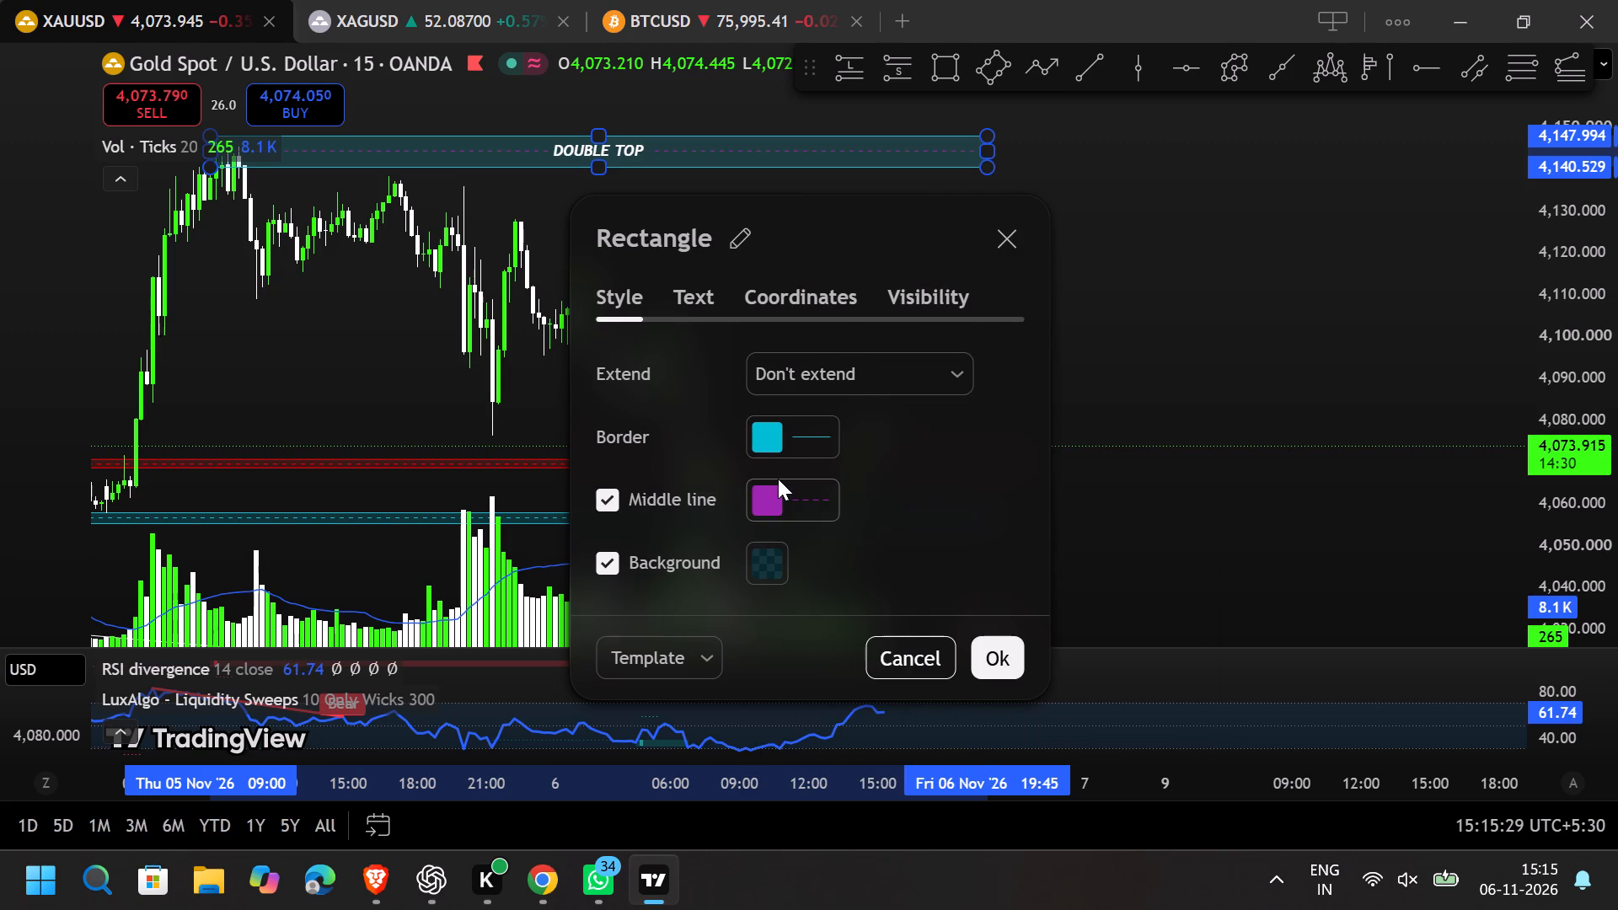
{"action": "left_click", "coordinate": [910, 303]}
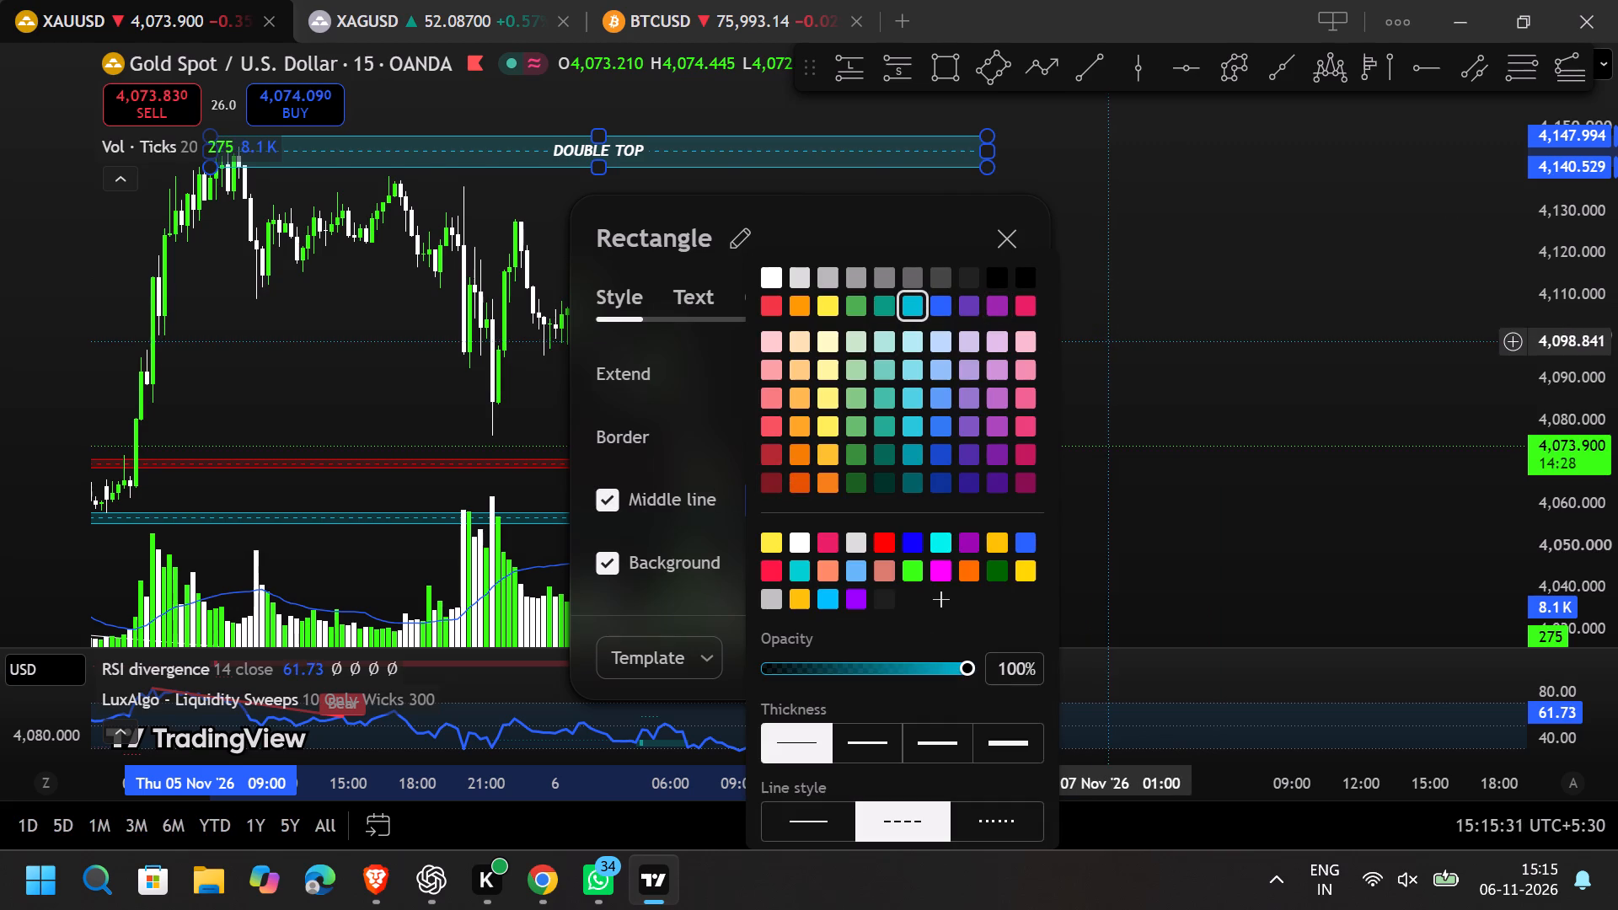
{"action": "left_click", "coordinate": [1110, 342]}
Save the DOUBLE TOP rectangle's styling as a drawing template named DT, replacing the existing template.
{"action": "right_click", "coordinate": [978, 169]}
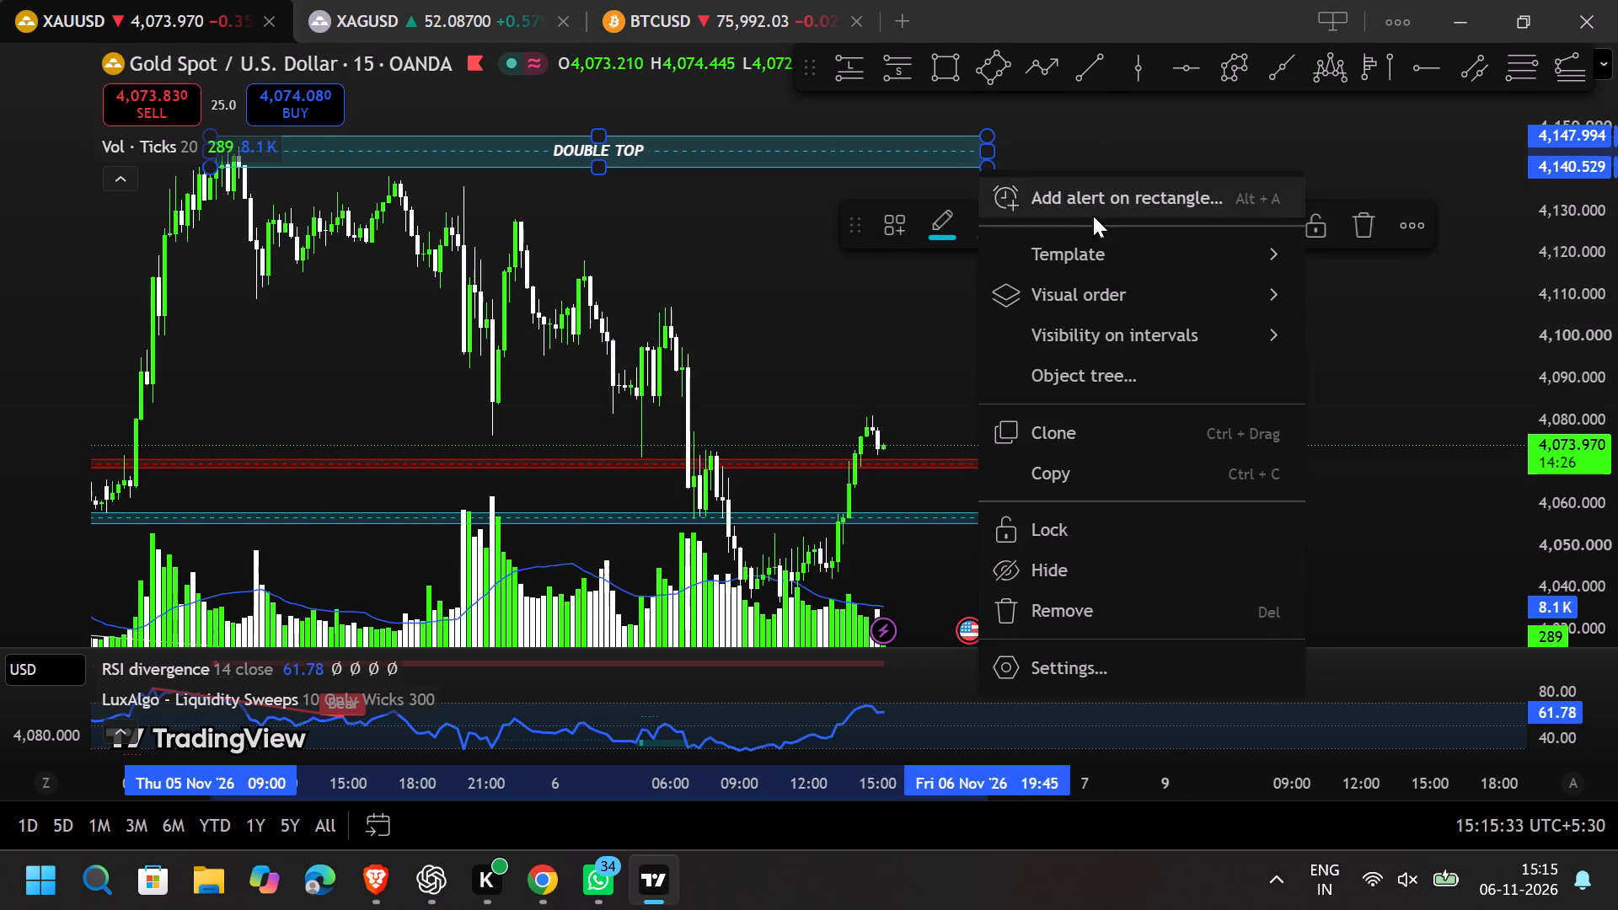
{"action": "left_click", "coordinate": [1092, 244]}
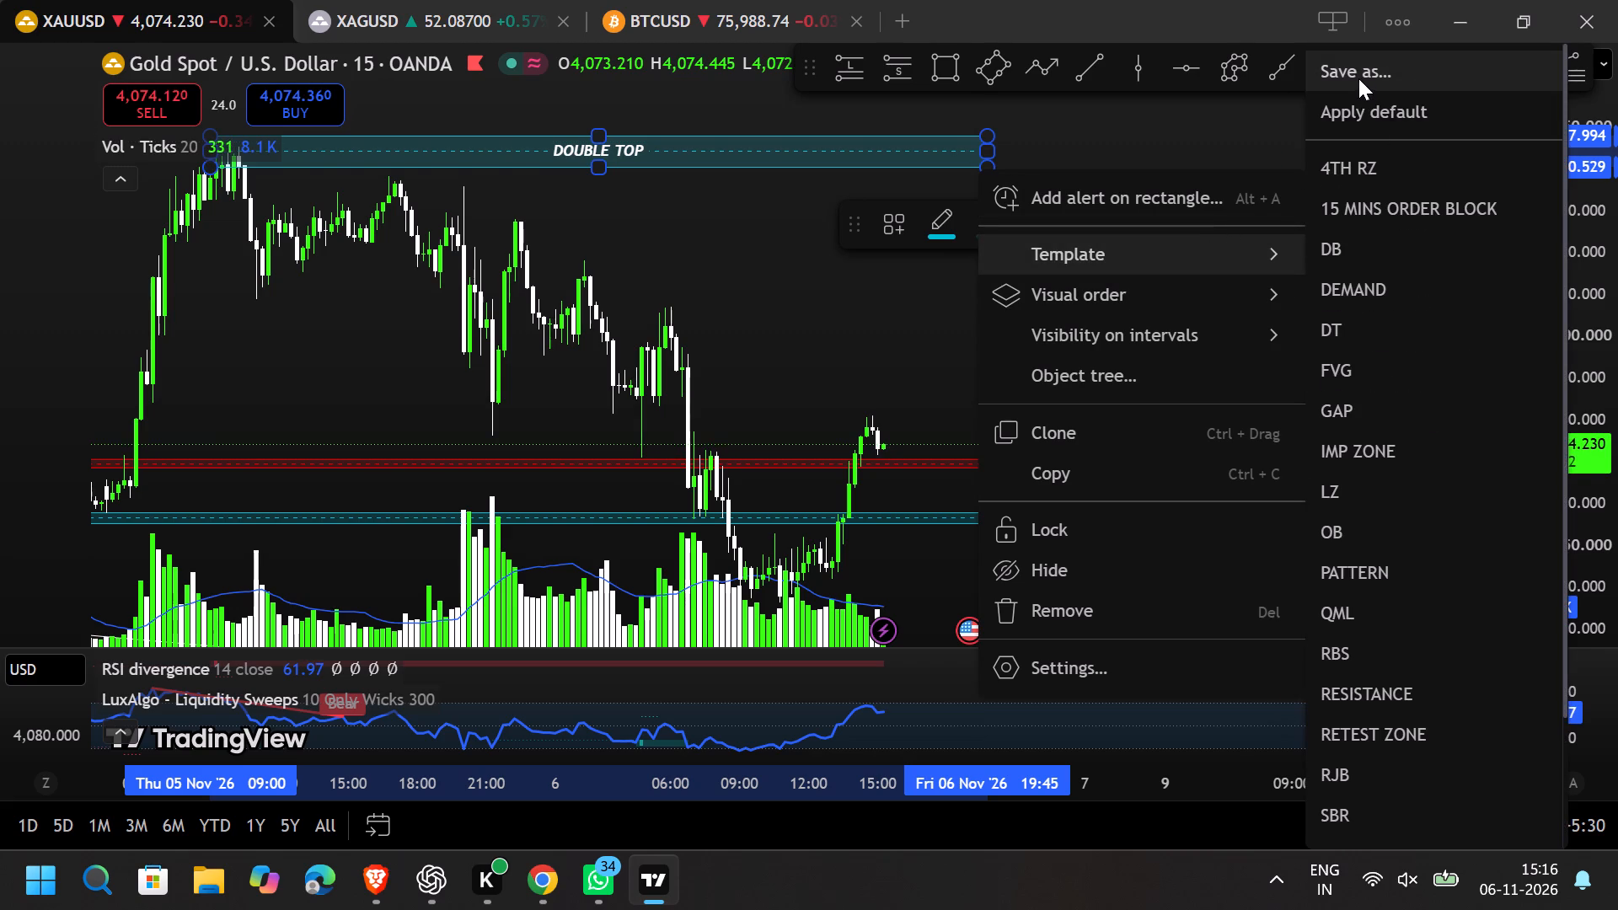
{"action": "left_click", "coordinate": [1358, 78]}
{"action": "type", "text": "dt"}
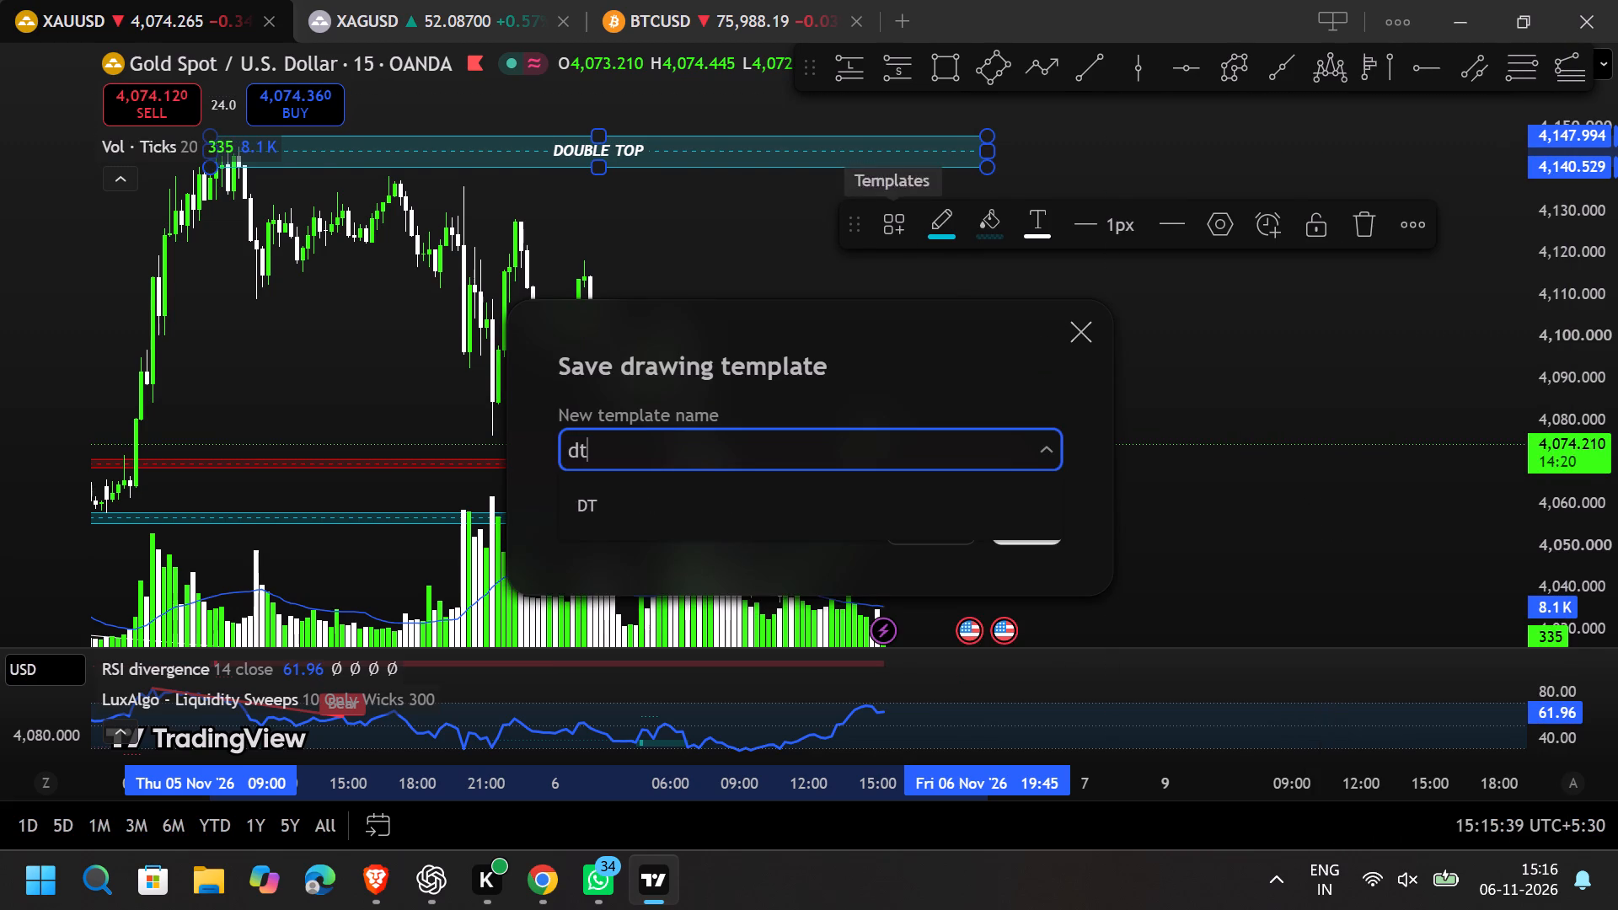
{"action": "left_click", "coordinate": [700, 490]}
{"action": "left_click", "coordinate": [1021, 517]}
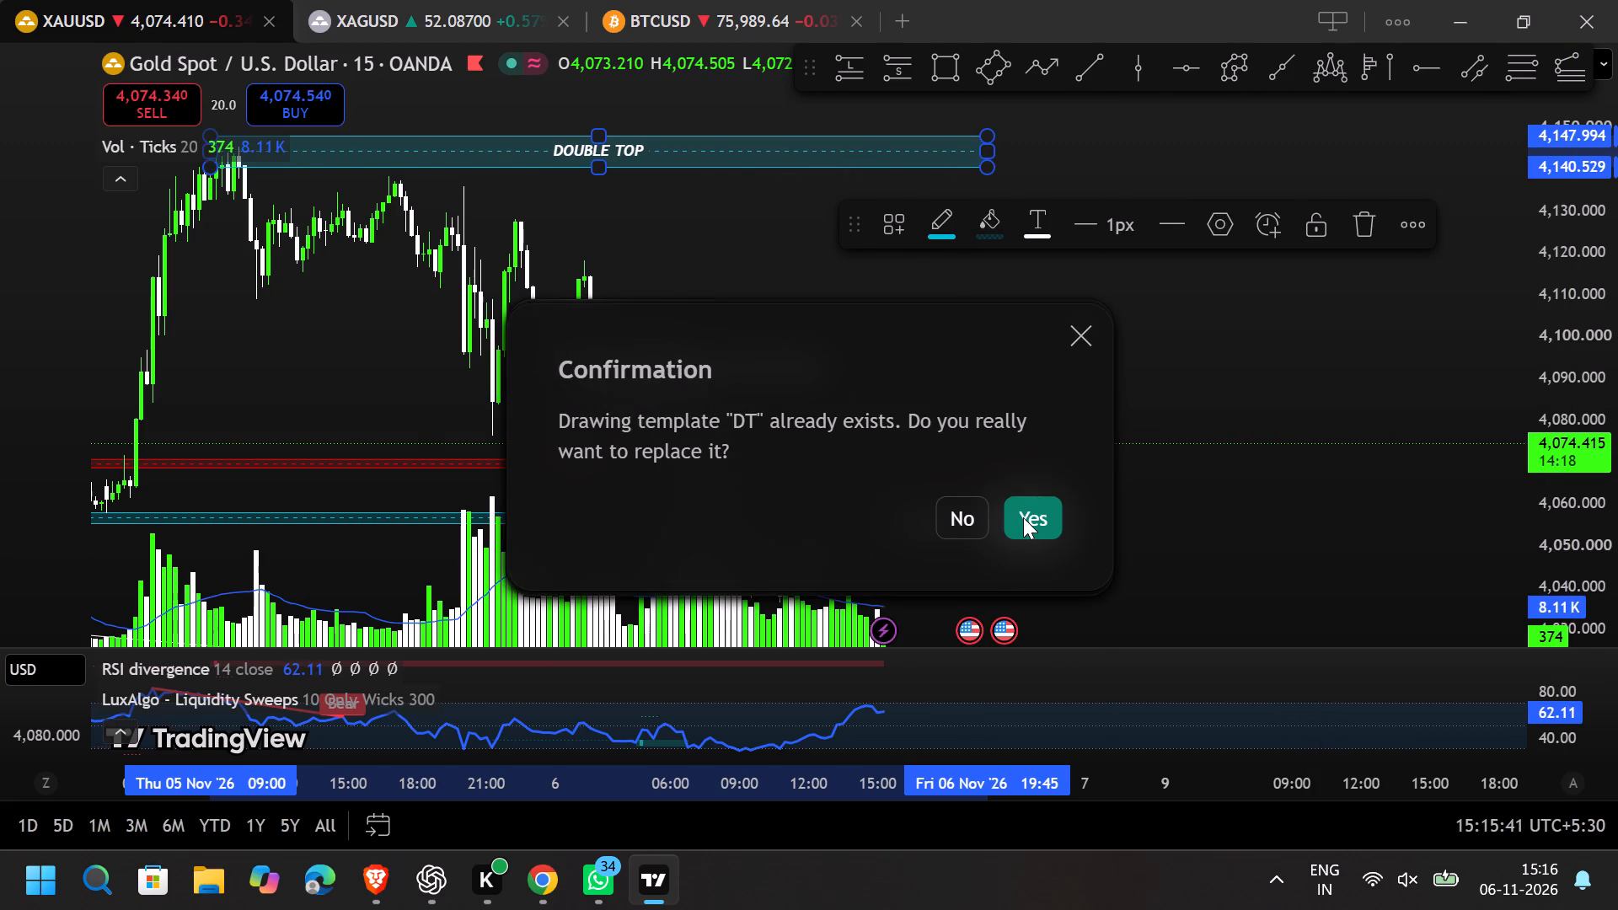
{"action": "left_click", "coordinate": [1024, 517]}
{"action": "left_click", "coordinate": [786, 359]}
Append "15mins DOWN" to the DOUBLE TOP zone's label.
{"action": "left_click_drag", "start_coordinate": [737, 315], "coordinate": [801, 474]}
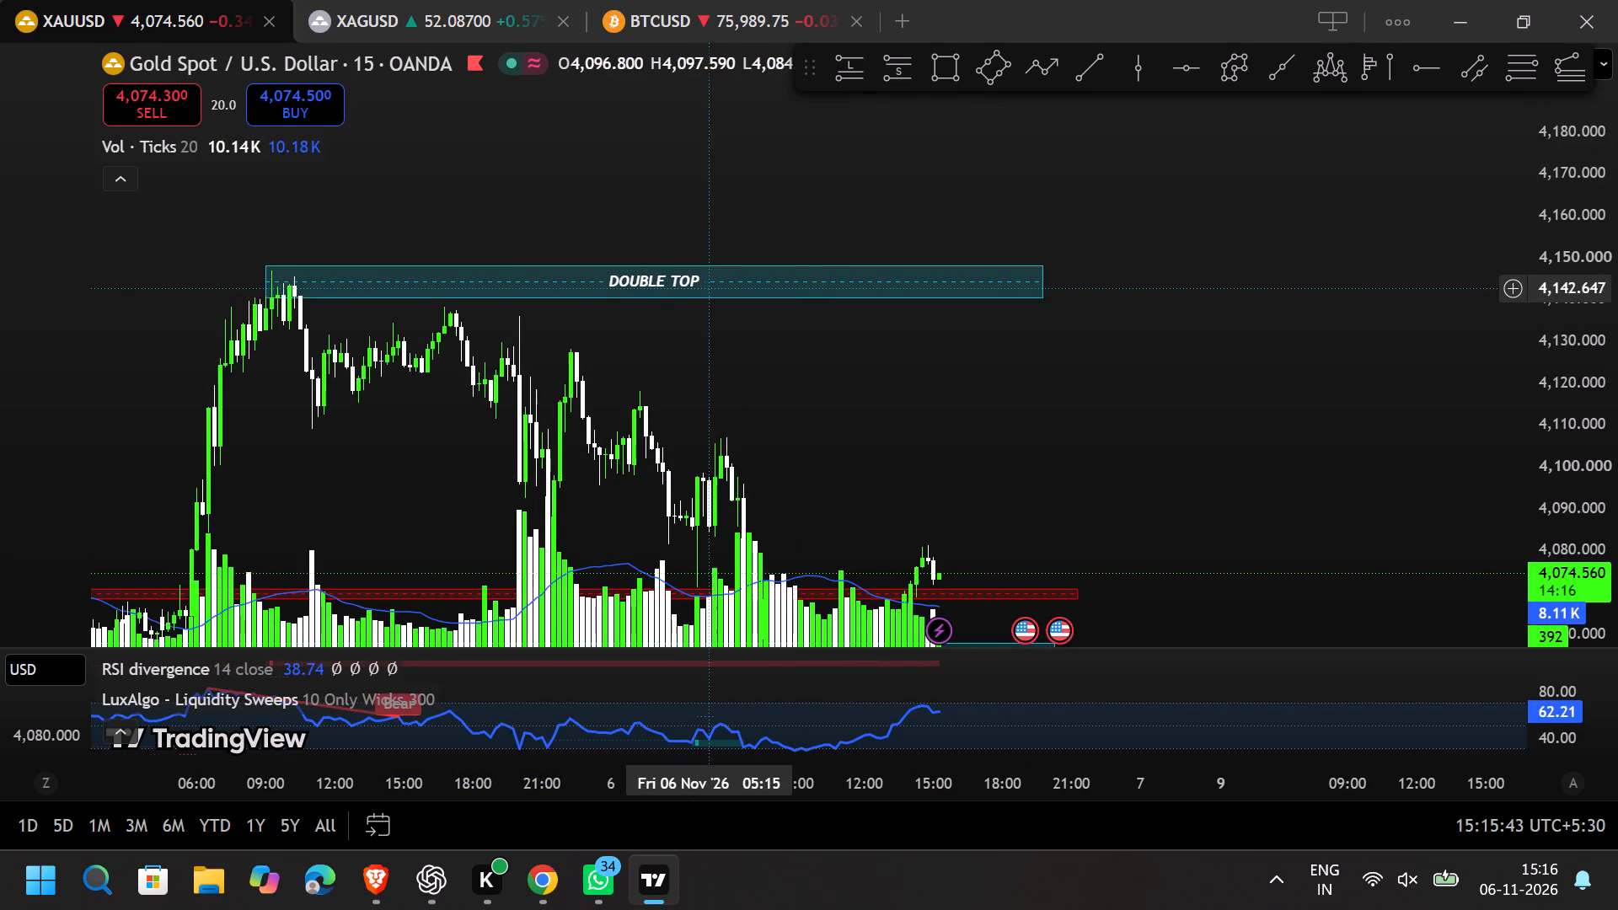
{"action": "left_click", "coordinate": [696, 281]}
{"action": "left_click", "coordinate": [696, 281]}
{"action": "key", "text": "space"}
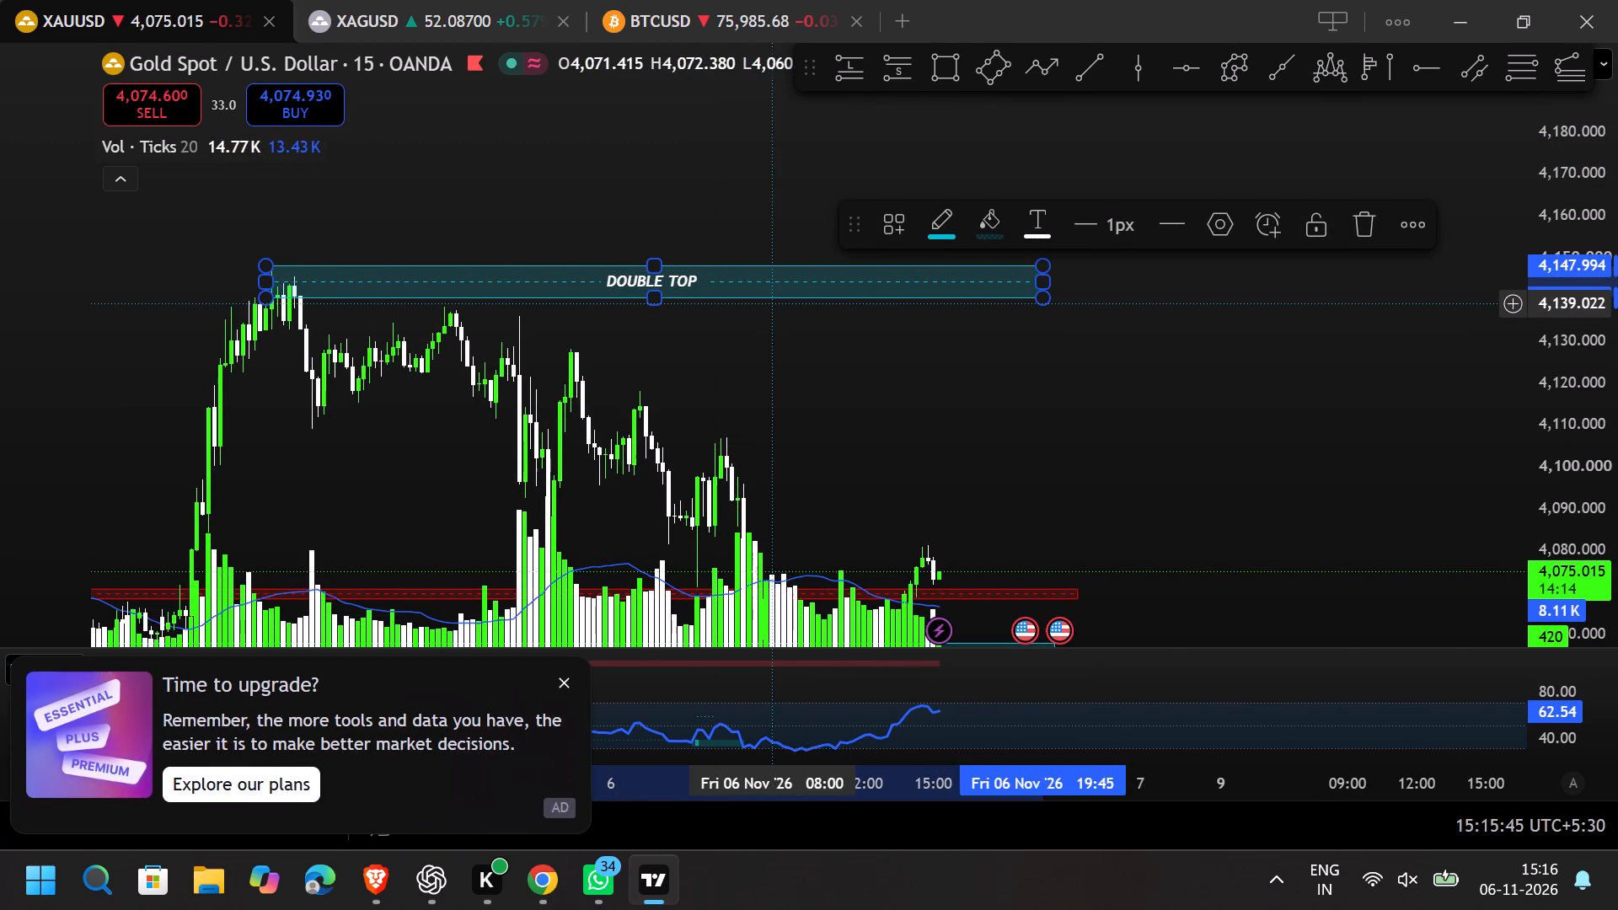
{"action": "type", "text": "15"}
{"action": "type", "text": "mins"}
{"action": "key", "text": "space"}
{"action": "type", "text": "DOWN"}
{"action": "left_click", "coordinate": [773, 304]}
Examine the price action between the double-top zone and the QML and SBR zones at different price scales.
{"action": "left_click_drag", "start_coordinate": [796, 393], "coordinate": [844, 222]}
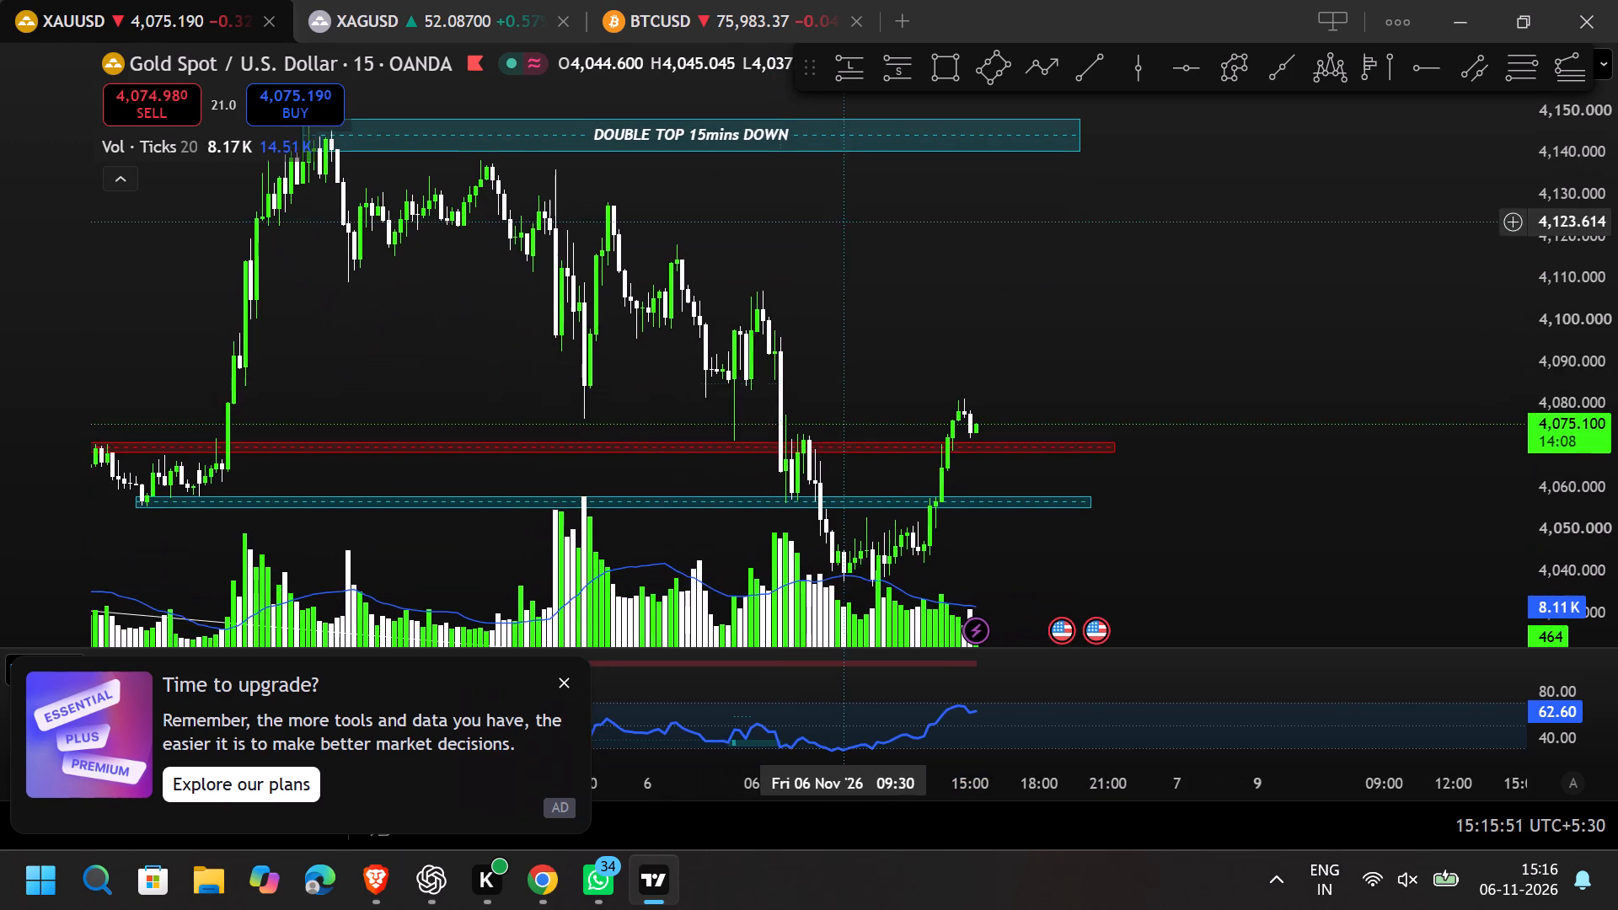
{"action": "left_click", "coordinate": [568, 684]}
{"action": "scroll", "coordinate": [1291, 574], "scroll_direction": "down", "scroll_amount": 6}
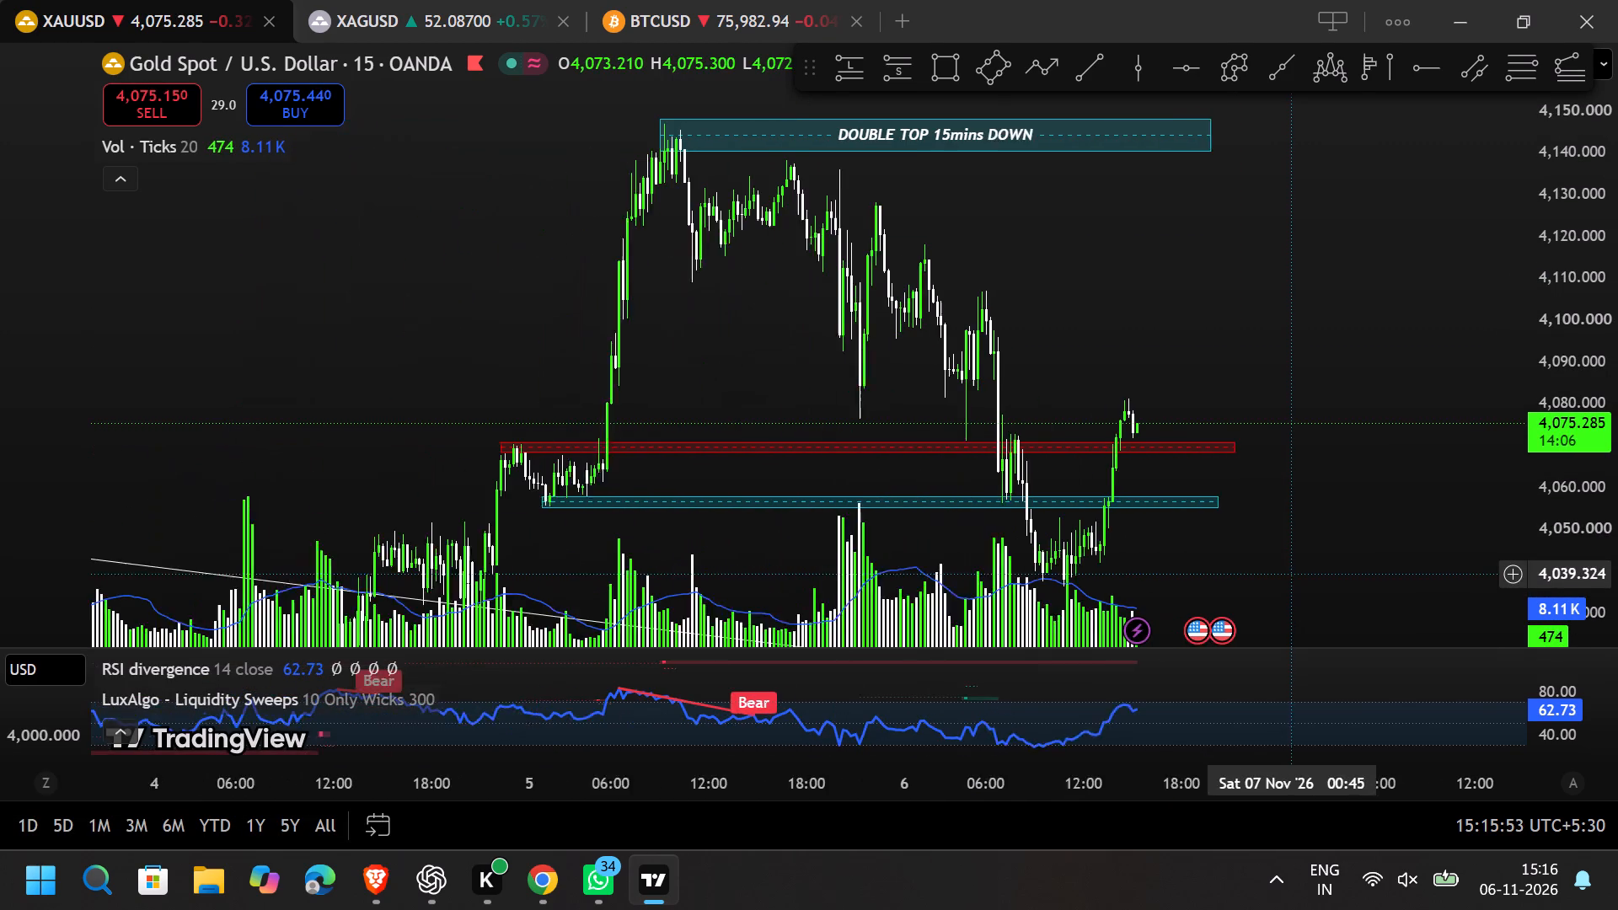
{"action": "left_click_drag", "start_coordinate": [780, 355], "coordinate": [801, 315]}
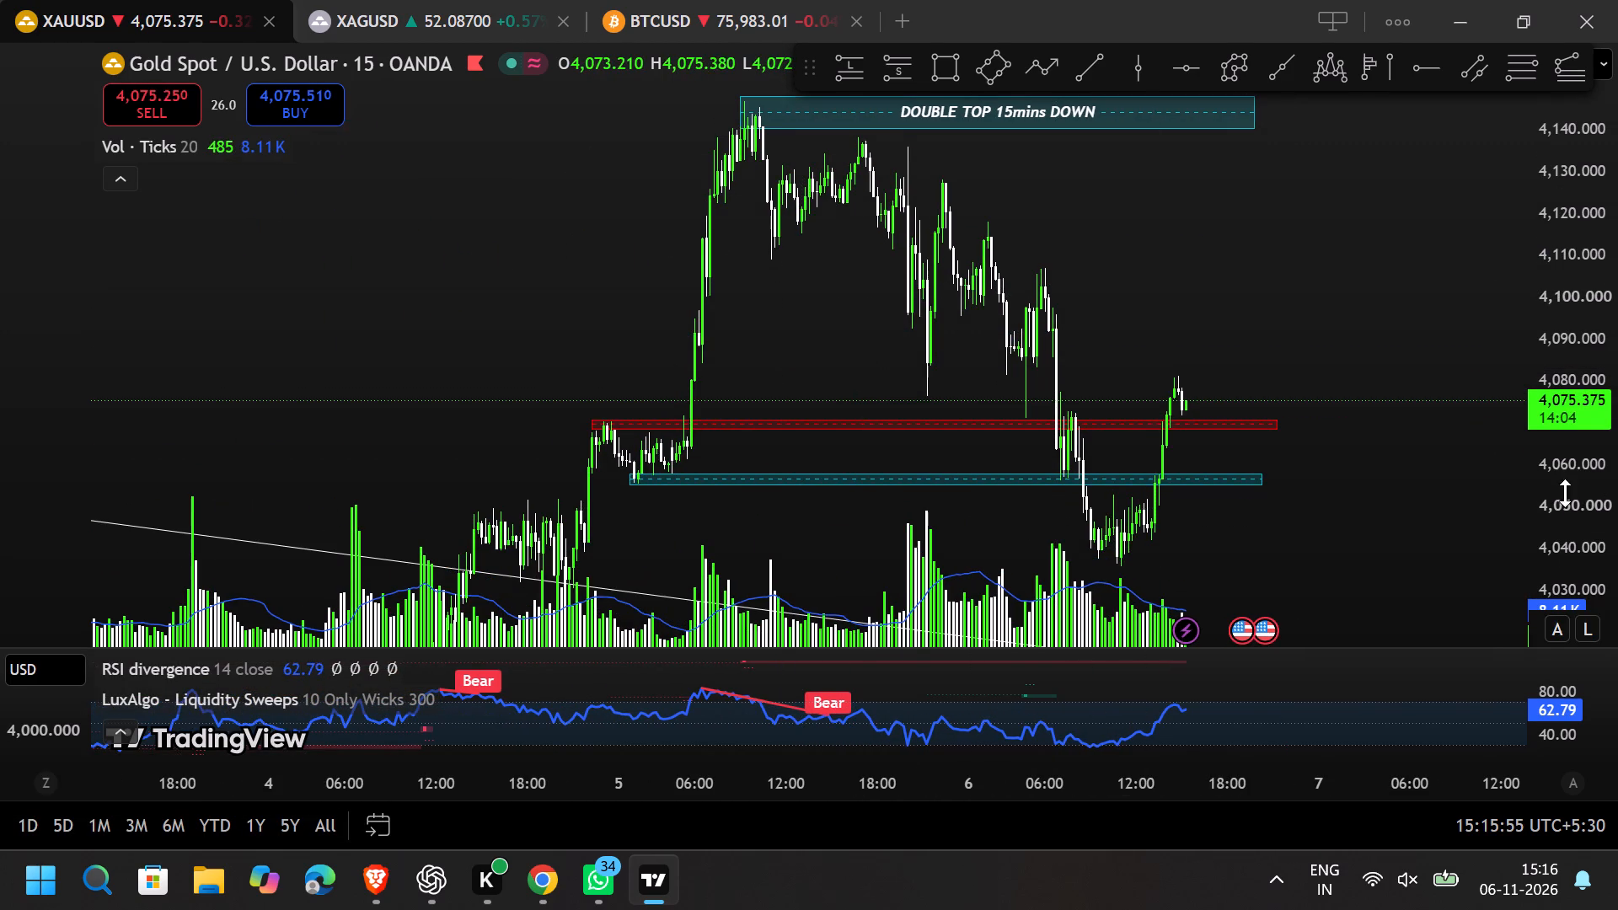
{"action": "left_click_drag", "start_coordinate": [1565, 493], "coordinate": [1542, 351]}
{"action": "scroll", "coordinate": [1062, 347], "scroll_direction": "up", "scroll_amount": 7}
{"action": "left_click_drag", "start_coordinate": [747, 325], "coordinate": [850, 142]}
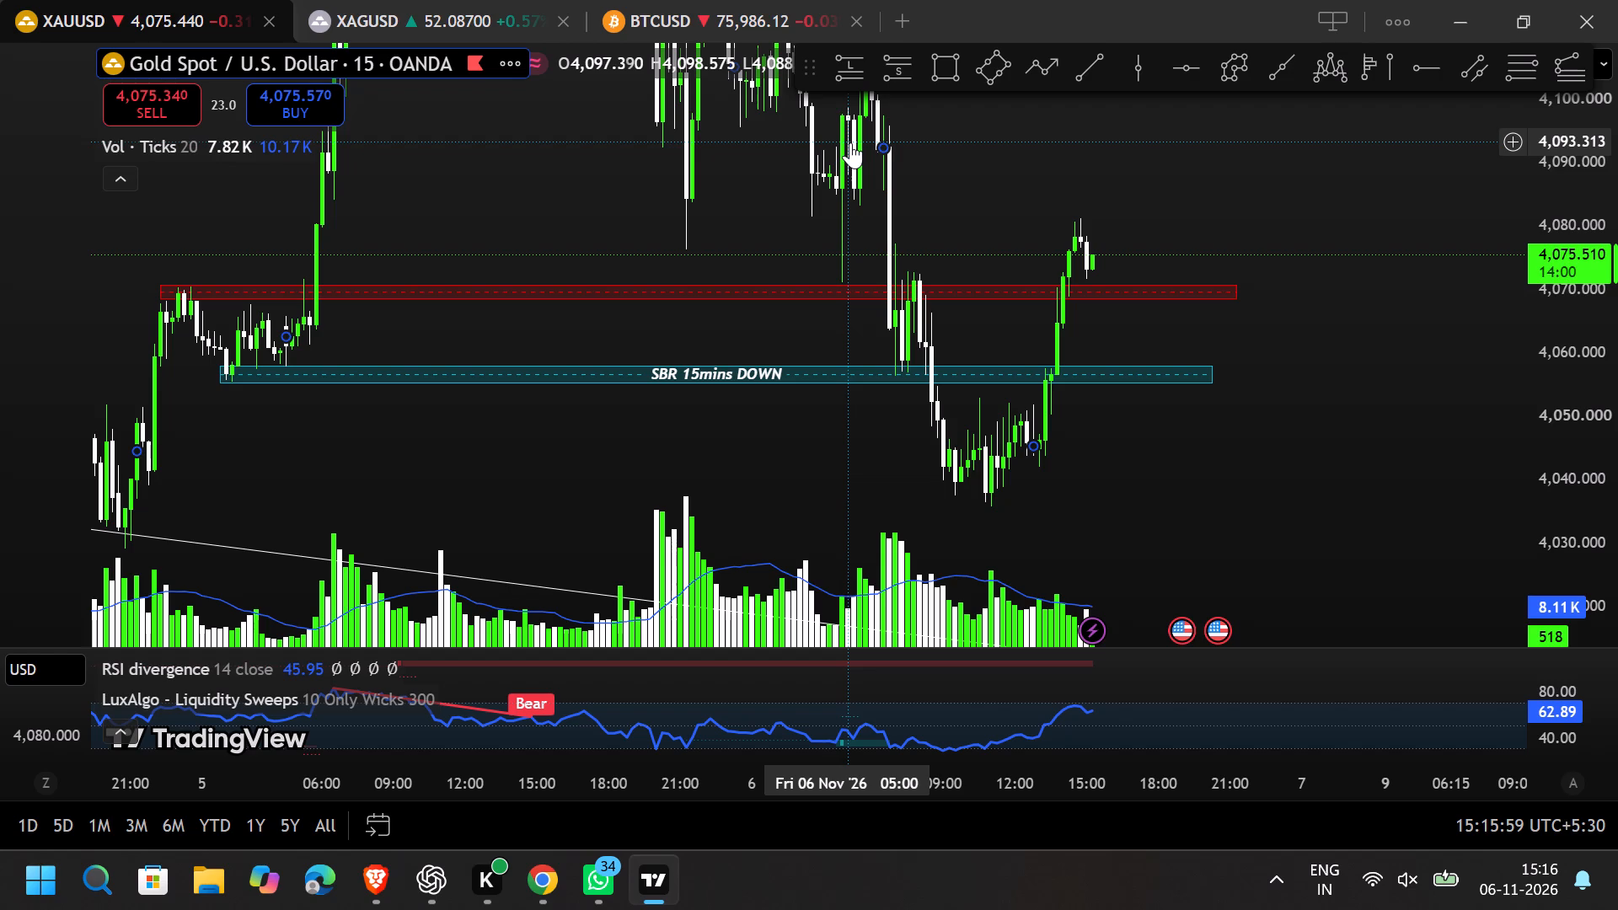
{"action": "left_click_drag", "start_coordinate": [1291, 329], "coordinate": [1306, 671]}
{"action": "scroll", "coordinate": [1053, 484], "scroll_direction": "down", "scroll_amount": 2}
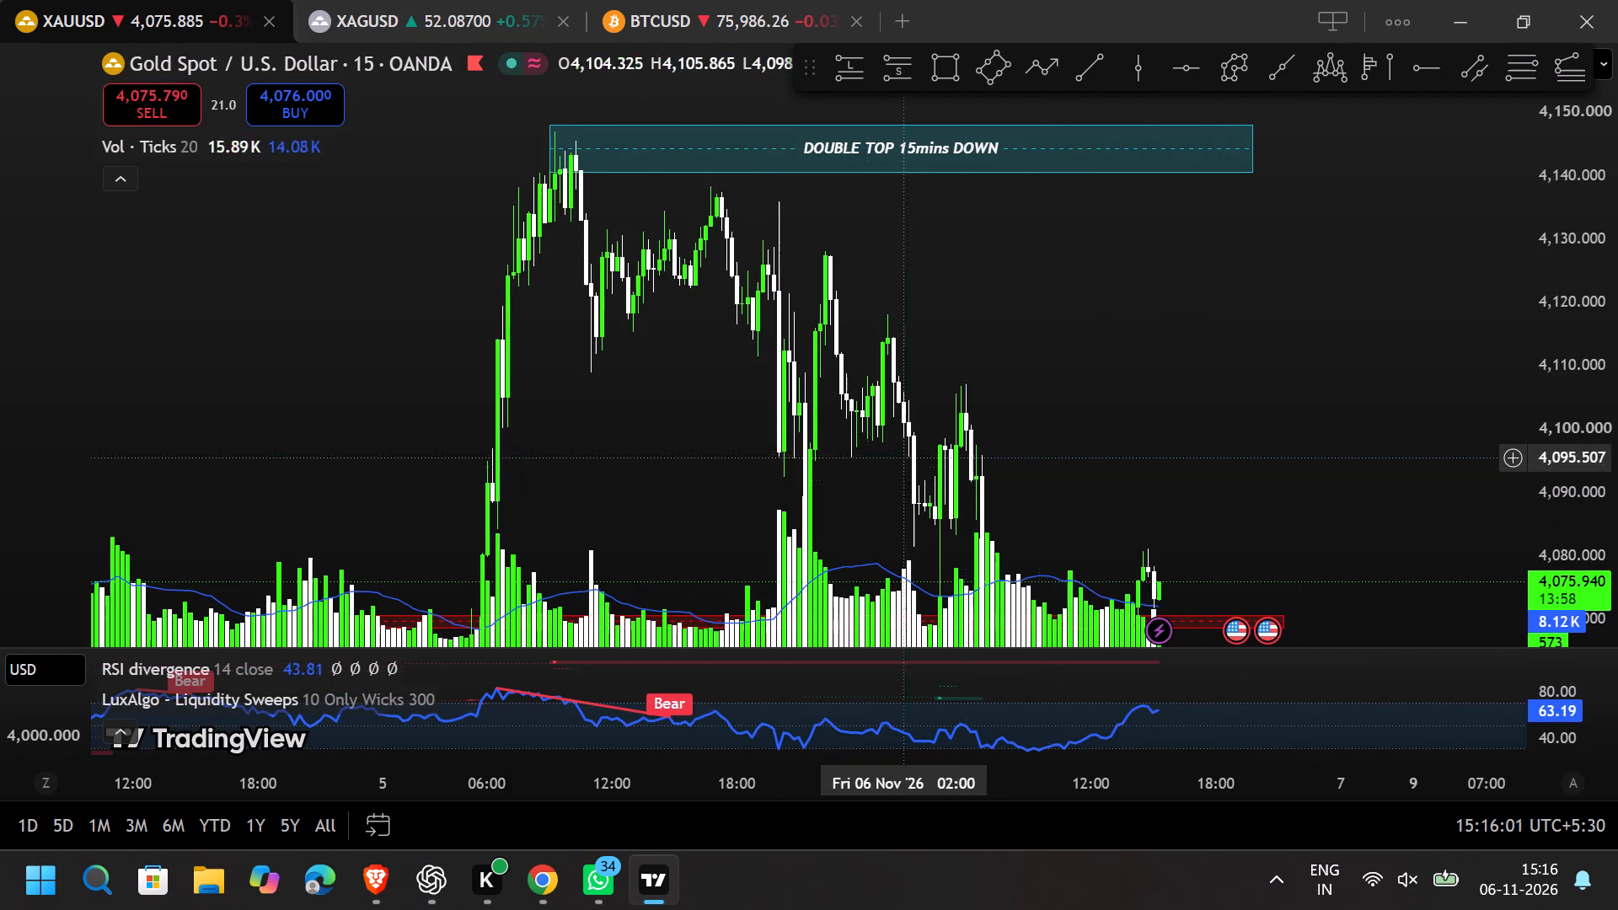
{"action": "left_click_drag", "start_coordinate": [691, 515], "coordinate": [780, 130]}
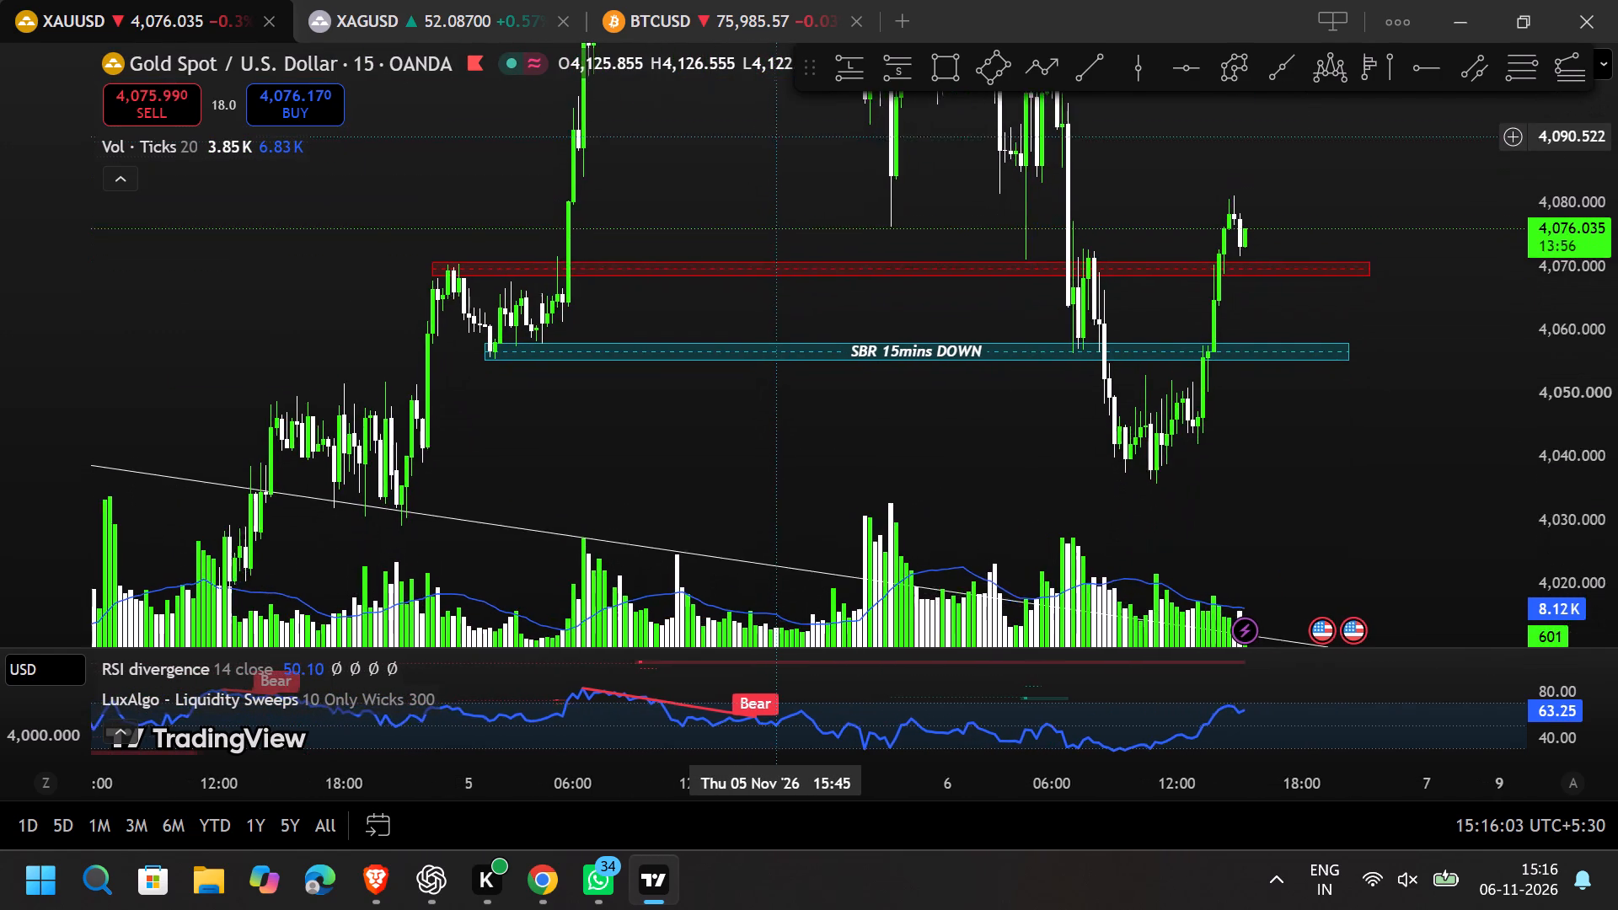
{"action": "left_click_drag", "start_coordinate": [780, 130], "coordinate": [792, 105]}
{"action": "left_click_drag", "start_coordinate": [1599, 503], "coordinate": [1567, 269]}
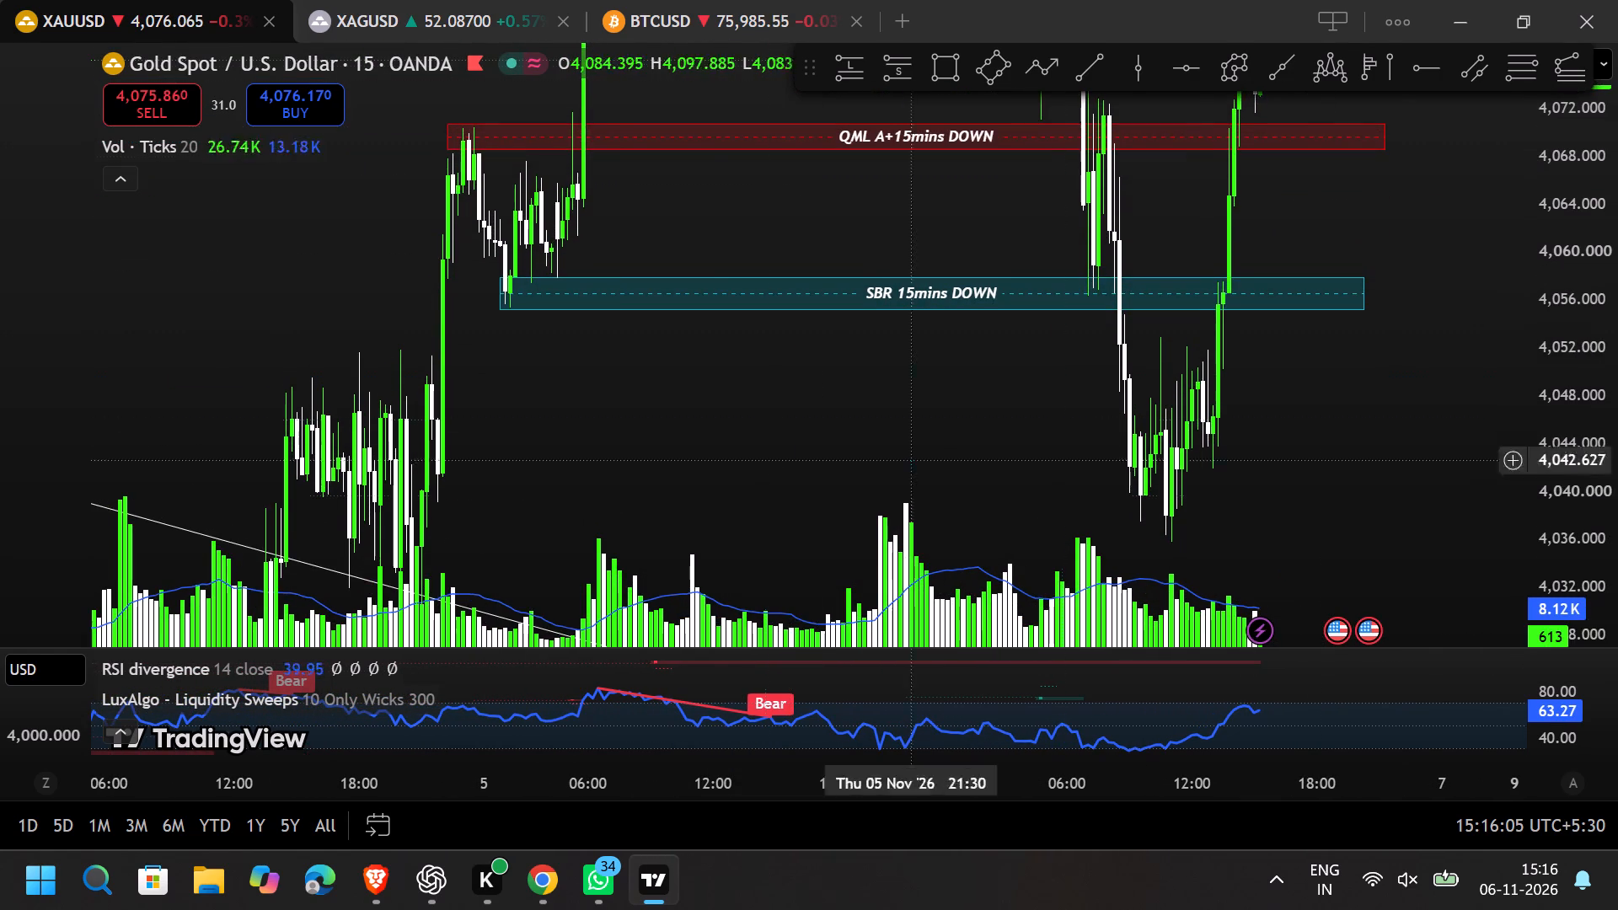
{"action": "left_click_drag", "start_coordinate": [617, 499], "coordinate": [694, 319]}
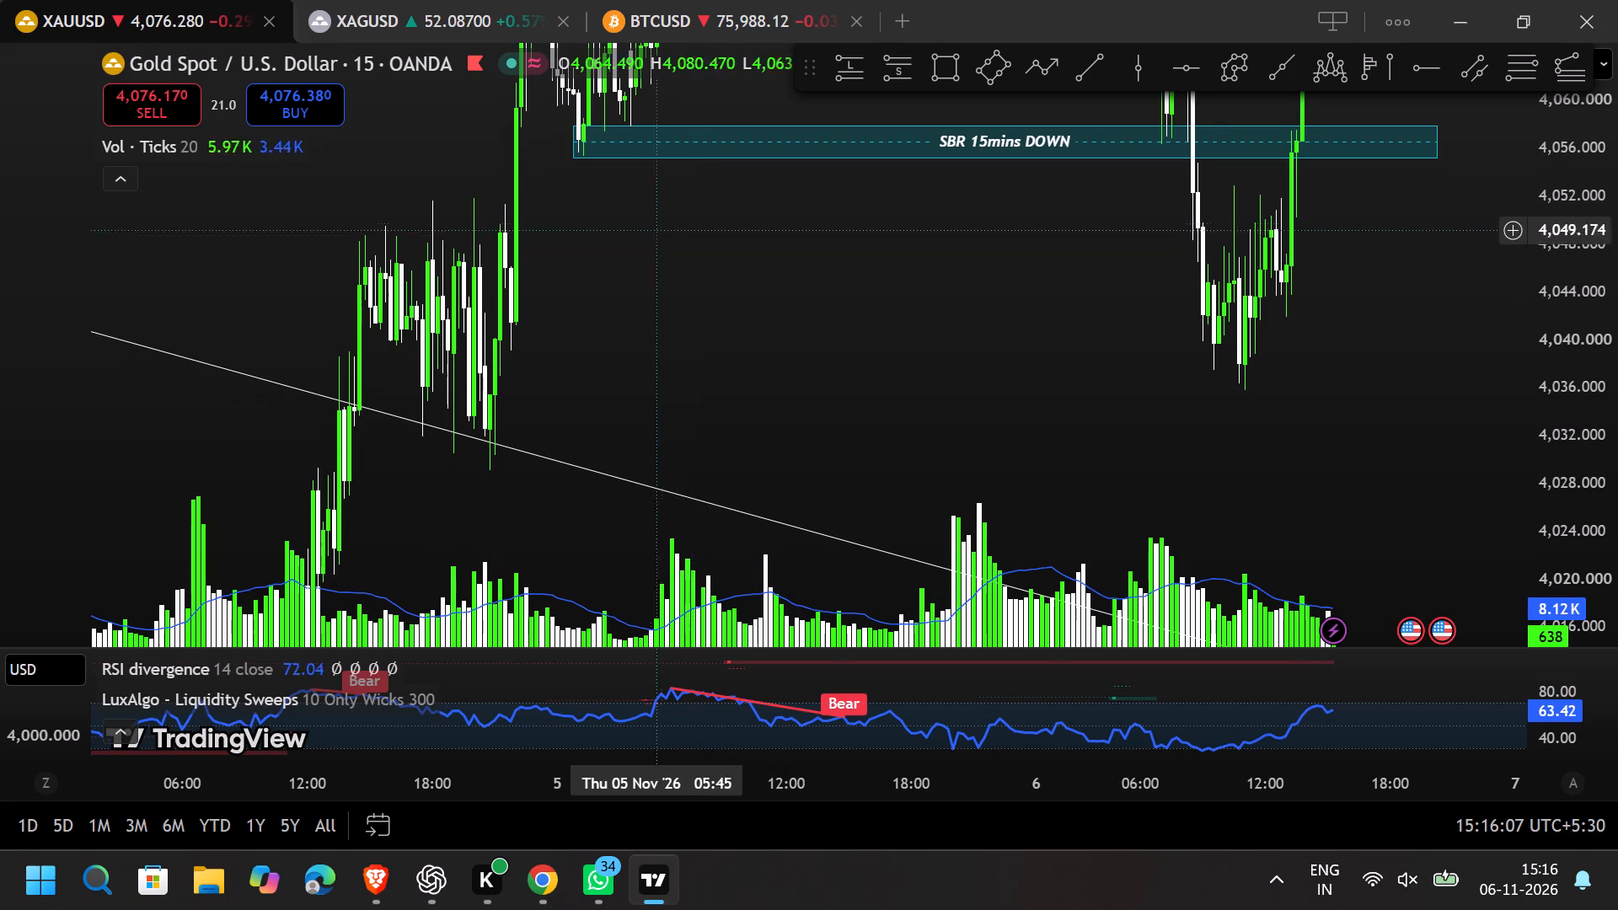
{"action": "left_click_drag", "start_coordinate": [672, 292], "coordinate": [669, 600]}
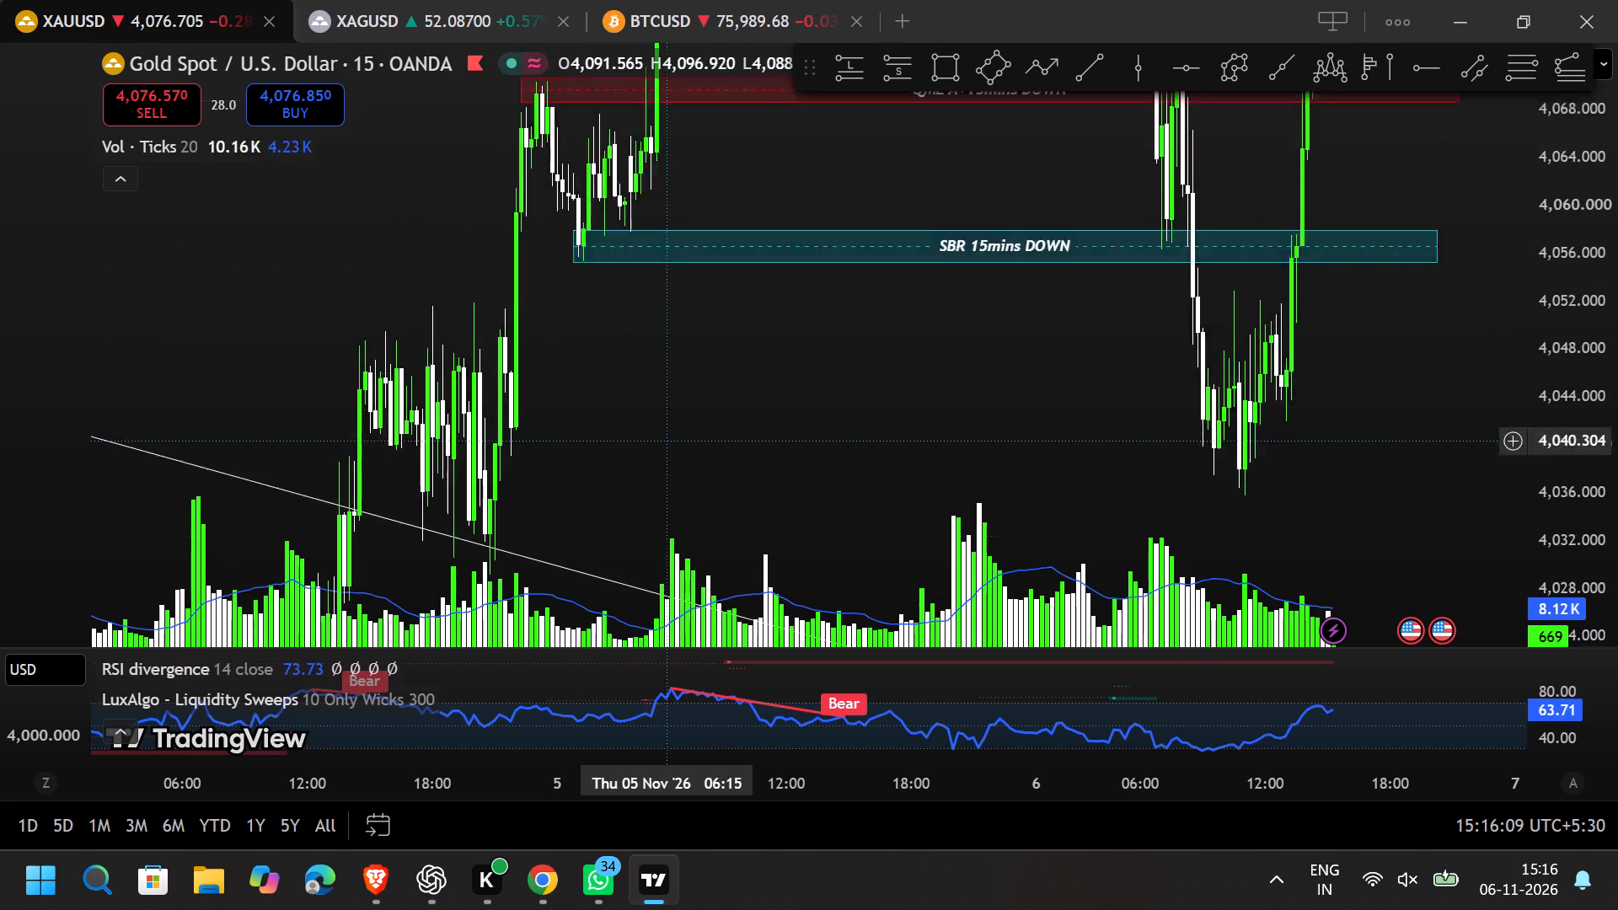
{"action": "left_click_drag", "start_coordinate": [669, 600], "coordinate": [669, 666]}
{"action": "left_click_drag", "start_coordinate": [796, 222], "coordinate": [718, 674]}
{"action": "left_click_drag", "start_coordinate": [785, 381], "coordinate": [771, 567]}
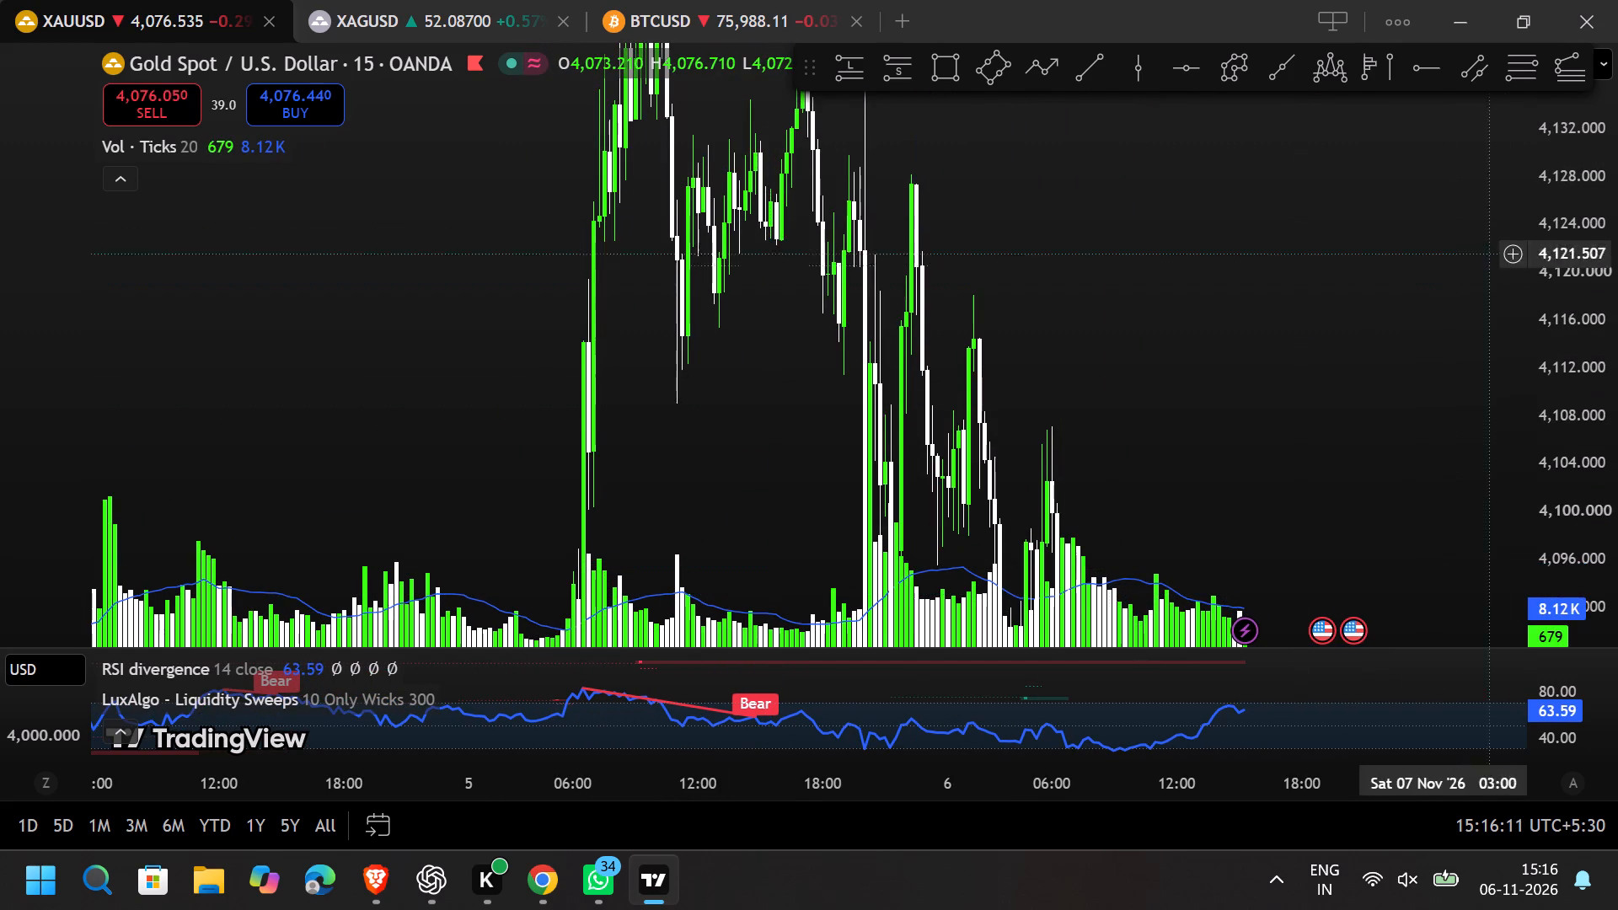
{"action": "left_click_drag", "start_coordinate": [1572, 276], "coordinate": [1572, 720]}
Examine the RSI divergence pane at a different scale alongside a wider range of price history.
{"action": "left_click_drag", "start_coordinate": [1572, 720], "coordinate": [1533, 675]}
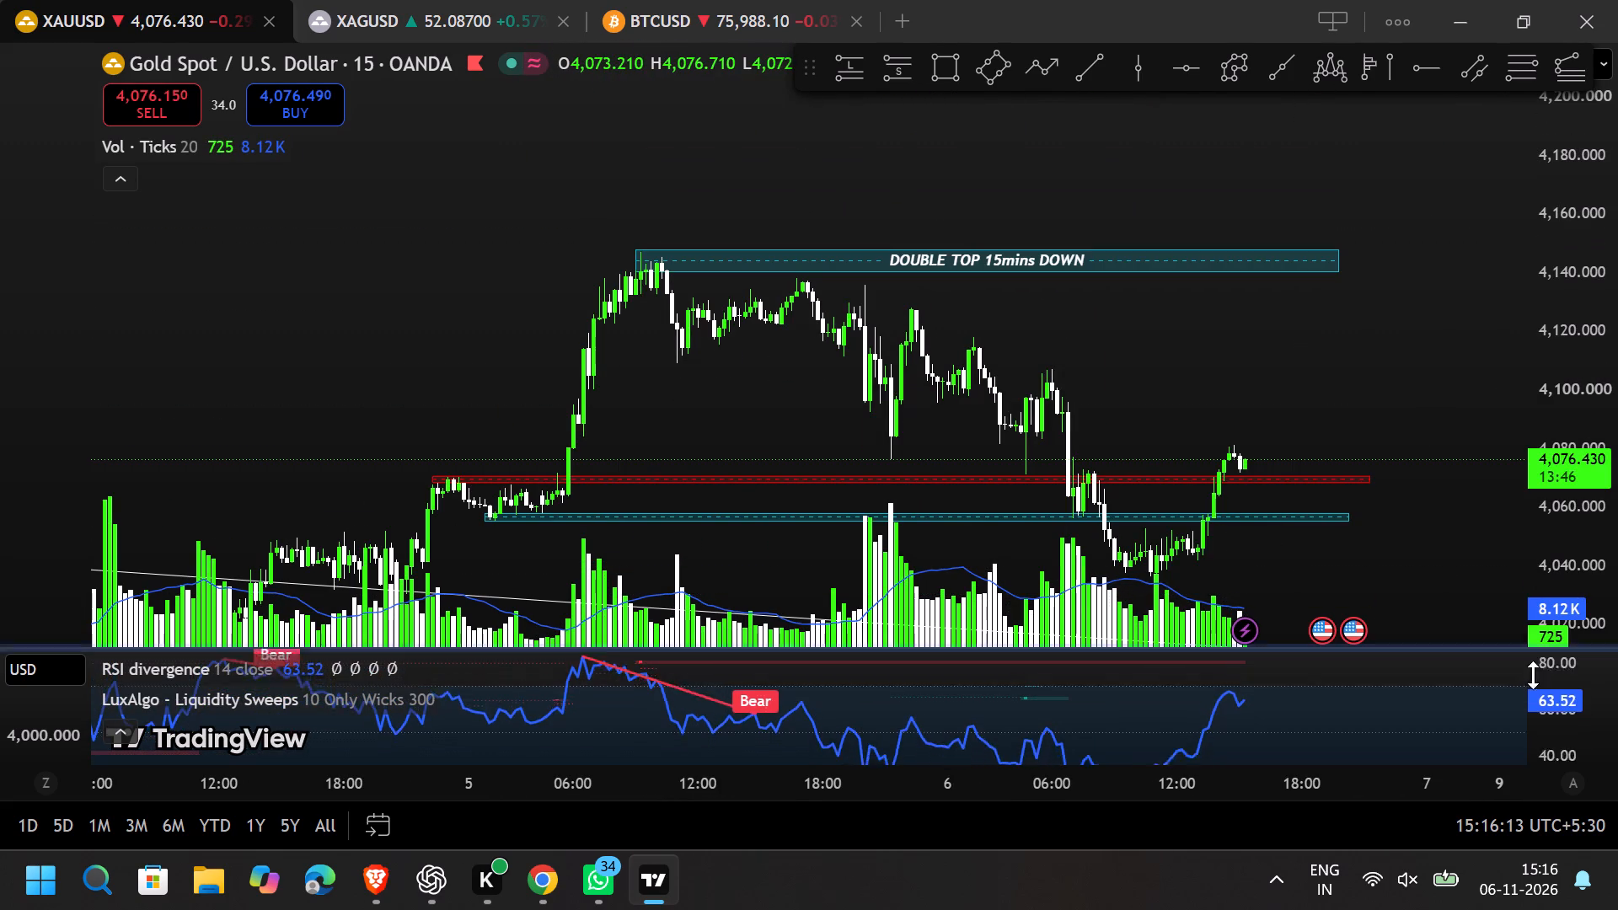
{"action": "left_click_drag", "start_coordinate": [1533, 675], "coordinate": [1524, 718]}
{"action": "scroll", "coordinate": [1524, 718], "scroll_direction": "down", "scroll_amount": 4}
{"action": "left_click_drag", "start_coordinate": [1561, 717], "coordinate": [1556, 681]}
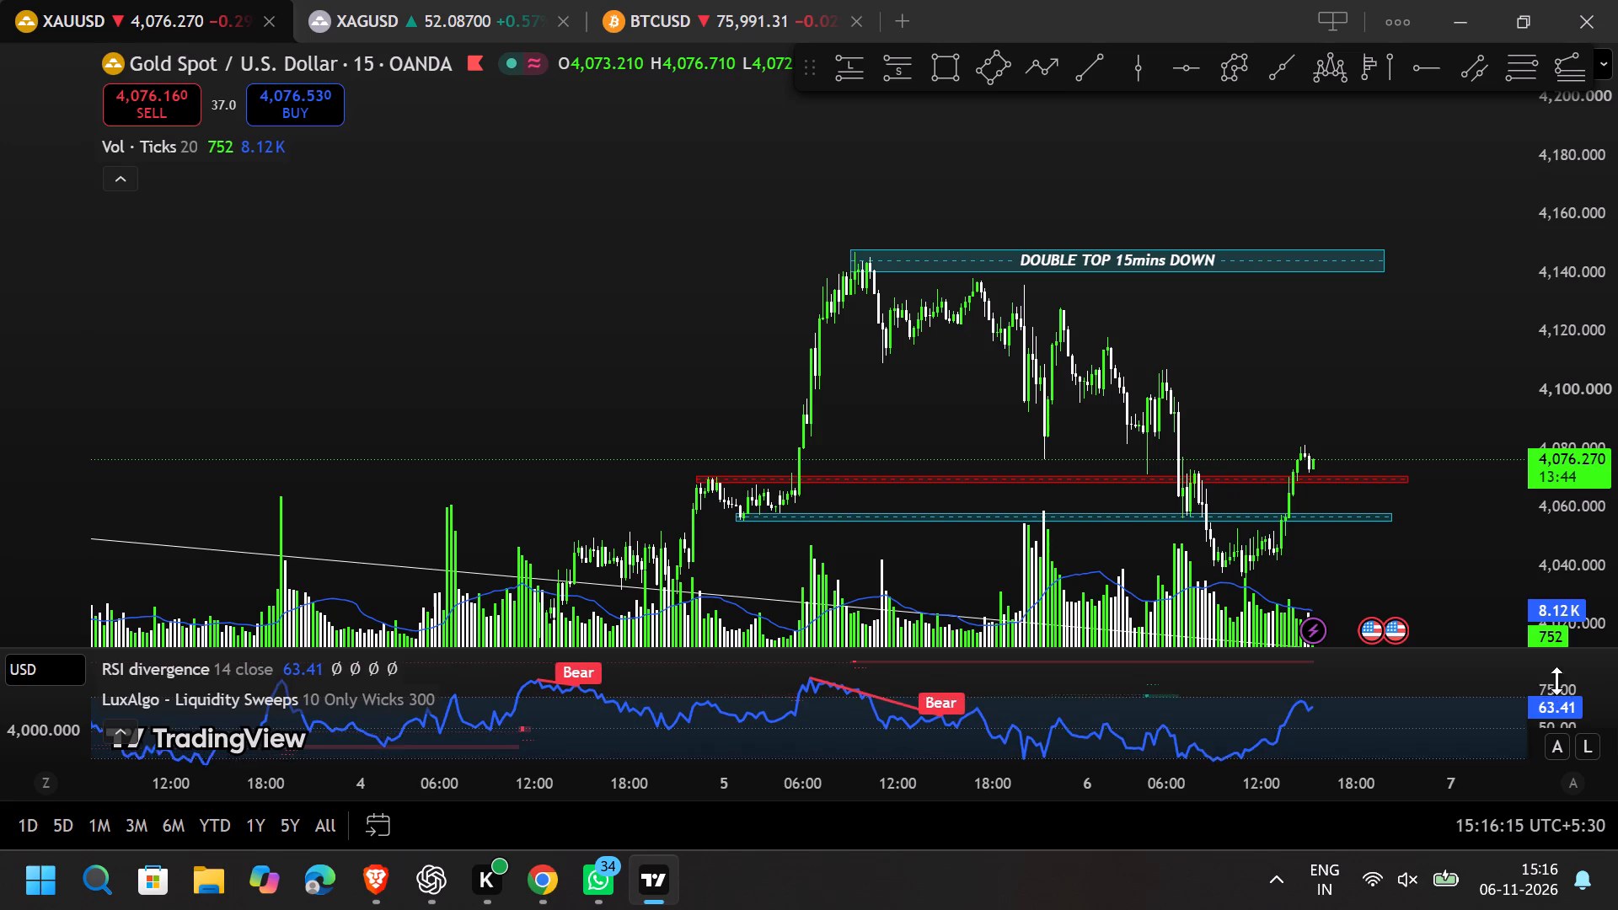
{"action": "left_click_drag", "start_coordinate": [1556, 681], "coordinate": [1549, 661]}
{"action": "scroll", "coordinate": [1337, 760], "scroll_direction": "down", "scroll_amount": 3}
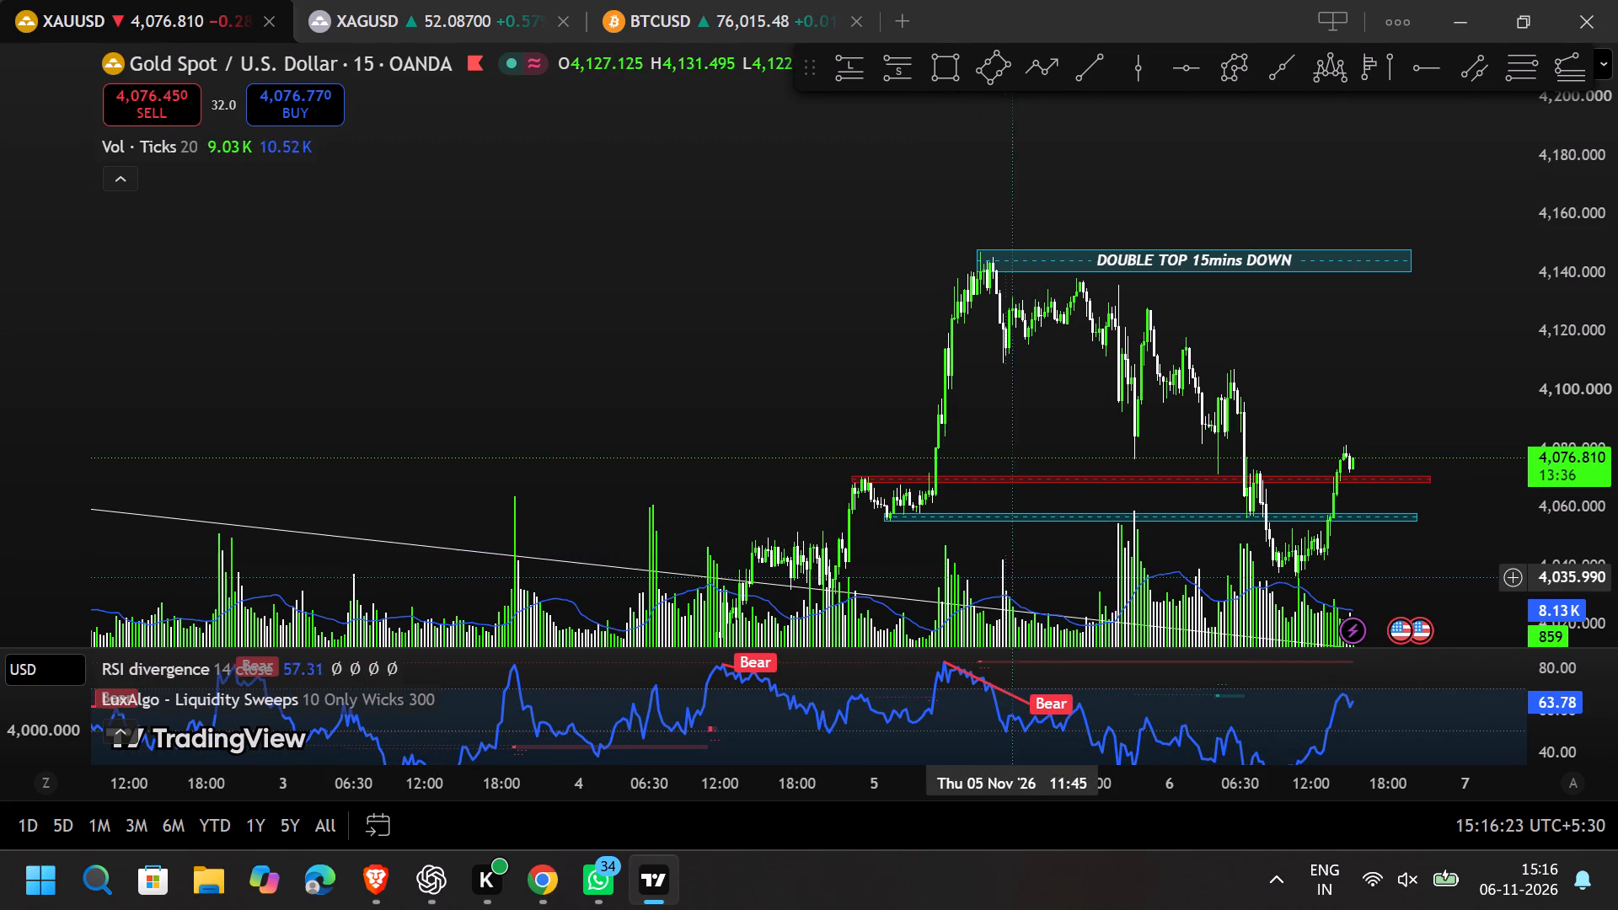
{"action": "left_click_drag", "start_coordinate": [1053, 581], "coordinate": [1053, 571]}
{"action": "left_click_drag", "start_coordinate": [1050, 591], "coordinate": [1022, 417]}
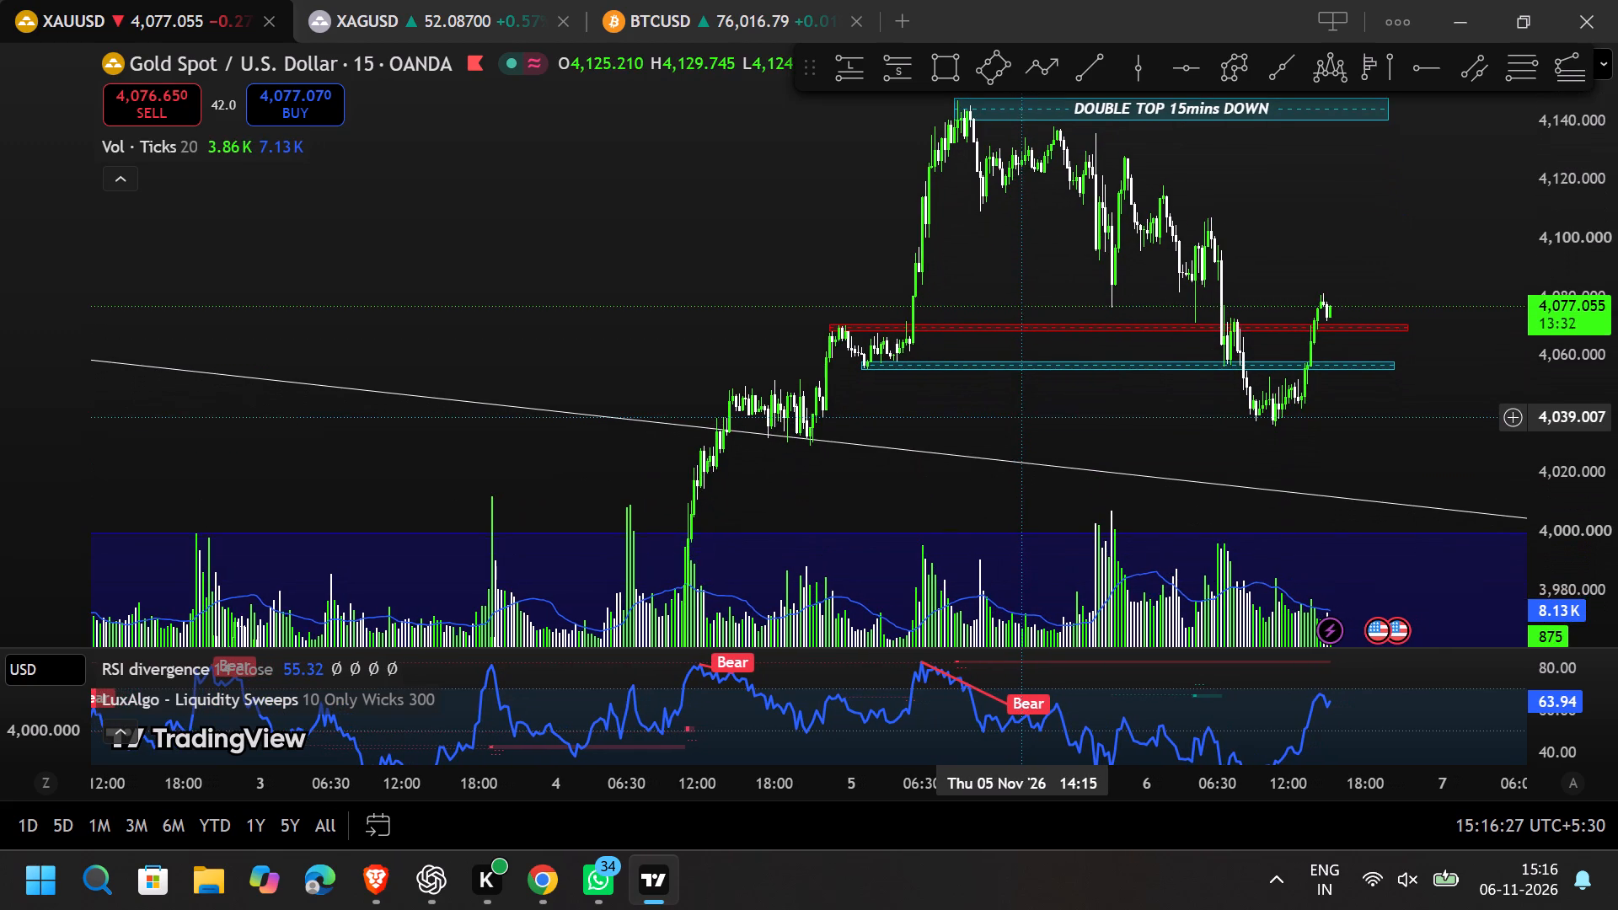
{"action": "left_click_drag", "start_coordinate": [1022, 417], "coordinate": [1022, 416]}
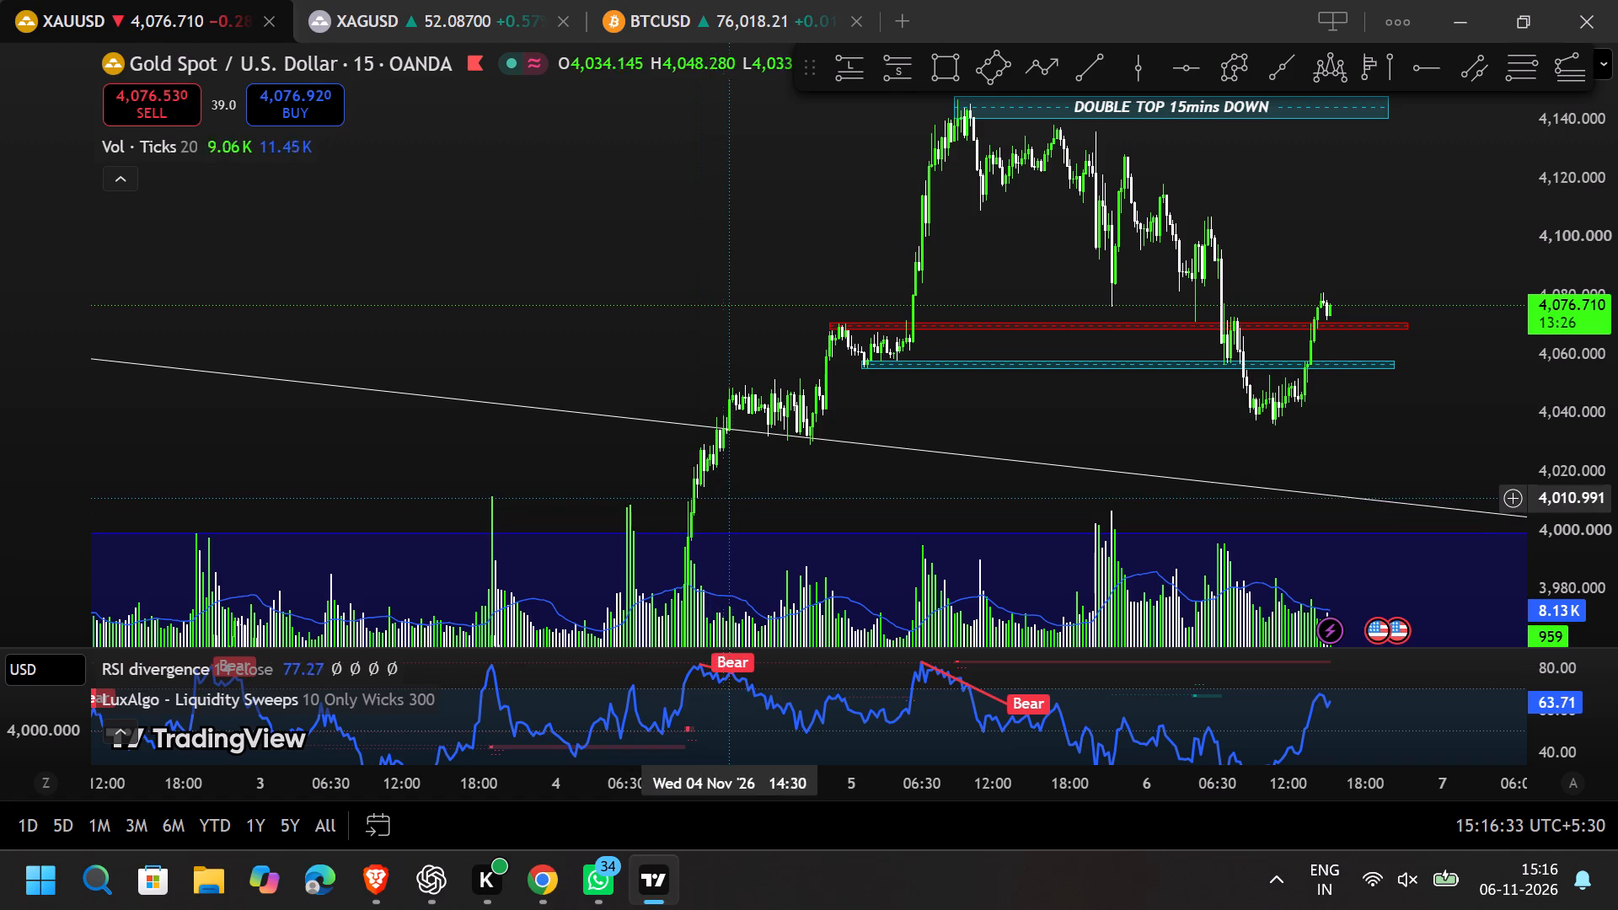
{"action": "left_click_drag", "start_coordinate": [735, 497], "coordinate": [902, 256]}
Move the LuxAlgo Liquidity Sweeps indicator from the RSI pane onto the price chart.
{"action": "left_click_drag", "start_coordinate": [678, 667], "coordinate": [693, 581]}
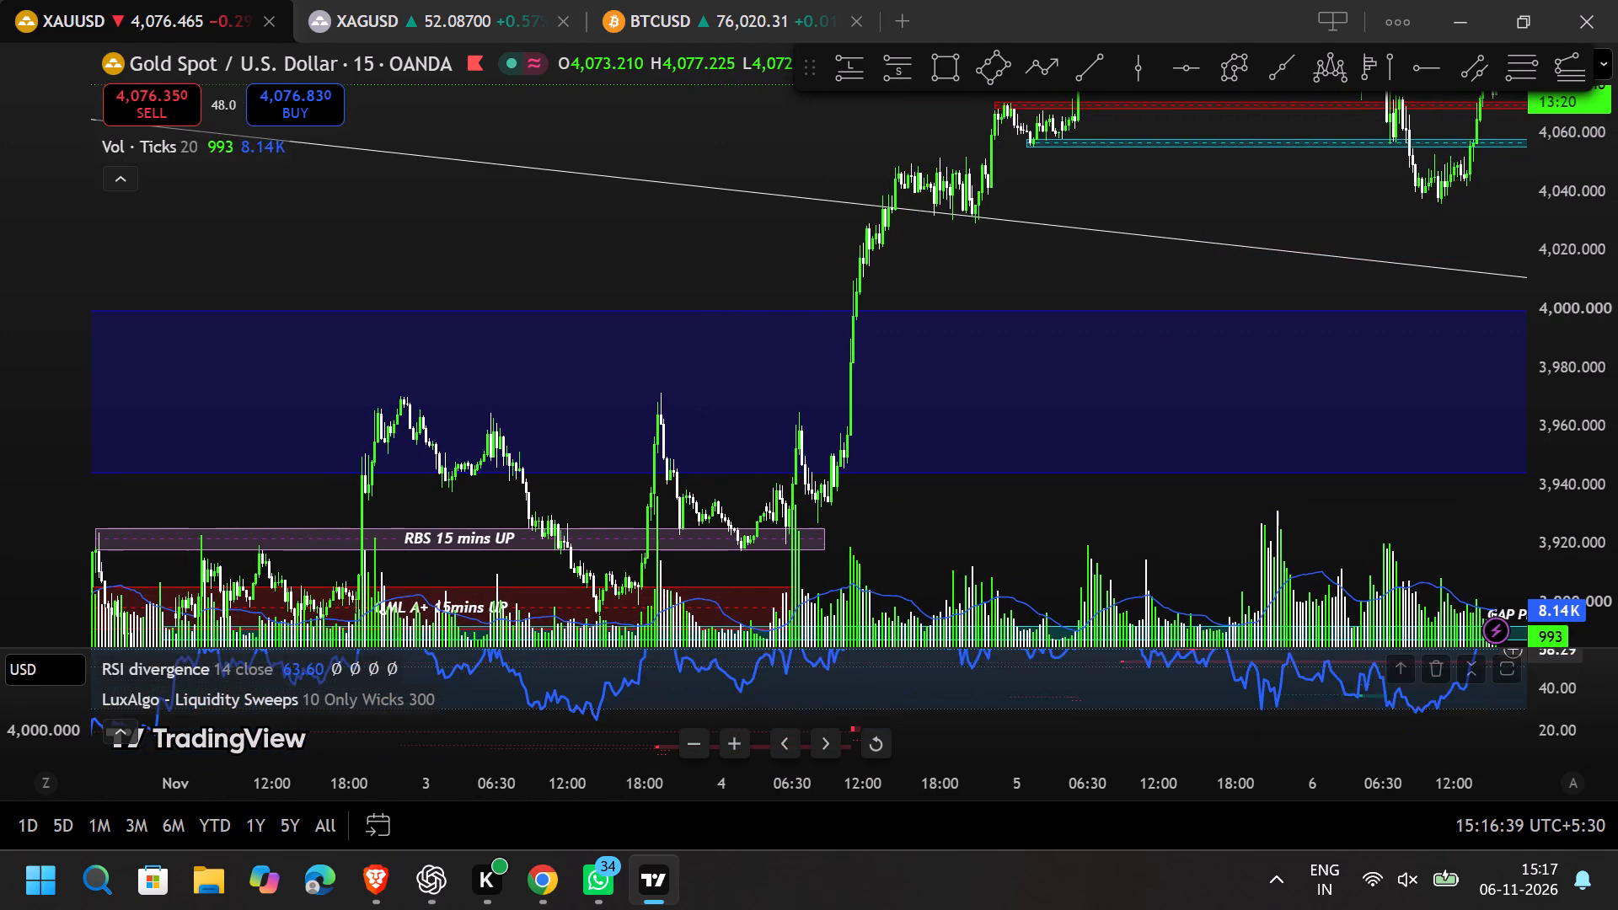
{"action": "left_click_drag", "start_coordinate": [693, 581], "coordinate": [712, 693]}
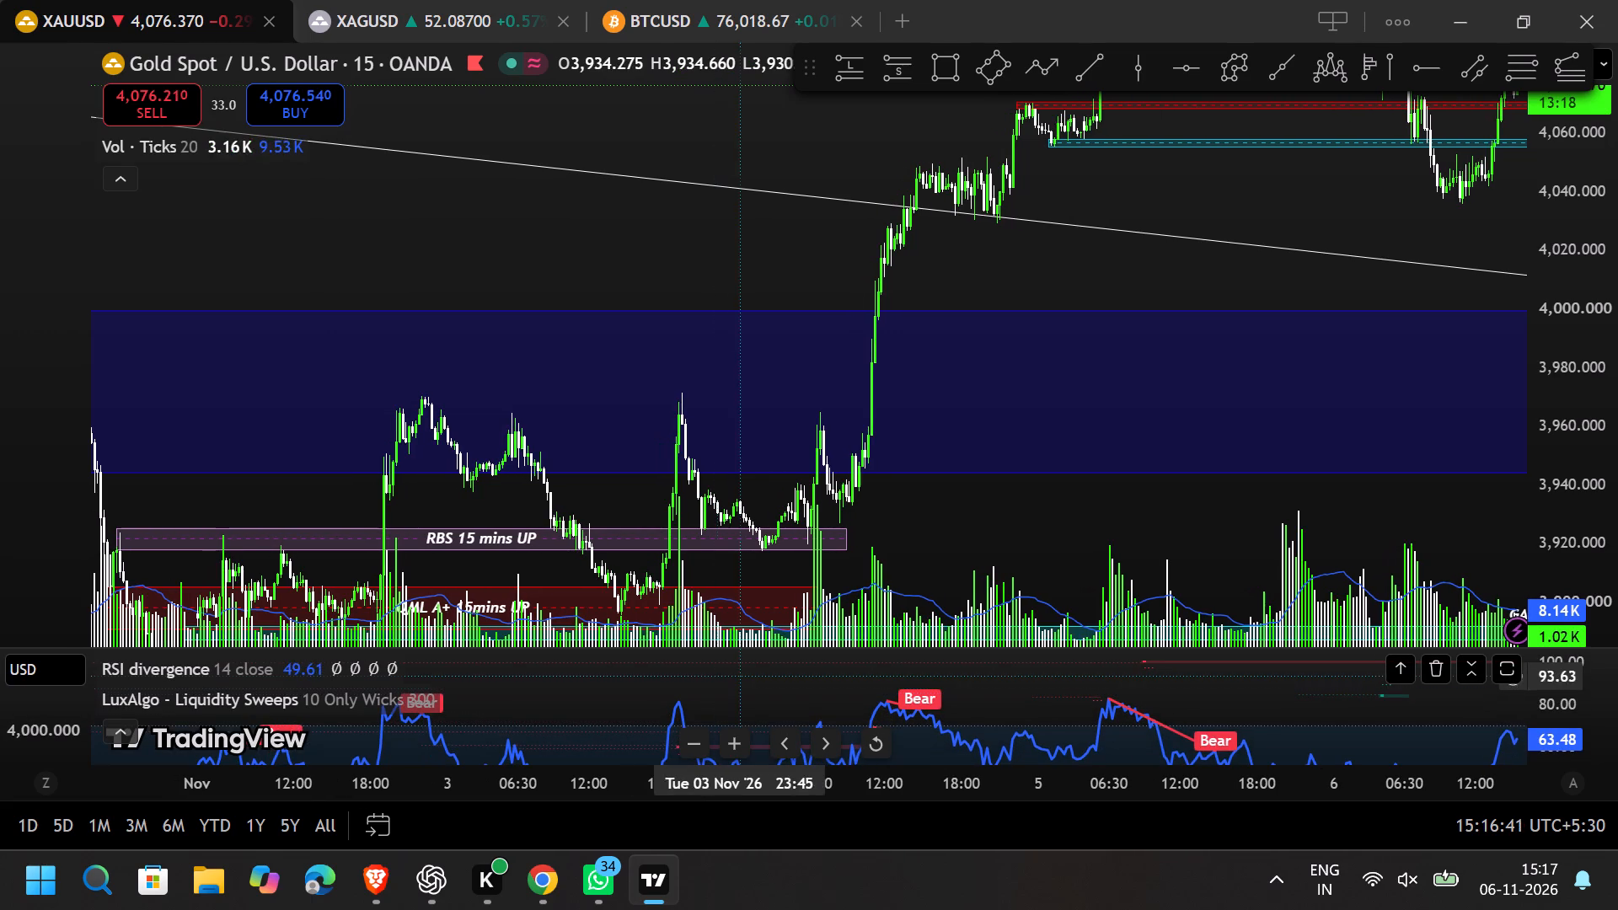
{"action": "left_click_drag", "start_coordinate": [753, 663], "coordinate": [739, 333]}
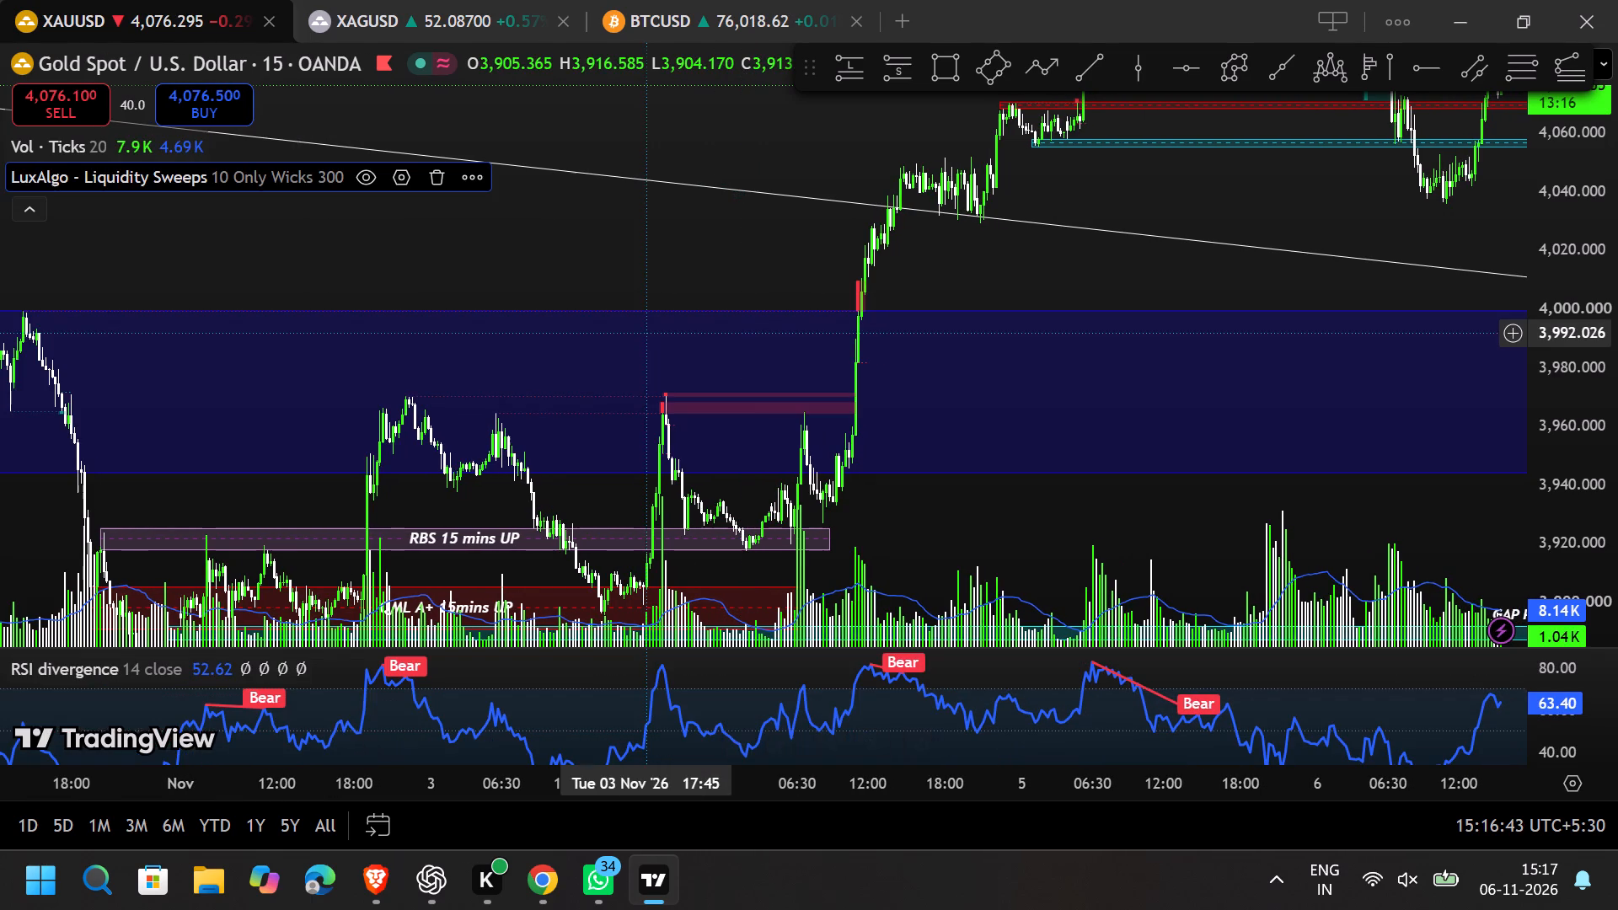
Examine the older RBS, QML and gap zones, and compare them with recent price around the SBR 15mins DOWN zone.
{"action": "left_click_drag", "start_coordinate": [919, 560], "coordinate": [910, 361]}
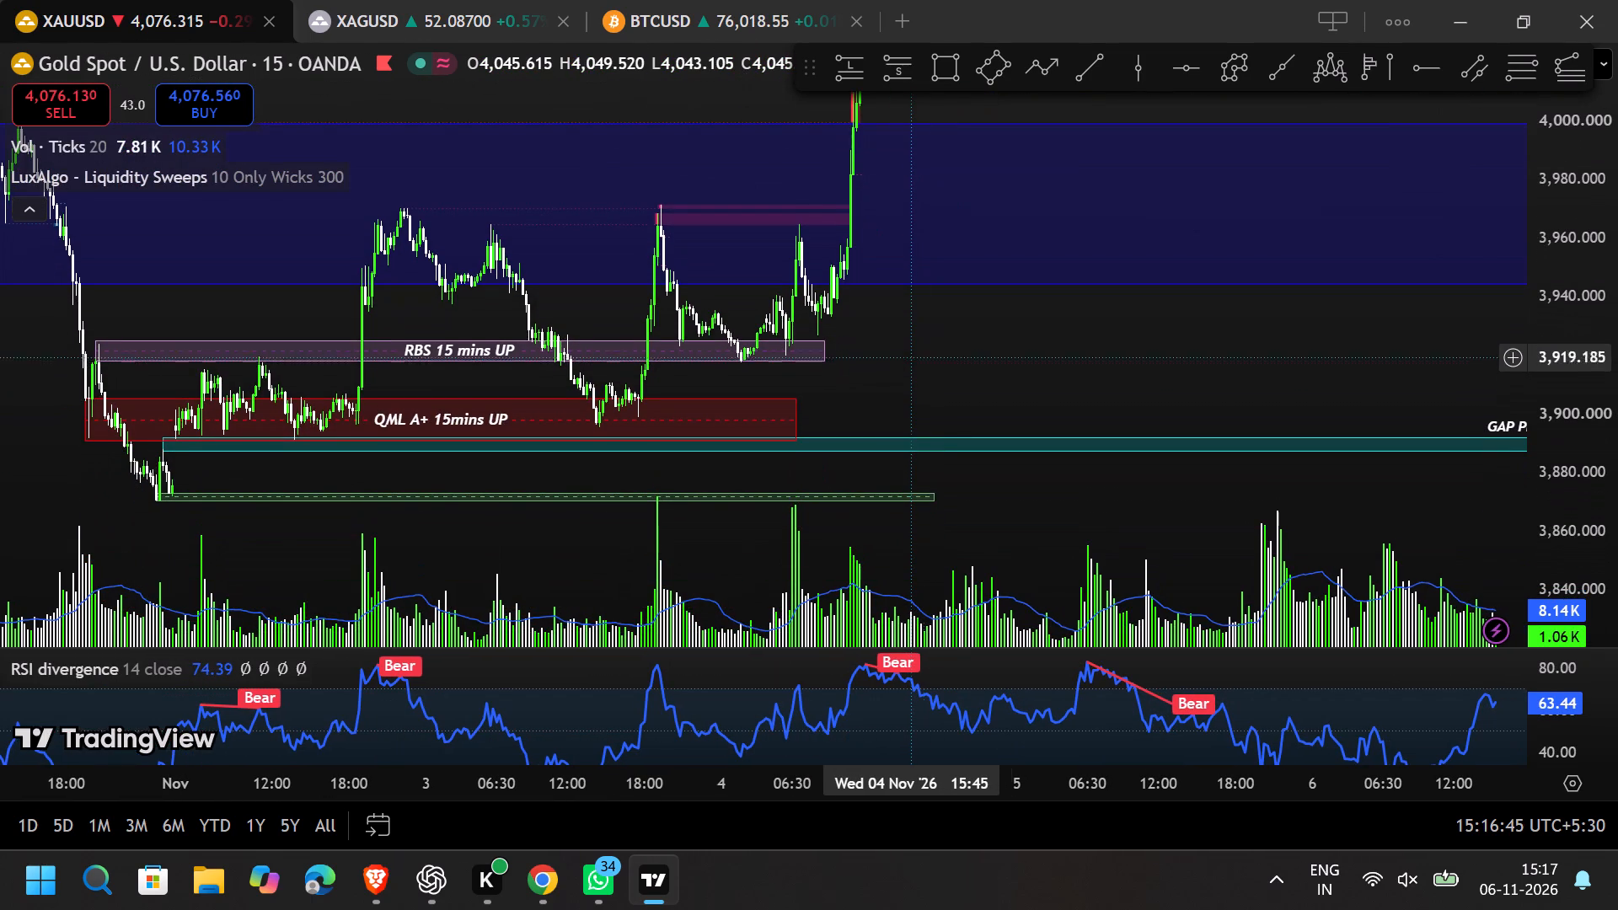
{"action": "scroll", "coordinate": [988, 368], "scroll_direction": "down", "scroll_amount": 7}
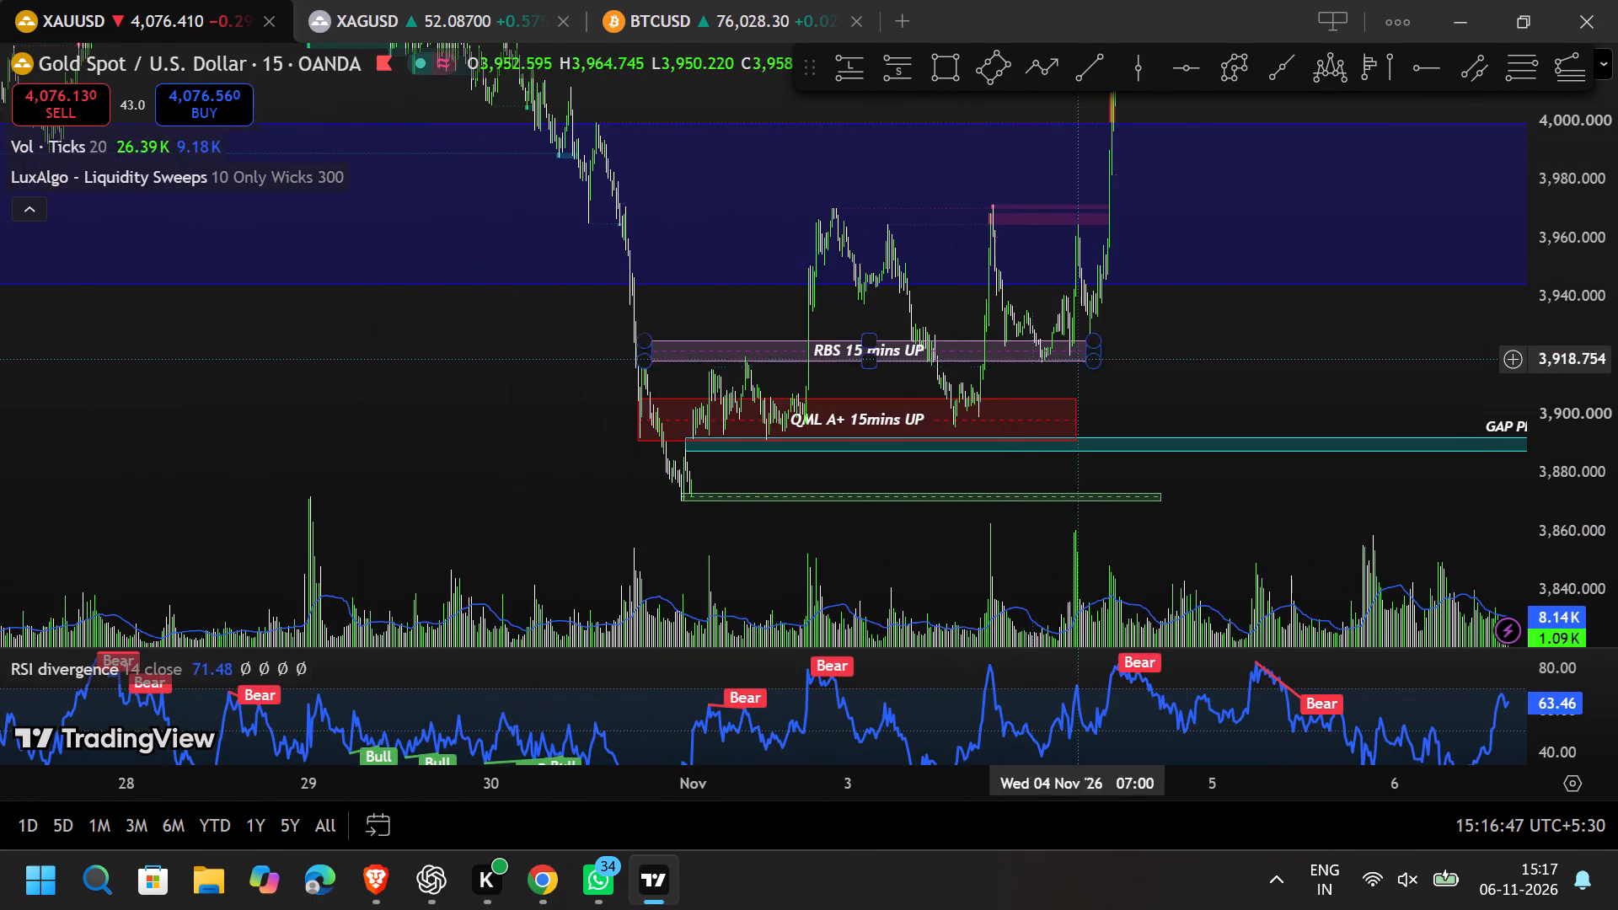
{"action": "left_click_drag", "start_coordinate": [1233, 361], "coordinate": [610, 629]}
{"action": "left_click_drag", "start_coordinate": [1089, 194], "coordinate": [1089, 380]}
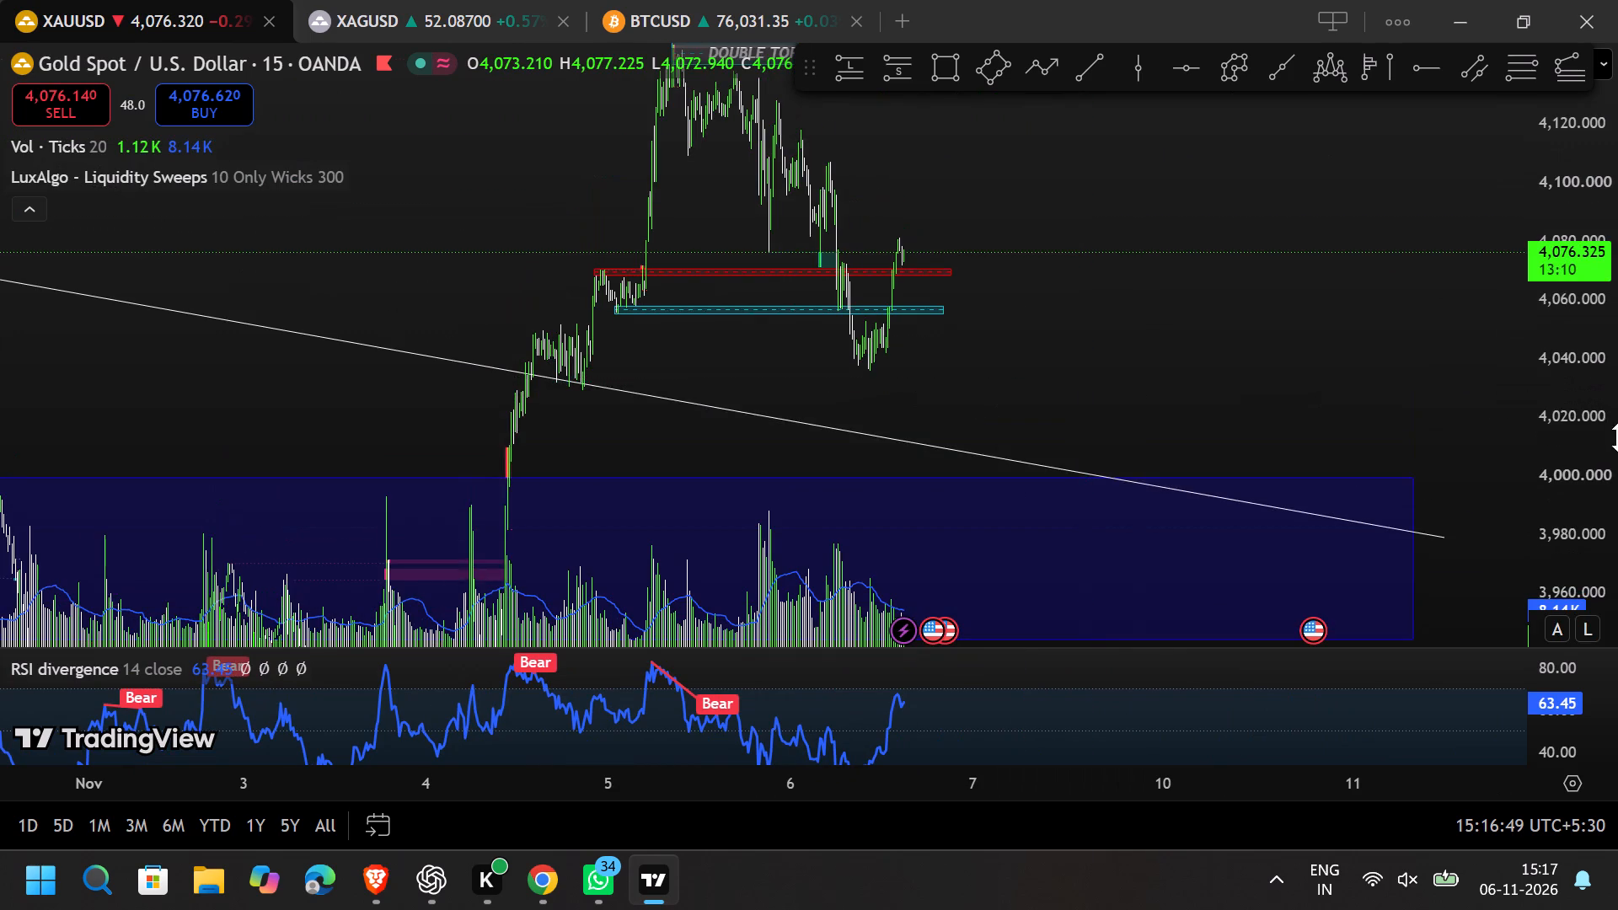
{"action": "left_click_drag", "start_coordinate": [1602, 478], "coordinate": [1555, 237]}
{"action": "scroll", "coordinate": [935, 366], "scroll_direction": "up", "scroll_amount": 7}
{"action": "scroll", "coordinate": [562, 403], "scroll_direction": "up", "scroll_amount": 2}
{"action": "left_click_drag", "start_coordinate": [410, 407], "coordinate": [1176, 454]}
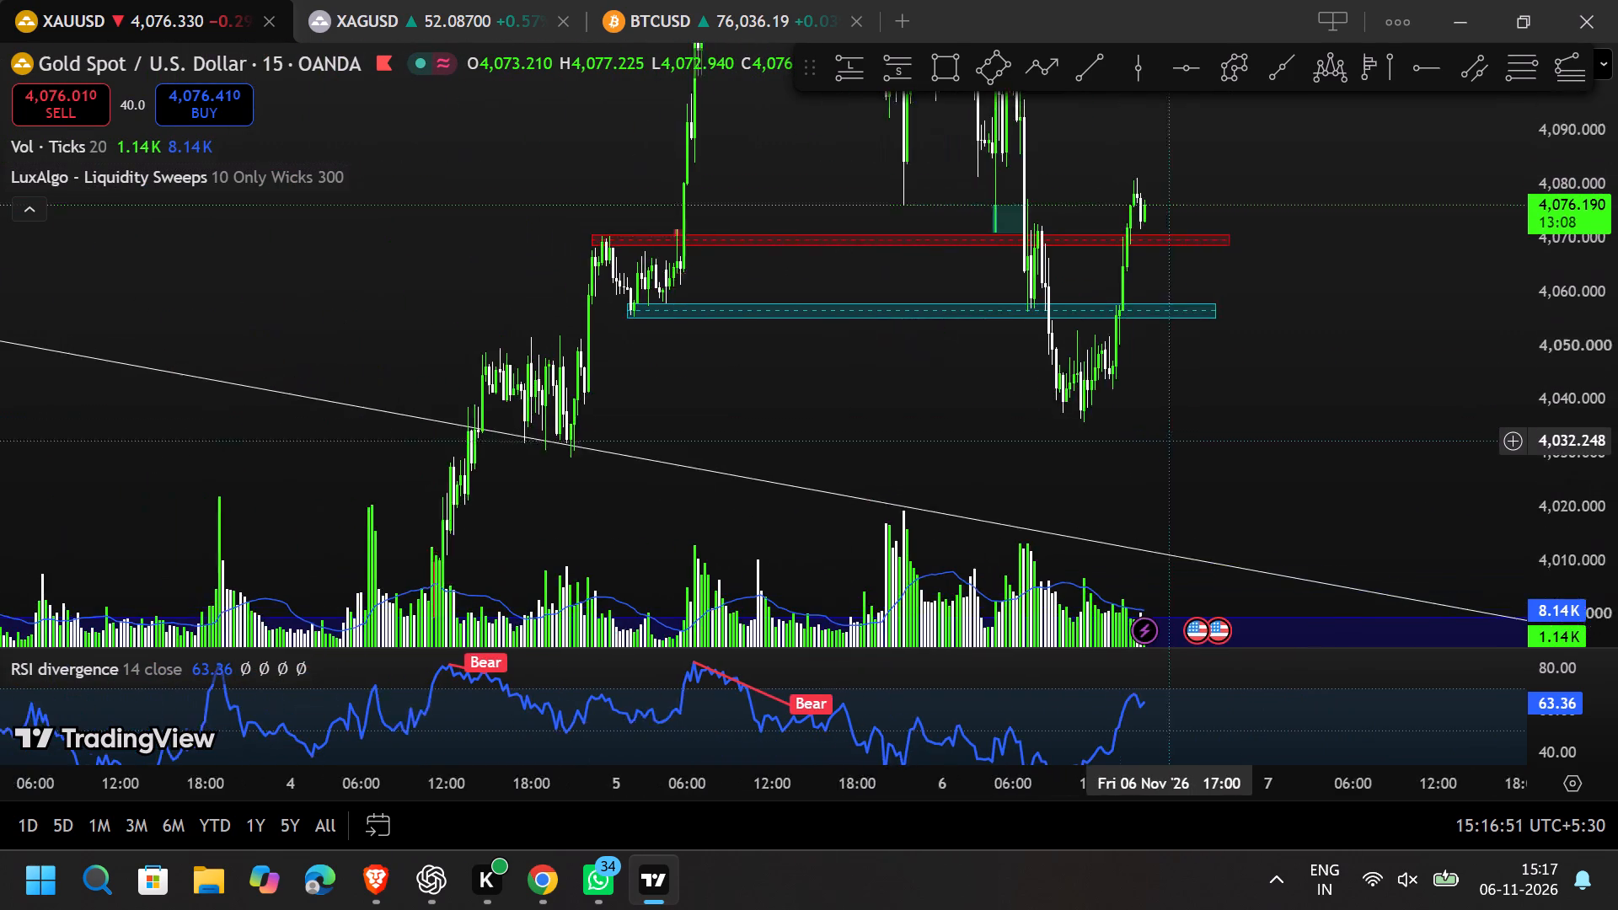
{"action": "left_click_drag", "start_coordinate": [1176, 454], "coordinate": [1197, 596]}
{"action": "scroll", "coordinate": [688, 426], "scroll_direction": "up", "scroll_amount": 5}
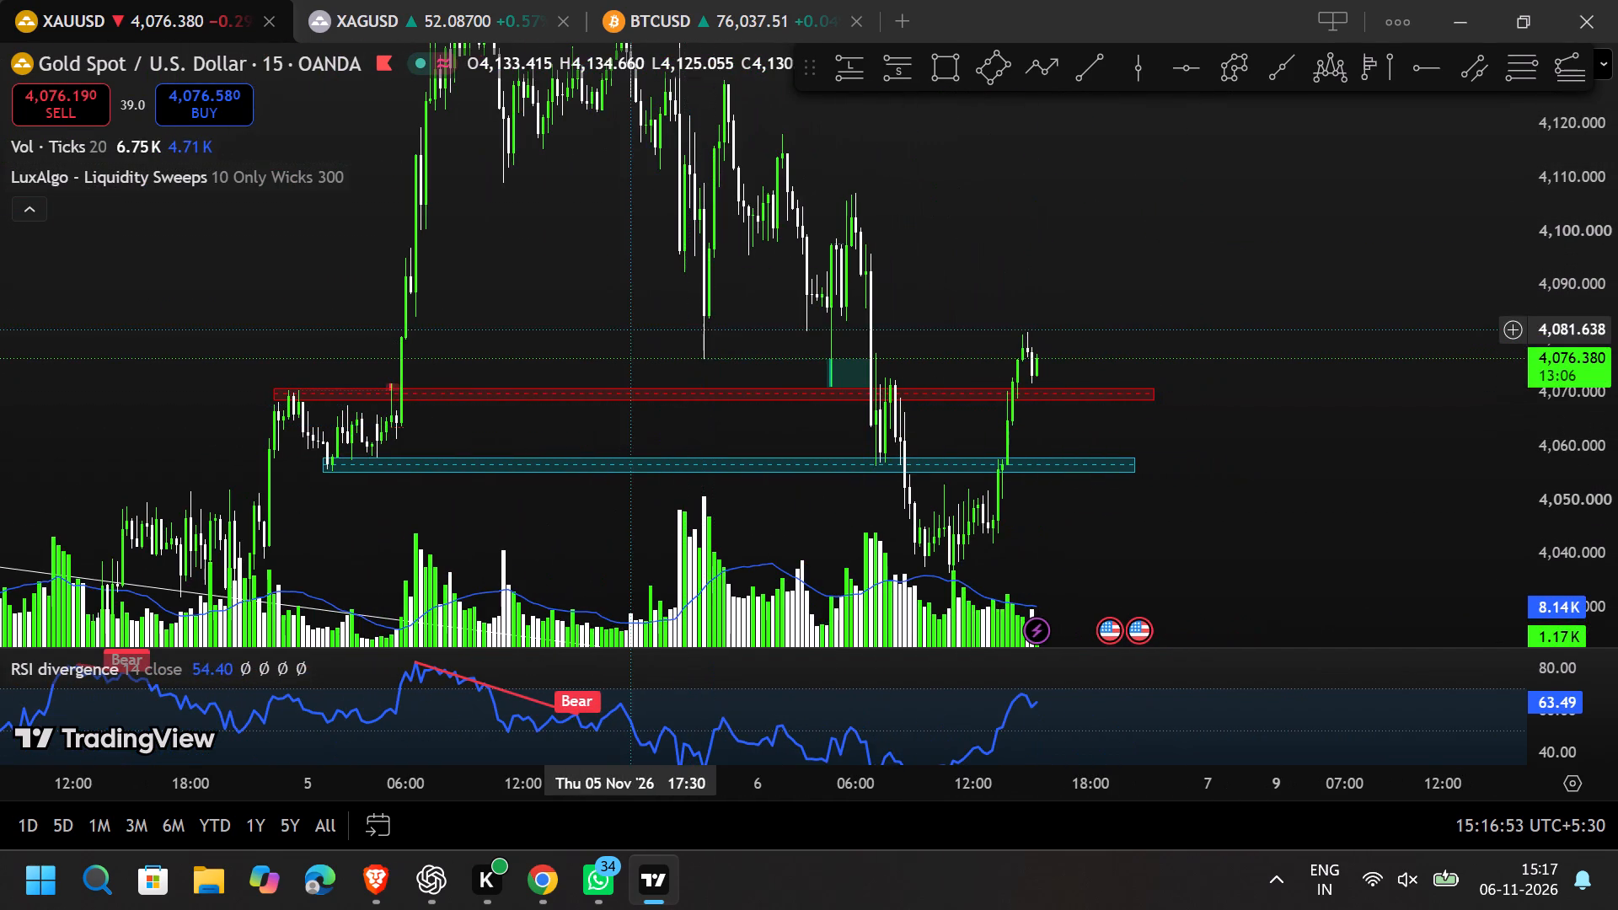
{"action": "left_click_drag", "start_coordinate": [1584, 309], "coordinate": [1584, 418]}
{"action": "left_click_drag", "start_coordinate": [1584, 418], "coordinate": [1564, 271]}
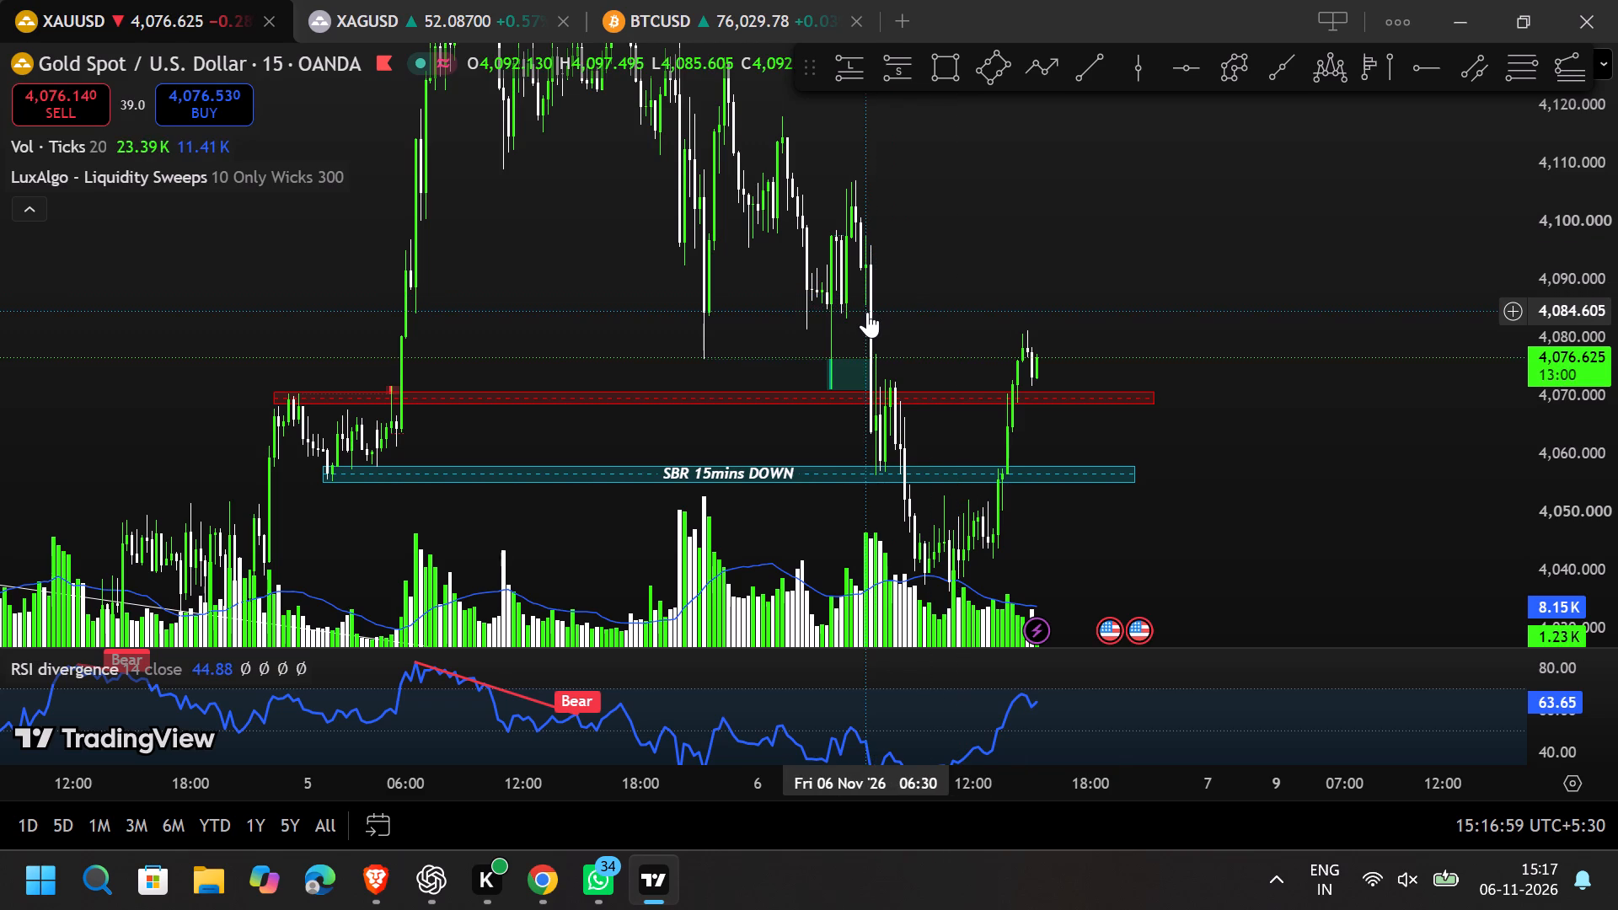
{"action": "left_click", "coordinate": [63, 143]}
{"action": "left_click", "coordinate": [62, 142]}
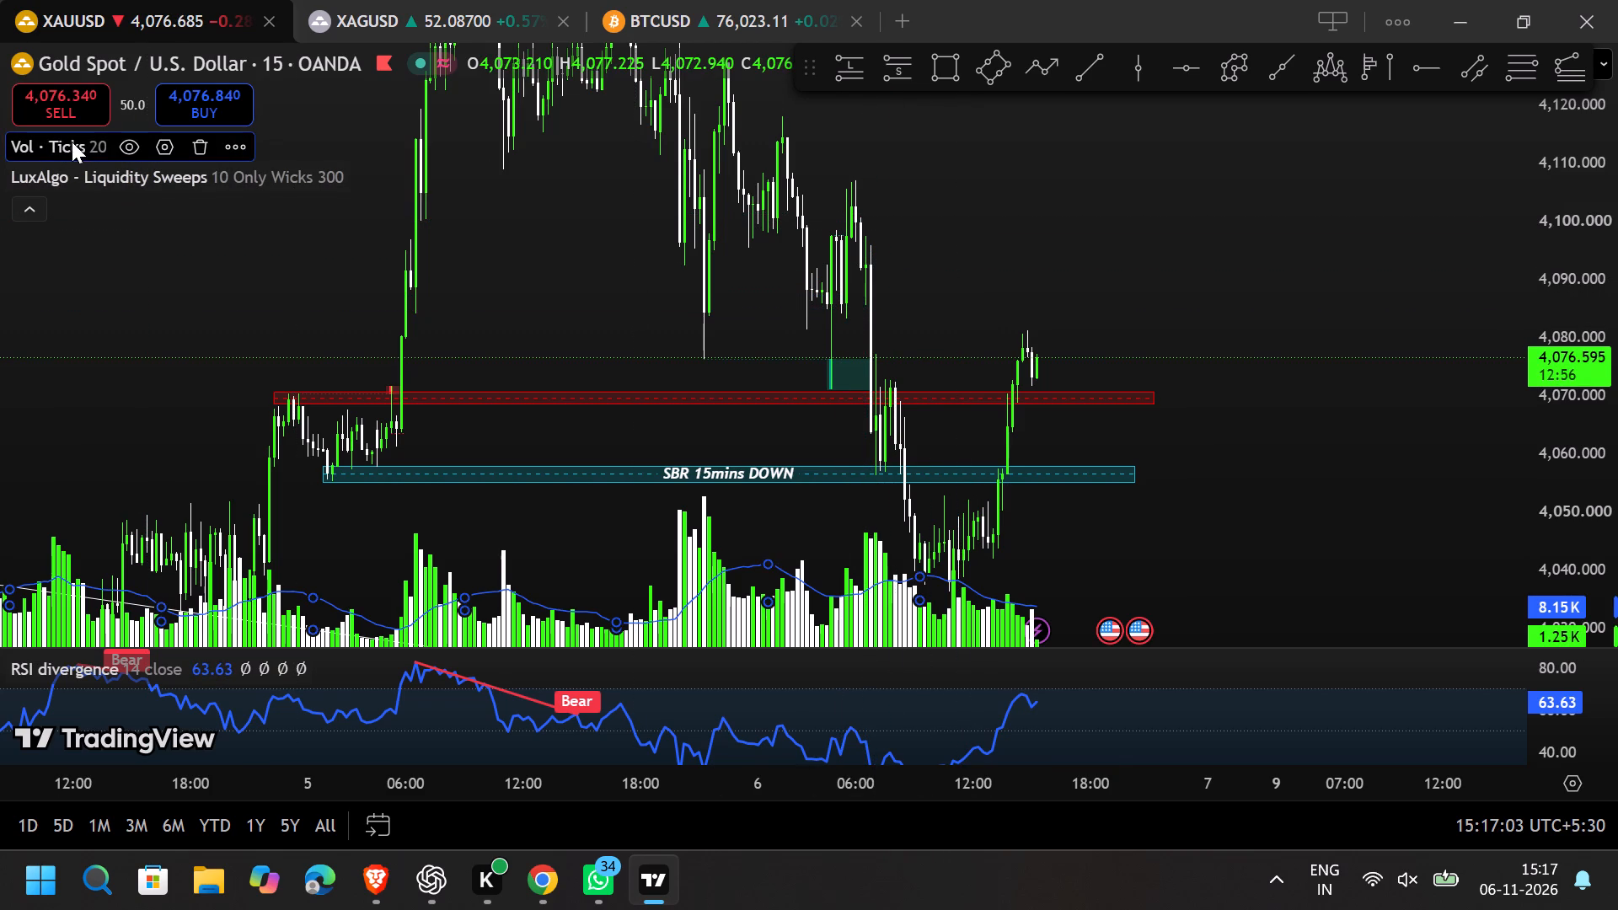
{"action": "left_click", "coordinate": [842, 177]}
Draw a rectangle zone from about 4,085.5 to 4,092.6 at the 6 Nov 06:15 drop, extending to about 01:30 on 7 Nov.
{"action": "scroll", "coordinate": [851, 280], "scroll_direction": "up", "scroll_amount": 4}
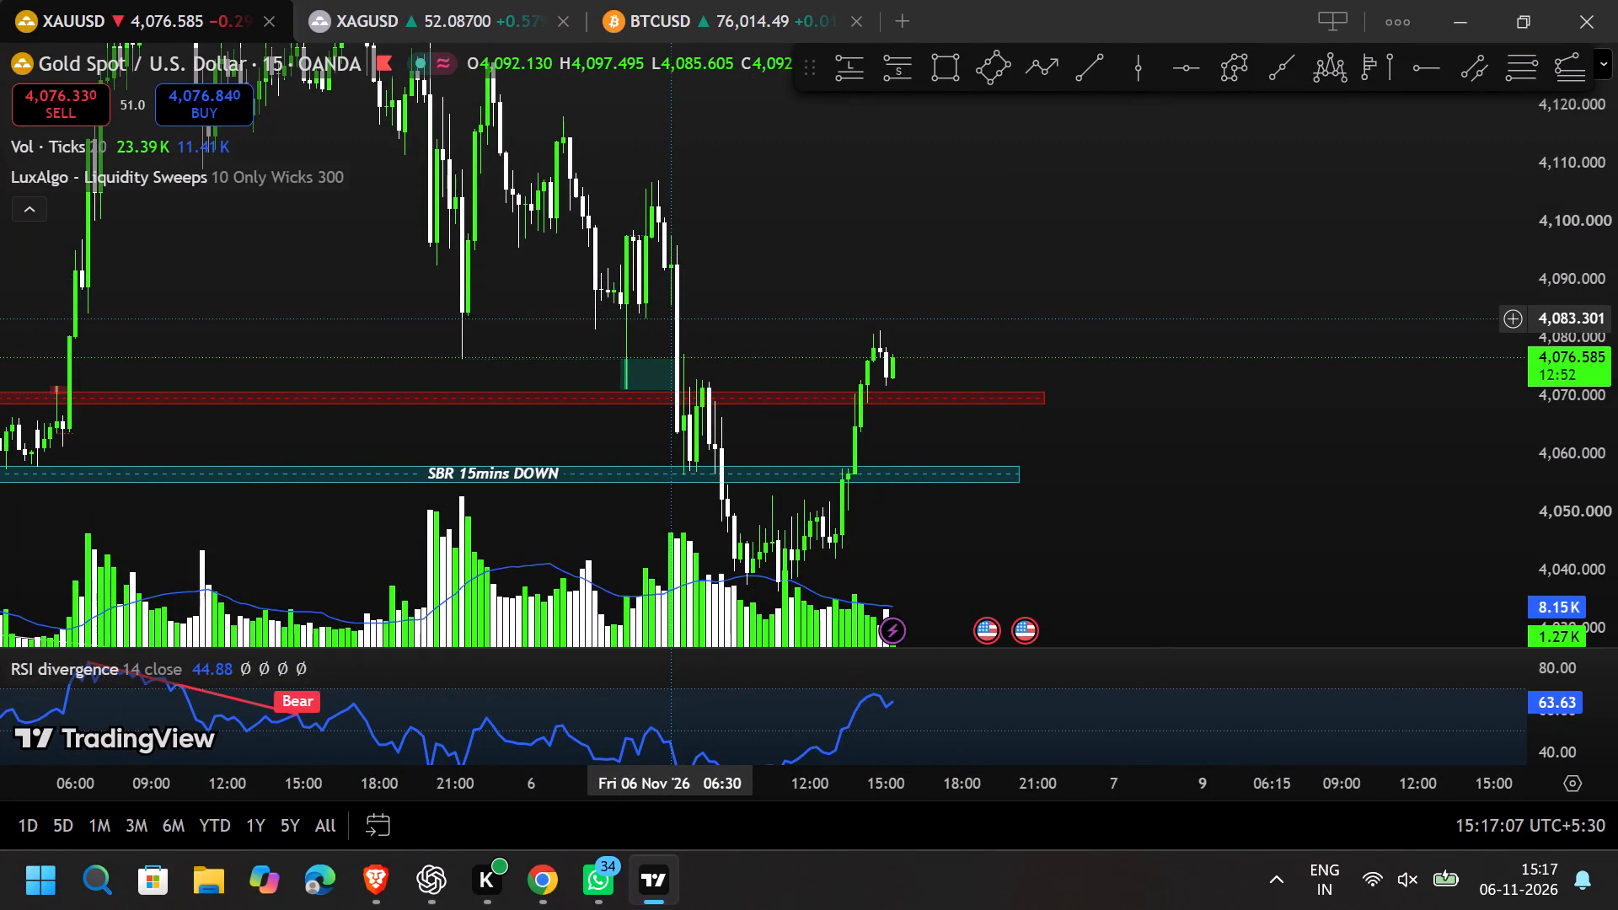
{"action": "left_click", "coordinate": [947, 67]}
{"action": "left_click", "coordinate": [662, 265]}
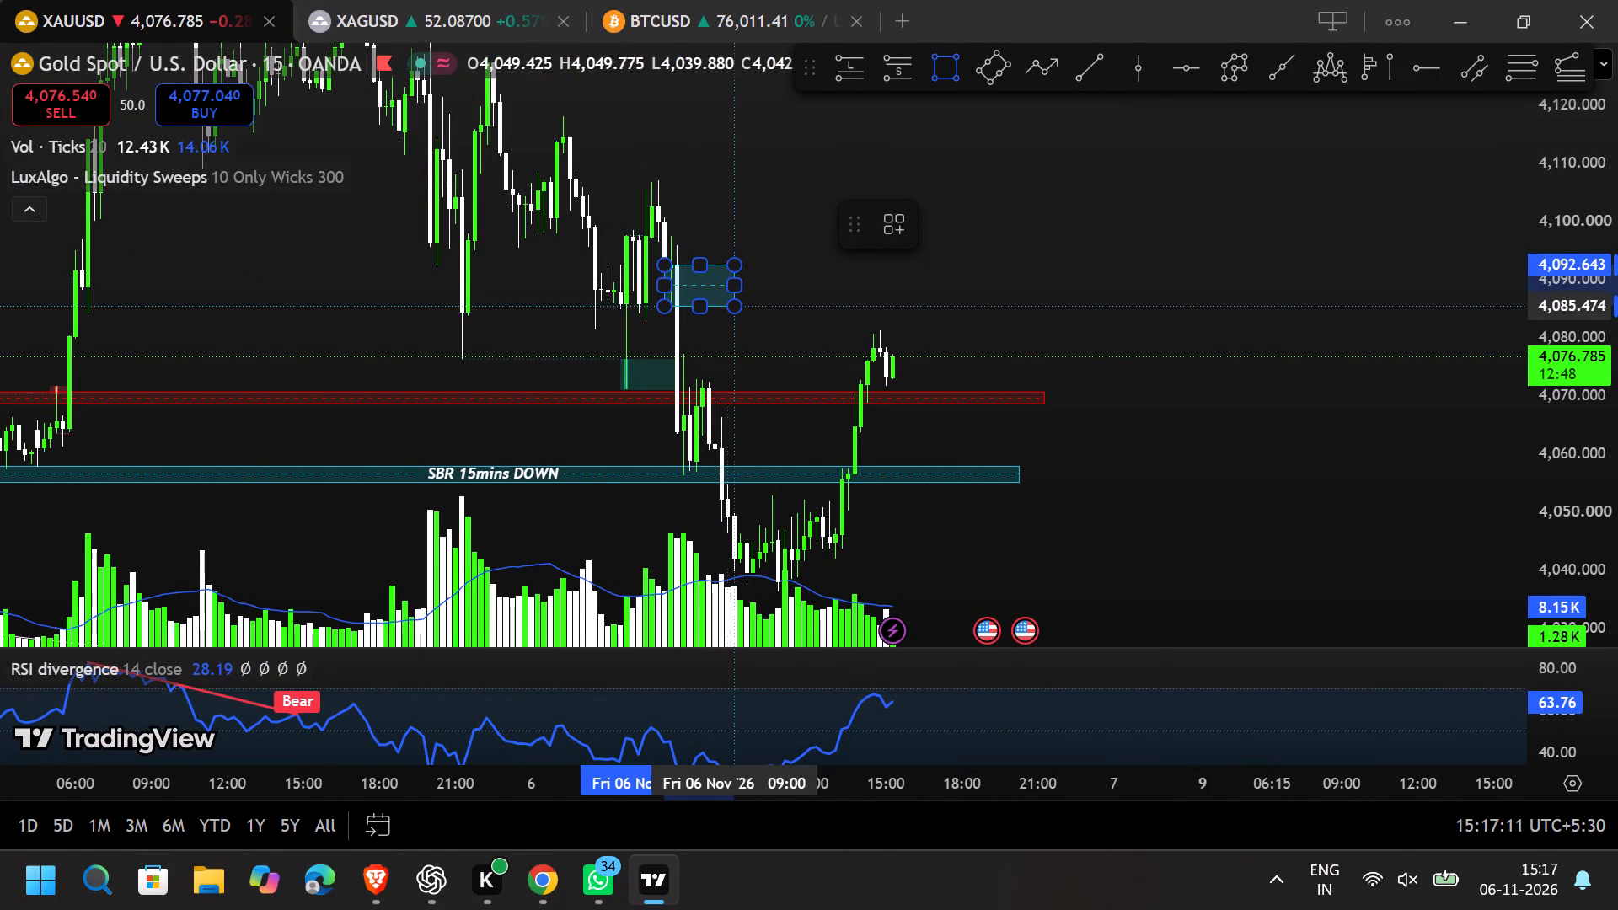
{"action": "left_click", "coordinate": [736, 306]}
{"action": "left_click_drag", "start_coordinate": [737, 288], "coordinate": [1156, 263]}
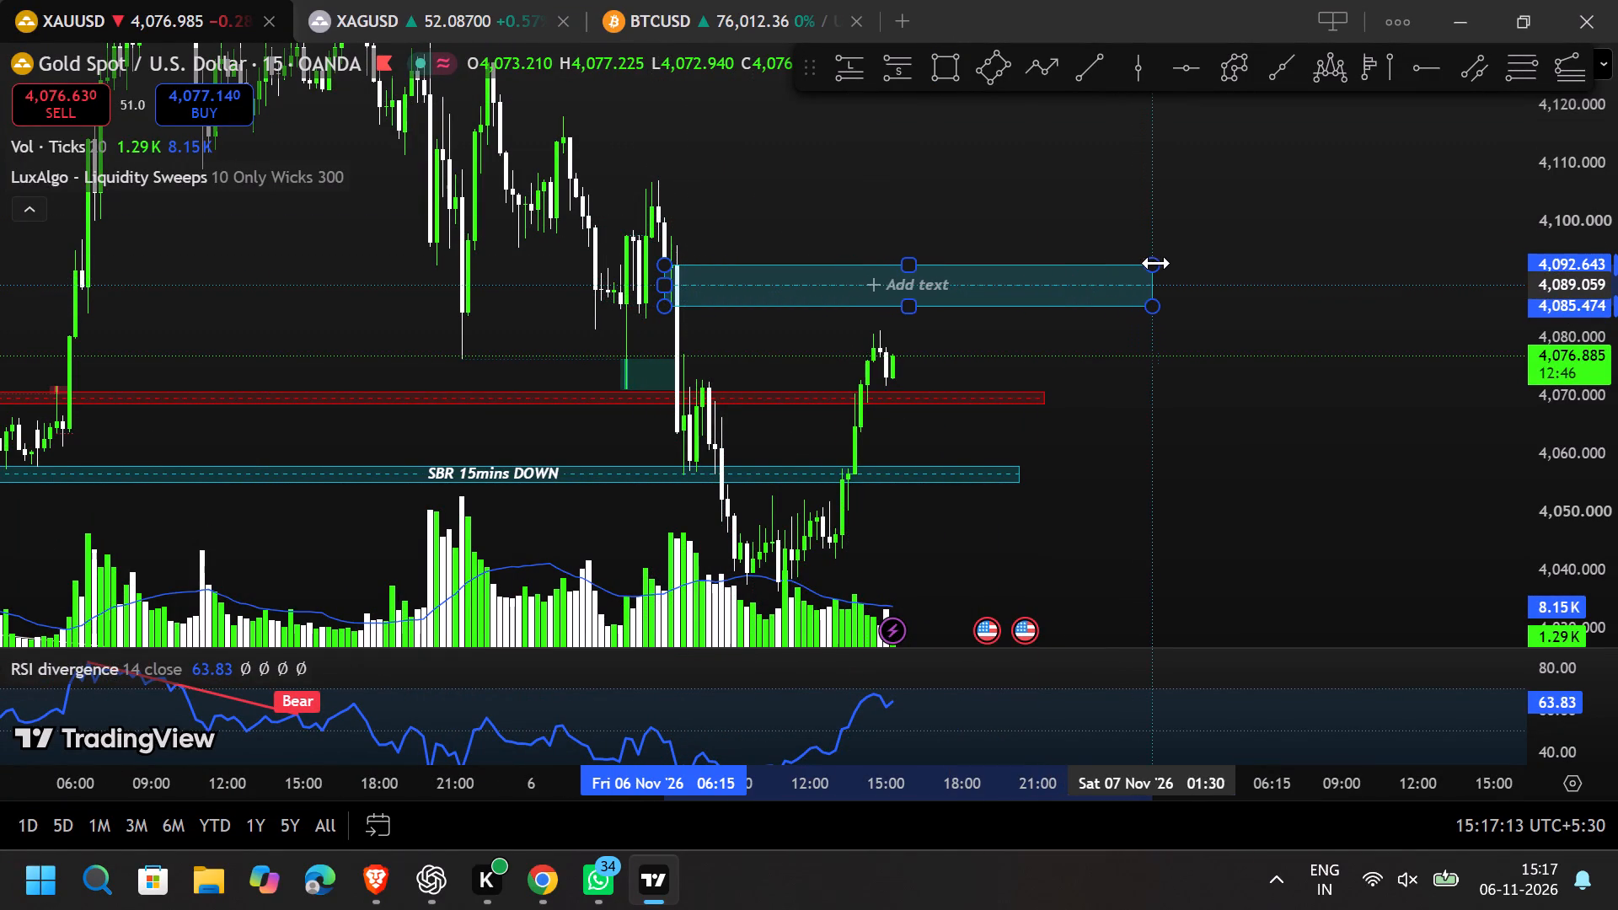
{"action": "left_click_drag", "start_coordinate": [1156, 263], "coordinate": [1165, 286]}
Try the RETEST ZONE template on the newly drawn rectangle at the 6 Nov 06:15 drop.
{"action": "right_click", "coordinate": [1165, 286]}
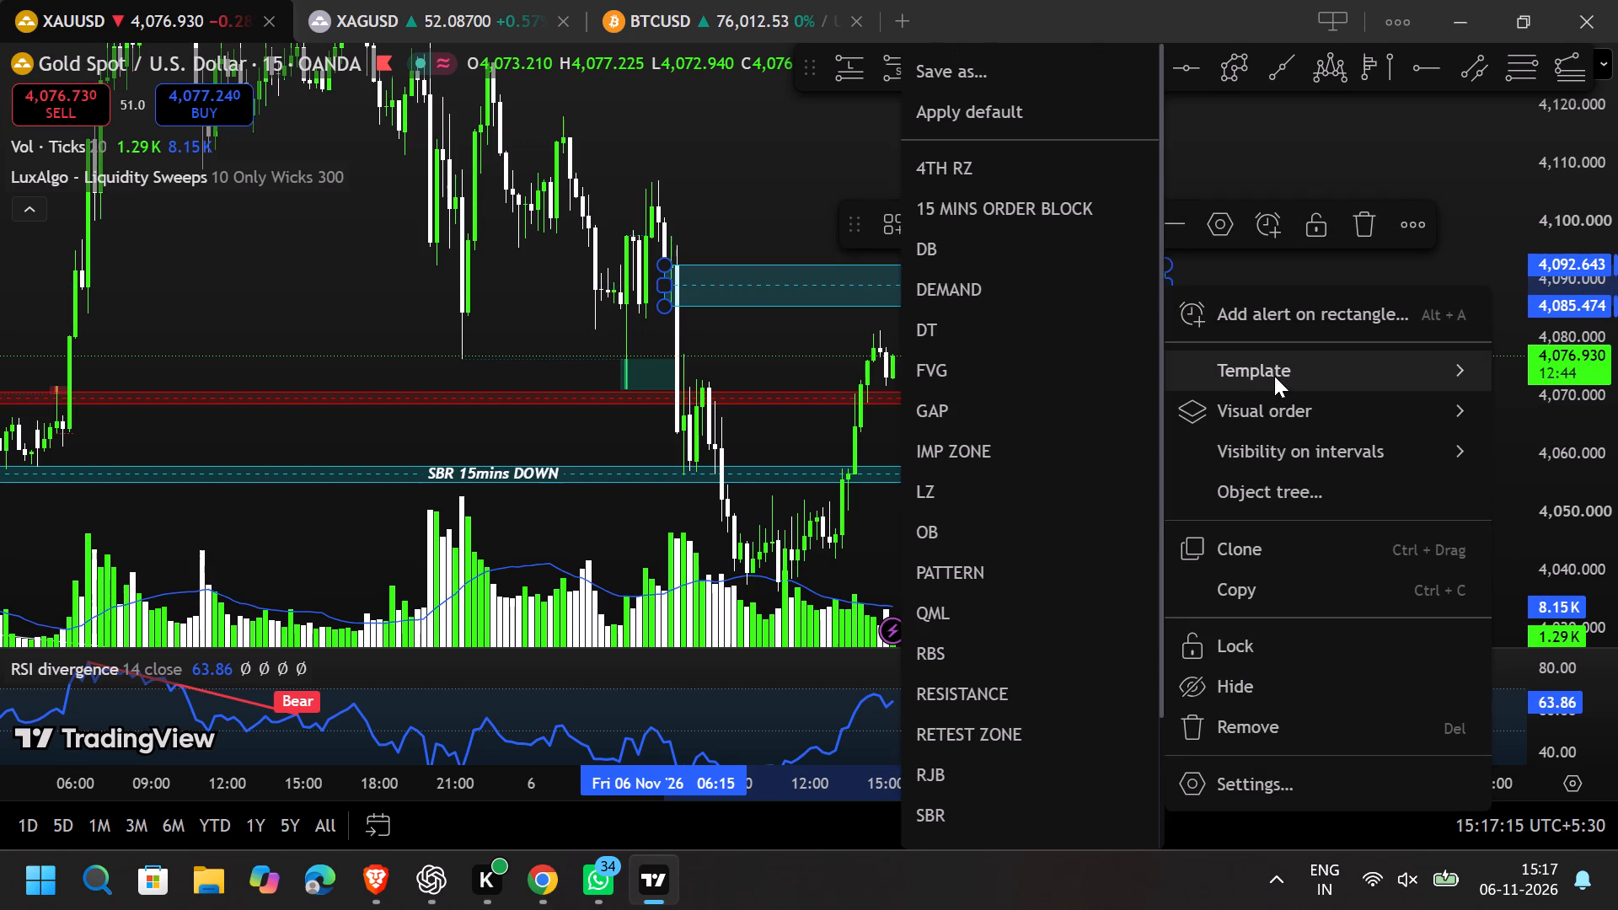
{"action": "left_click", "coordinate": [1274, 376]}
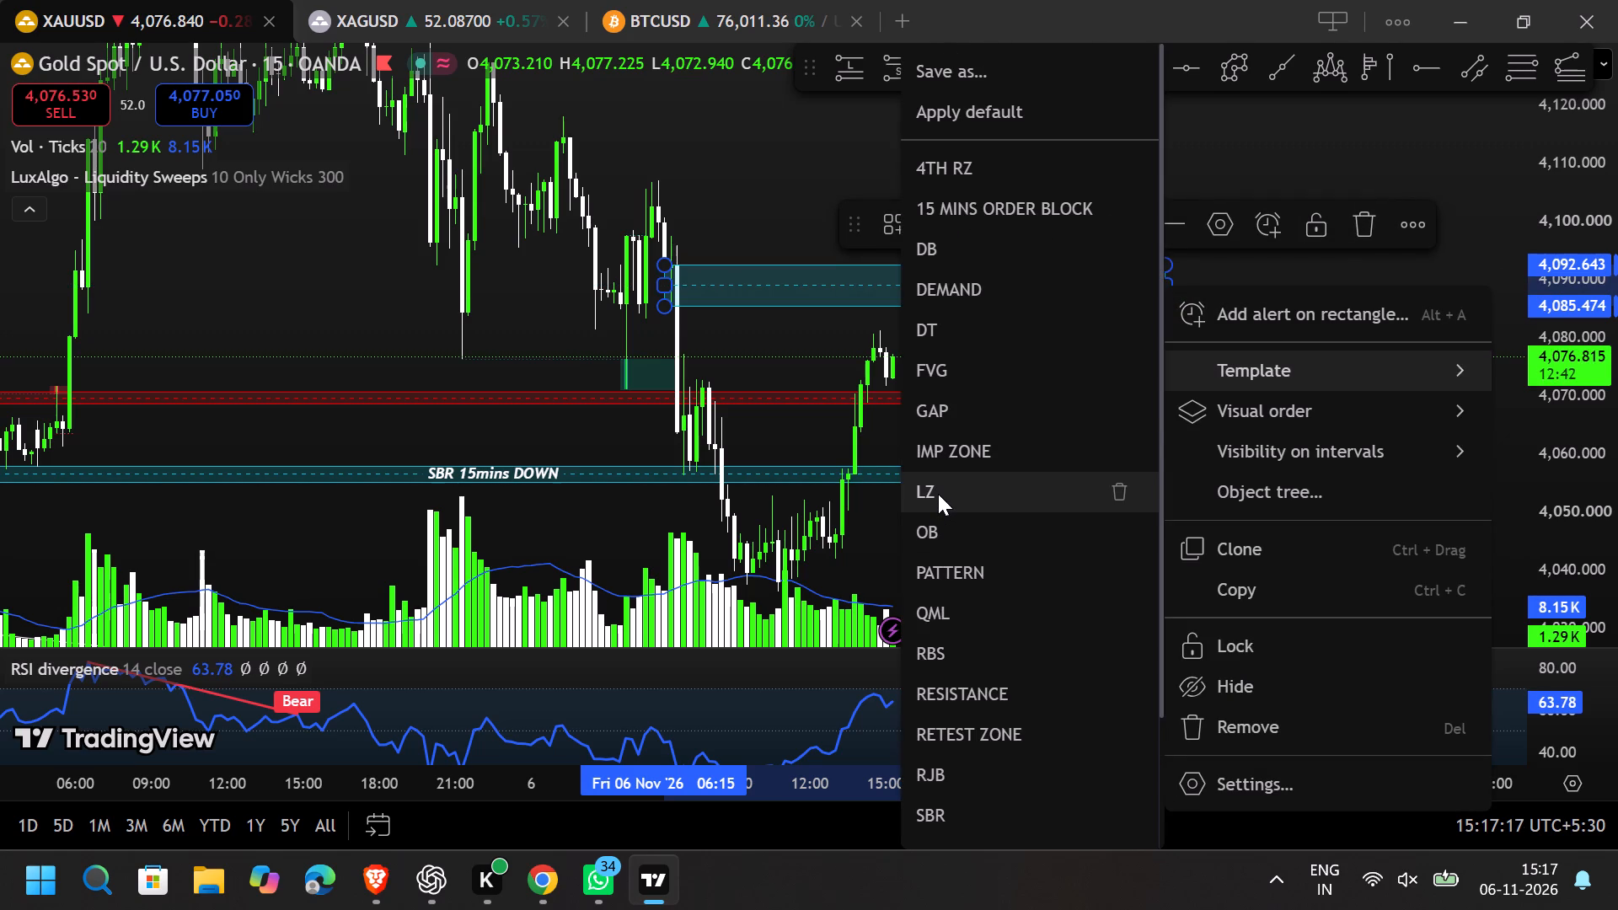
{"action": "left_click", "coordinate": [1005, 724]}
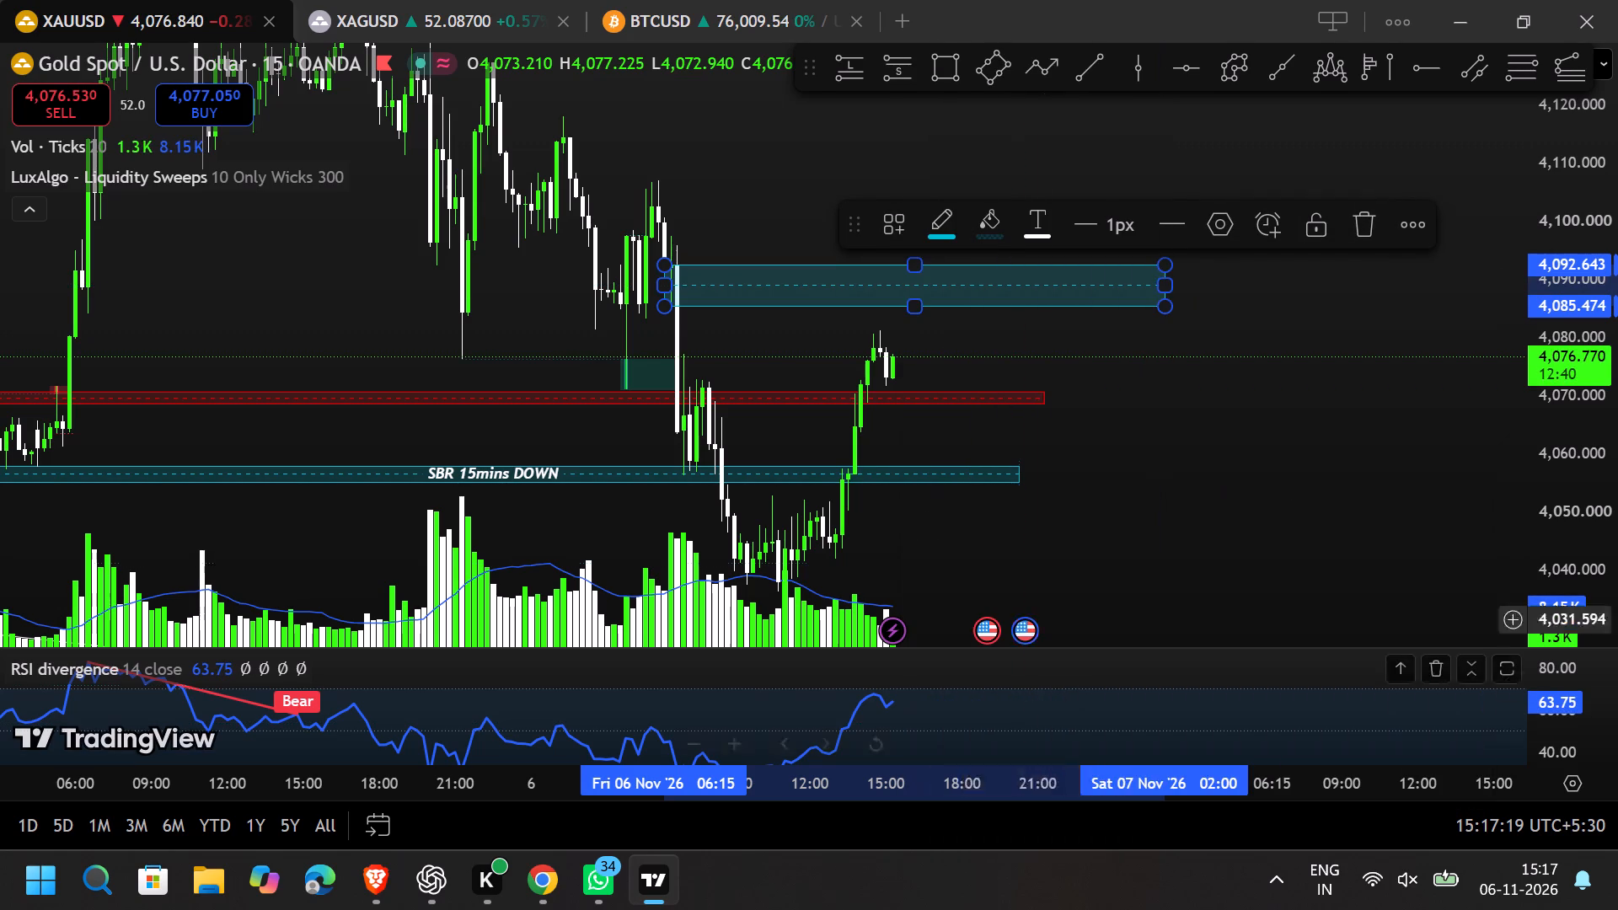
Apply the LZ template to the rectangle at the 6 Nov 06:15 drop, labelling it LIQUIDITY ZONE.
{"action": "right_click", "coordinate": [1162, 286]}
{"action": "left_click", "coordinate": [1235, 373]}
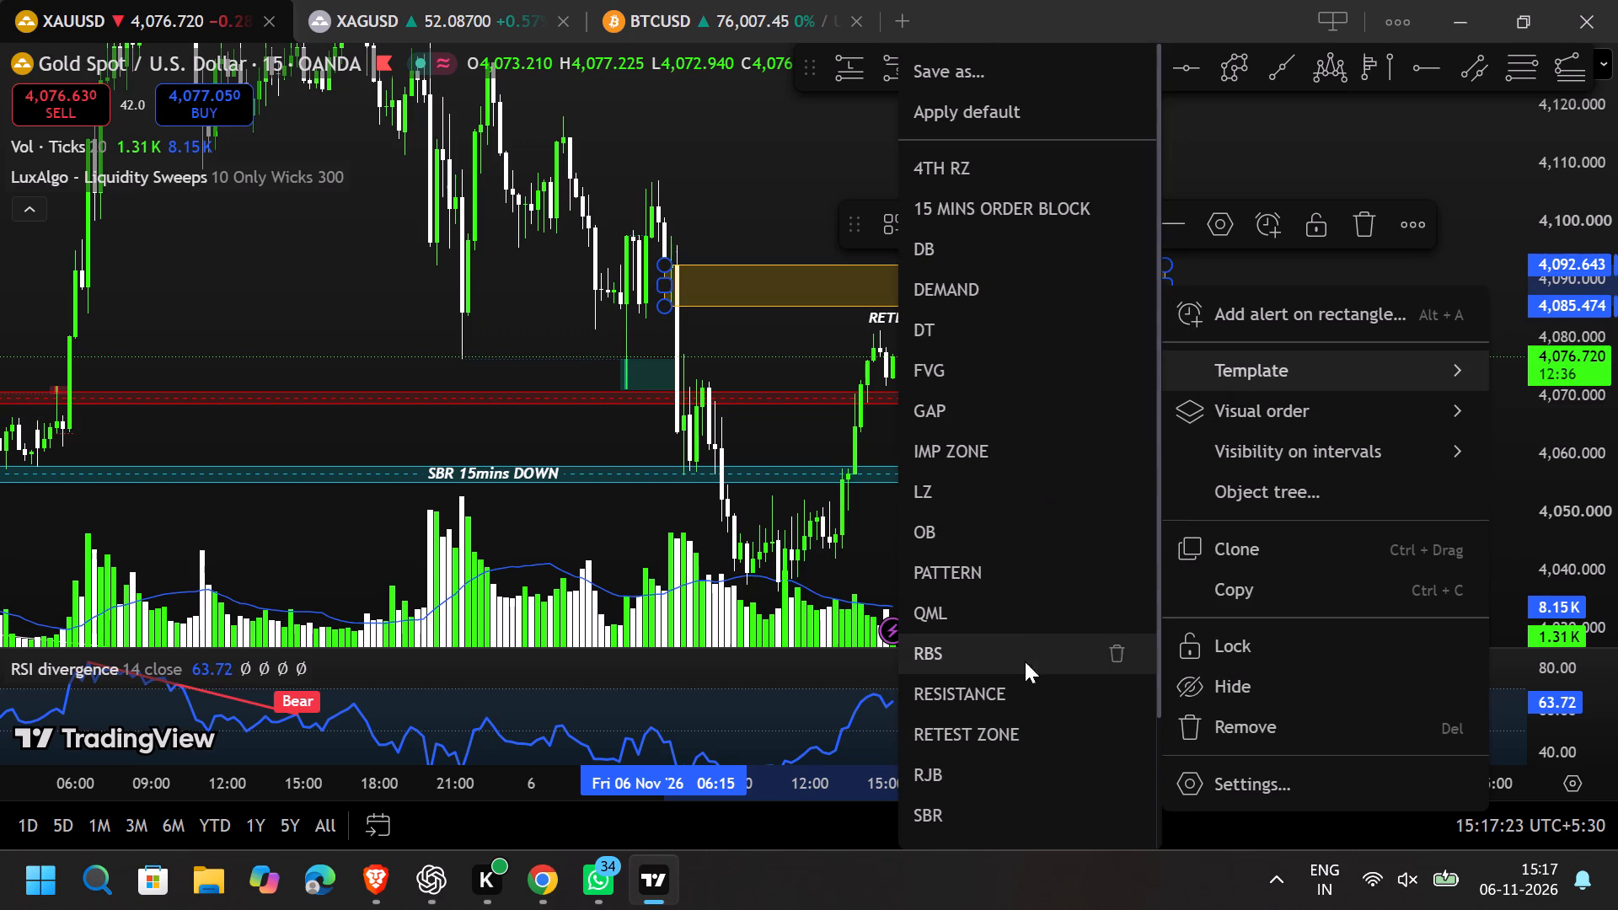
{"action": "left_click", "coordinate": [941, 492]}
Permanently delete the RETEST ZONE drawing template.
{"action": "right_click", "coordinate": [1171, 290]}
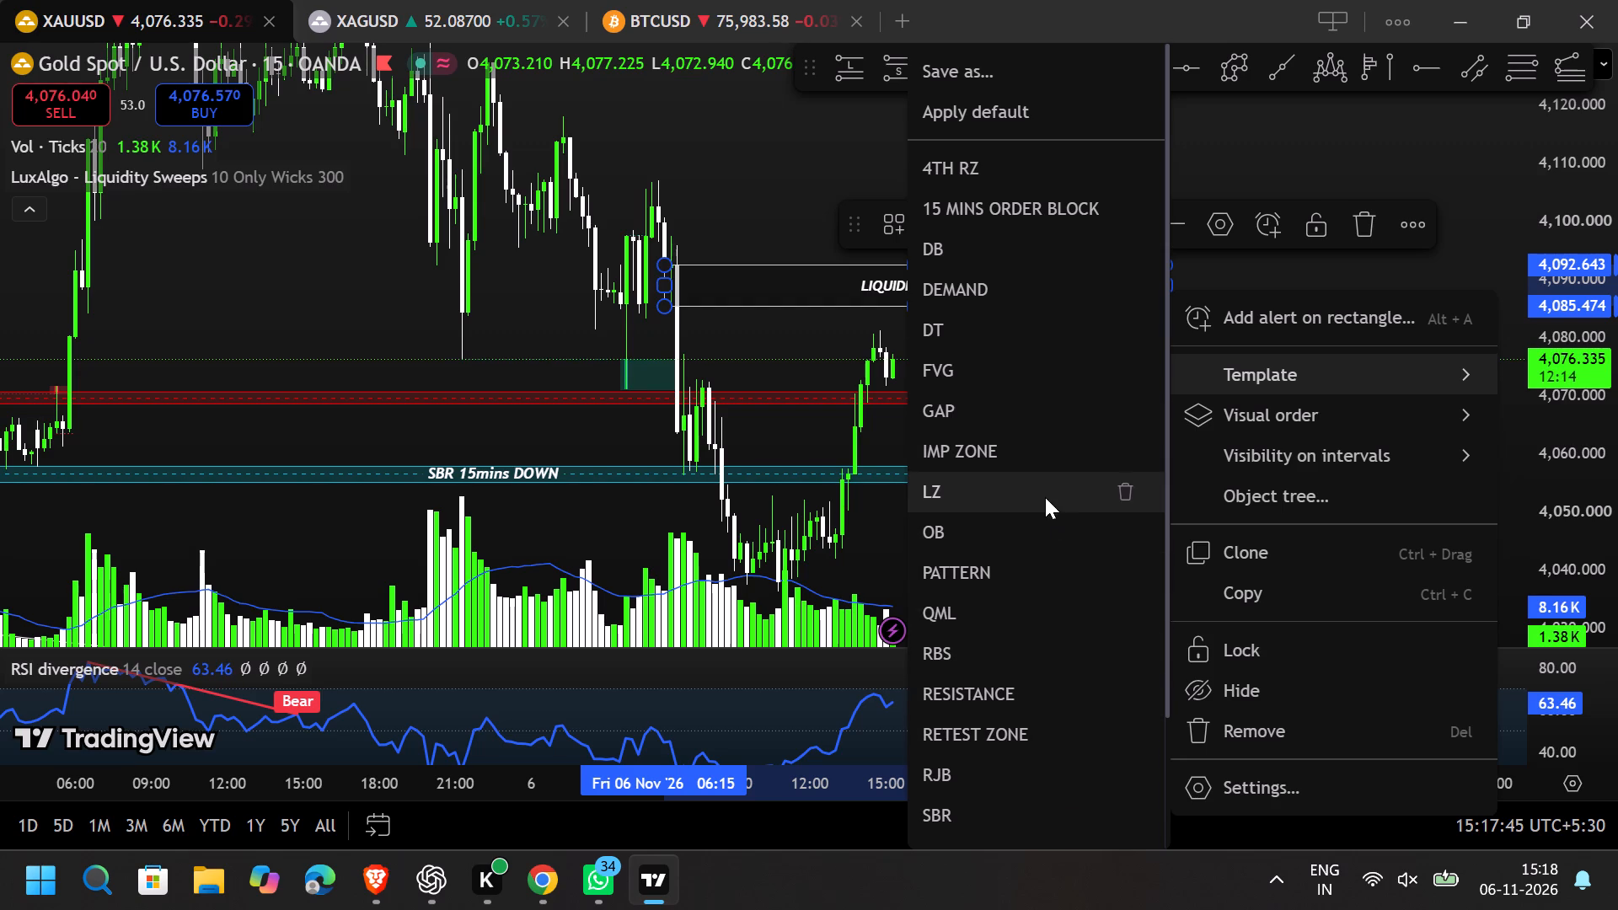
{"action": "left_click", "coordinate": [1128, 738]}
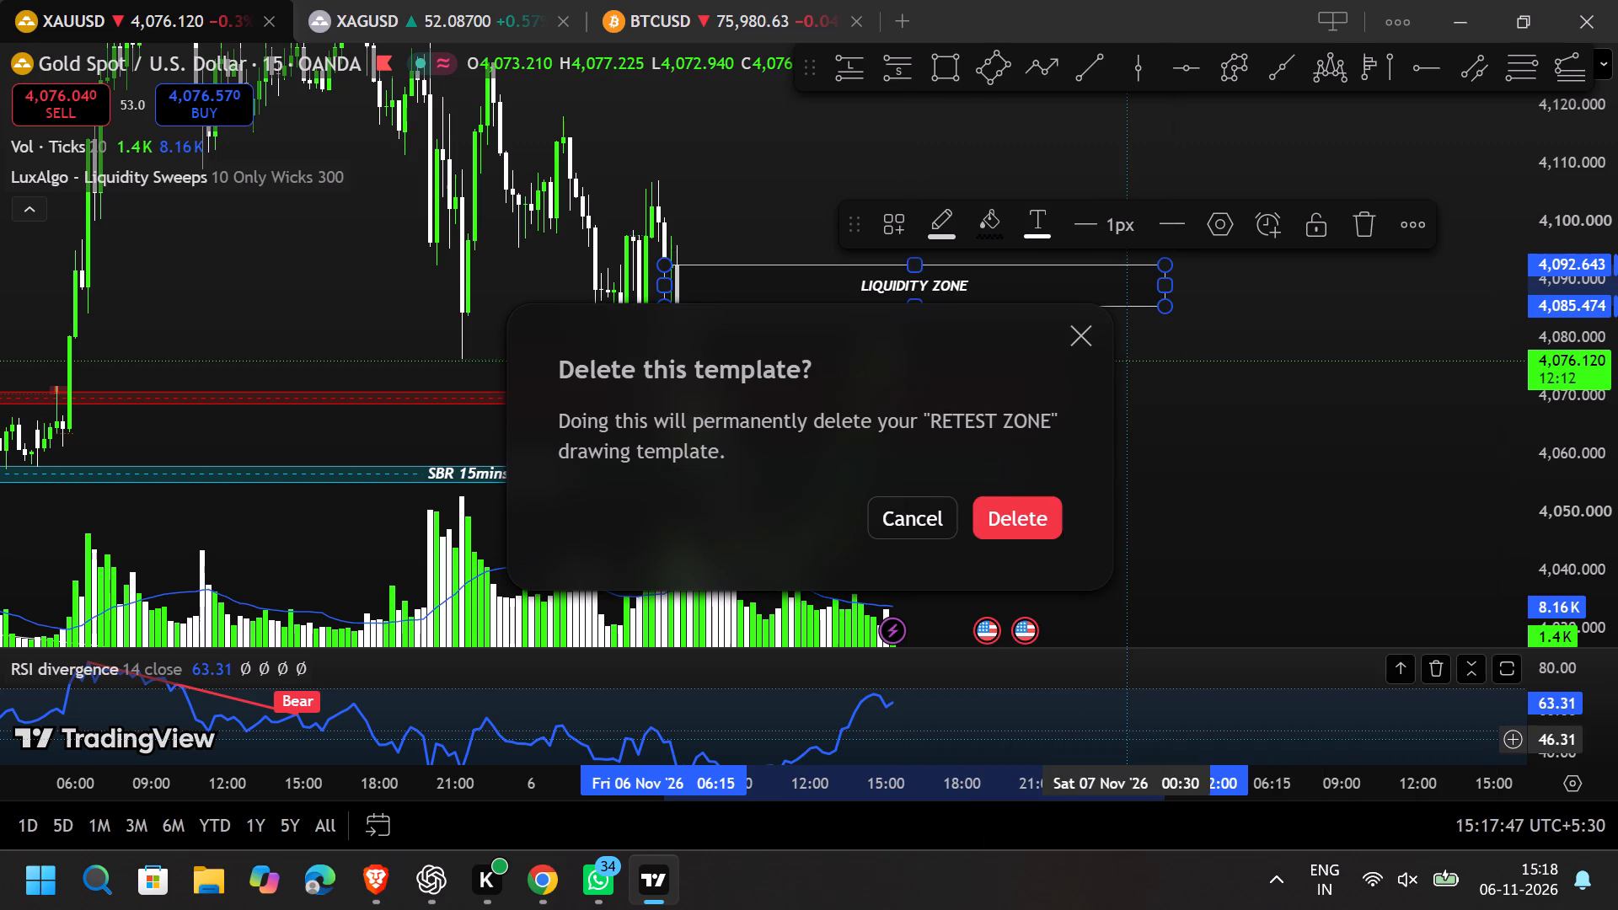
{"action": "left_click", "coordinate": [1026, 535]}
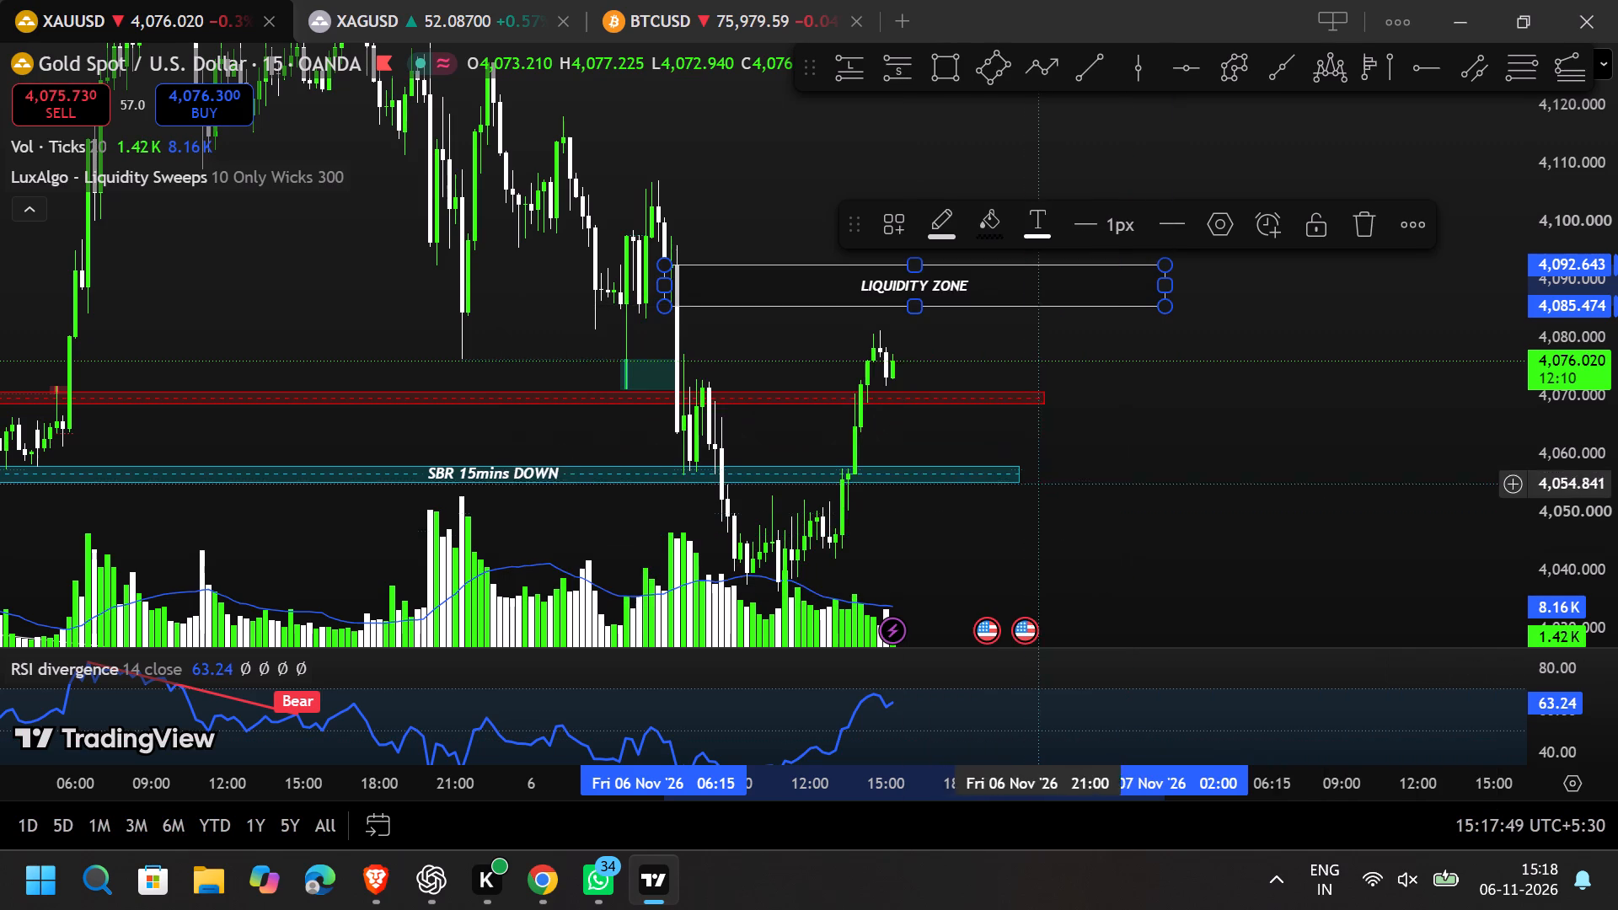
{"action": "left_click", "coordinate": [1094, 469]}
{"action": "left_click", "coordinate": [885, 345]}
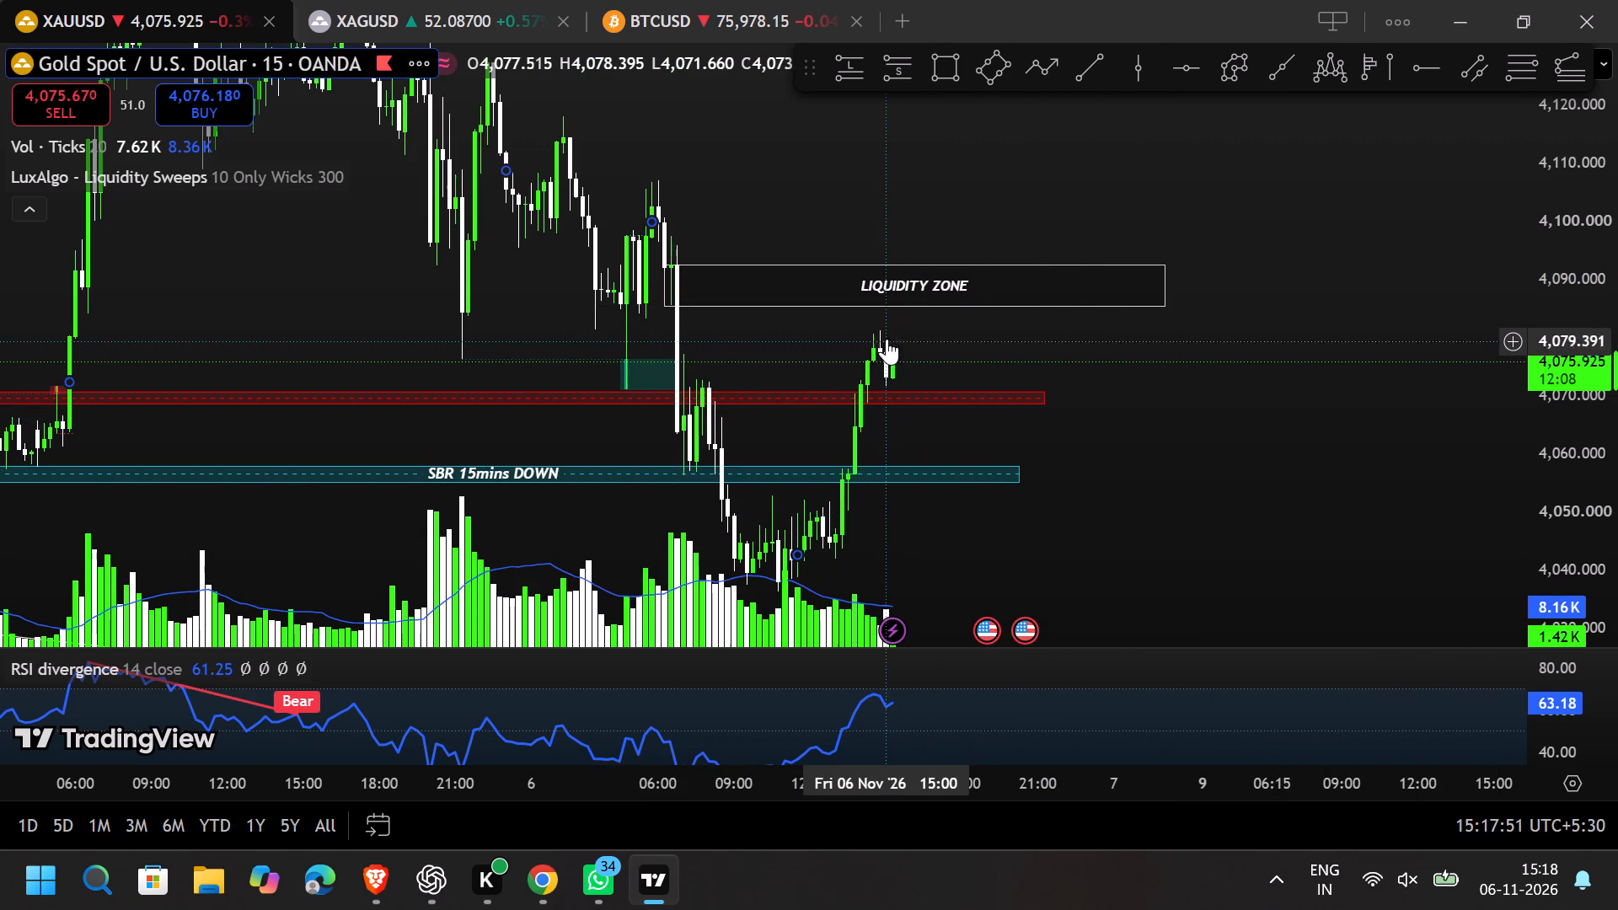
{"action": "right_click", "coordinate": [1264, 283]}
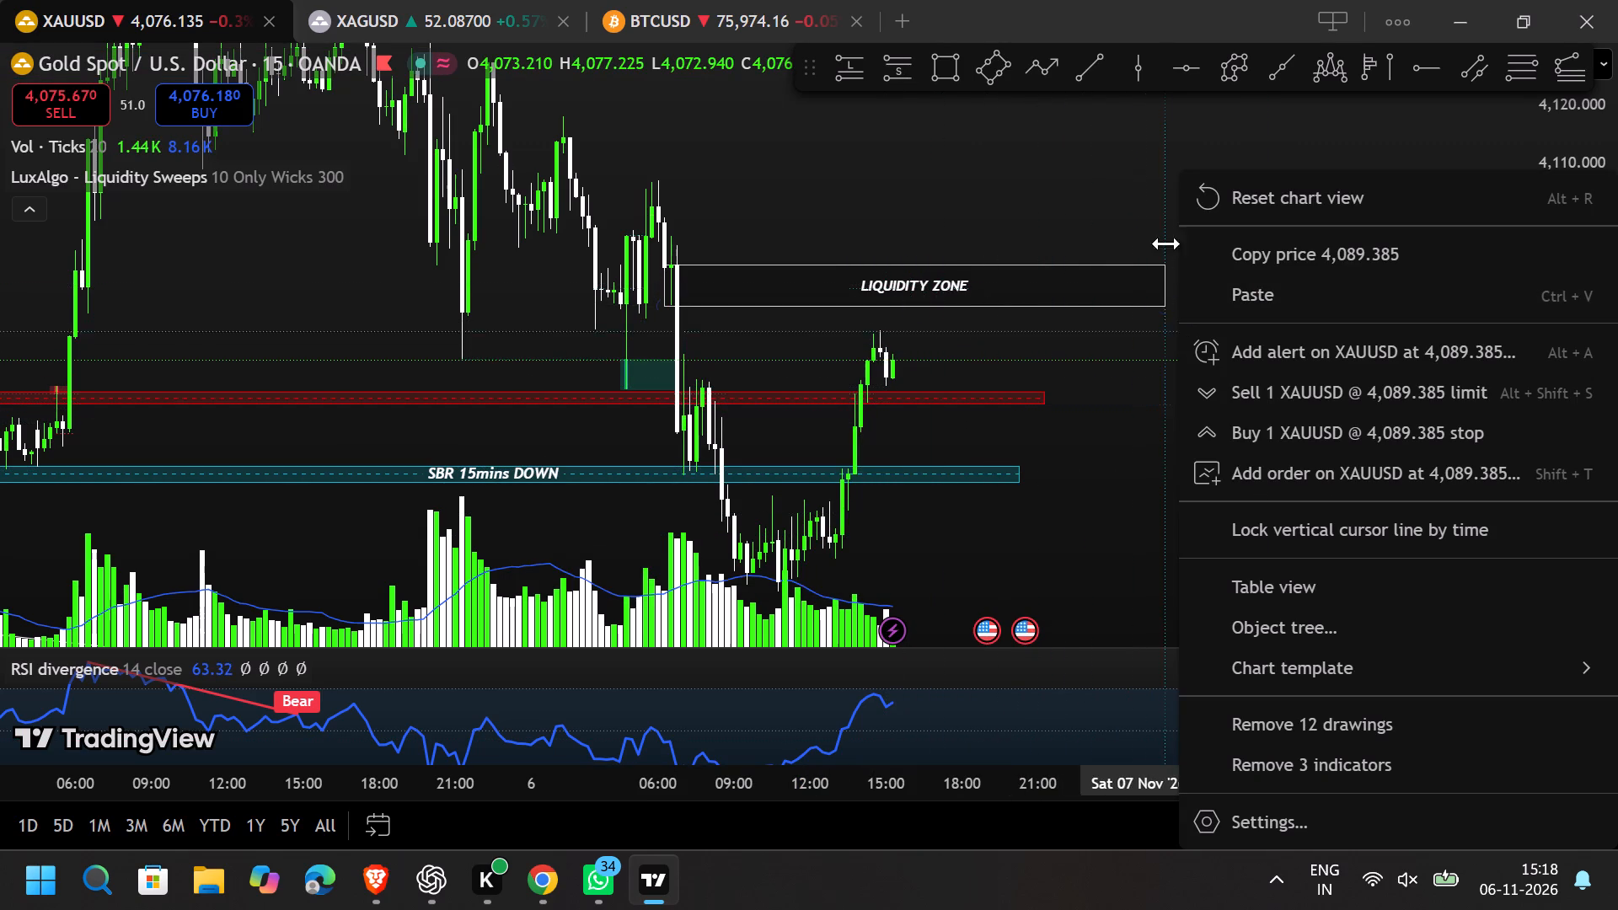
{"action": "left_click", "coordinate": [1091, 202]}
Draw a temporary rectangle from about 4,096.8 to 4,108.7 in the empty space after current price and apply the RJB template.
{"action": "left_click", "coordinate": [946, 75]}
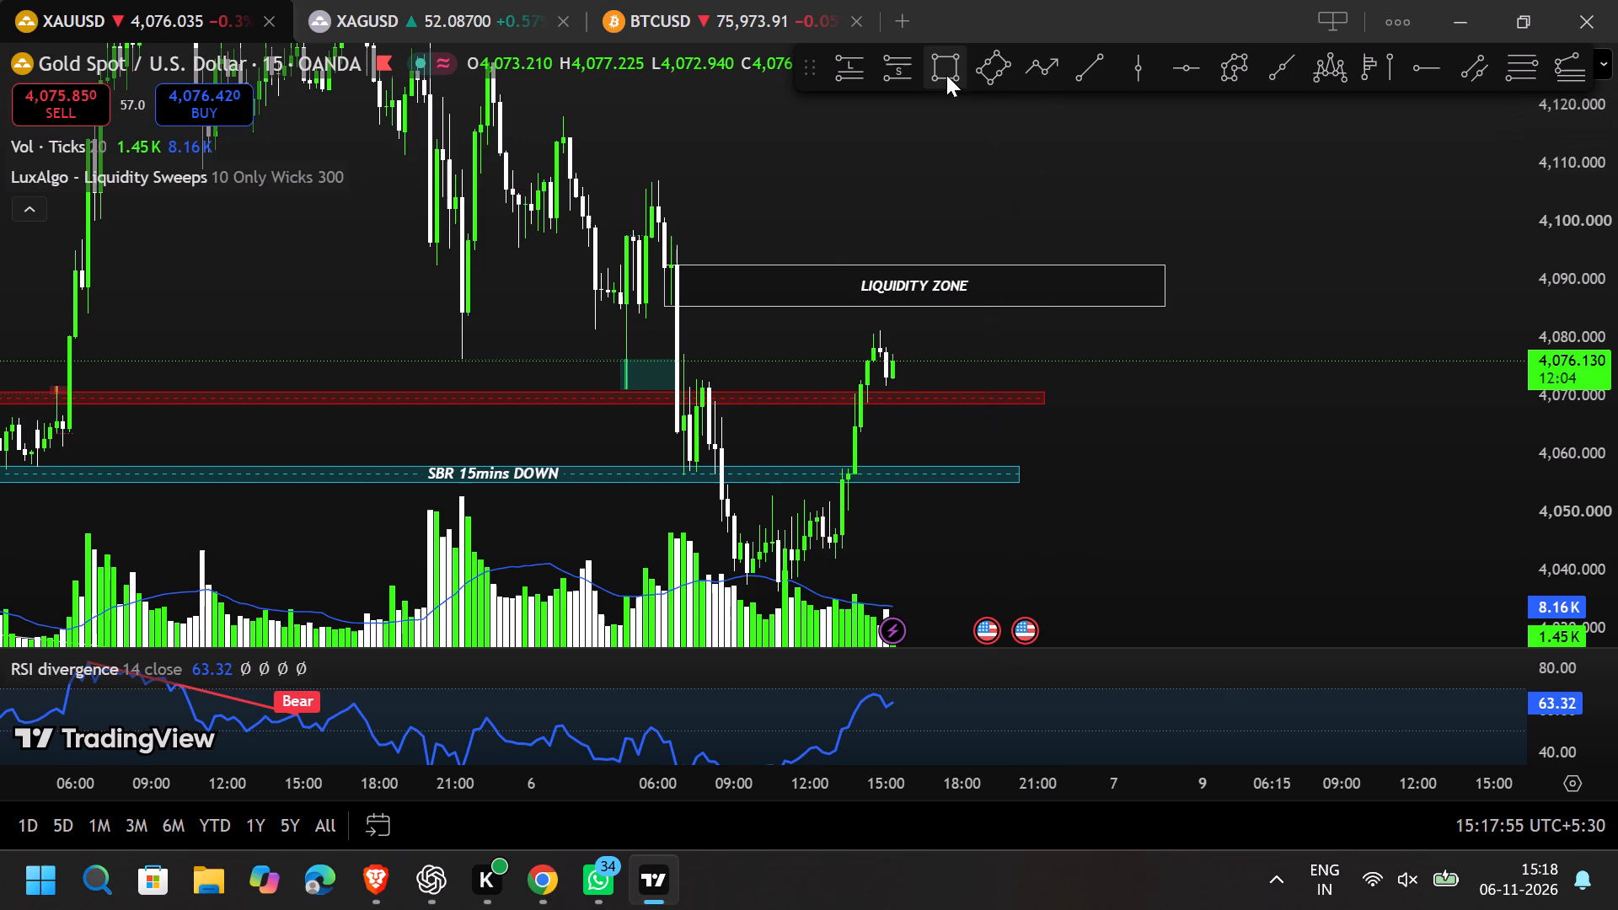
{"action": "left_click", "coordinate": [1069, 171]}
{"action": "left_click", "coordinate": [1386, 241]}
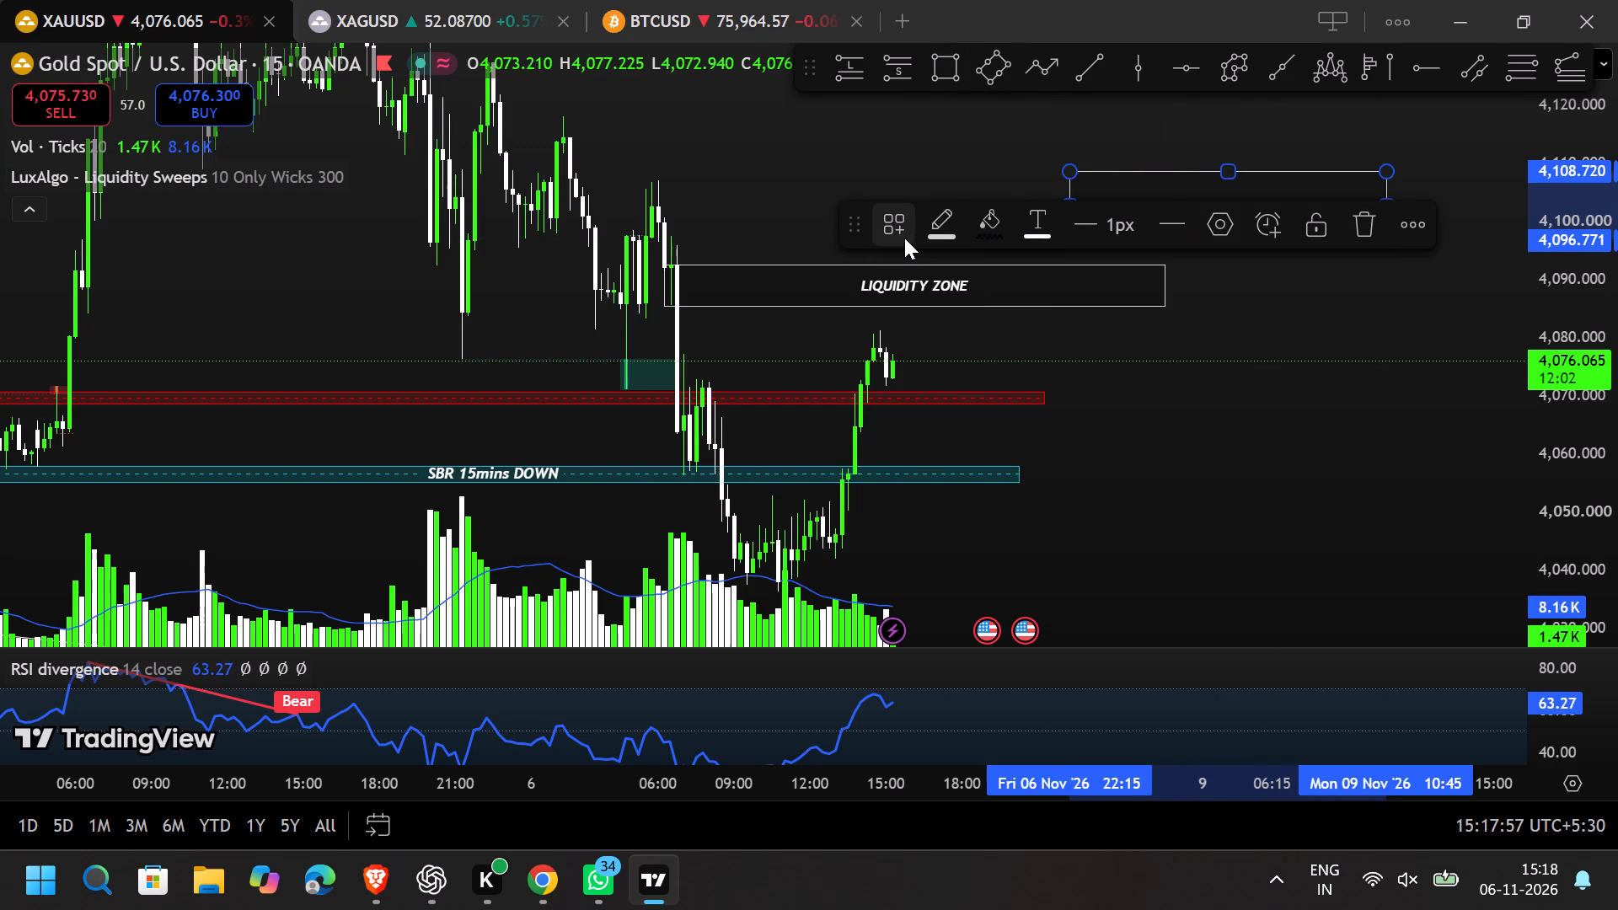
{"action": "left_click", "coordinate": [904, 238]}
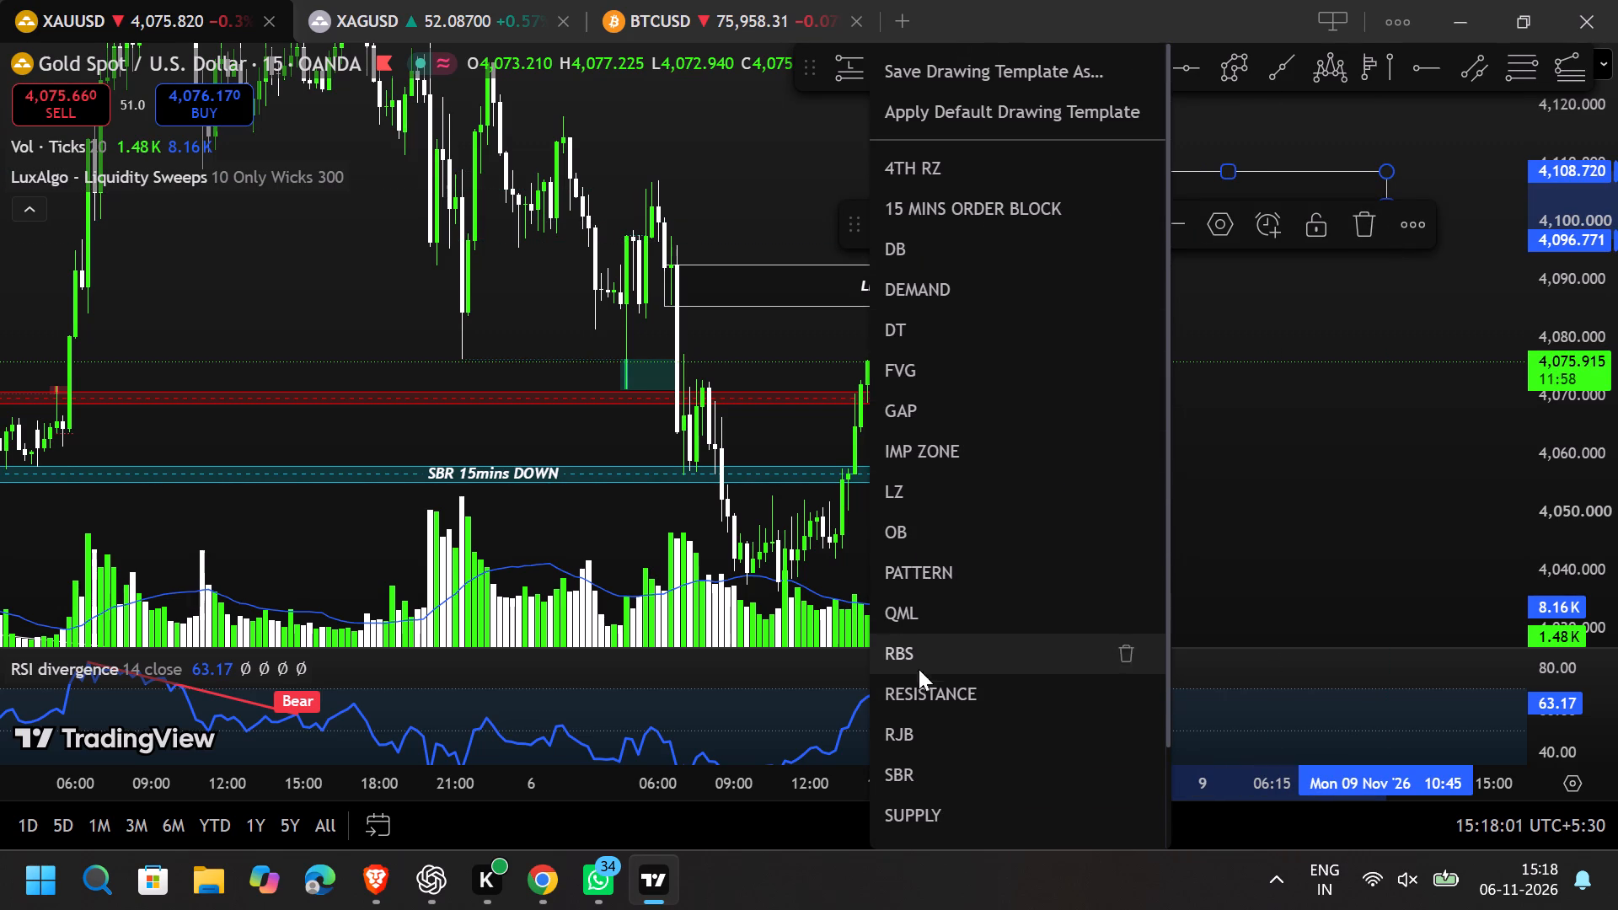
{"action": "left_click", "coordinate": [922, 742]}
{"action": "left_click", "coordinate": [1304, 517]}
{"action": "left_click_drag", "start_coordinate": [1304, 517], "coordinate": [1100, 652]}
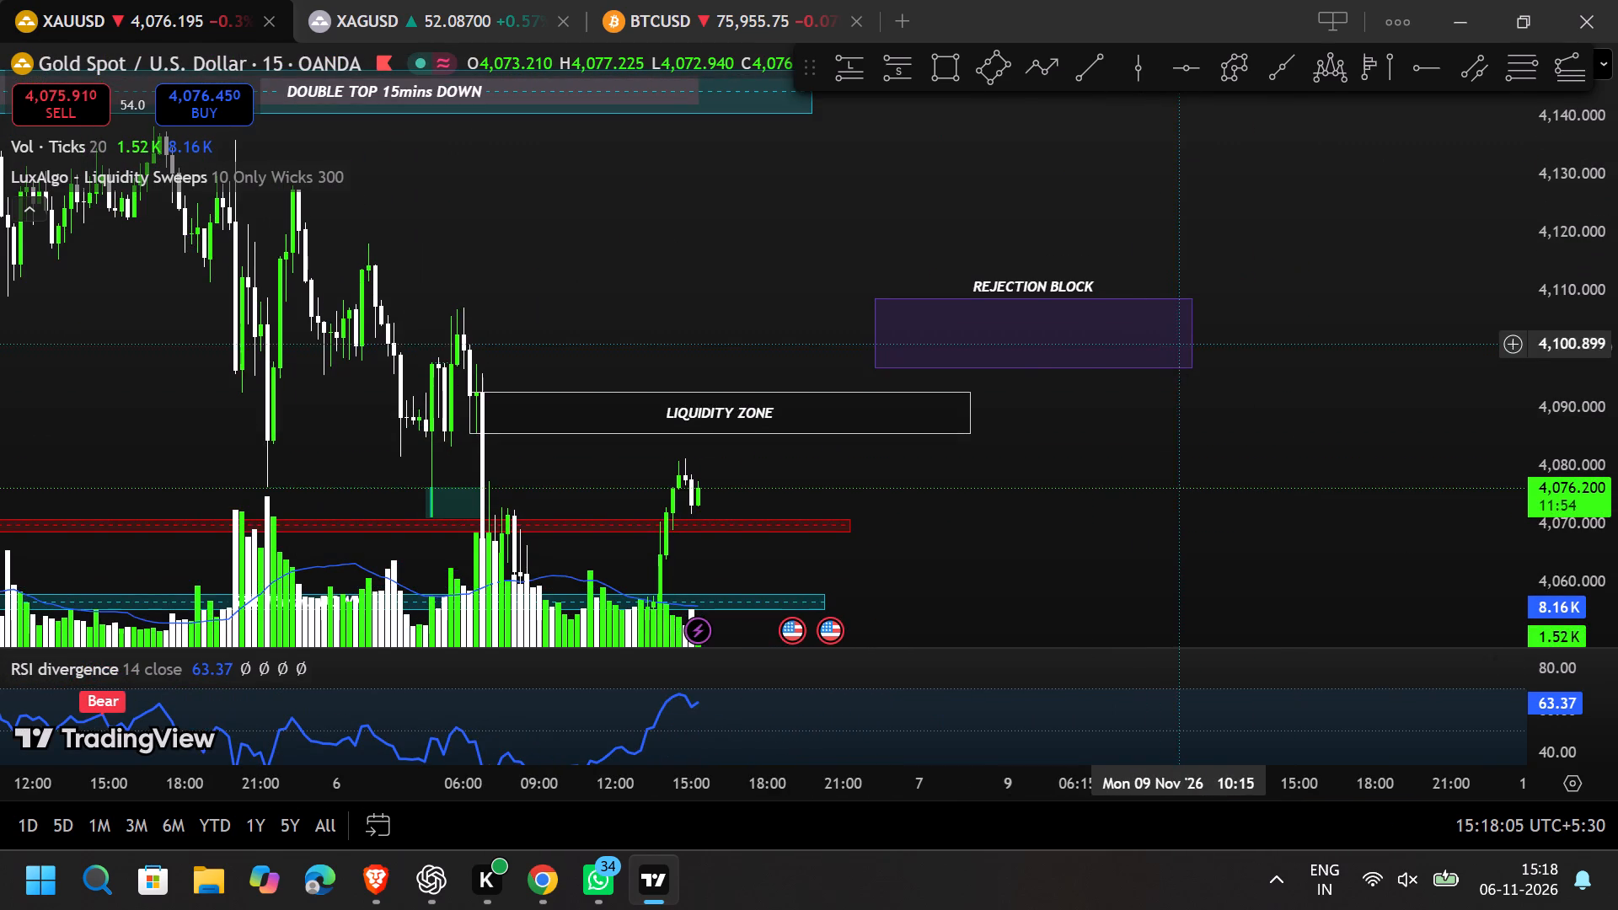
Permanently delete the RJB drawing template.
{"action": "right_click", "coordinate": [1195, 329]}
{"action": "left_click", "coordinate": [1291, 397]}
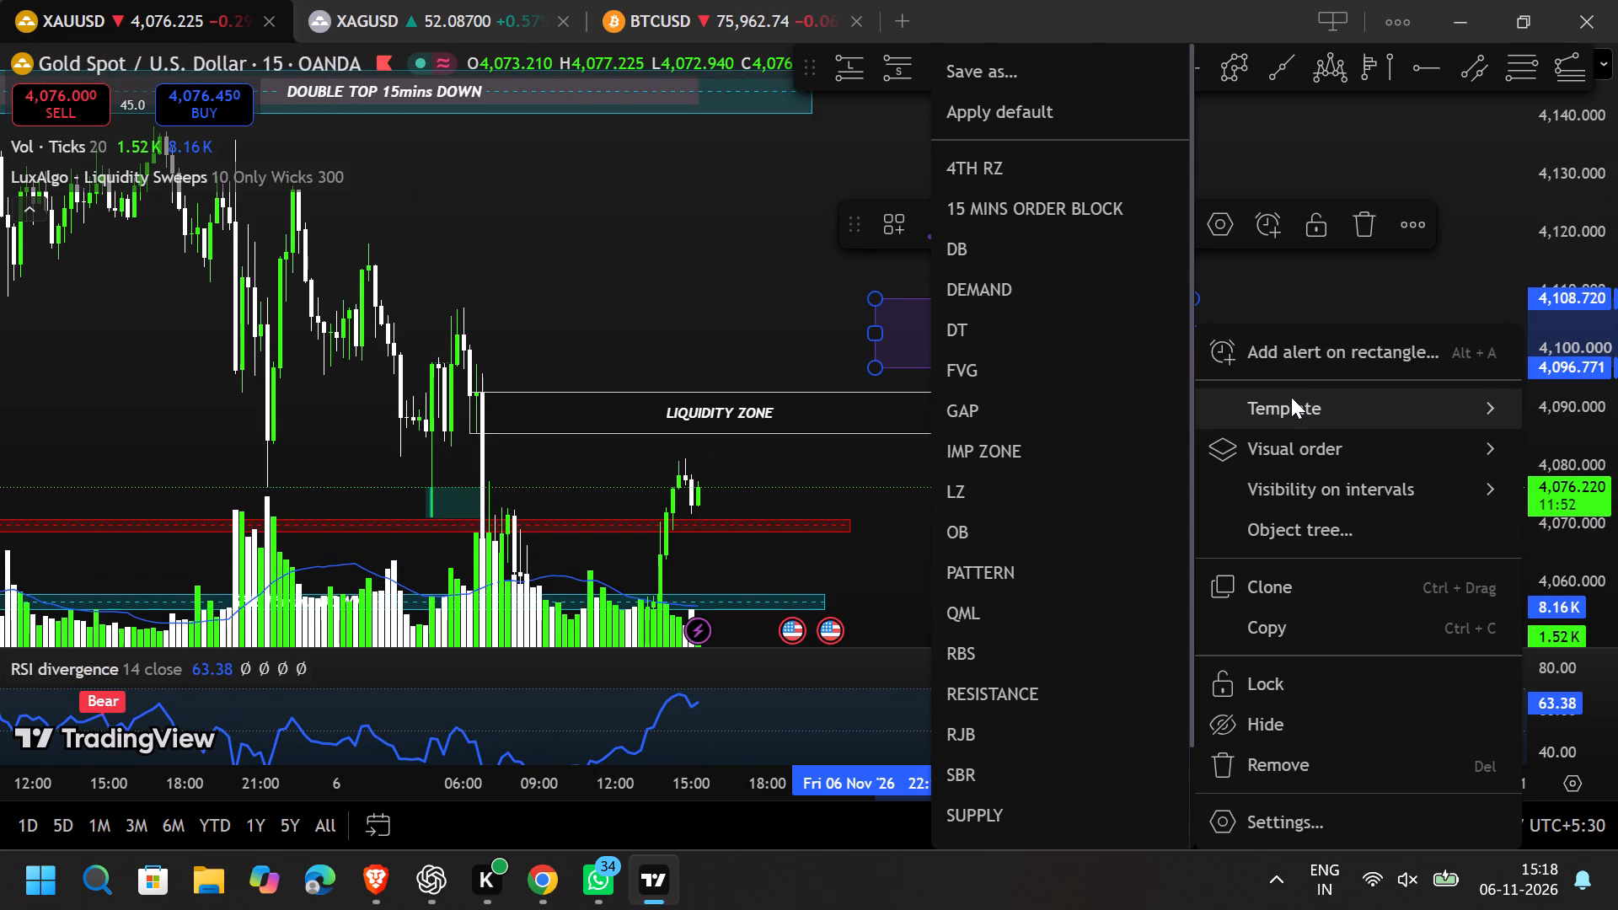
{"action": "scroll", "coordinate": [1078, 771], "scroll_direction": "down", "scroll_amount": 5}
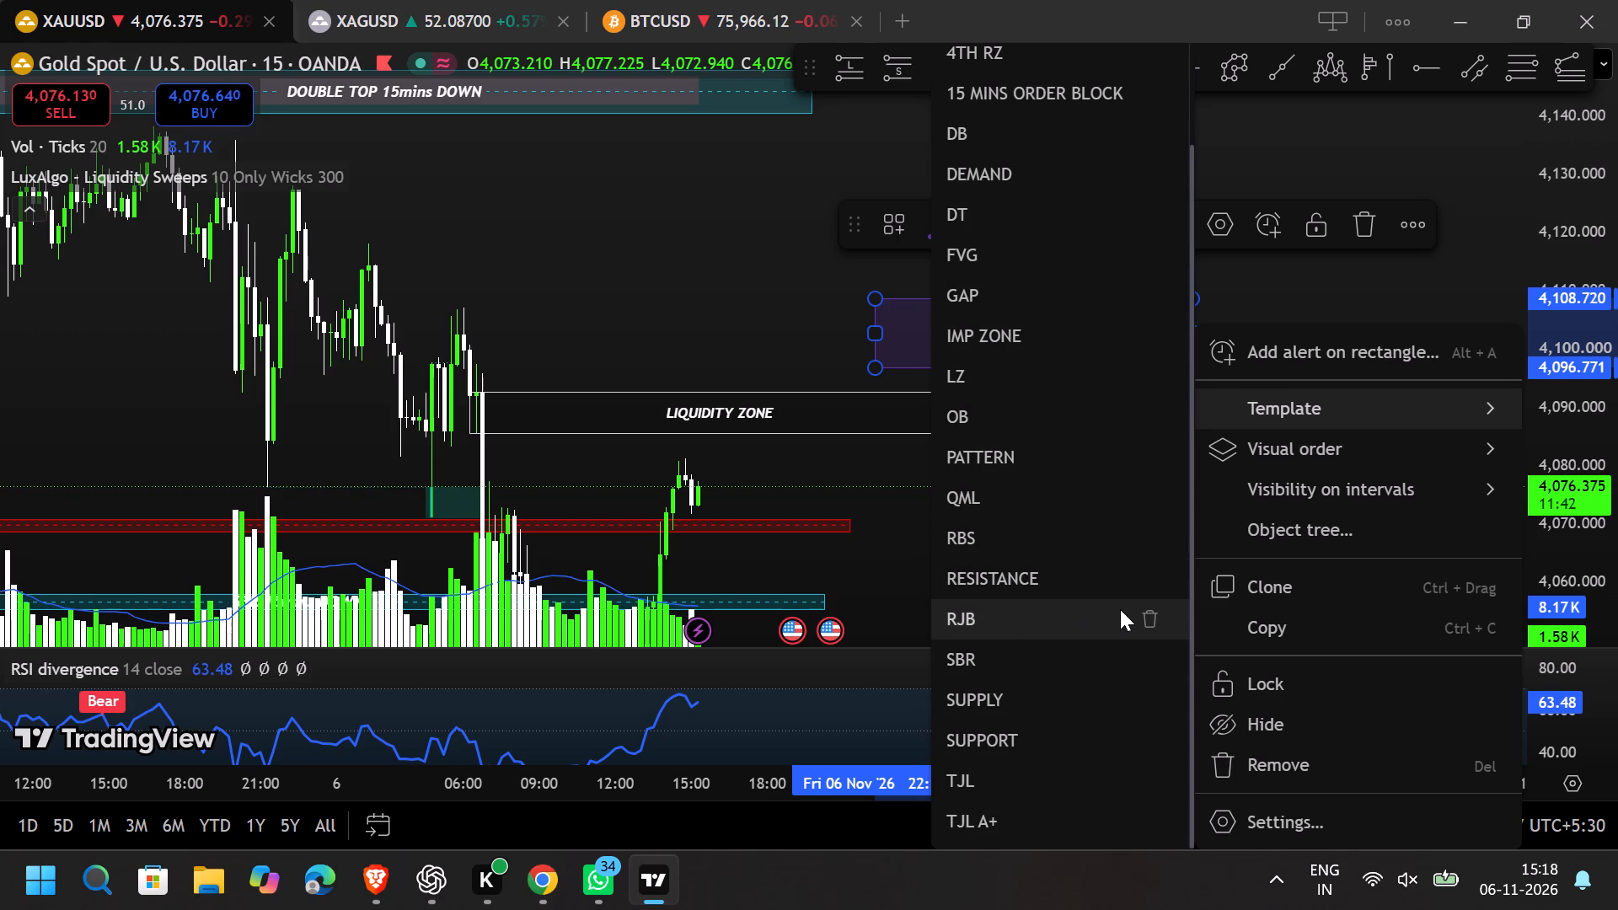
{"action": "left_click", "coordinate": [1160, 616]}
{"action": "left_click", "coordinate": [1046, 522]}
Change the purple rectangle's label to REJECTION ZONE.
{"action": "left_click_drag", "start_coordinate": [1199, 513], "coordinate": [1199, 516]}
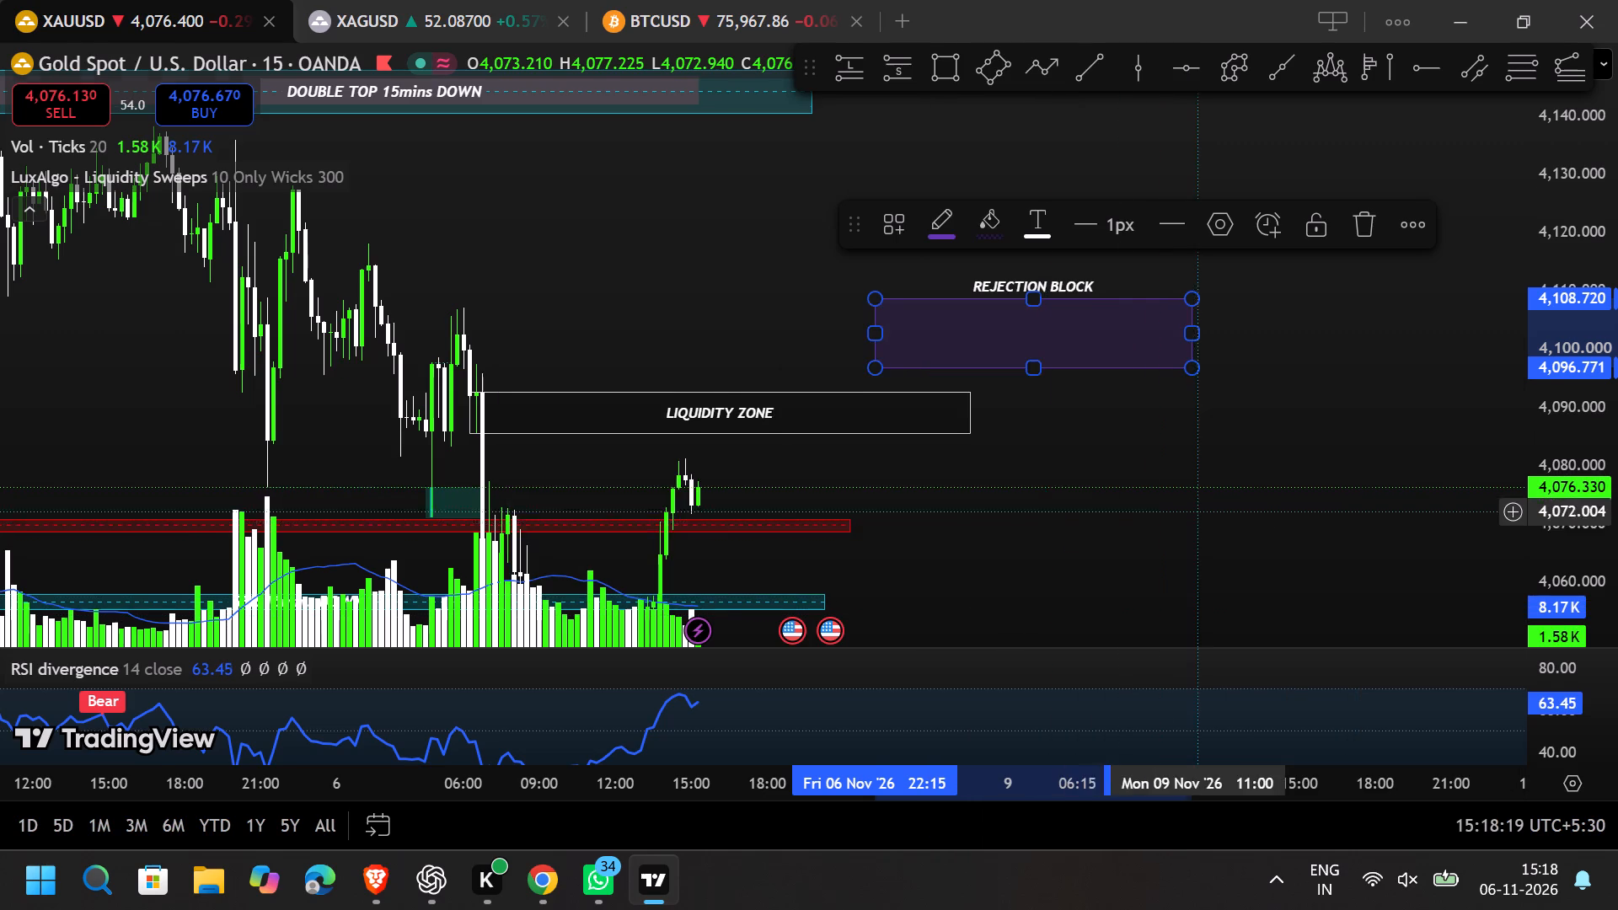
{"action": "left_click_drag", "start_coordinate": [1199, 516], "coordinate": [1181, 604]}
{"action": "left_click", "coordinate": [1059, 346]}
{"action": "left_click", "coordinate": [1059, 344]}
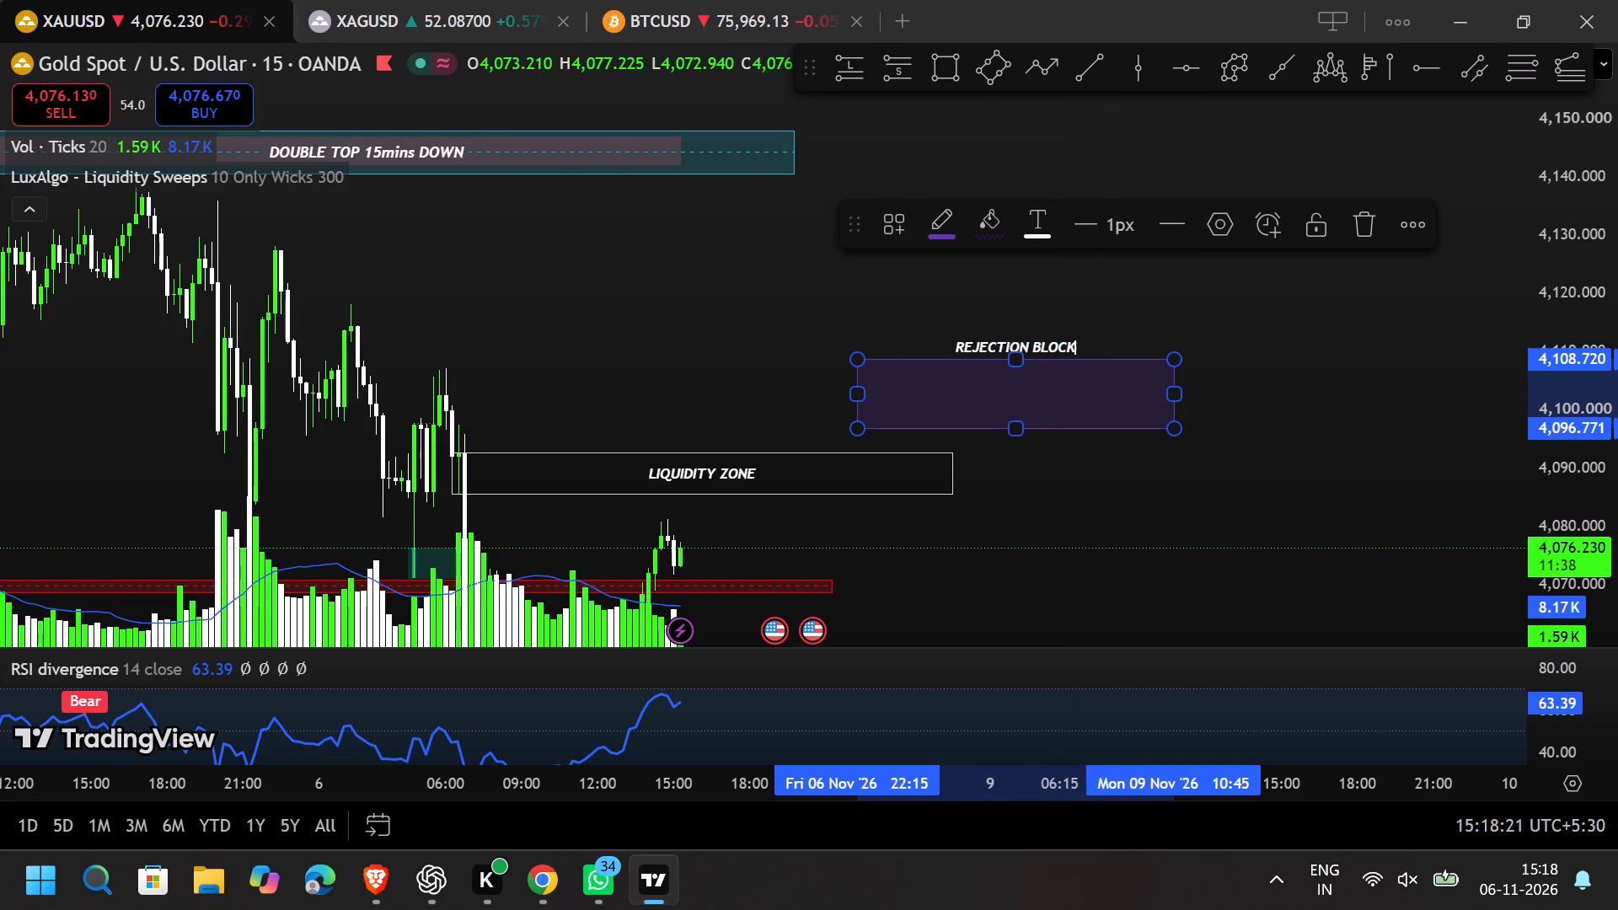
{"action": "key", "text": "BackSpace"}
{"action": "key", "text": "BackSpace"}
{"action": "key", "text": "BackSpace"}
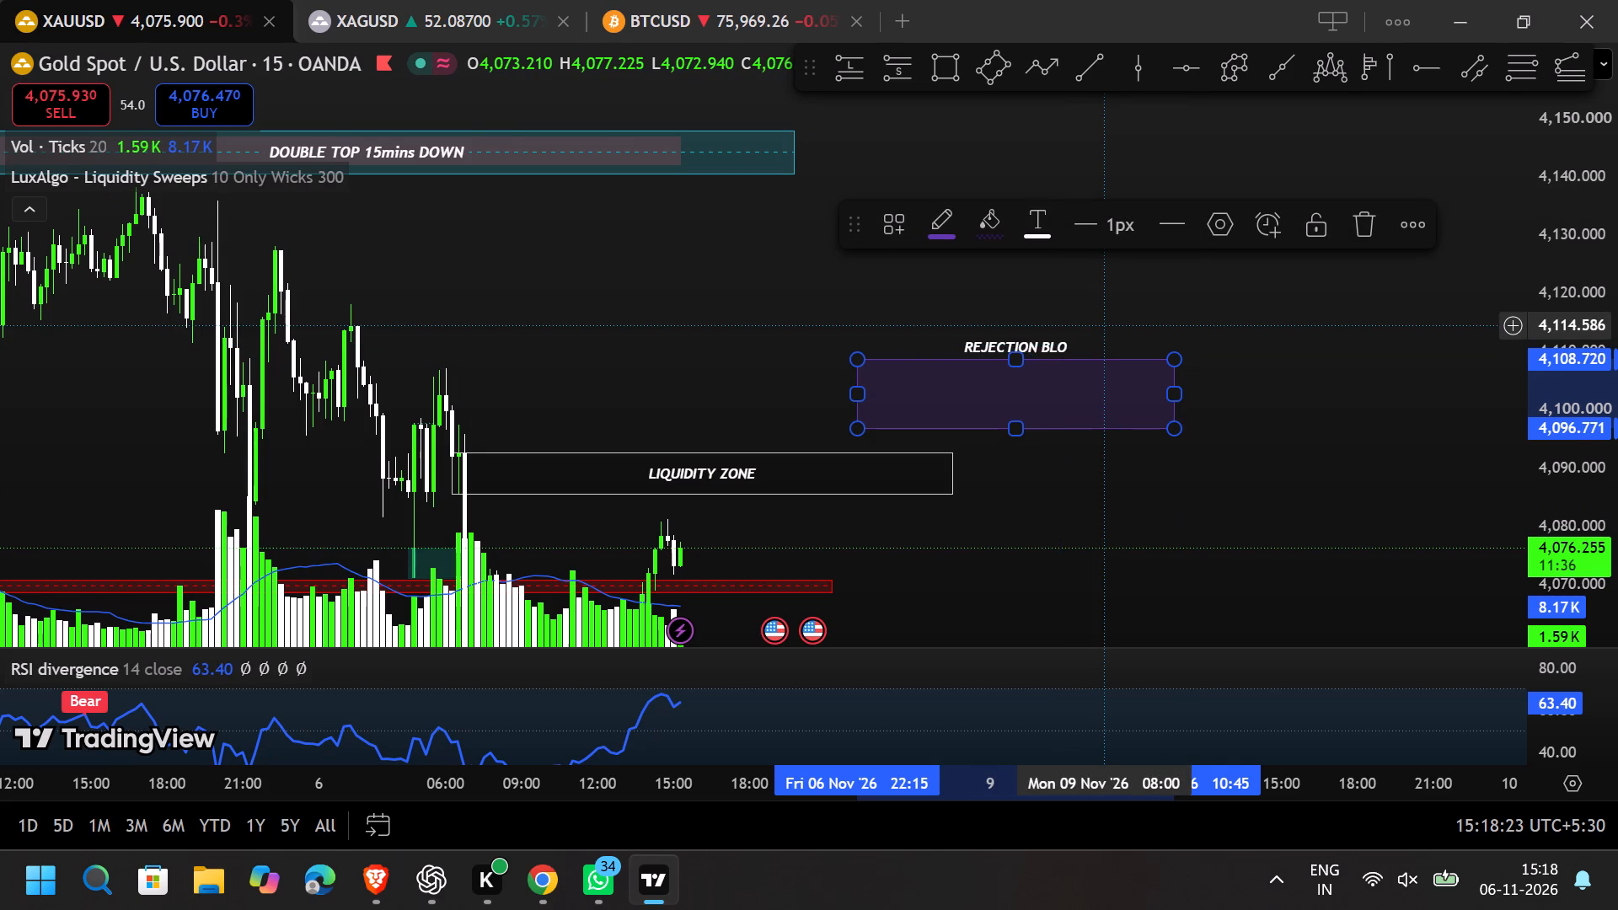
{"action": "key", "text": "BackSpace"}
{"action": "key", "text": "BackSpace"}
{"action": "type", "text": "ZONE"}
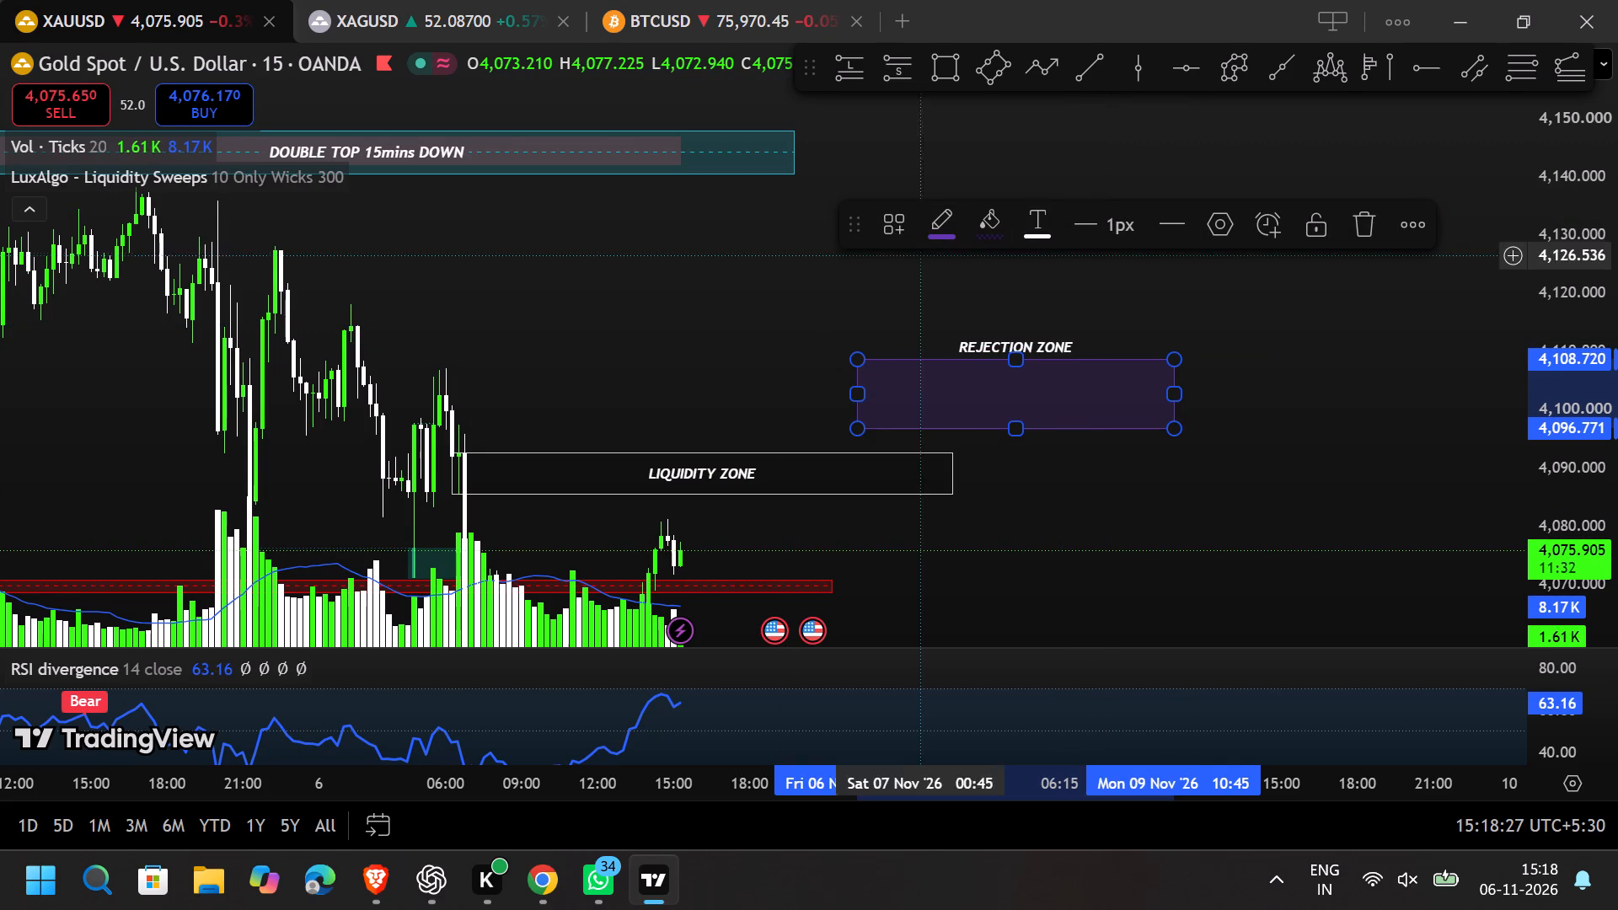
Save the REJECTION ZONE rectangle's style as a new drawing template named RJZ.
{"action": "left_click", "coordinate": [889, 222]}
{"action": "left_click", "coordinate": [955, 53]}
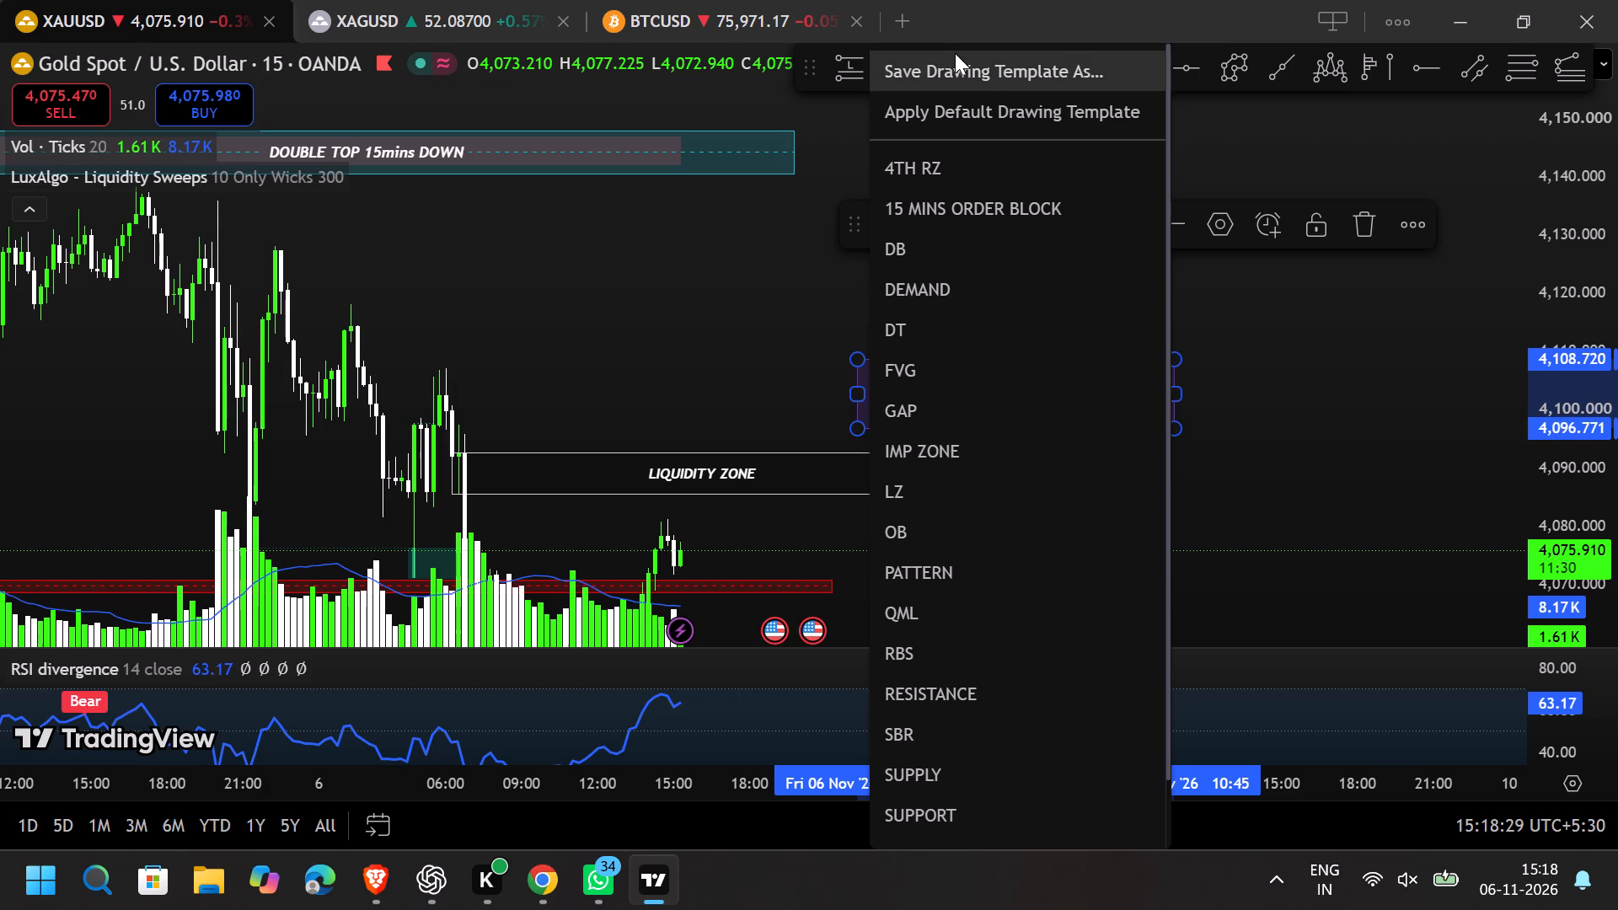
{"action": "type", "text": "RJZ"}
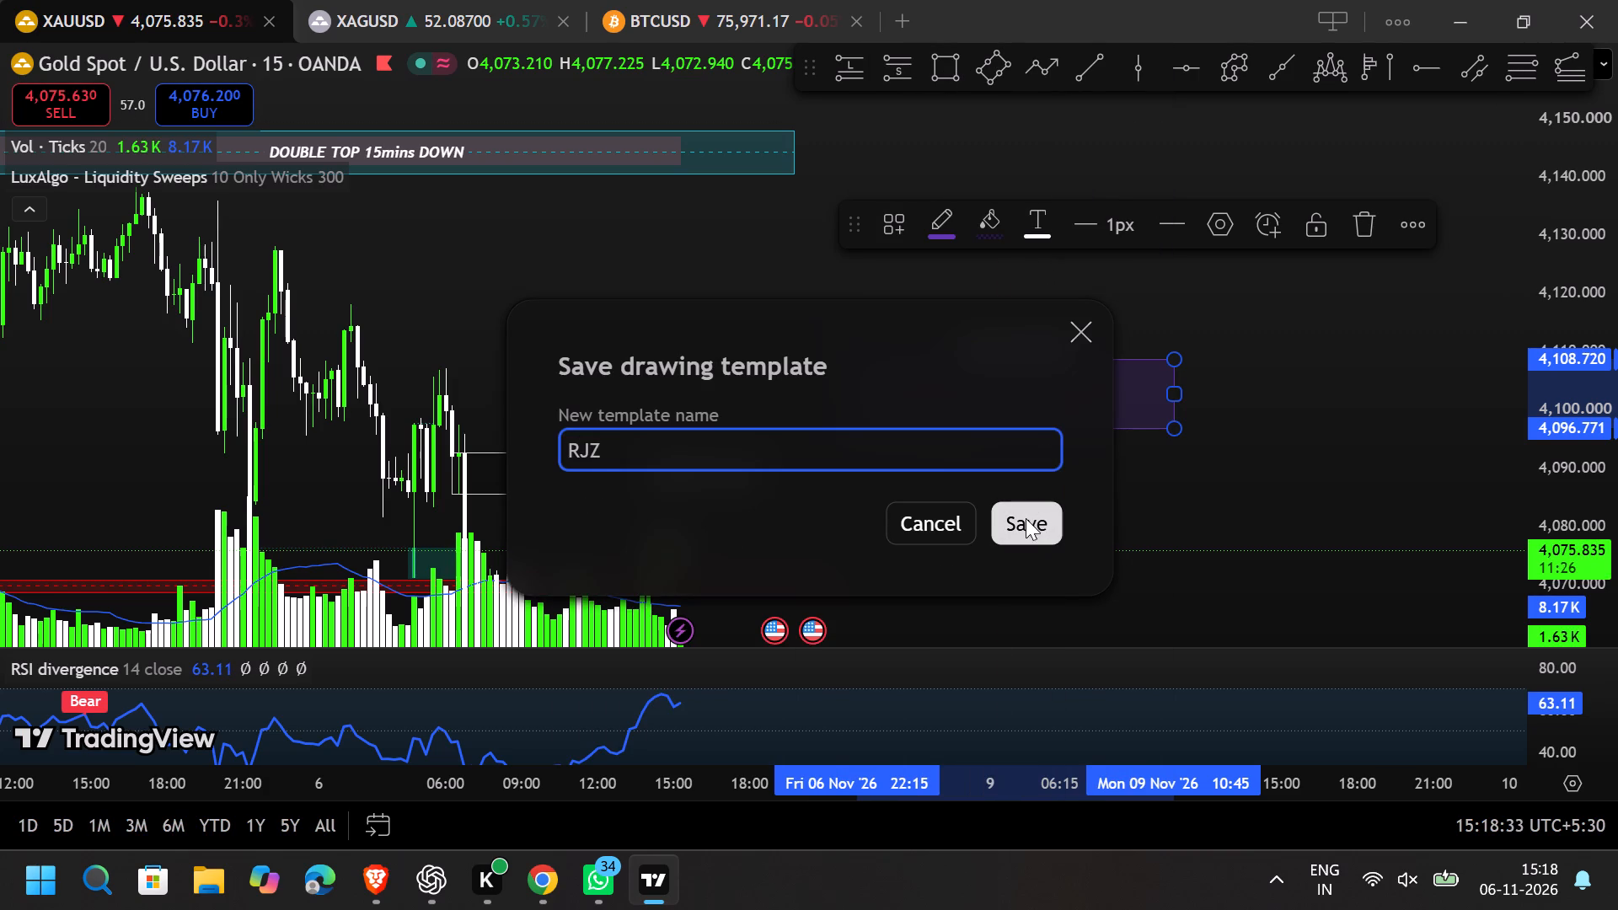
{"action": "left_click", "coordinate": [1026, 522]}
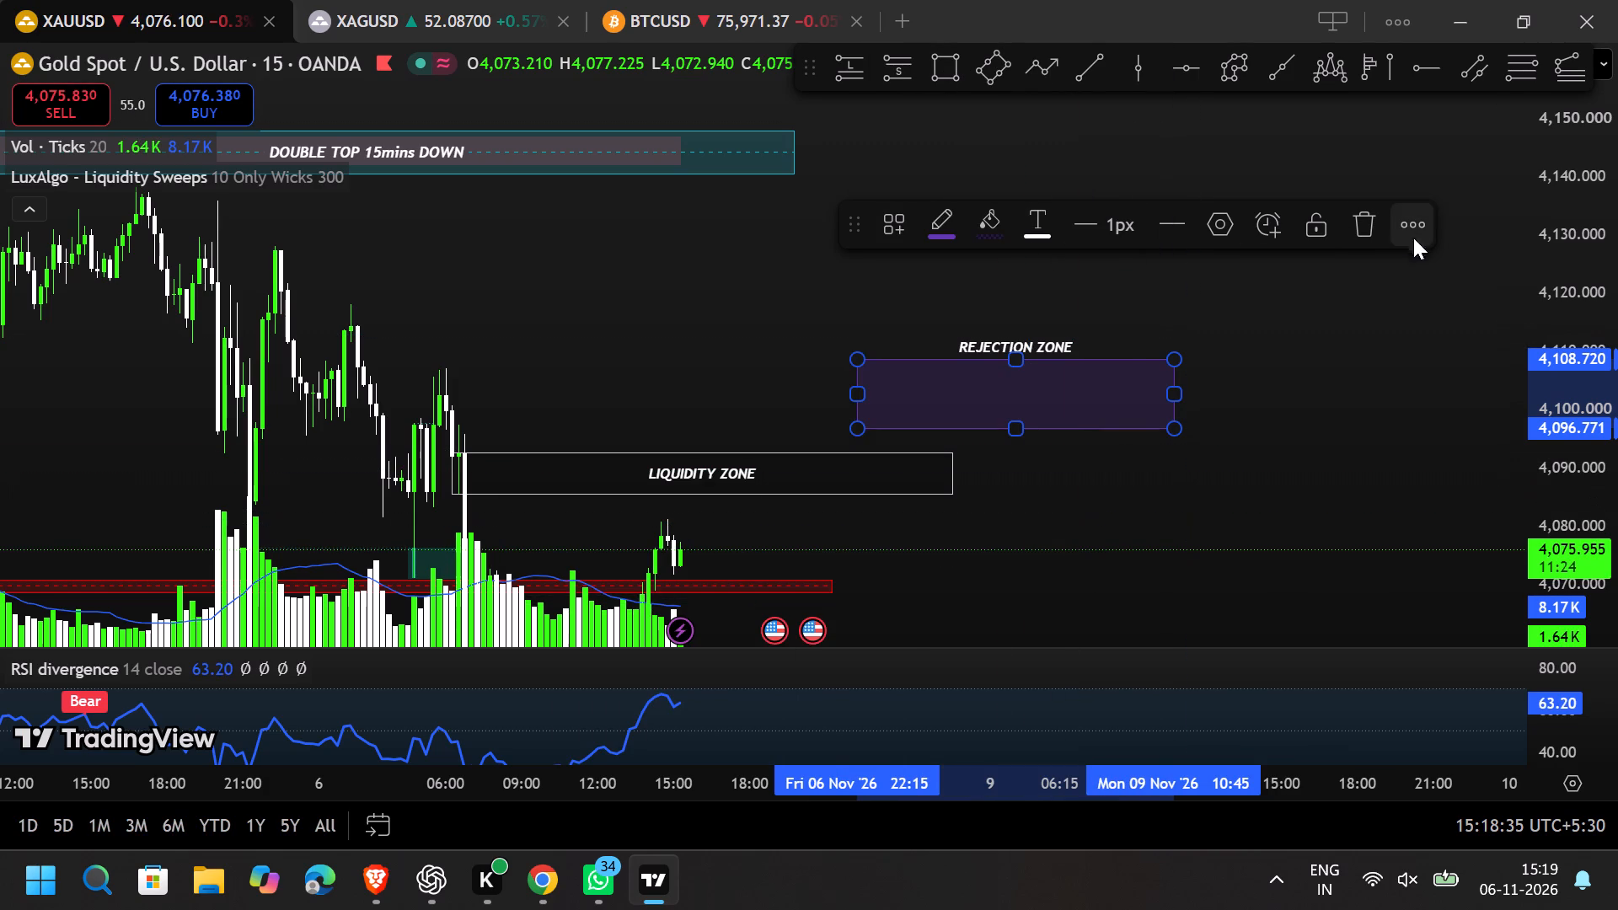
Remove the temporary REJECTION ZONE rectangle from the chart.
{"action": "left_click", "coordinate": [1369, 241]}
Examine recent price around the LIQUIDITY ZONE and SBR 15mins DOWN zones, and the older zones and pending gap at lower prices.
{"action": "left_click_drag", "start_coordinate": [1219, 436], "coordinate": [1344, 200]}
{"action": "scroll", "coordinate": [1254, 379], "scroll_direction": "up", "scroll_amount": 5}
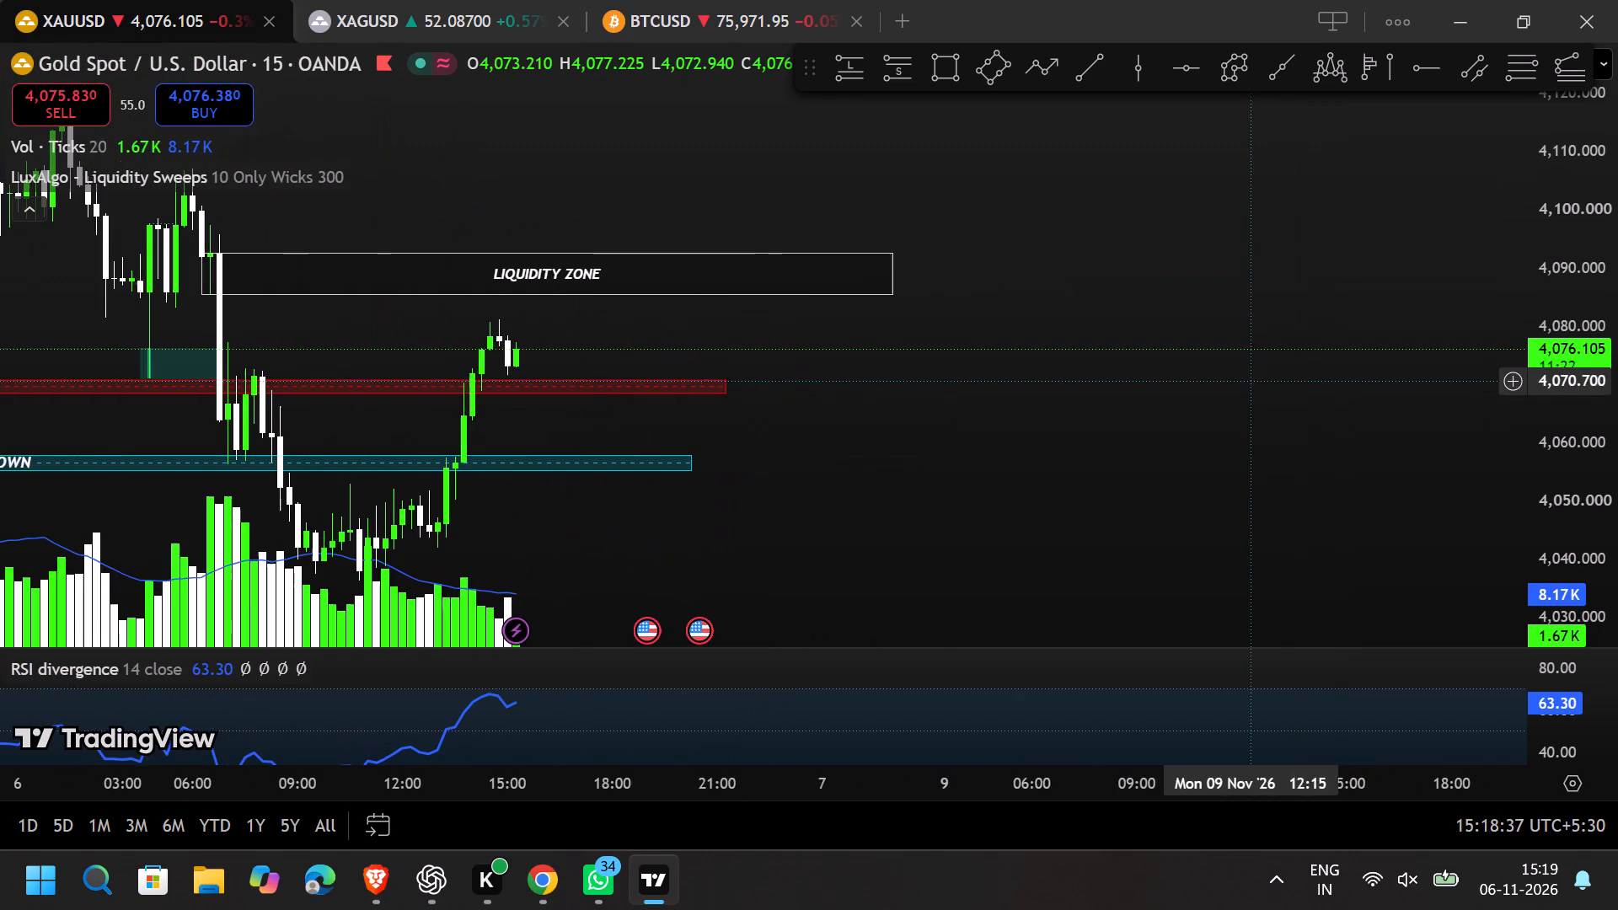
{"action": "left_click_drag", "start_coordinate": [1156, 507], "coordinate": [1399, 451]}
{"action": "scroll", "coordinate": [1404, 446], "scroll_direction": "down", "scroll_amount": 5}
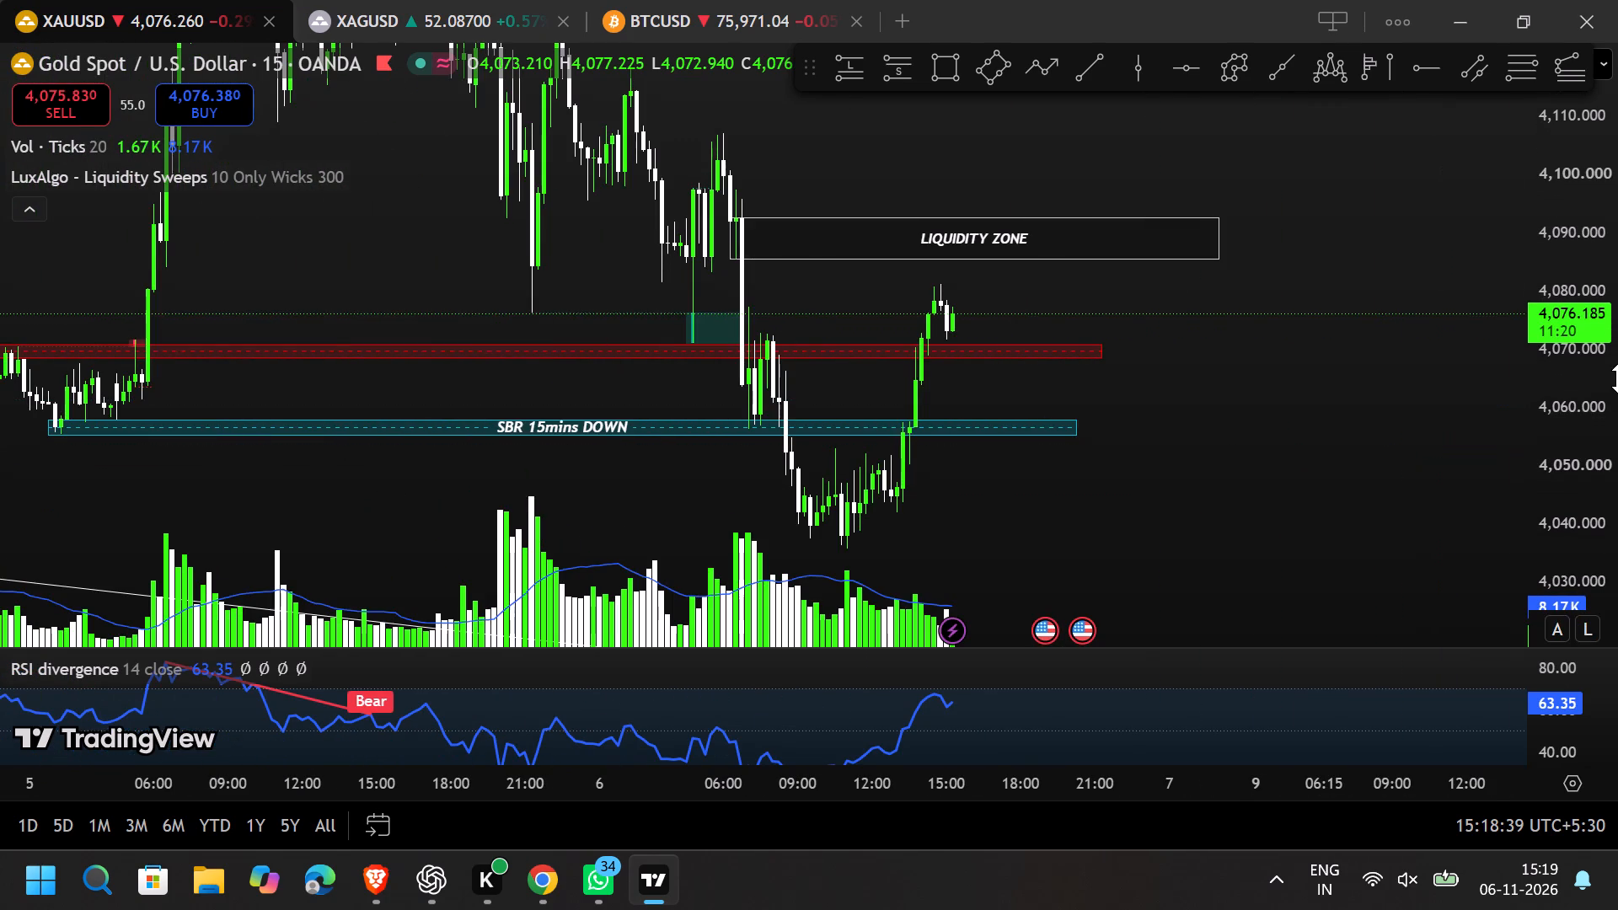
{"action": "left_click_drag", "start_coordinate": [1590, 498], "coordinate": [1459, 134]}
{"action": "scroll", "coordinate": [1188, 345], "scroll_direction": "up", "scroll_amount": 4}
{"action": "left_click_drag", "start_coordinate": [1107, 238], "coordinate": [1150, 37]}
{"action": "left_click_drag", "start_coordinate": [1163, 449], "coordinate": [1201, 388]}
{"action": "left_click_drag", "start_coordinate": [1602, 301], "coordinate": [1593, 546]}
{"action": "scroll", "coordinate": [1097, 532], "scroll_direction": "down", "scroll_amount": 13}
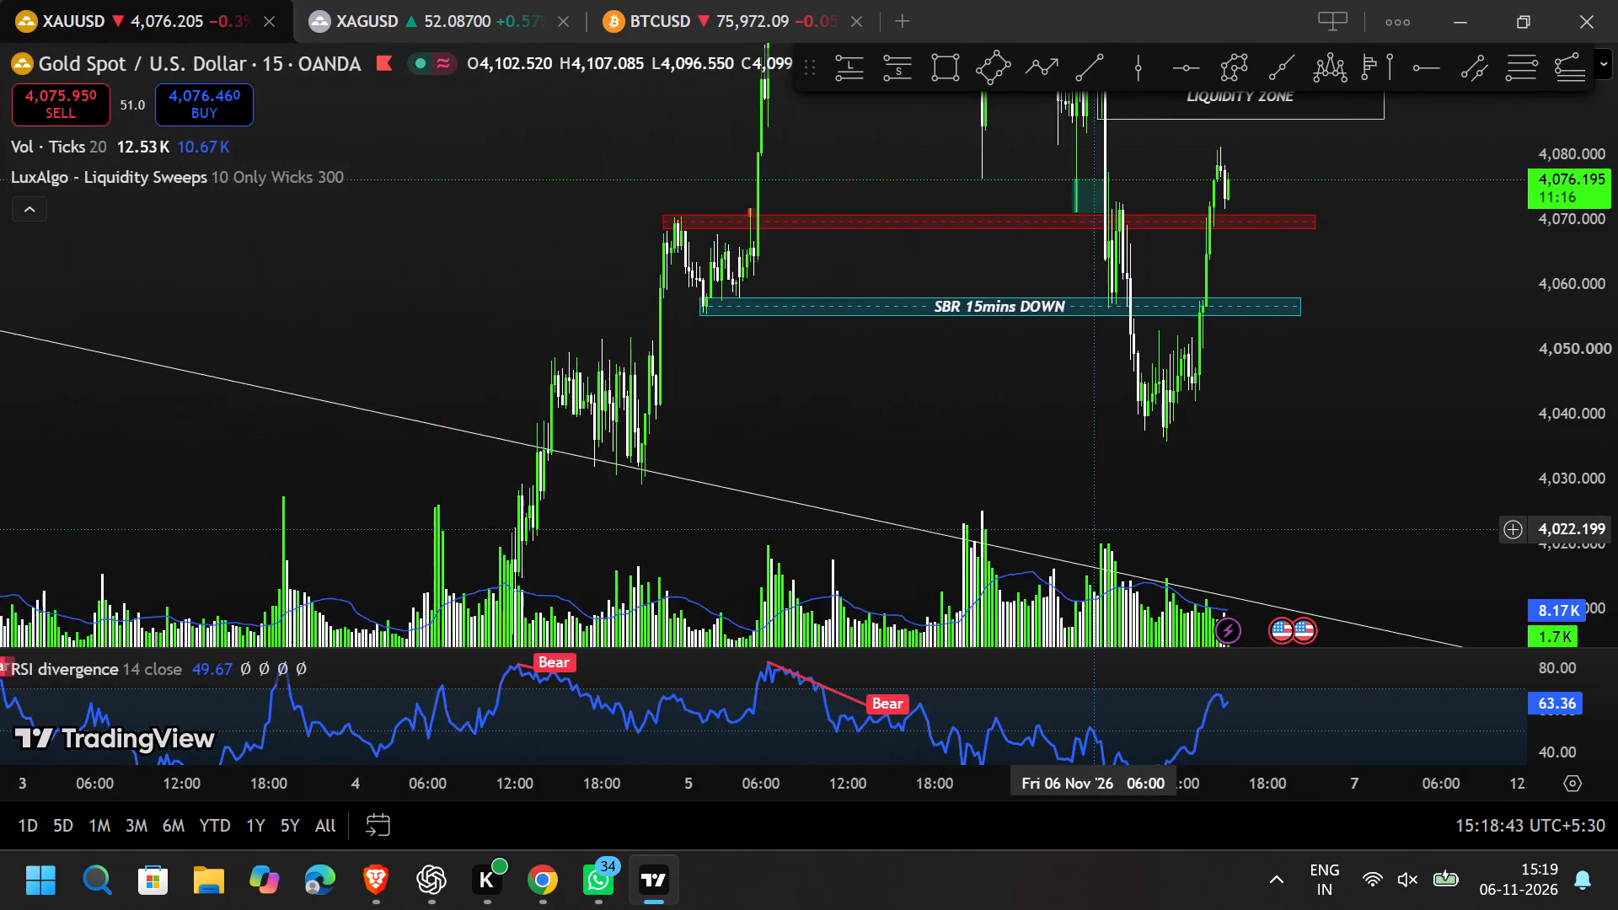
{"action": "left_click_drag", "start_coordinate": [1090, 514], "coordinate": [926, 0]}
{"action": "left_click_drag", "start_coordinate": [1189, 574], "coordinate": [1099, 412]}
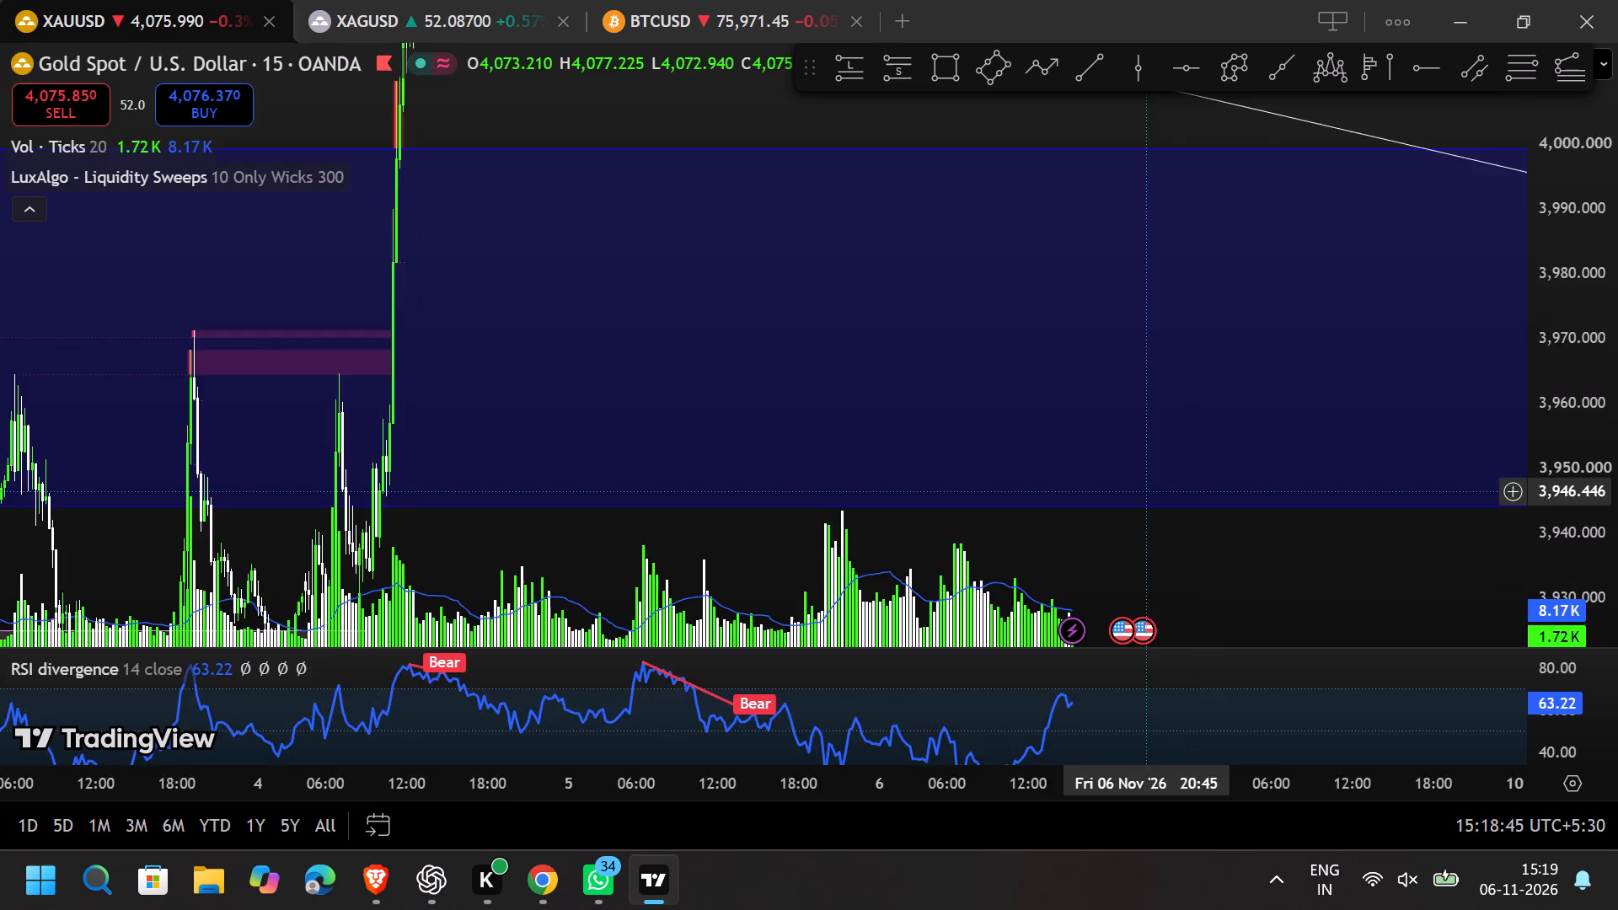
{"action": "left_click_drag", "start_coordinate": [1099, 412], "coordinate": [1019, 188]}
{"action": "left_click_drag", "start_coordinate": [493, 425], "coordinate": [562, 583]}
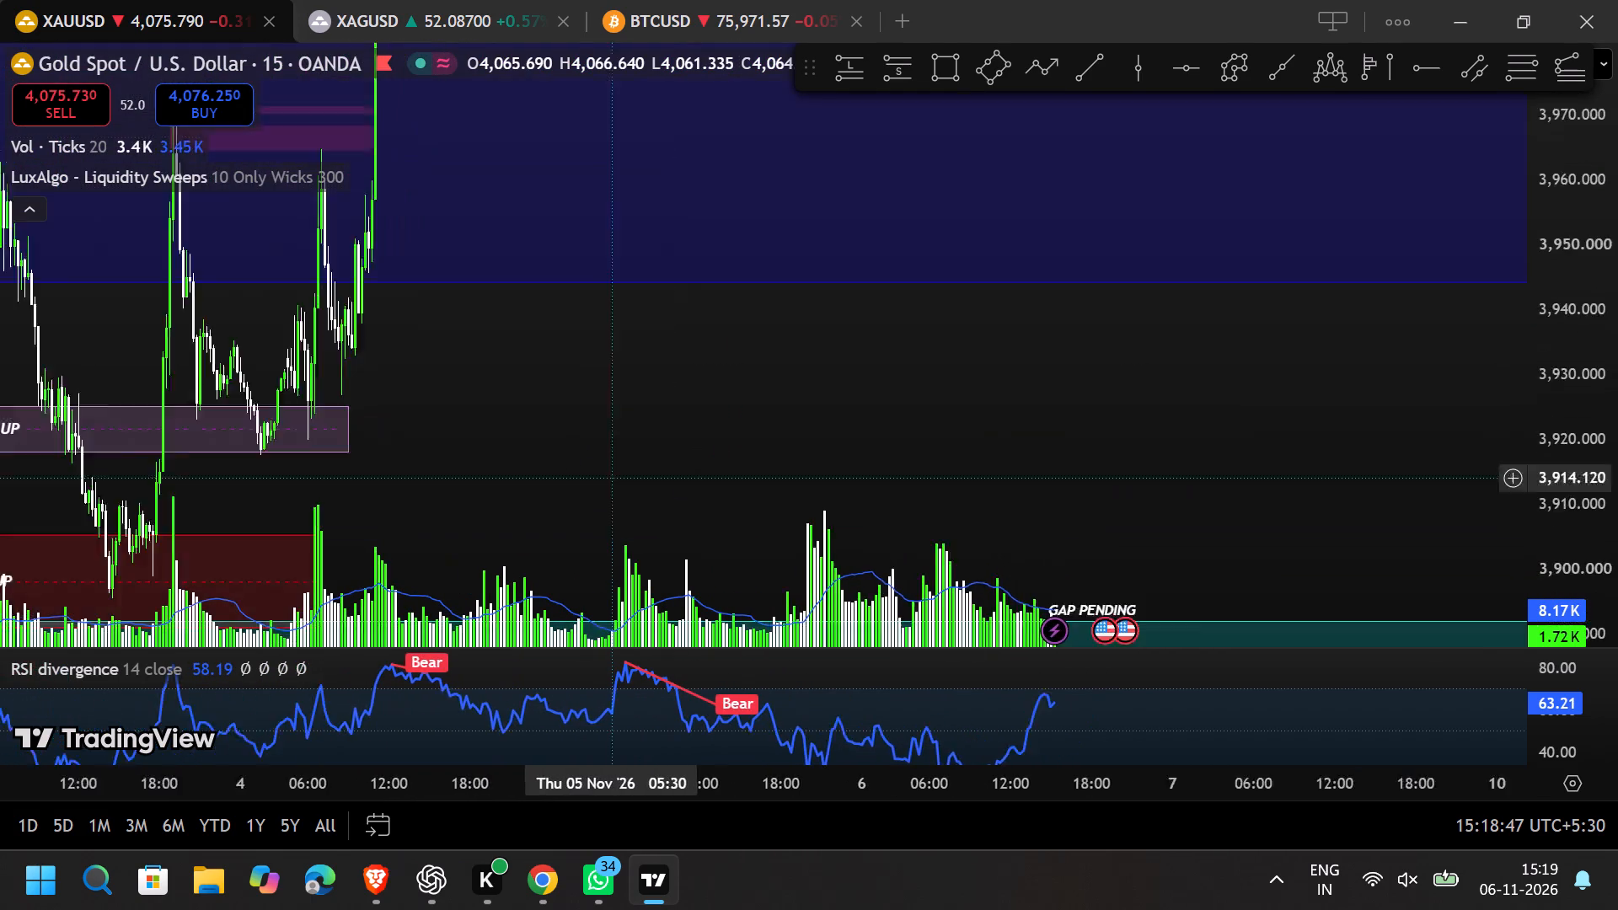
{"action": "left_click_drag", "start_coordinate": [562, 583], "coordinate": [505, 724]}
{"action": "left_click_drag", "start_coordinate": [994, 136], "coordinate": [737, 741]}
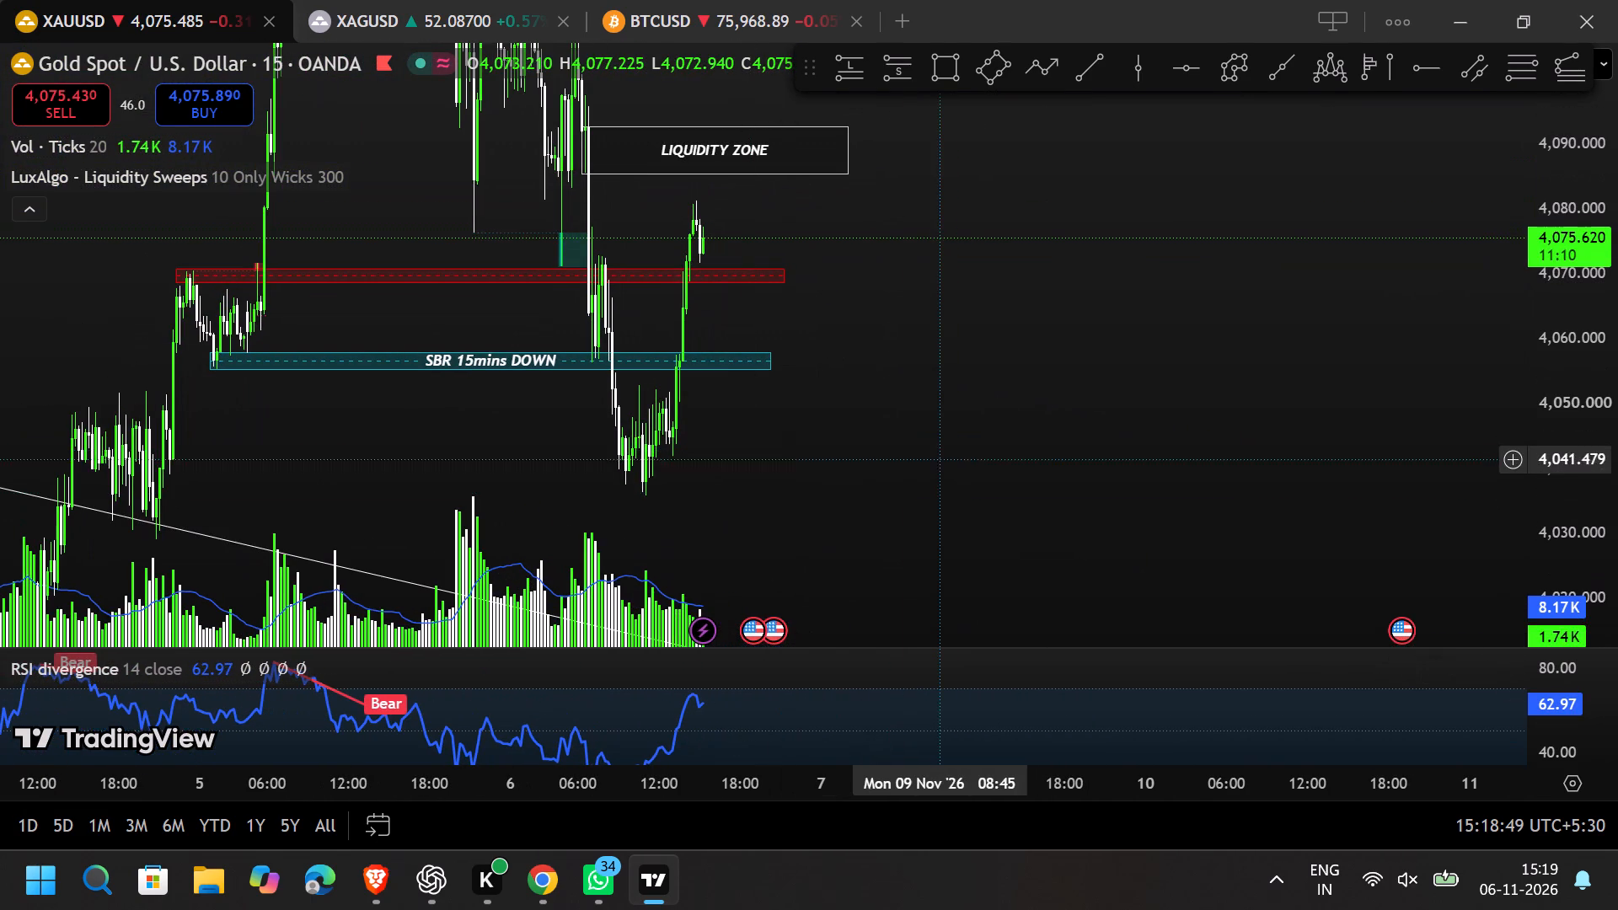
Extend the LIQUIDITY ZONE rectangle's end forward in time to the morning of 9 Nov.
{"action": "scroll", "coordinate": [908, 473], "scroll_direction": "up", "scroll_amount": 3}
{"action": "left_click_drag", "start_coordinate": [705, 149], "coordinate": [790, 149]}
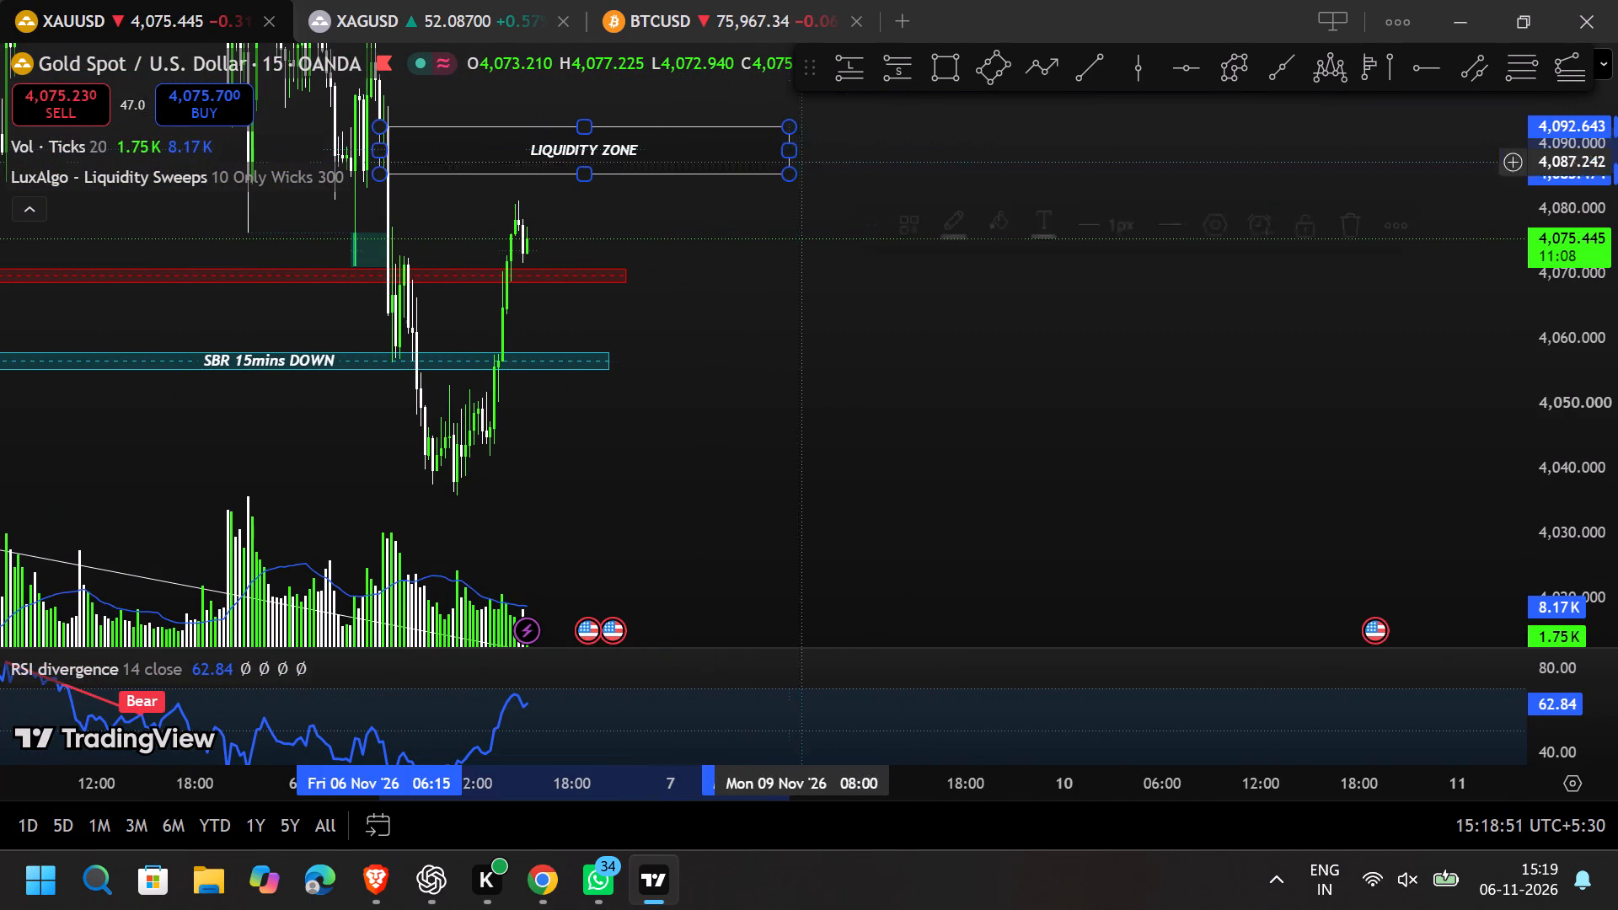
{"action": "left_click", "coordinate": [884, 371]}
Examine price from 5 to 6 Nov around the QML A+15mins DOWN and SBR 15mins DOWN zones at a closer price scale.
{"action": "left_click_drag", "start_coordinate": [806, 471], "coordinate": [1320, 606]}
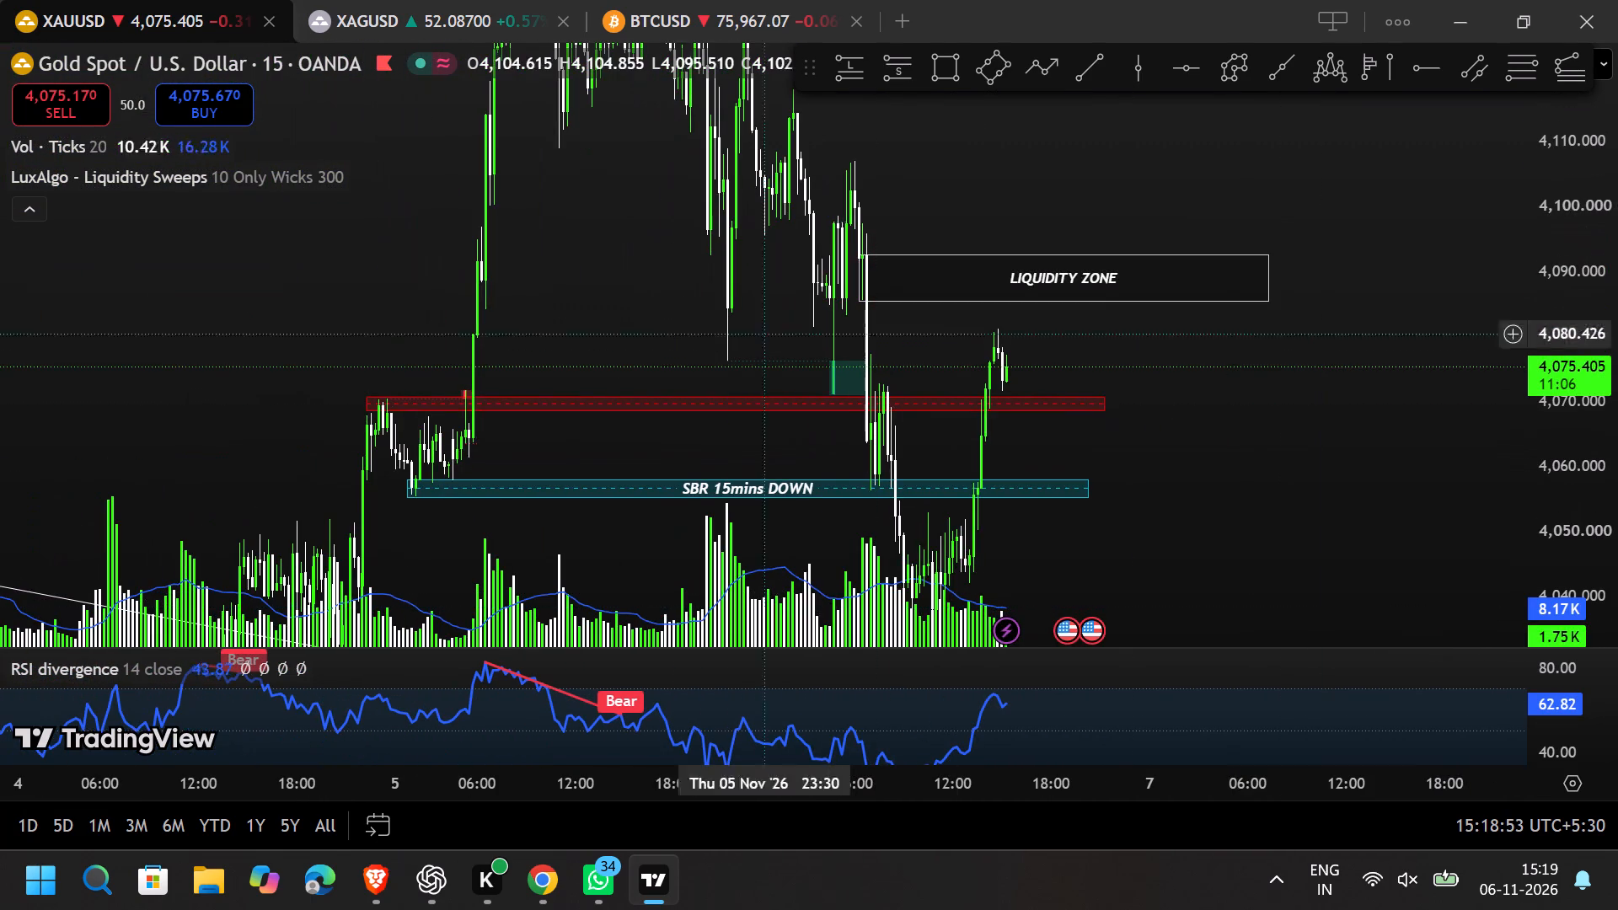
{"action": "left_click_drag", "start_coordinate": [628, 269], "coordinate": [726, 185]}
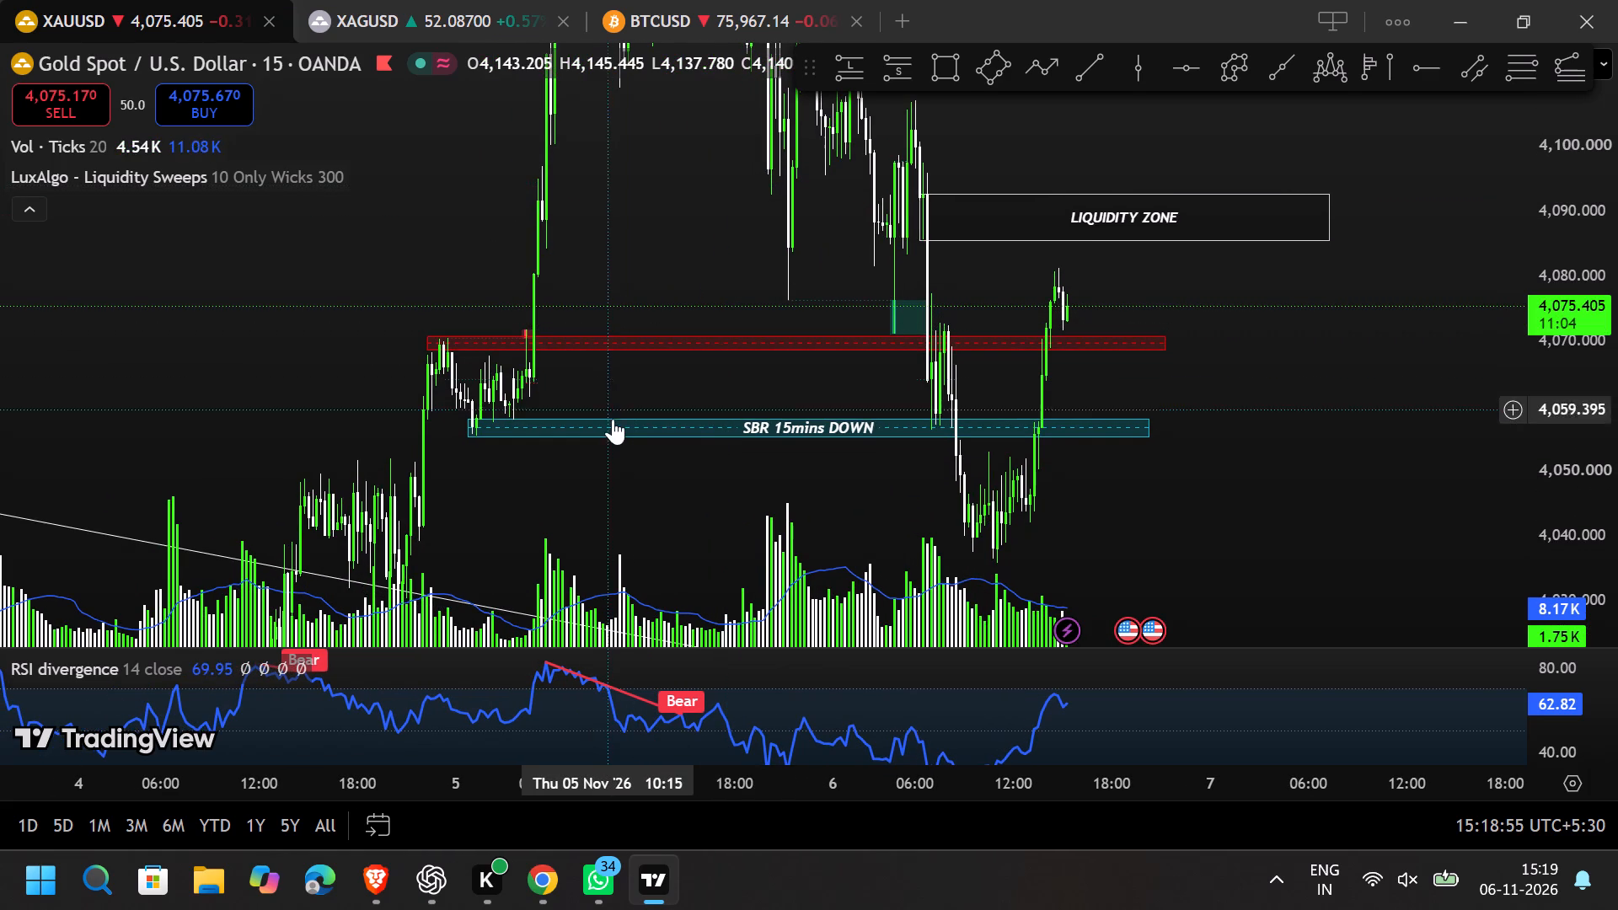
{"action": "left_click", "coordinate": [597, 483]}
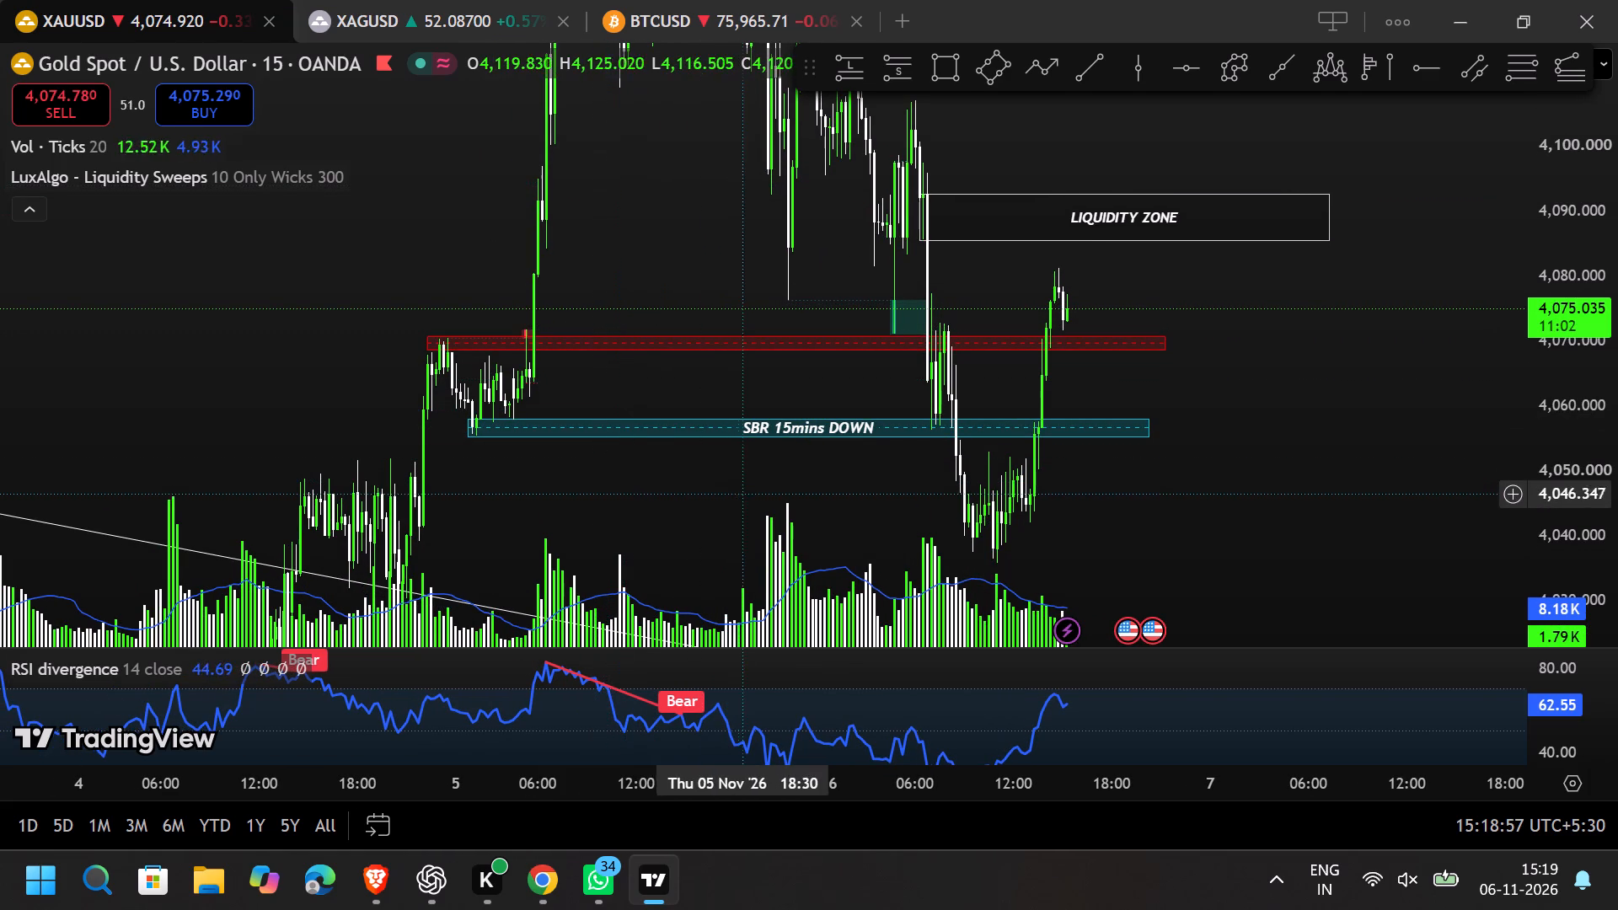
{"action": "scroll", "coordinate": [657, 519], "scroll_direction": "up", "scroll_amount": 5}
{"action": "left_click_drag", "start_coordinate": [608, 526], "coordinate": [818, 486]}
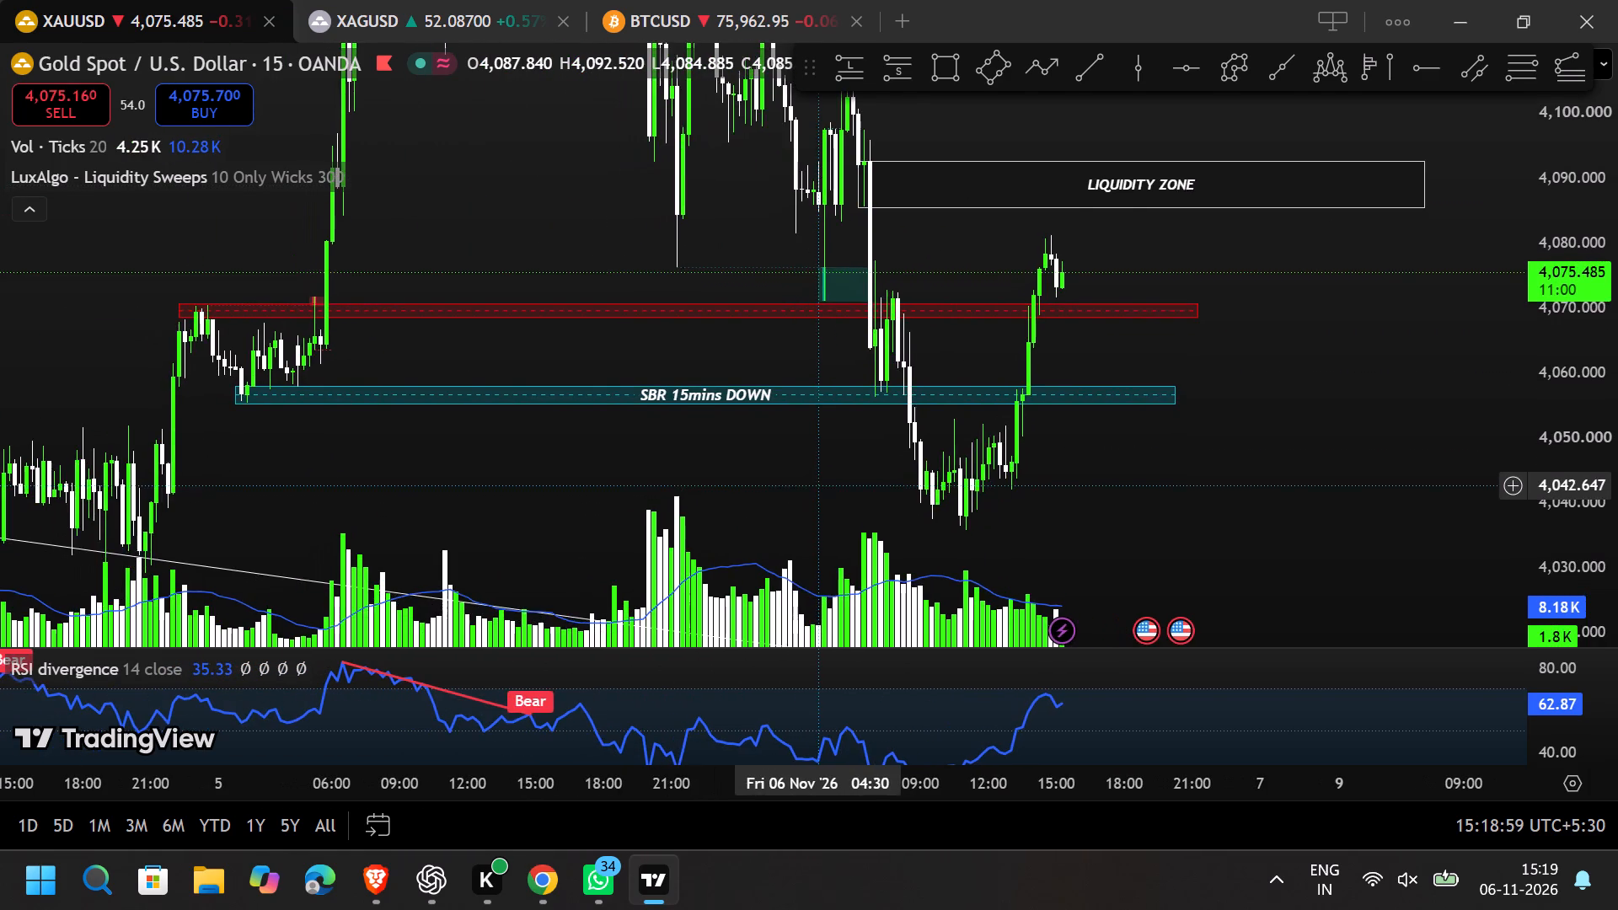
{"action": "left_click_drag", "start_coordinate": [818, 486], "coordinate": [941, 446]}
{"action": "left_click_drag", "start_coordinate": [1580, 478], "coordinate": [1583, 179]}
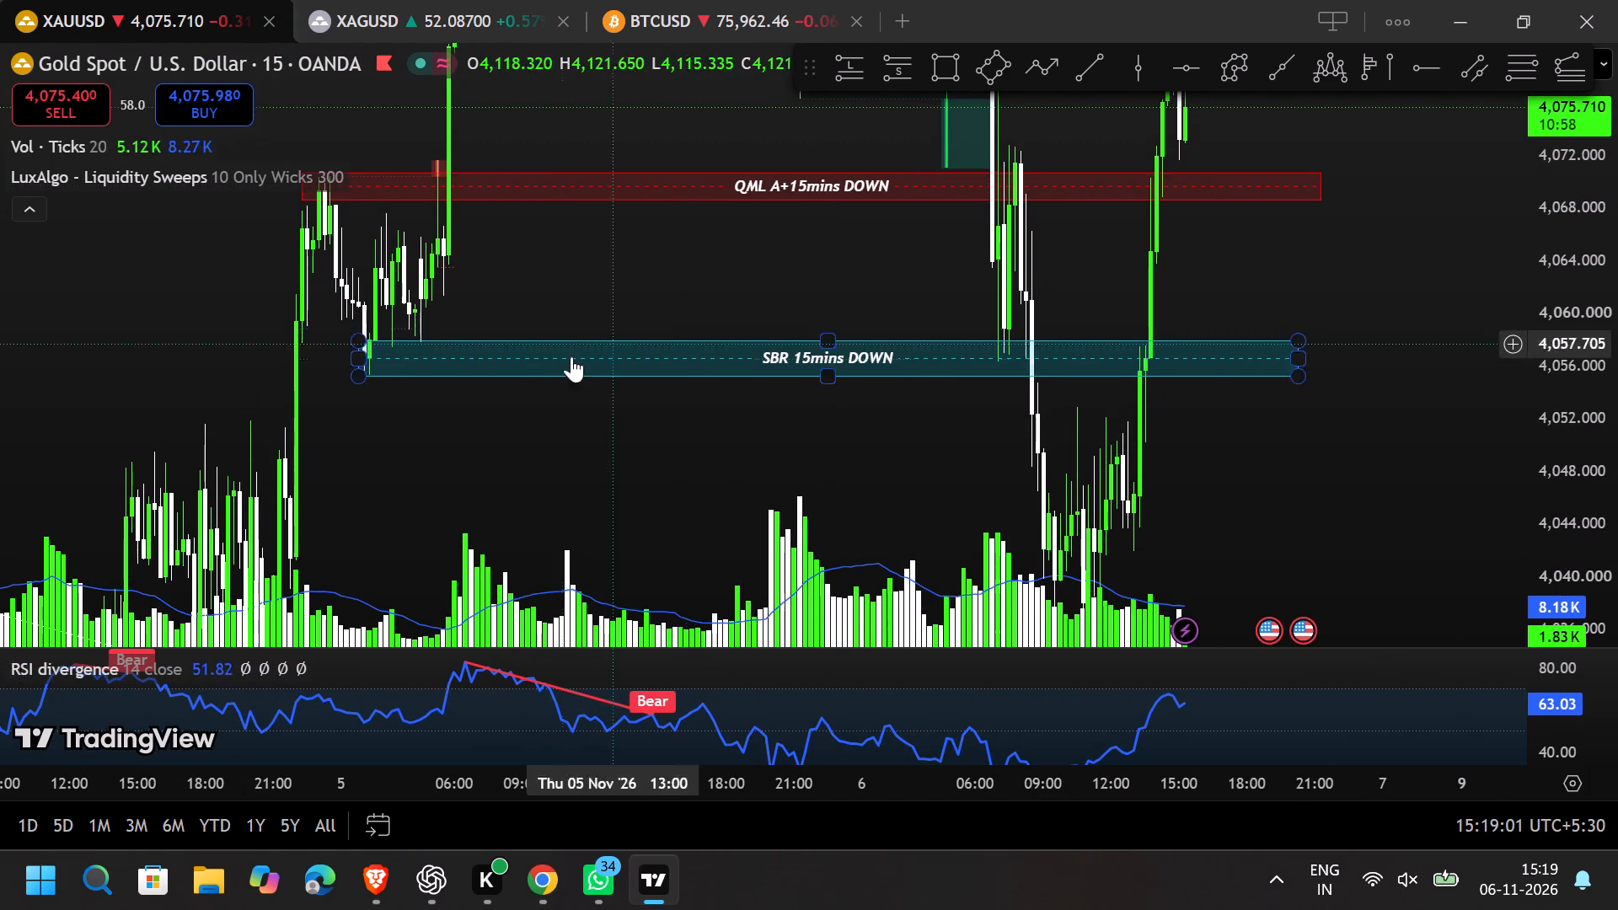
{"action": "left_click_drag", "start_coordinate": [625, 271], "coordinate": [656, 469]}
Draw a level trend line at about 4,070.43 from late 4 Nov to early 5 Nov and apply the BOS template.
{"action": "left_click", "coordinate": [1088, 57], "text": "ctrl"}
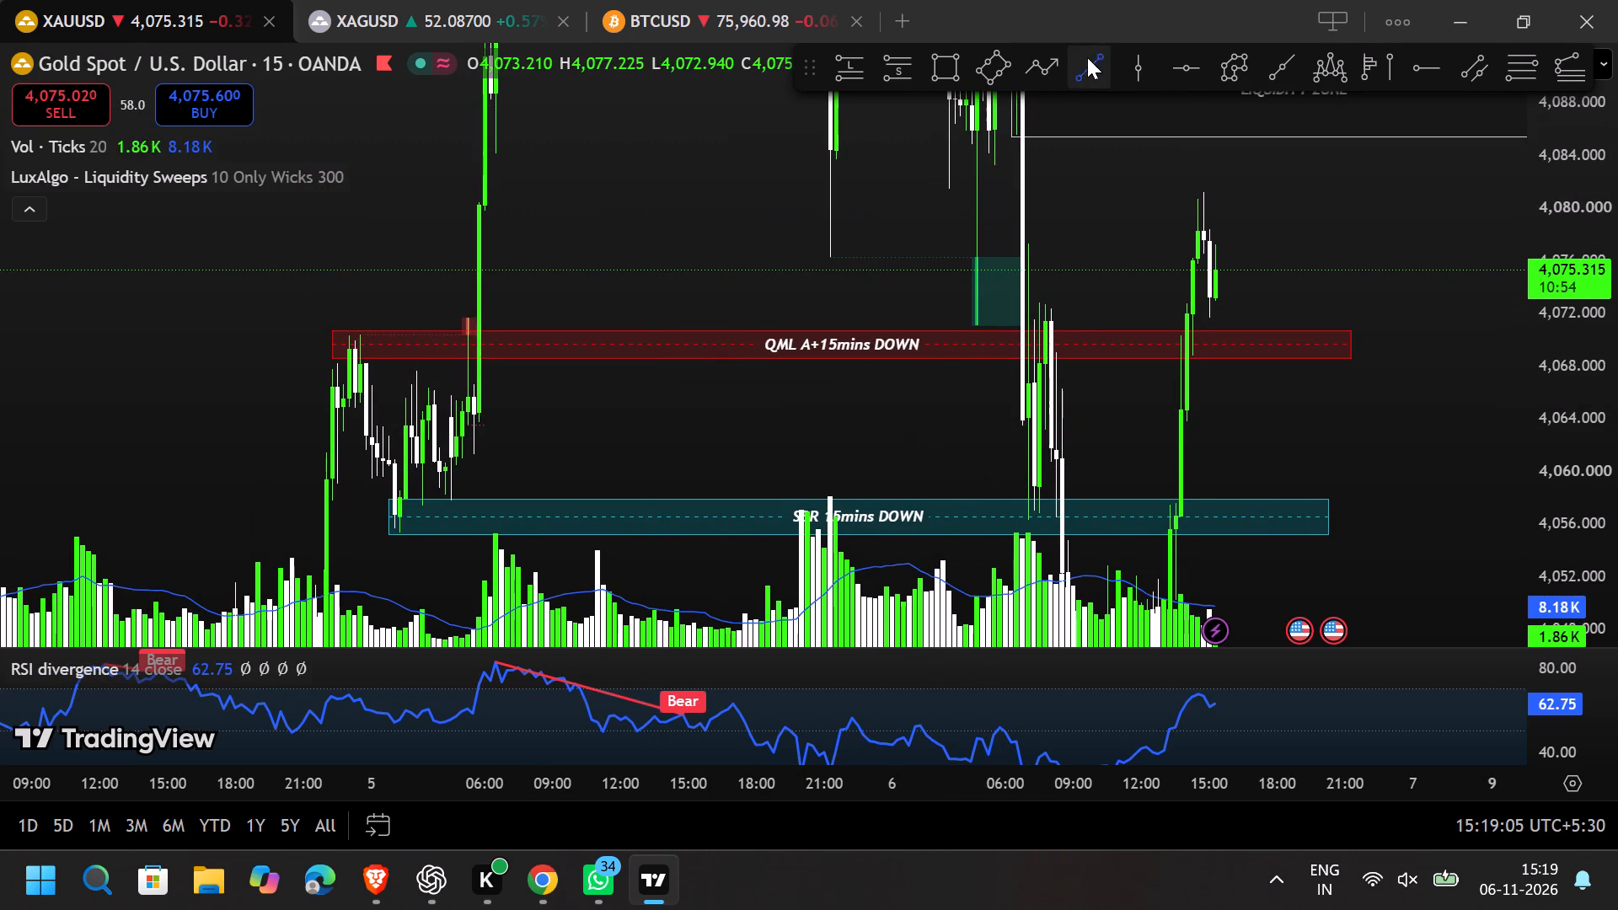
{"action": "left_click", "coordinate": [363, 265], "text": "ctrl"}
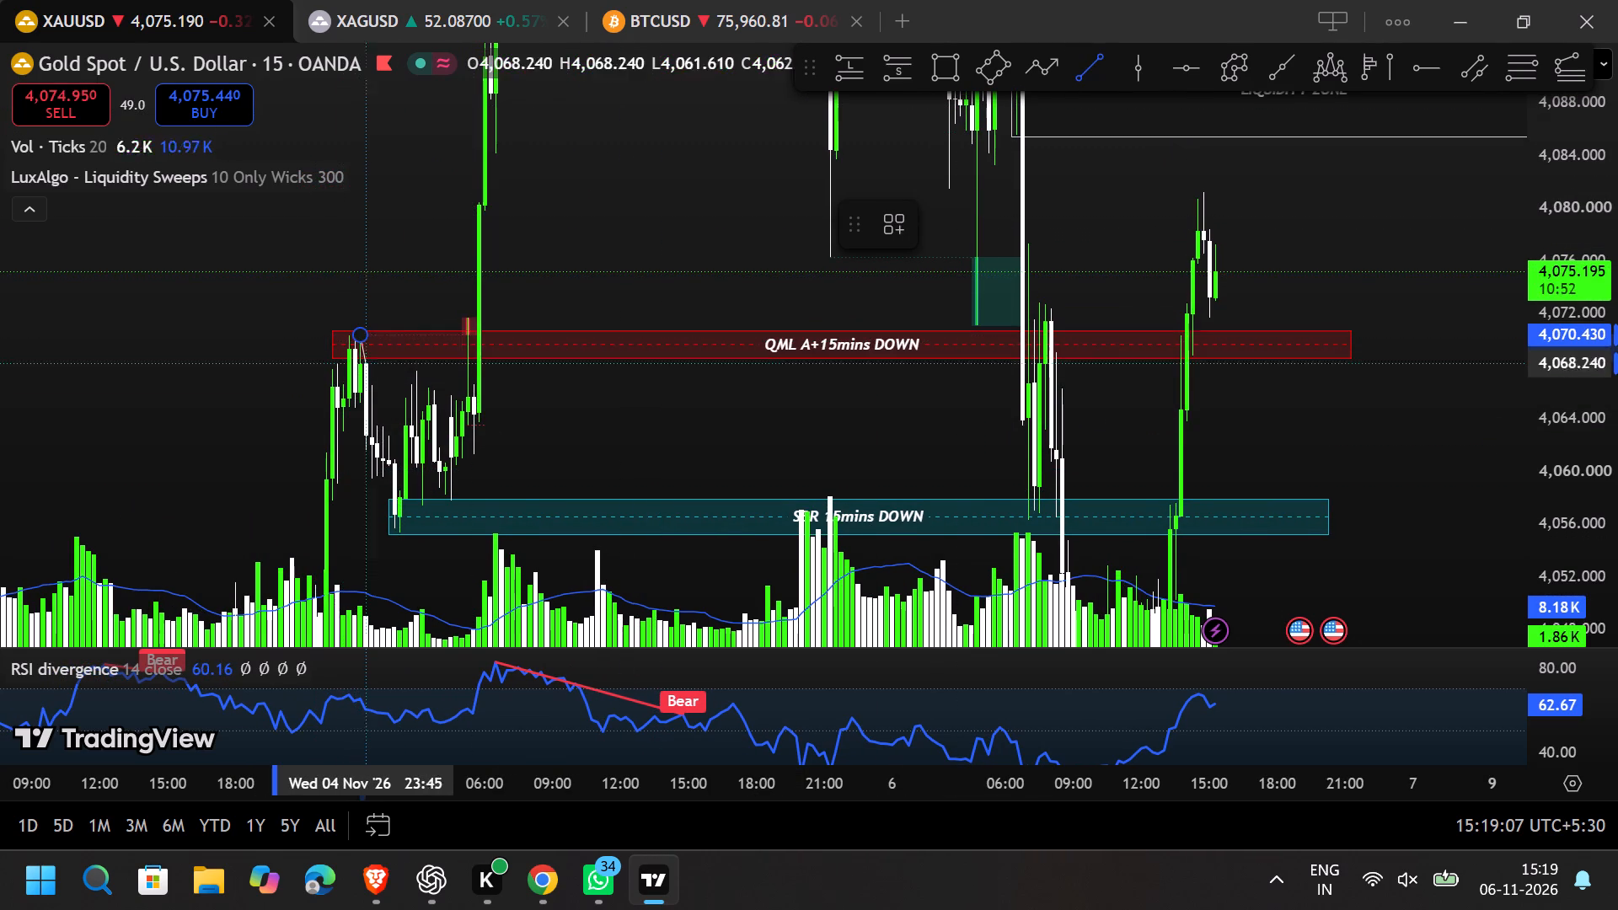
{"action": "left_click", "coordinate": [482, 353], "text": "shift"}
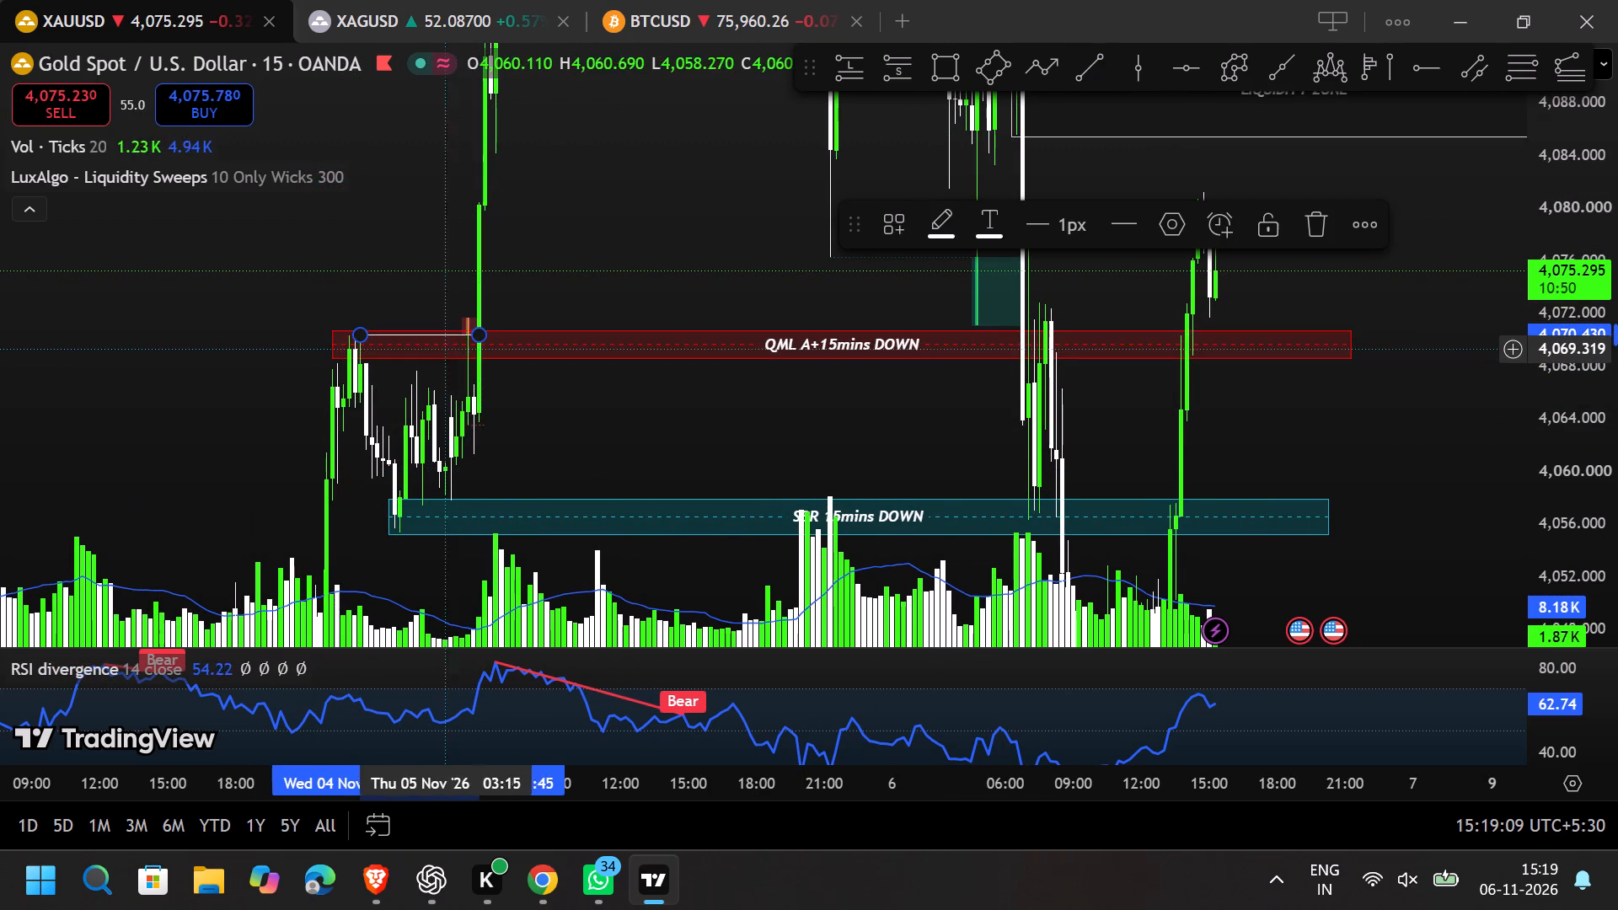
{"action": "right_click", "coordinate": [422, 335]}
{"action": "left_click", "coordinate": [650, 397]}
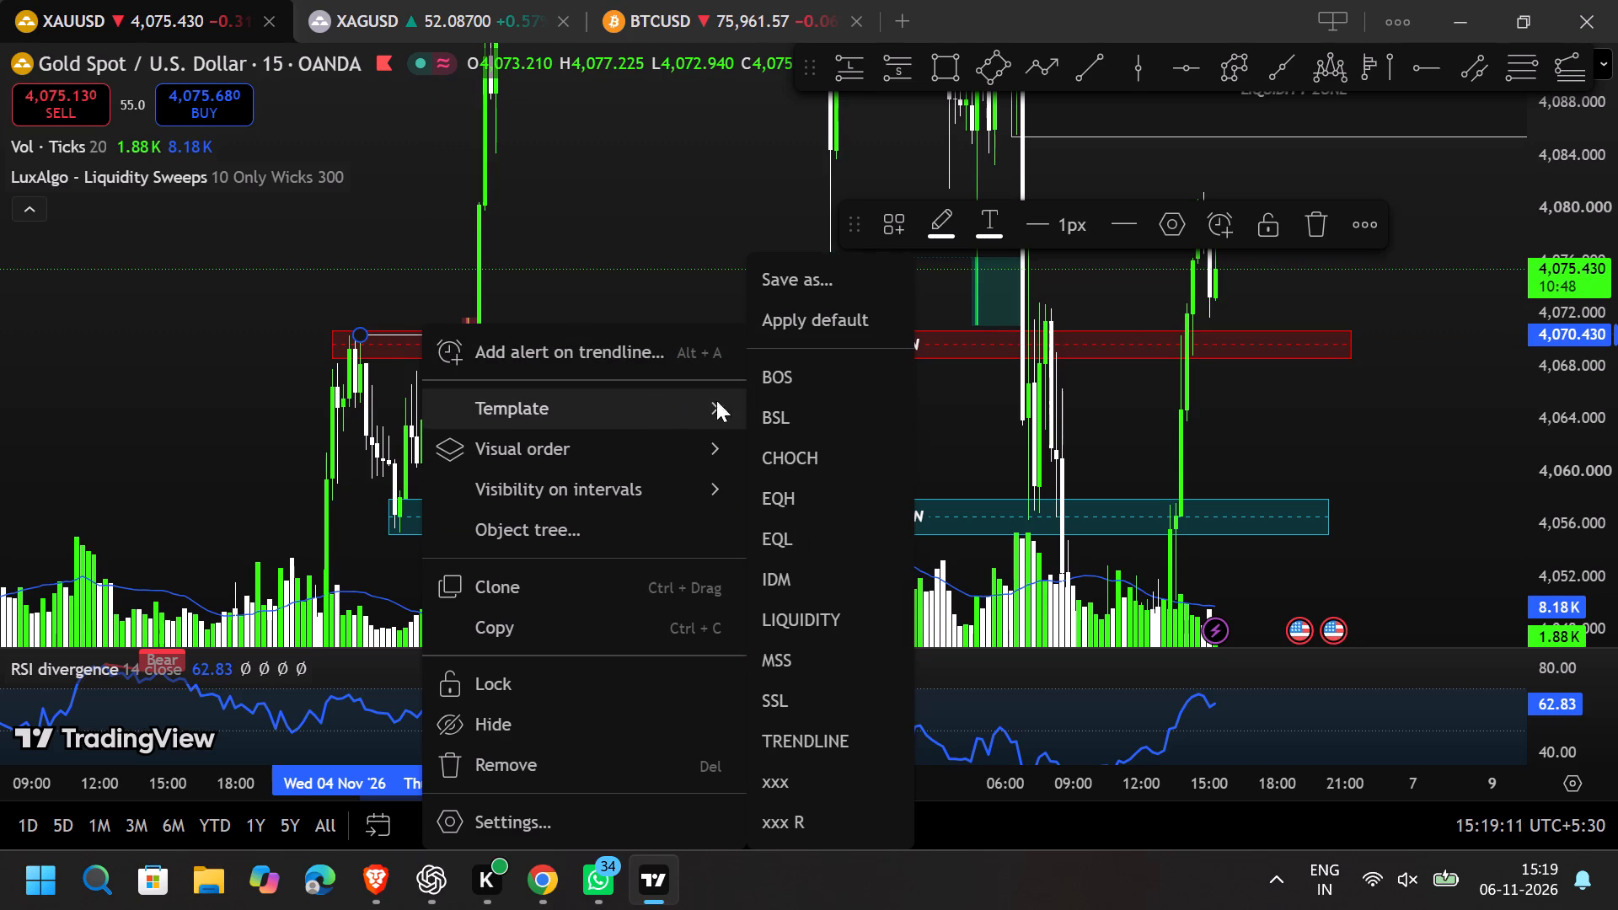
{"action": "left_click", "coordinate": [812, 394]}
Draw a trend line at about 4,055.365 from 5 Nov 01:15 to 6 Nov 08:30 and apply the CHOCH template.
{"action": "left_click_drag", "start_coordinate": [653, 438], "coordinate": [671, 342]}
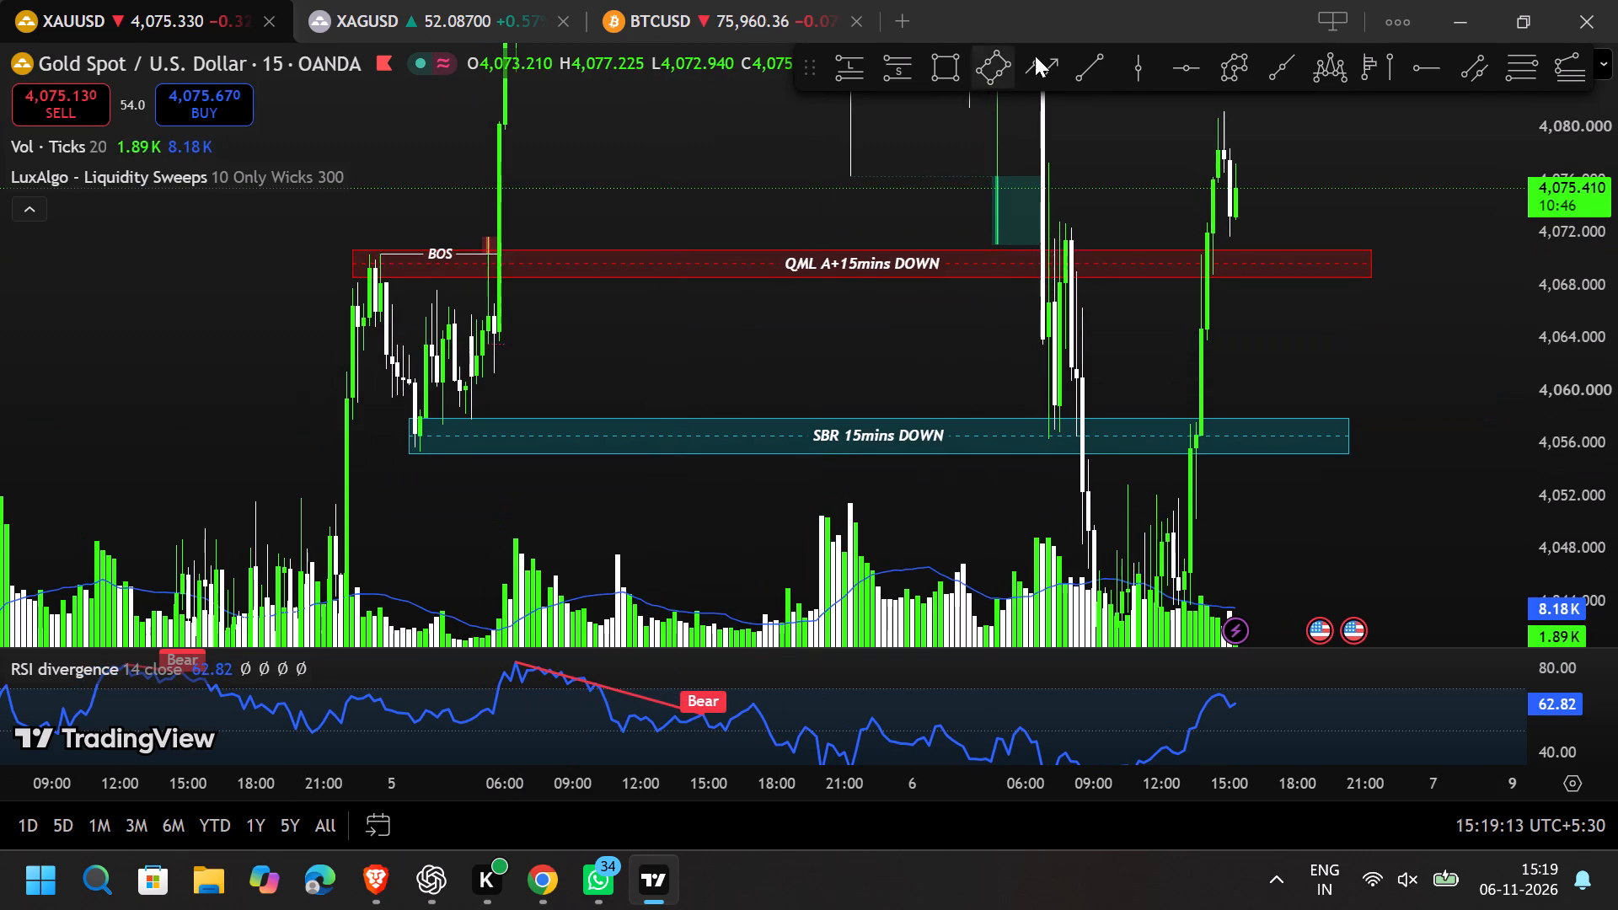
{"action": "left_click", "coordinate": [1069, 60]}
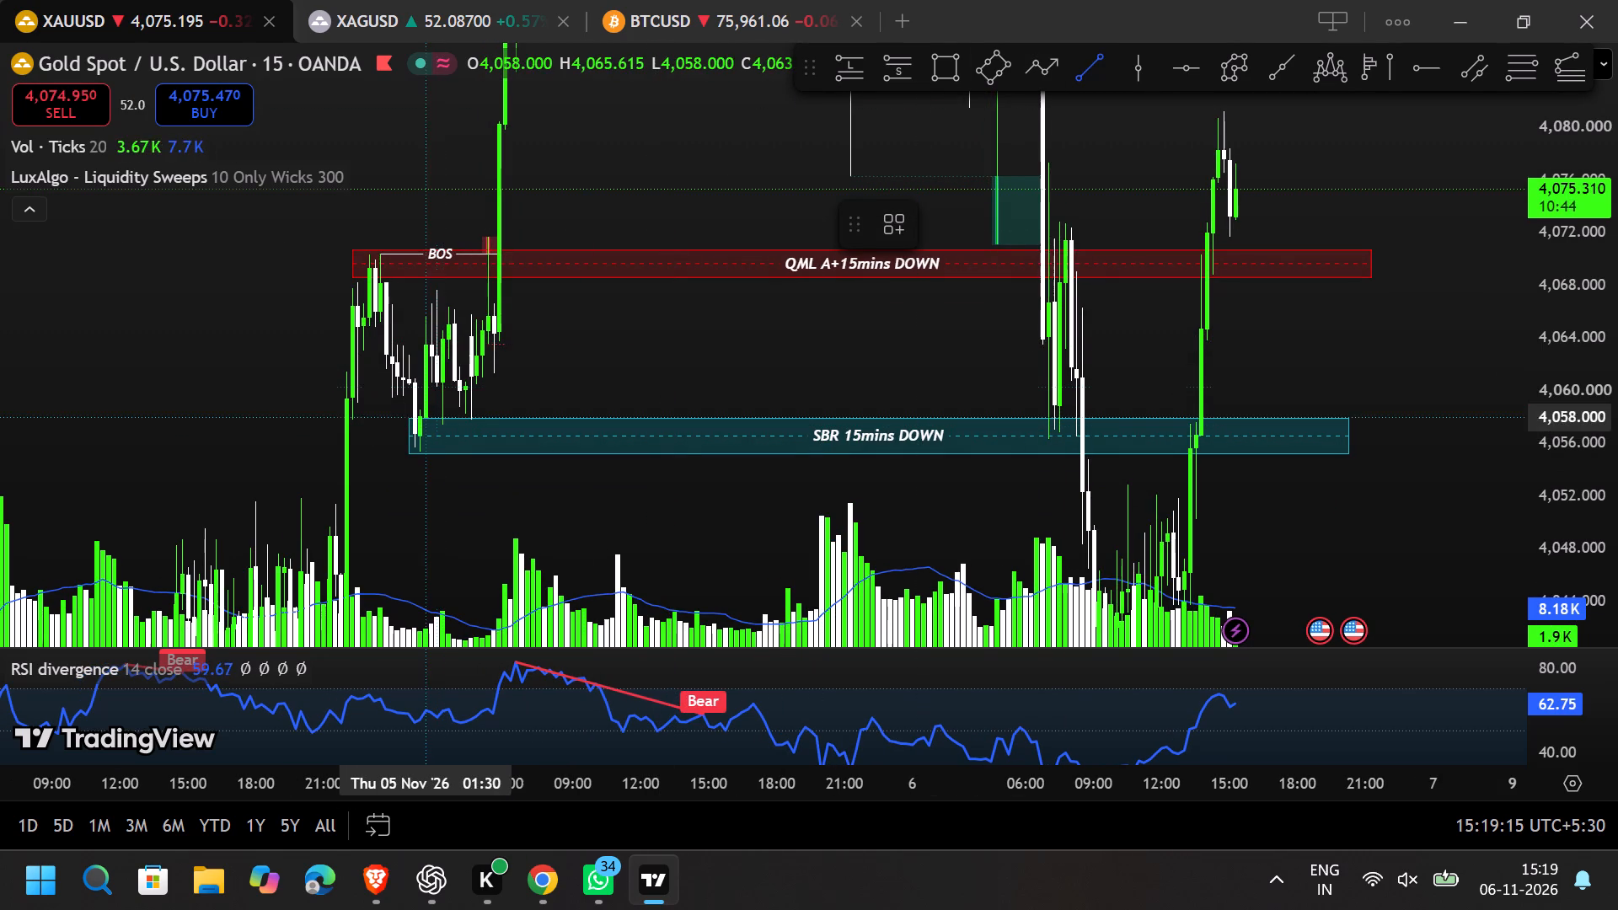
{"action": "left_click", "coordinate": [418, 595], "text": "ctrl"}
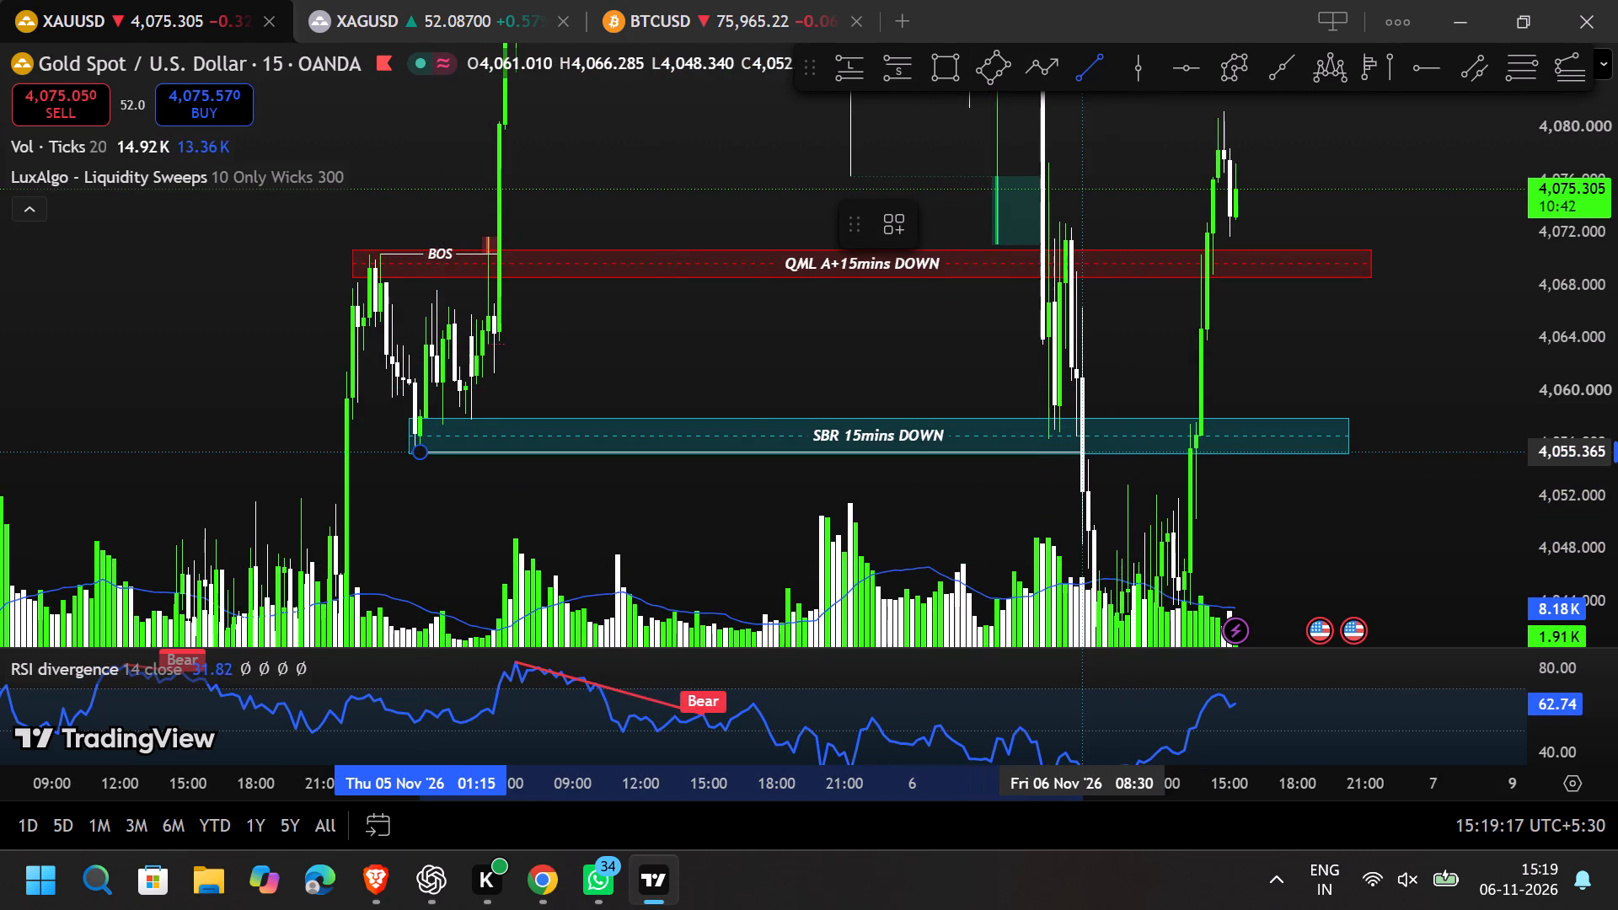
{"action": "left_click", "coordinate": [1084, 459], "text": "shift"}
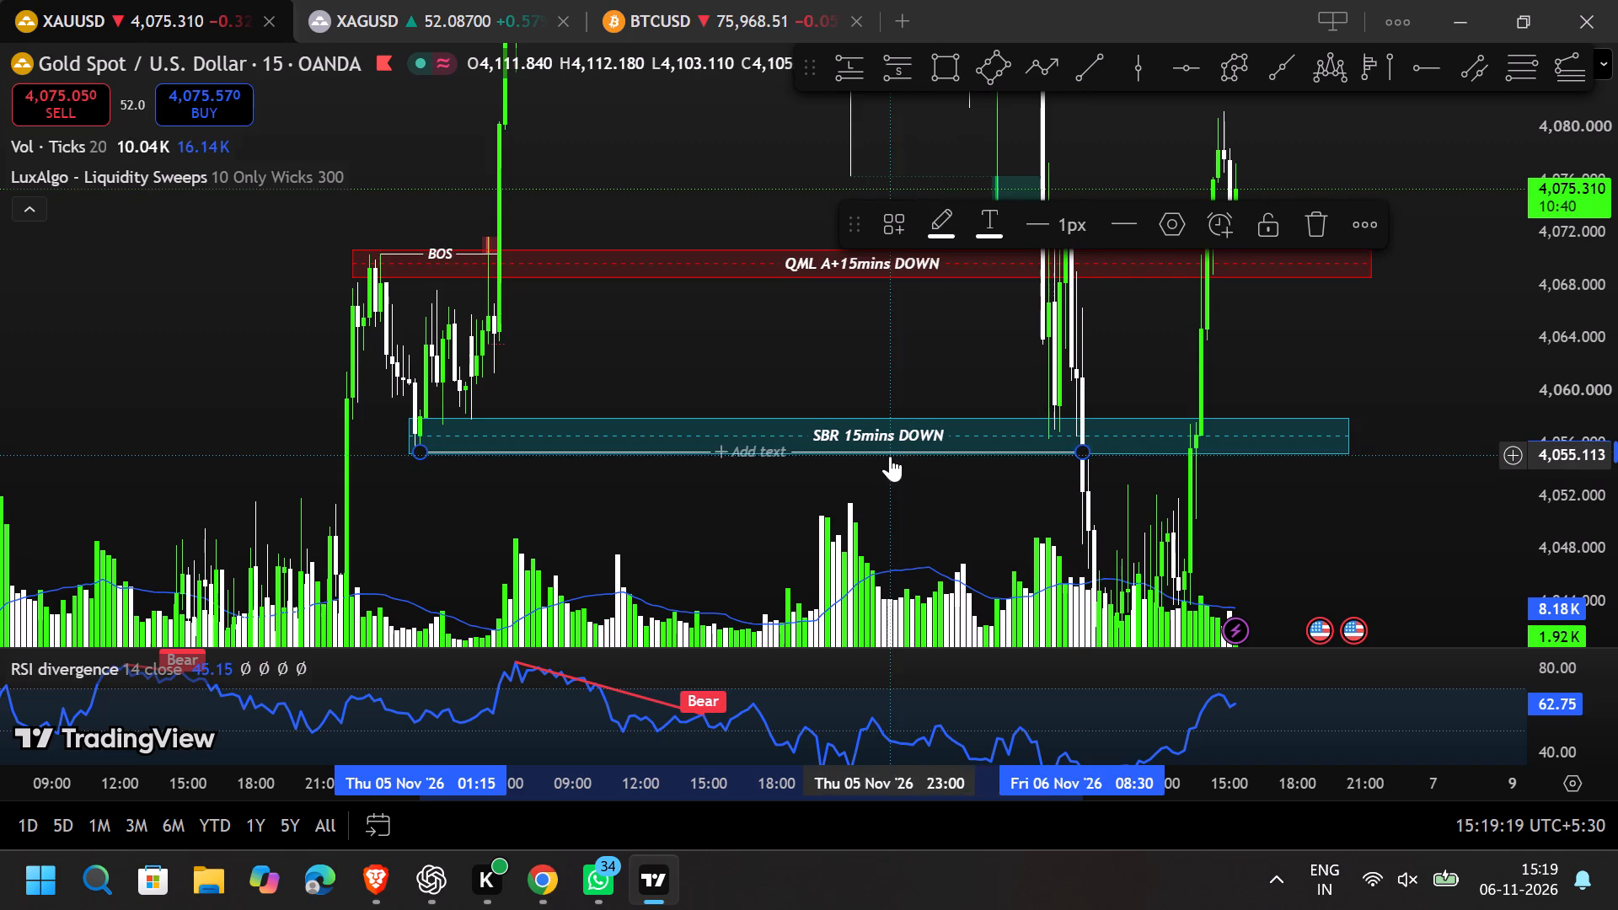
{"action": "right_click", "coordinate": [878, 454]}
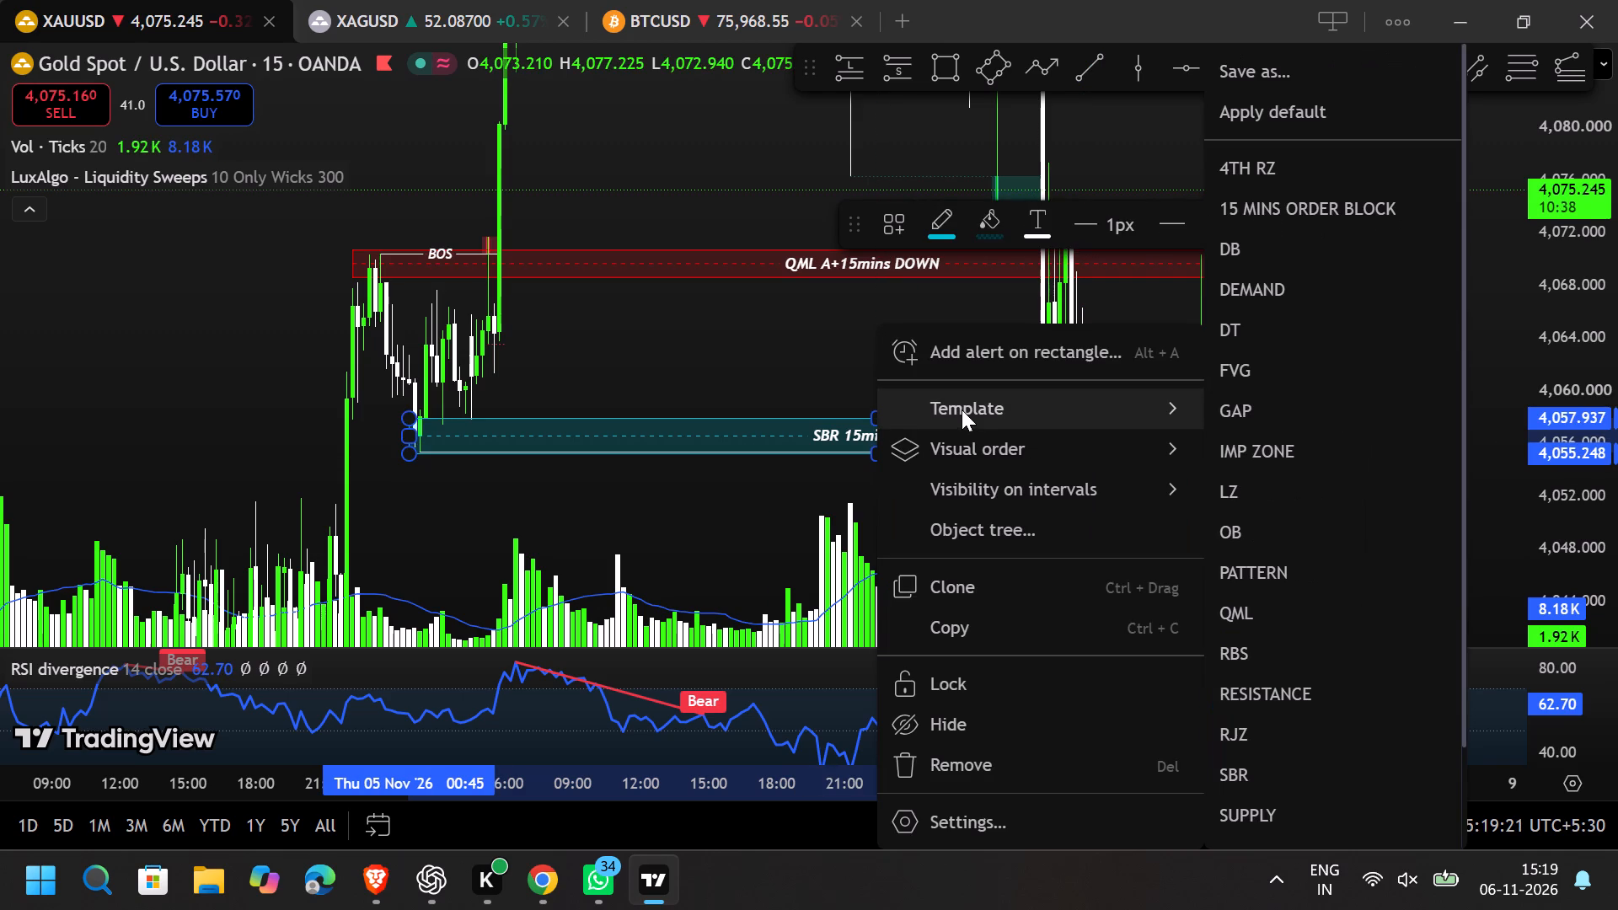
{"action": "left_click", "coordinate": [694, 313]}
{"action": "left_click", "coordinate": [424, 450]}
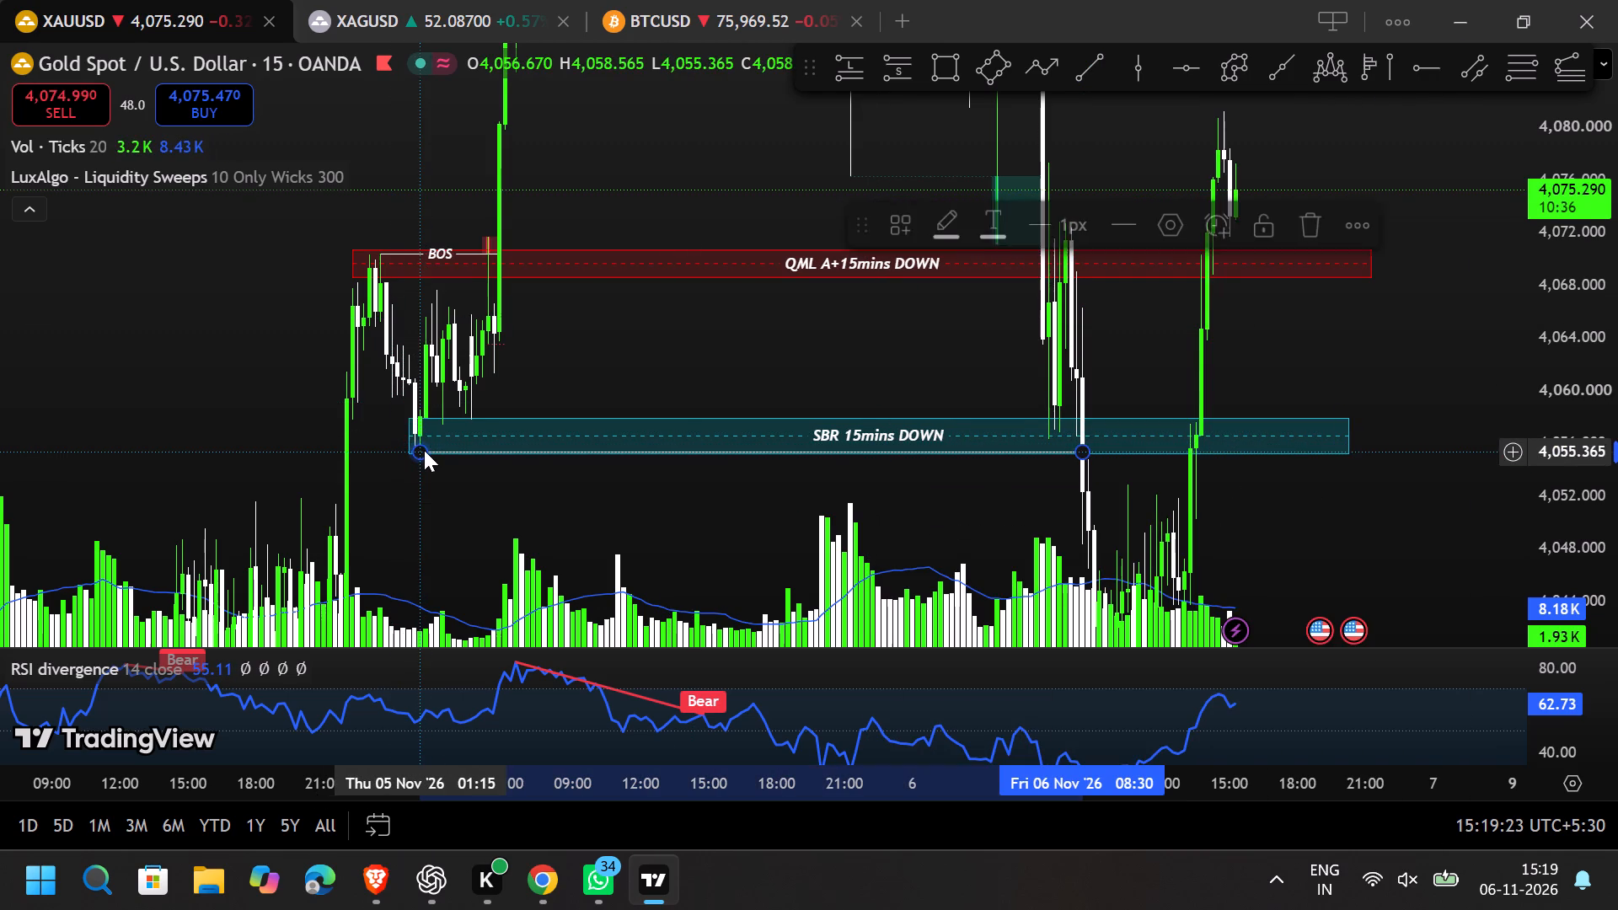
{"action": "left_click", "coordinate": [888, 234]}
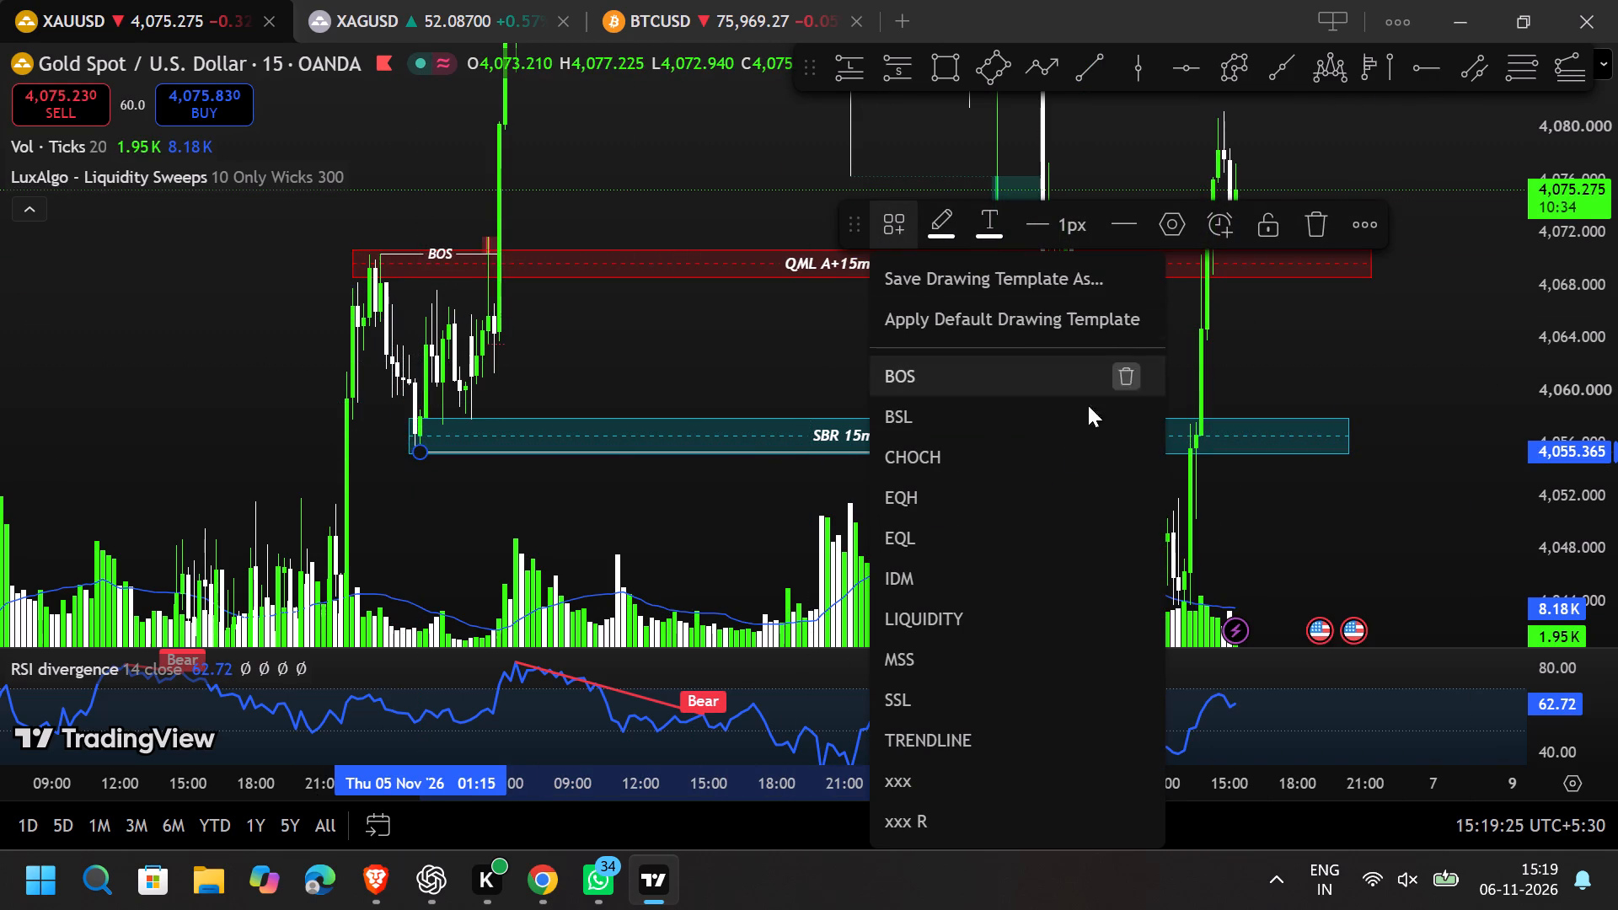
{"action": "left_click", "coordinate": [943, 436]}
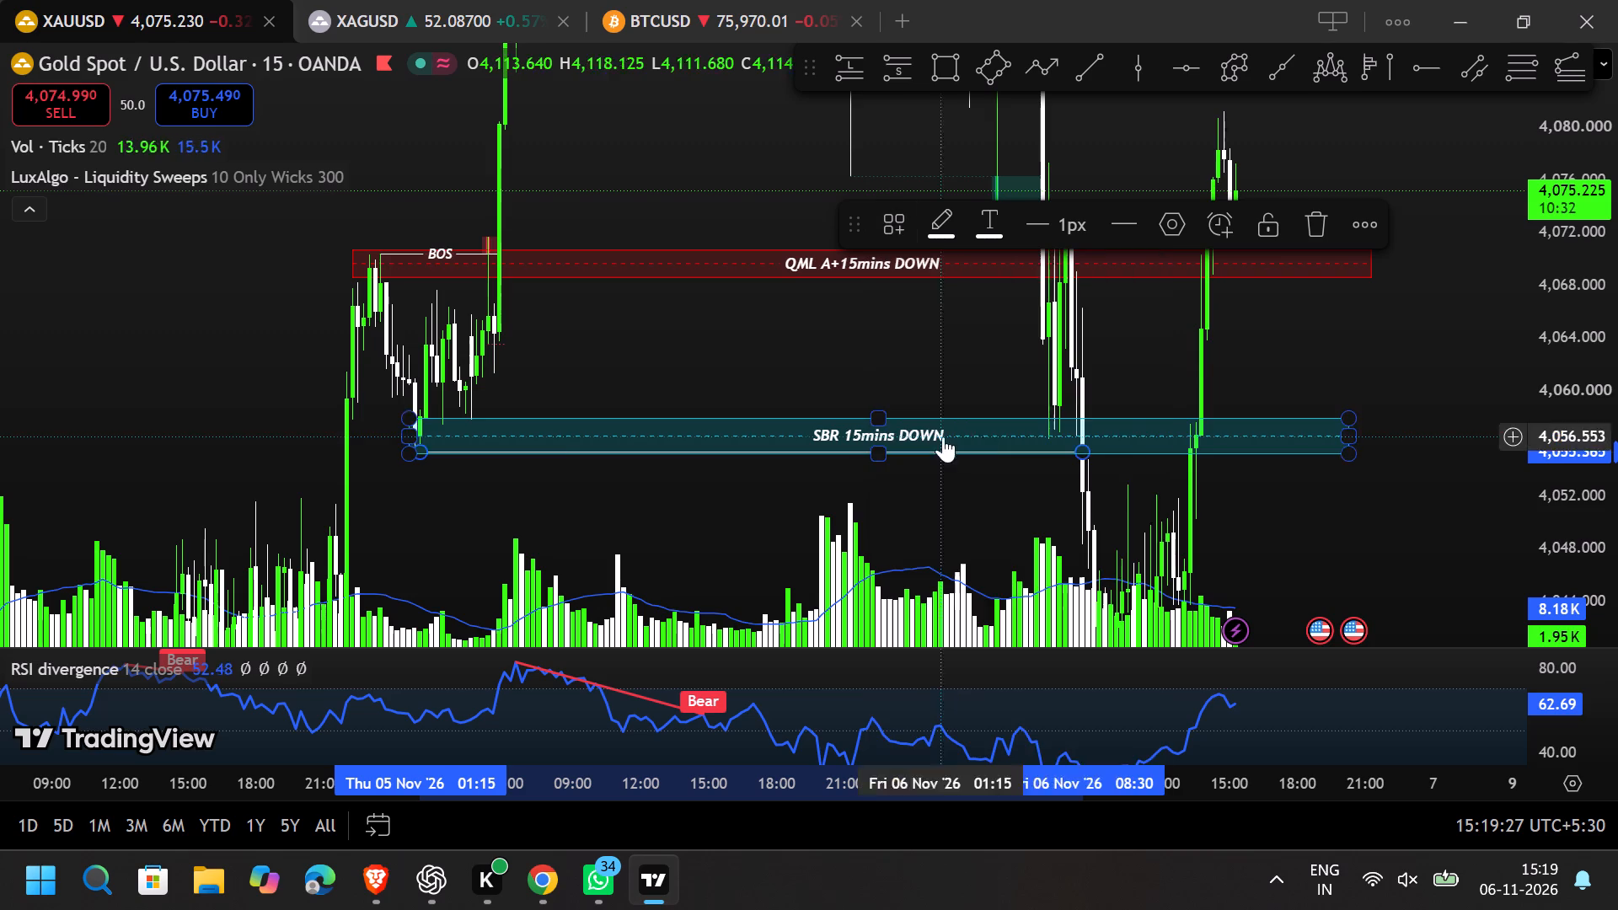
{"action": "left_click", "coordinate": [1342, 517]}
Examine the BOS and CHOCH lines against the LIQUIDITY ZONE and DOUBLE TOP 15mins DOWN zones at a wider scale.
{"action": "left_click_drag", "start_coordinate": [1390, 497], "coordinate": [1283, 595]}
{"action": "left_click_drag", "start_coordinate": [1435, 422], "coordinate": [1422, 485]}
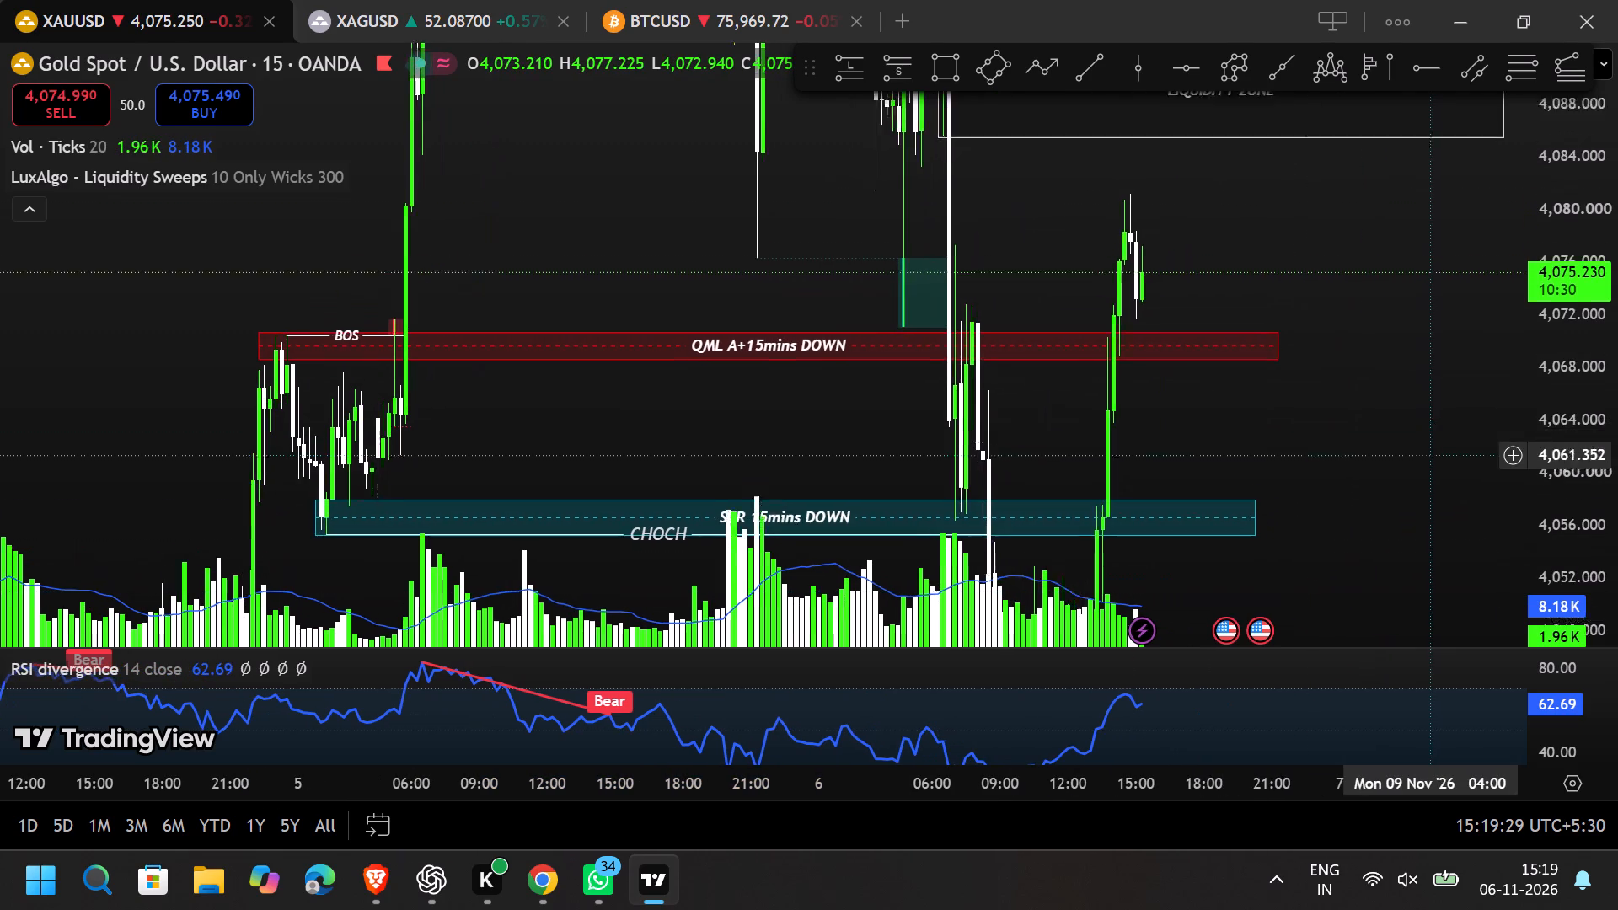
{"action": "left_click_drag", "start_coordinate": [1422, 485], "coordinate": [1414, 510]}
{"action": "left_click_drag", "start_coordinate": [1579, 346], "coordinate": [1562, 507]}
{"action": "left_click_drag", "start_coordinate": [1030, 308], "coordinate": [1040, 522]}
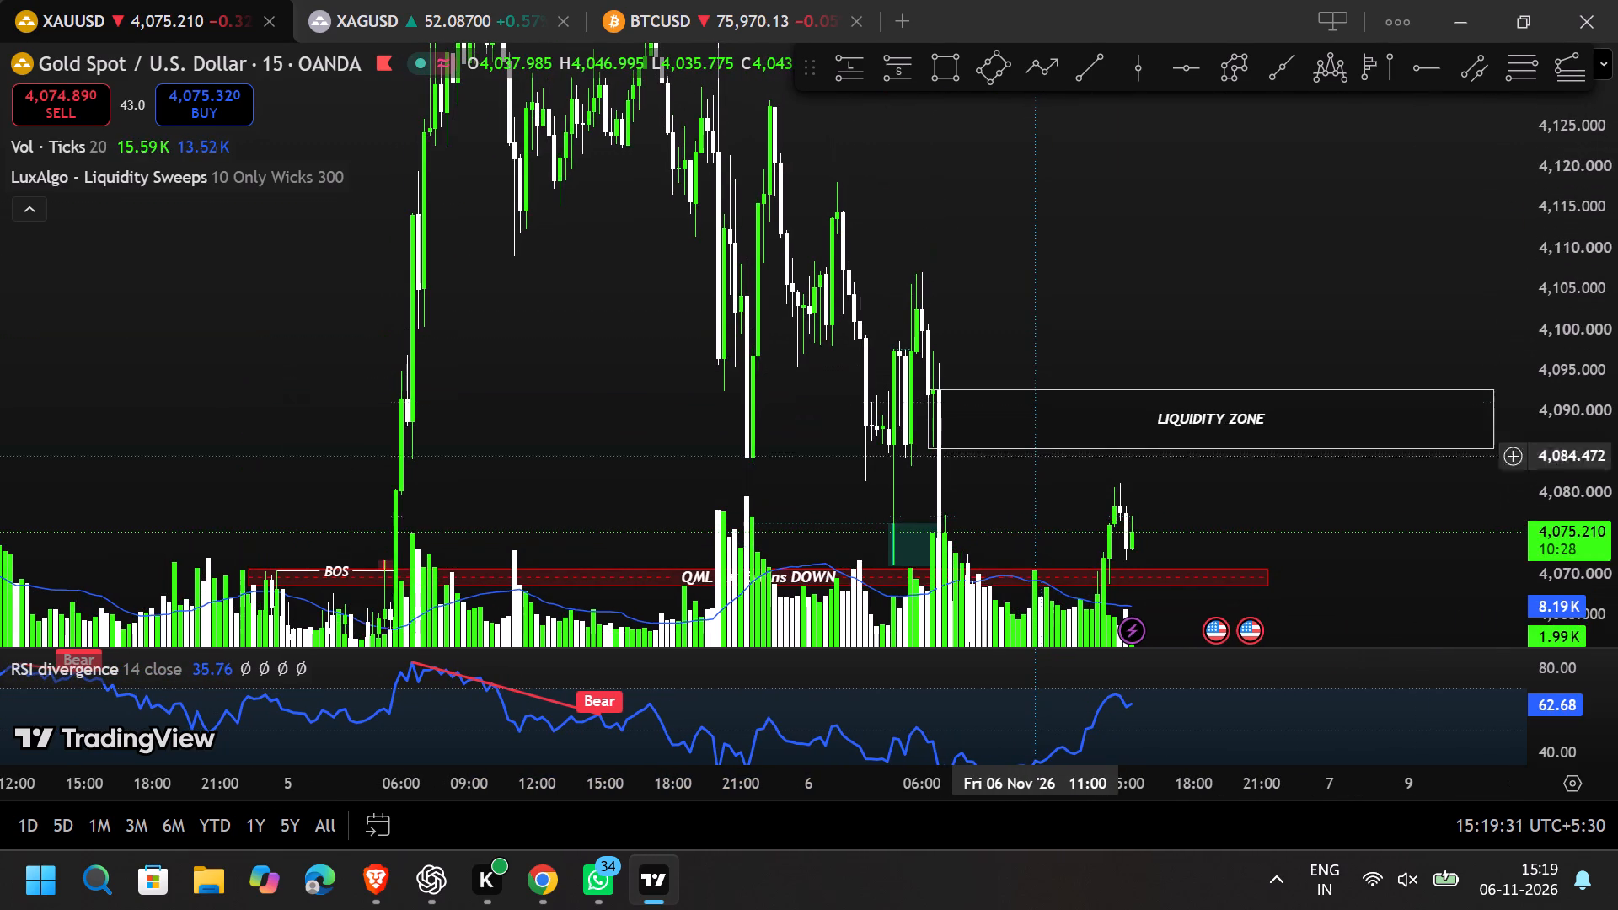
{"action": "left_click_drag", "start_coordinate": [1035, 260], "coordinate": [960, 177]}
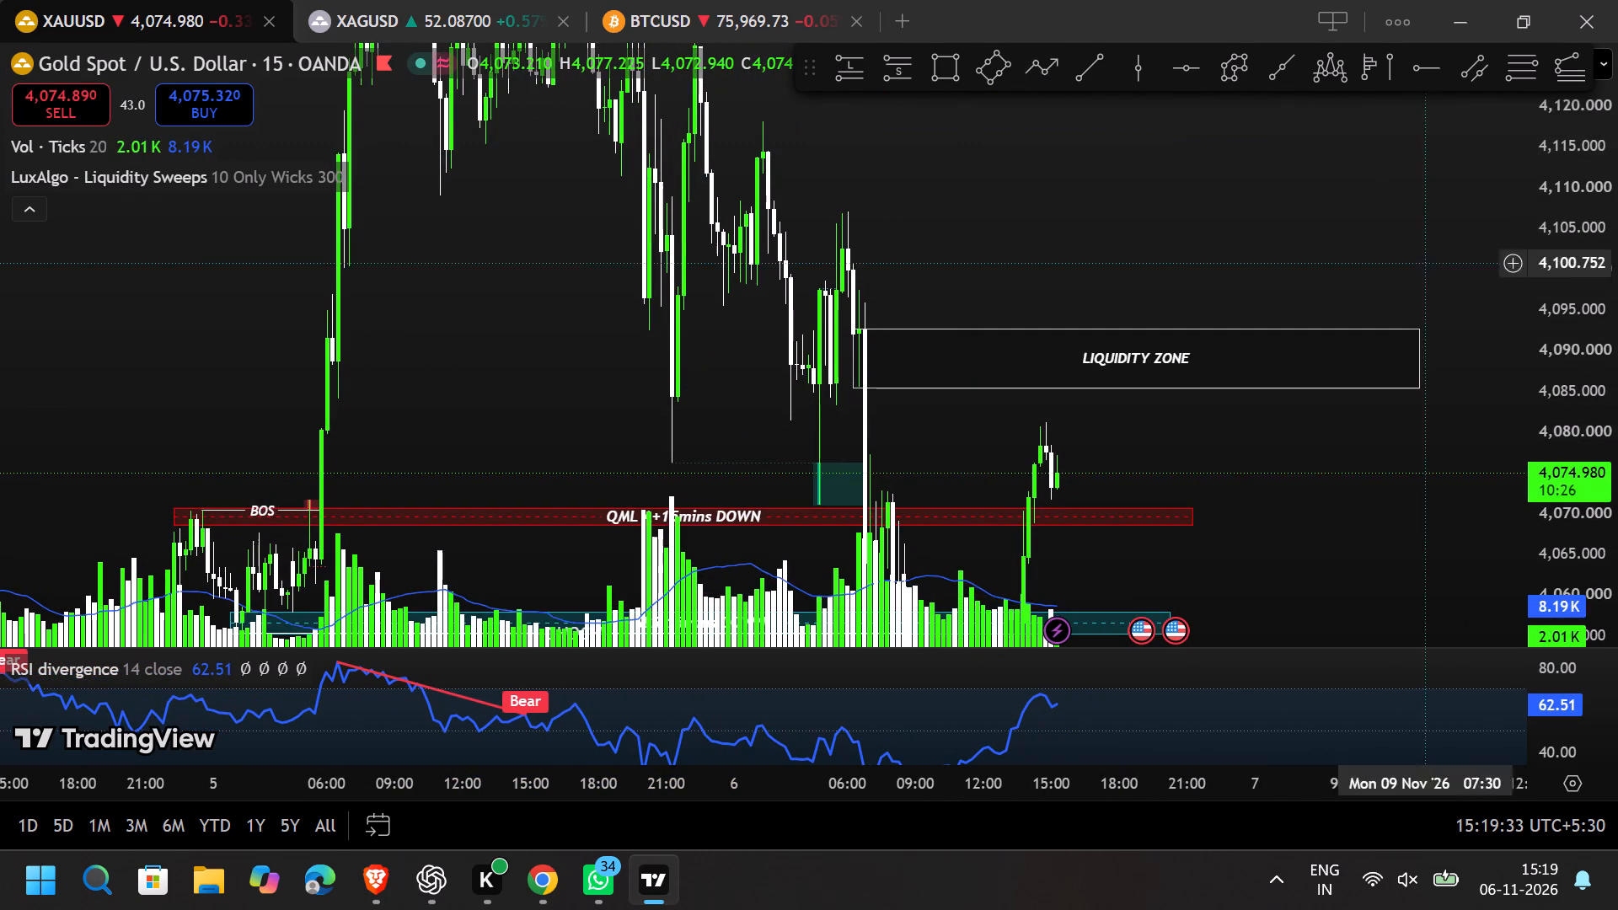
{"action": "left_click_drag", "start_coordinate": [1599, 286], "coordinate": [1597, 527]}
{"action": "scroll", "coordinate": [1363, 489], "scroll_direction": "down", "scroll_amount": 3}
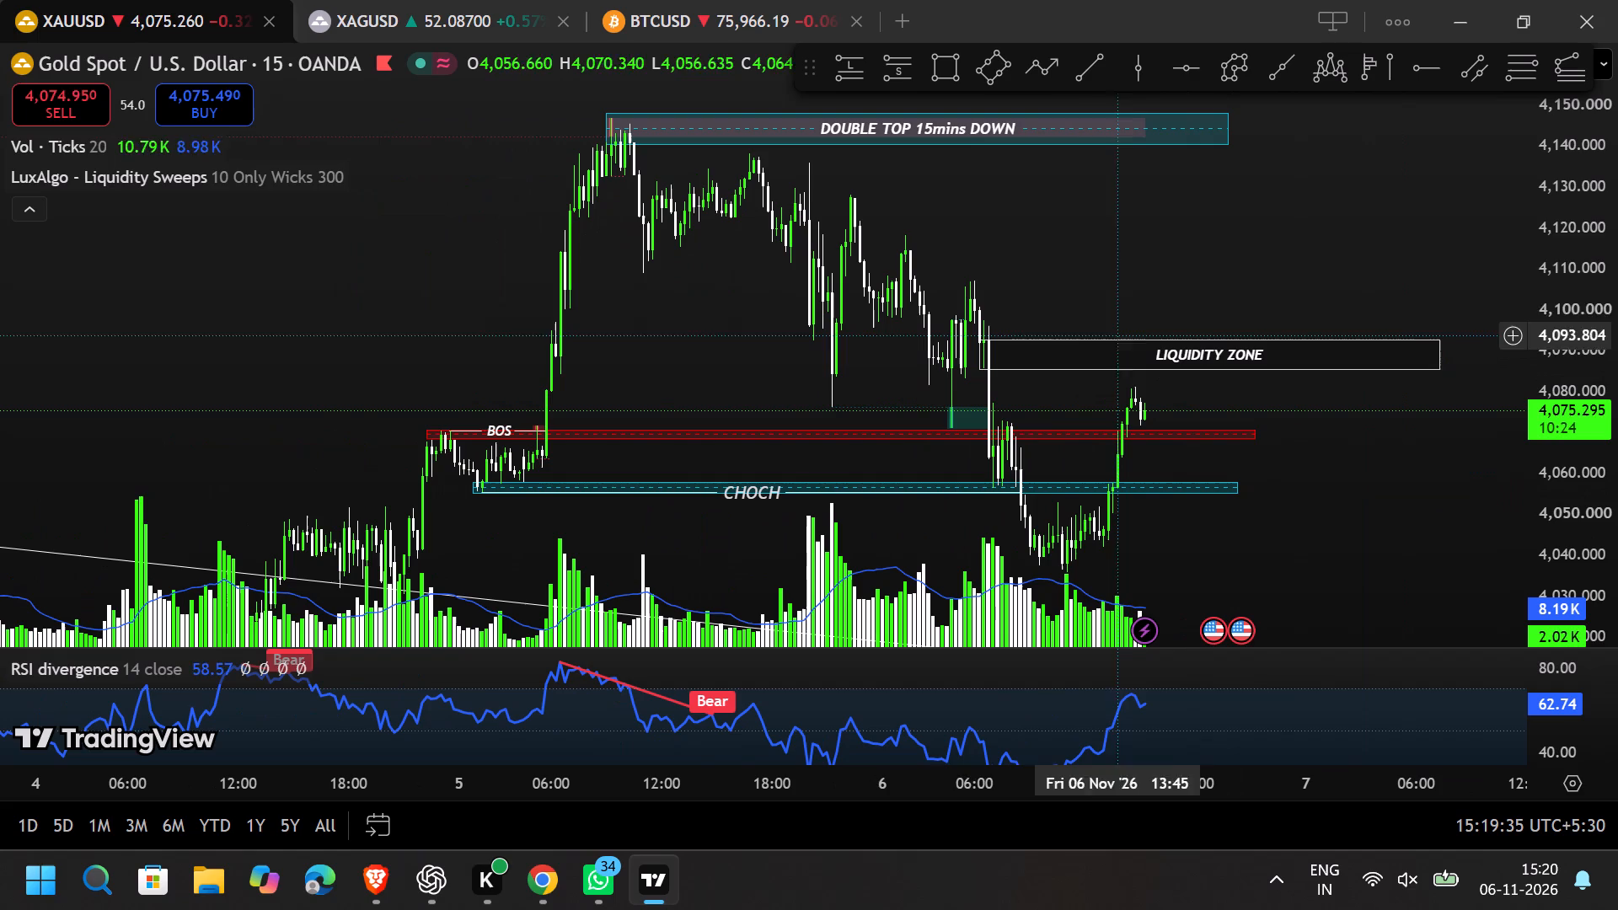
{"action": "left_click_drag", "start_coordinate": [662, 299], "coordinate": [638, 342]}
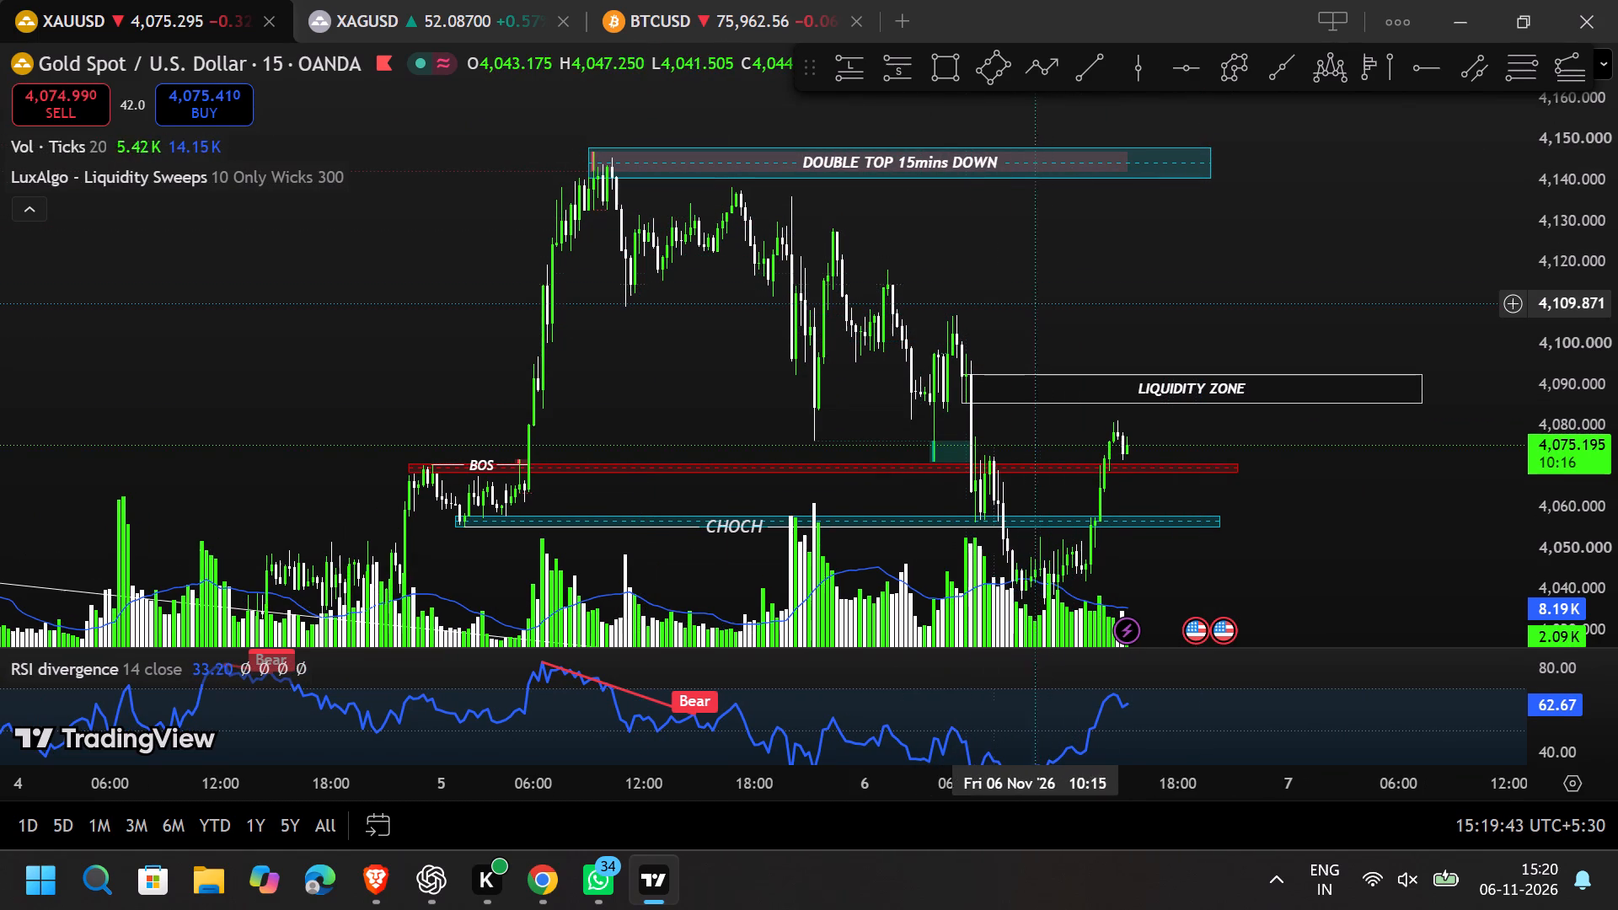
Switch the gold chart to the 5-minute interval.
{"action": "key", "text": "5"}
{"action": "key", "text": "Return"}
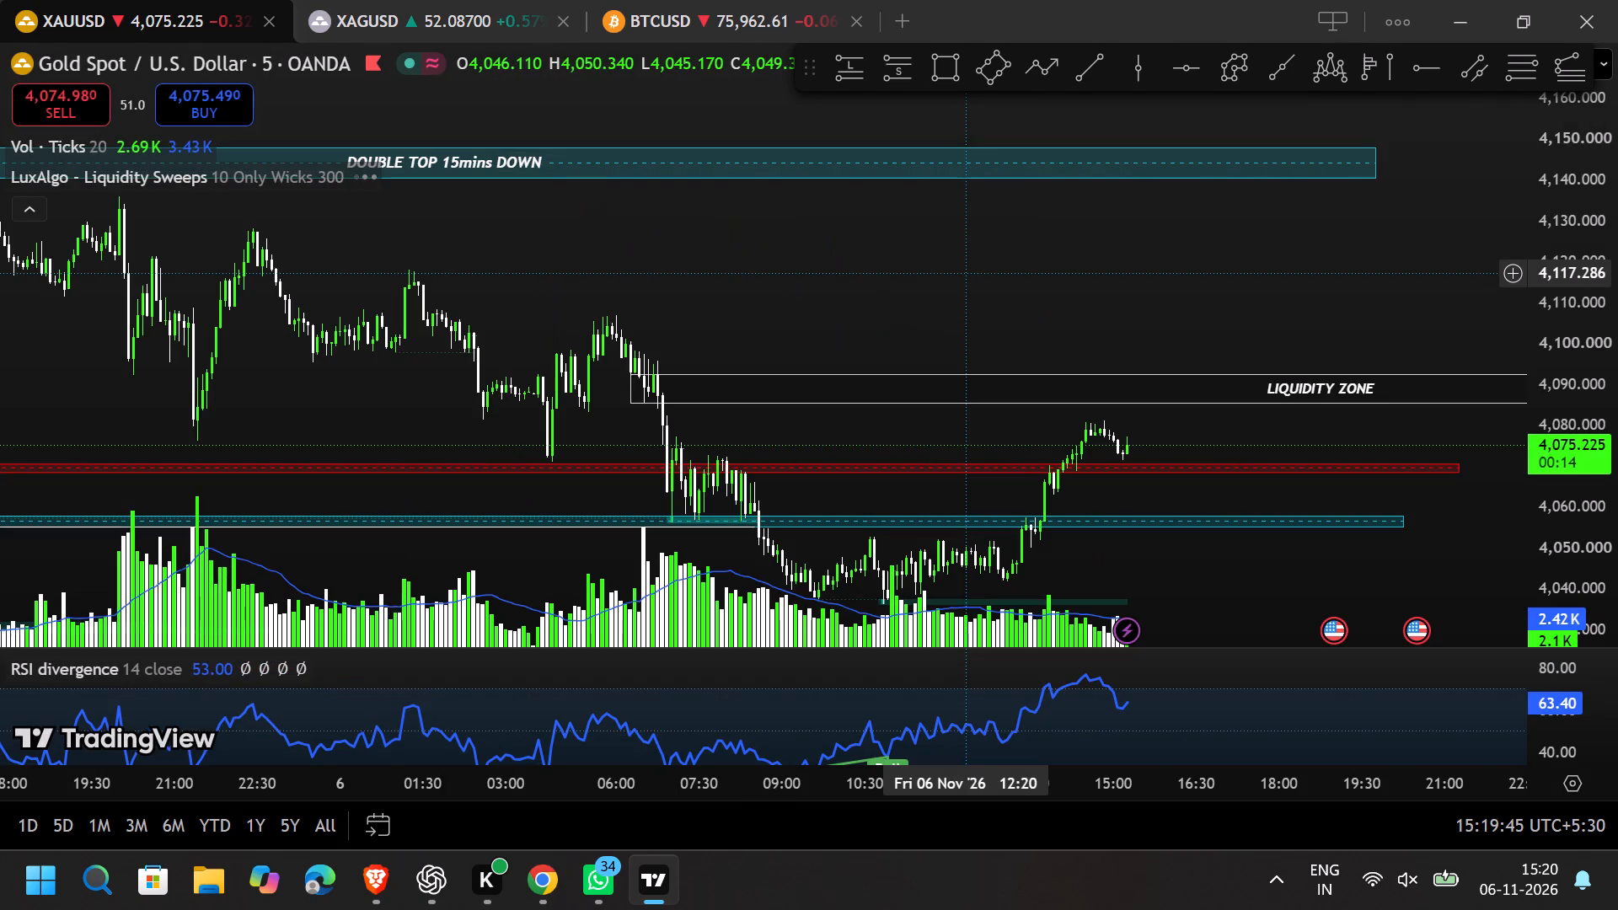
Examine 5-minute price action on 5 and 6 Nov beneath the DOUBLE TOP 15mins DOWN zone and around the lower zones.
{"action": "scroll", "coordinate": [967, 273], "scroll_direction": "down", "scroll_amount": 3}
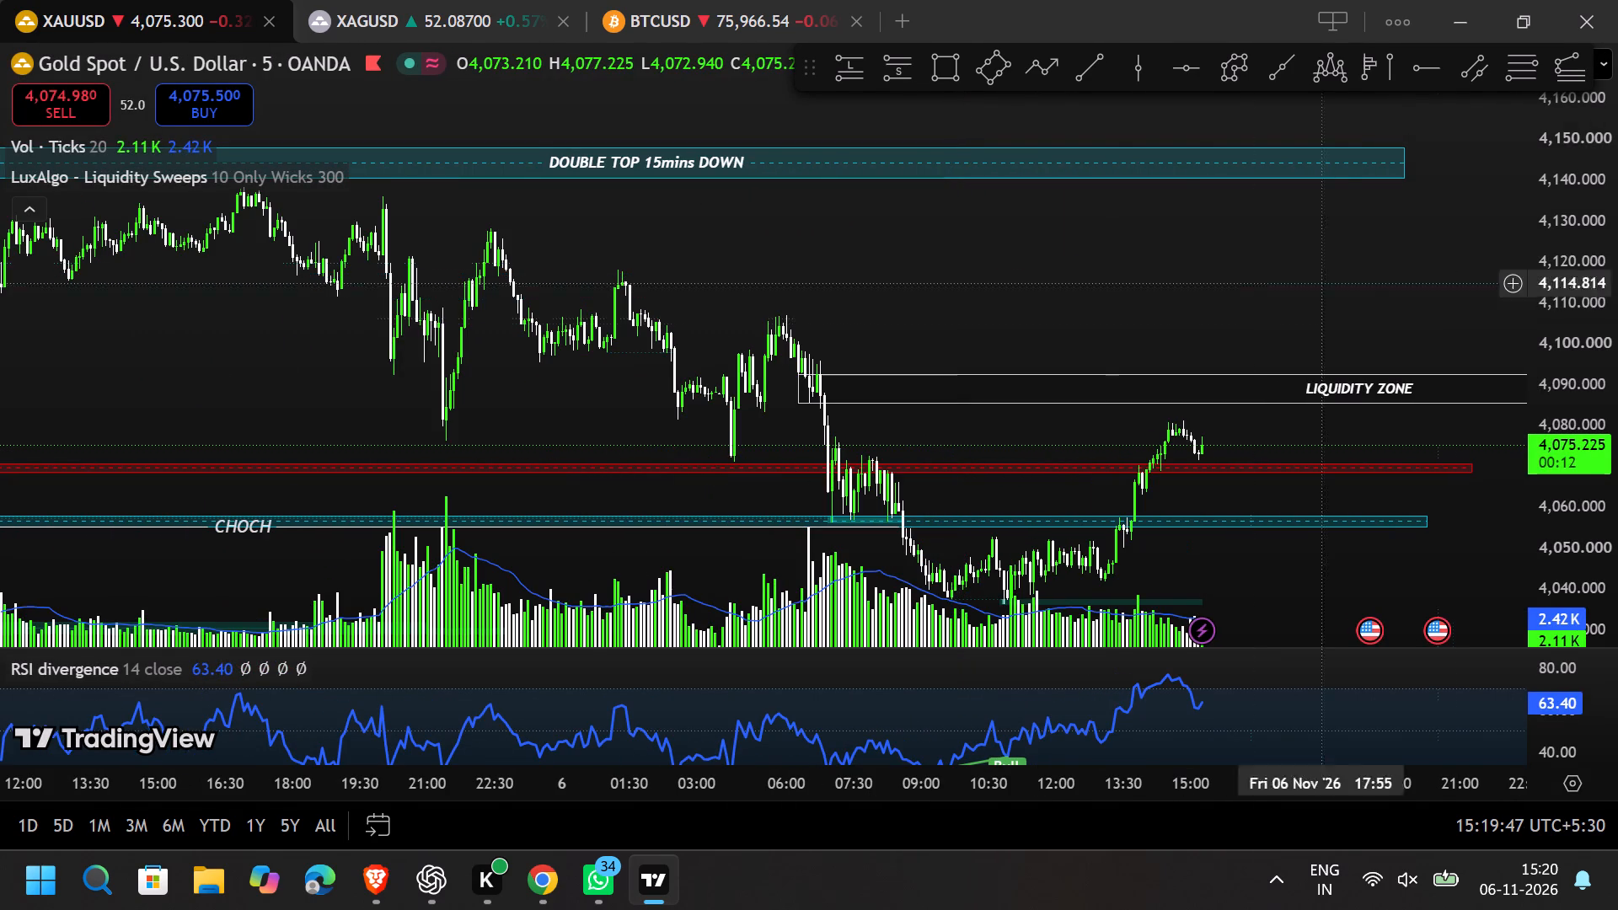
{"action": "left_click_drag", "start_coordinate": [1585, 486], "coordinate": [1513, 70]}
{"action": "left_click_drag", "start_coordinate": [437, 386], "coordinate": [1402, 591]}
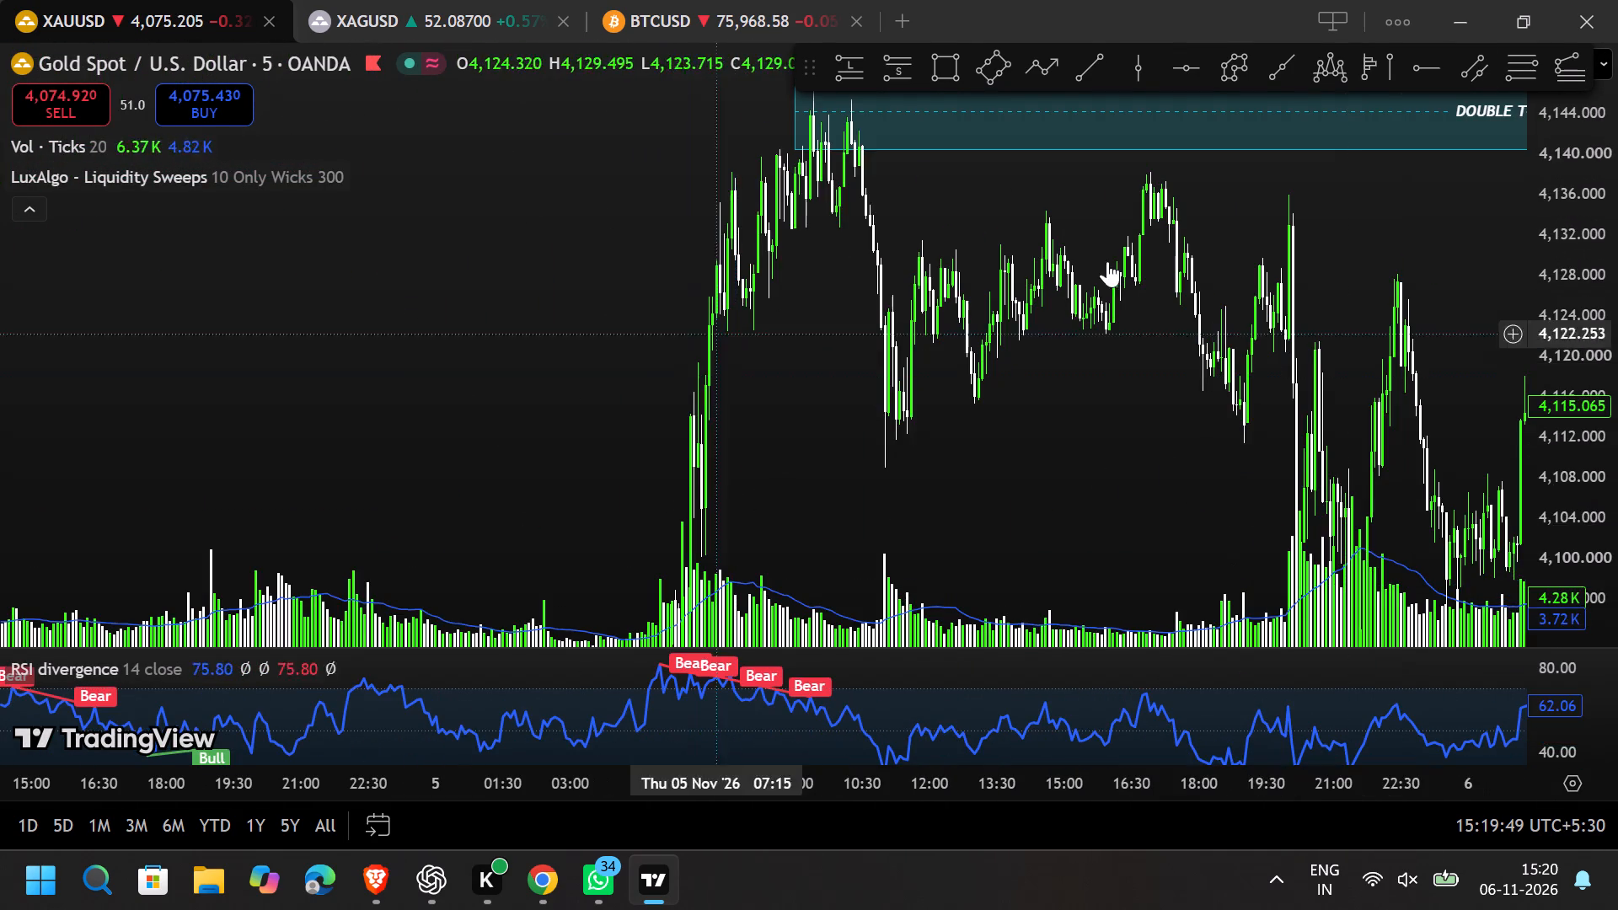
{"action": "left_click_drag", "start_coordinate": [1569, 259], "coordinate": [1562, 450]}
{"action": "scroll", "coordinate": [837, 375], "scroll_direction": "up", "scroll_amount": 6}
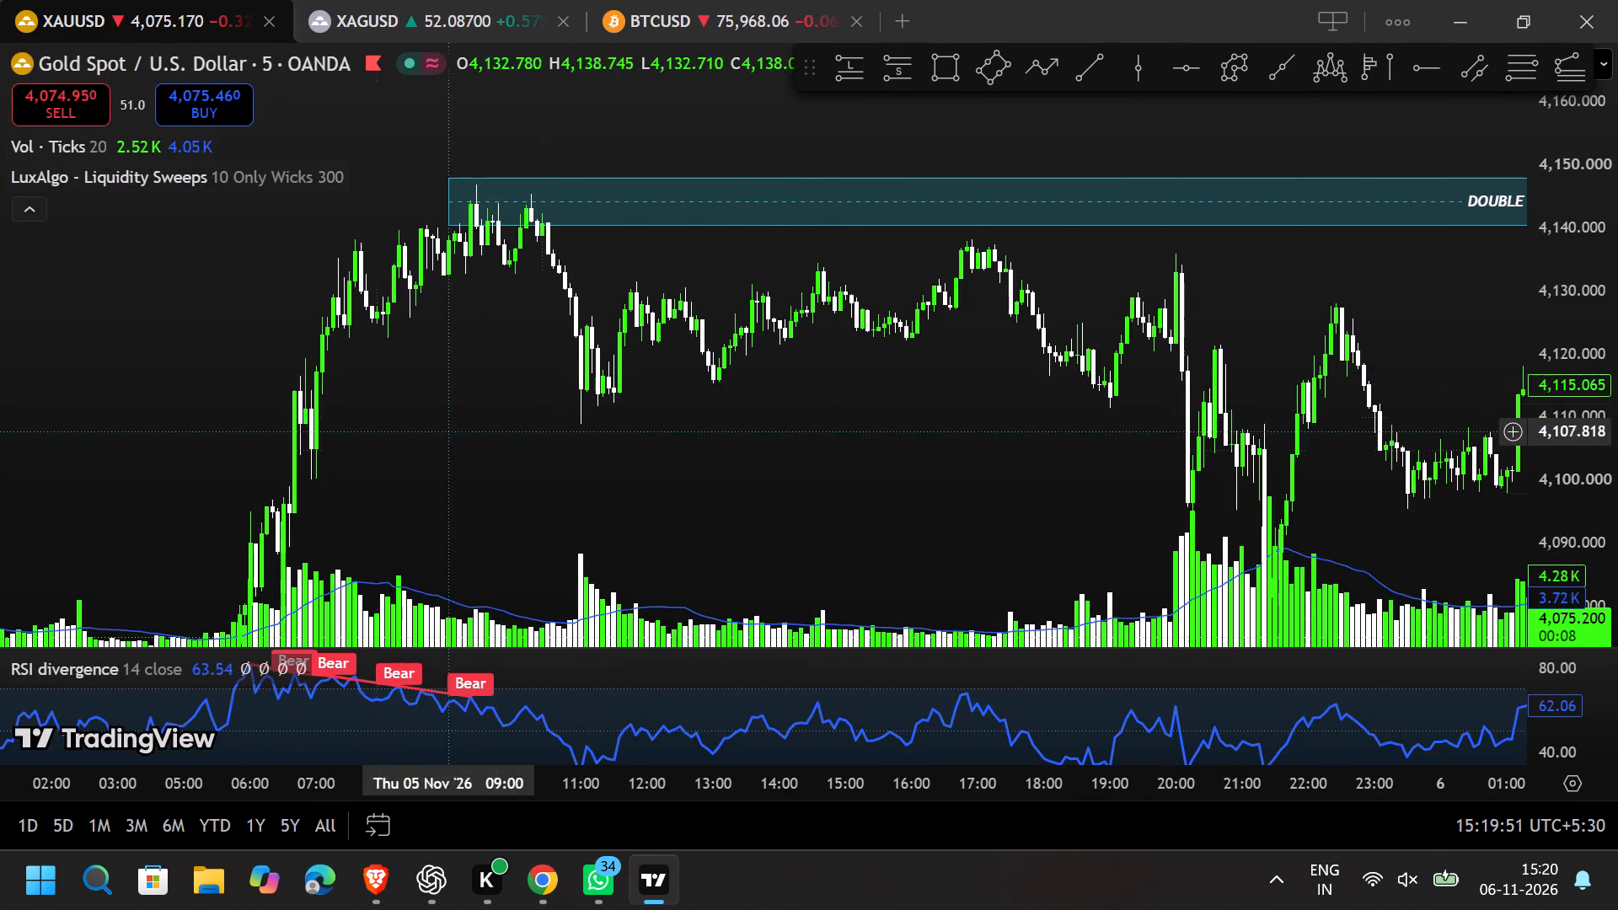
{"action": "left_click_drag", "start_coordinate": [361, 452], "coordinate": [447, 347]}
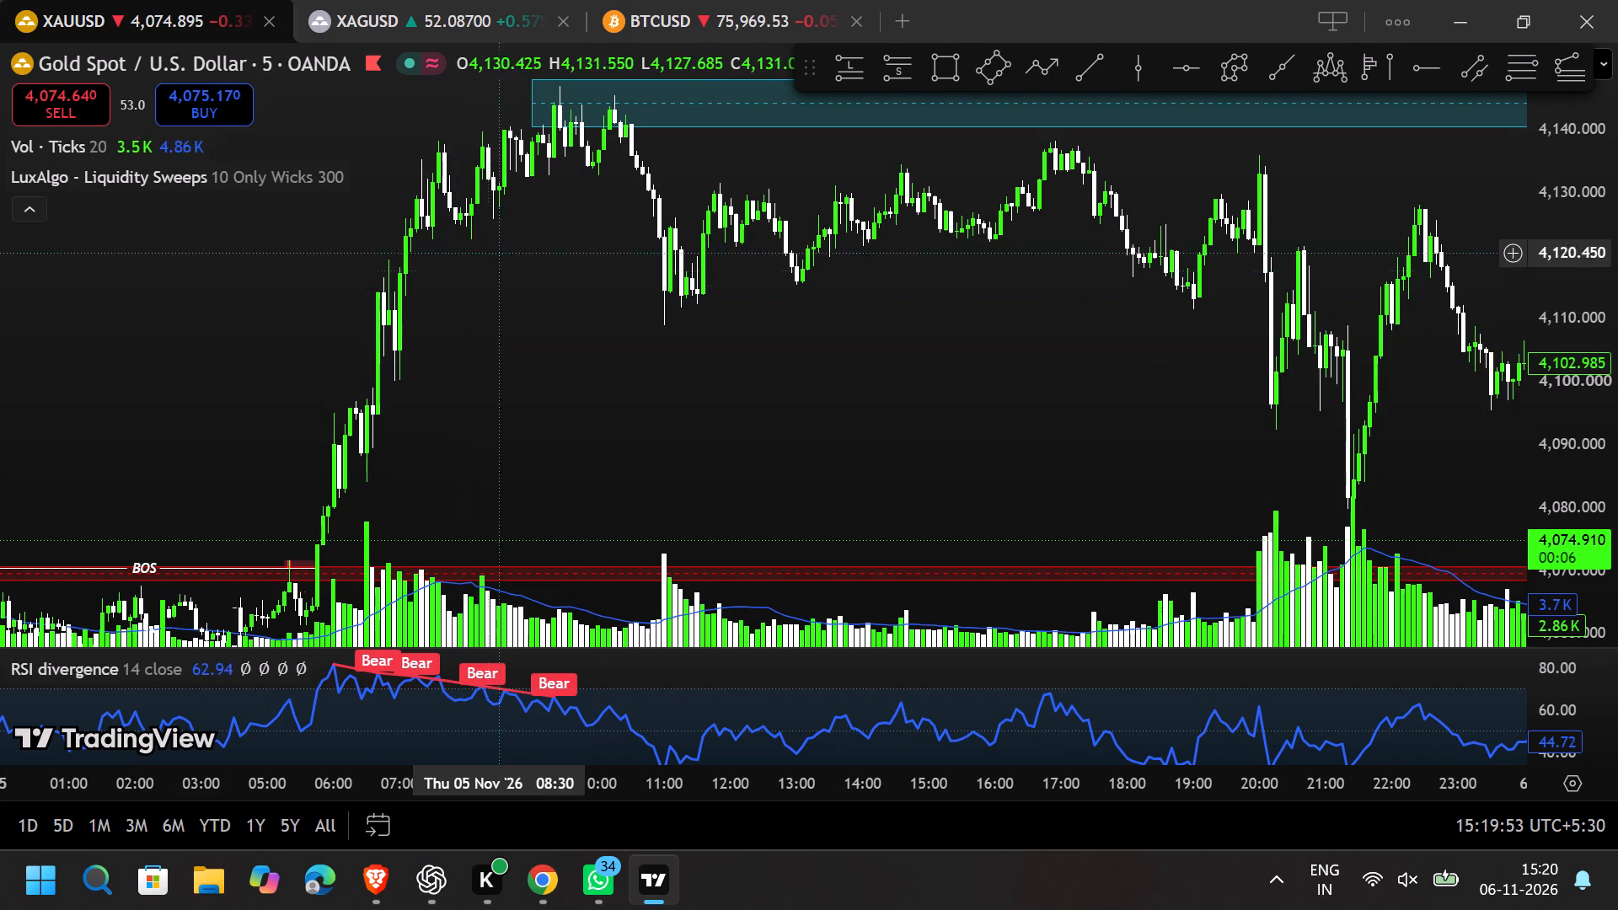
{"action": "left_click_drag", "start_coordinate": [508, 238], "coordinate": [501, 353]}
{"action": "left_click_drag", "start_coordinate": [1575, 451], "coordinate": [1572, 20]}
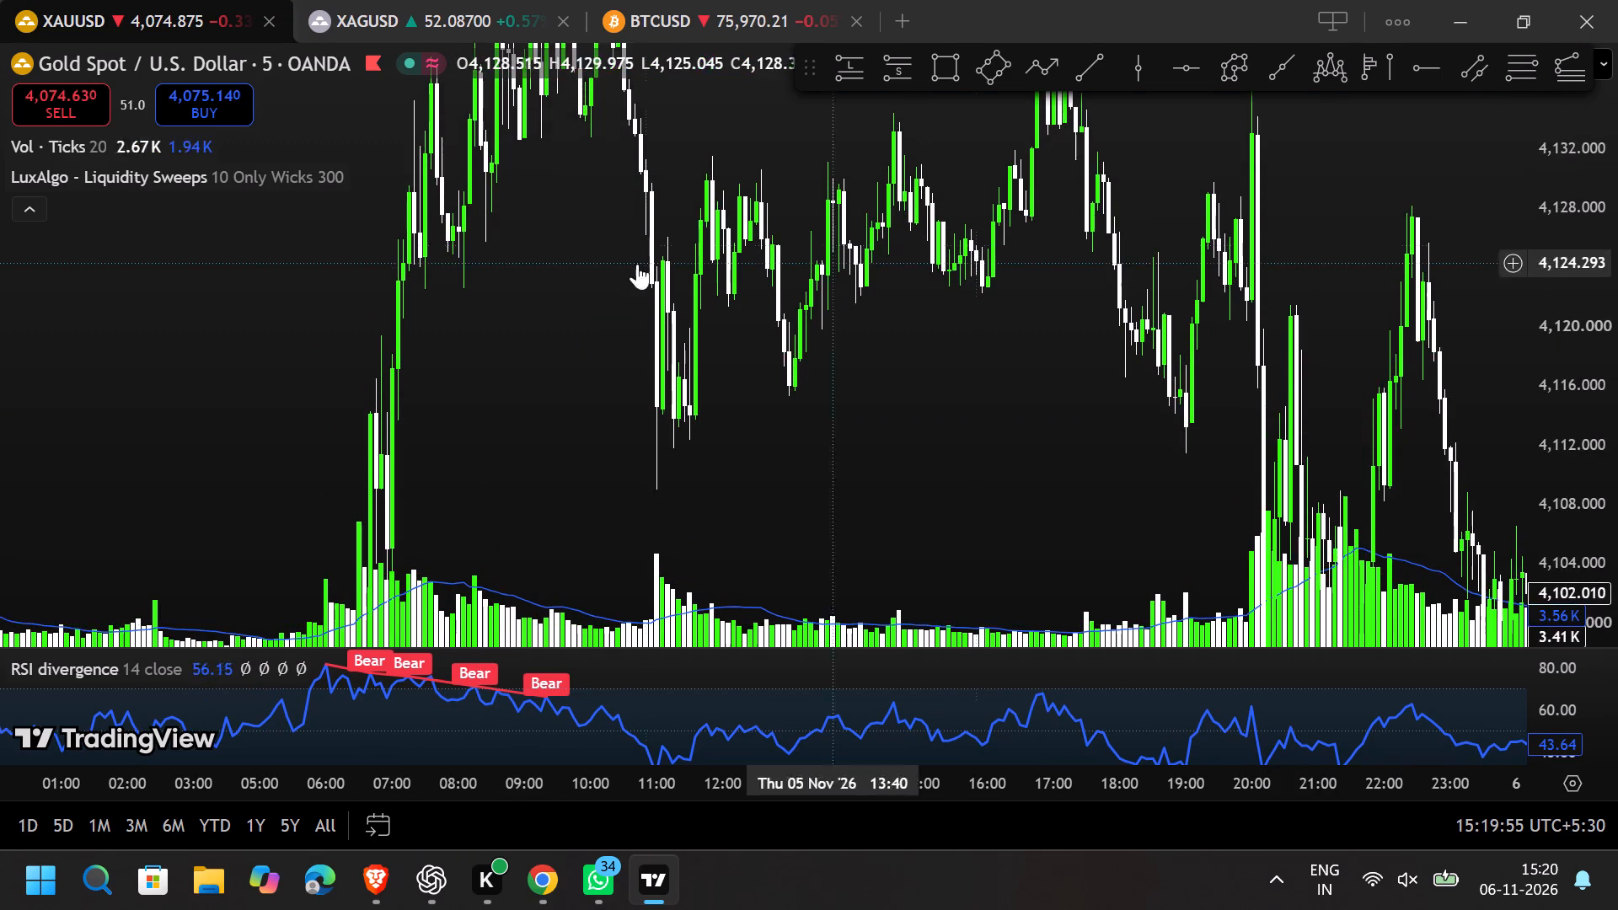
{"action": "left_click_drag", "start_coordinate": [611, 263], "coordinate": [797, 591]}
{"action": "scroll", "coordinate": [699, 407], "scroll_direction": "up", "scroll_amount": 7}
{"action": "left_click_drag", "start_coordinate": [571, 365], "coordinate": [793, 370]}
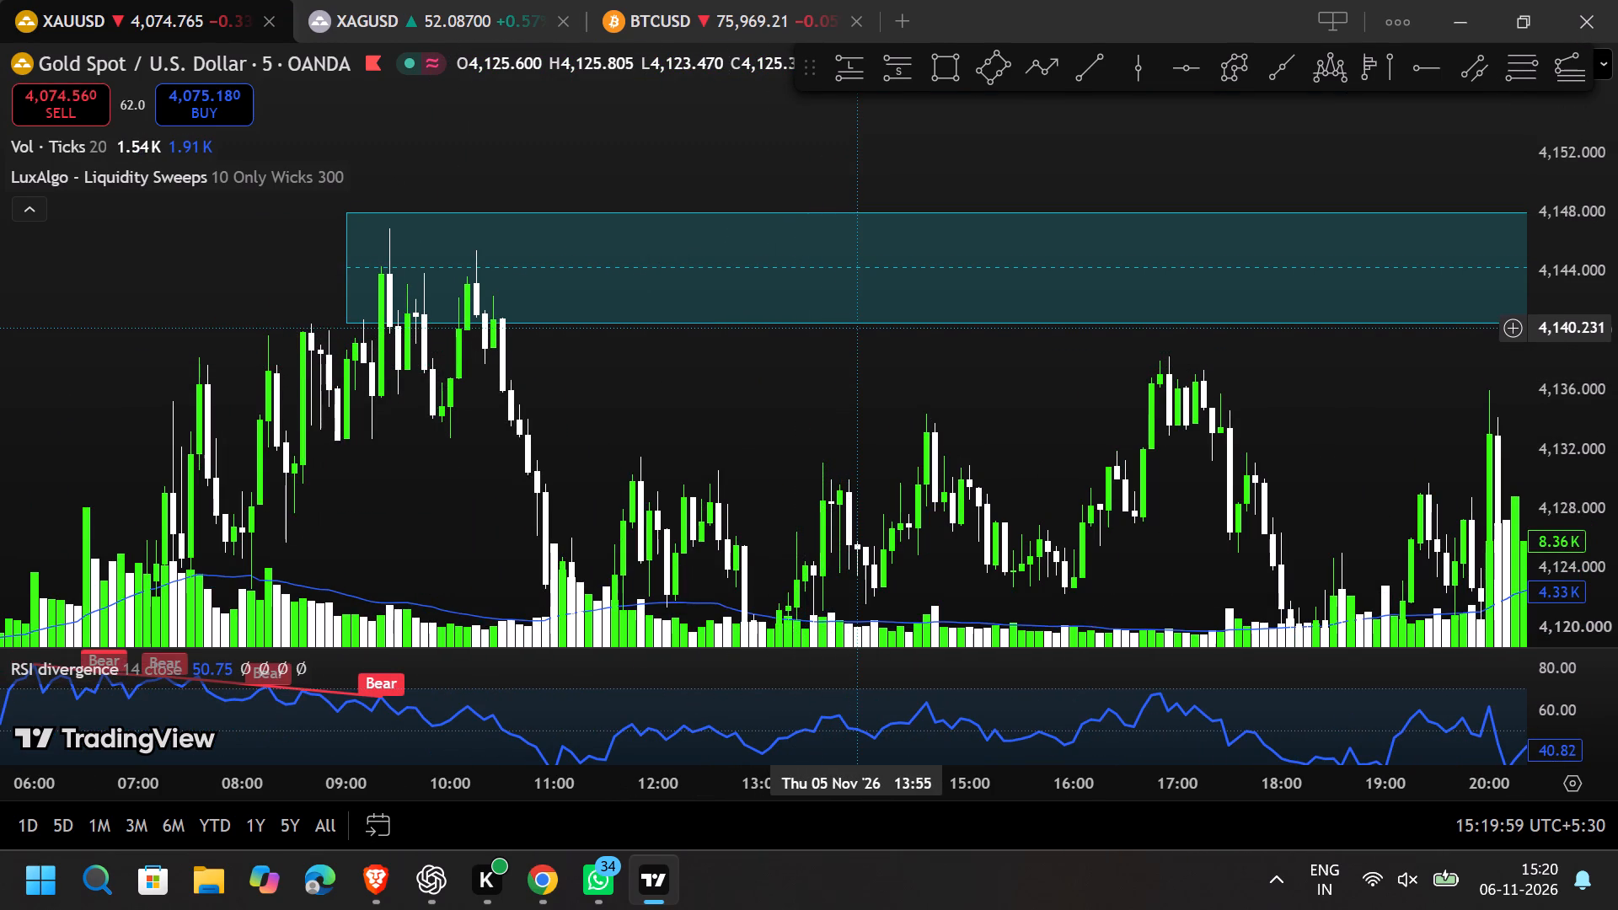
{"action": "left_click_drag", "start_coordinate": [844, 430], "coordinate": [394, 244]}
{"action": "scroll", "coordinate": [394, 244], "scroll_direction": "down", "scroll_amount": 7}
{"action": "scroll", "coordinate": [662, 249], "scroll_direction": "down", "scroll_amount": 4}
{"action": "left_click_drag", "start_coordinate": [1028, 247], "coordinate": [1024, 238]}
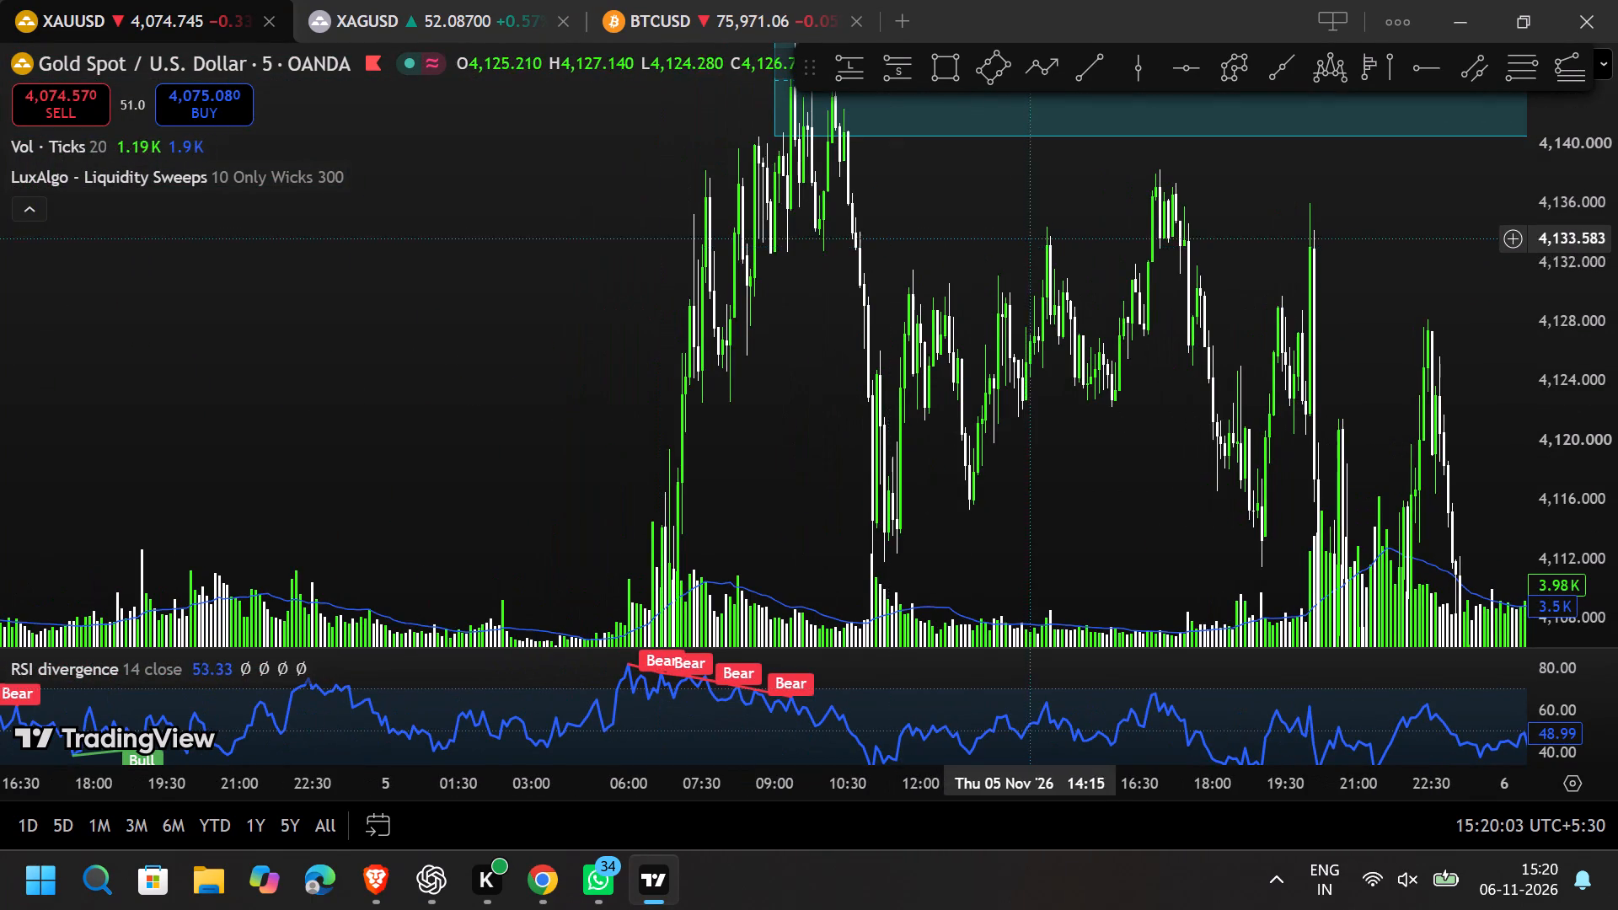
{"action": "left_click_drag", "start_coordinate": [1024, 238], "coordinate": [612, 24]}
{"action": "left_click_drag", "start_coordinate": [710, 393], "coordinate": [651, 245]}
{"action": "left_click_drag", "start_coordinate": [1607, 314], "coordinate": [1601, 631]}
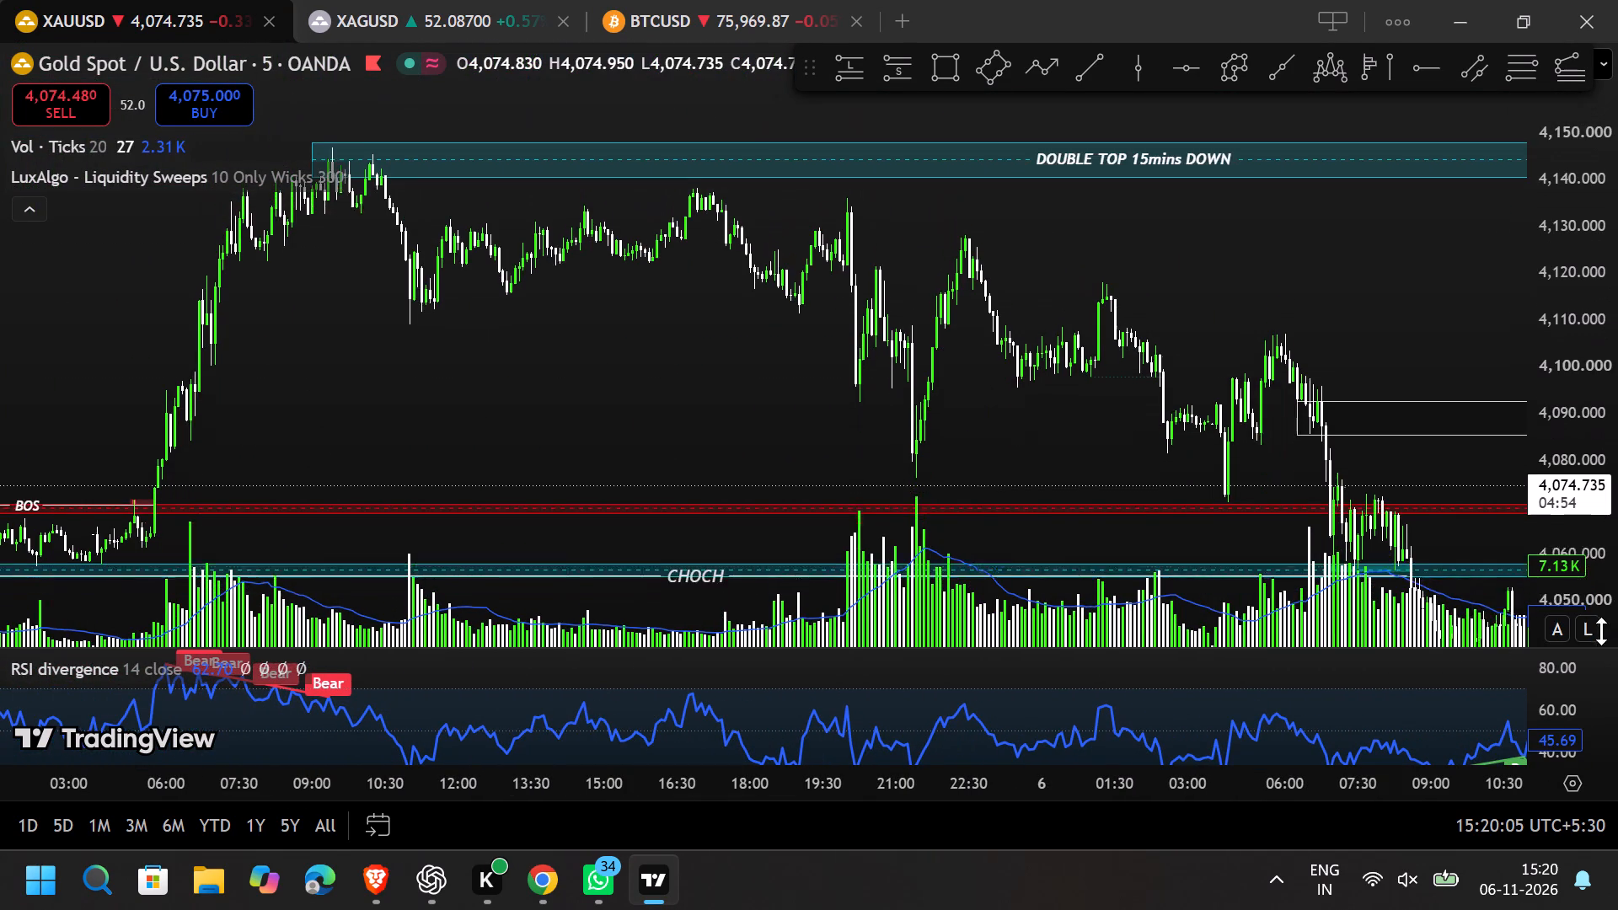
{"action": "left_click_drag", "start_coordinate": [1601, 631], "coordinate": [1600, 633]}
{"action": "left_click_drag", "start_coordinate": [1047, 458], "coordinate": [636, 235]}
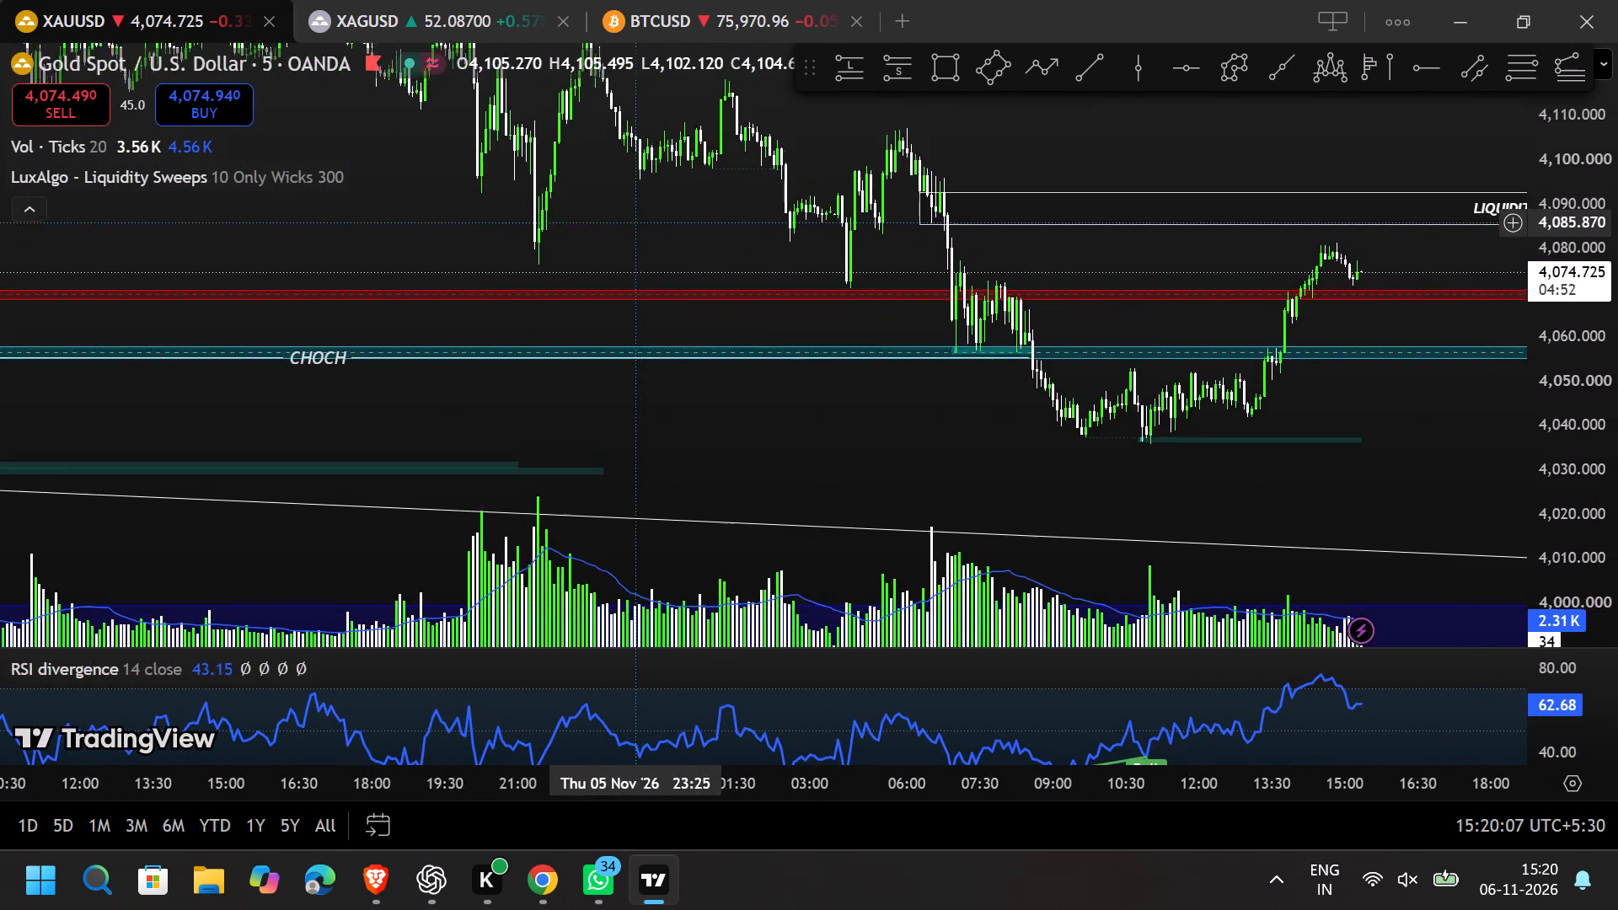
{"action": "left_click_drag", "start_coordinate": [636, 235], "coordinate": [1285, 505]}
{"action": "left_click_drag", "start_coordinate": [1589, 436], "coordinate": [1443, 0]}
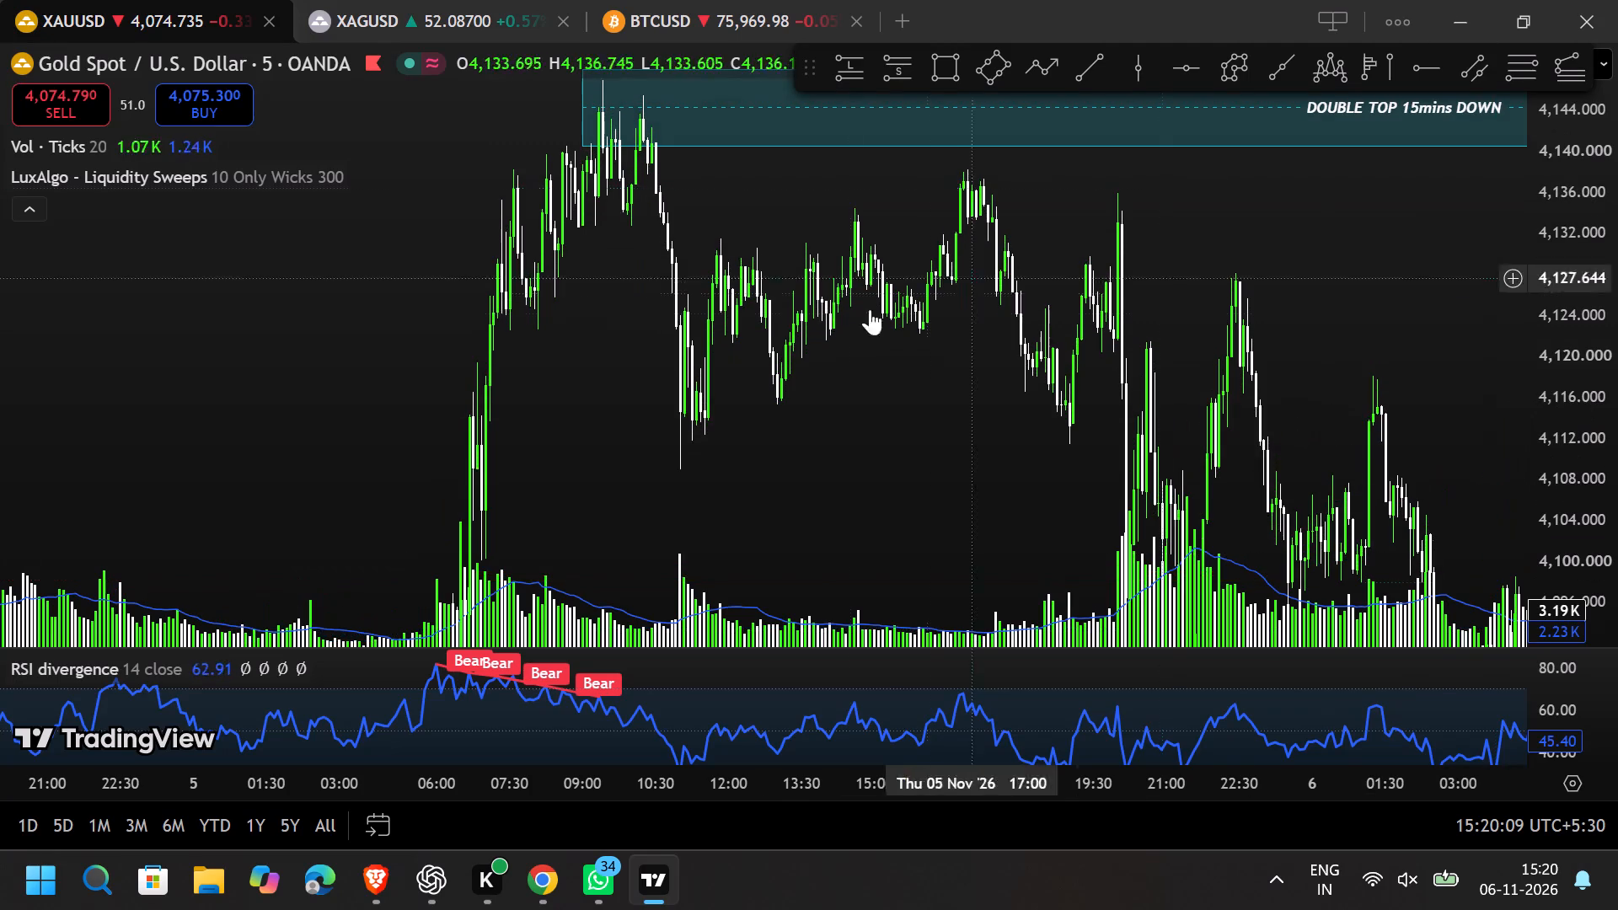
{"action": "scroll", "coordinate": [496, 318], "scroll_direction": "up", "scroll_amount": 5}
{"action": "left_click_drag", "start_coordinate": [299, 322], "coordinate": [1086, 458]}
{"action": "scroll", "coordinate": [1068, 484], "scroll_direction": "up", "scroll_amount": 4}
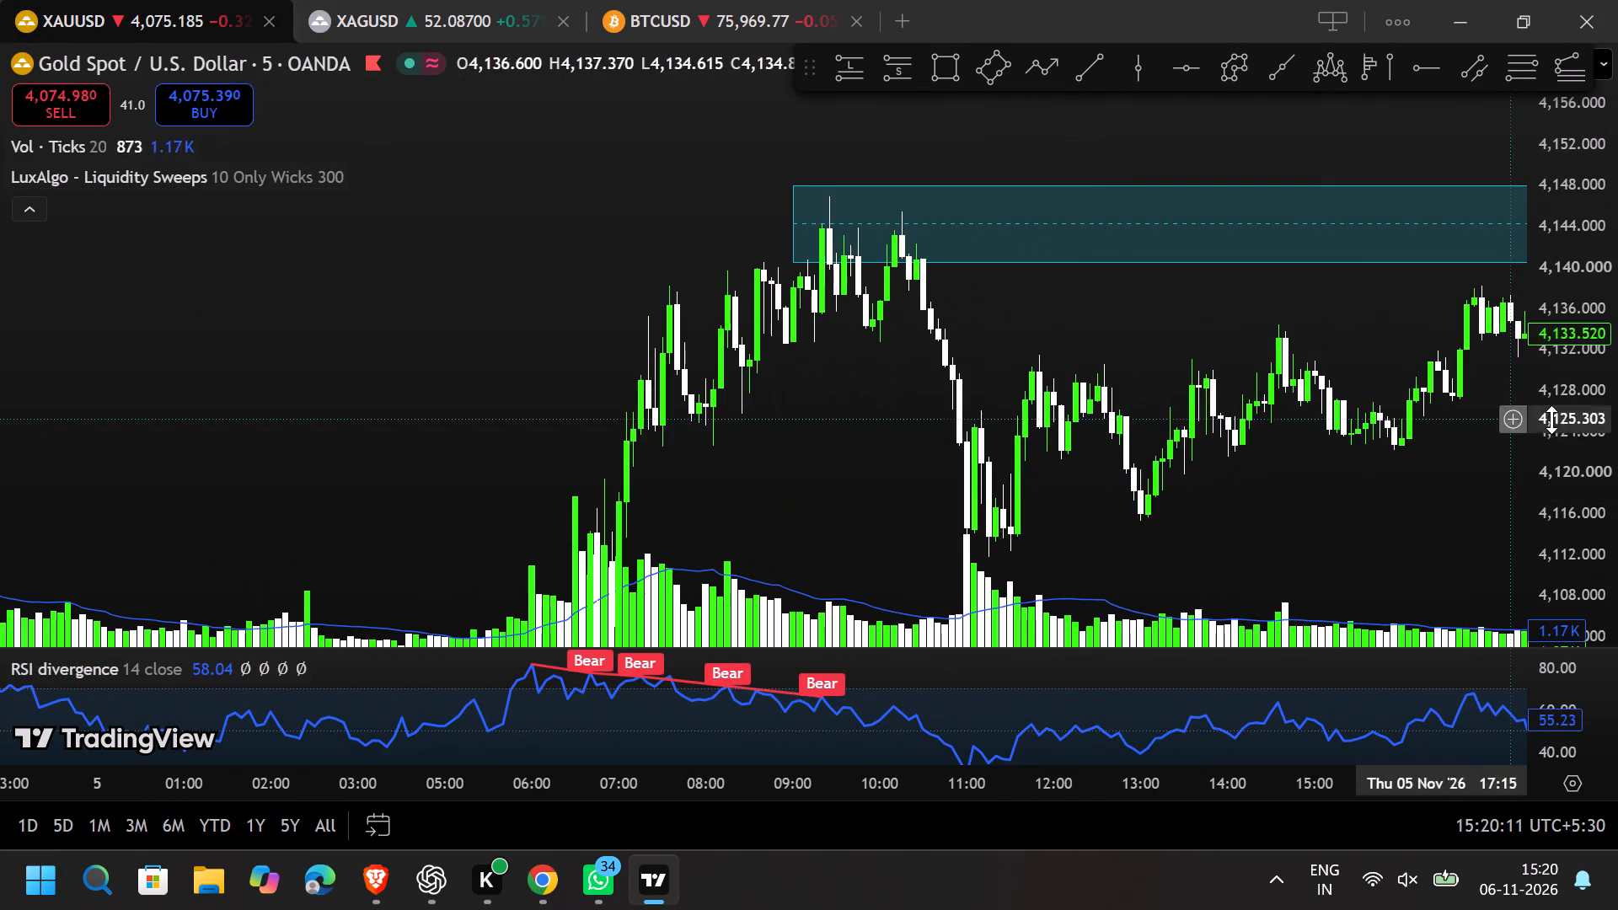
Tighten the DOUBLE TOP 15mins DOWN rectangle's starting upper corner to about 4,146.93 at 5 Nov 09:05.
{"action": "left_click_drag", "start_coordinate": [1577, 447], "coordinate": [1530, 147]}
{"action": "left_click_drag", "start_coordinate": [840, 222], "coordinate": [844, 465]}
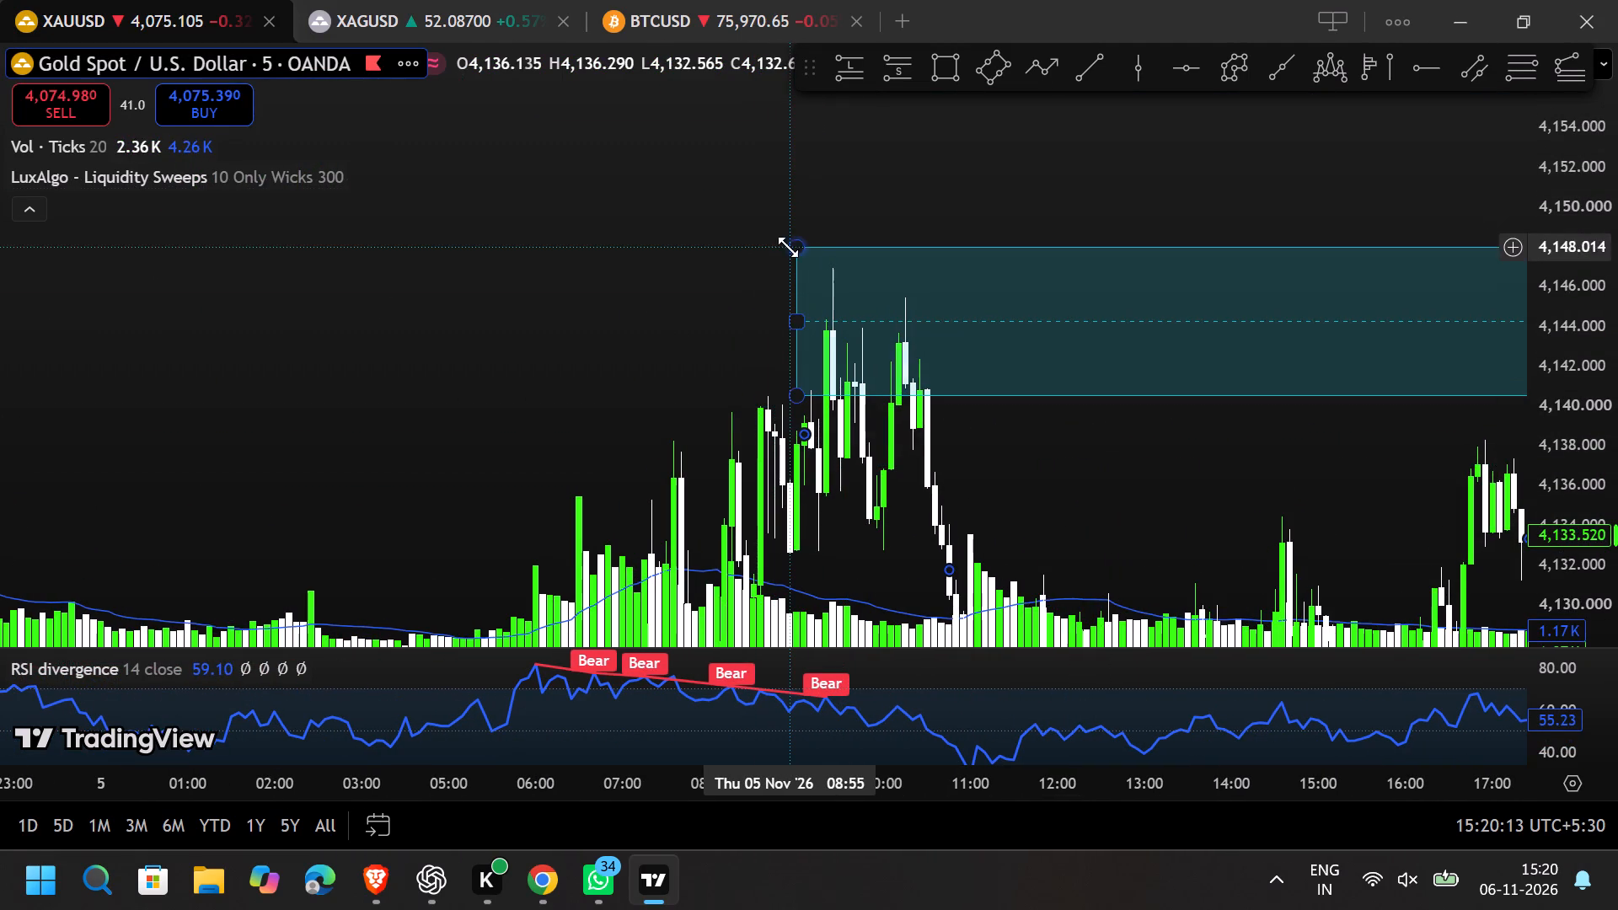
{"action": "left_click_drag", "start_coordinate": [795, 248], "coordinate": [806, 269]}
{"action": "left_click", "coordinate": [732, 314]}
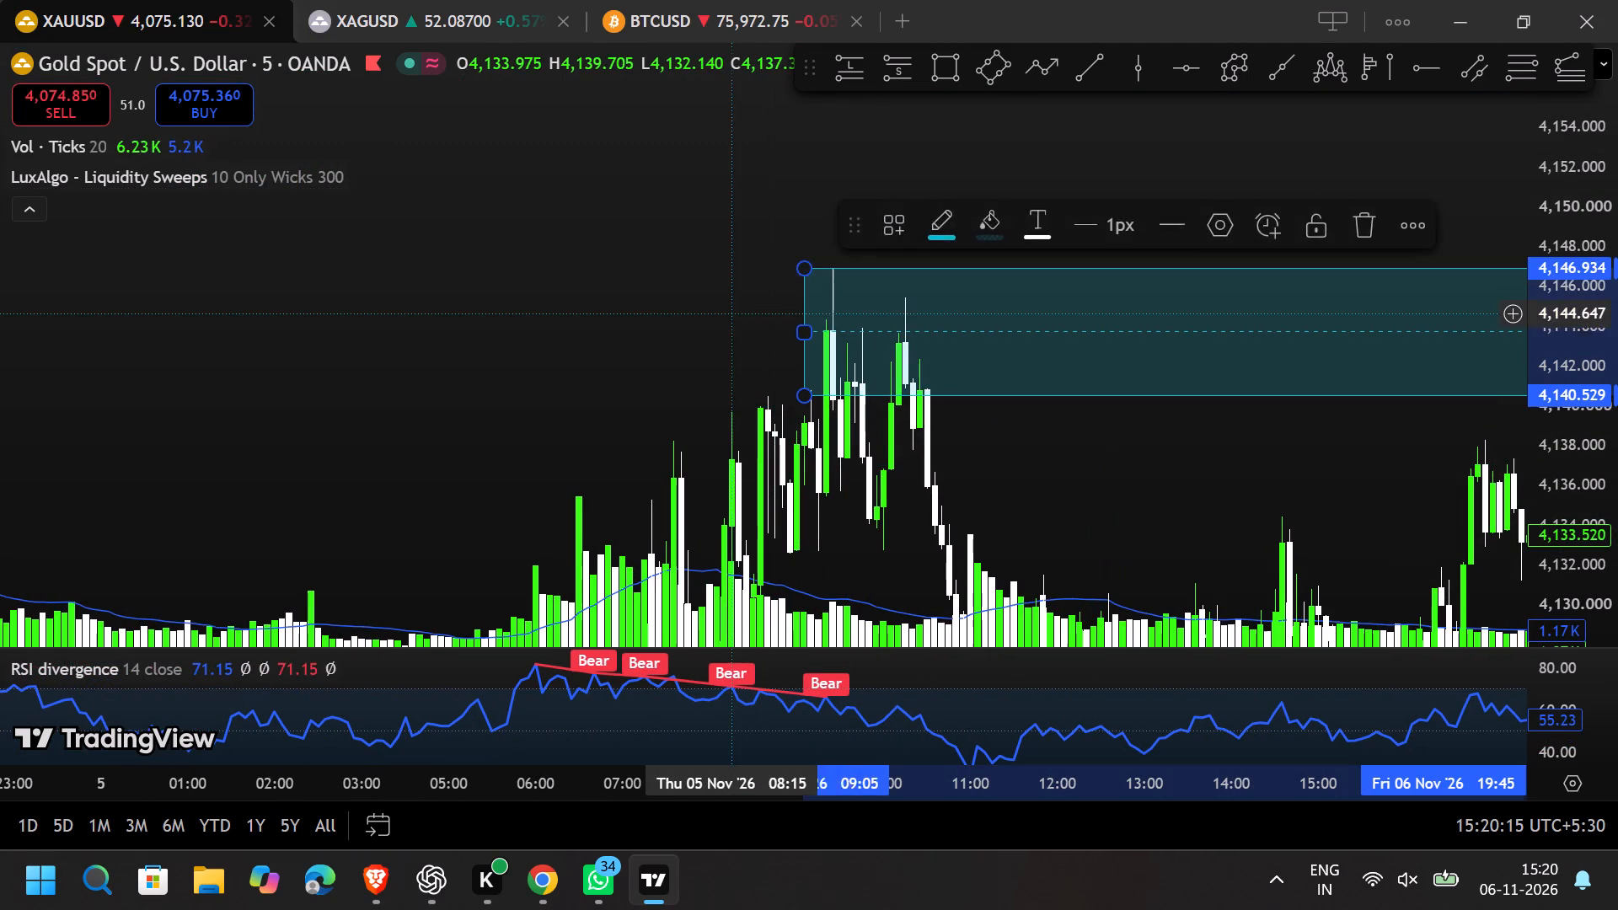
Draw a thin rectangle from 5 Nov 08:25 between about 4,139.63 and 4,140.90, extending it to about 21:30 that day.
{"action": "left_click_drag", "start_coordinate": [713, 487], "coordinate": [674, 240]}
{"action": "scroll", "coordinate": [688, 298], "scroll_direction": "up", "scroll_amount": 7}
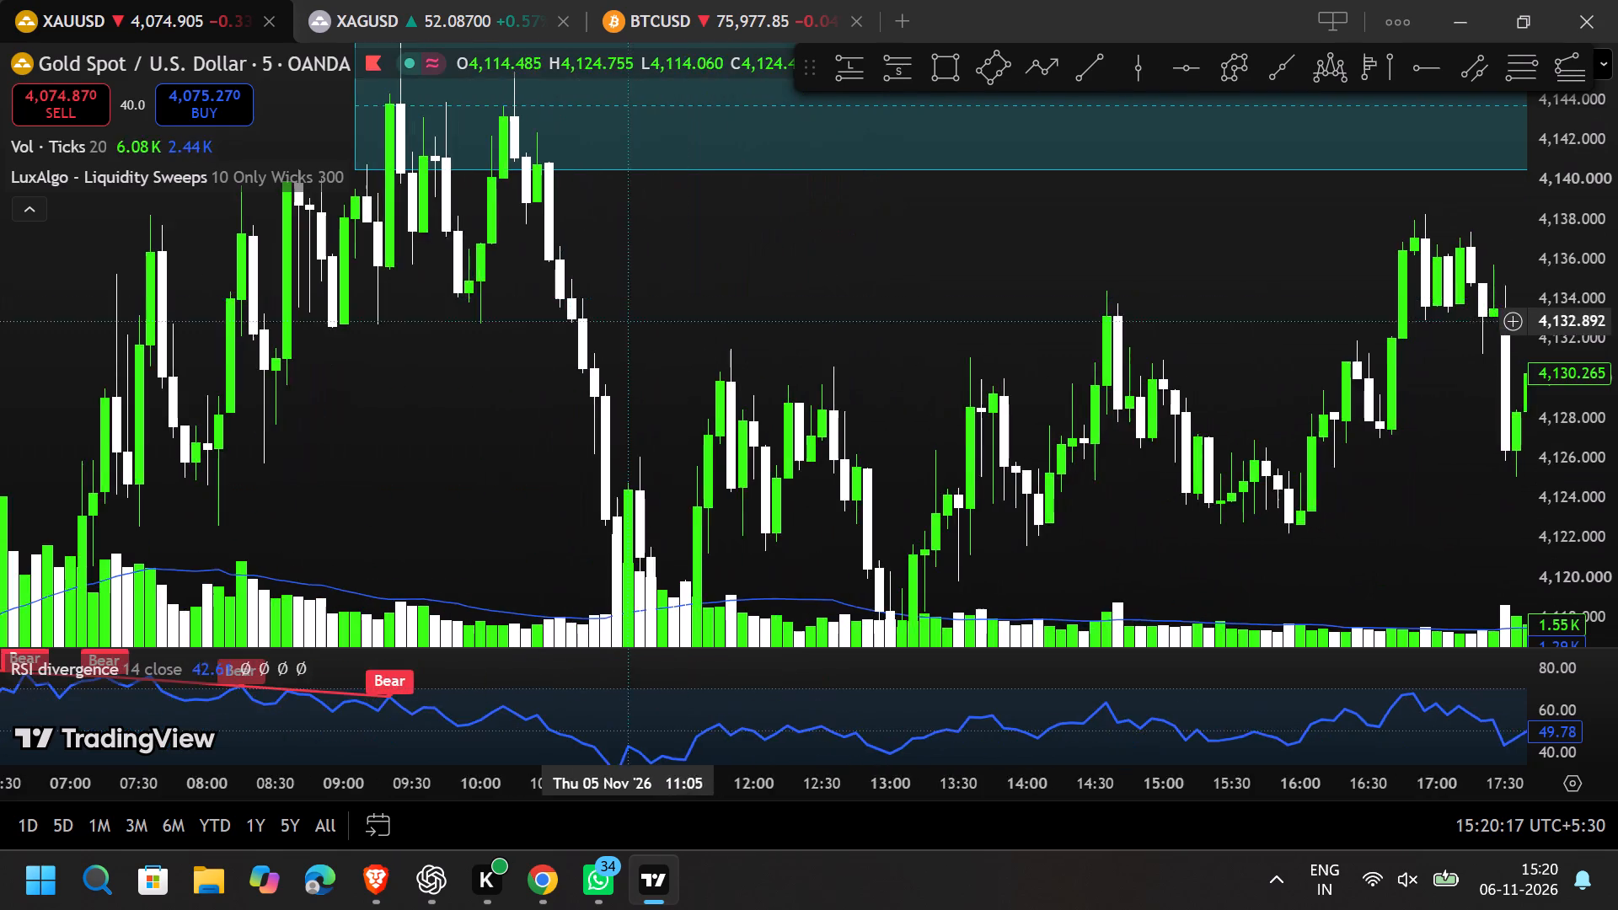
{"action": "left_click_drag", "start_coordinate": [476, 395], "coordinate": [576, 558]}
{"action": "left_click", "coordinate": [944, 77]}
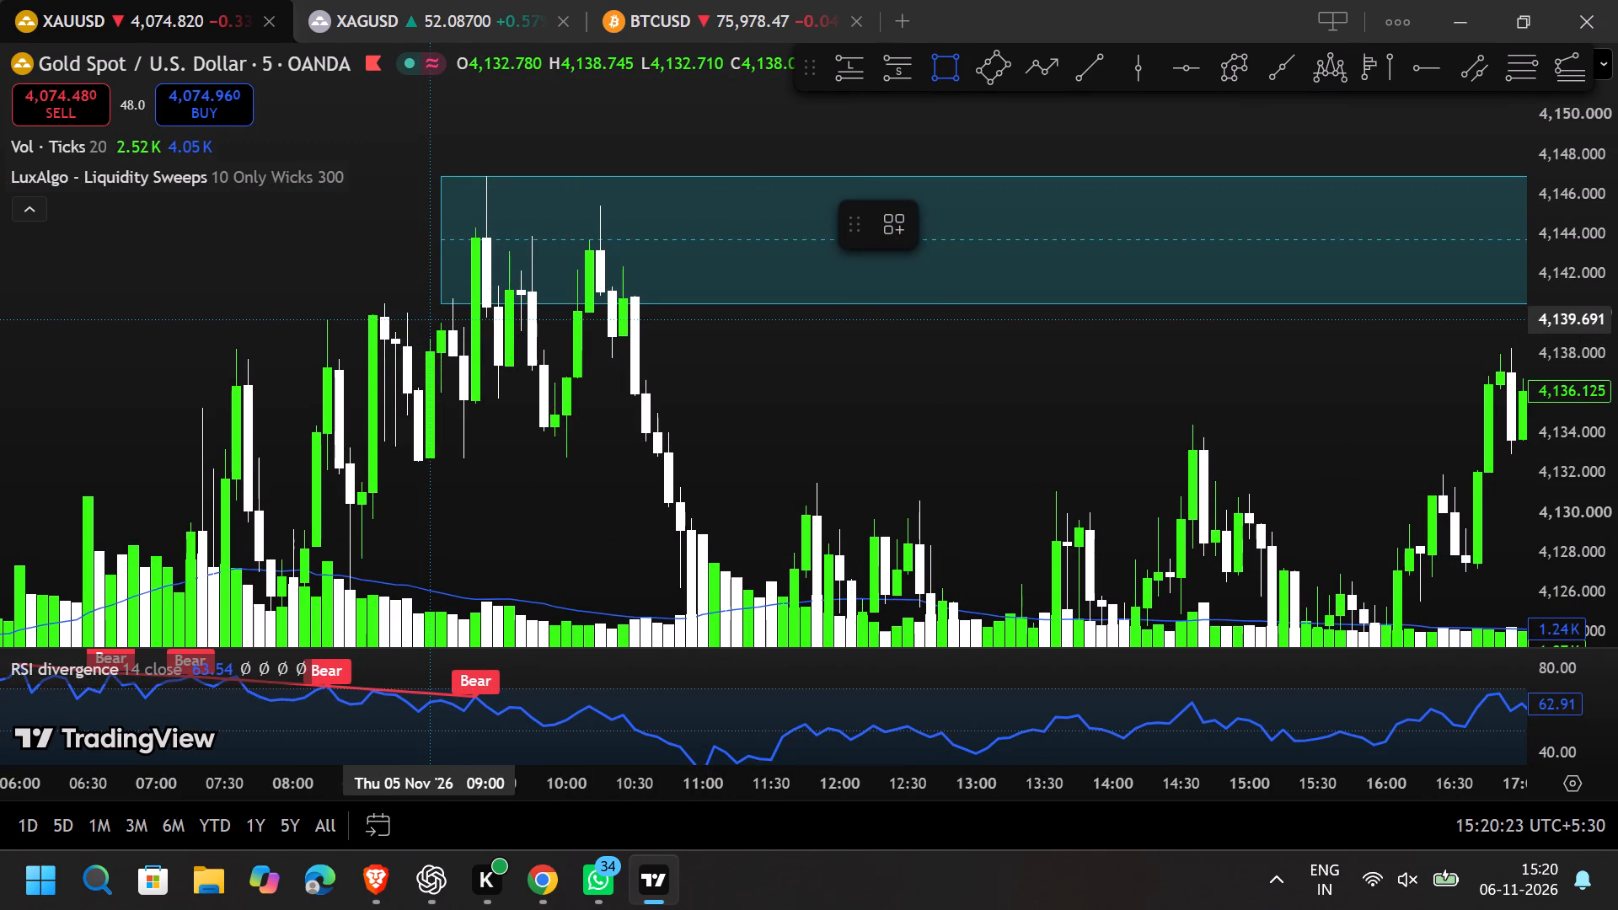
{"action": "left_click", "coordinate": [356, 321]}
{"action": "left_click", "coordinate": [1407, 297]}
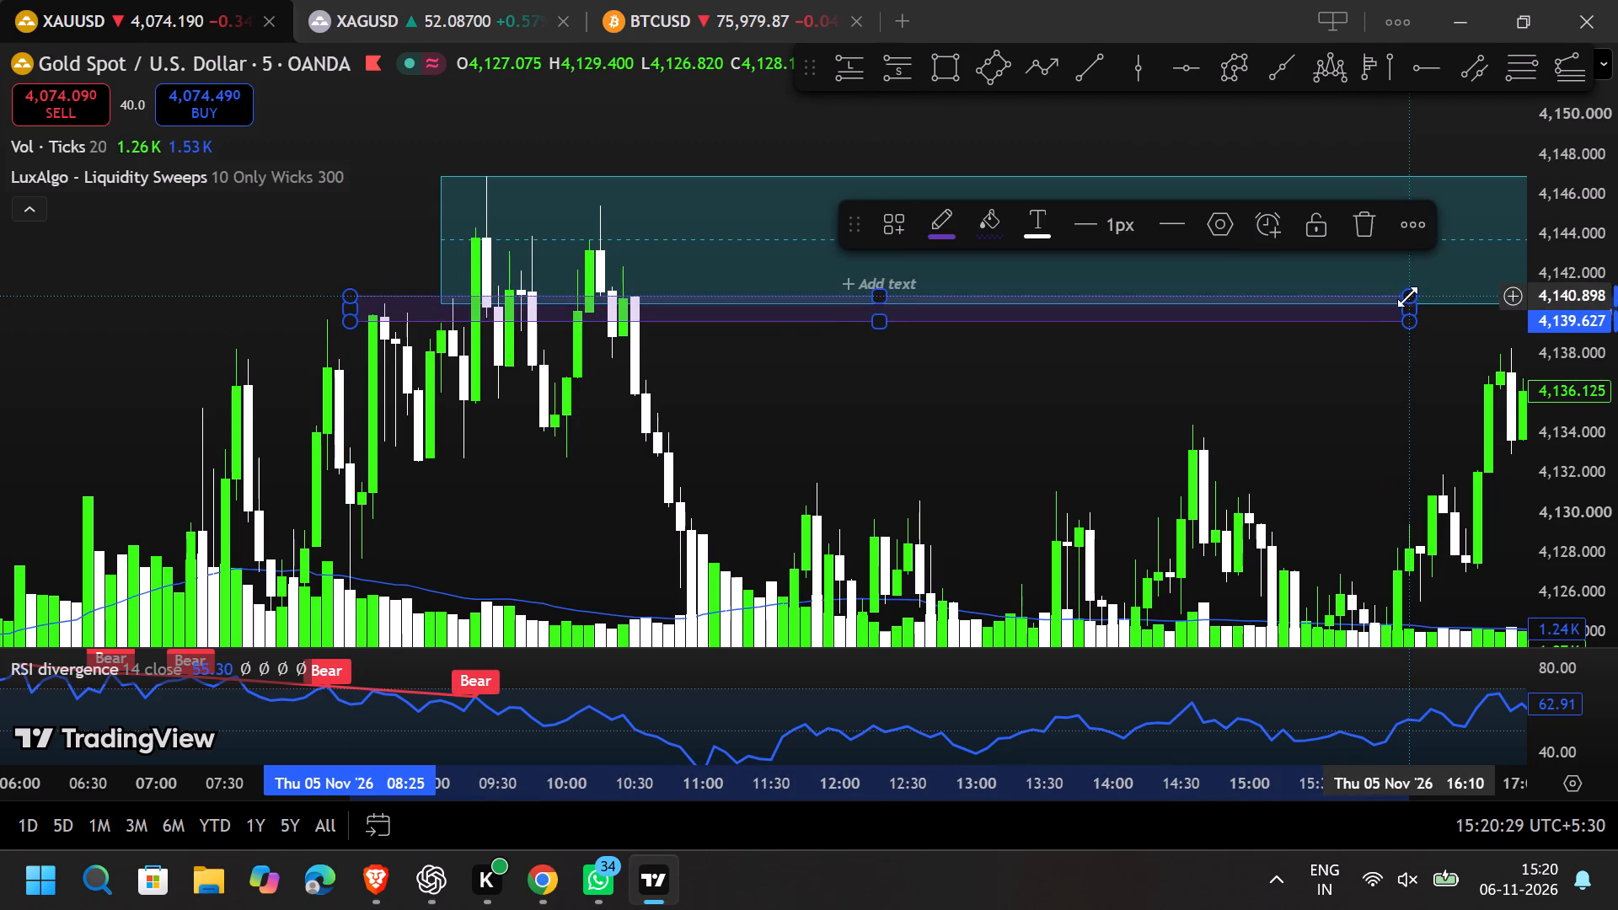
{"action": "left_click_drag", "start_coordinate": [1357, 400], "coordinate": [533, 487]}
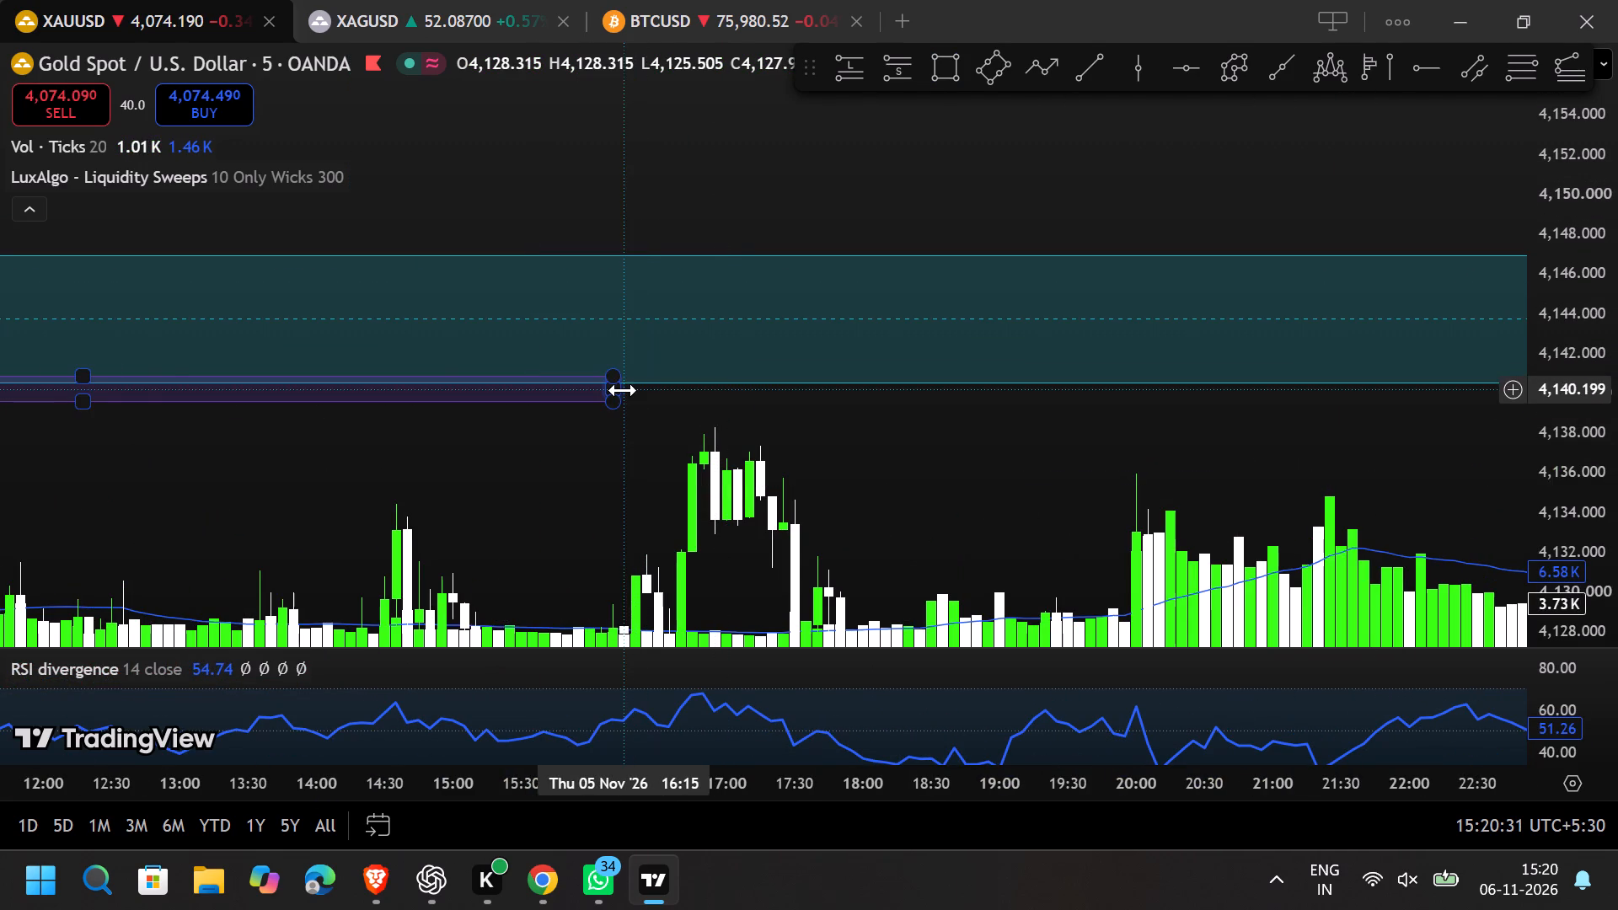
{"action": "left_click_drag", "start_coordinate": [623, 390], "coordinate": [1337, 372]}
Apply the QML template to the new thin rectangle along the DOUBLE TOP zone's lower edge.
{"action": "right_click", "coordinate": [1337, 372]}
{"action": "left_click", "coordinate": [1412, 408]}
{"action": "scroll", "coordinate": [1116, 608], "scroll_direction": "down", "scroll_amount": 4}
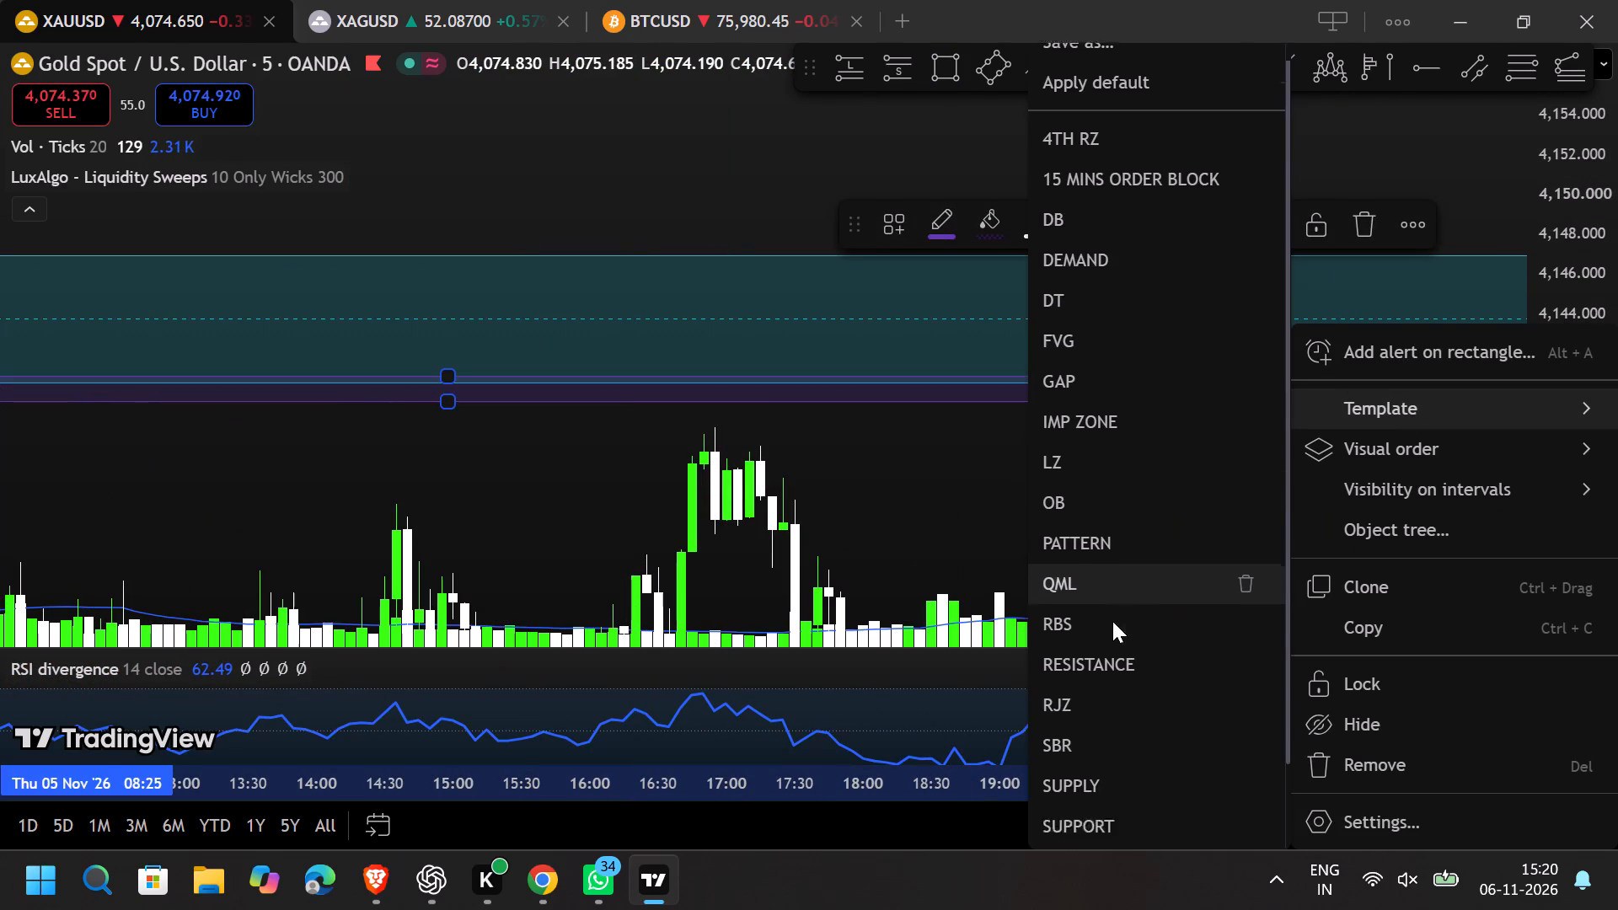
{"action": "scroll", "coordinate": [1112, 621], "scroll_direction": "down", "scroll_amount": 1}
{"action": "left_click", "coordinate": [1076, 501]}
Draw a rectangle below the QML A+ zone from 5 Nov 09:15 to 21:05, between about 4,132.51 and 4,135.82.
{"action": "left_click_drag", "start_coordinate": [285, 512], "coordinate": [1292, 458]}
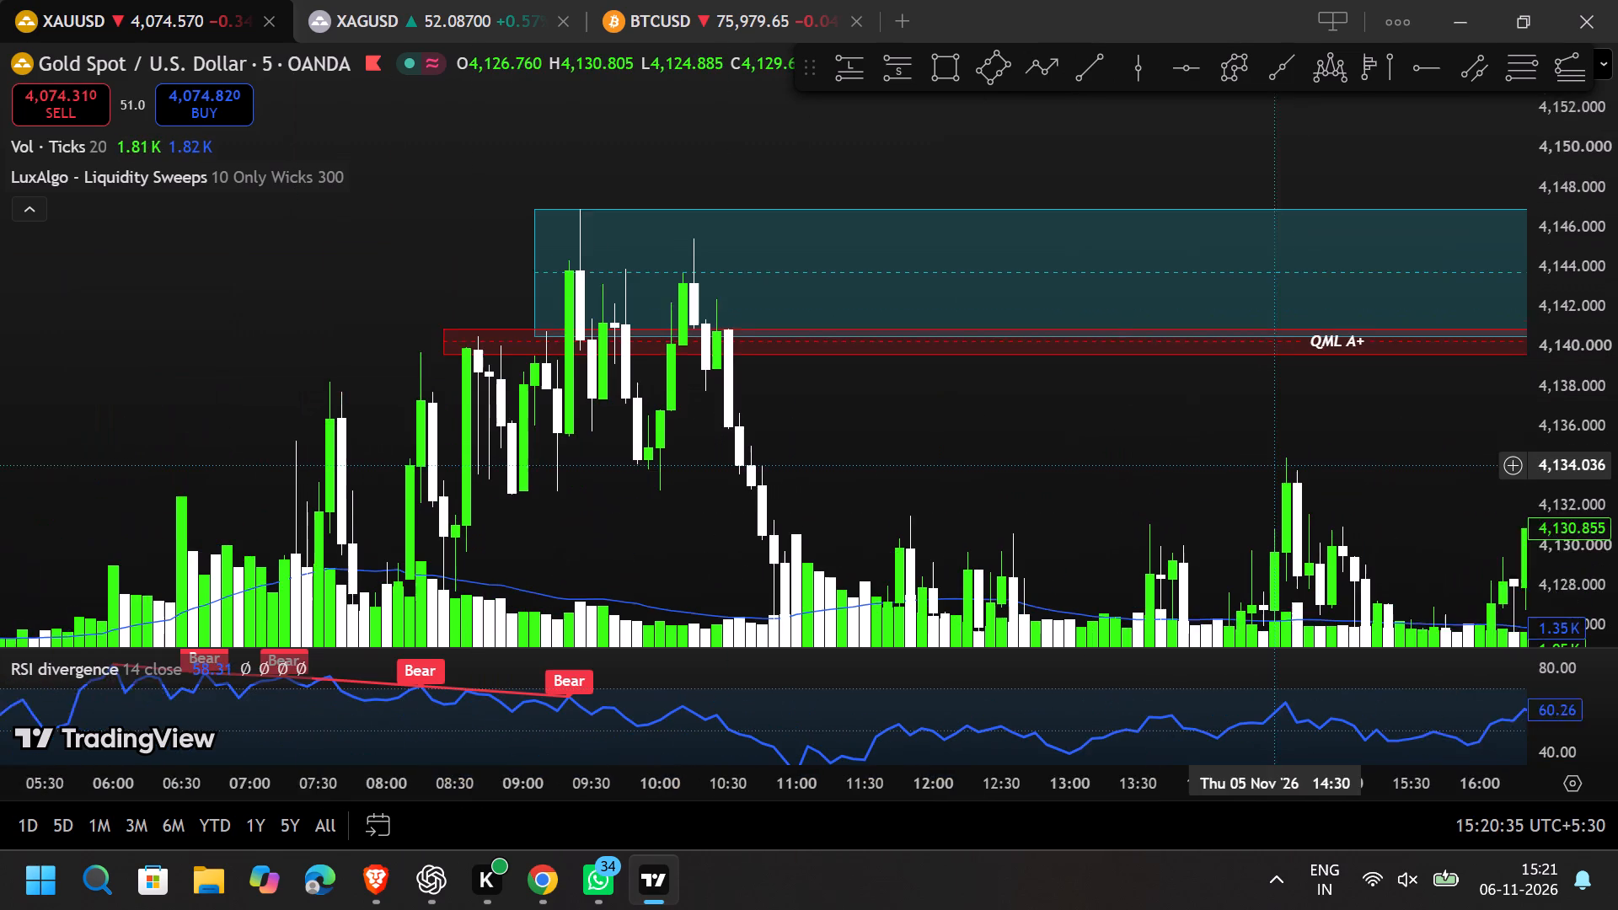
{"action": "left_click_drag", "start_coordinate": [1292, 458], "coordinate": [1293, 458]}
{"action": "left_click_drag", "start_coordinate": [1133, 457], "coordinate": [1135, 364]}
{"action": "left_click", "coordinate": [945, 64]}
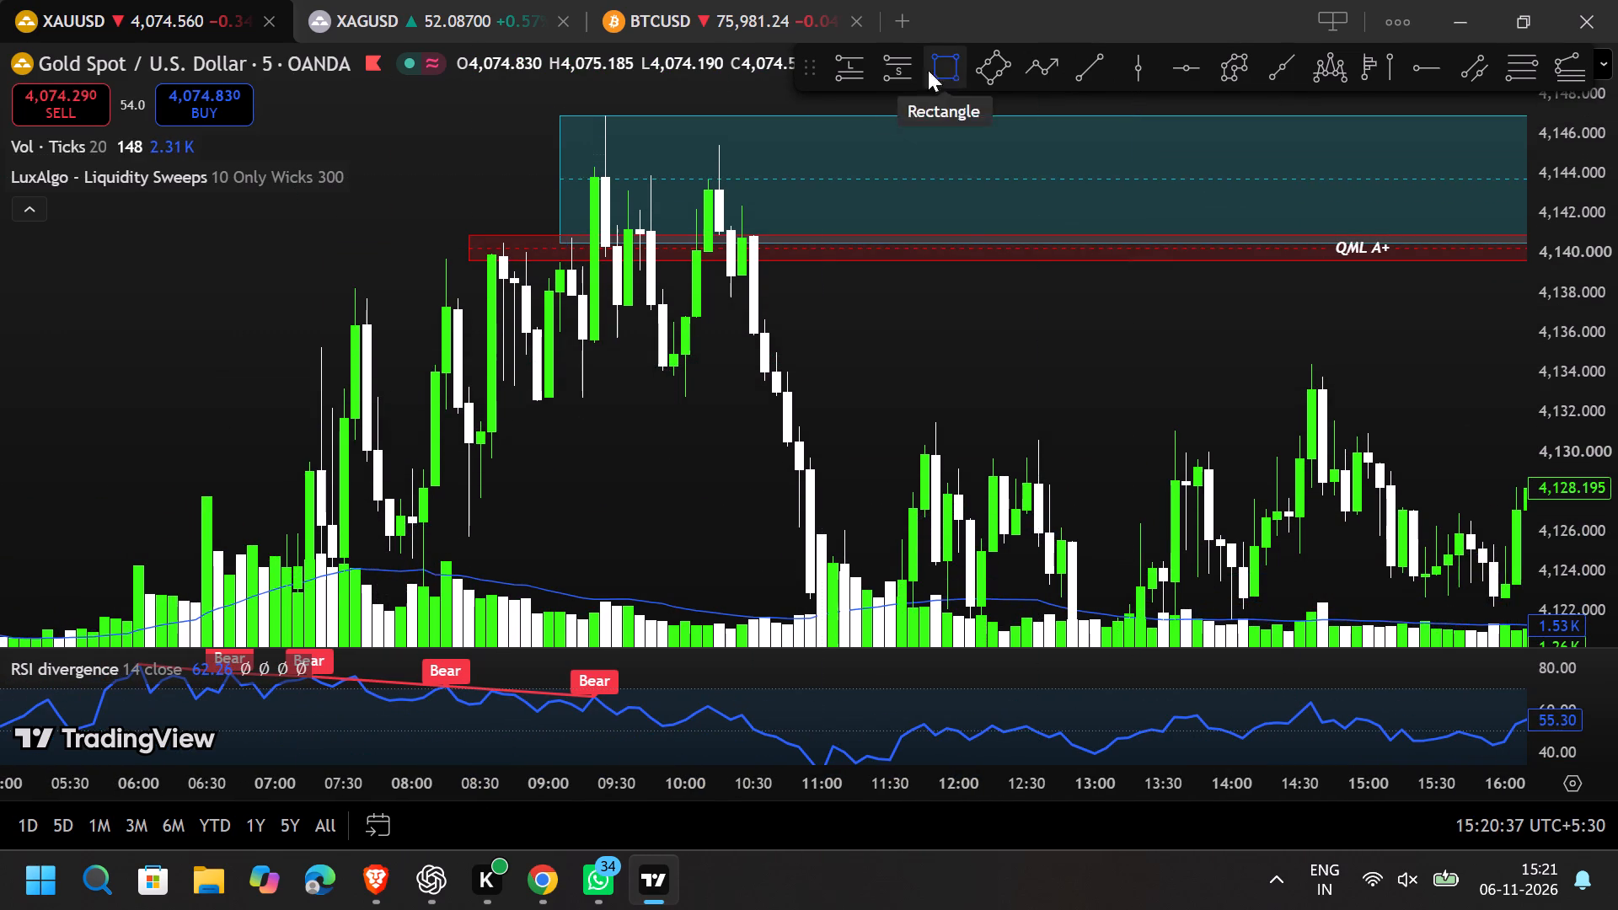
{"action": "left_click", "coordinate": [586, 336]}
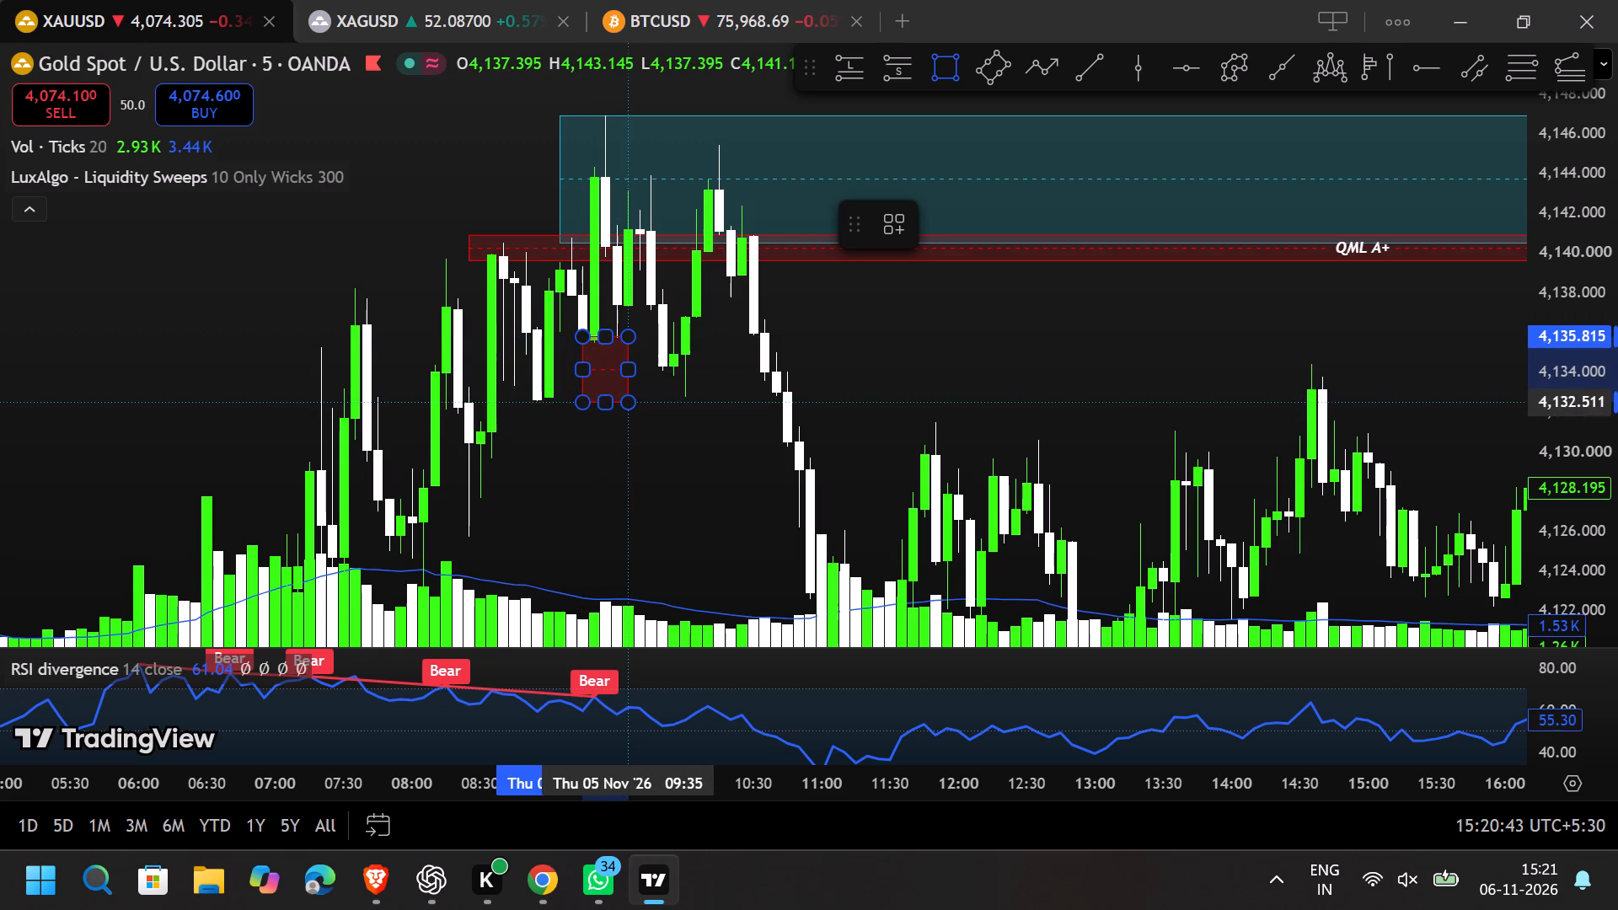
{"action": "left_click", "coordinate": [628, 402]}
{"action": "left_click_drag", "start_coordinate": [634, 364], "coordinate": [1557, 332]}
{"action": "left_click_drag", "start_coordinate": [1254, 504], "coordinate": [684, 449]}
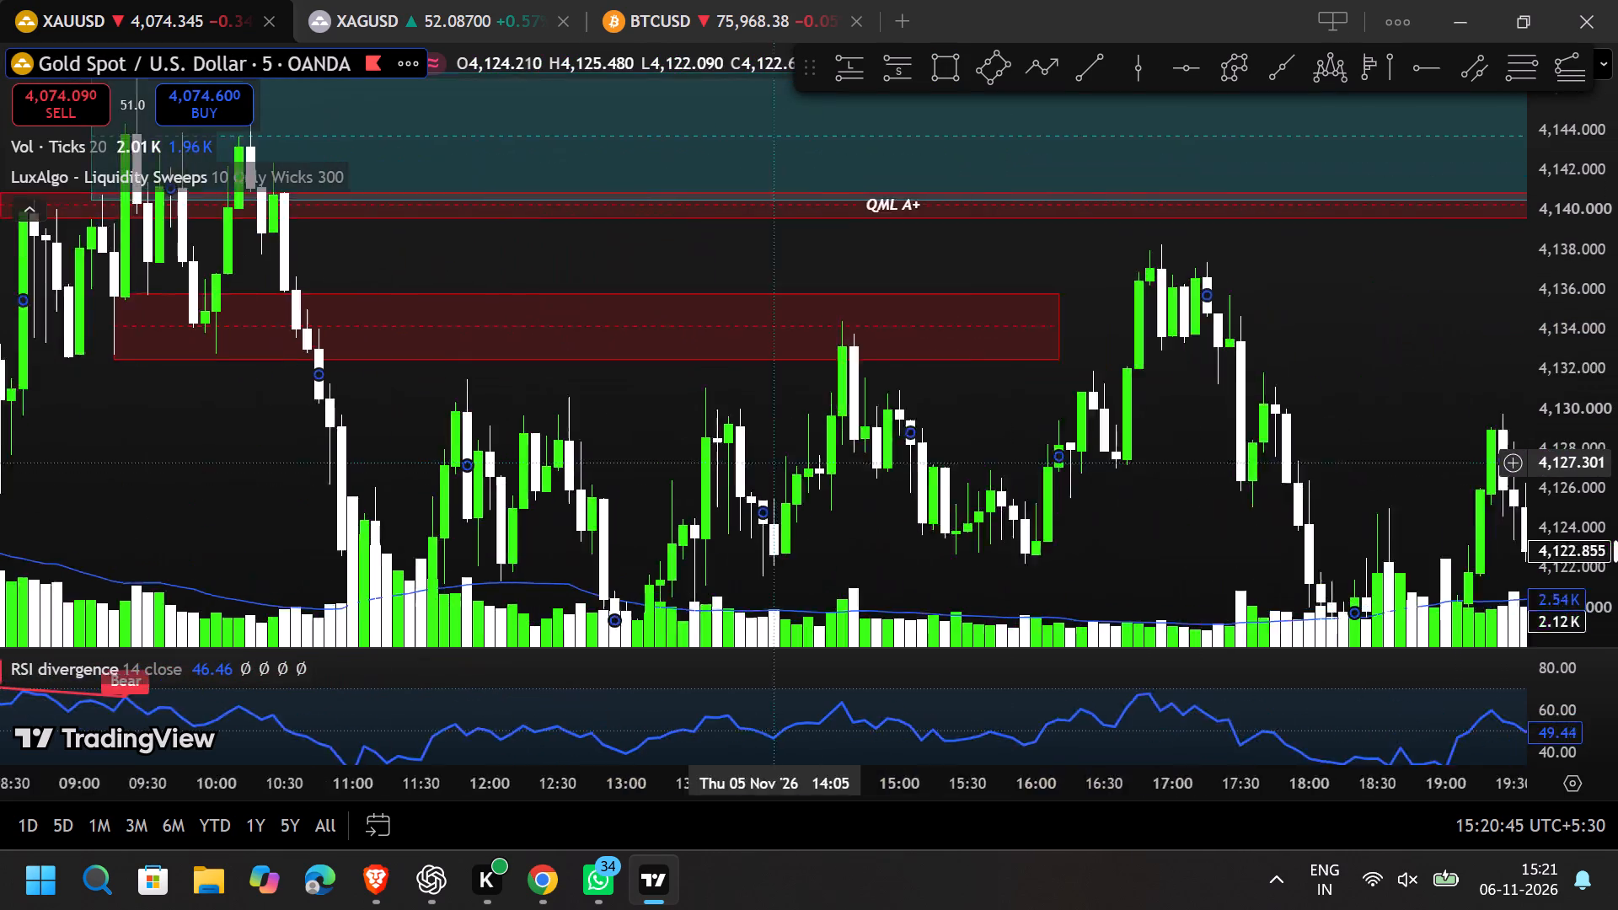
{"action": "left_click_drag", "start_coordinate": [684, 449], "coordinate": [665, 446]}
{"action": "scroll", "coordinate": [672, 431], "scroll_direction": "down", "scroll_amount": 7}
{"action": "left_click_drag", "start_coordinate": [1178, 443], "coordinate": [665, 404]}
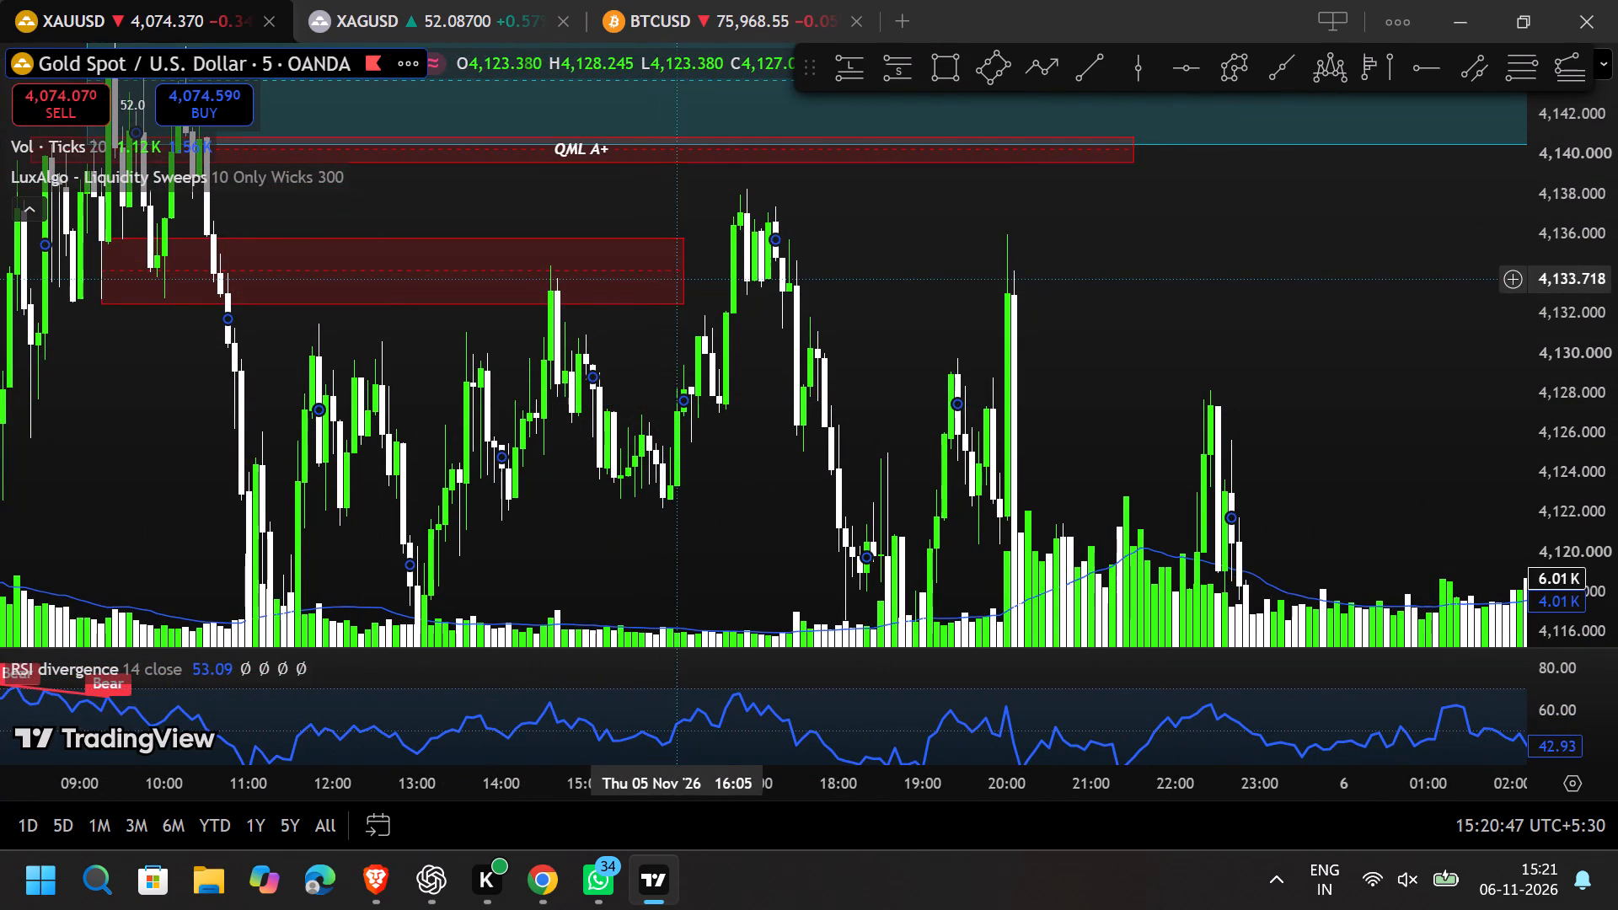
{"action": "left_click_drag", "start_coordinate": [687, 272], "coordinate": [1096, 254]}
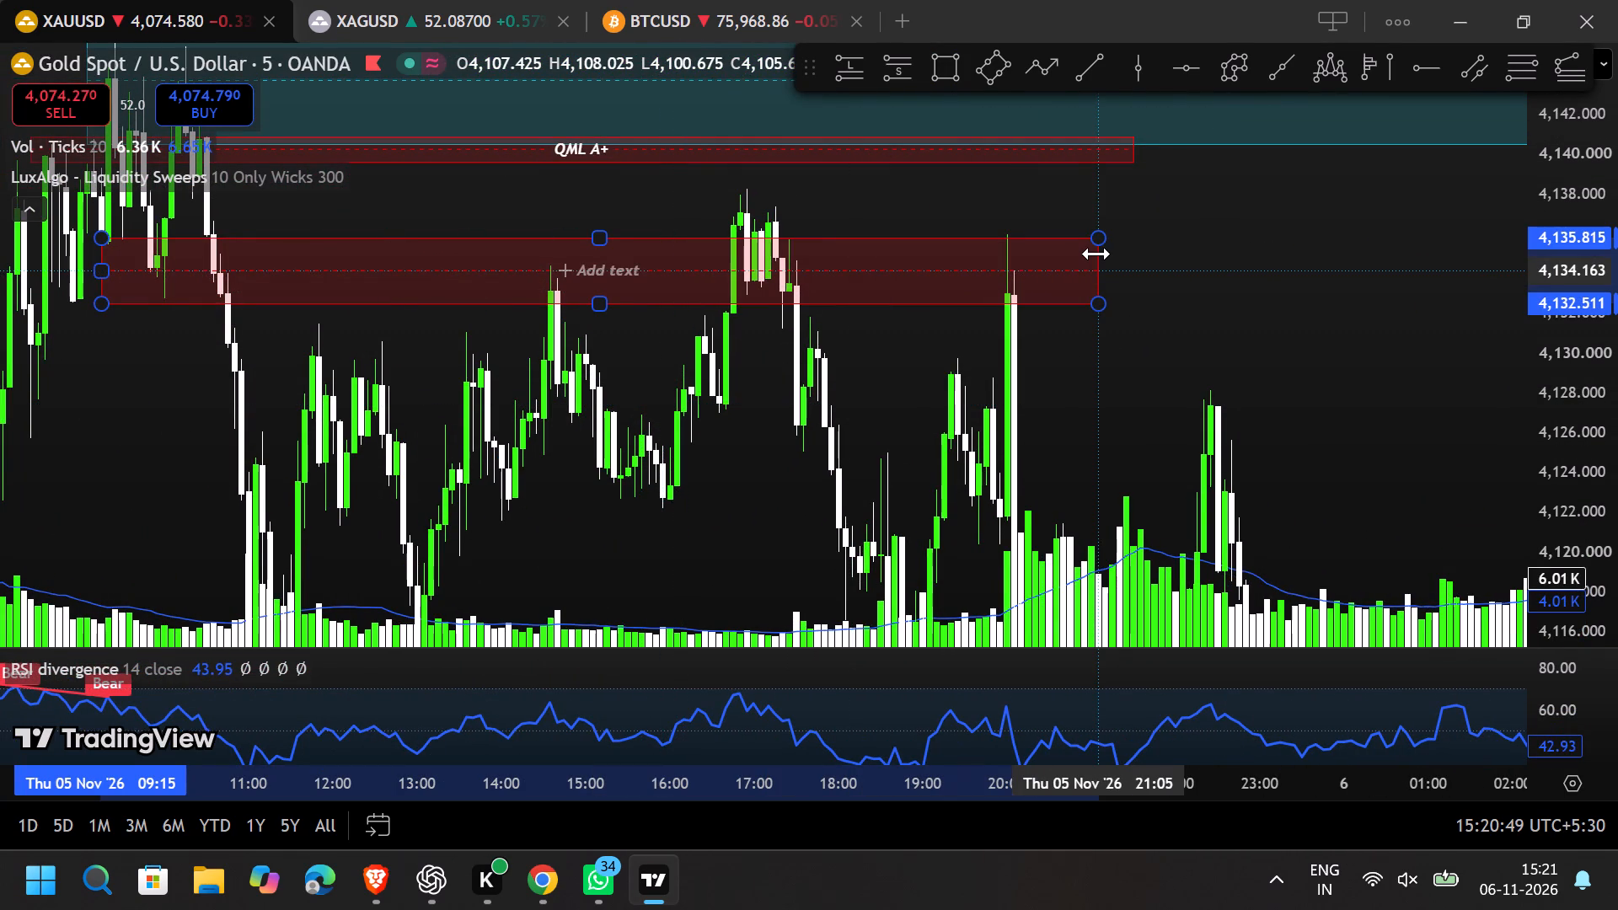
{"action": "left_click_drag", "start_coordinate": [1096, 254], "coordinate": [1099, 254]}
{"action": "left_click", "coordinate": [955, 420]}
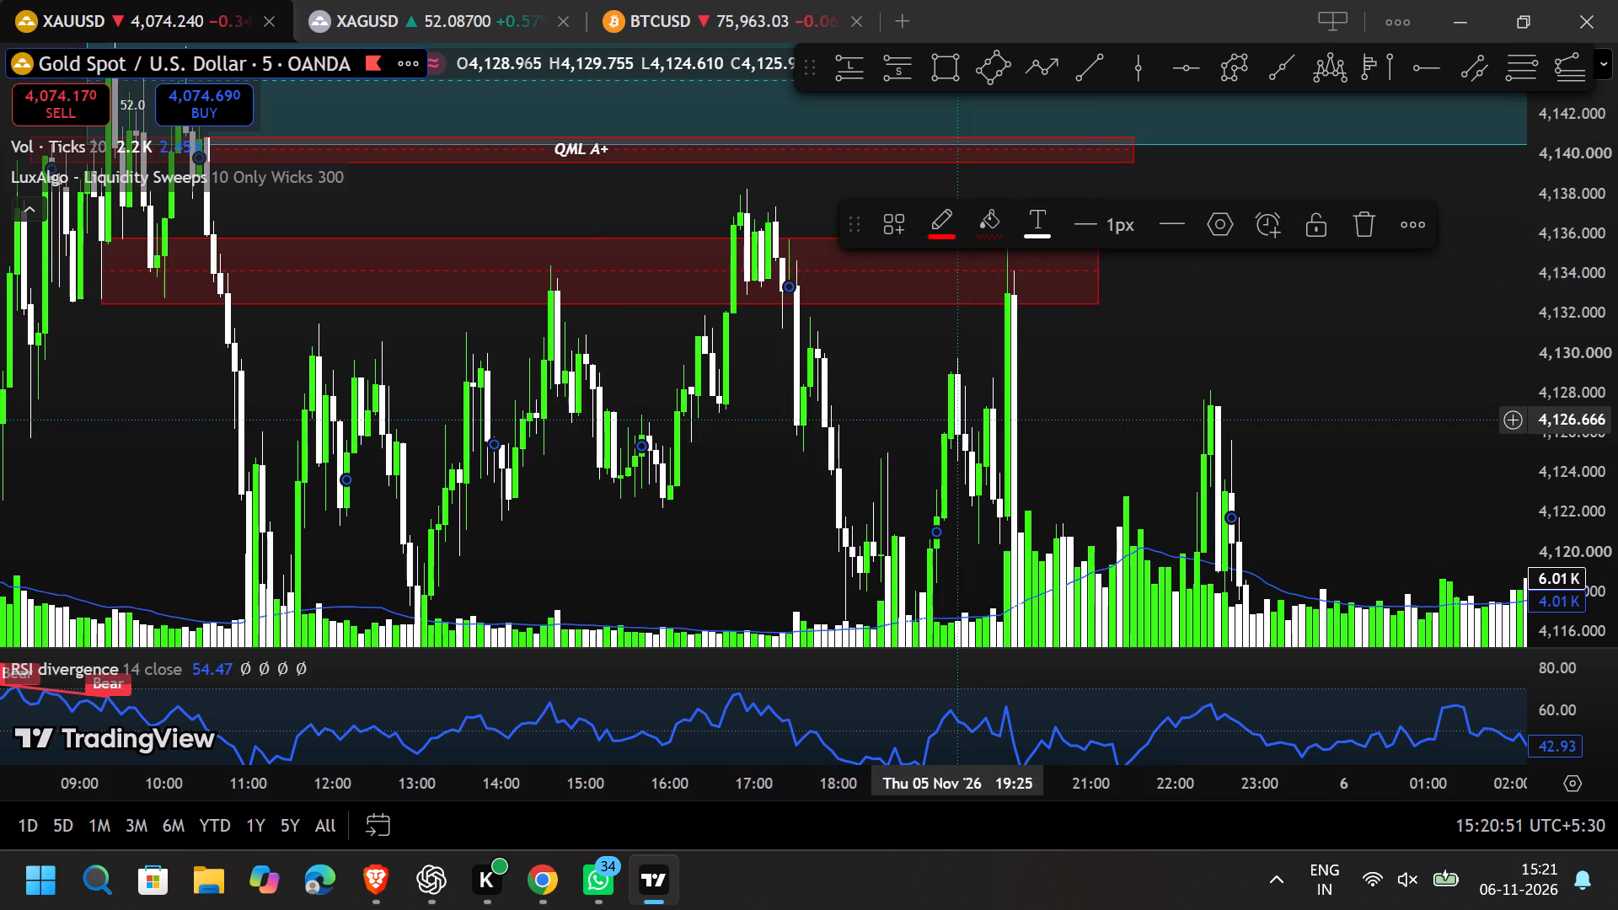
Tighten the lower red rectangle to start at 5 Nov 09:50 with its upper edge at about 4,135.
{"action": "left_click_drag", "start_coordinate": [1565, 275], "coordinate": [1508, 508]}
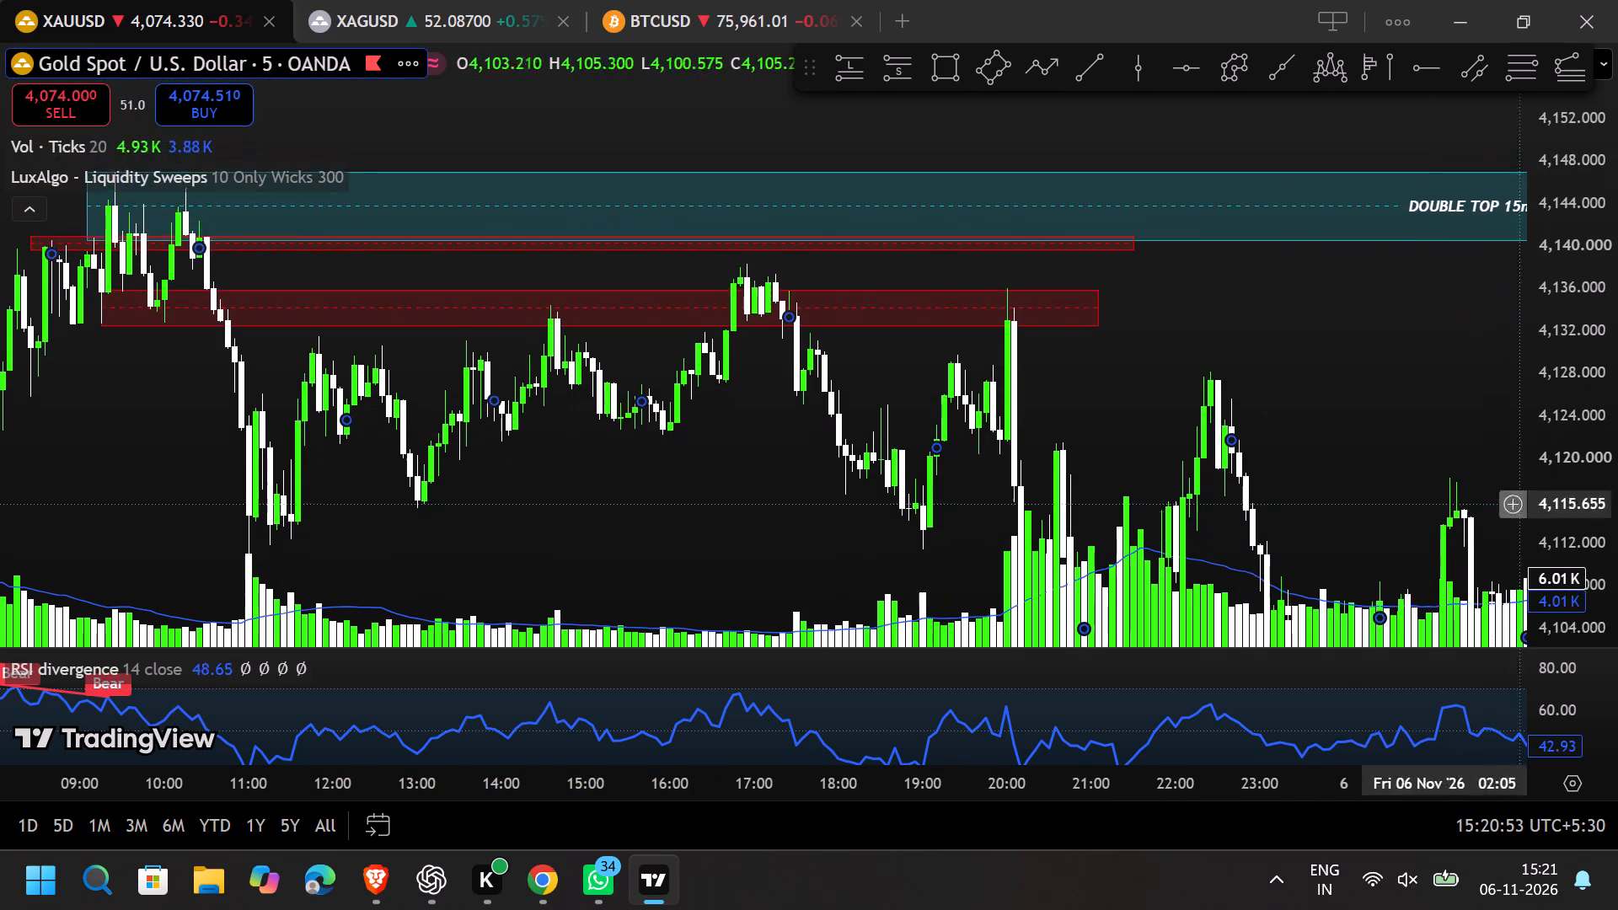
{"action": "scroll", "coordinate": [1224, 483], "scroll_direction": "down", "scroll_amount": 5}
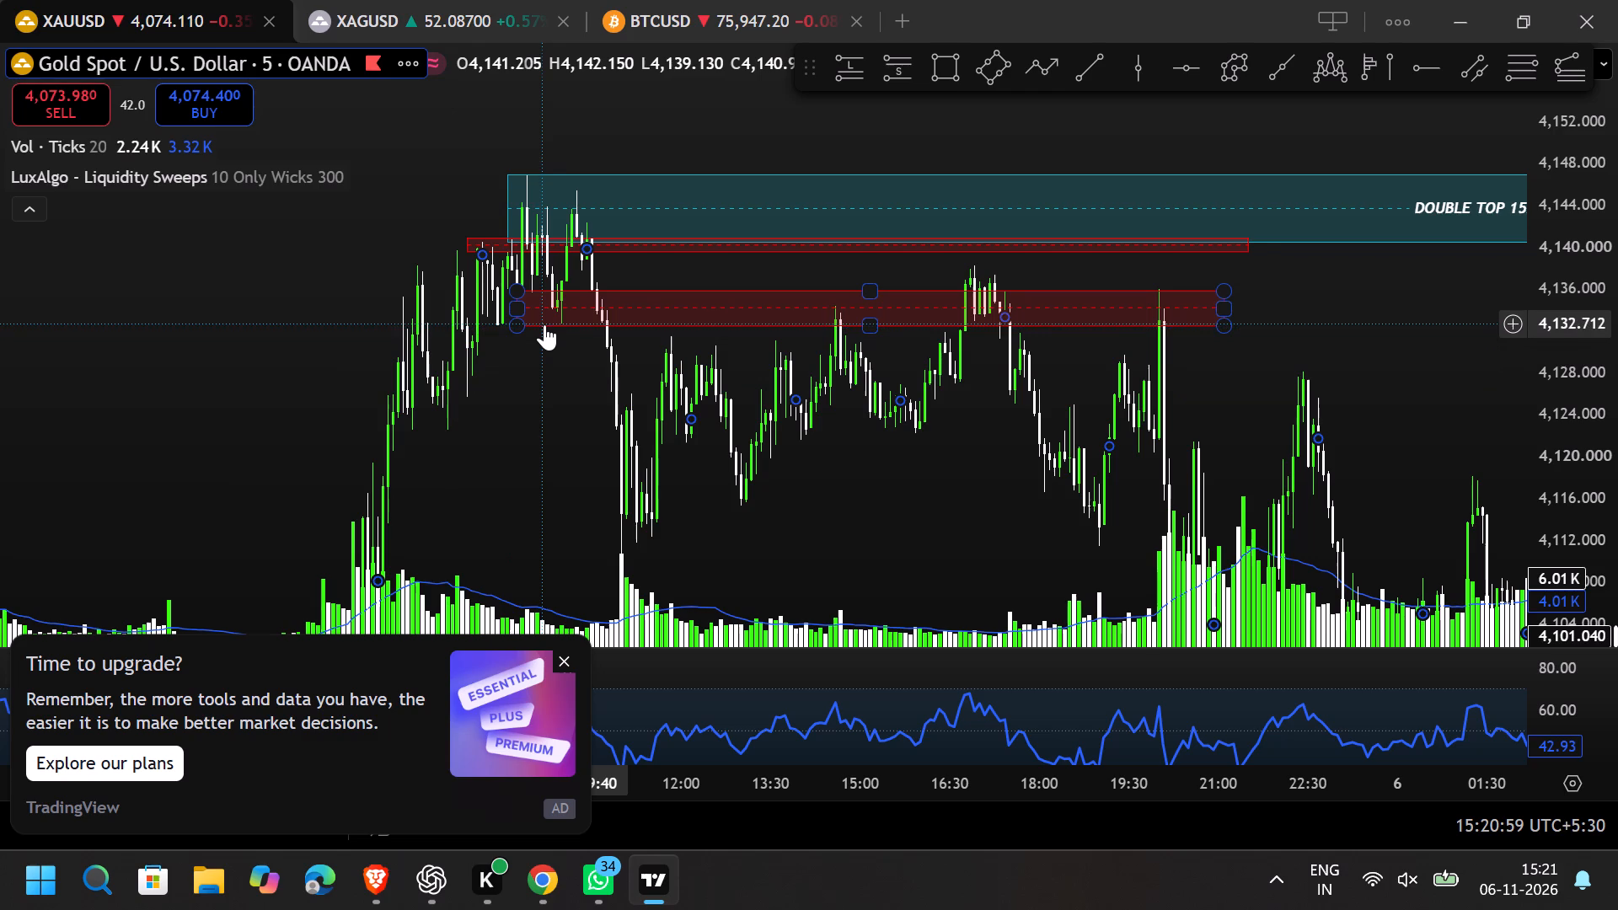
{"action": "left_click", "coordinate": [554, 434]}
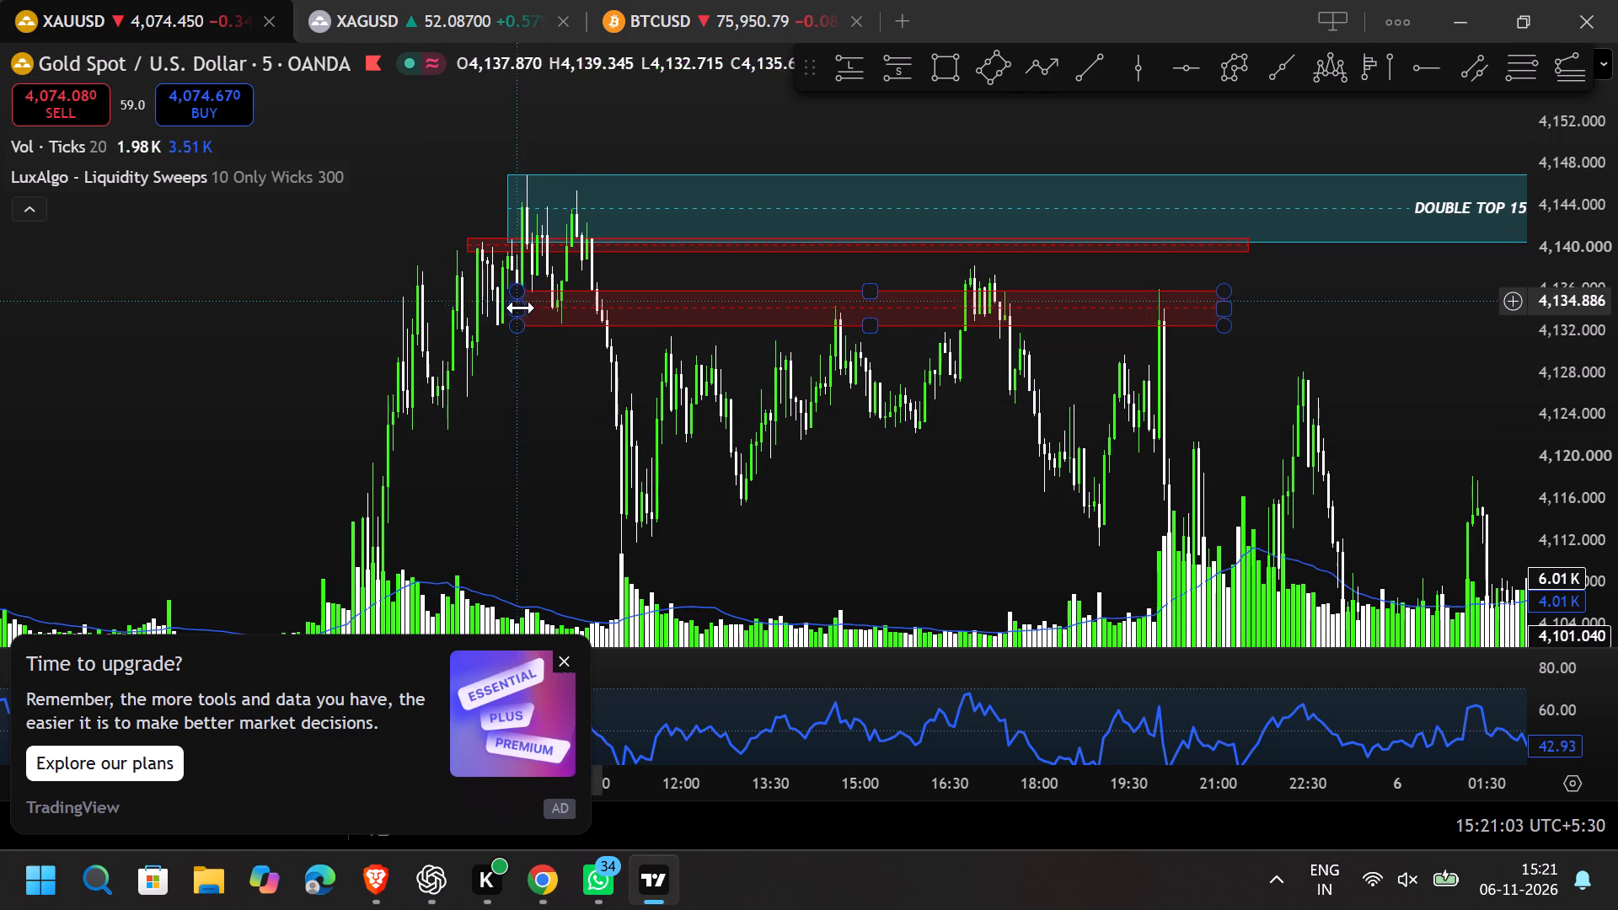
{"action": "left_click_drag", "start_coordinate": [521, 313], "coordinate": [555, 333]}
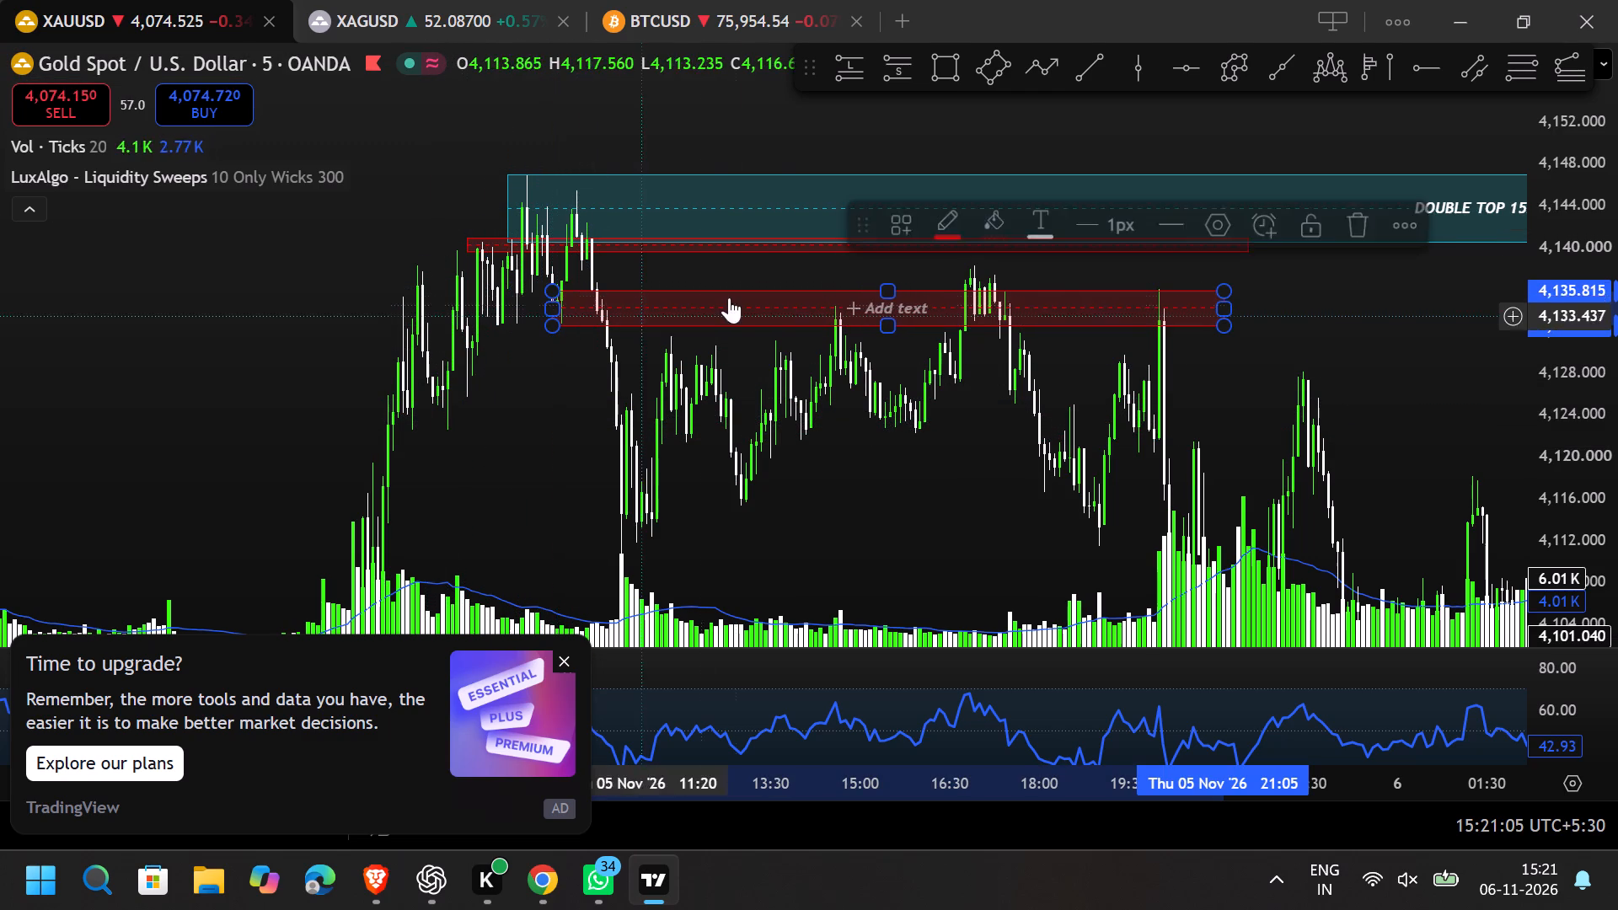
{"action": "left_click_drag", "start_coordinate": [889, 289], "coordinate": [896, 303]}
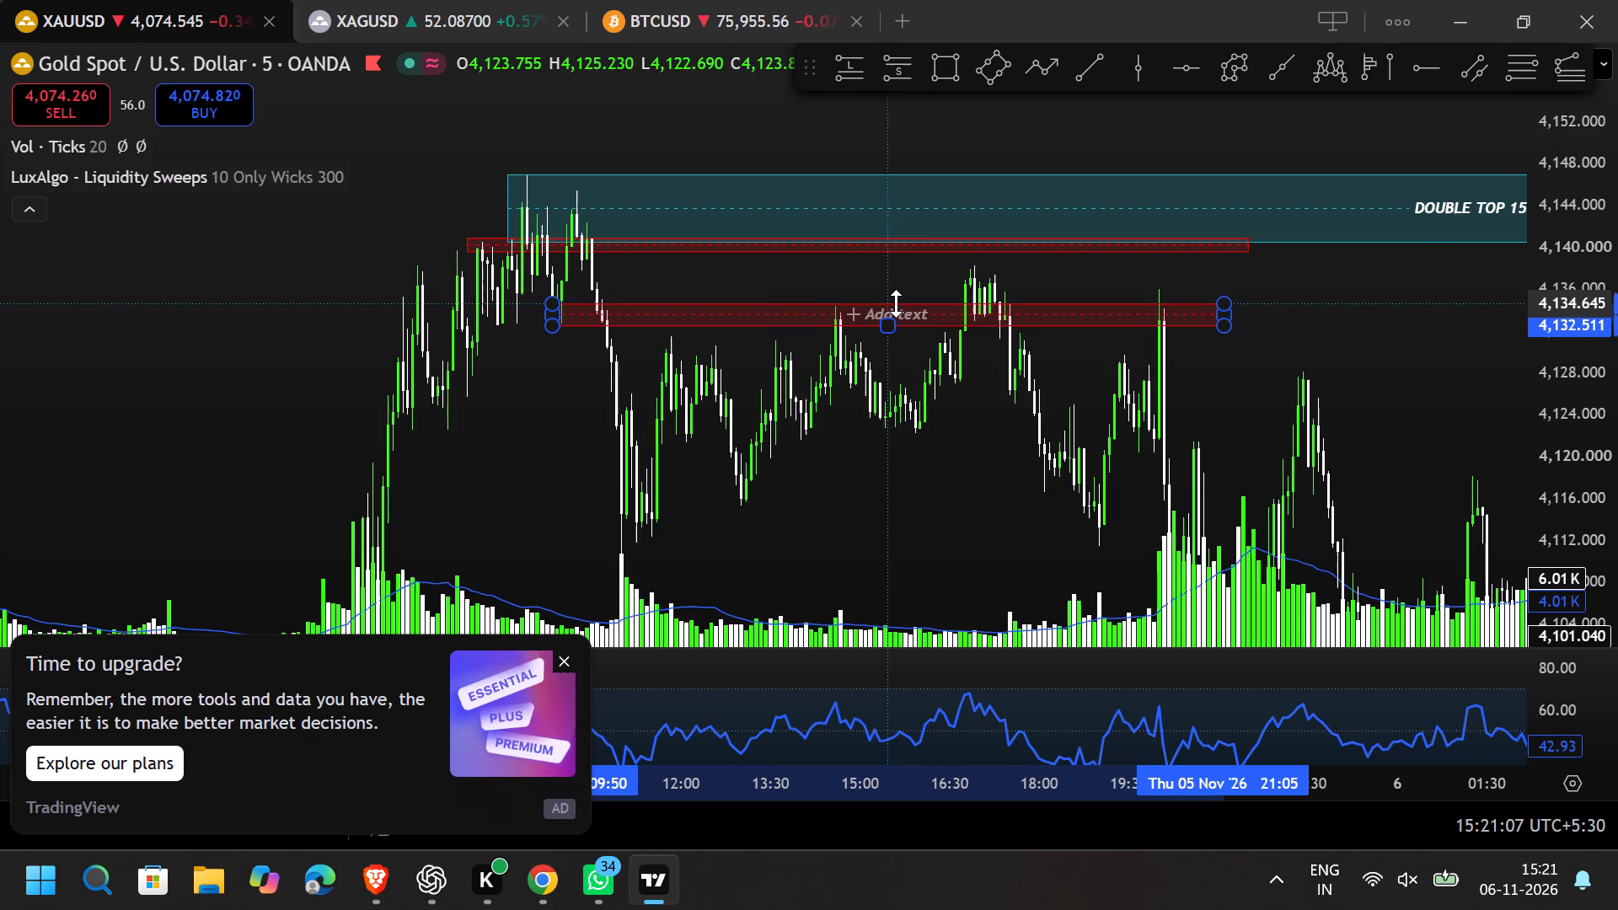
{"action": "left_click_drag", "start_coordinate": [896, 303], "coordinate": [896, 311]}
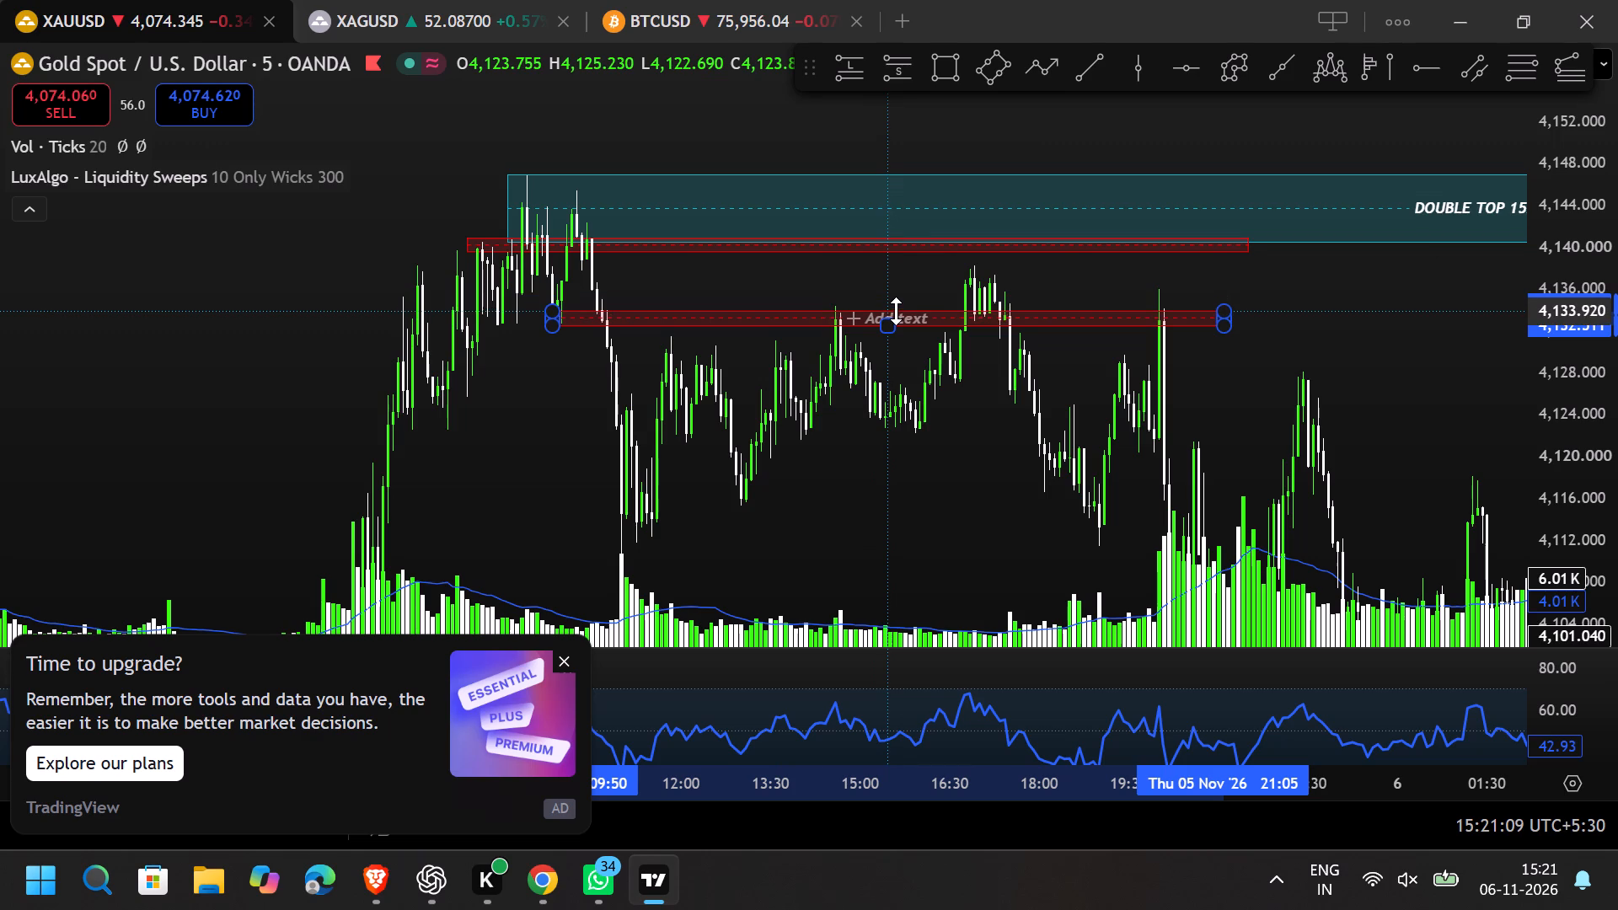
{"action": "left_click_drag", "start_coordinate": [896, 311], "coordinate": [909, 304]}
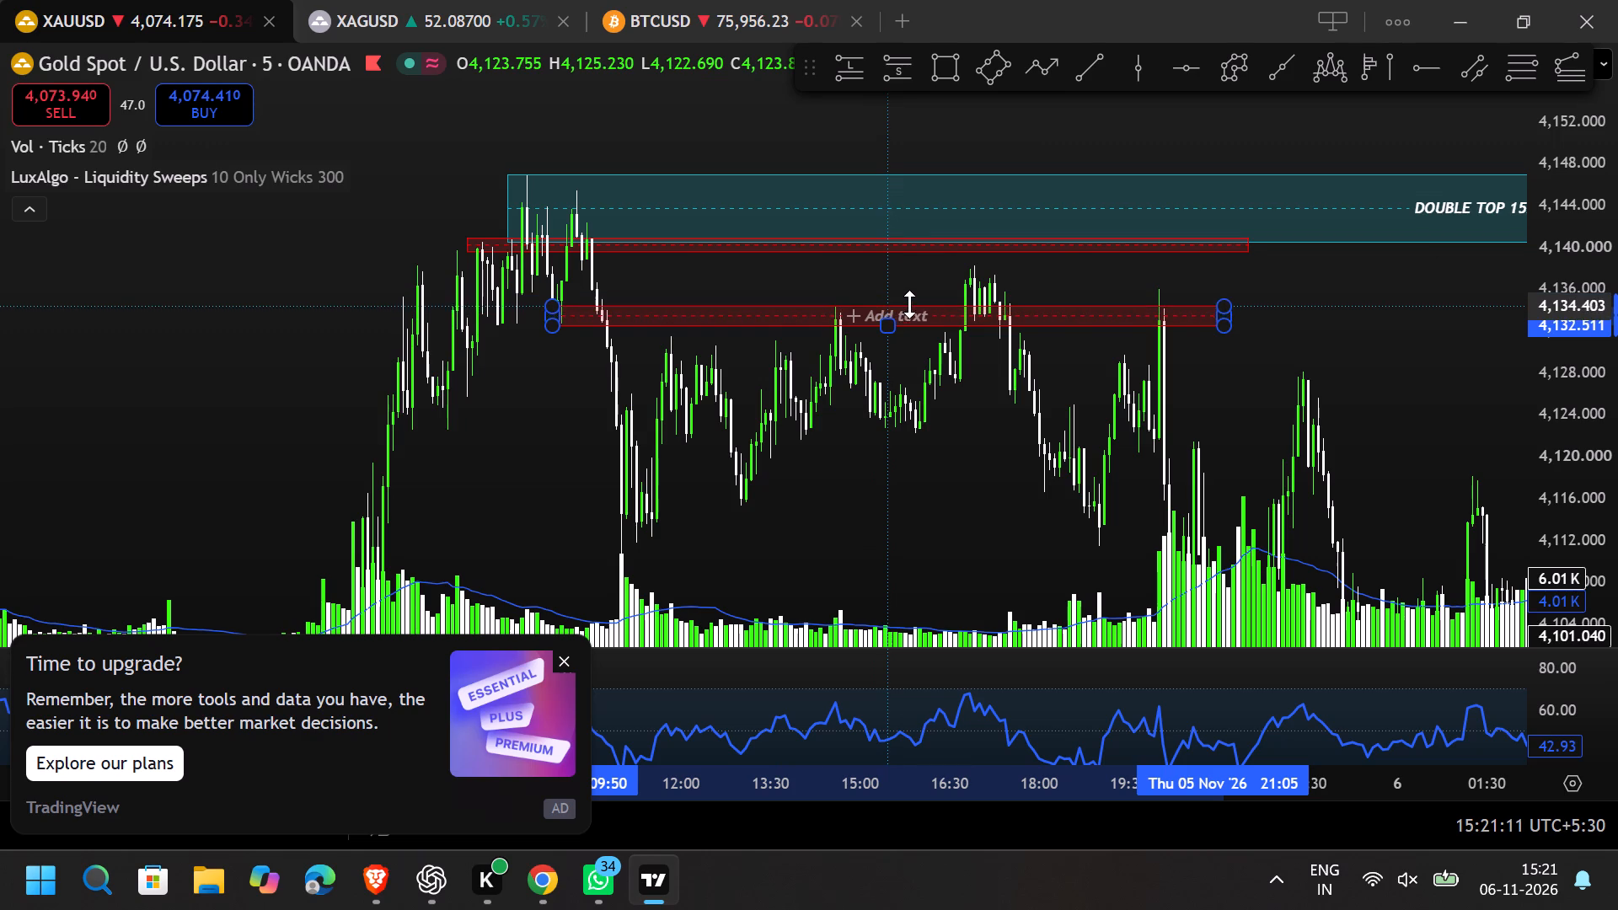
{"action": "left_click_drag", "start_coordinate": [909, 304], "coordinate": [915, 298]}
{"action": "left_click", "coordinate": [932, 435]}
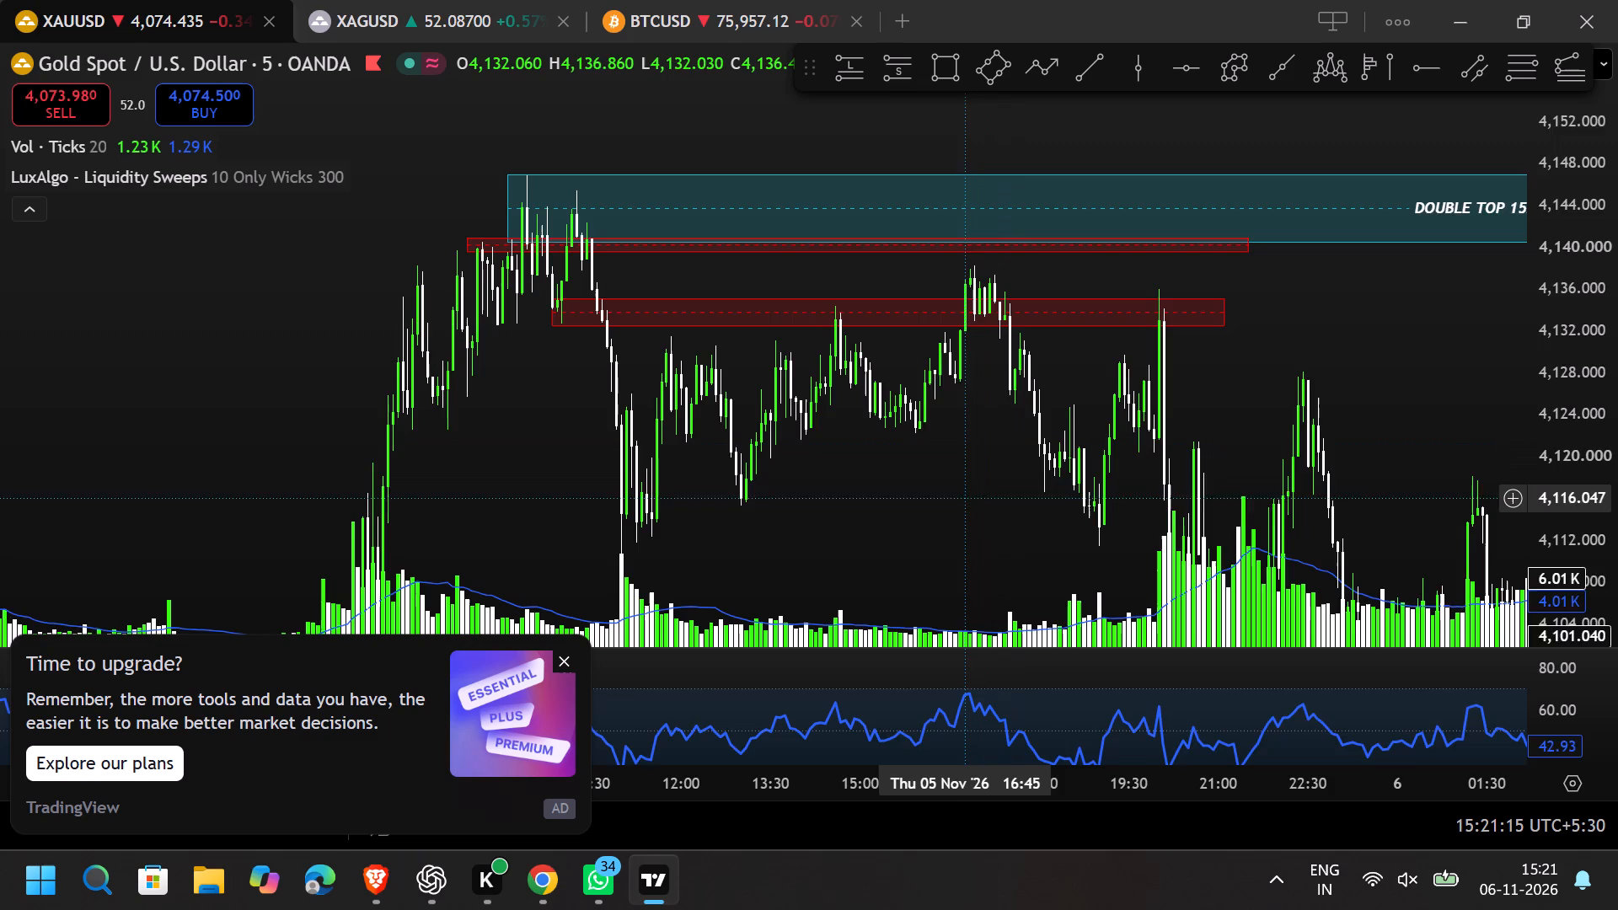
Place a short position at about 4,134.04 on 5 Nov 14:30 with its stop at about 4,135.37.
{"action": "left_click_drag", "start_coordinate": [963, 501], "coordinate": [859, 419]}
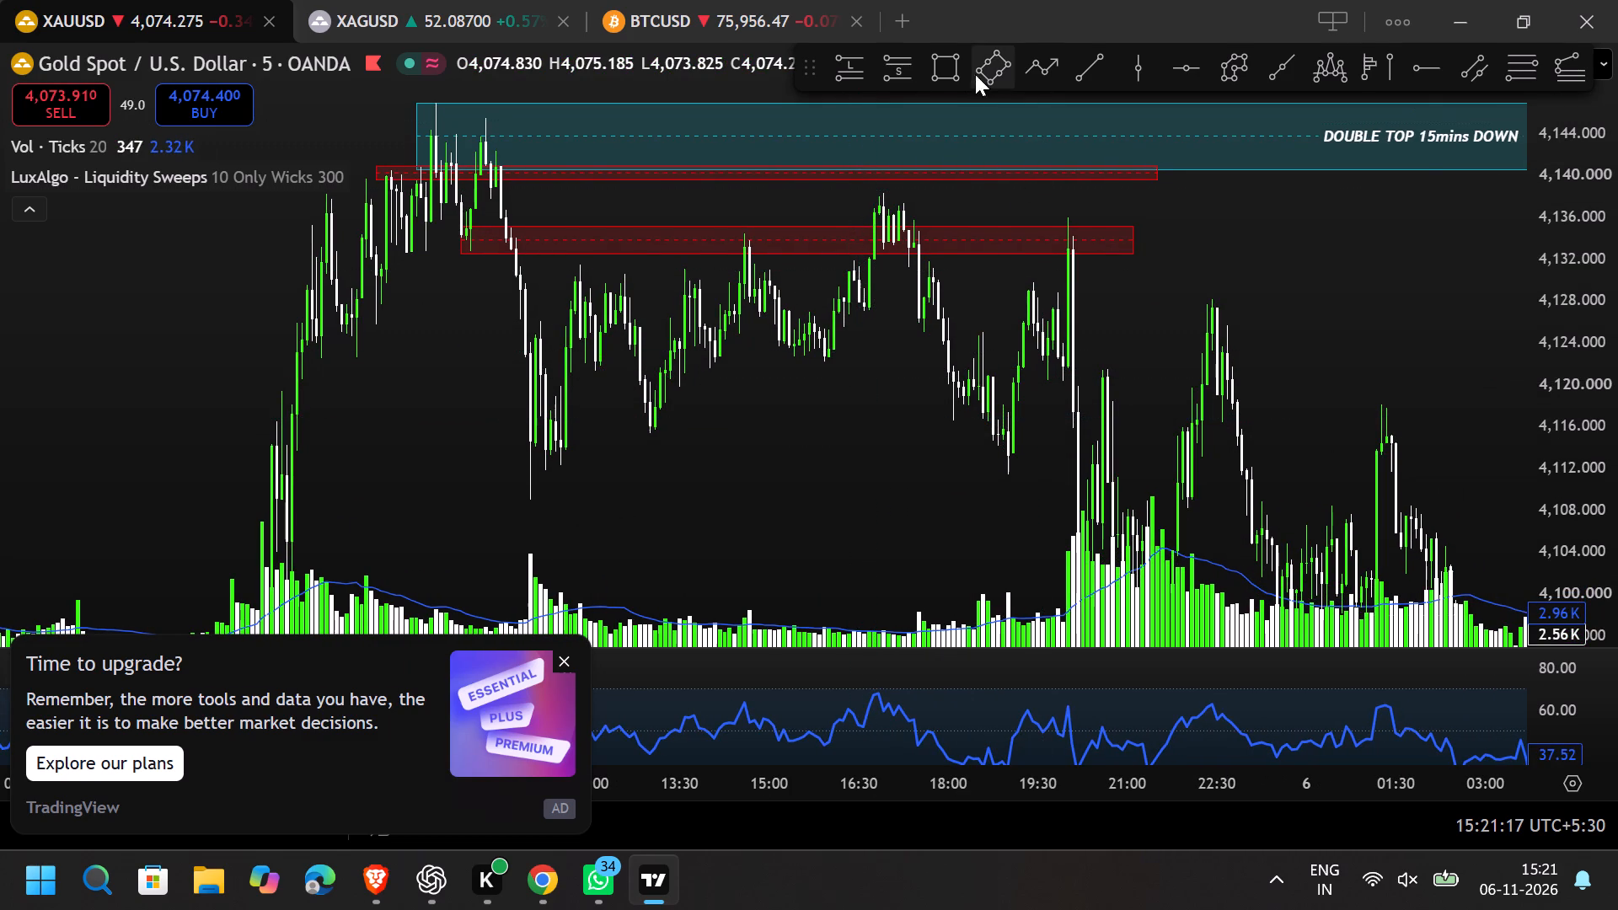
{"action": "left_click", "coordinate": [906, 70]}
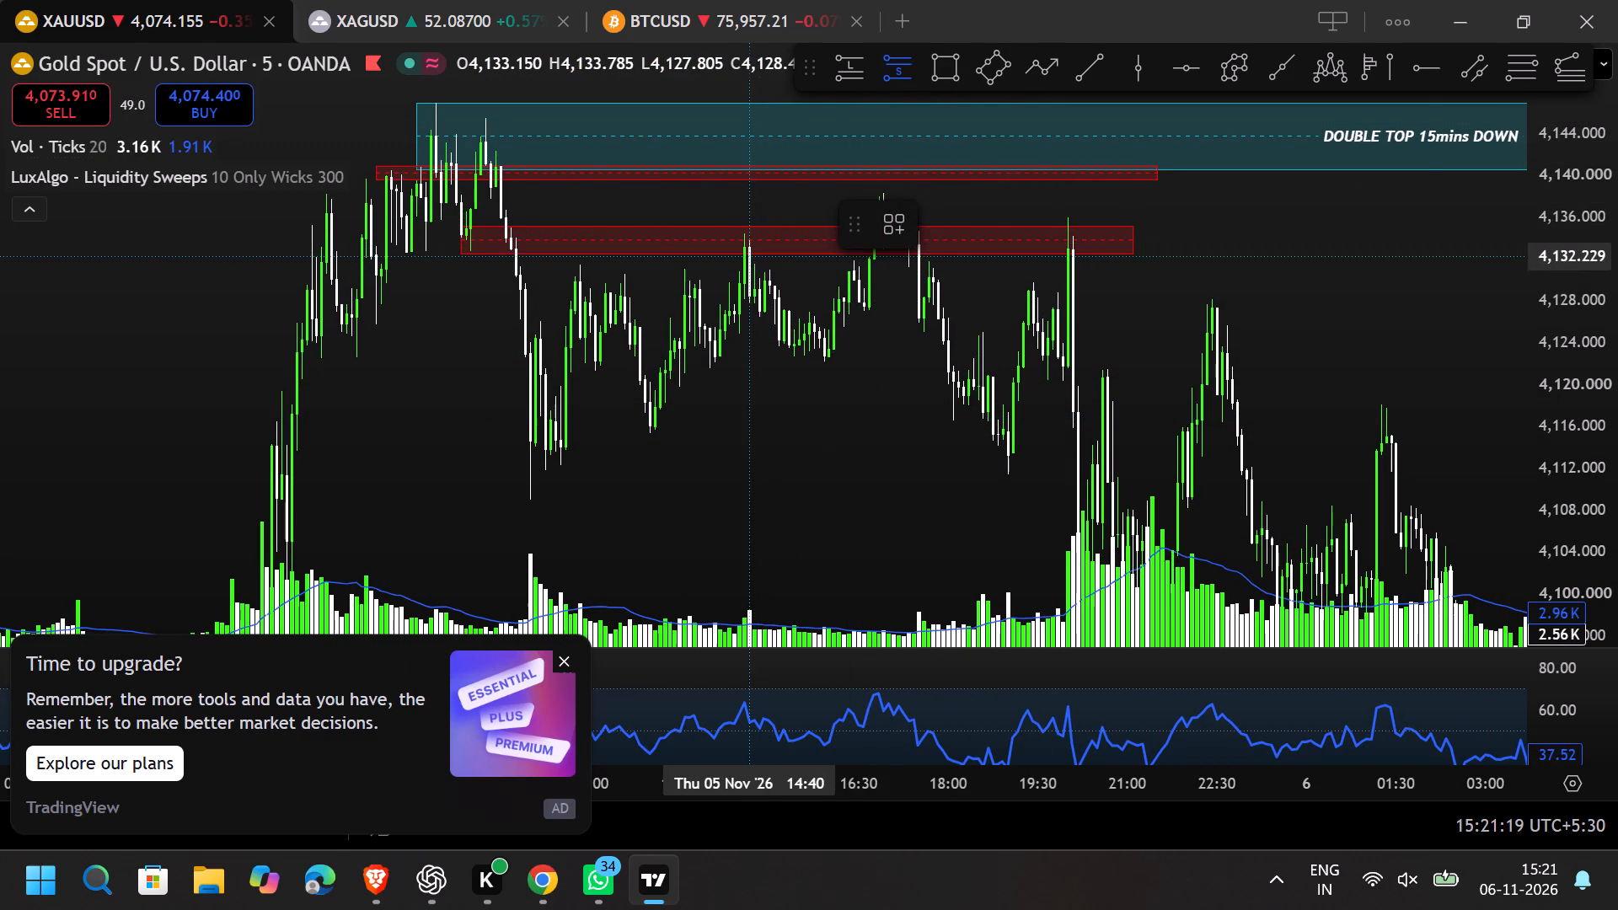
{"action": "left_click", "coordinate": [738, 238]}
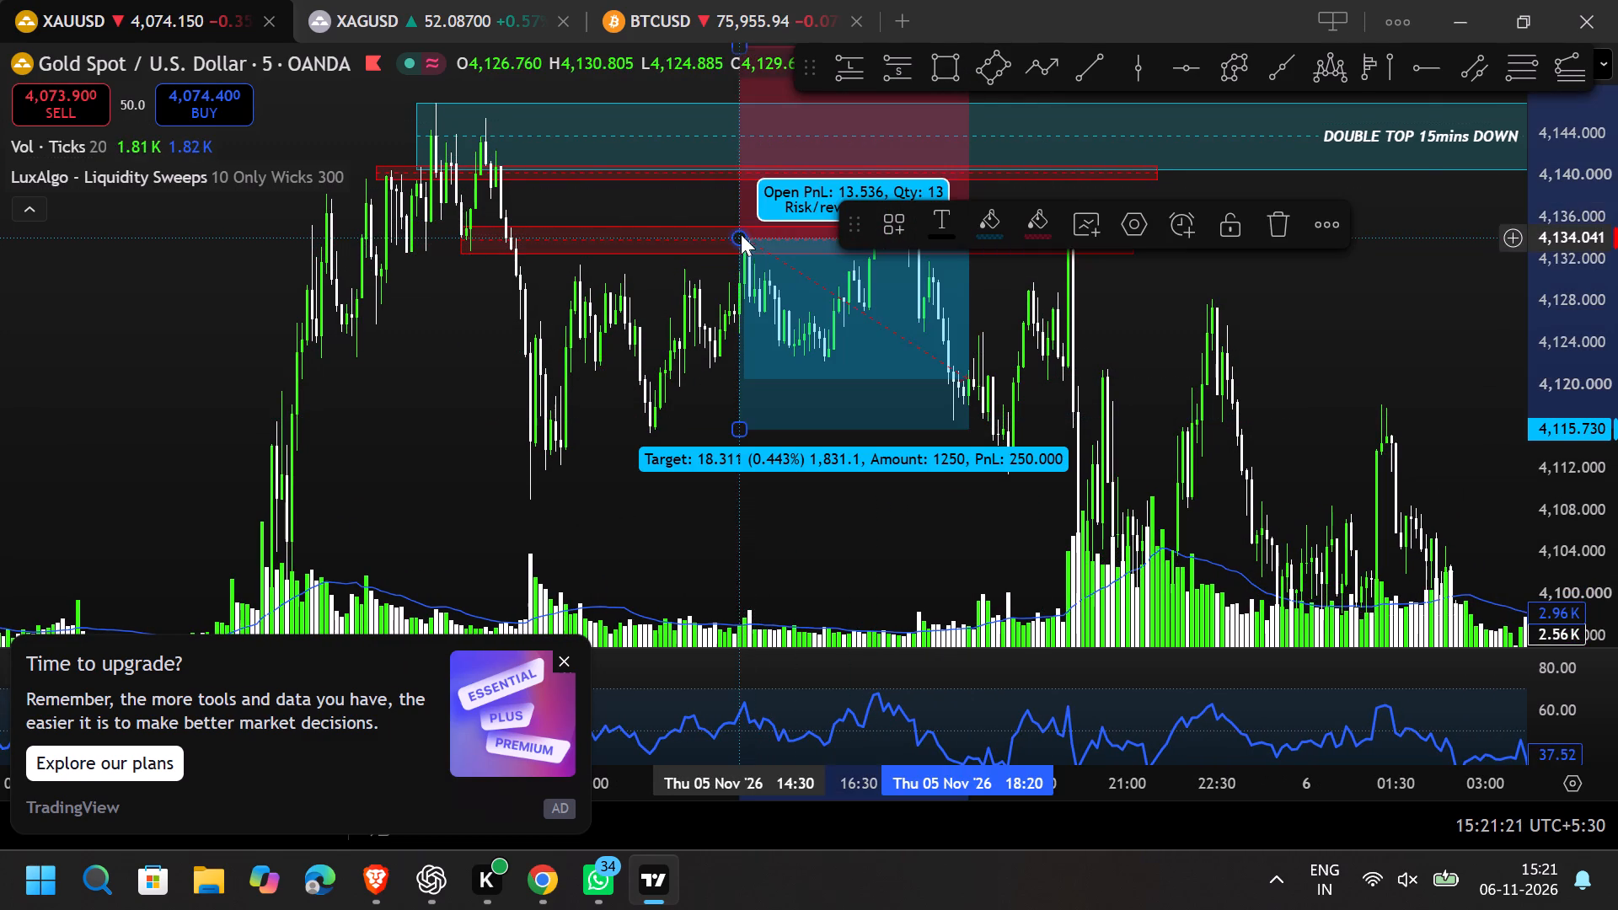
{"action": "left_click_drag", "start_coordinate": [721, 206], "coordinate": [716, 320]}
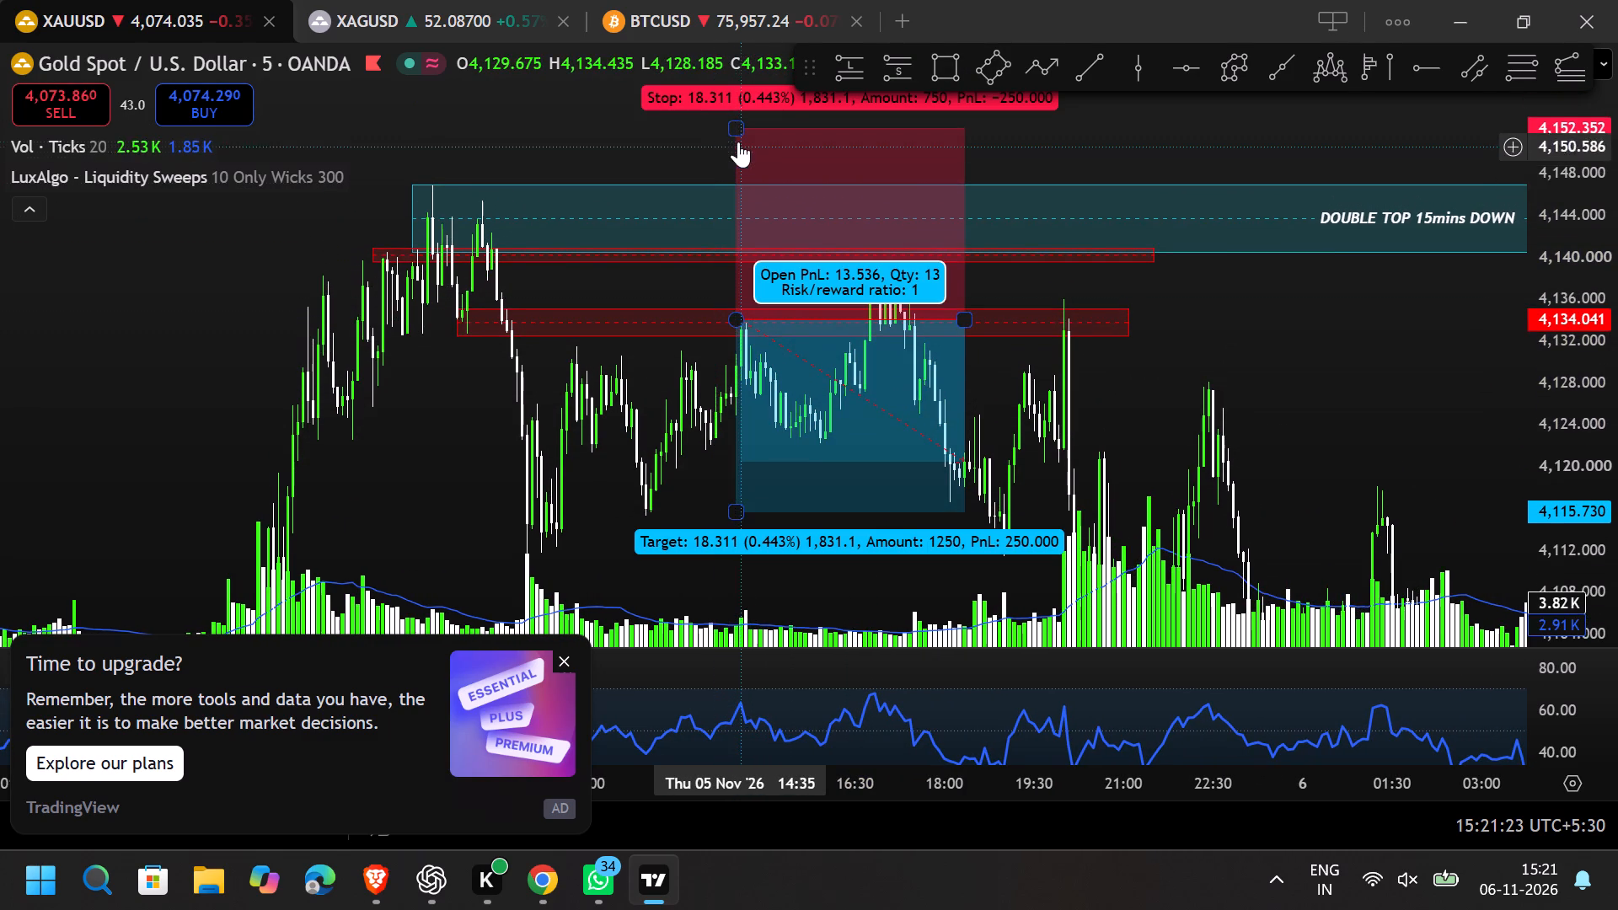
{"action": "left_click_drag", "start_coordinate": [733, 131], "coordinate": [742, 300]}
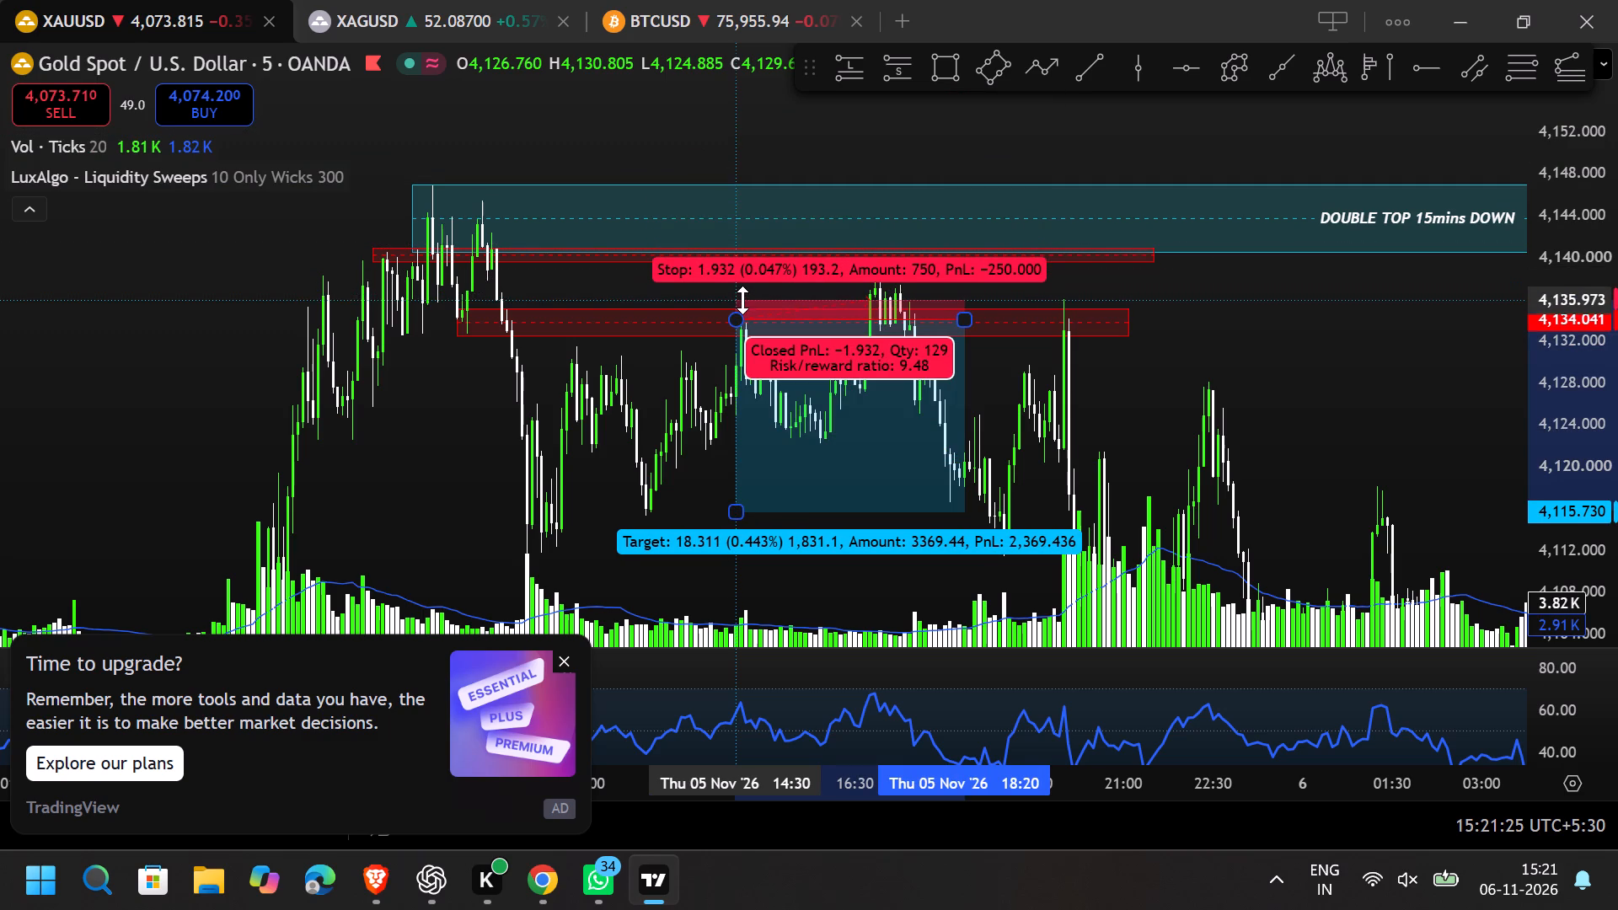
{"action": "left_click_drag", "start_coordinate": [742, 300], "coordinate": [742, 306]}
Set the short position's target to about 4,123.17 and shorten its end to 5 Nov 15:40.
{"action": "left_click_drag", "start_coordinate": [737, 515], "coordinate": [738, 513]}
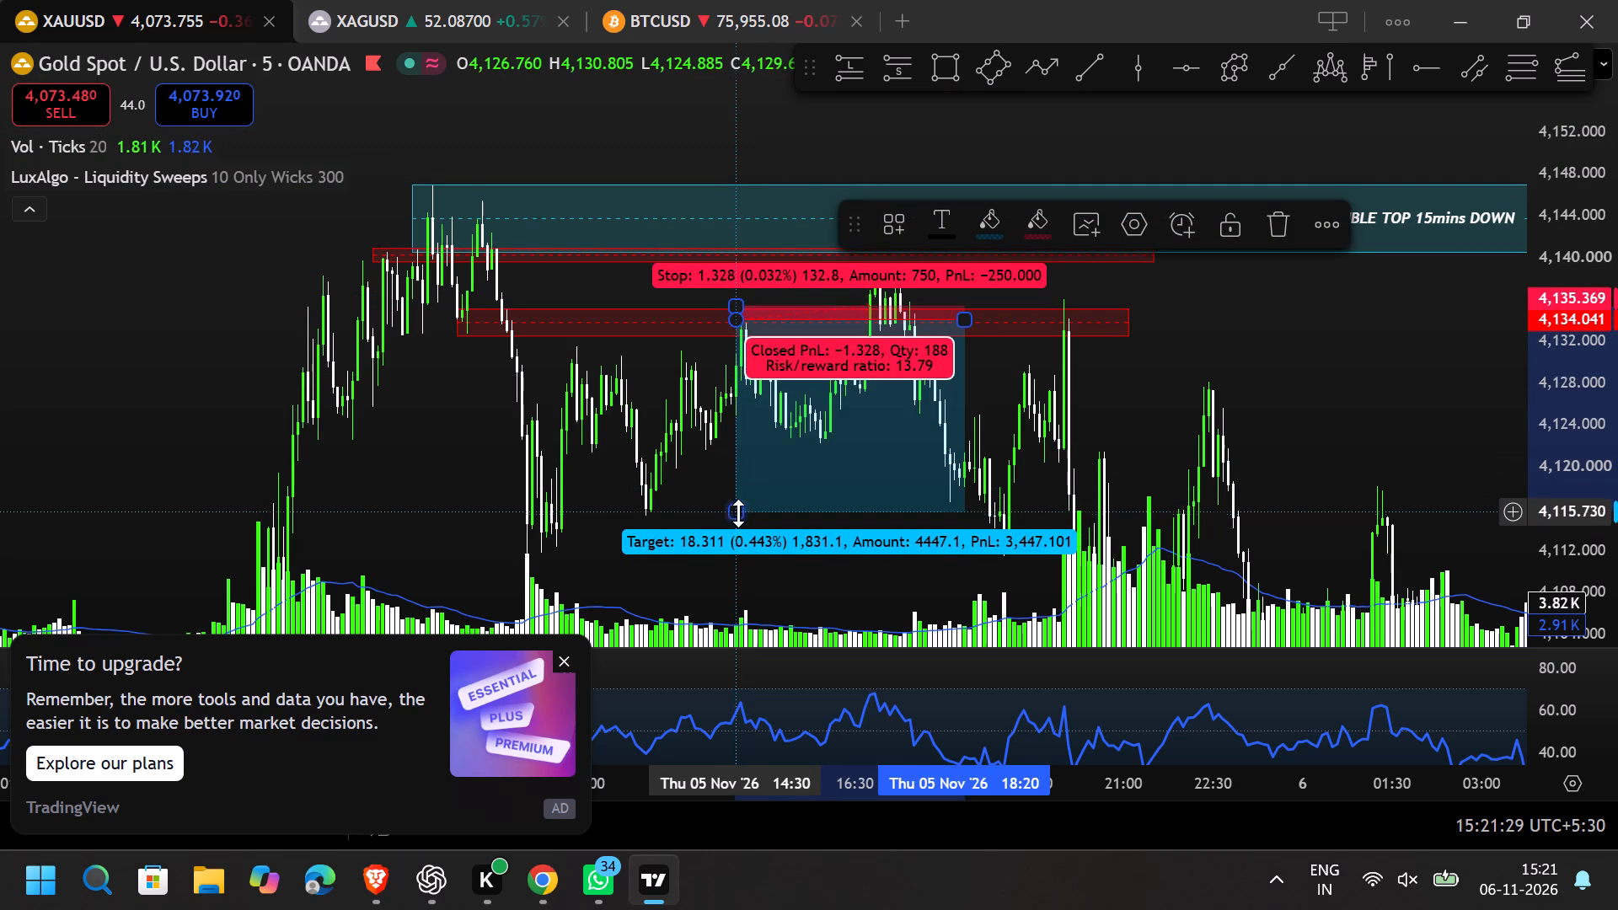
{"action": "left_click_drag", "start_coordinate": [738, 513], "coordinate": [764, 458]}
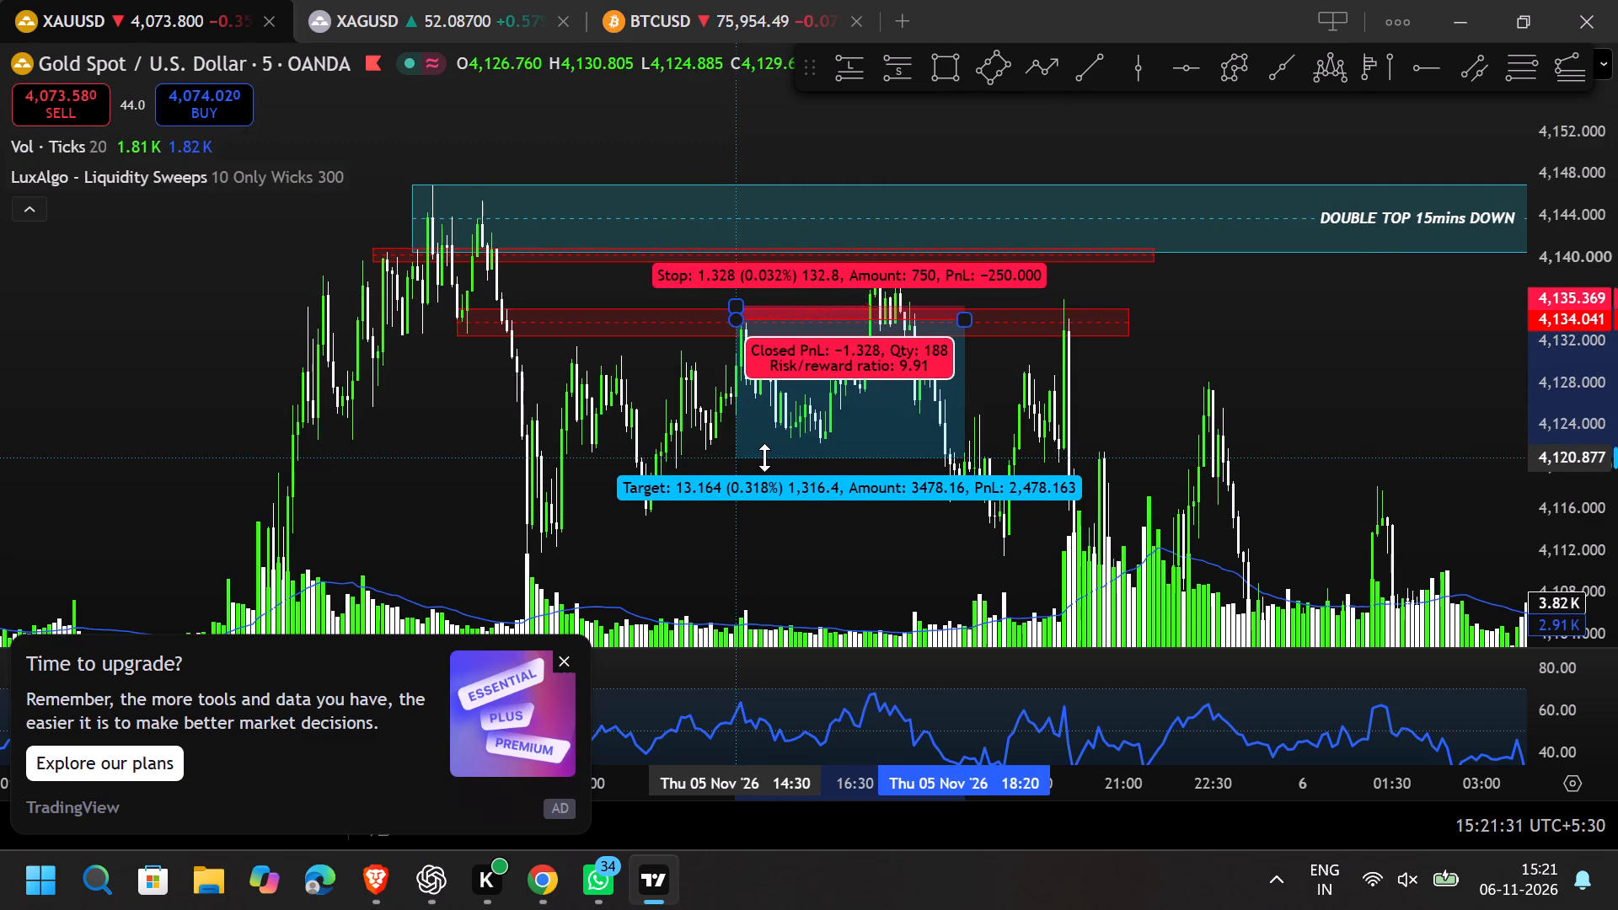
{"action": "left_click_drag", "start_coordinate": [764, 458], "coordinate": [775, 440]}
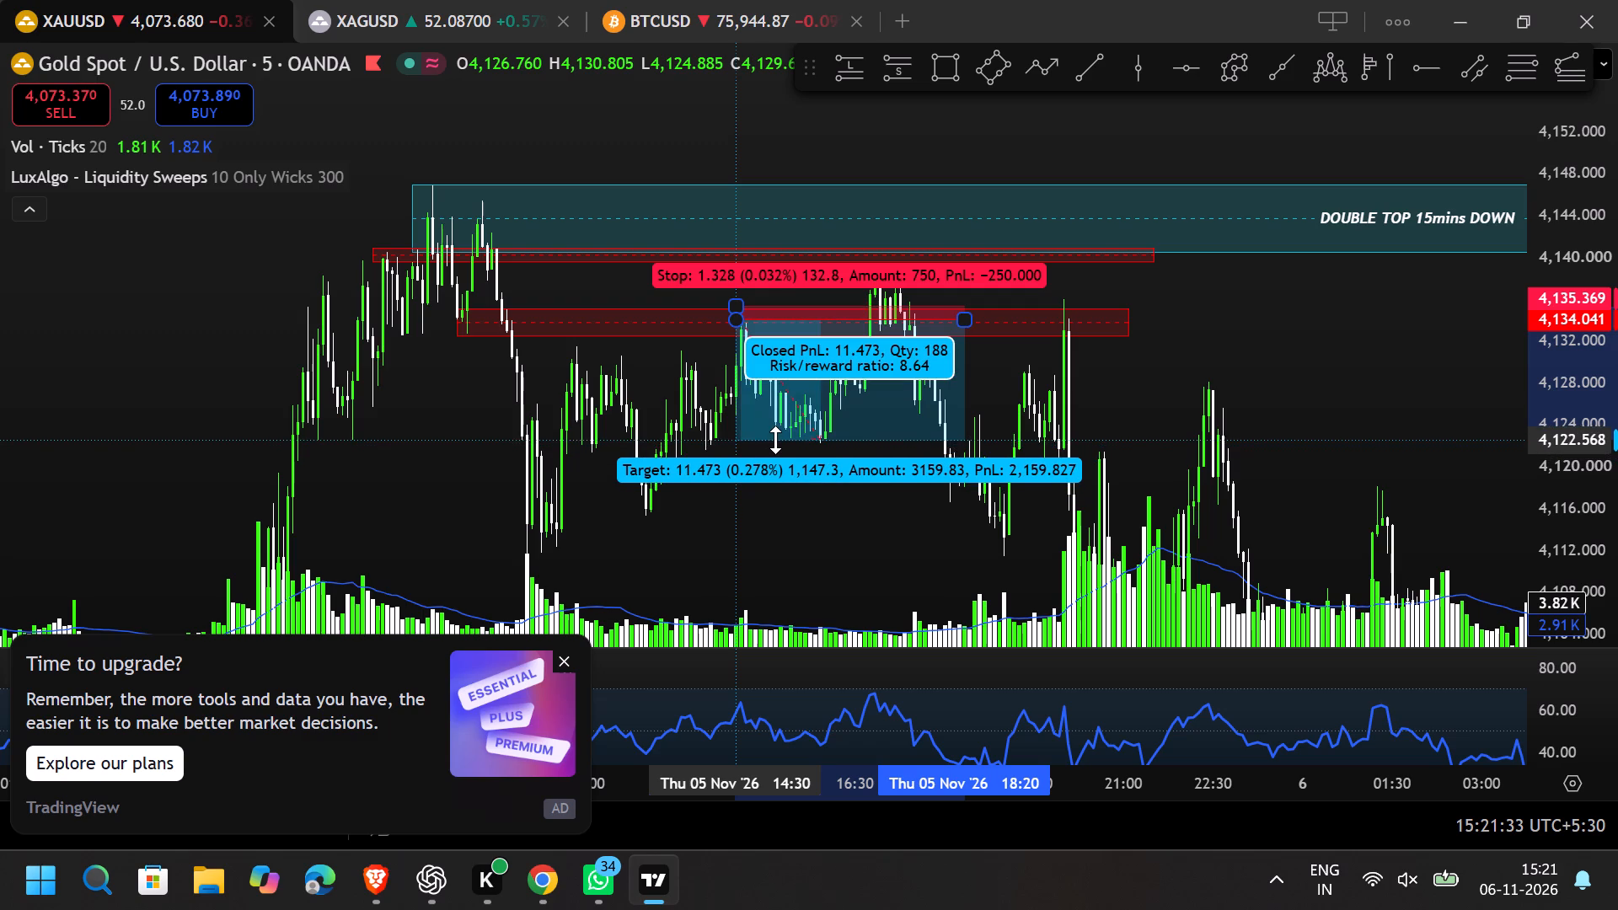
{"action": "left_click_drag", "start_coordinate": [775, 440], "coordinate": [778, 434]}
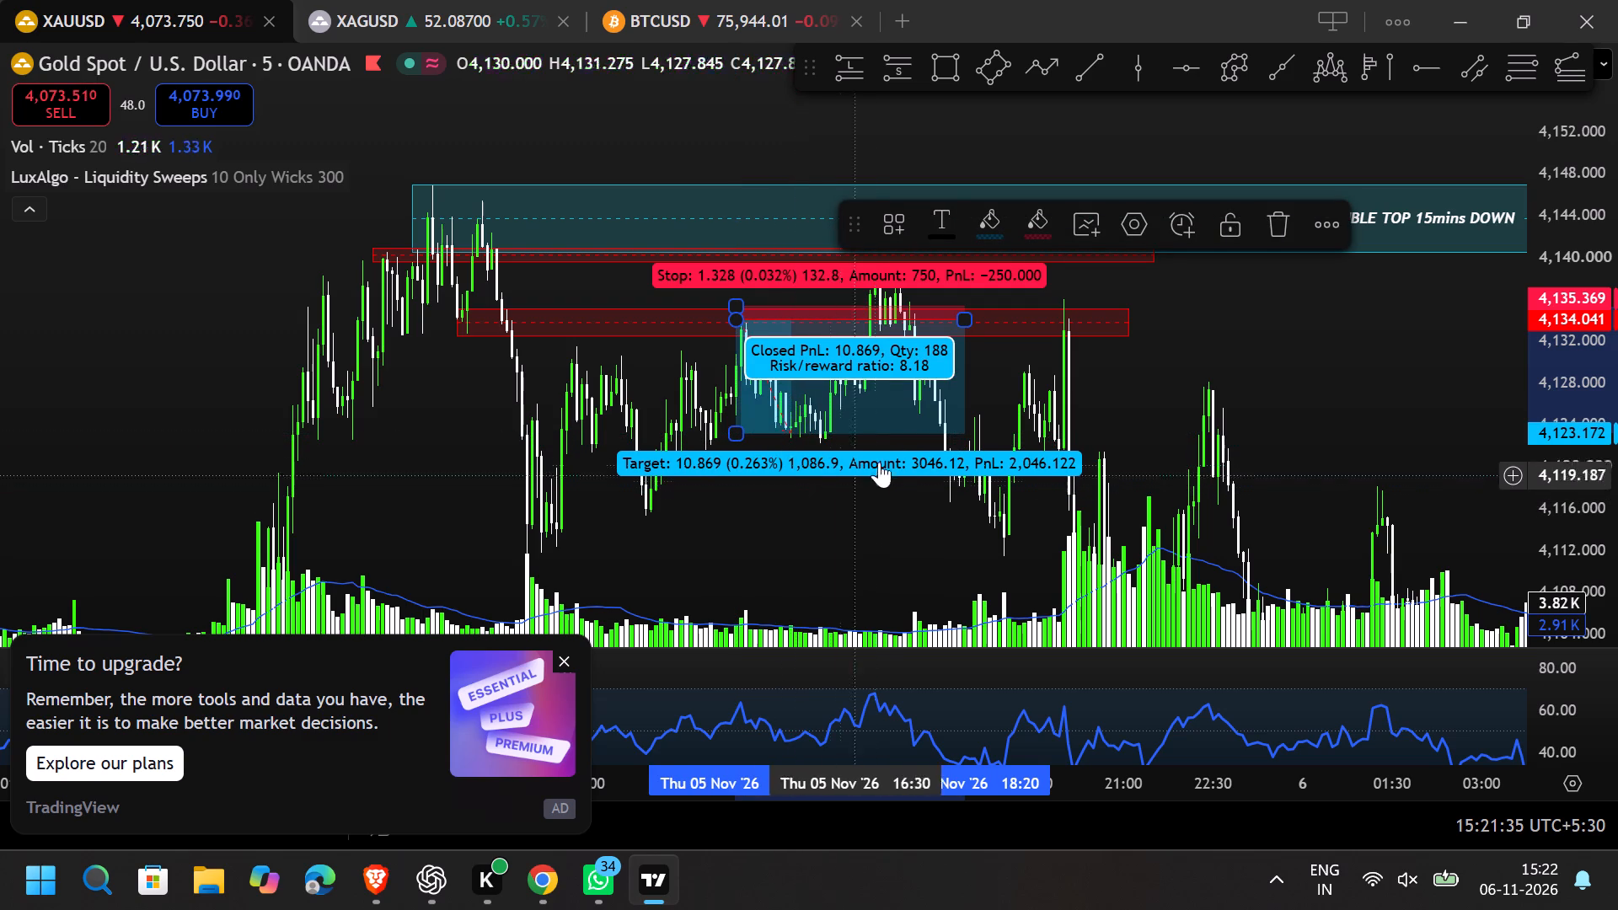
{"action": "left_click_drag", "start_coordinate": [962, 316], "coordinate": [804, 358]}
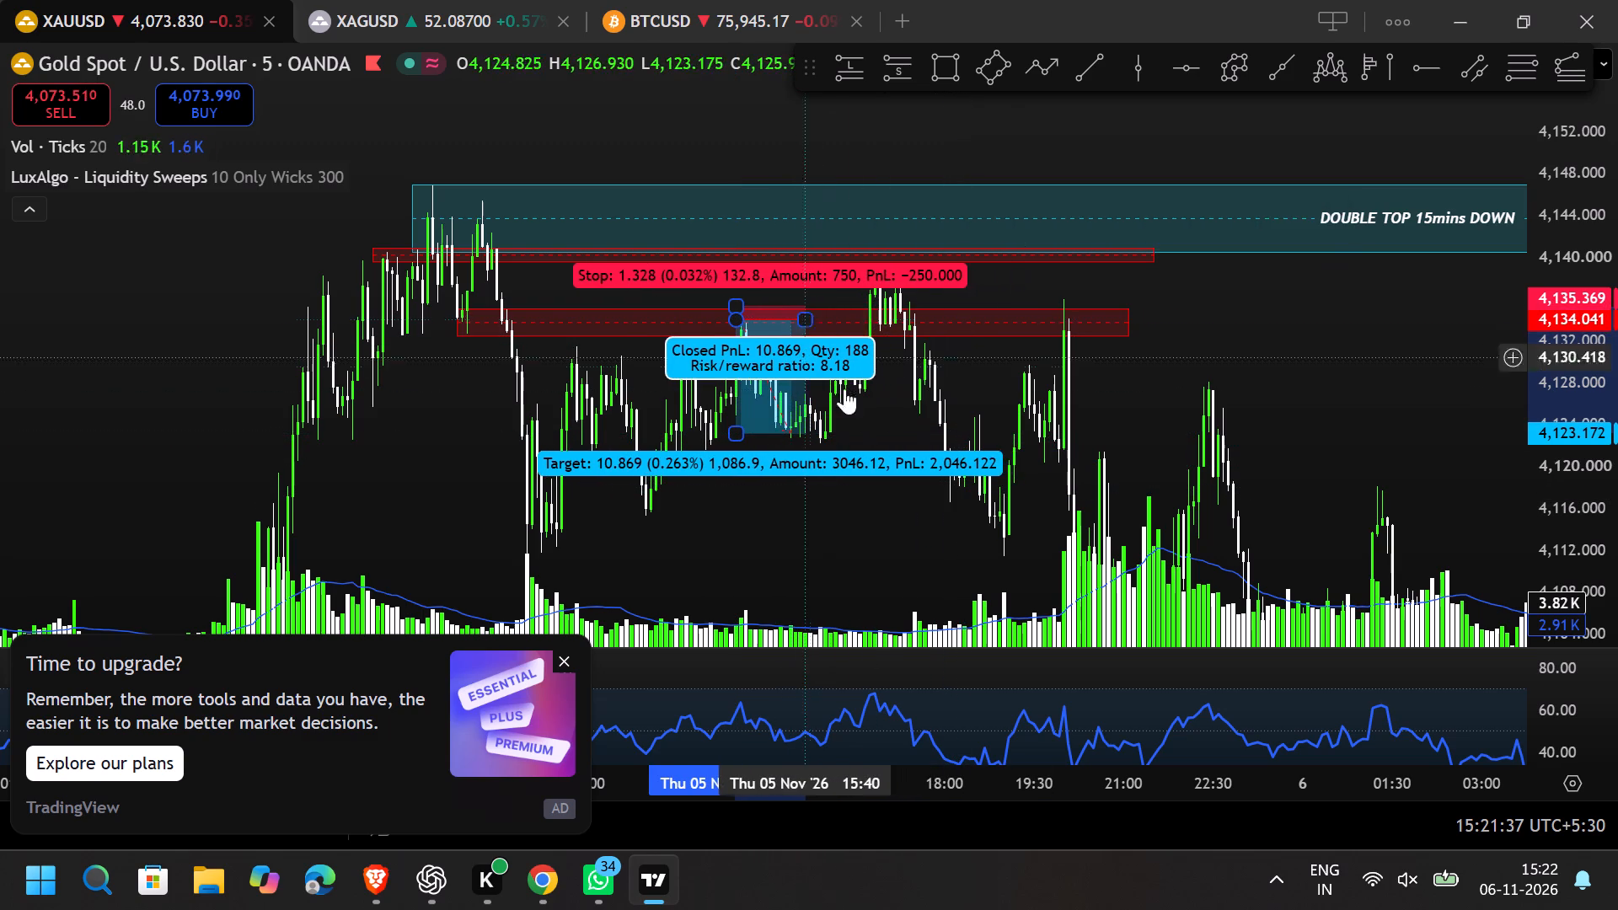
{"action": "left_click", "coordinate": [876, 412]}
Switch the gold chart to the 1-minute interval.
{"action": "left_click_drag", "start_coordinate": [1564, 489], "coordinate": [1535, 310]}
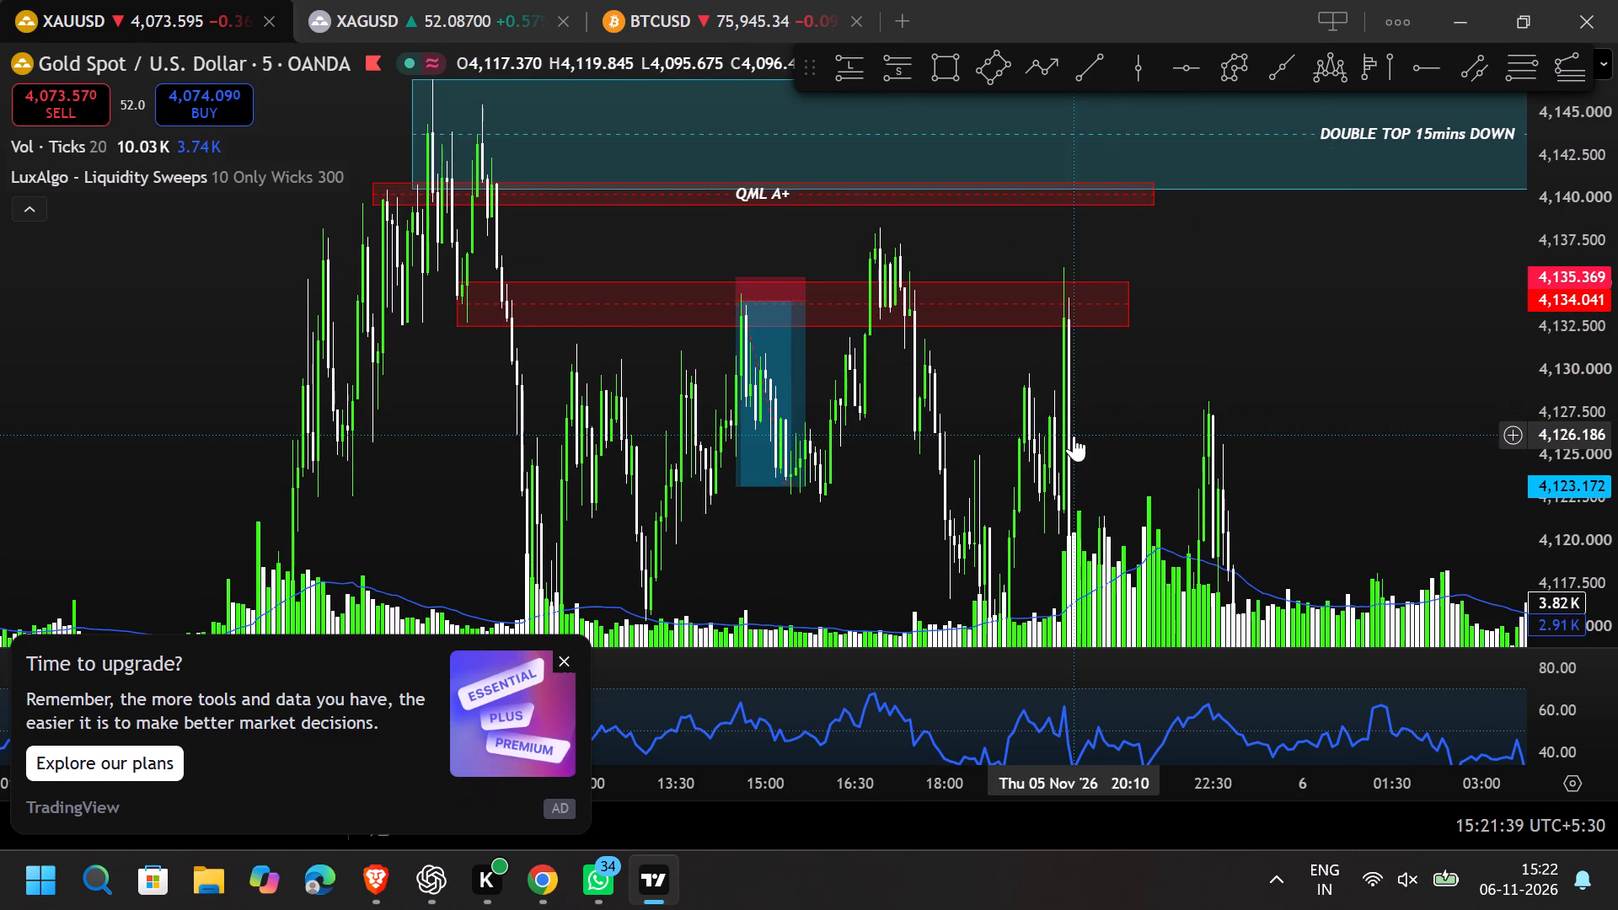
{"action": "key", "text": "1"}
{"action": "key", "text": "Return"}
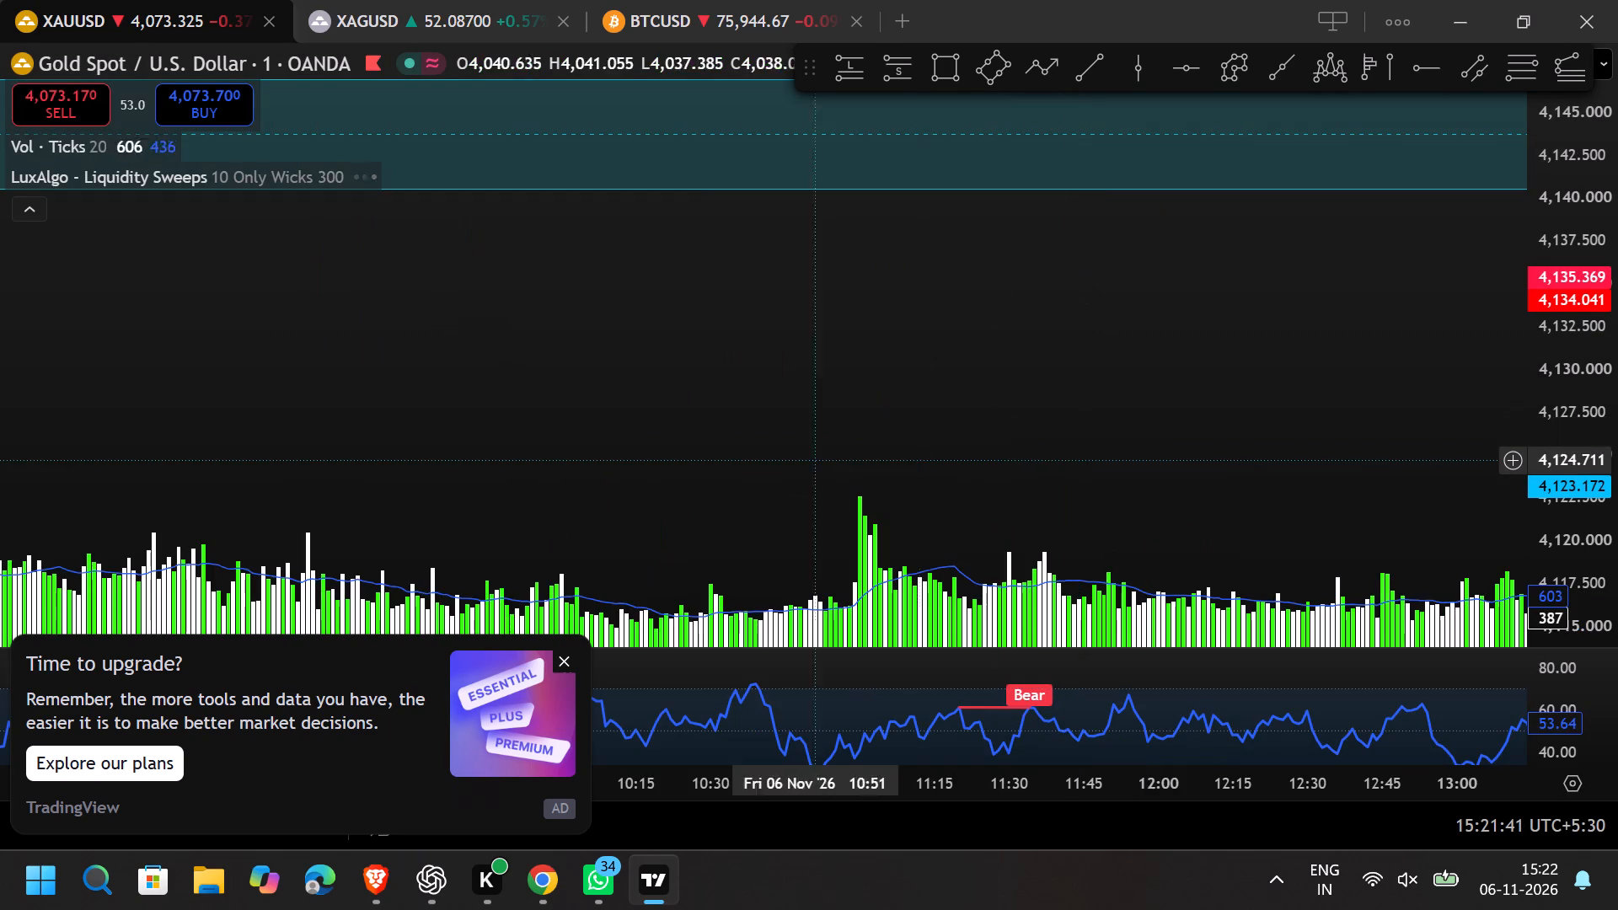
Examine the 1-minute price action around the short position and the lower red zone on 5 Nov.
{"action": "left_click_drag", "start_coordinate": [697, 449], "coordinate": [1612, 477]}
{"action": "scroll", "coordinate": [856, 447], "scroll_direction": "down", "scroll_amount": 7}
{"action": "scroll", "coordinate": [849, 450], "scroll_direction": "down", "scroll_amount": 15}
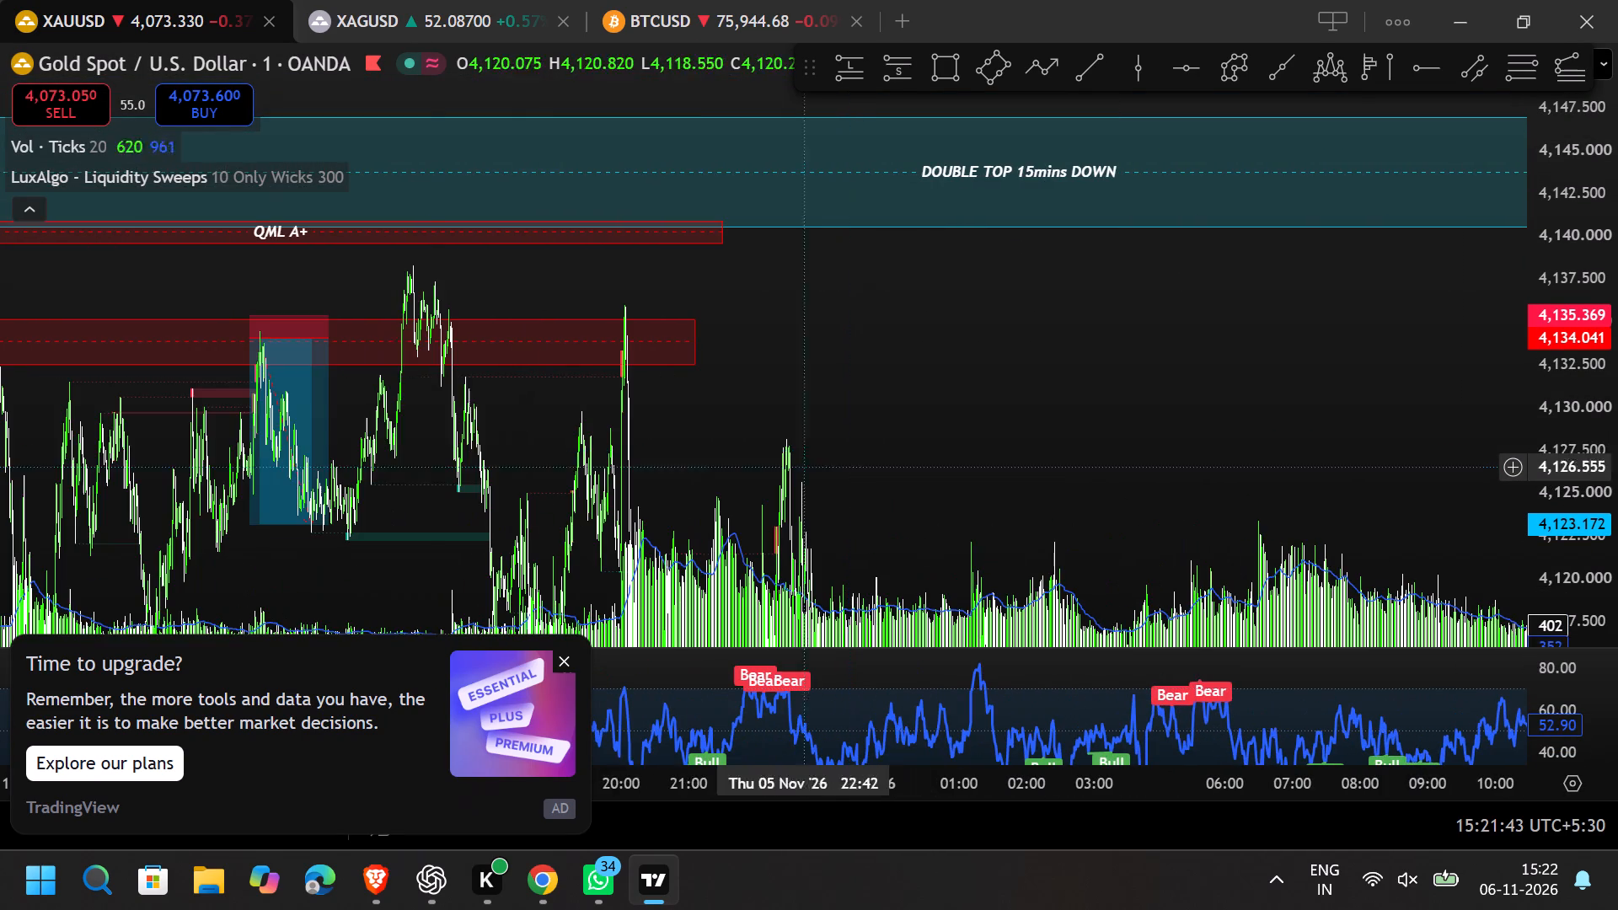
{"action": "left_click_drag", "start_coordinate": [141, 454], "coordinate": [1369, 393]}
{"action": "scroll", "coordinate": [1377, 389], "scroll_direction": "up", "scroll_amount": 2}
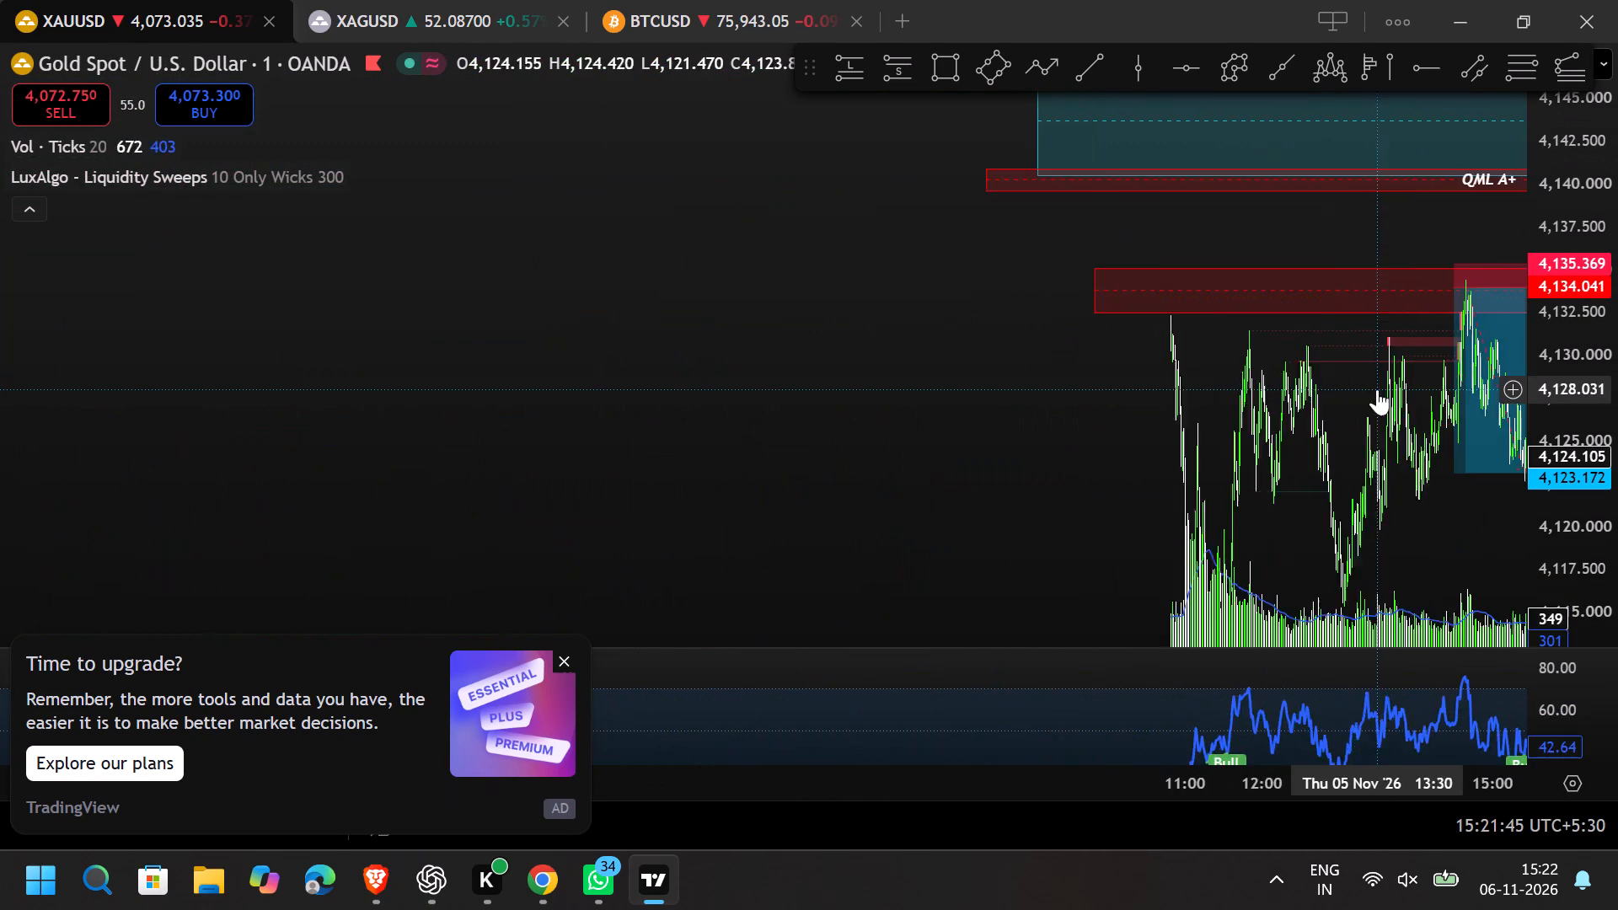
{"action": "scroll", "coordinate": [1377, 389], "scroll_direction": "up", "scroll_amount": 19}
{"action": "left_click_drag", "start_coordinate": [1161, 399], "coordinate": [924, 402]}
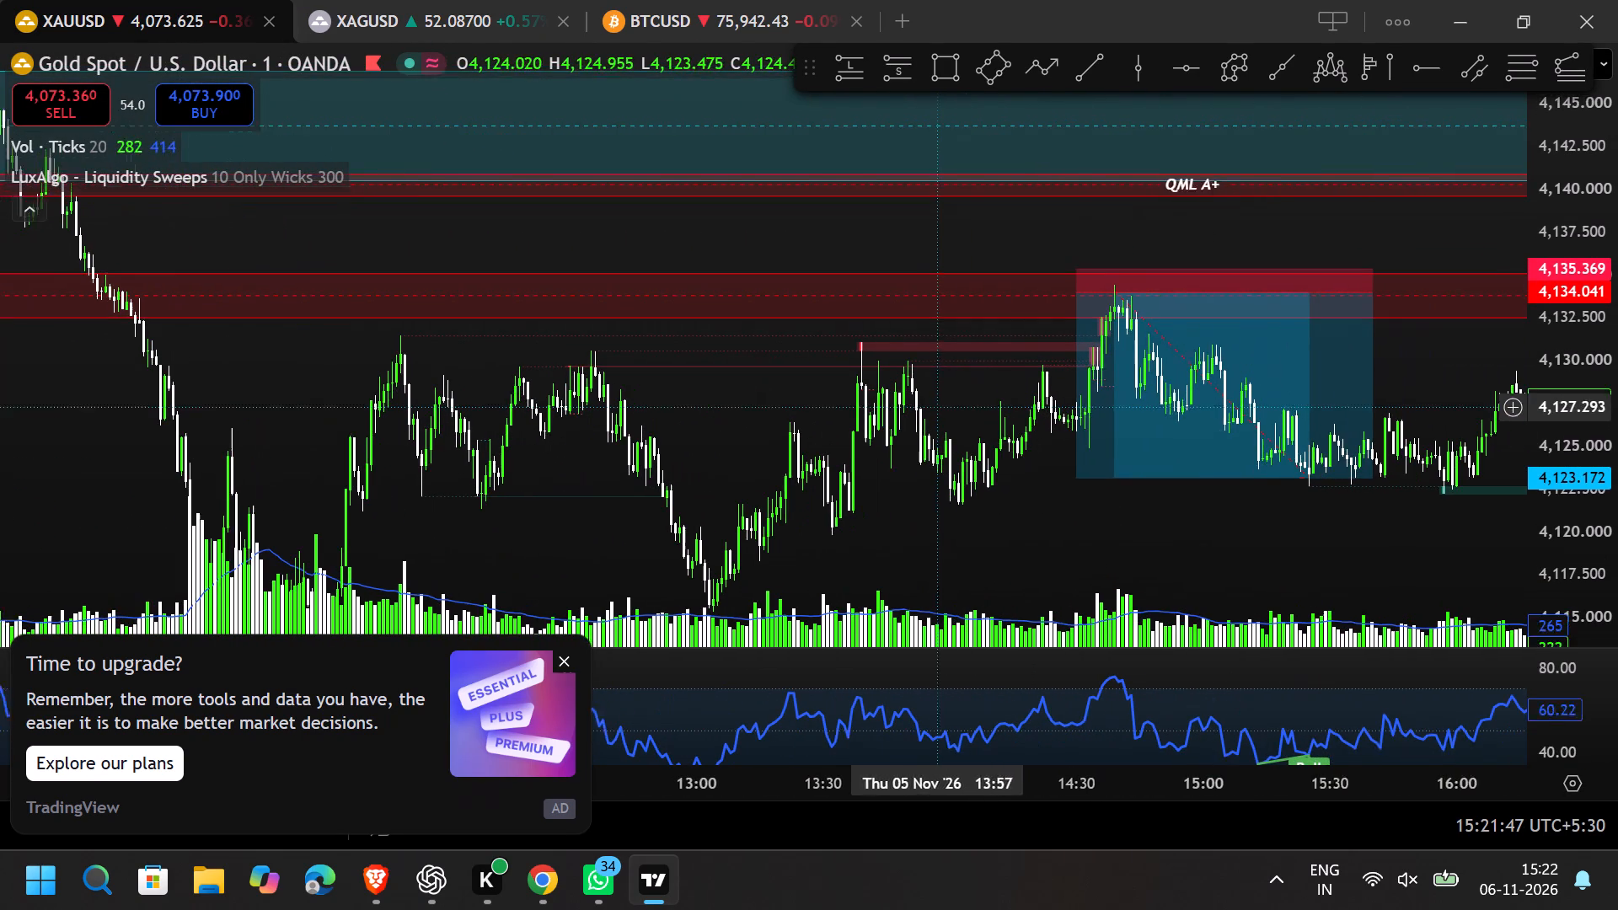
{"action": "left_click_drag", "start_coordinate": [924, 402], "coordinate": [920, 400]}
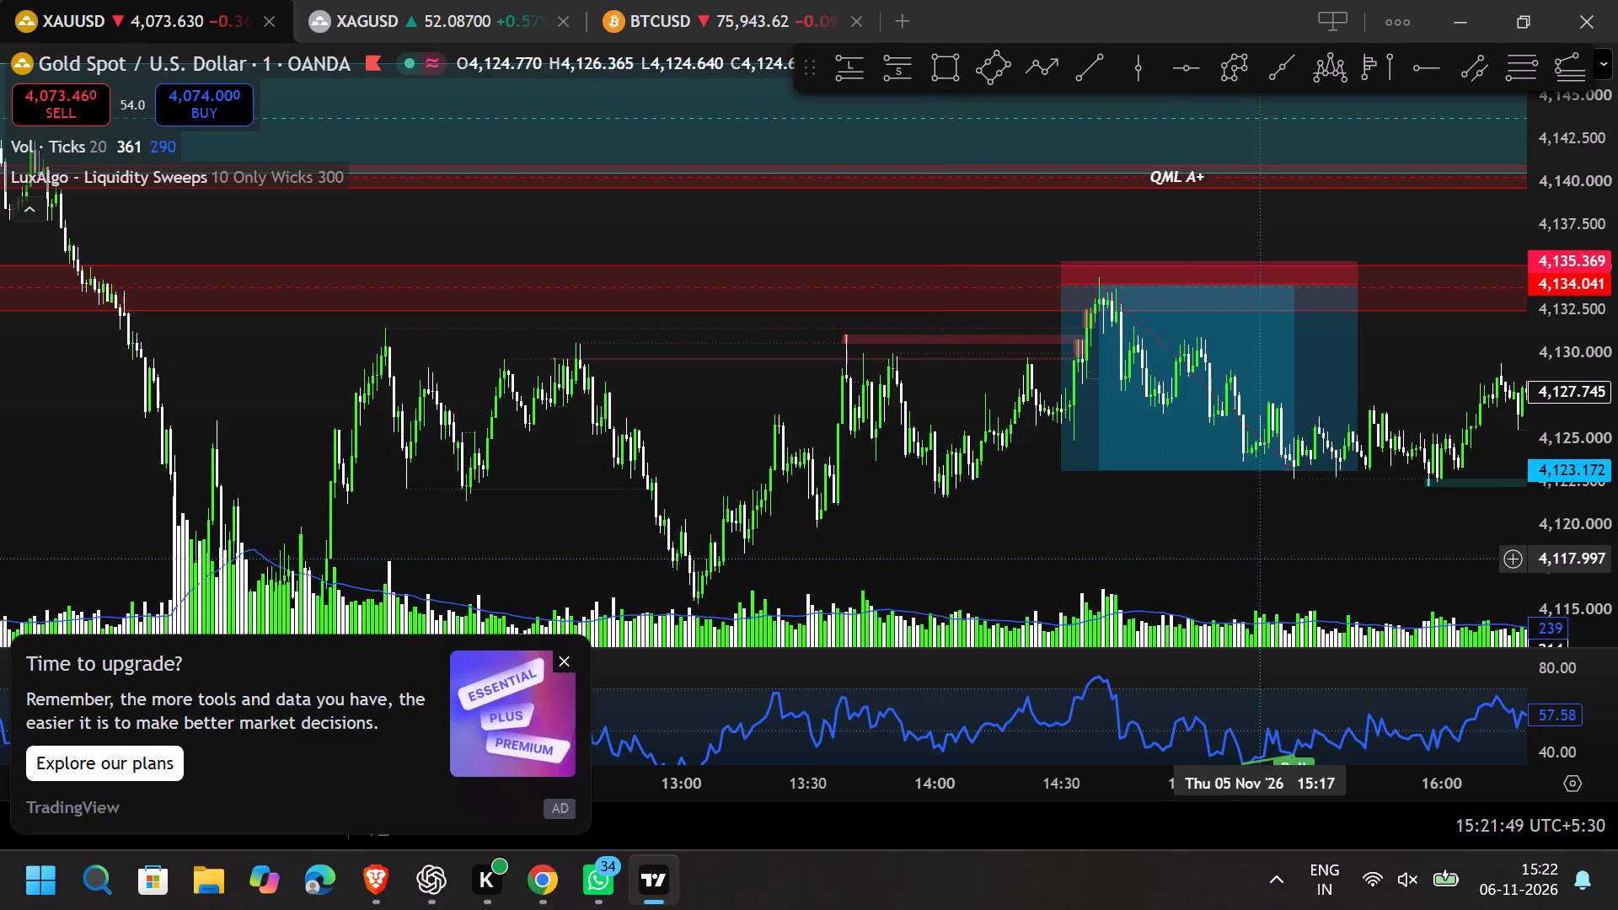
{"action": "left_click_drag", "start_coordinate": [1591, 513], "coordinate": [1520, 256]}
{"action": "scroll", "coordinate": [881, 433], "scroll_direction": "up", "scroll_amount": 5}
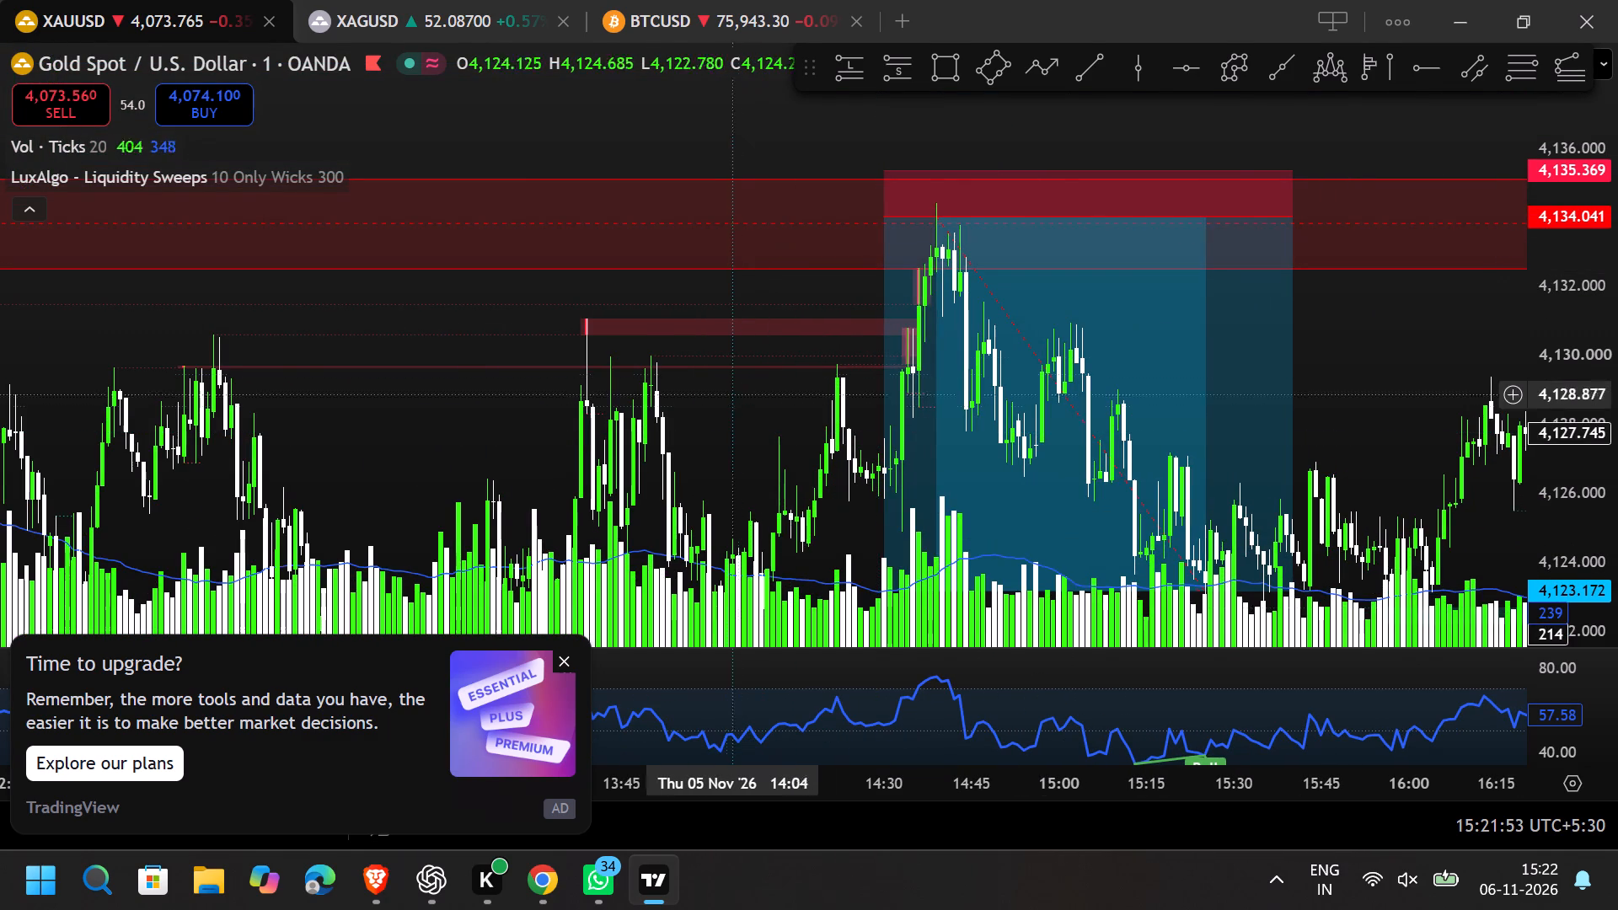
{"action": "left_click", "coordinate": [718, 433]}
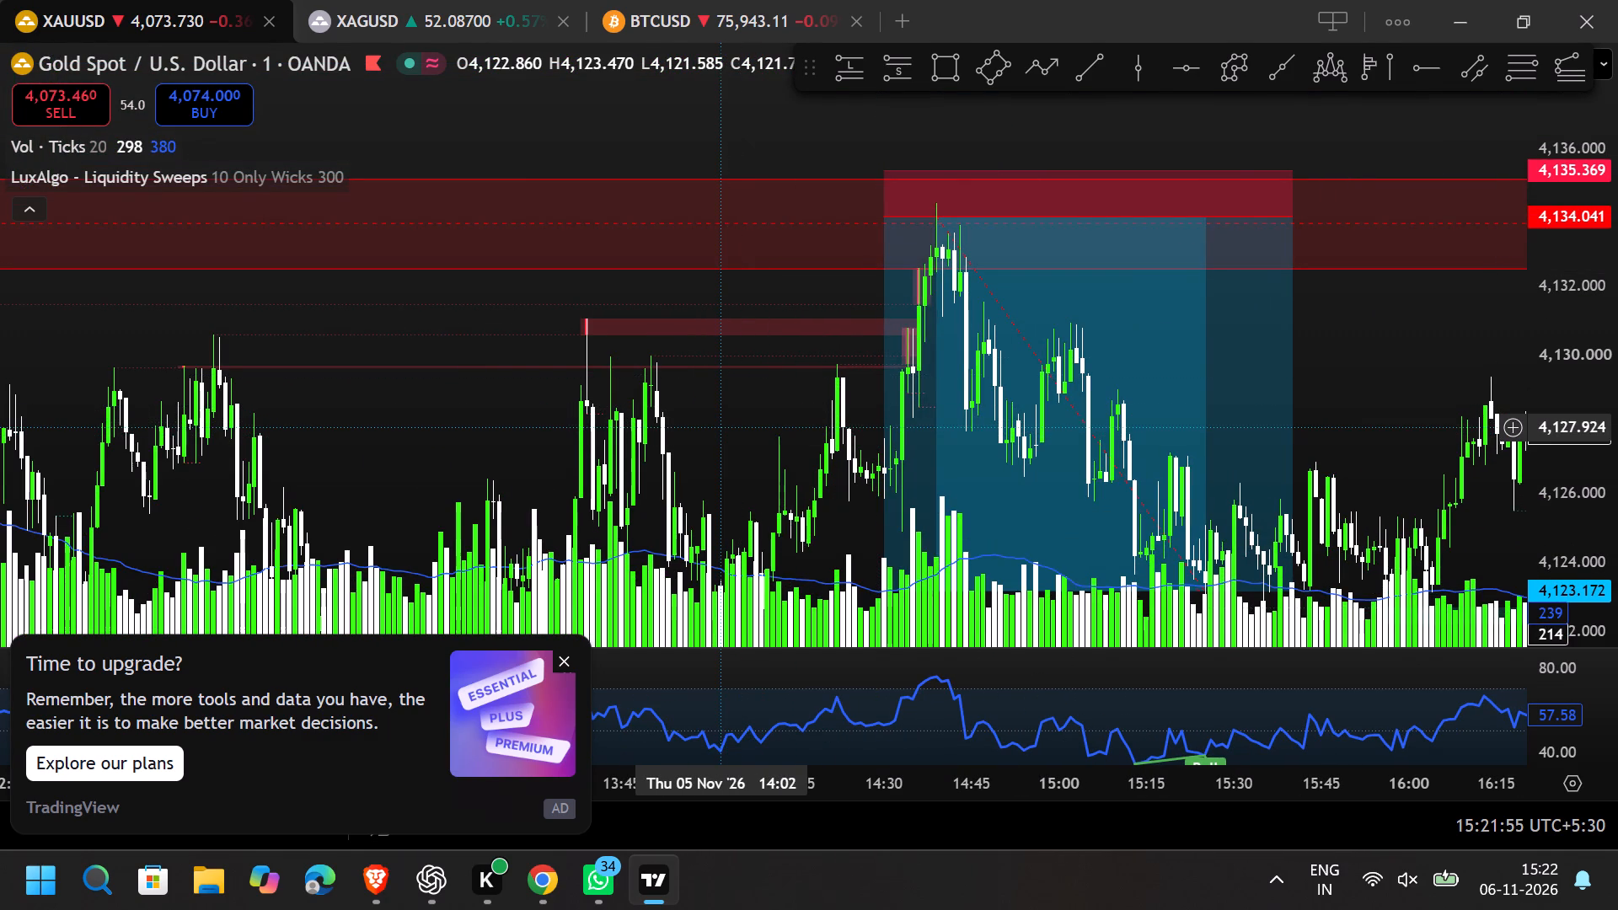
{"action": "left_click_drag", "start_coordinate": [717, 420], "coordinate": [651, 237]}
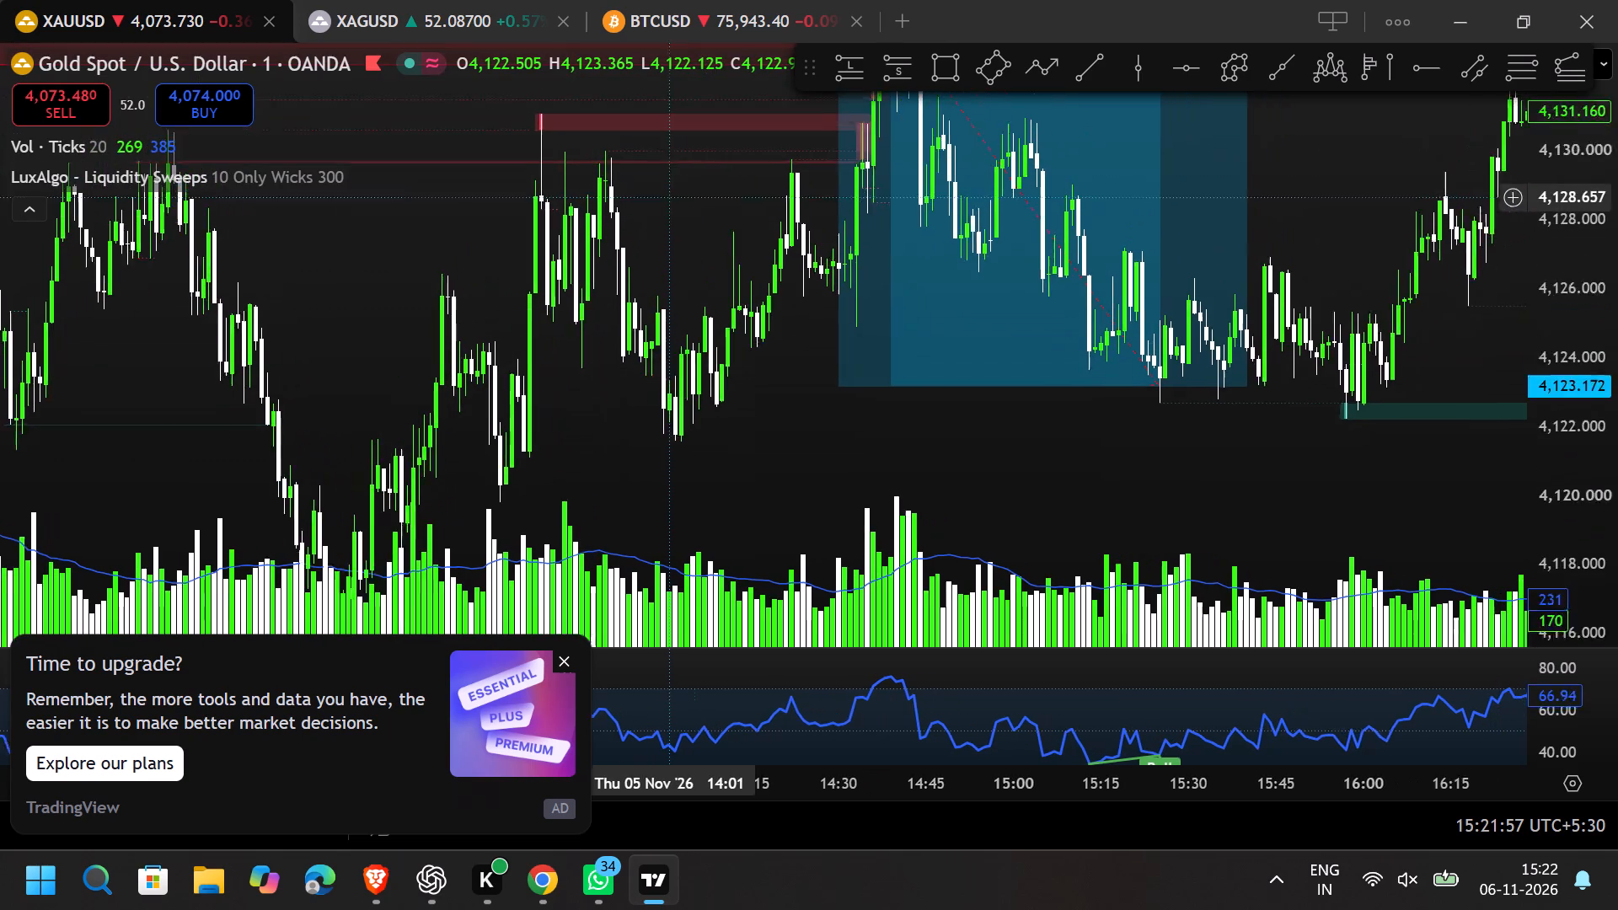
{"action": "left_click_drag", "start_coordinate": [651, 237], "coordinate": [641, 249]}
{"action": "scroll", "coordinate": [1296, 233], "scroll_direction": "down", "scroll_amount": 3}
{"action": "left_click_drag", "start_coordinate": [1428, 261], "coordinate": [855, 270]}
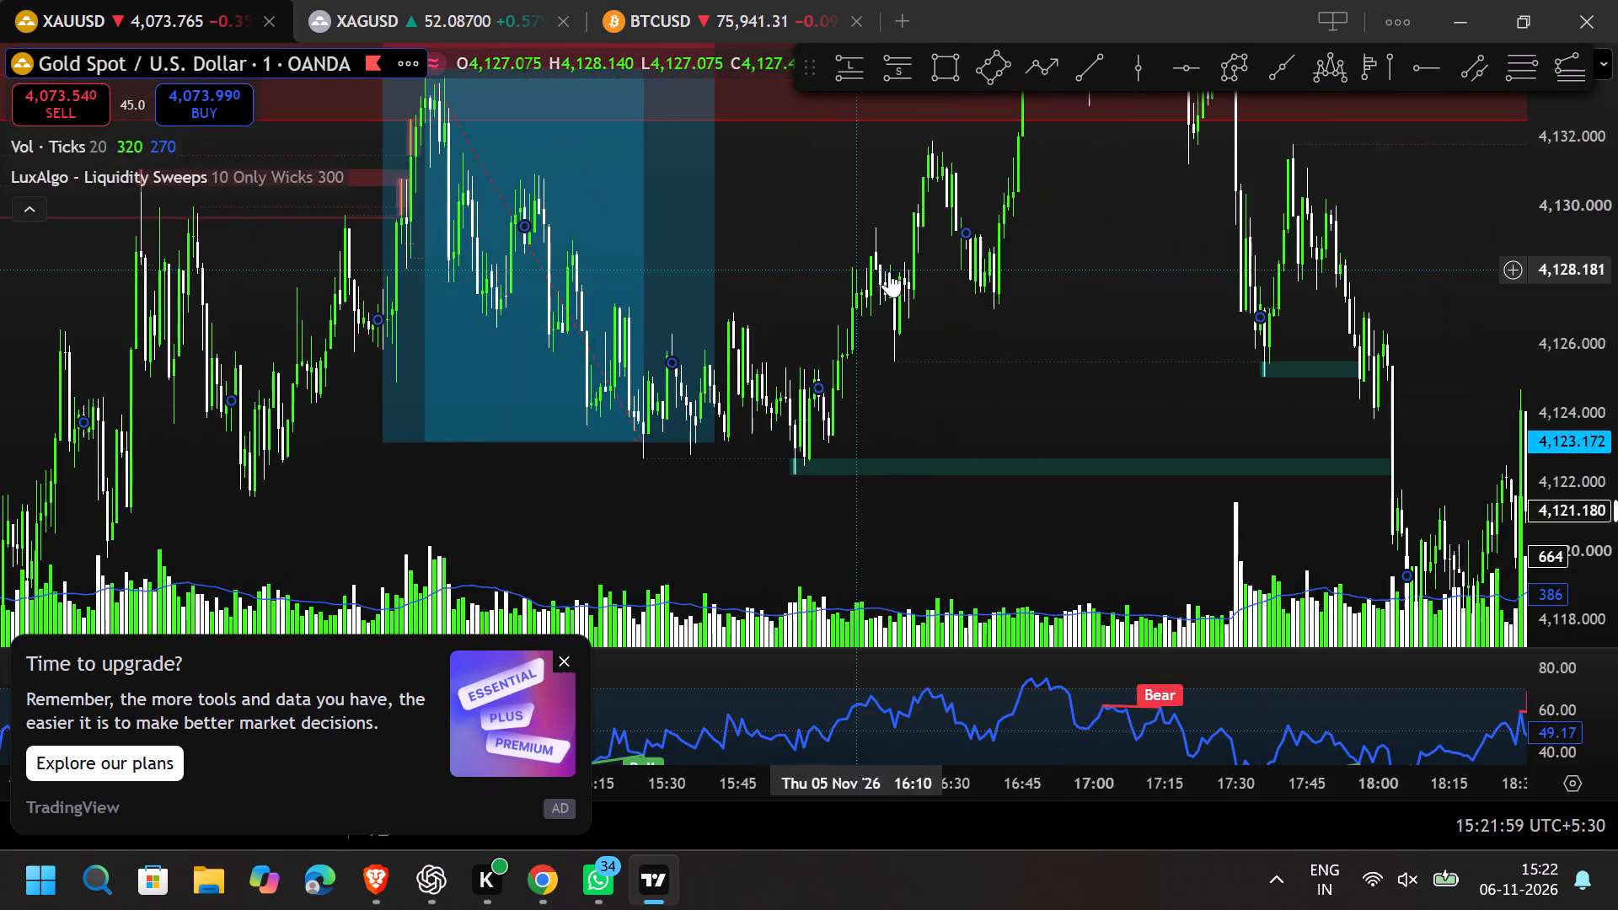
Delete the short position drawn at the lower red zone around 5 Nov 14:30.
{"action": "left_click_drag", "start_coordinate": [1133, 330], "coordinate": [1084, 549]}
{"action": "left_click", "coordinate": [618, 446]}
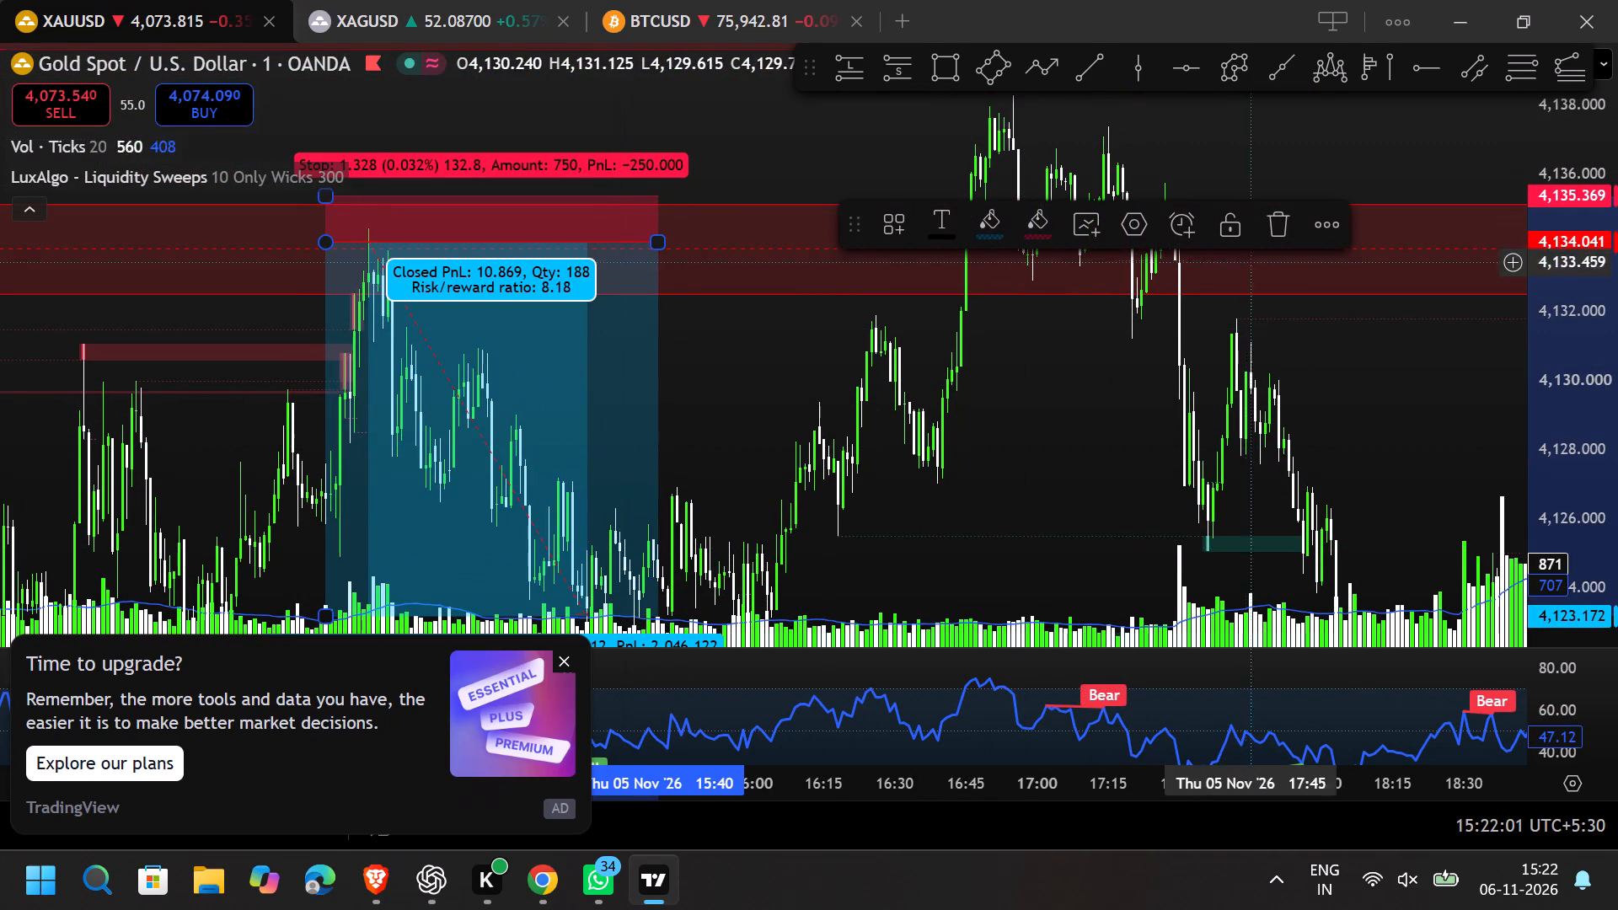
{"action": "left_click", "coordinate": [1282, 237]}
Switch the gold chart to the 5-minute interval and review the price reactions at the 5 Nov red zones.
{"action": "key", "text": "5"}
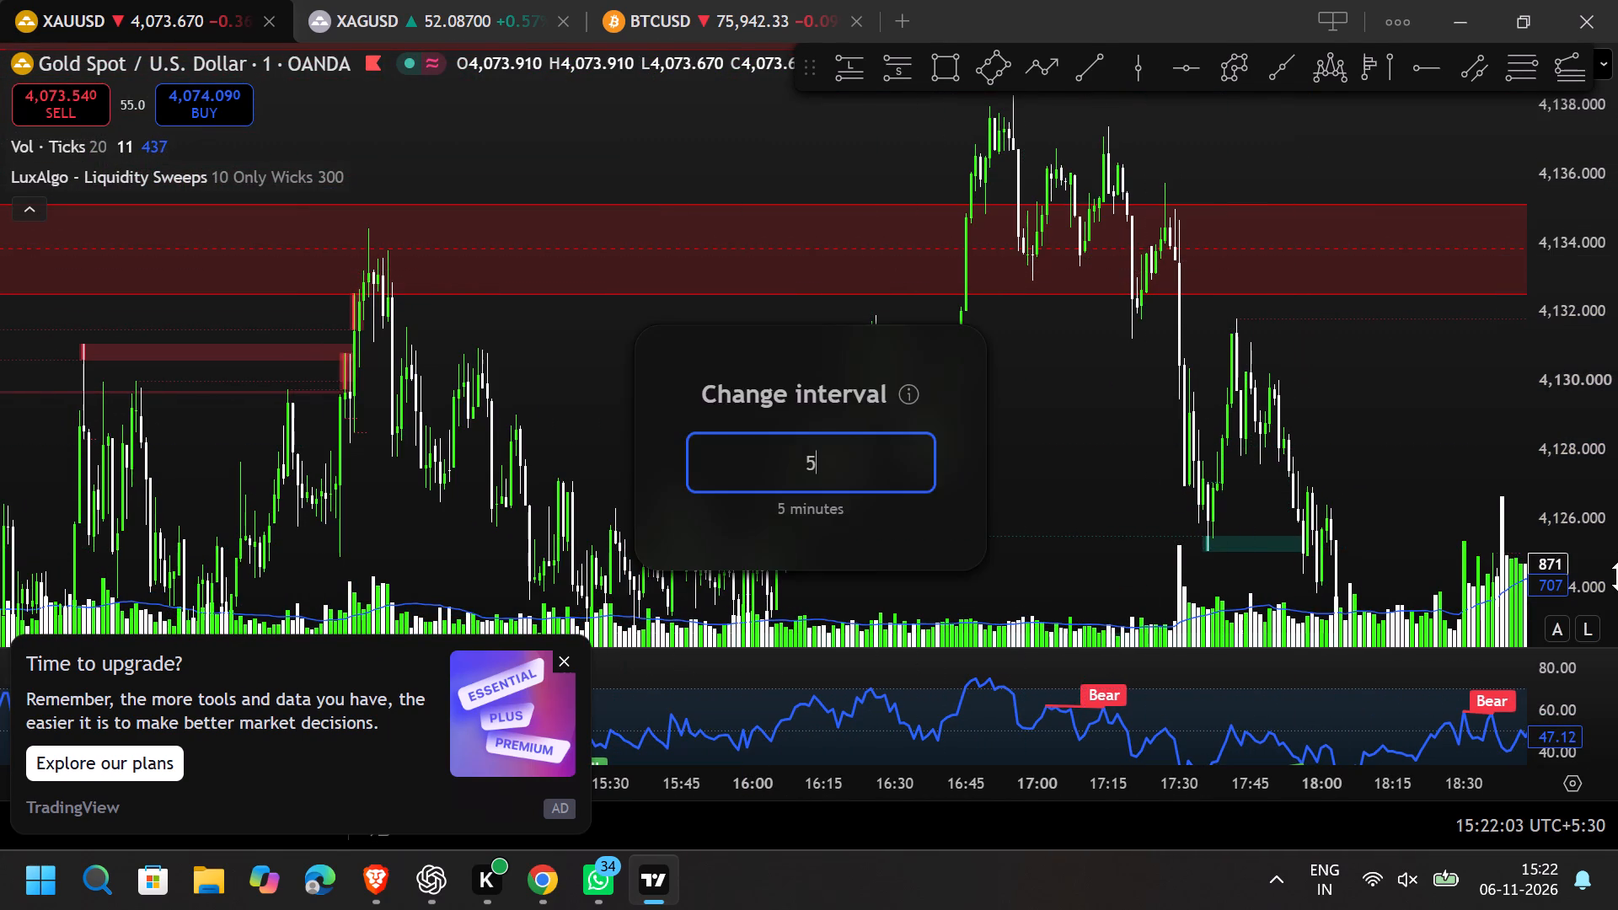
{"action": "key", "text": "Return"}
{"action": "scroll", "coordinate": [1128, 559], "scroll_direction": "down", "scroll_amount": 4}
{"action": "left_click_drag", "start_coordinate": [1241, 473], "coordinate": [1231, 471]}
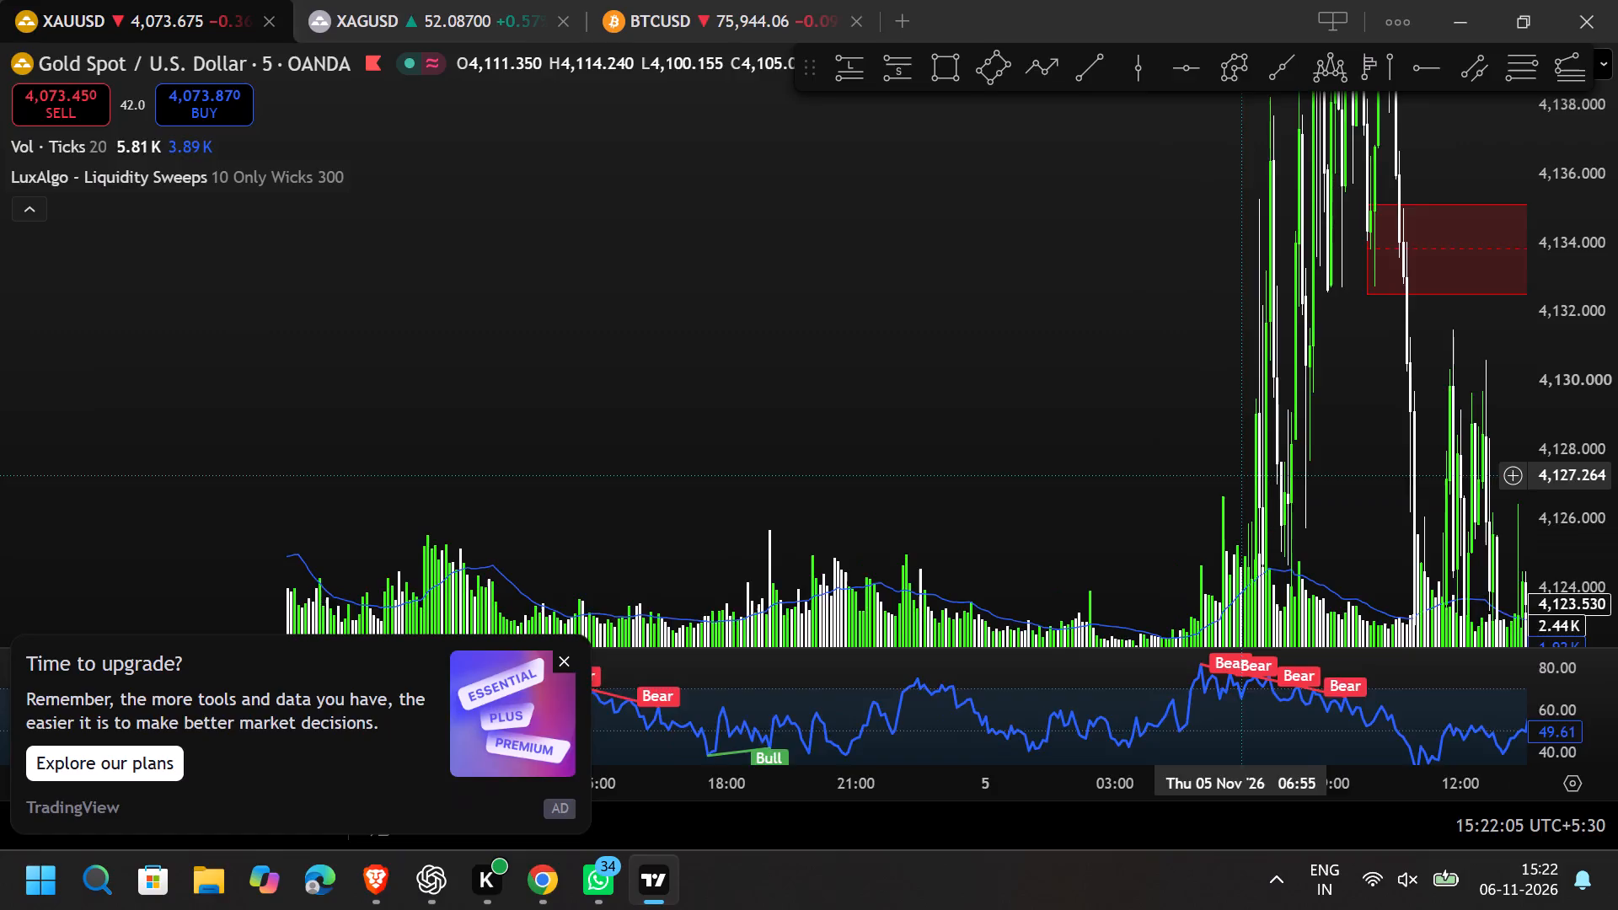
{"action": "left_click_drag", "start_coordinate": [1231, 471], "coordinate": [827, 452]}
{"action": "left_click_drag", "start_coordinate": [1557, 311], "coordinate": [1549, 599]}
{"action": "scroll", "coordinate": [1323, 490], "scroll_direction": "up", "scroll_amount": 7}
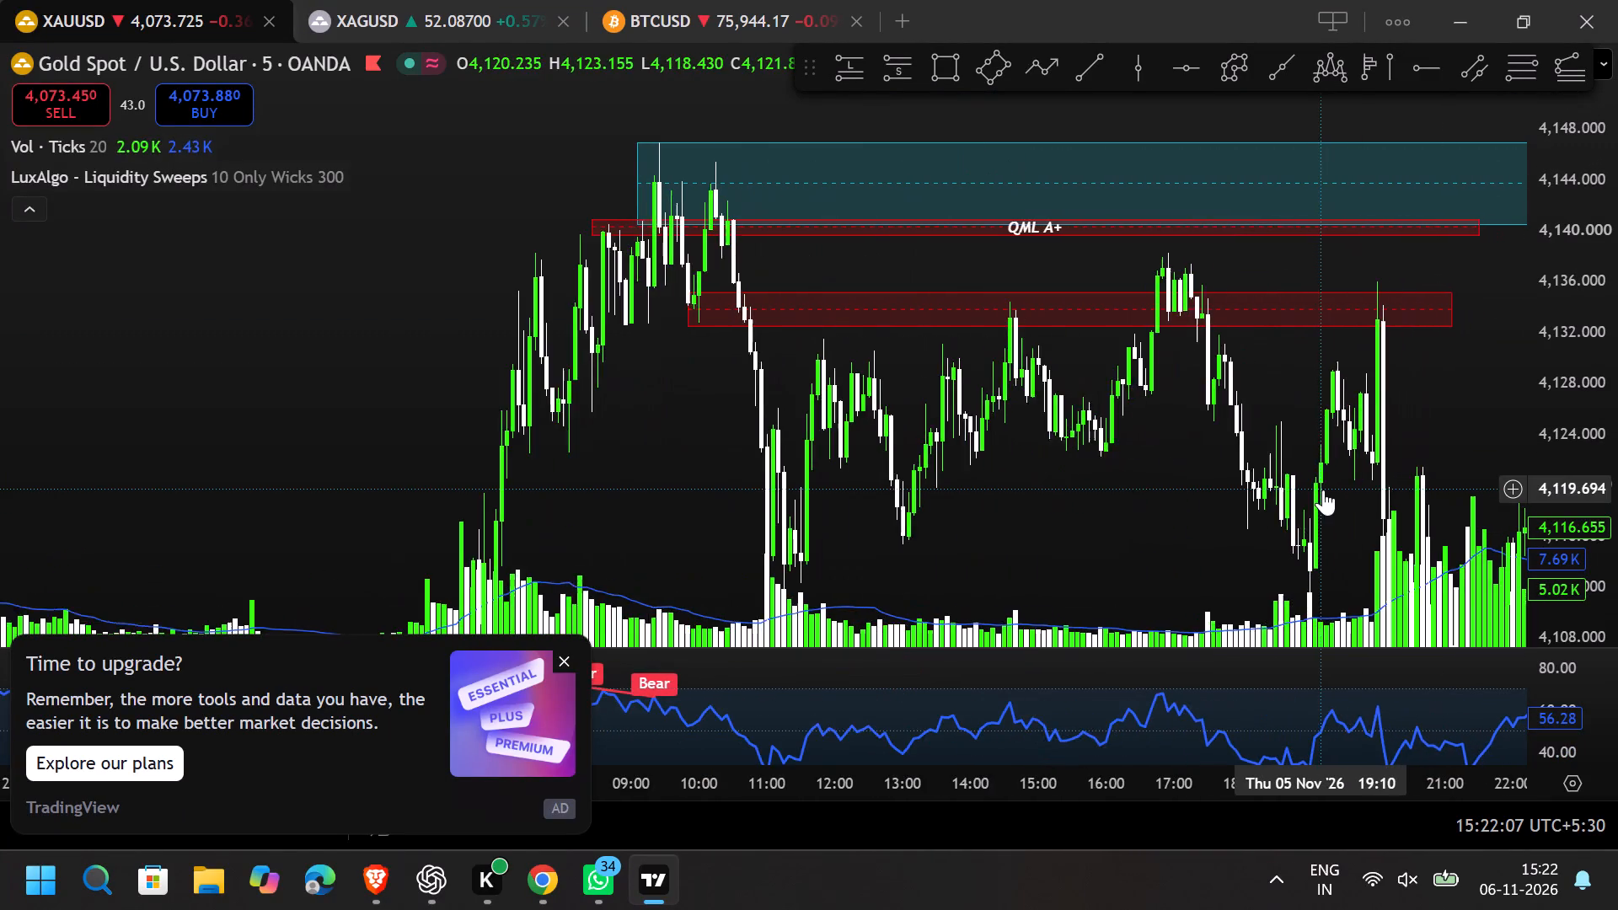
{"action": "scroll", "coordinate": [1323, 490], "scroll_direction": "up", "scroll_amount": 5}
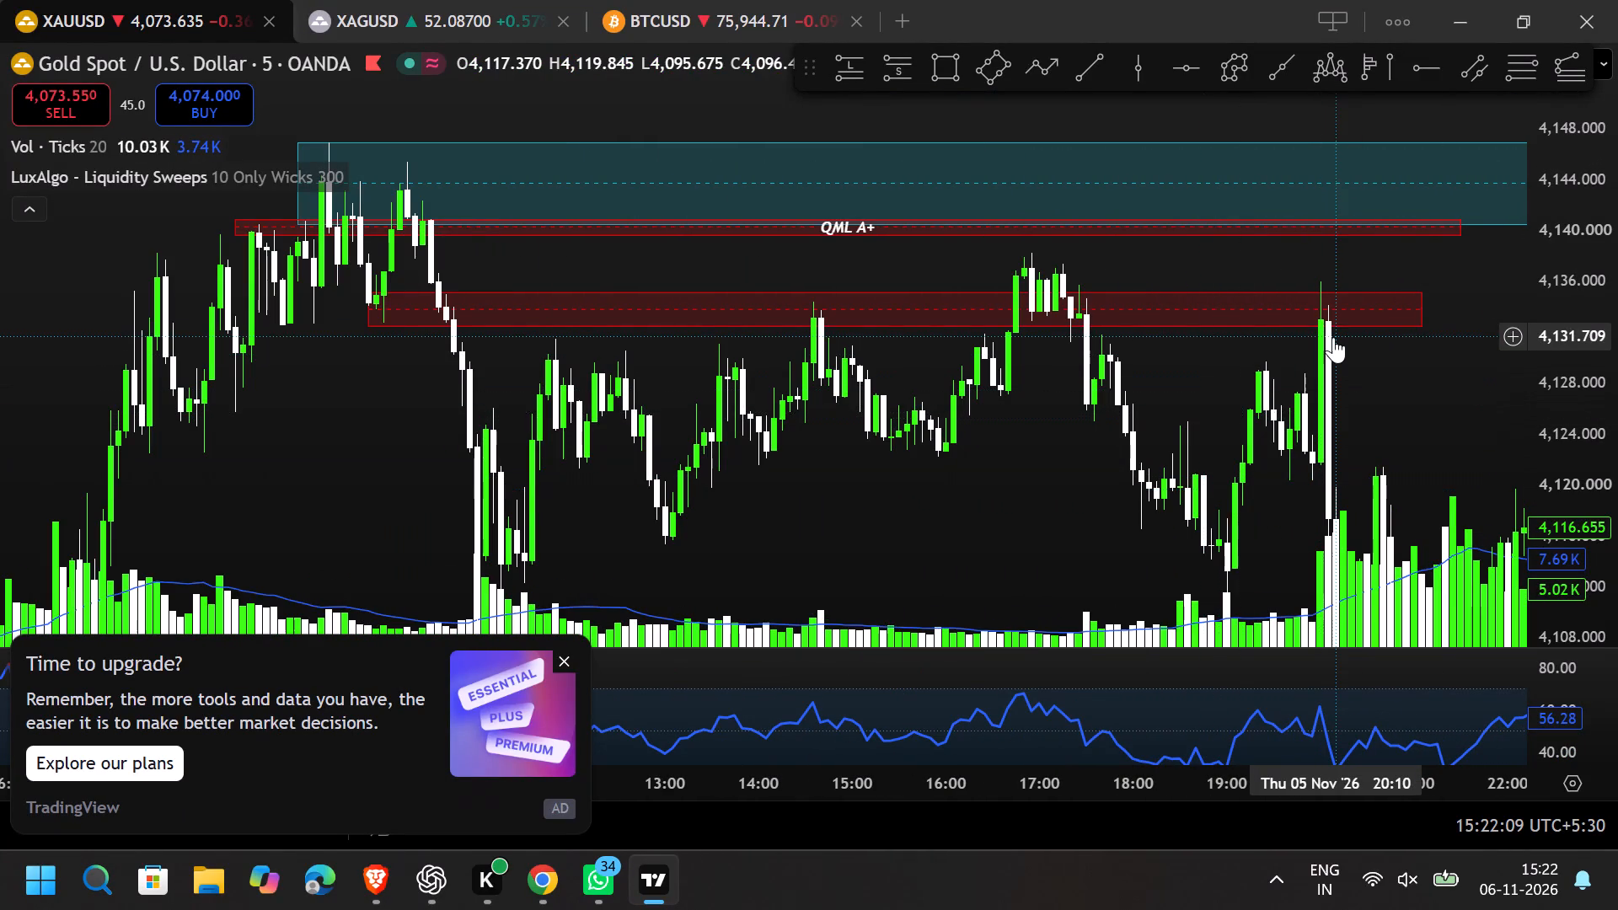
Switch to the 1-minute interval and examine the 5 Nov 20:00 rally into the lower red zone.
{"action": "key", "text": "1"}
{"action": "key", "text": "Return"}
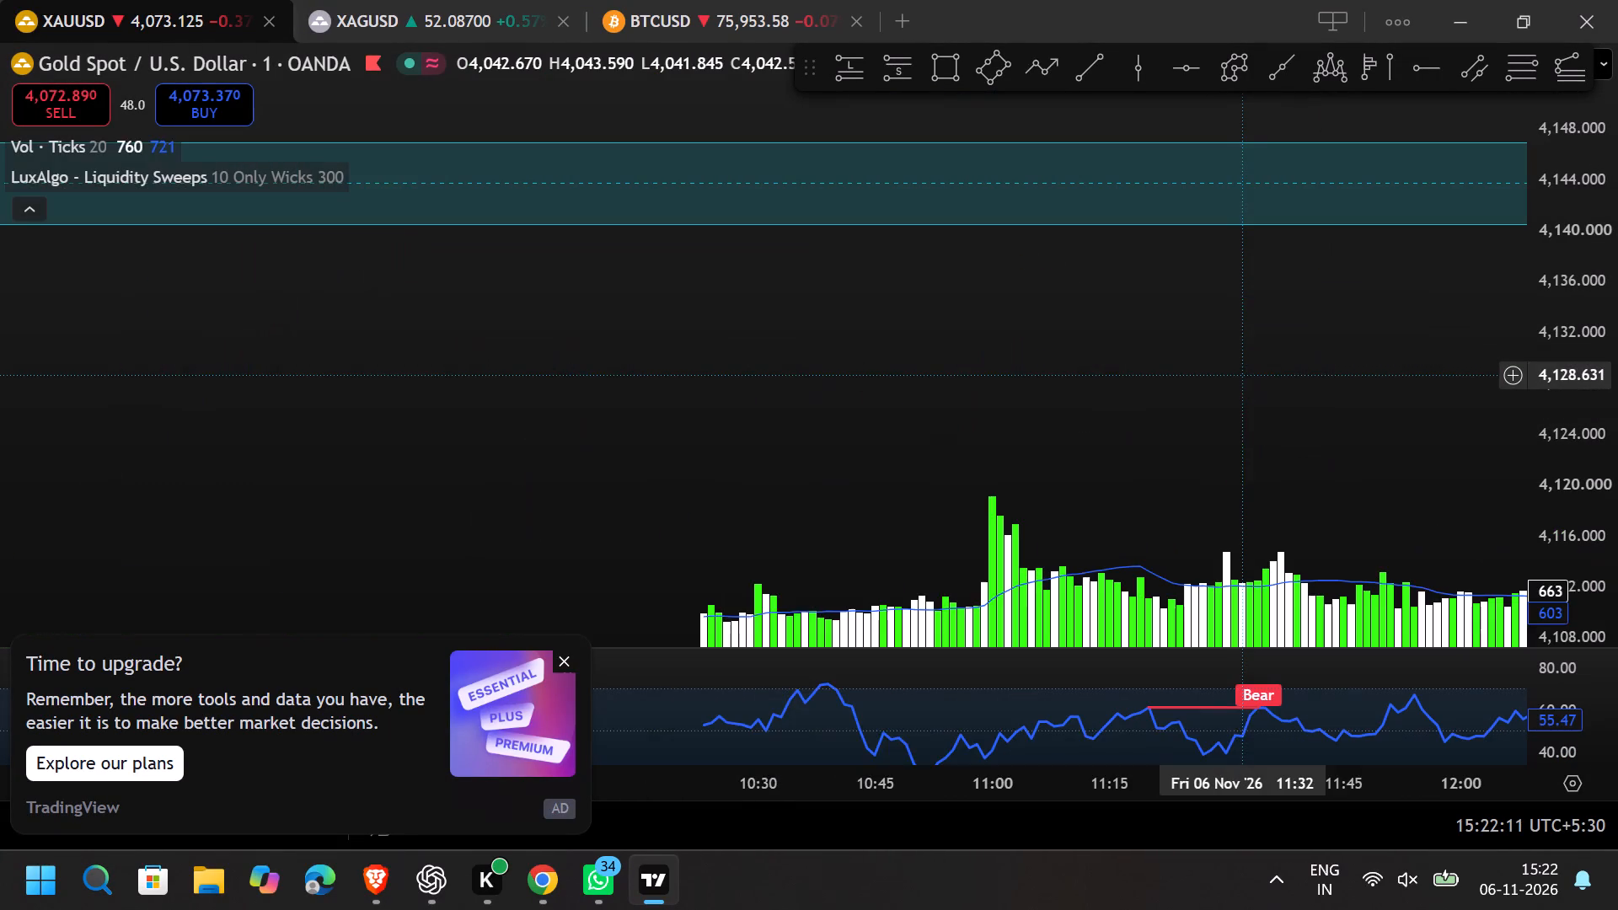
{"action": "scroll", "coordinate": [1242, 376], "scroll_direction": "up", "scroll_amount": 1}
{"action": "scroll", "coordinate": [1268, 629], "scroll_direction": "down", "scroll_amount": 11}
{"action": "scroll", "coordinate": [786, 542], "scroll_direction": "down", "scroll_amount": 18}
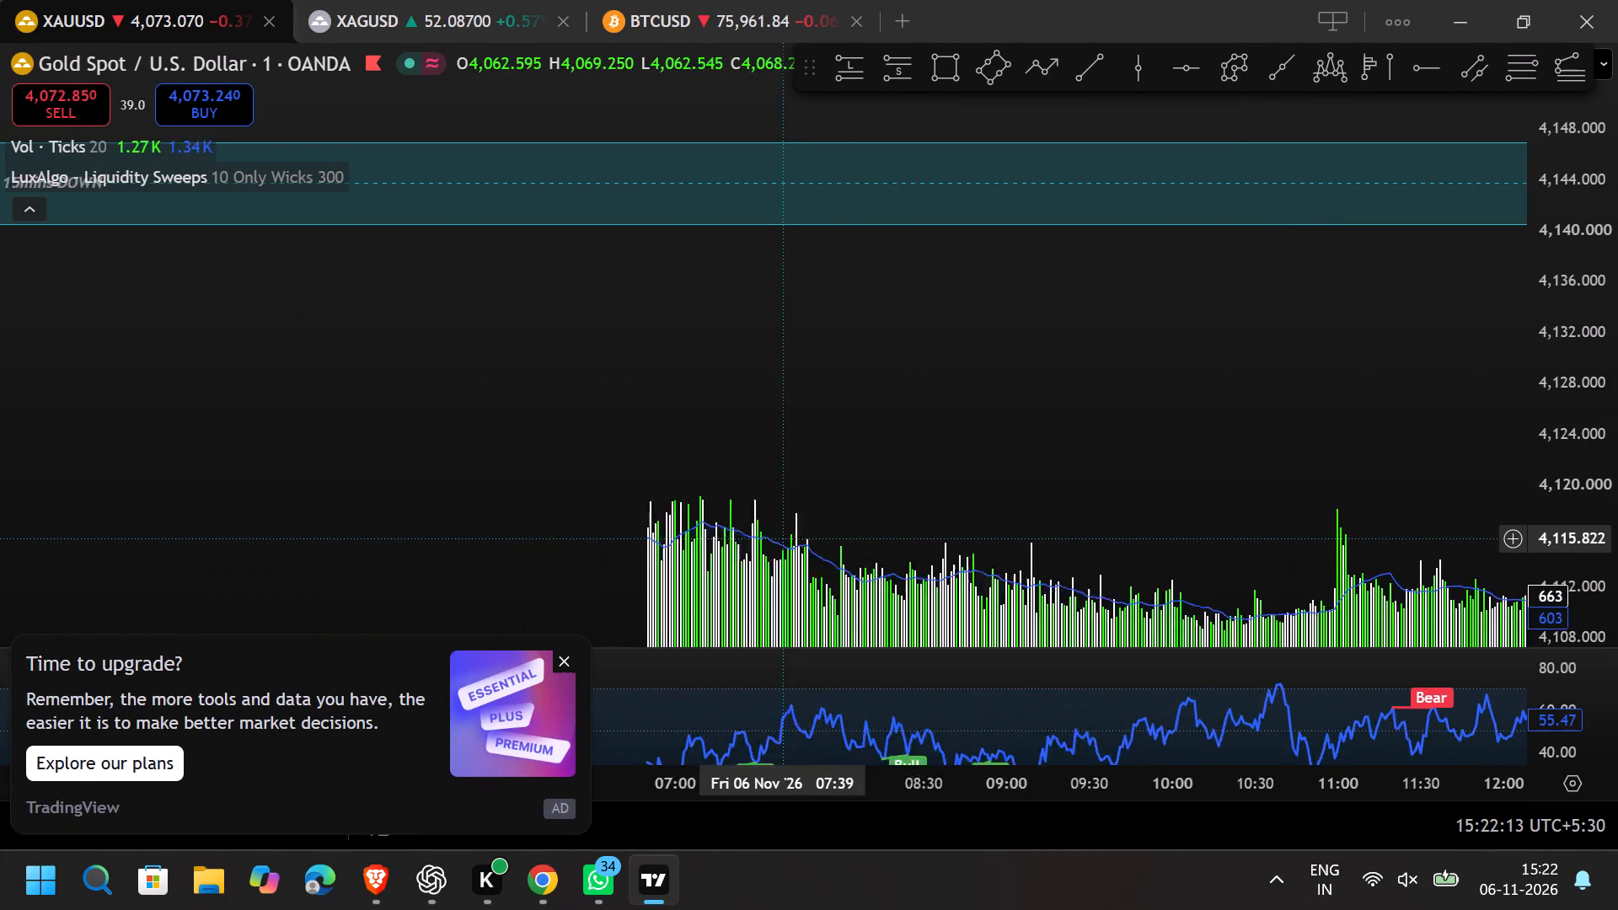
{"action": "scroll", "coordinate": [785, 538], "scroll_direction": "down", "scroll_amount": 3}
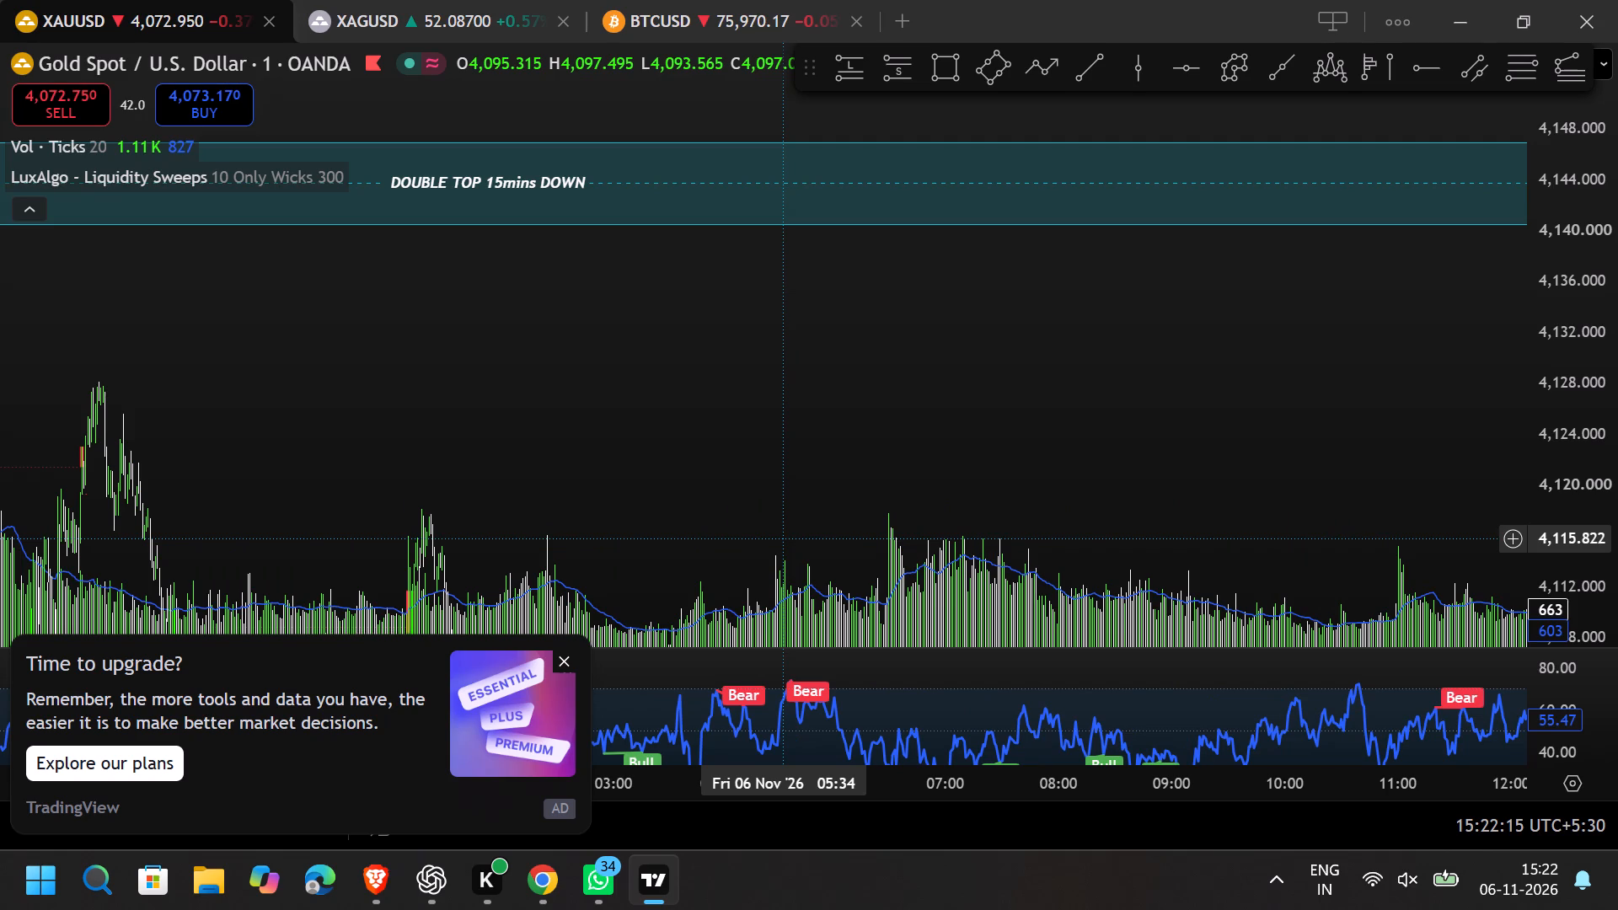
{"action": "scroll", "coordinate": [1386, 384], "scroll_direction": "down", "scroll_amount": 7}
{"action": "scroll", "coordinate": [1318, 409], "scroll_direction": "down", "scroll_amount": 6}
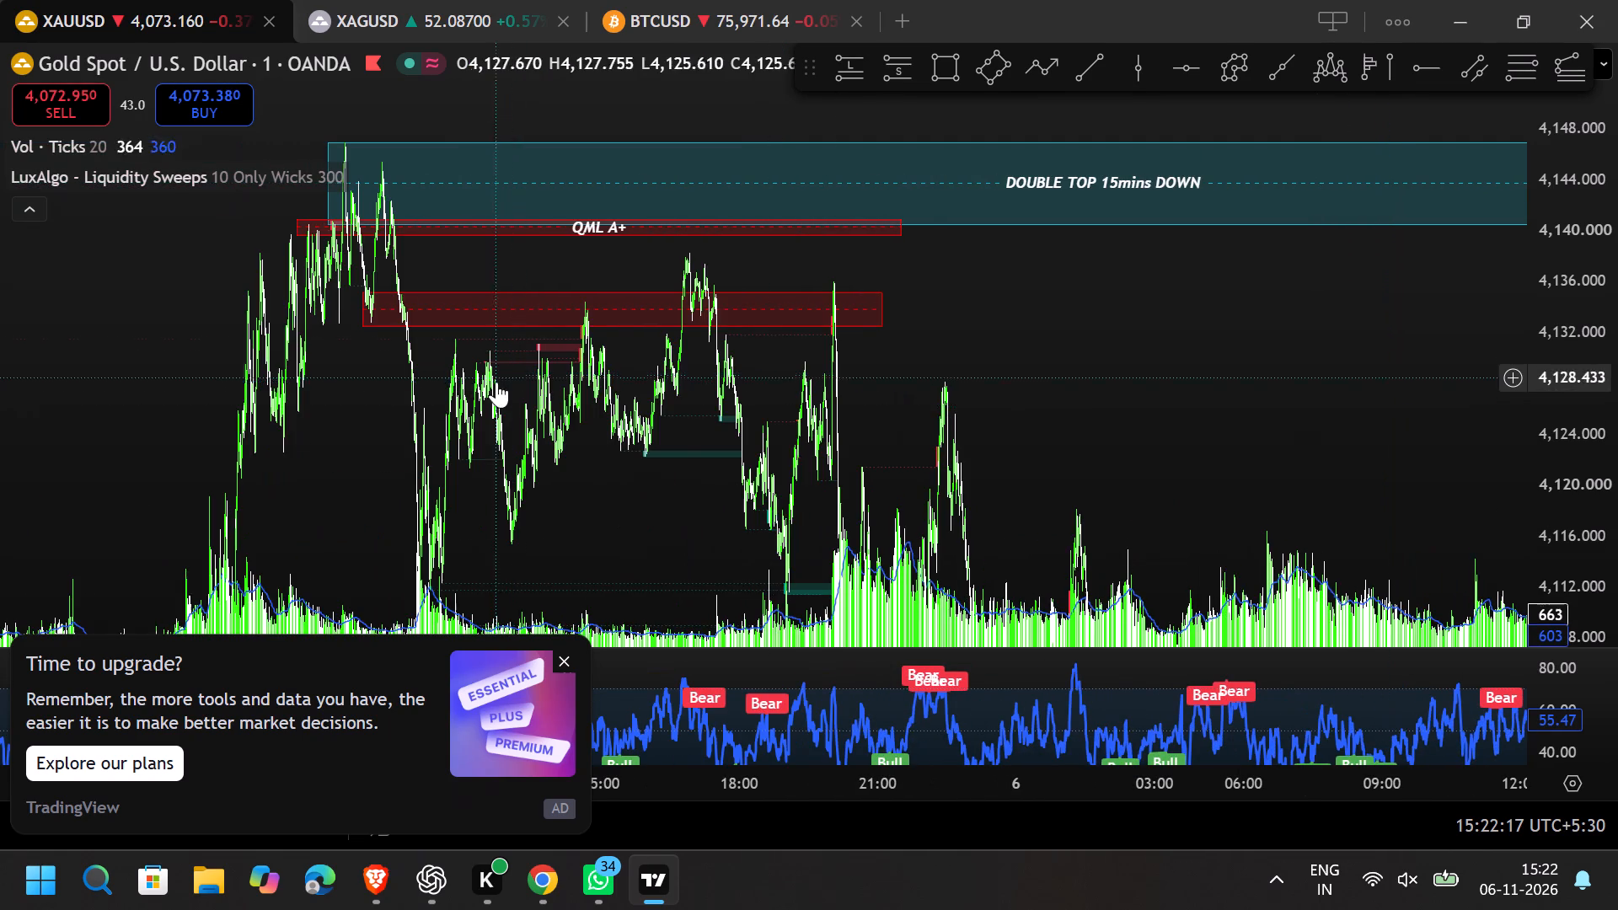
{"action": "left_click_drag", "start_coordinate": [926, 428], "coordinate": [1142, 359]}
{"action": "scroll", "coordinate": [1039, 370], "scroll_direction": "up", "scroll_amount": 3}
{"action": "scroll", "coordinate": [1039, 370], "scroll_direction": "down", "scroll_amount": 1}
{"action": "scroll", "coordinate": [1039, 370], "scroll_direction": "up", "scroll_amount": 3}
{"action": "scroll", "coordinate": [858, 410], "scroll_direction": "up", "scroll_amount": 6}
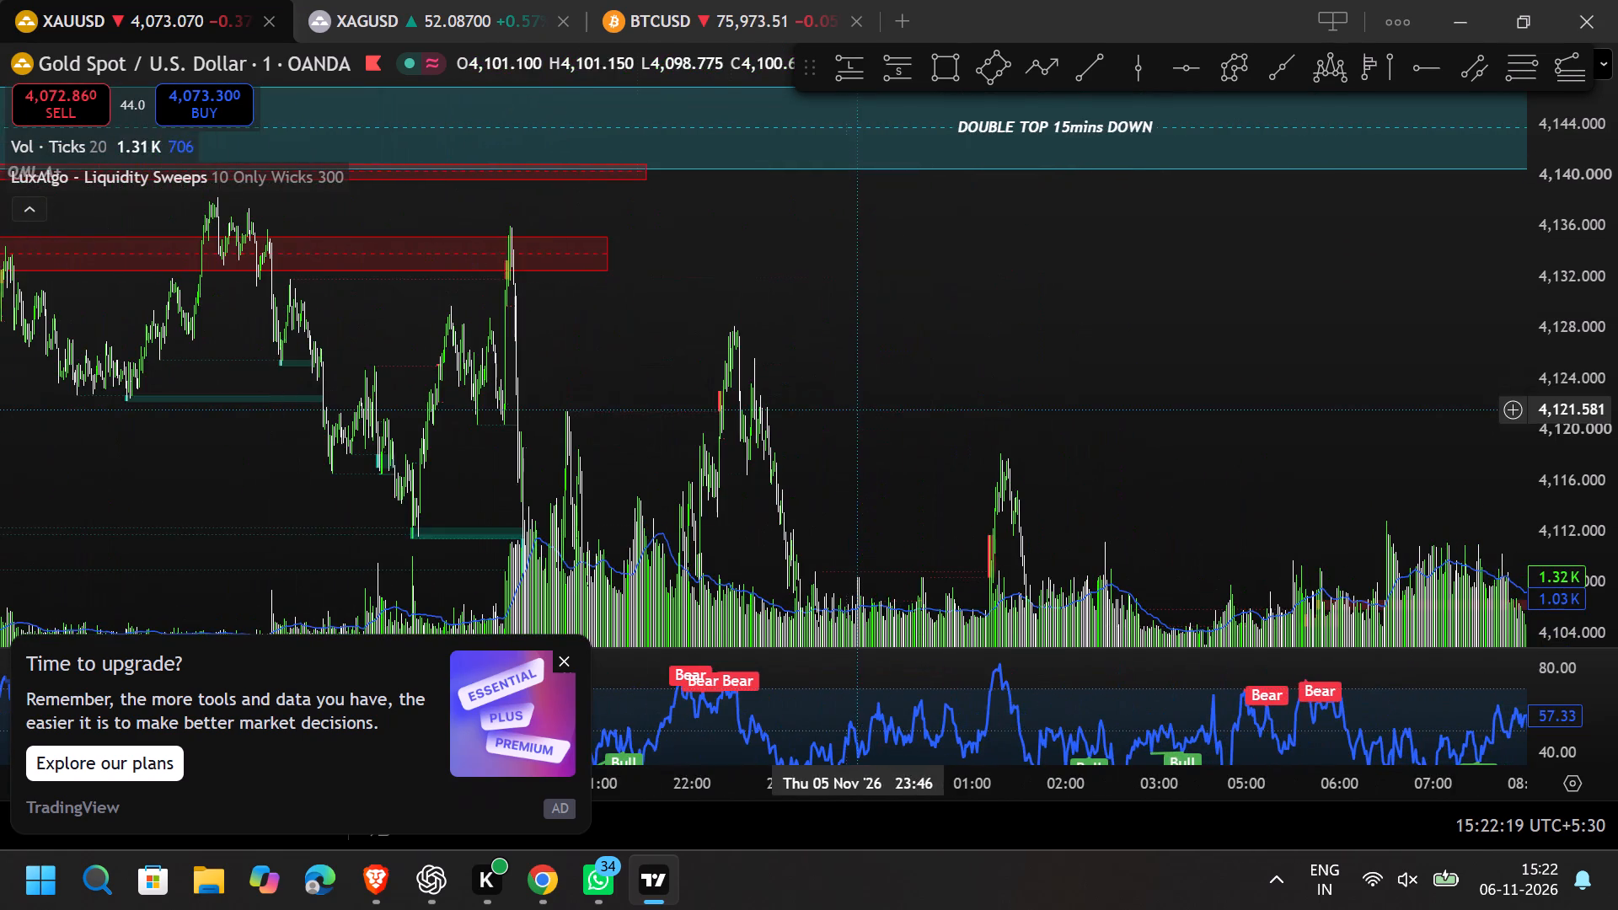
{"action": "left_click_drag", "start_coordinate": [337, 361], "coordinate": [698, 354]}
{"action": "scroll", "coordinate": [703, 358], "scroll_direction": "up", "scroll_amount": 8}
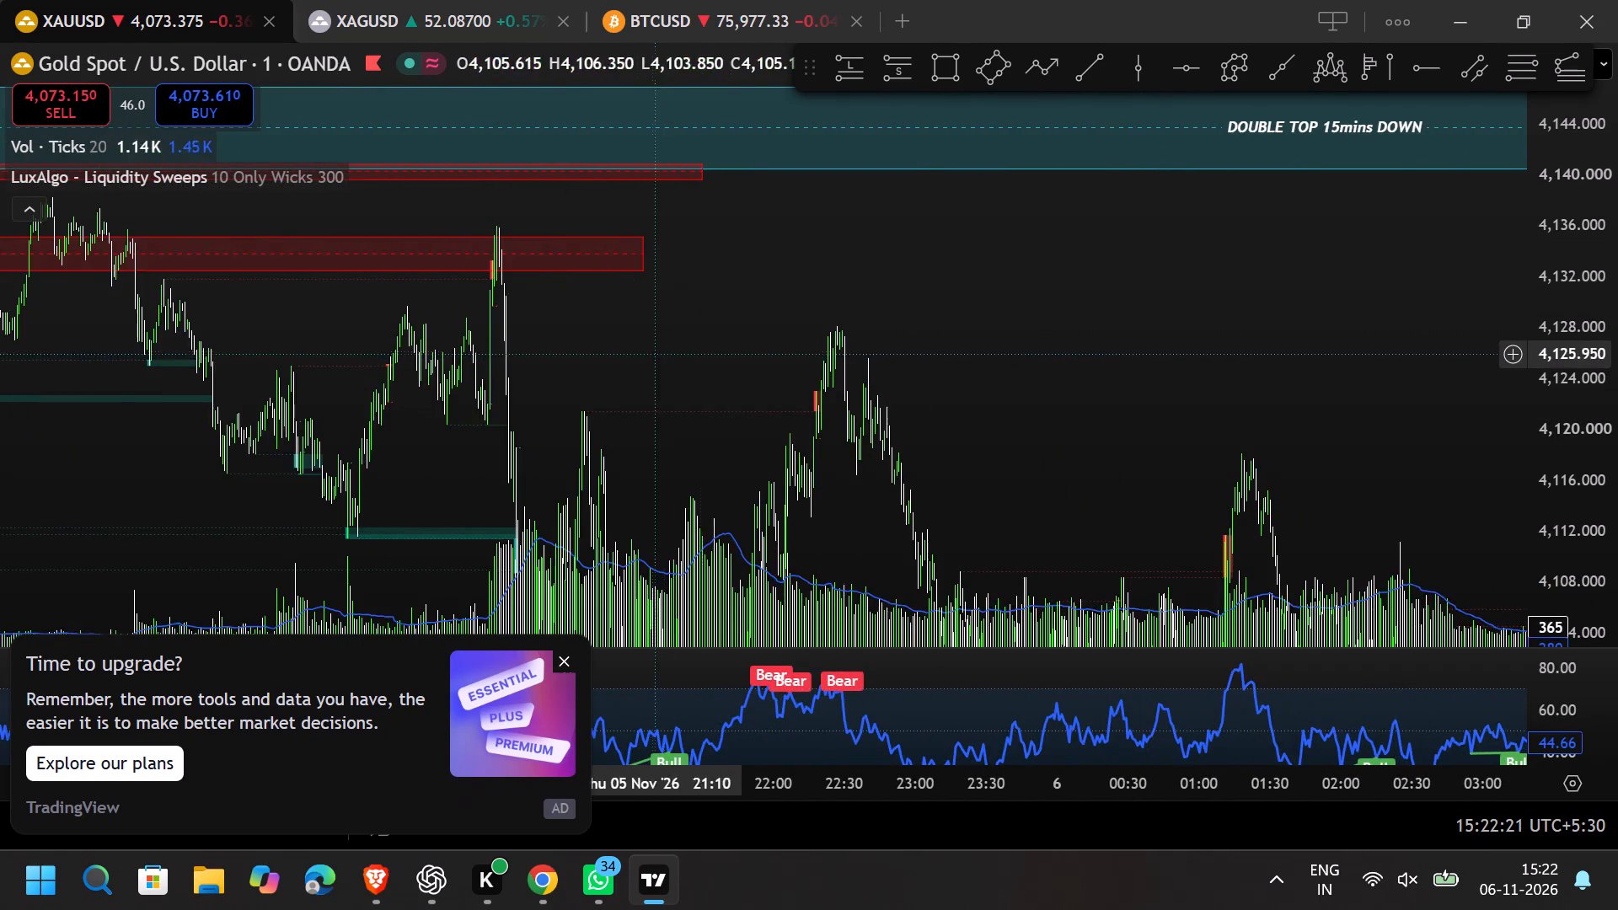
{"action": "left_click_drag", "start_coordinate": [653, 352], "coordinate": [1307, 519]}
{"action": "scroll", "coordinate": [1292, 519], "scroll_direction": "up", "scroll_amount": 6}
{"action": "left_click_drag", "start_coordinate": [1549, 491], "coordinate": [1554, 428]}
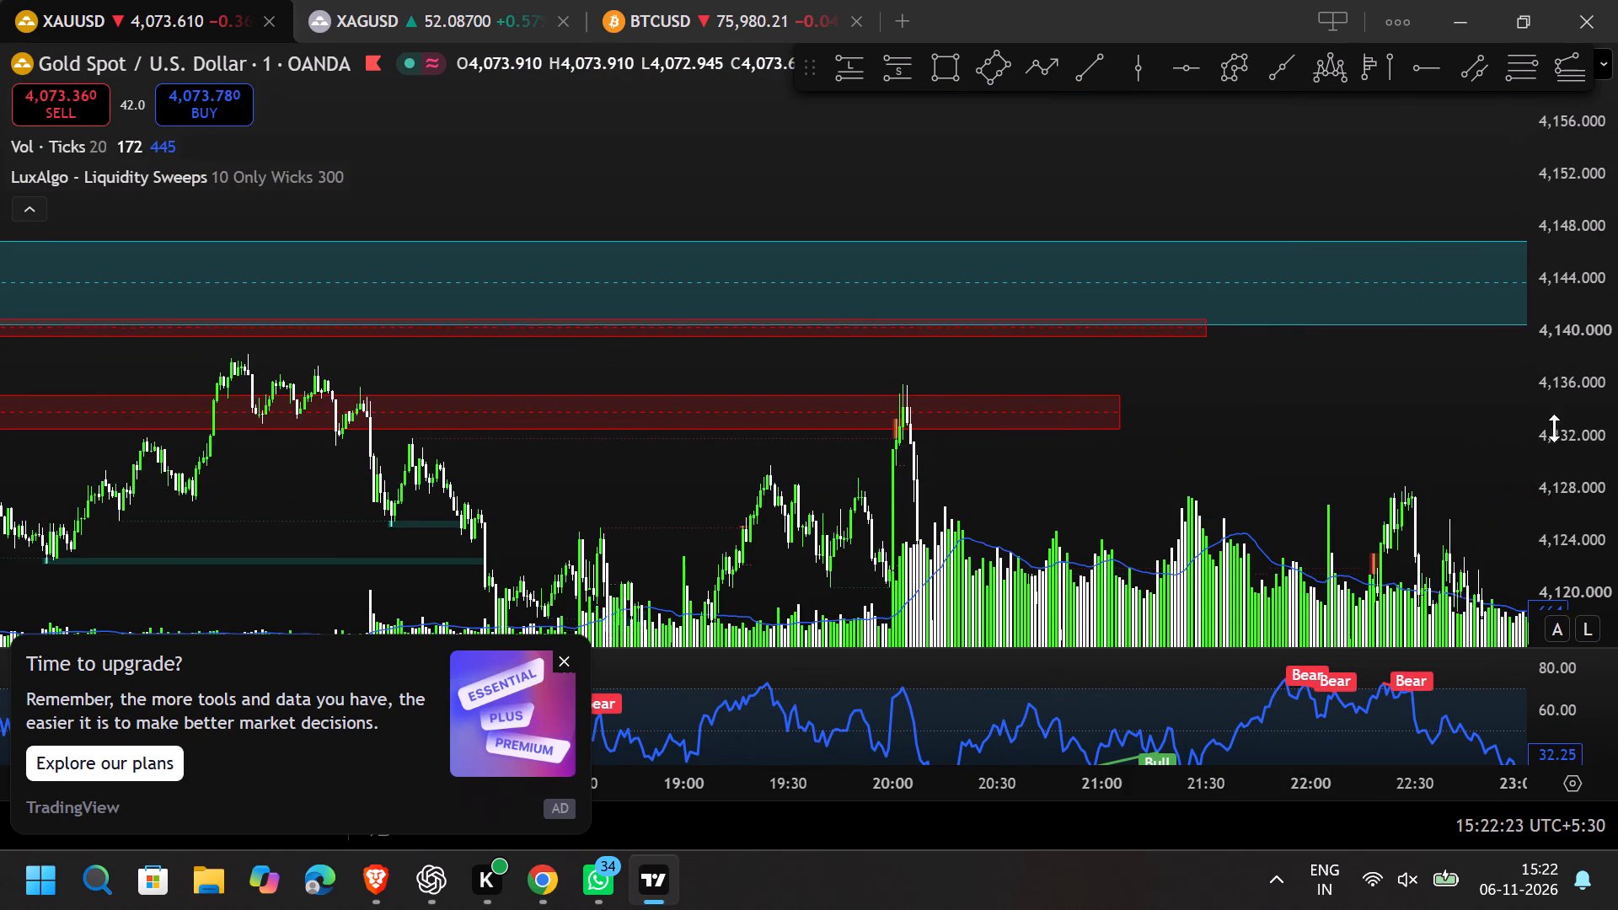
{"action": "left_click_drag", "start_coordinate": [1554, 428], "coordinate": [1554, 290]}
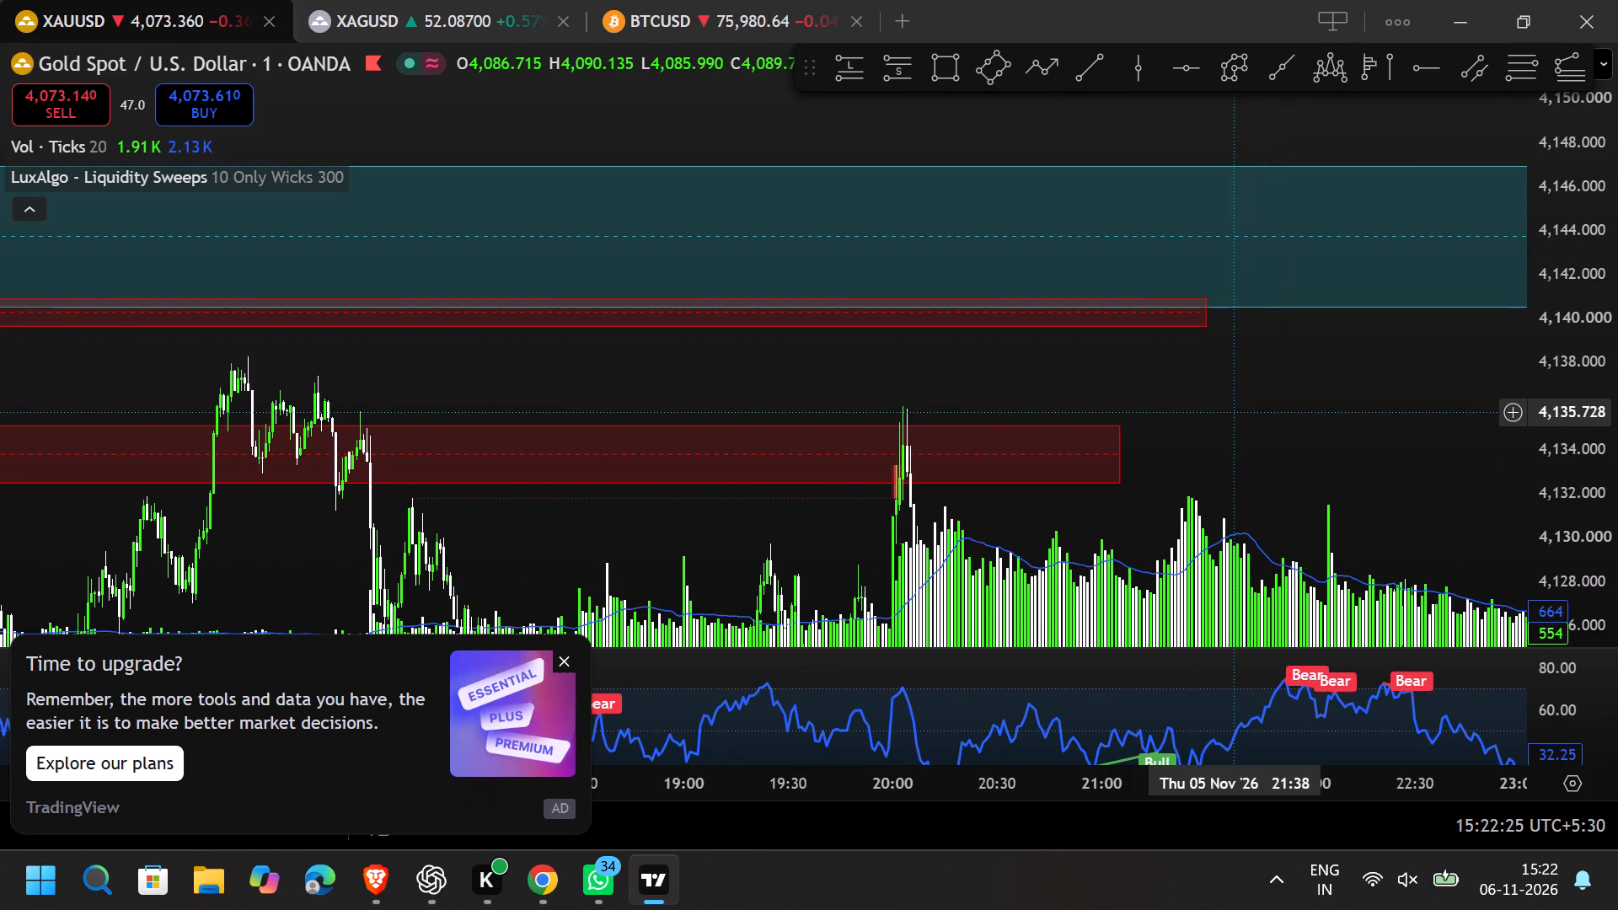
{"action": "left_click_drag", "start_coordinate": [1255, 410], "coordinate": [1262, 388]}
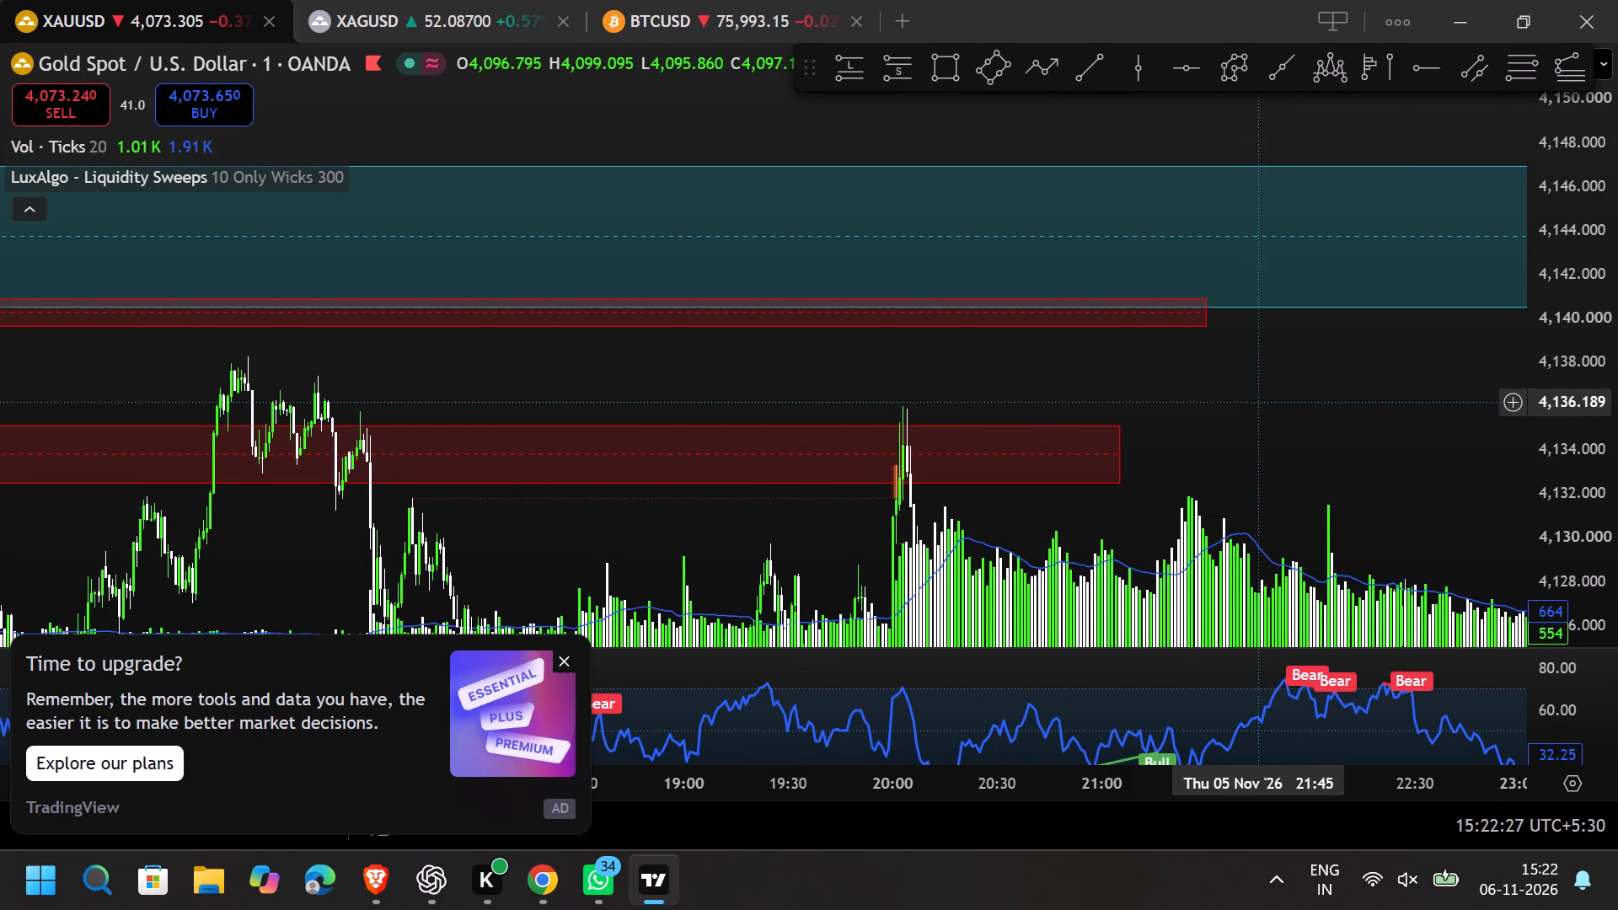
{"action": "left_click_drag", "start_coordinate": [1262, 388], "coordinate": [1294, 306]}
{"action": "scroll", "coordinate": [1225, 378], "scroll_direction": "up", "scroll_amount": 6}
{"action": "scroll", "coordinate": [986, 427], "scroll_direction": "up", "scroll_amount": 4}
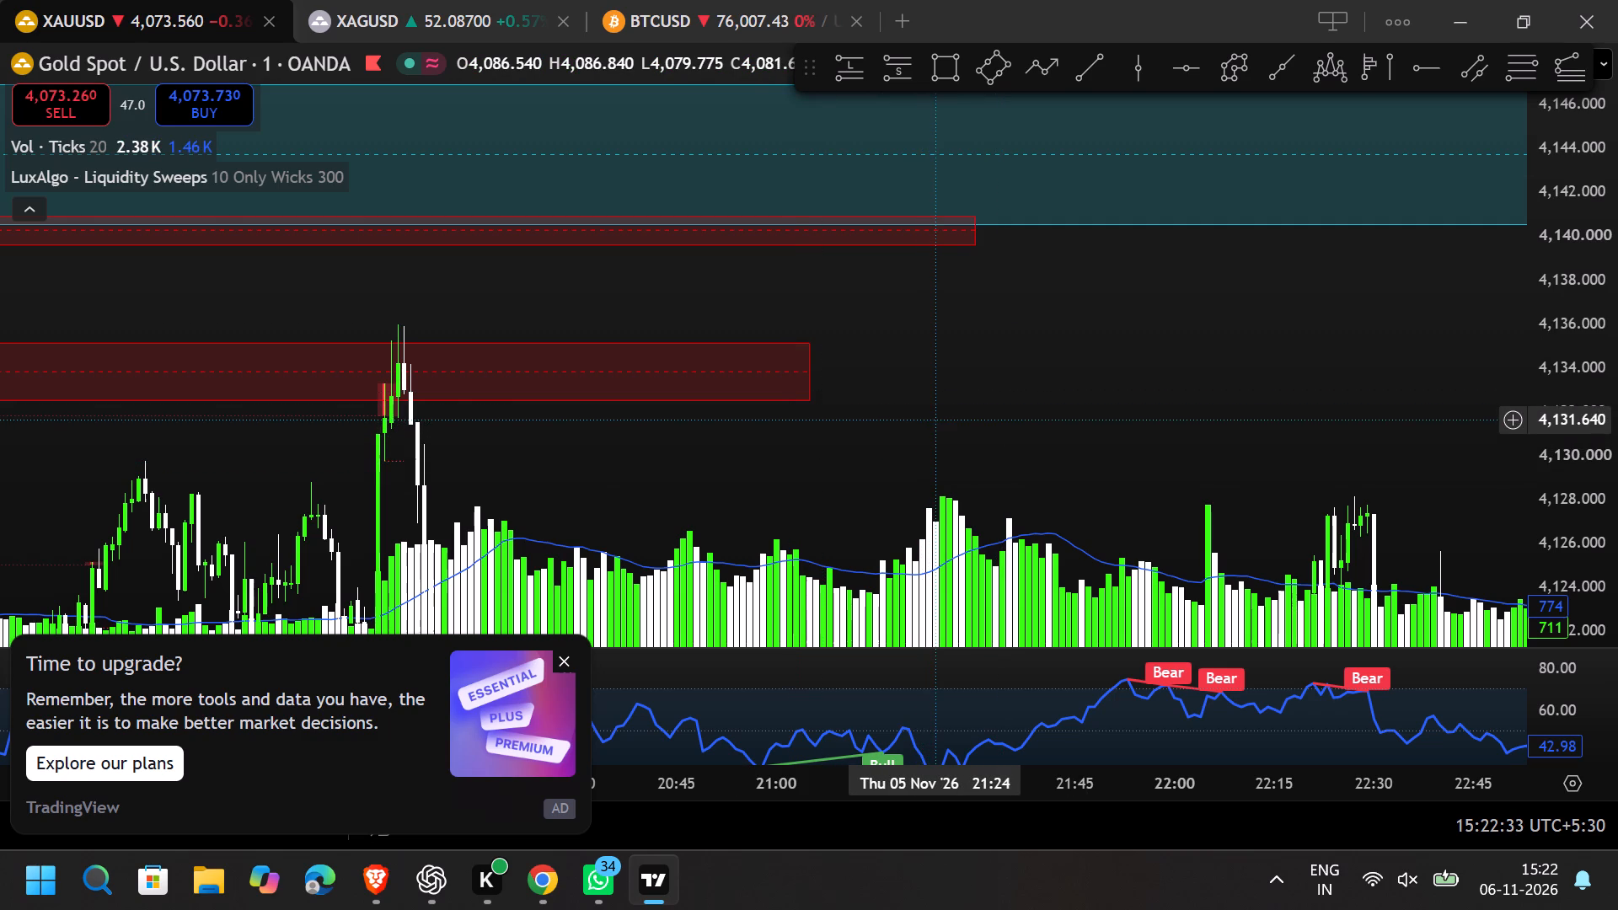
Examine the 1-minute price action after the lower red zone's 20:00 test, through to the latest 6 Nov candles.
{"action": "left_click_drag", "start_coordinate": [935, 420], "coordinate": [1007, 195]}
{"action": "left_click_drag", "start_coordinate": [962, 377], "coordinate": [995, 147]}
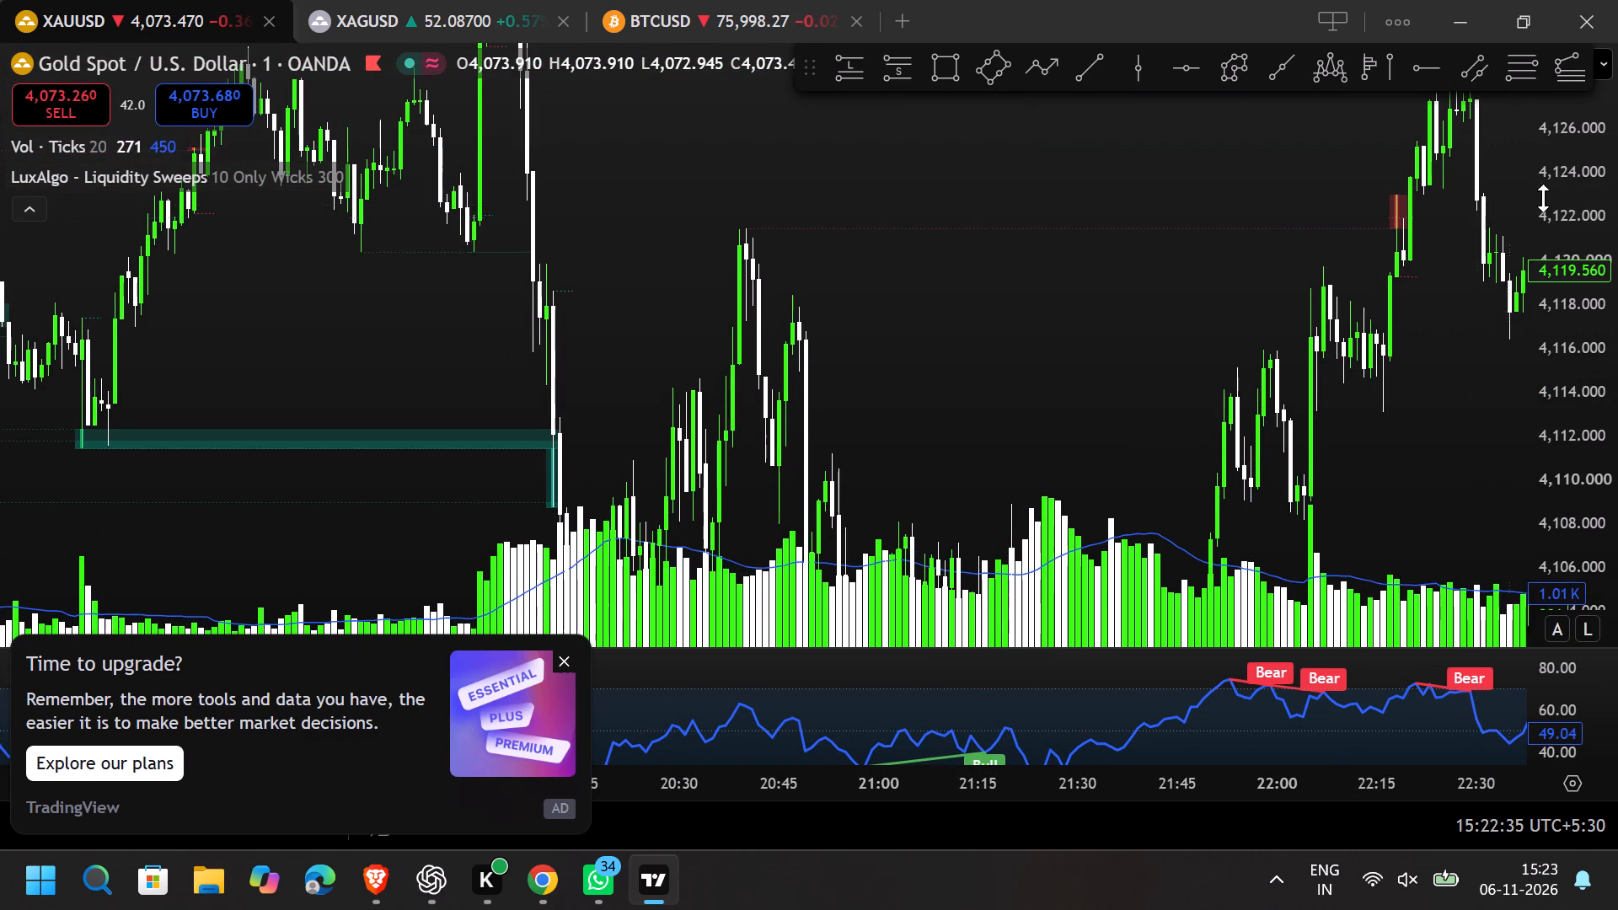
{"action": "left_click_drag", "start_coordinate": [1597, 230], "coordinate": [1597, 601]}
{"action": "scroll", "coordinate": [1139, 572], "scroll_direction": "down", "scroll_amount": 15}
{"action": "left_click_drag", "start_coordinate": [1570, 429], "coordinate": [1178, 451]}
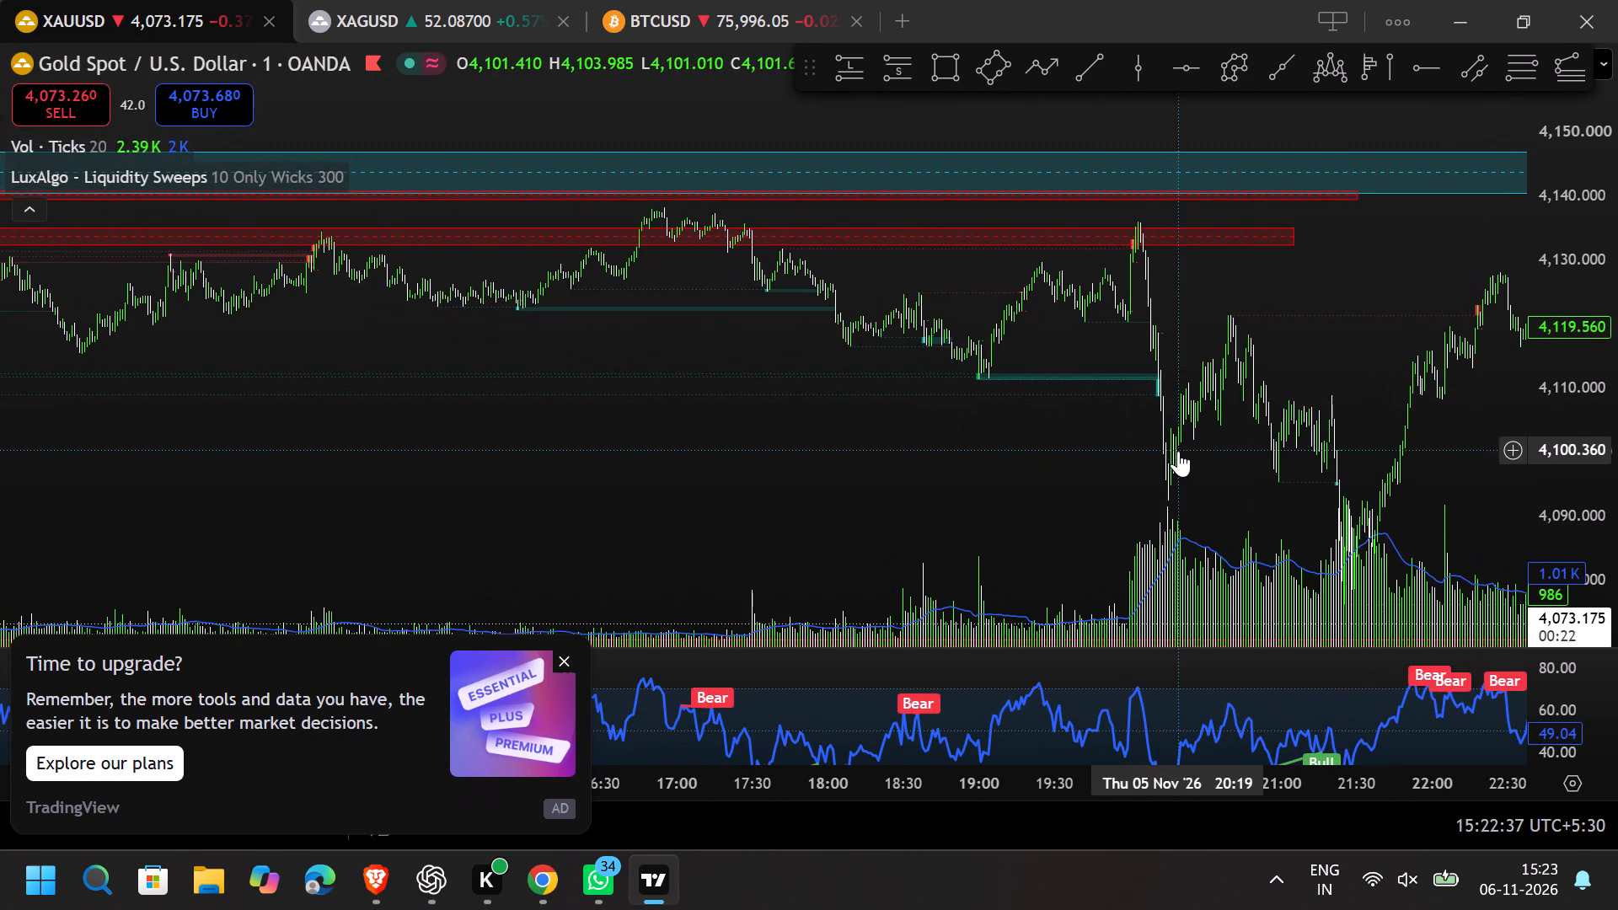
{"action": "left_click_drag", "start_coordinate": [1178, 451], "coordinate": [1182, 445]}
{"action": "left_click_drag", "start_coordinate": [1354, 334], "coordinate": [536, 202]}
{"action": "scroll", "coordinate": [793, 214], "scroll_direction": "down", "scroll_amount": 7}
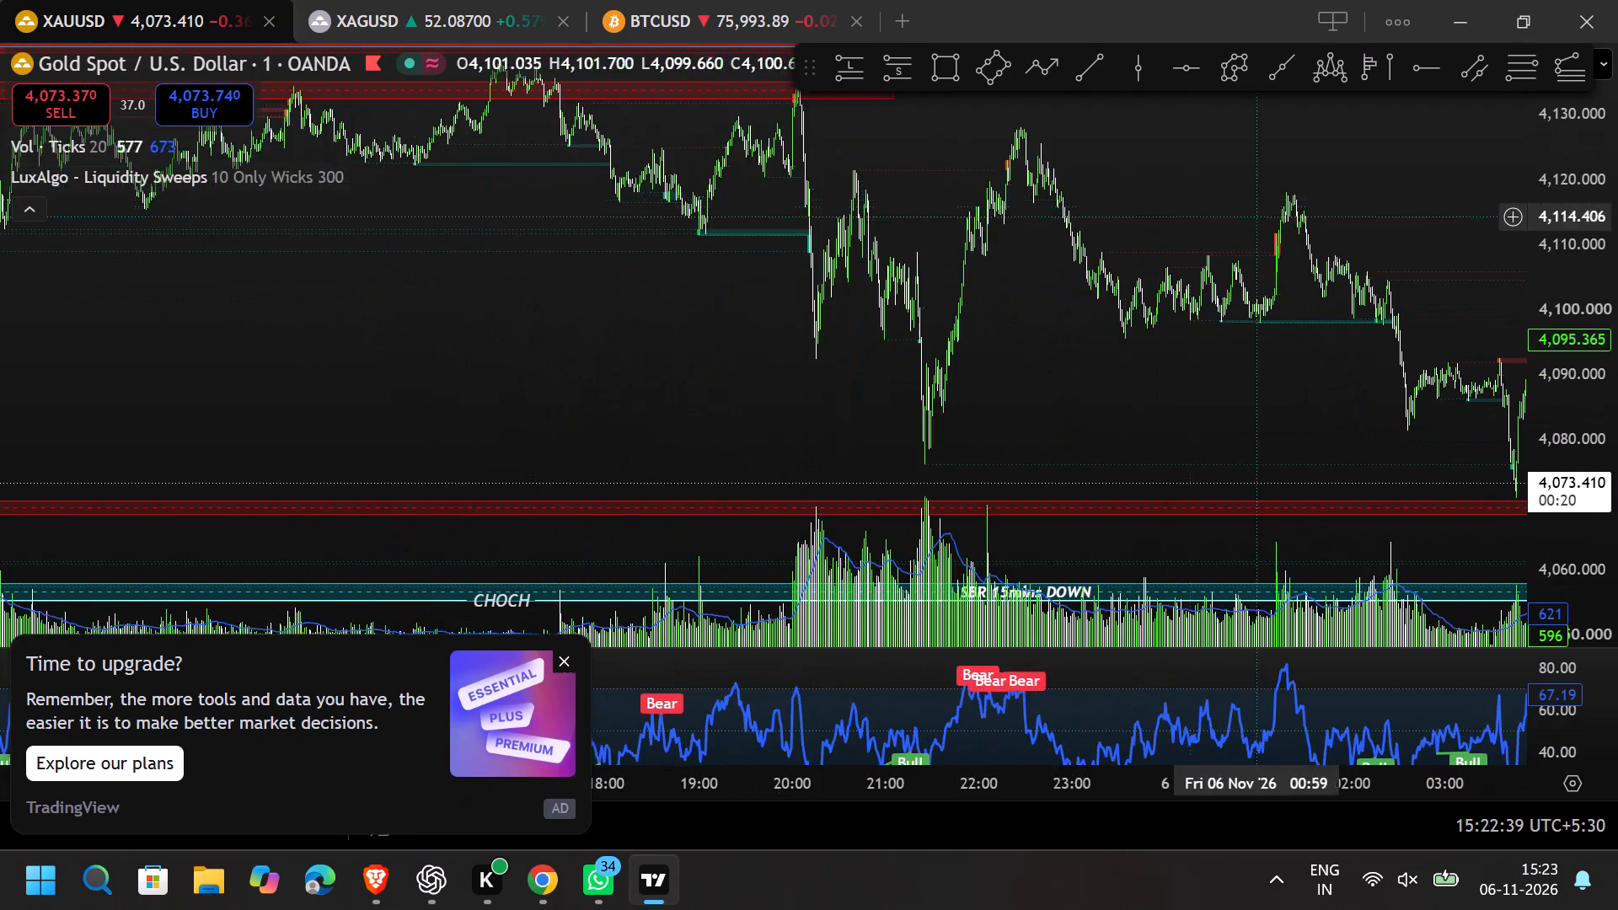
{"action": "scroll", "coordinate": [1260, 222], "scroll_direction": "down", "scroll_amount": 6}
{"action": "left_click_drag", "start_coordinate": [1353, 403], "coordinate": [566, 277]}
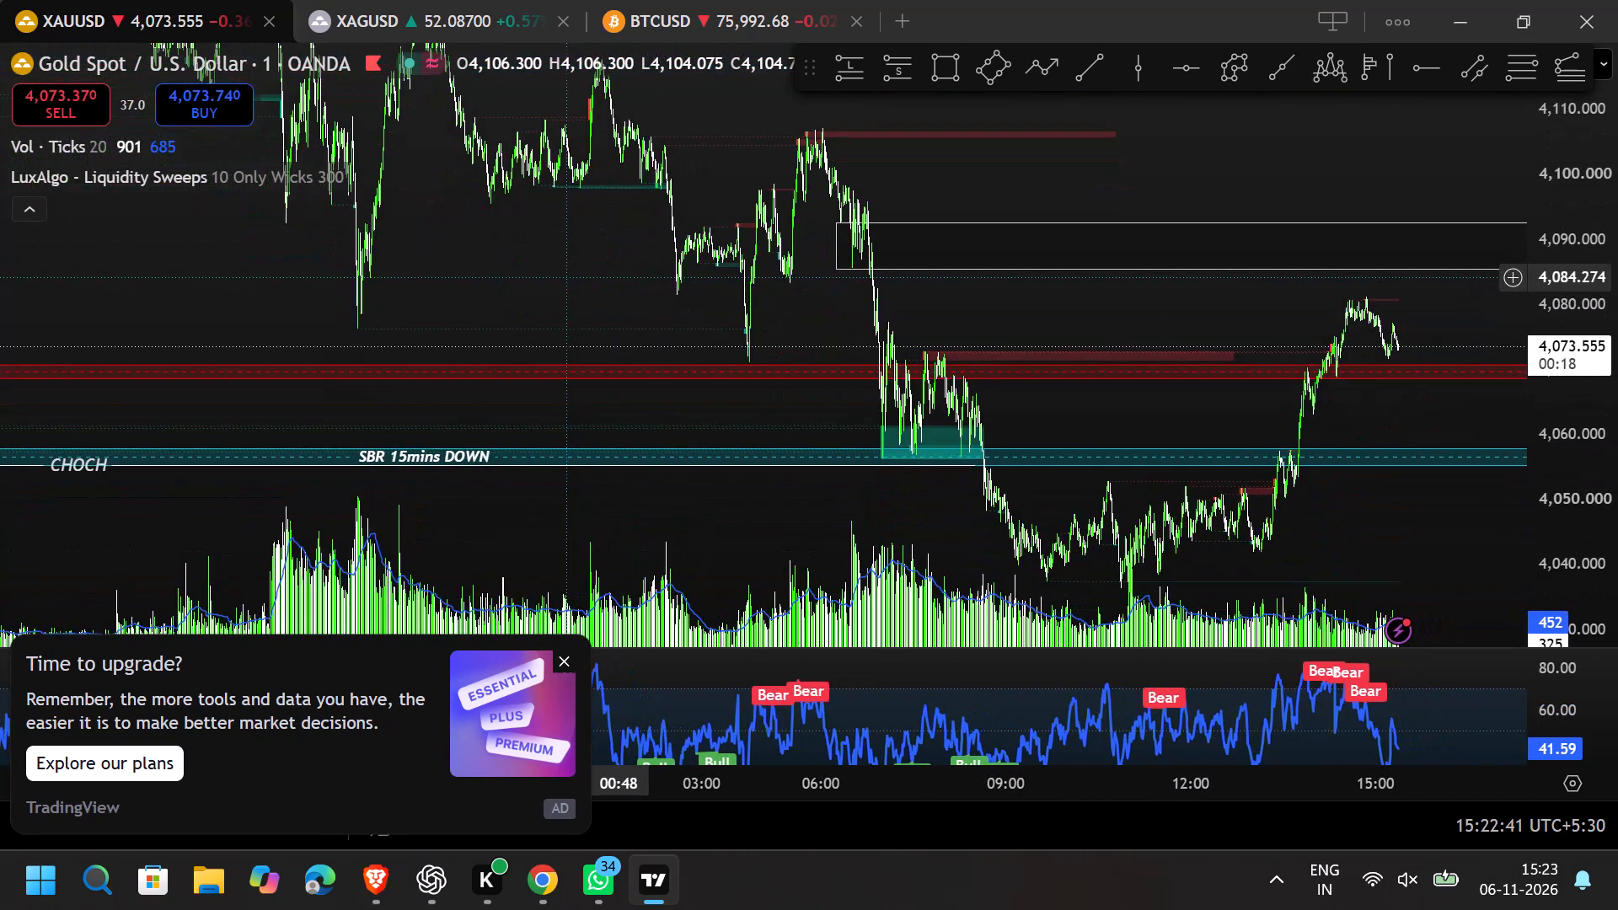
{"action": "left_click_drag", "start_coordinate": [566, 277], "coordinate": [344, 270]}
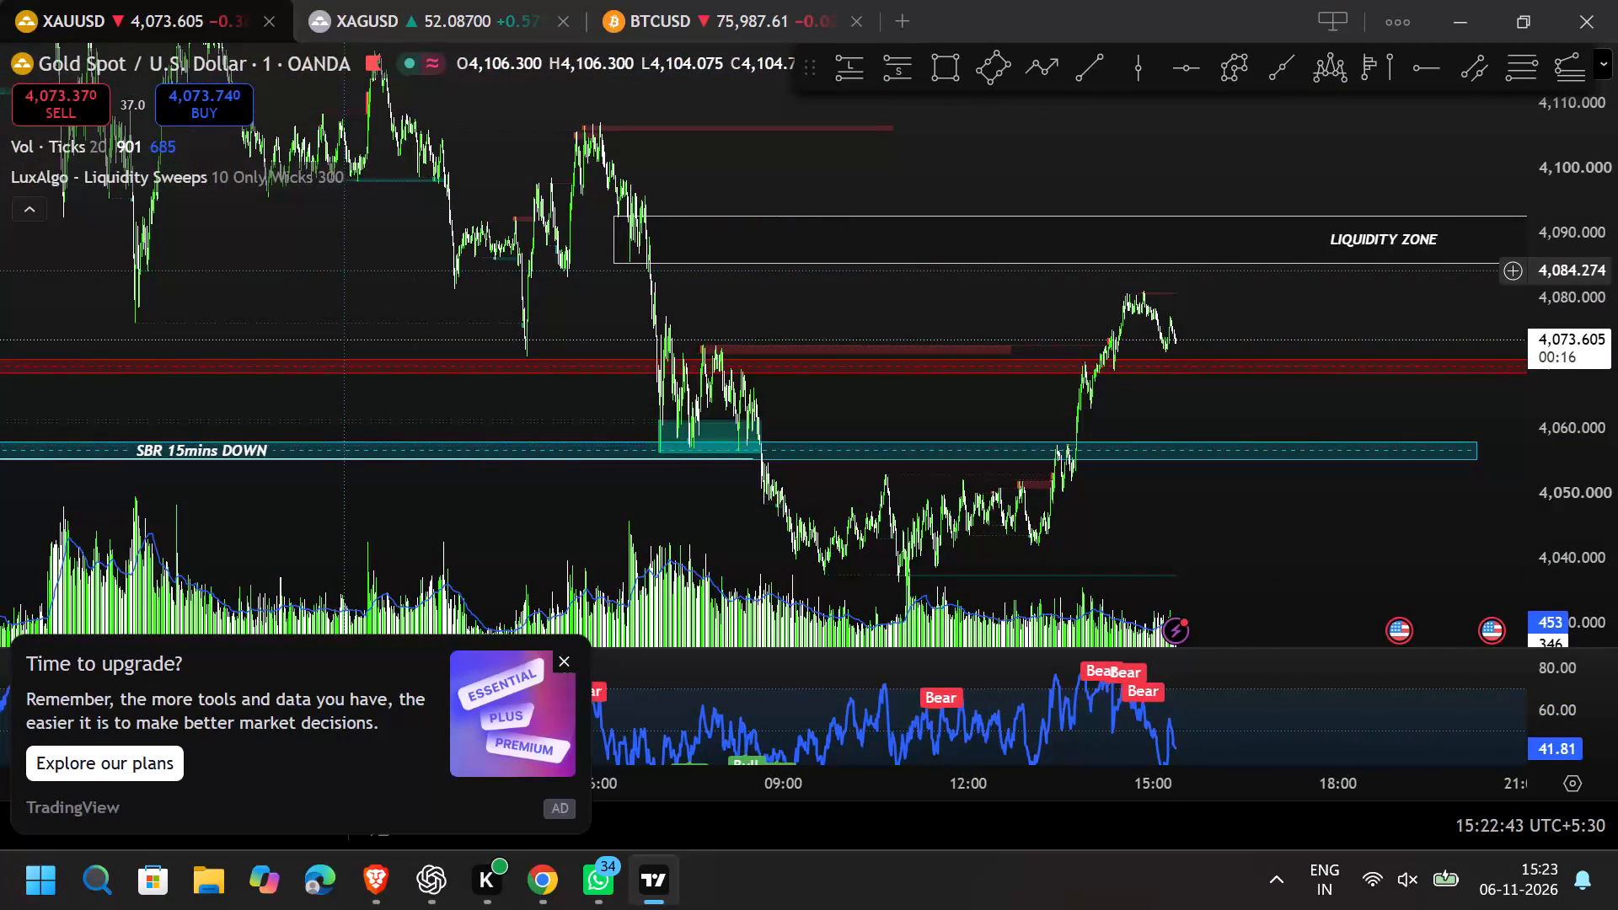
{"action": "left_click_drag", "start_coordinate": [344, 270], "coordinate": [1520, 670]}
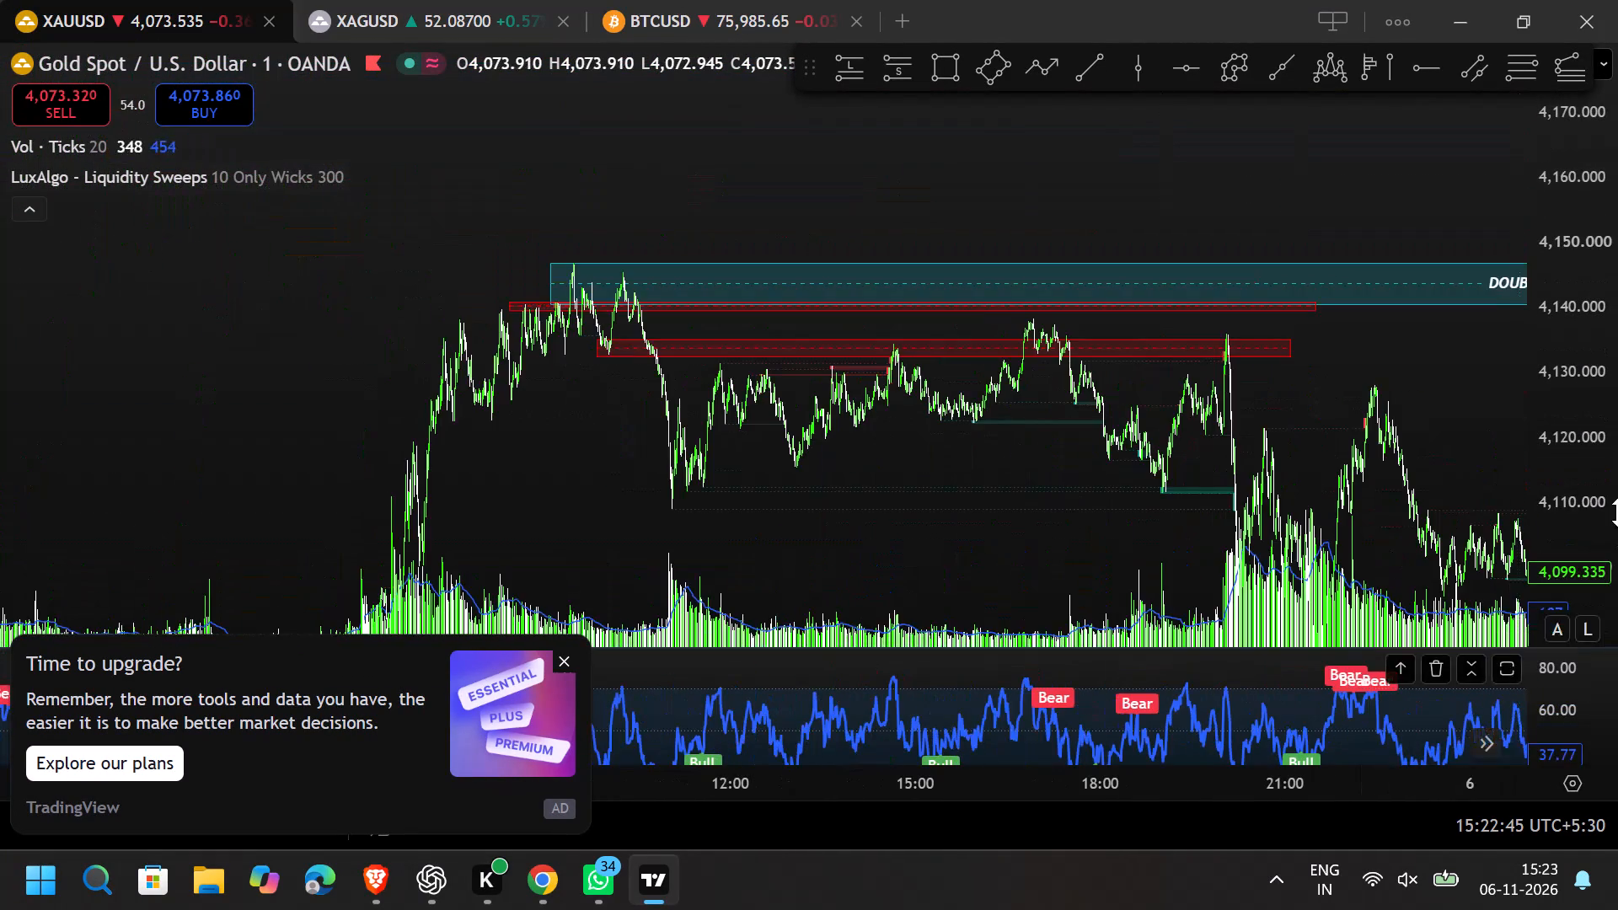
Switch the gold chart back to the 5-minute interval and review the 5 Nov price action around the QML A+ and lower red zones.
{"action": "key", "text": "5"}
{"action": "key", "text": "Return"}
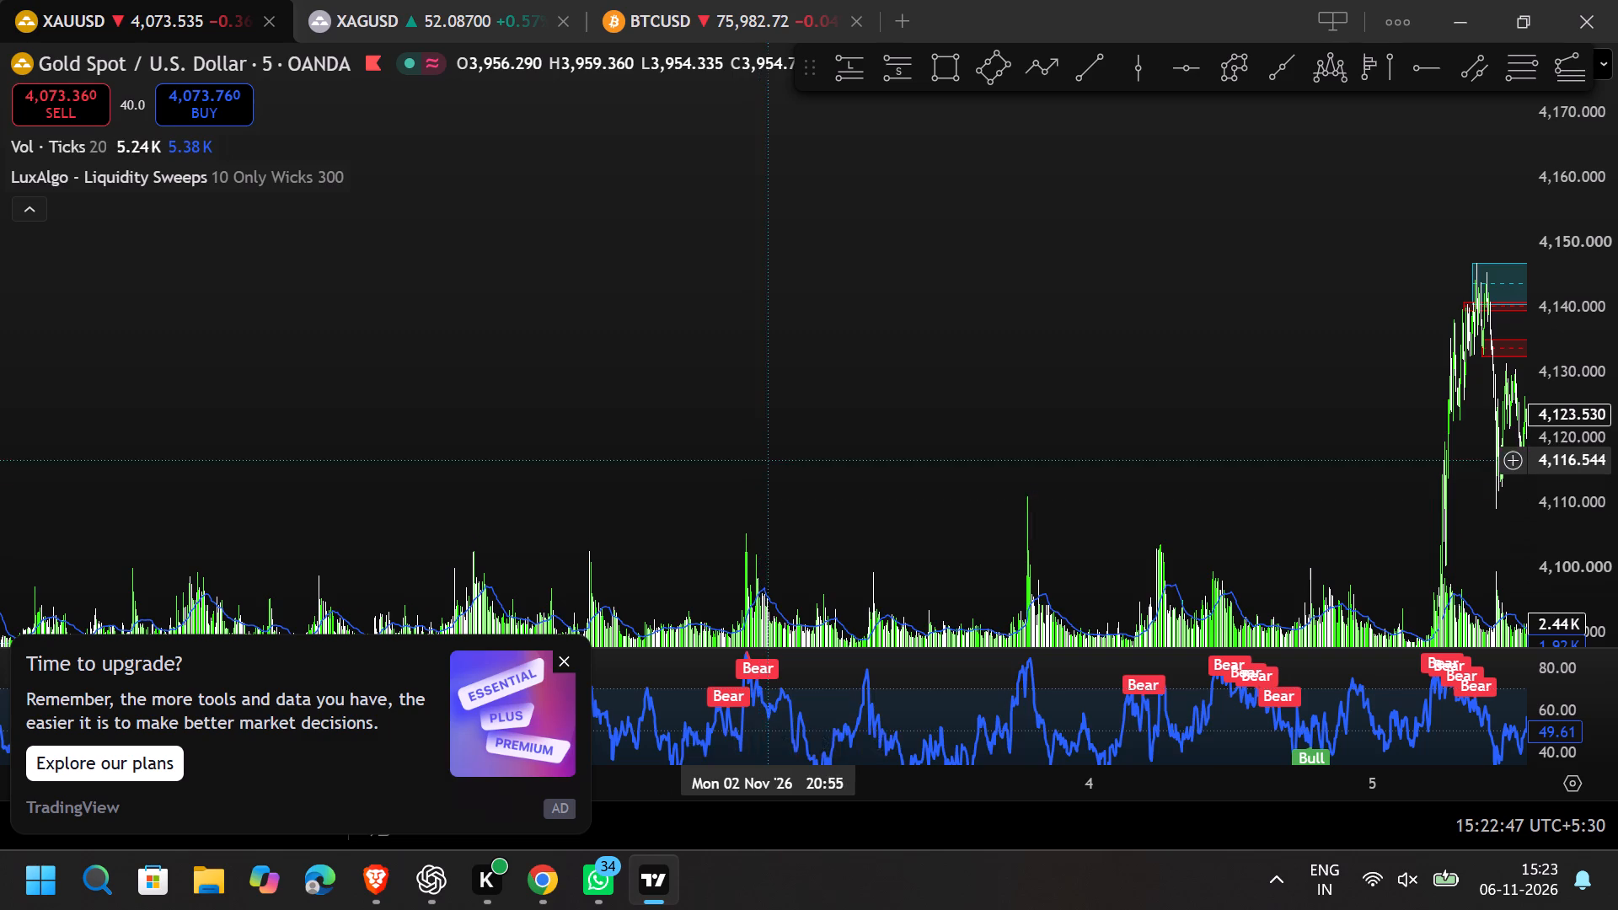
{"action": "right_click", "coordinate": [768, 458]}
{"action": "left_click", "coordinate": [882, 202]}
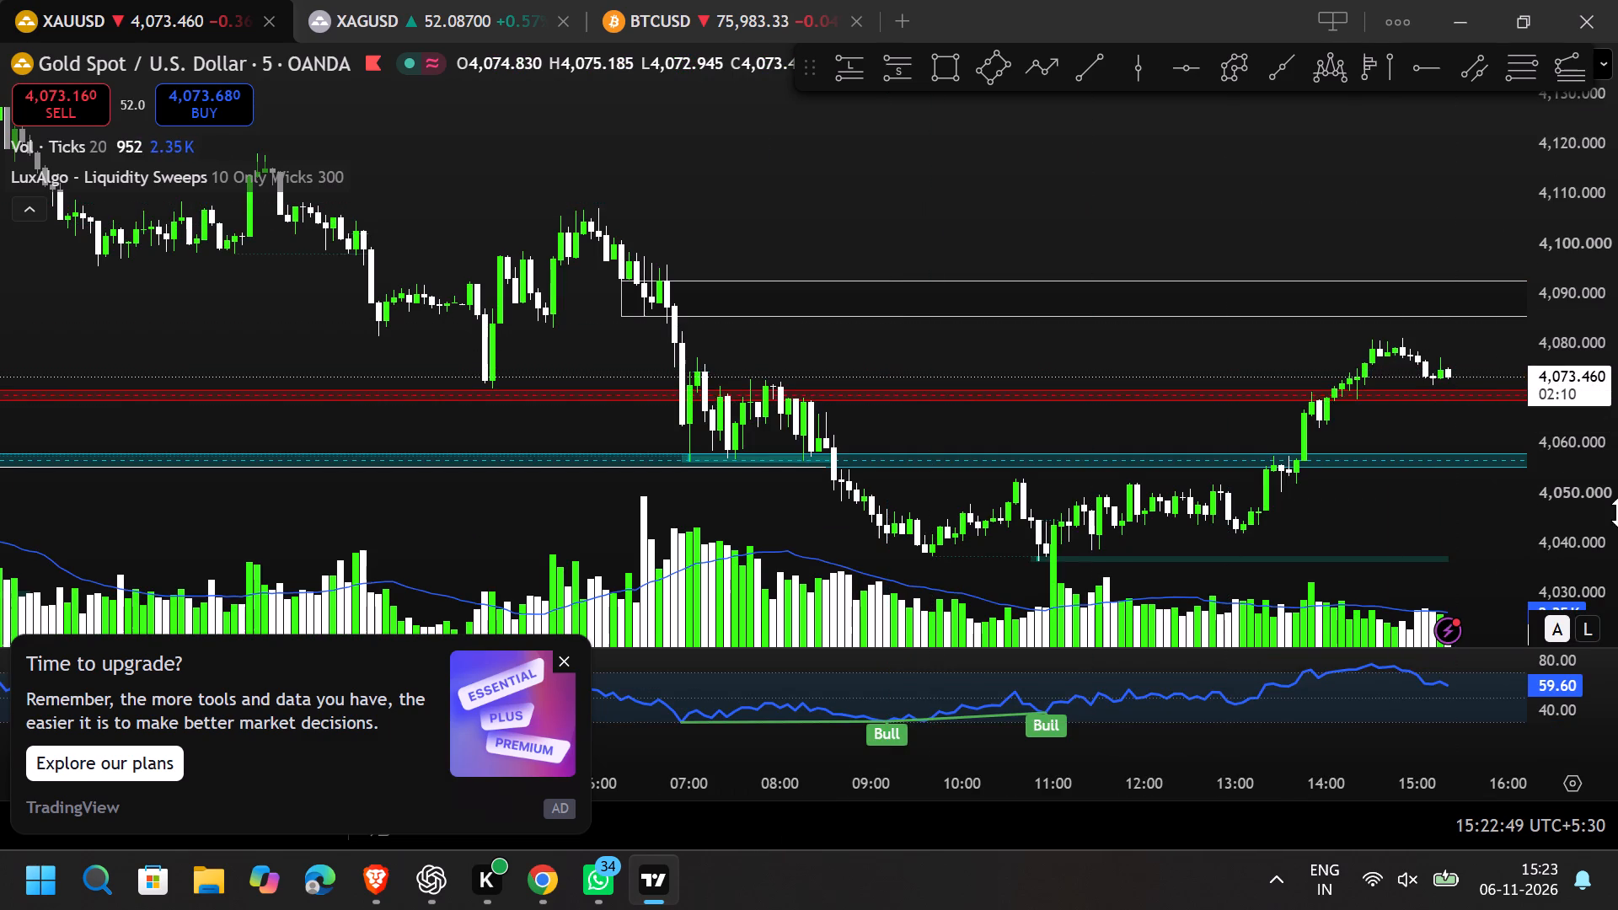
{"action": "left_click_drag", "start_coordinate": [1605, 529], "coordinate": [1554, 160]}
{"action": "left_click_drag", "start_coordinate": [501, 346], "coordinate": [1421, 708]}
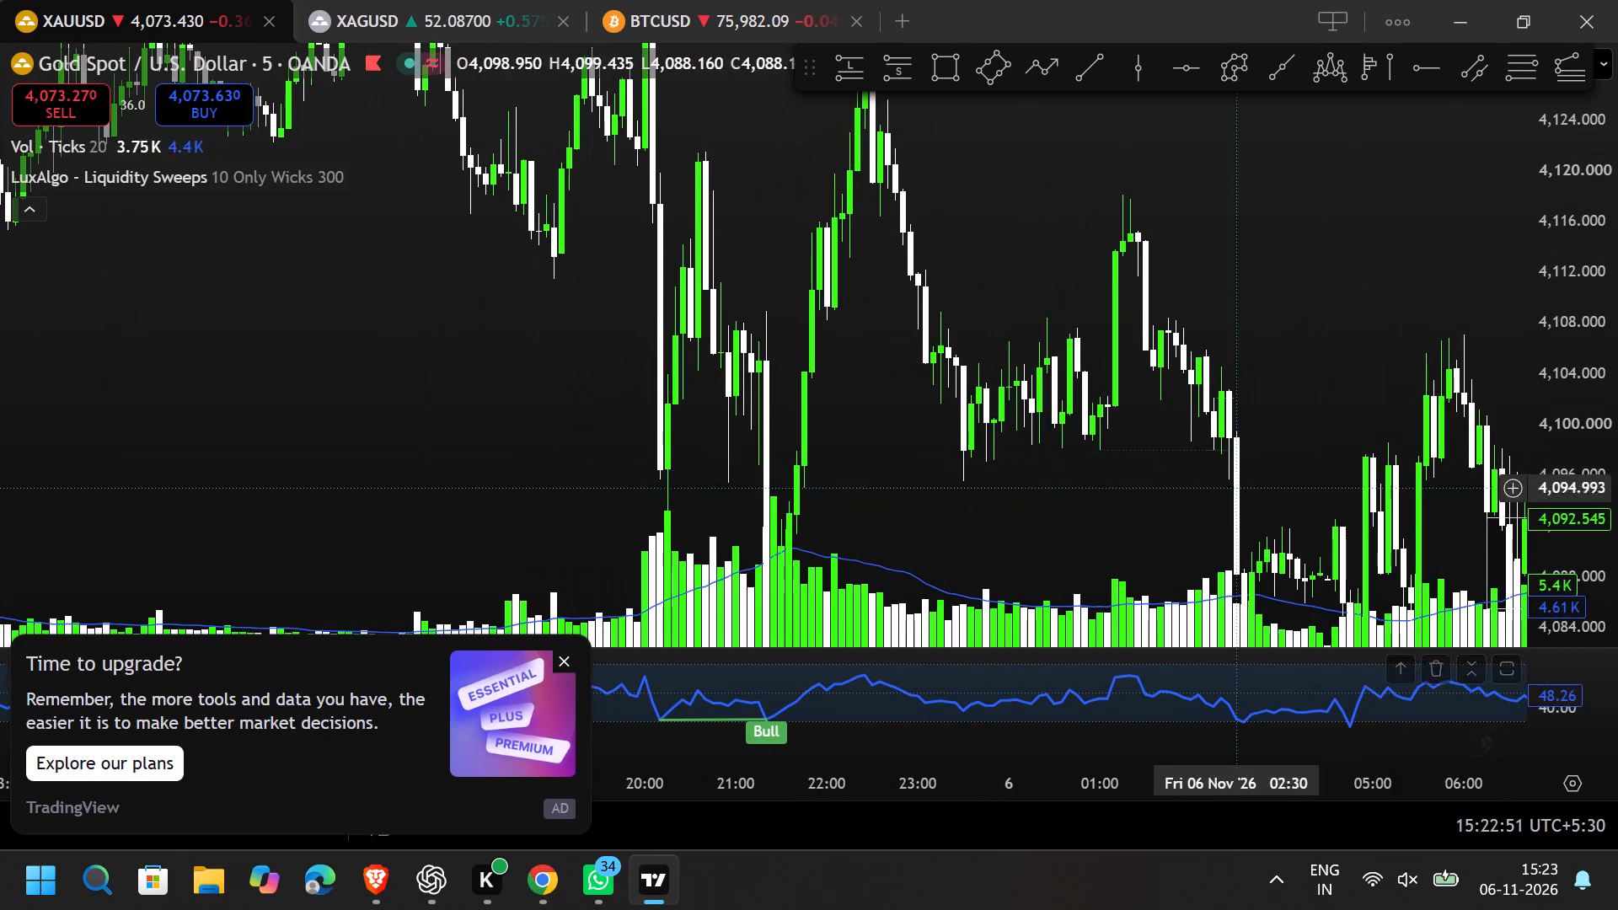
{"action": "left_click_drag", "start_coordinate": [807, 252], "coordinate": [1104, 547]}
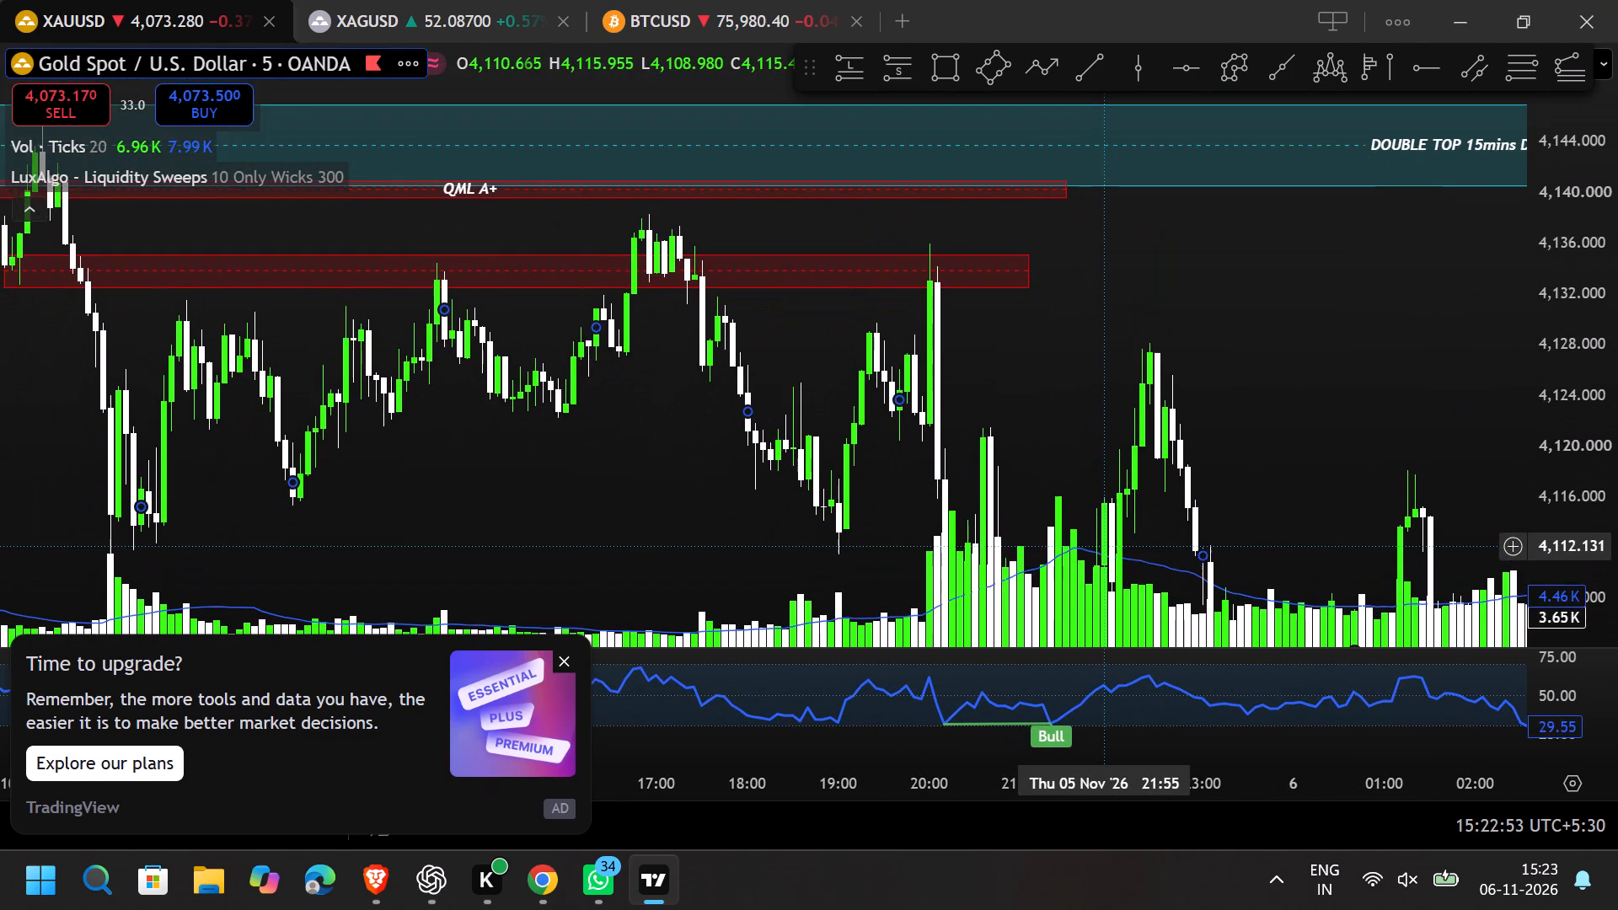
{"action": "left_click_drag", "start_coordinate": [1104, 547], "coordinate": [1106, 495]}
{"action": "left_click_drag", "start_coordinate": [297, 378], "coordinate": [397, 386]}
{"action": "scroll", "coordinate": [524, 386], "scroll_direction": "down", "scroll_amount": 6}
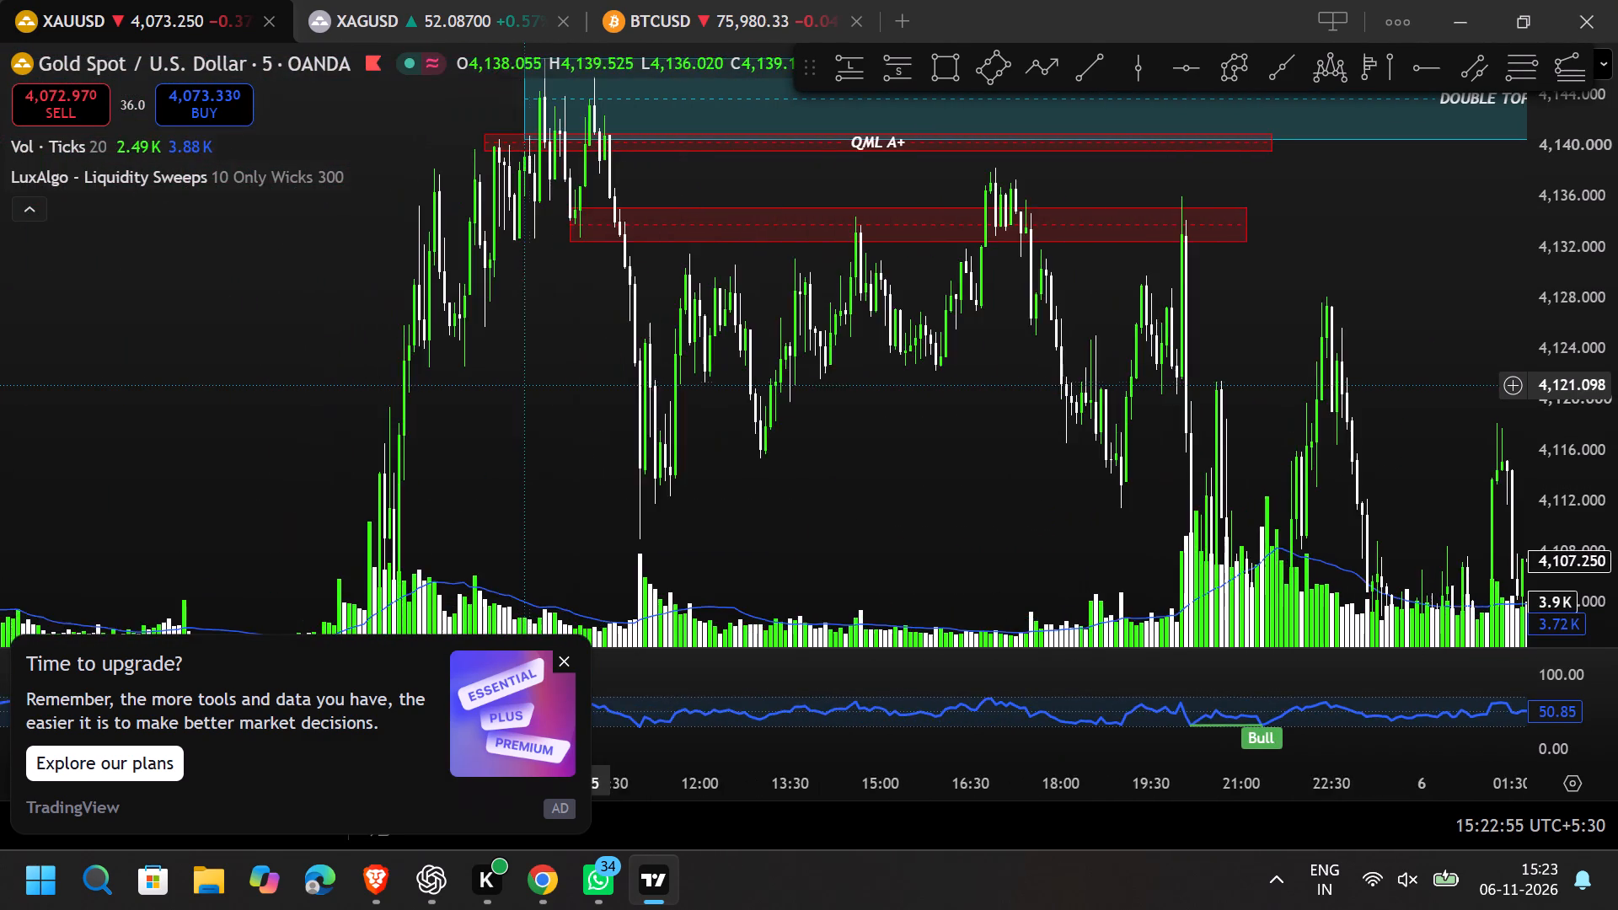
{"action": "scroll", "coordinate": [529, 383], "scroll_direction": "up", "scroll_amount": 5}
{"action": "left_click_drag", "start_coordinate": [521, 376], "coordinate": [794, 504]}
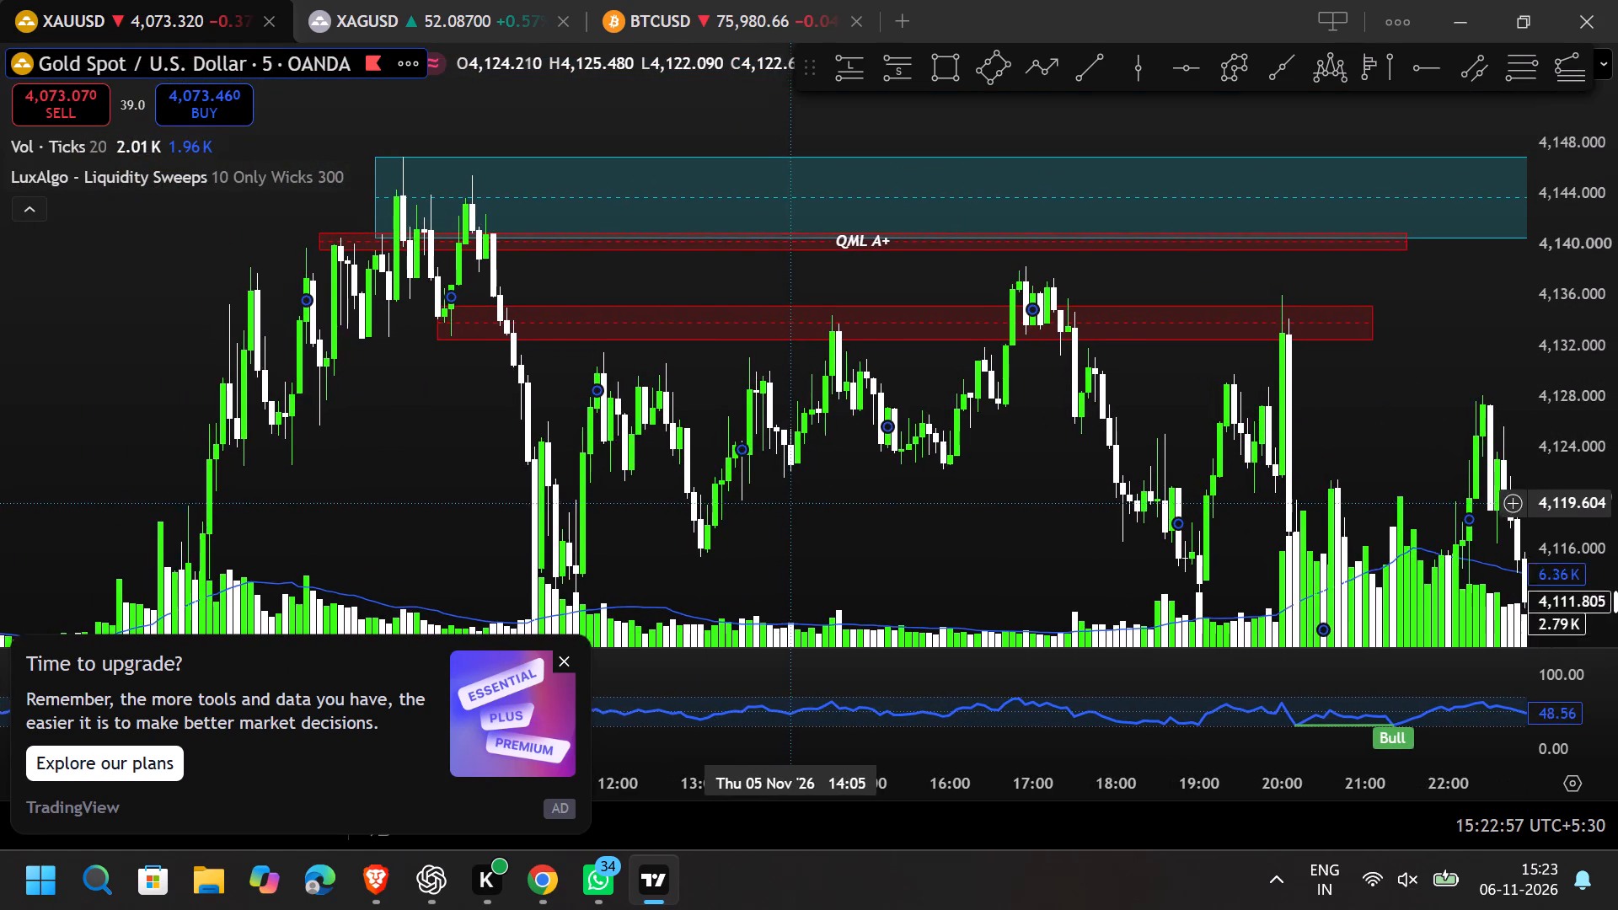
Reshape the lower red zone on 5 Nov to span about 4,132.5 to 4,133.4, starting near 08:50 and ending at 20:50.
{"action": "left_click_drag", "start_coordinate": [794, 504], "coordinate": [862, 530]}
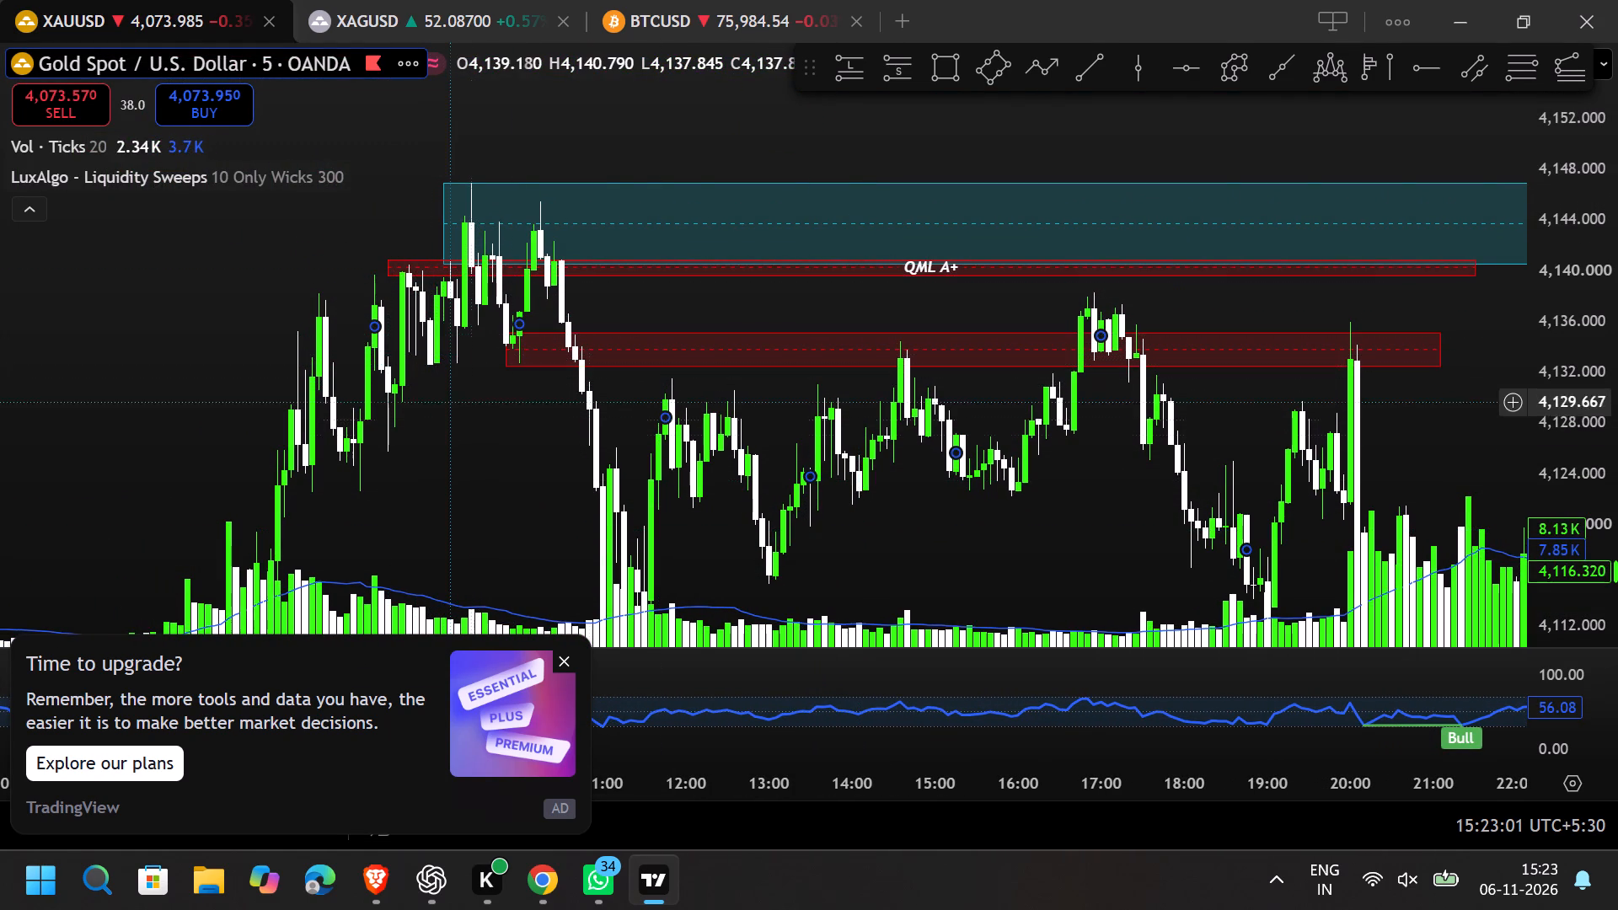
{"action": "left_click_drag", "start_coordinate": [1610, 474], "coordinate": [1530, 246]}
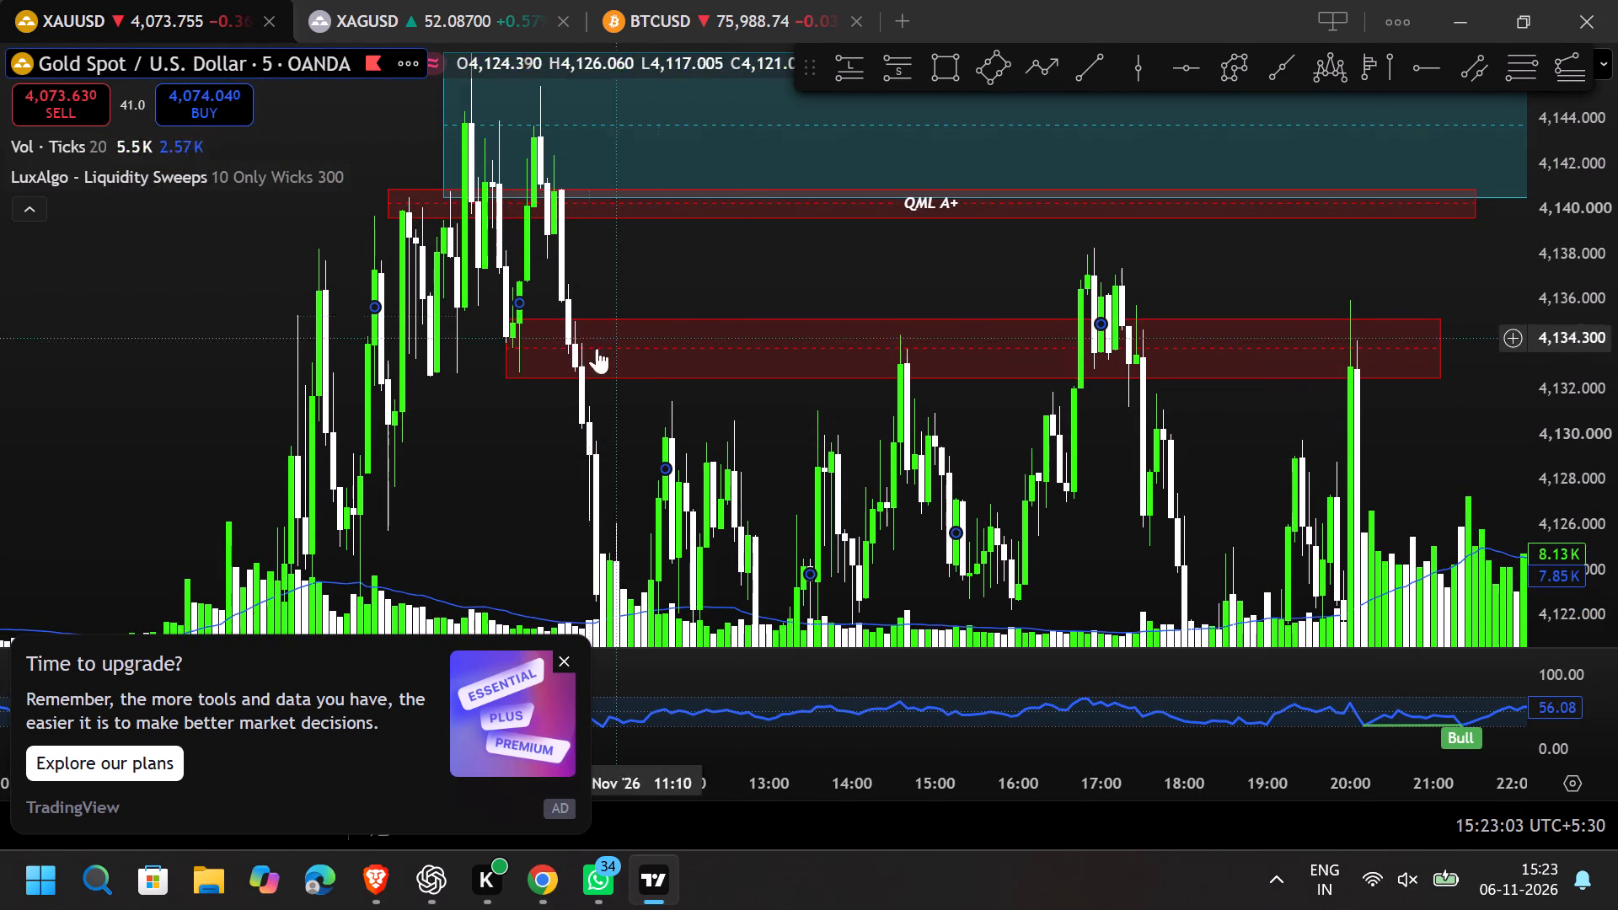
{"action": "left_click_drag", "start_coordinate": [505, 349], "coordinate": [411, 343]}
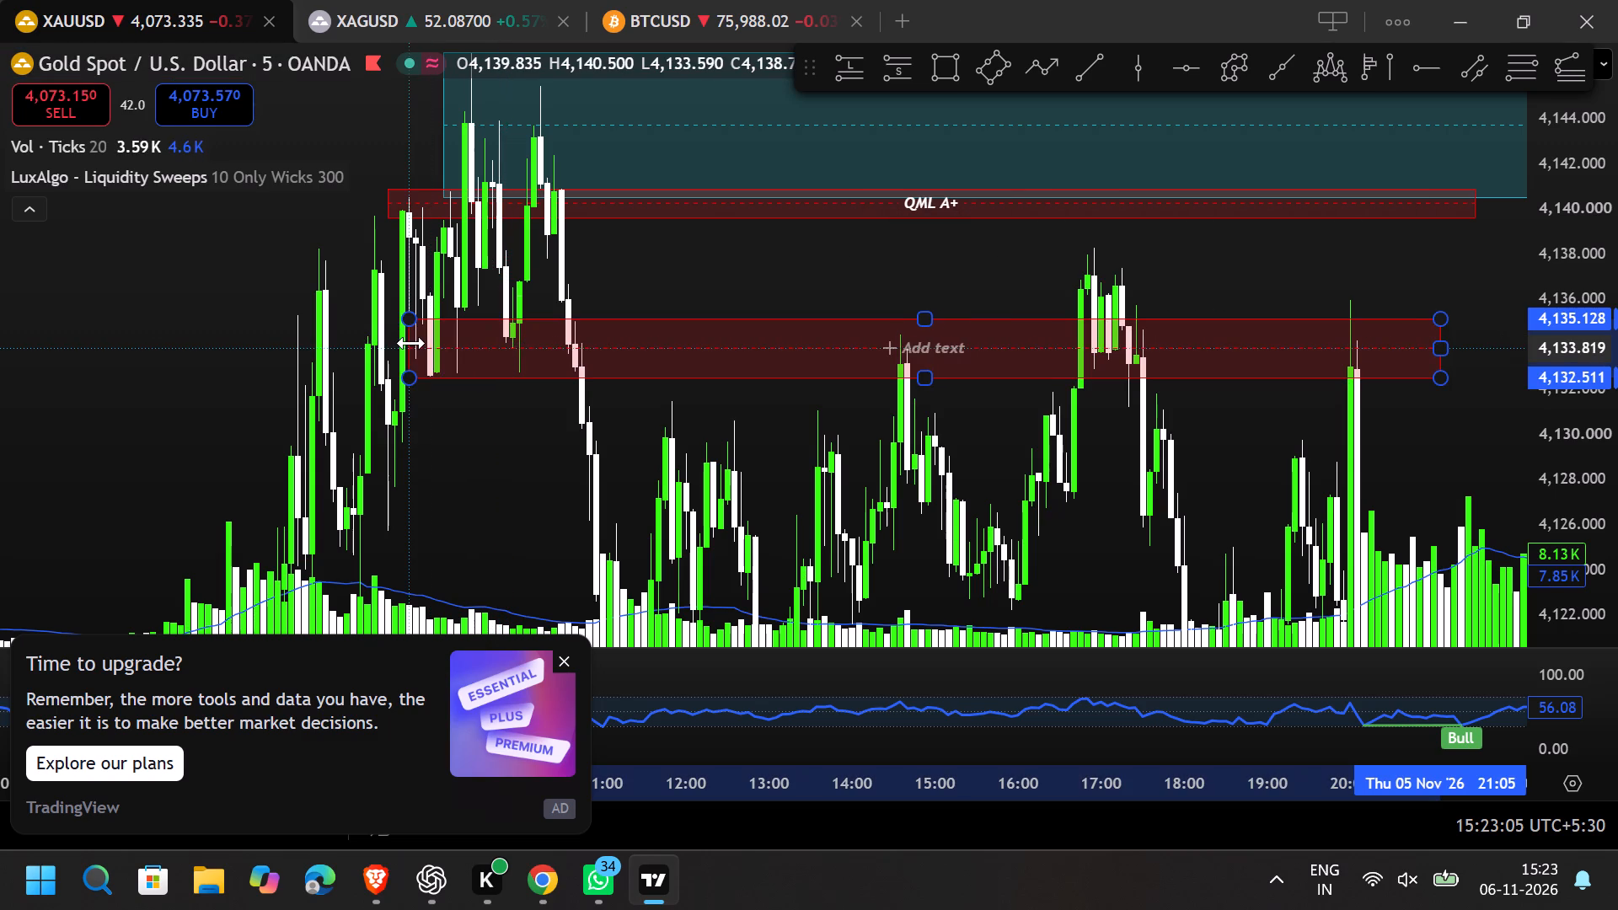
{"action": "left_click_drag", "start_coordinate": [411, 343], "coordinate": [442, 325]}
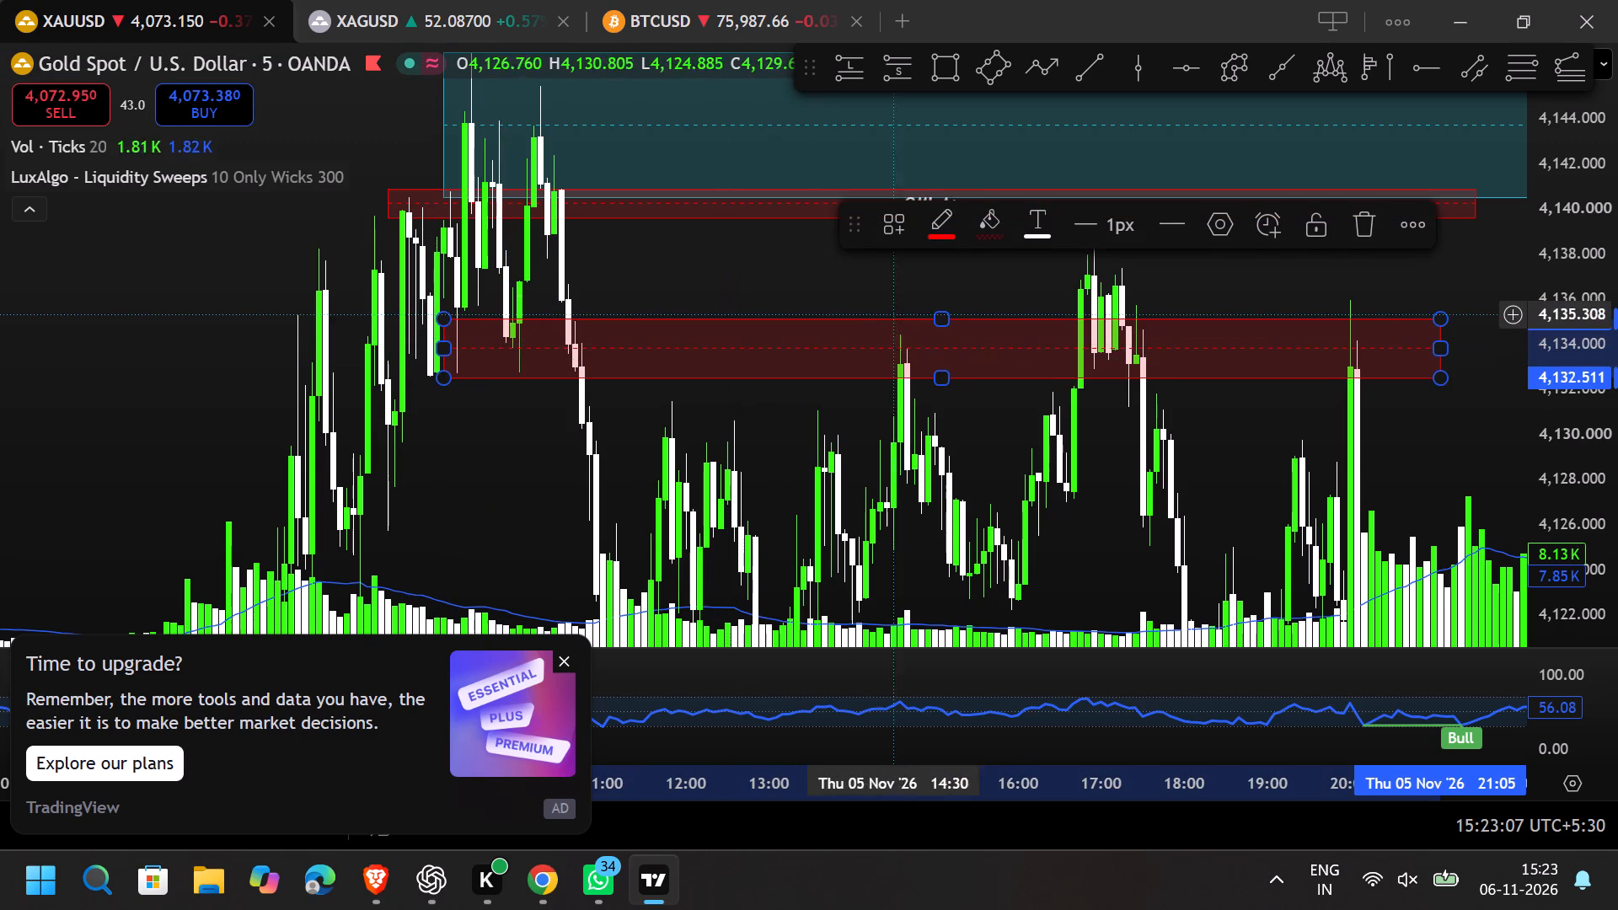
{"action": "left_click_drag", "start_coordinate": [940, 316], "coordinate": [965, 302]}
{"action": "left_click_drag", "start_coordinate": [941, 375], "coordinate": [949, 372]}
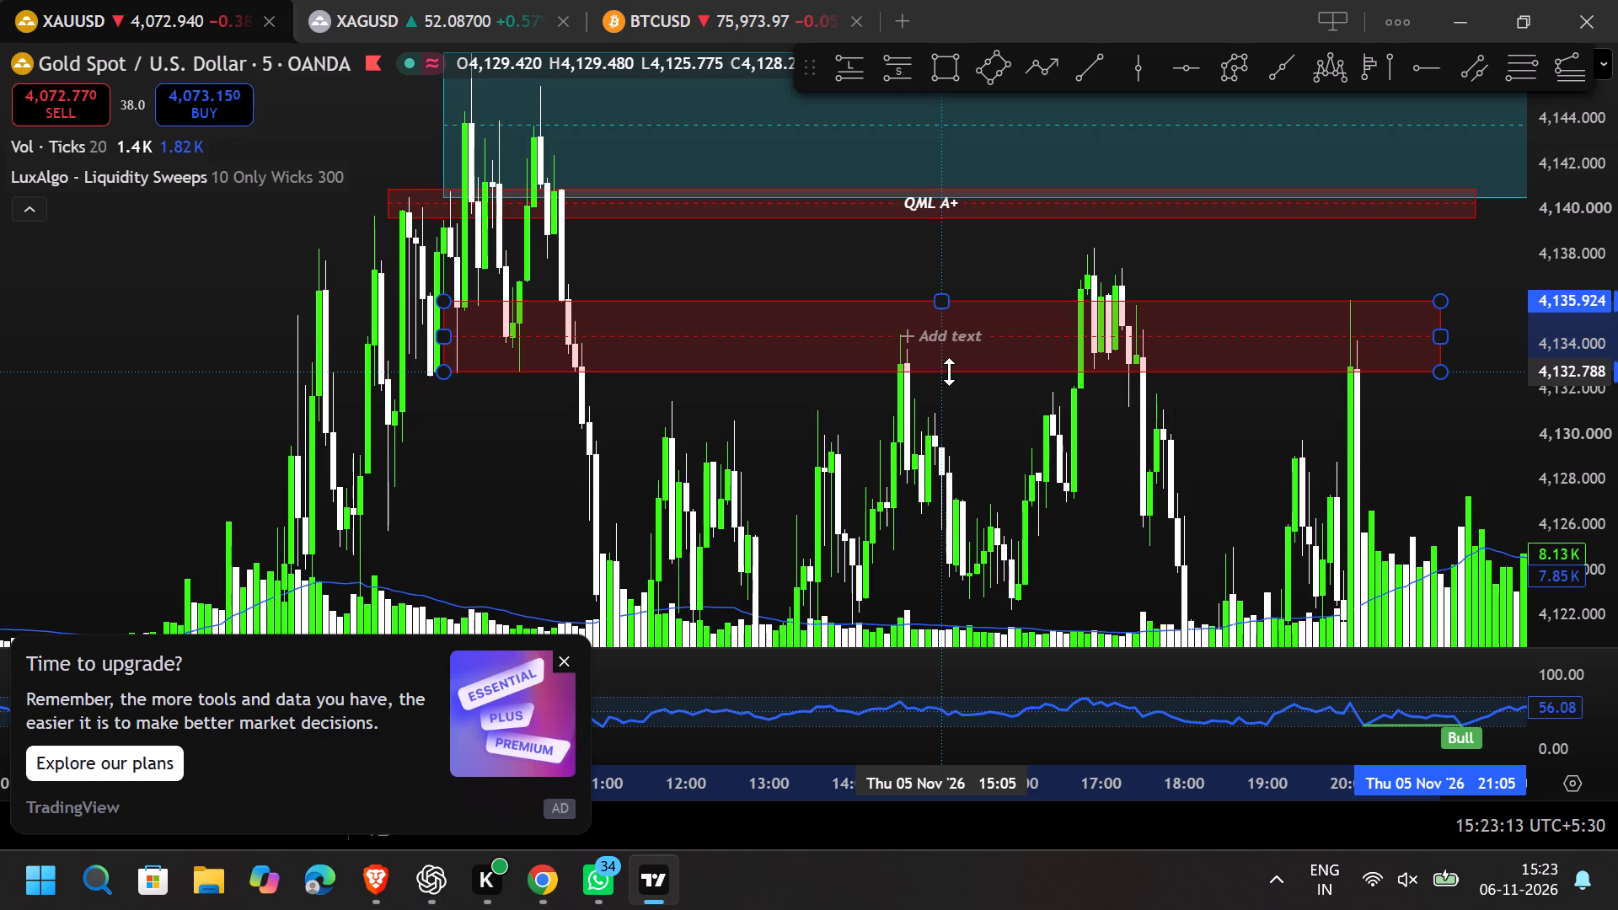
{"action": "left_click_drag", "start_coordinate": [949, 372], "coordinate": [952, 372]}
{"action": "left_click_drag", "start_coordinate": [881, 372], "coordinate": [865, 378]}
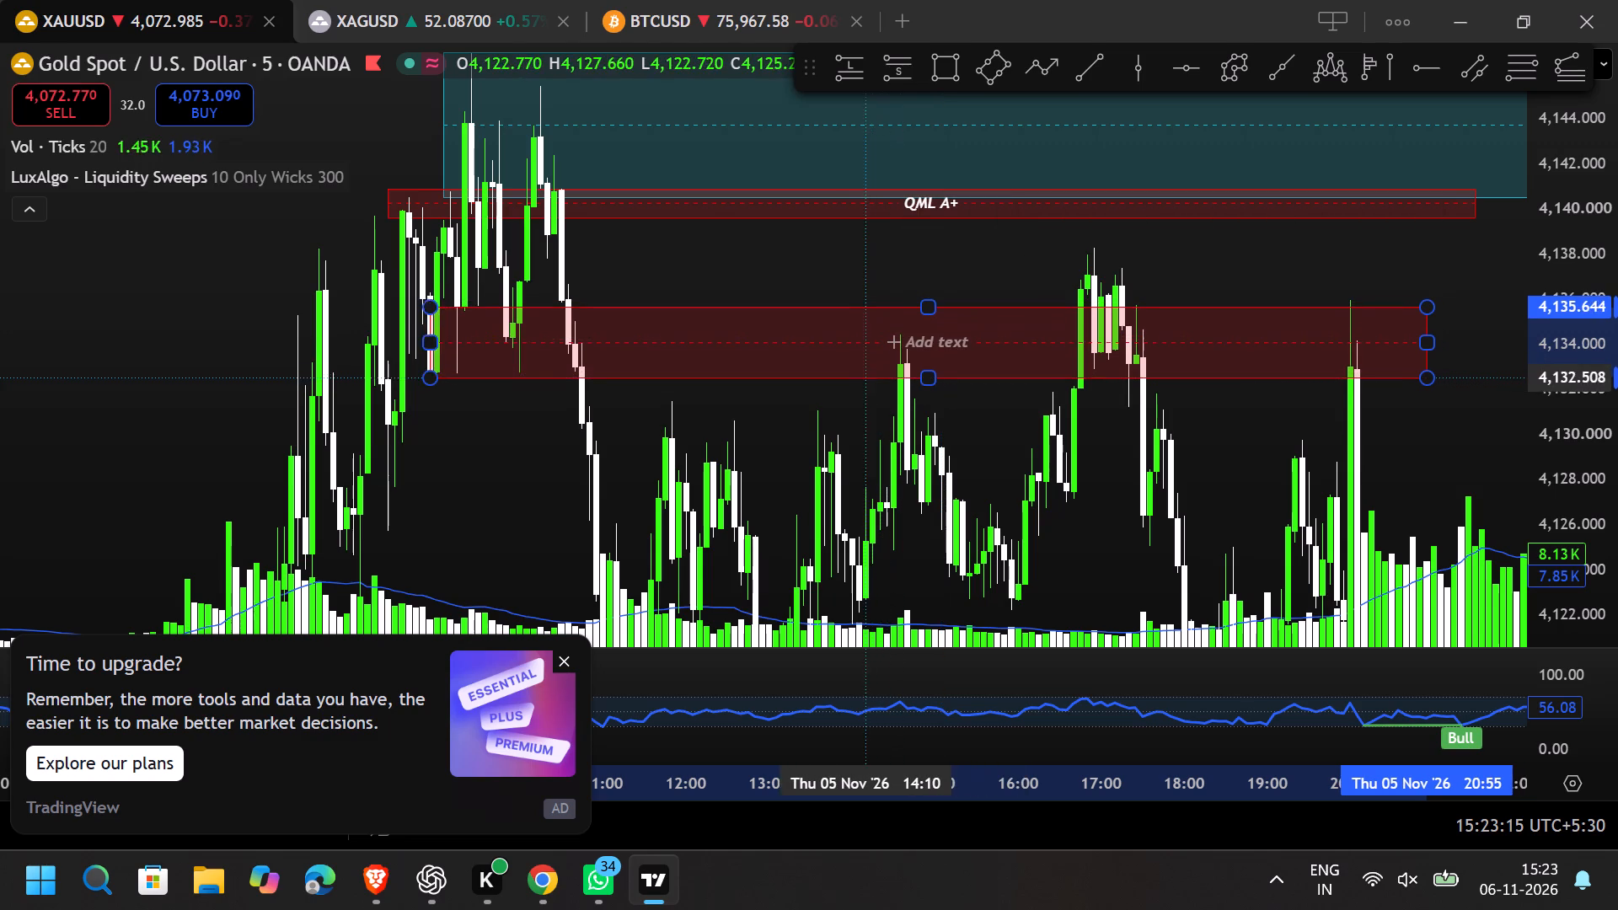
{"action": "left_click_drag", "start_coordinate": [865, 378], "coordinate": [860, 380]}
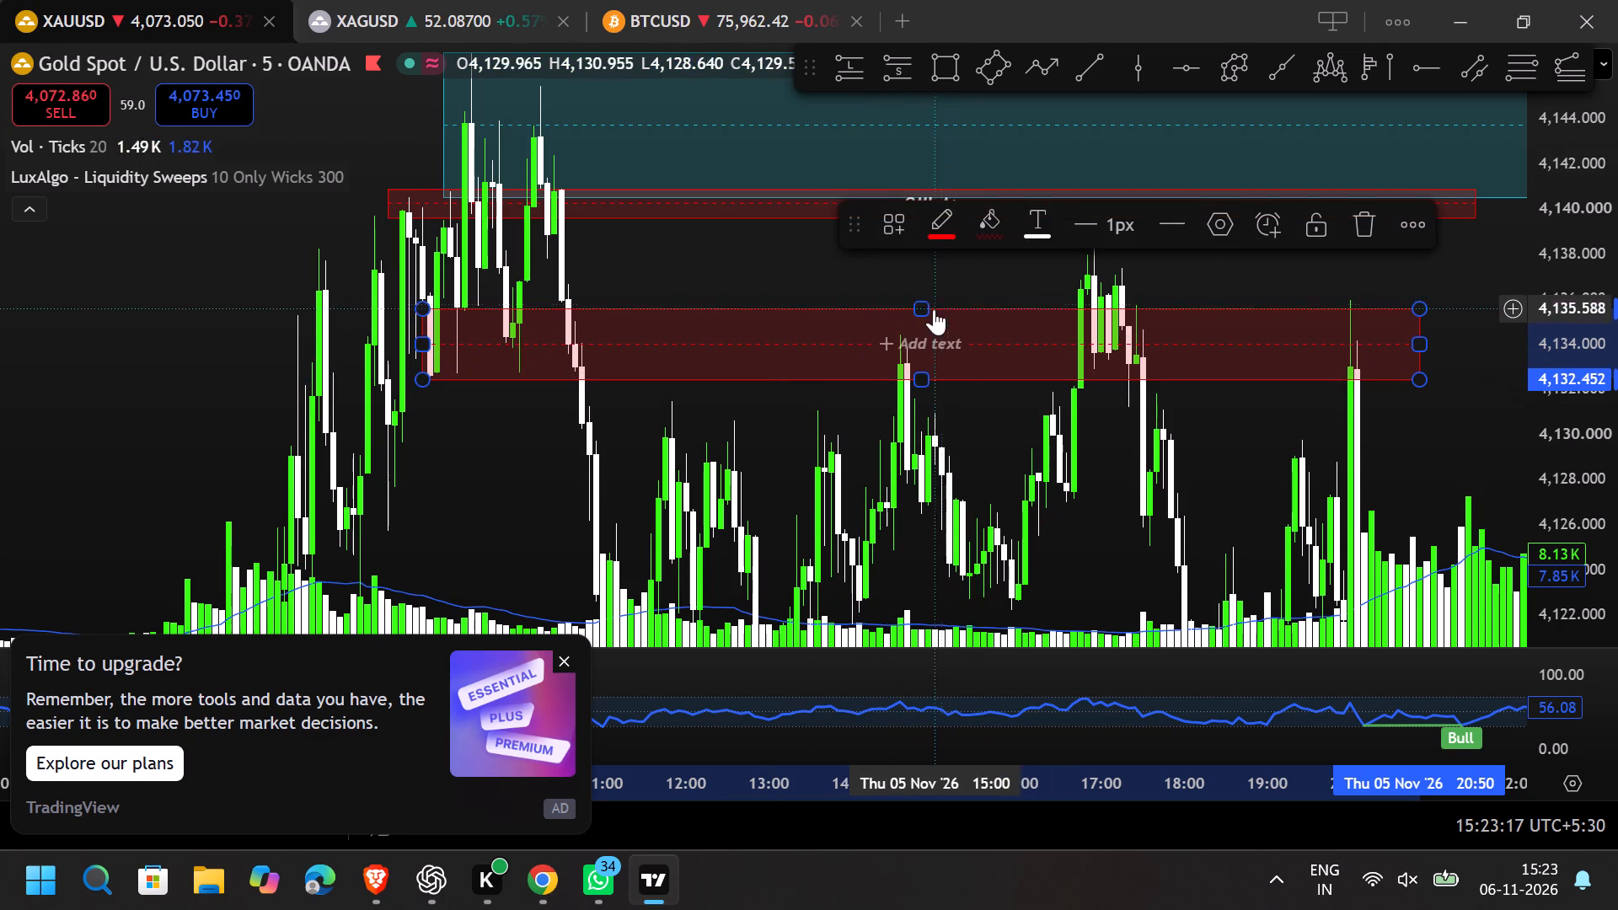
{"action": "left_click_drag", "start_coordinate": [924, 314], "coordinate": [913, 356]}
{"action": "left_click", "coordinate": [782, 433]}
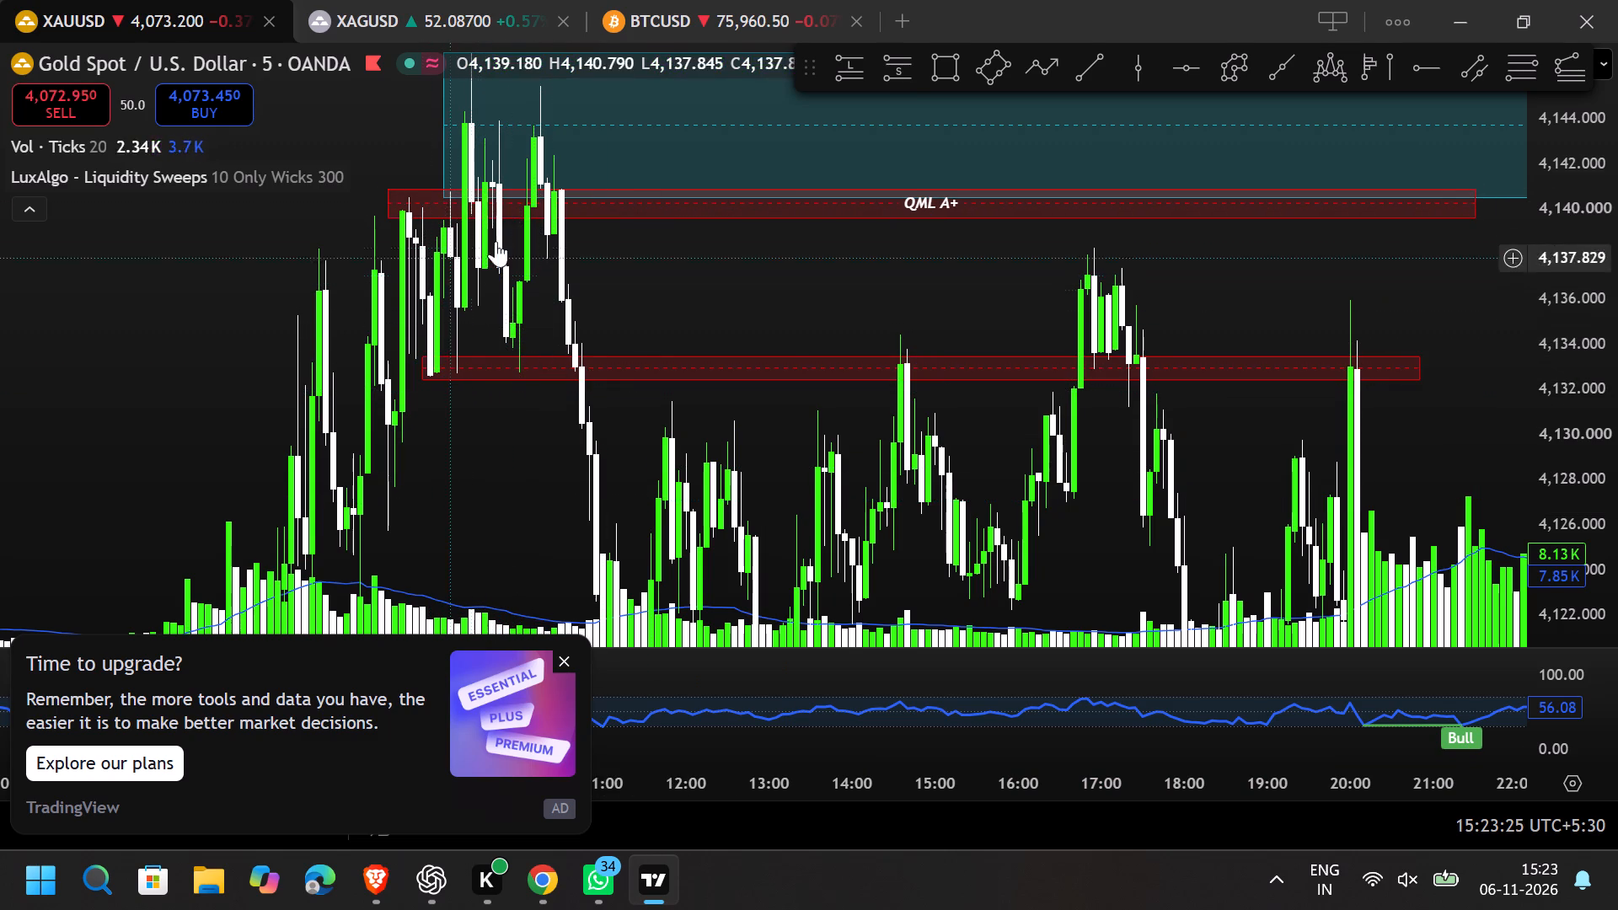
Examine the 5-minute price reactions at the narrowed red zone and the drop after 20:00 on 5 Nov.
{"action": "left_click_drag", "start_coordinate": [913, 453], "coordinate": [581, 464]}
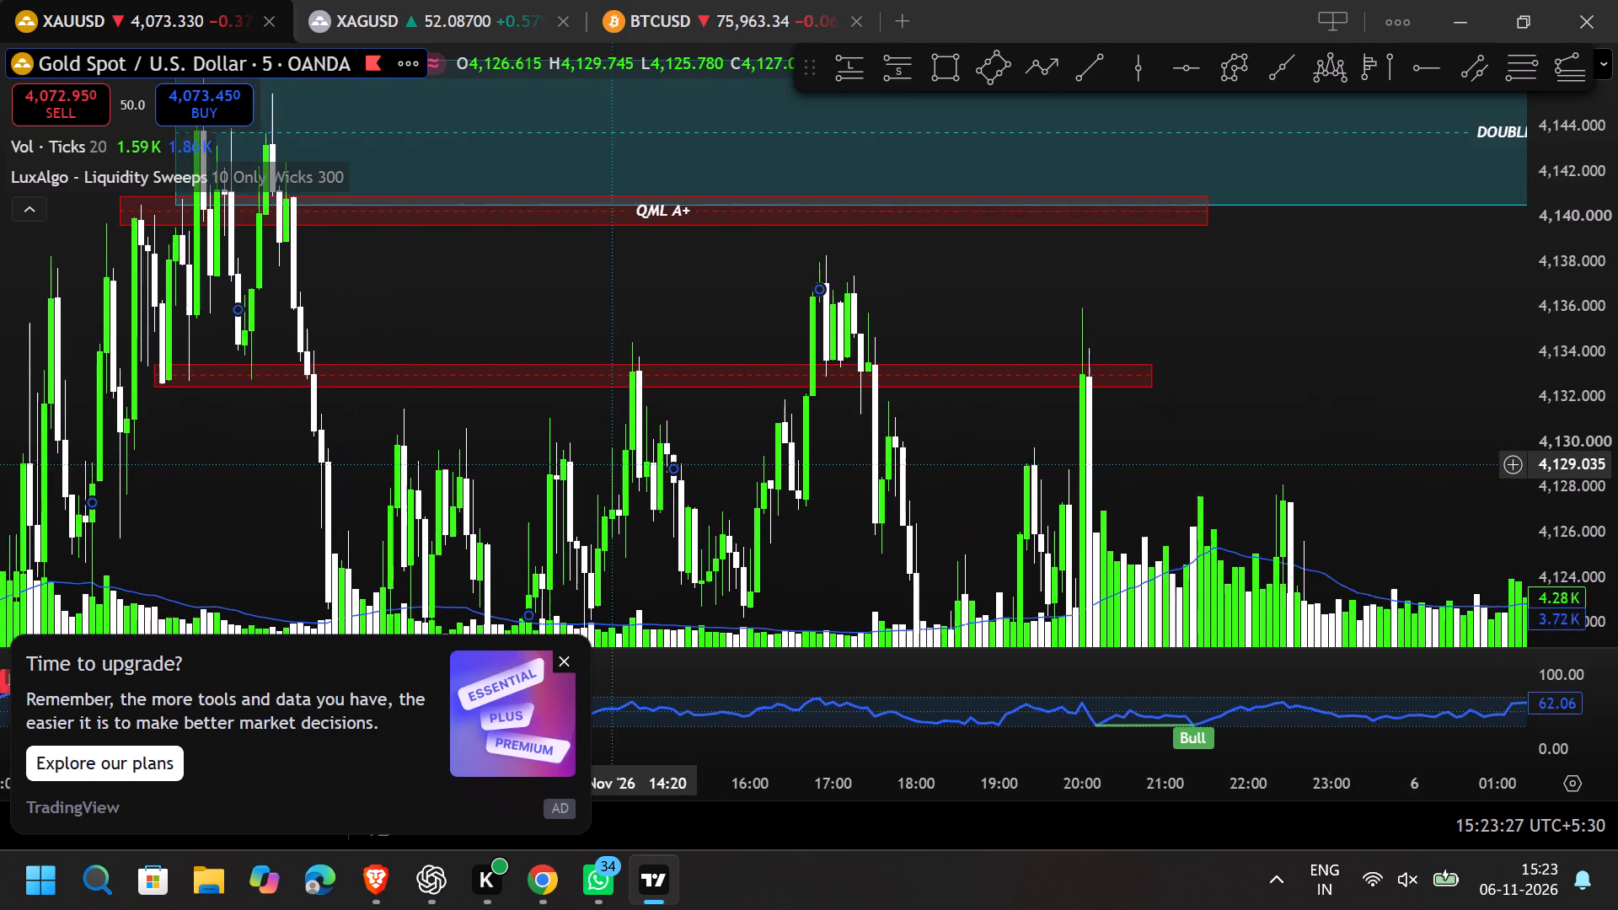
{"action": "left_click_drag", "start_coordinate": [581, 464], "coordinate": [572, 299]}
{"action": "left_click_drag", "start_coordinate": [1591, 312], "coordinate": [1562, 377]}
{"action": "left_click_drag", "start_coordinate": [1561, 384], "coordinate": [1539, 459]}
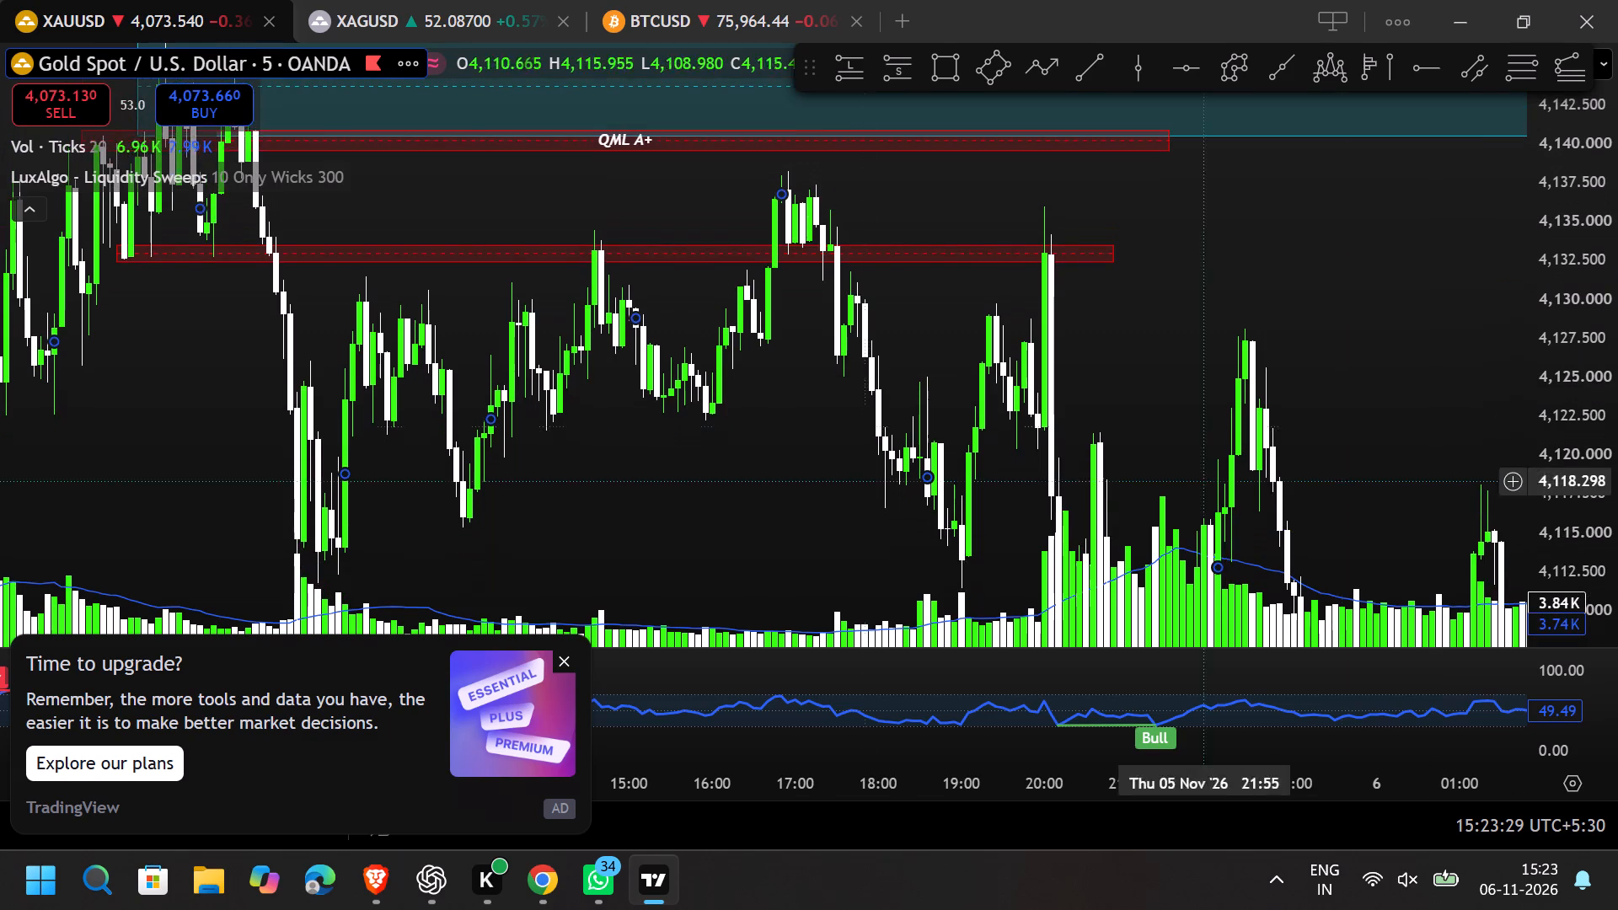
{"action": "scroll", "coordinate": [842, 427], "scroll_direction": "down", "scroll_amount": 2}
{"action": "left_click_drag", "start_coordinate": [841, 470], "coordinate": [876, 361]}
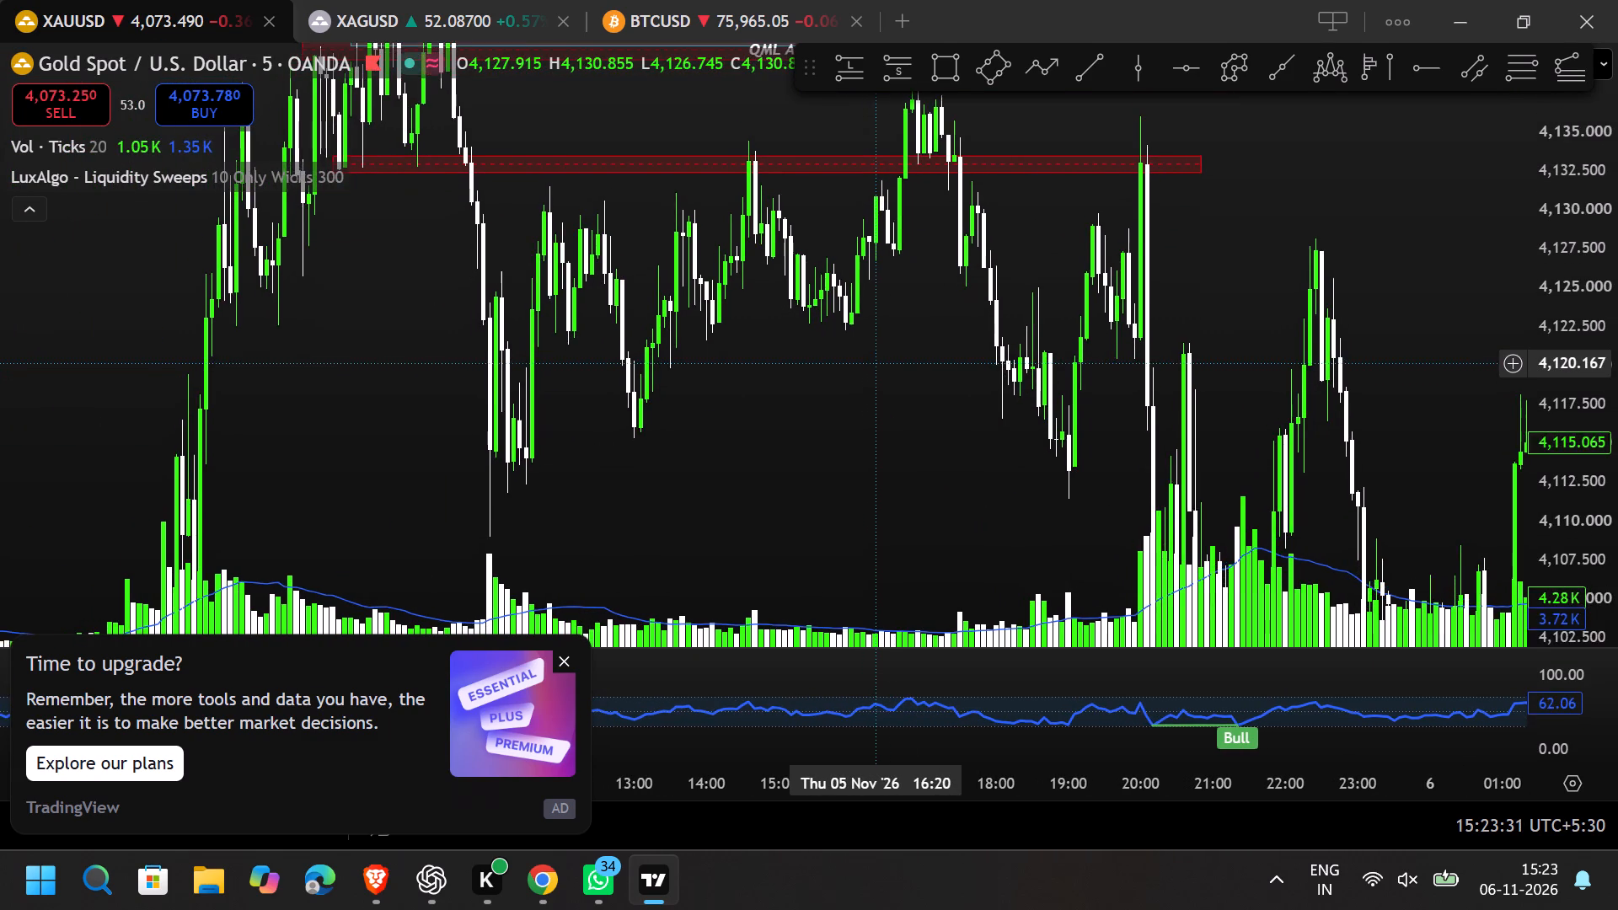
{"action": "left_click_drag", "start_coordinate": [876, 361], "coordinate": [801, 28]}
{"action": "left_click_drag", "start_coordinate": [1559, 221], "coordinate": [1535, 513]}
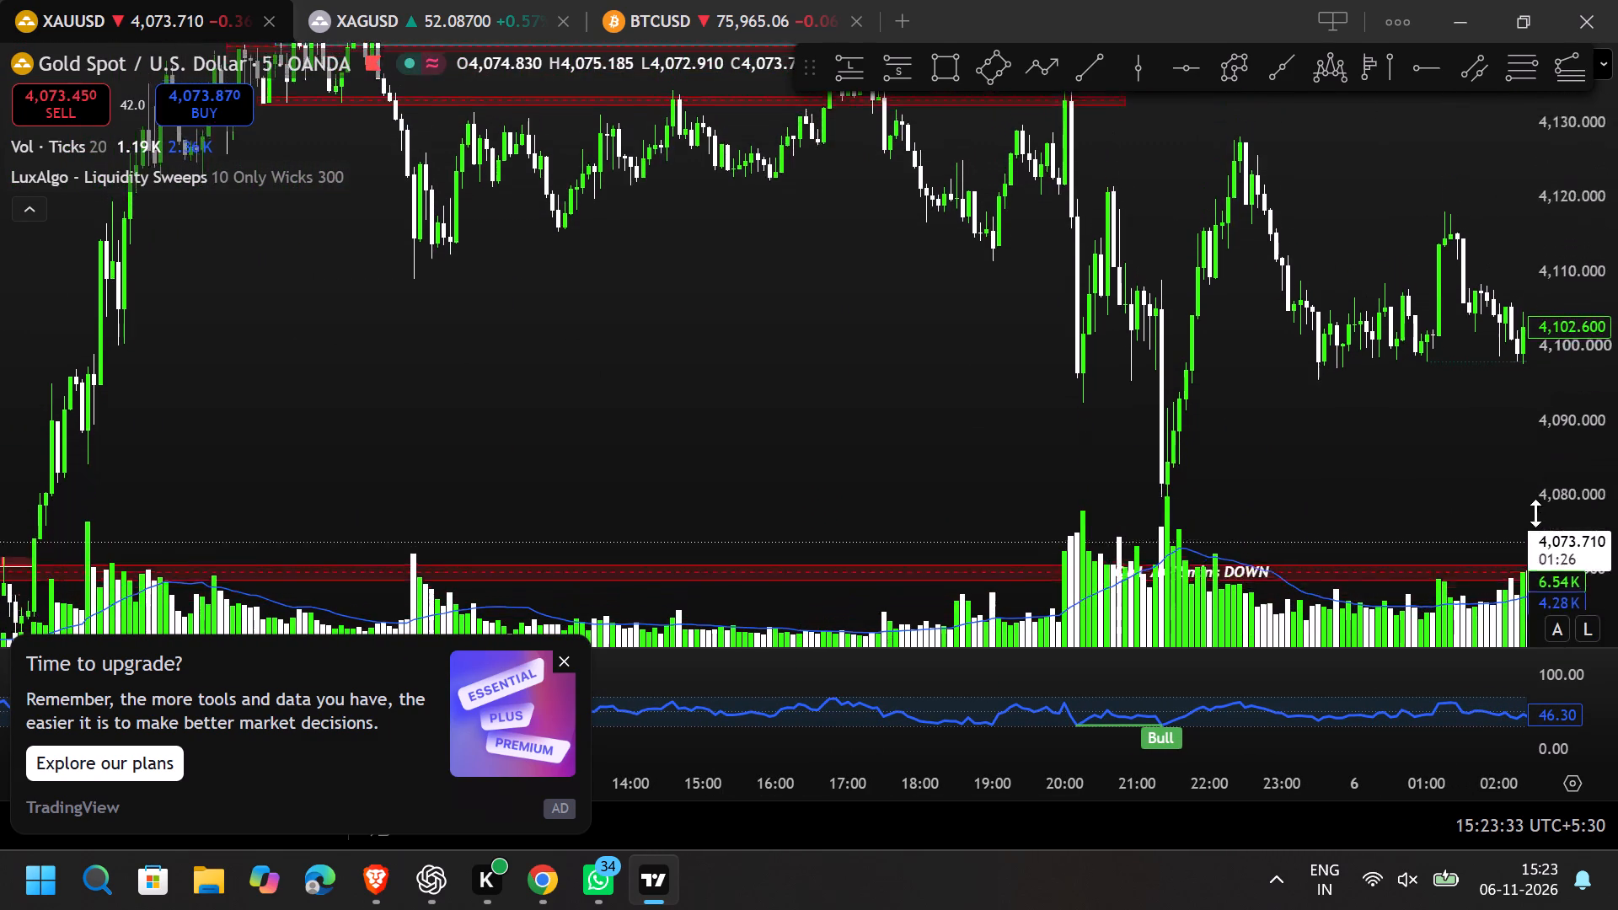
{"action": "left_click_drag", "start_coordinate": [1535, 513], "coordinate": [1535, 578]}
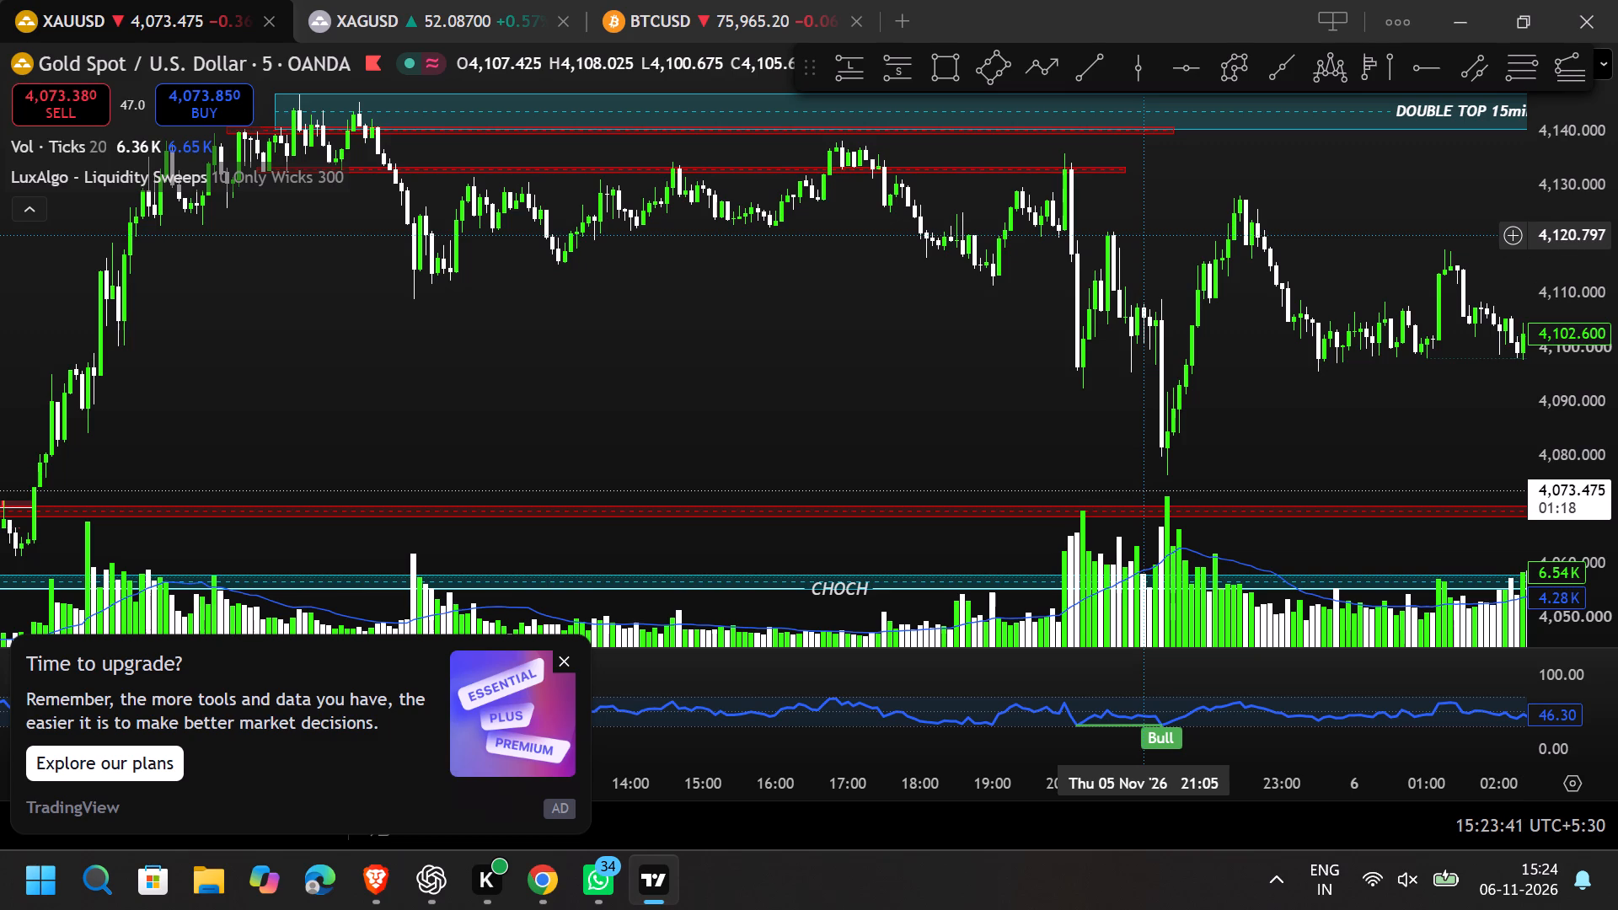
Examine the 6 Nov decline from the white box zone toward the QML A+15mins DOWN and SBR 15mins DOWN zones.
{"action": "left_click_drag", "start_coordinate": [1141, 235], "coordinate": [383, 120]}
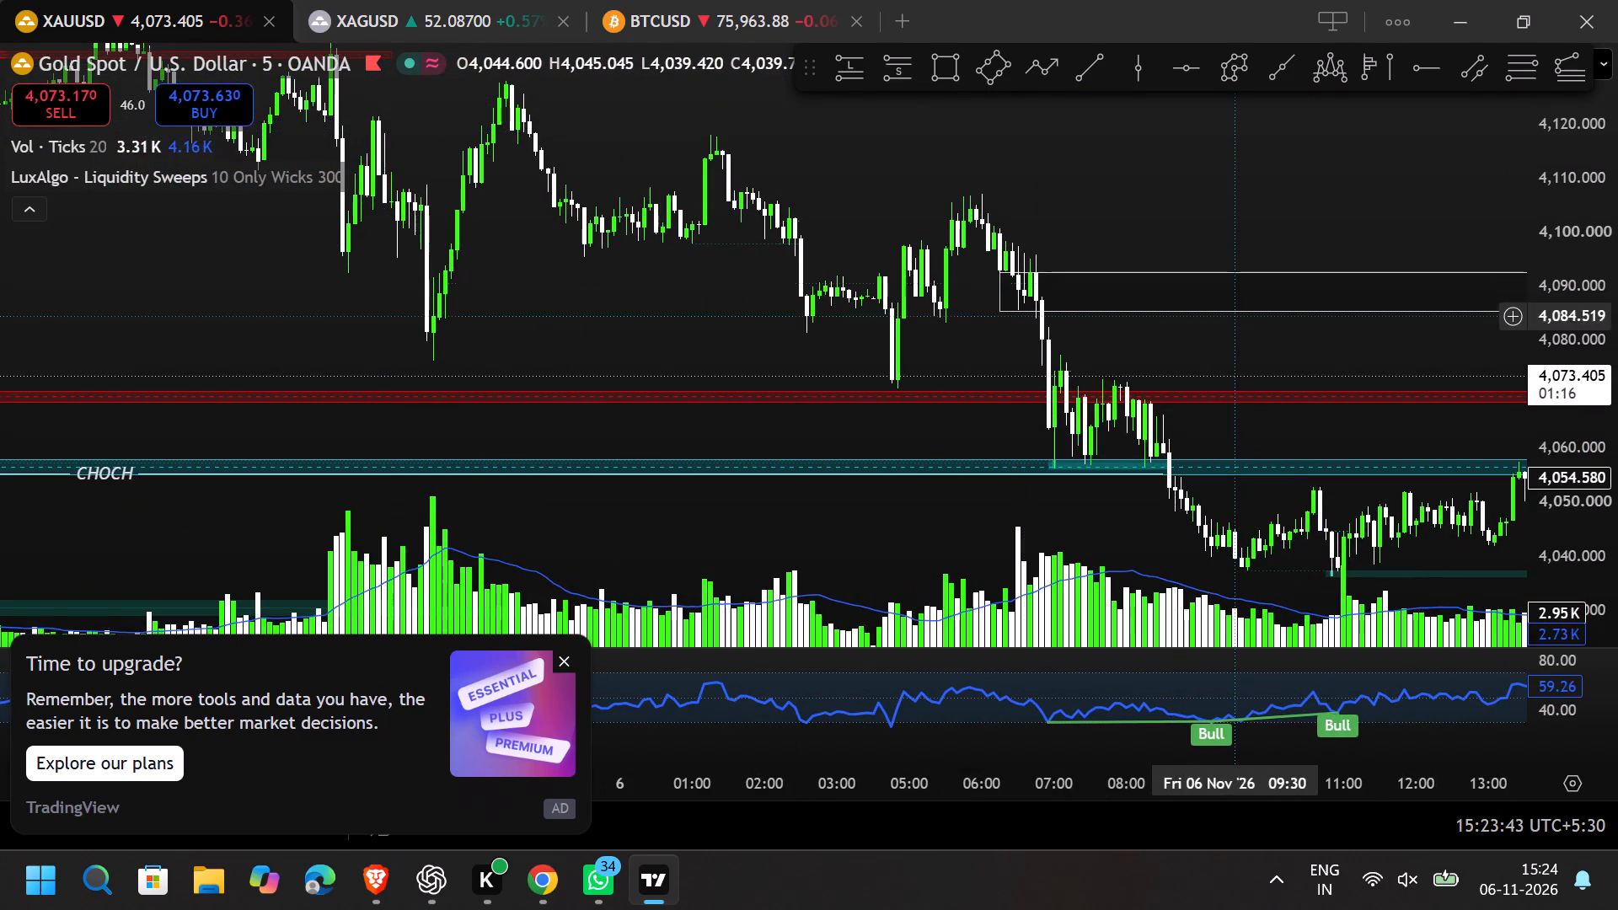
{"action": "left_click_drag", "start_coordinate": [1229, 340], "coordinate": [775, 103]}
{"action": "left_click_drag", "start_coordinate": [974, 378], "coordinate": [986, 403]}
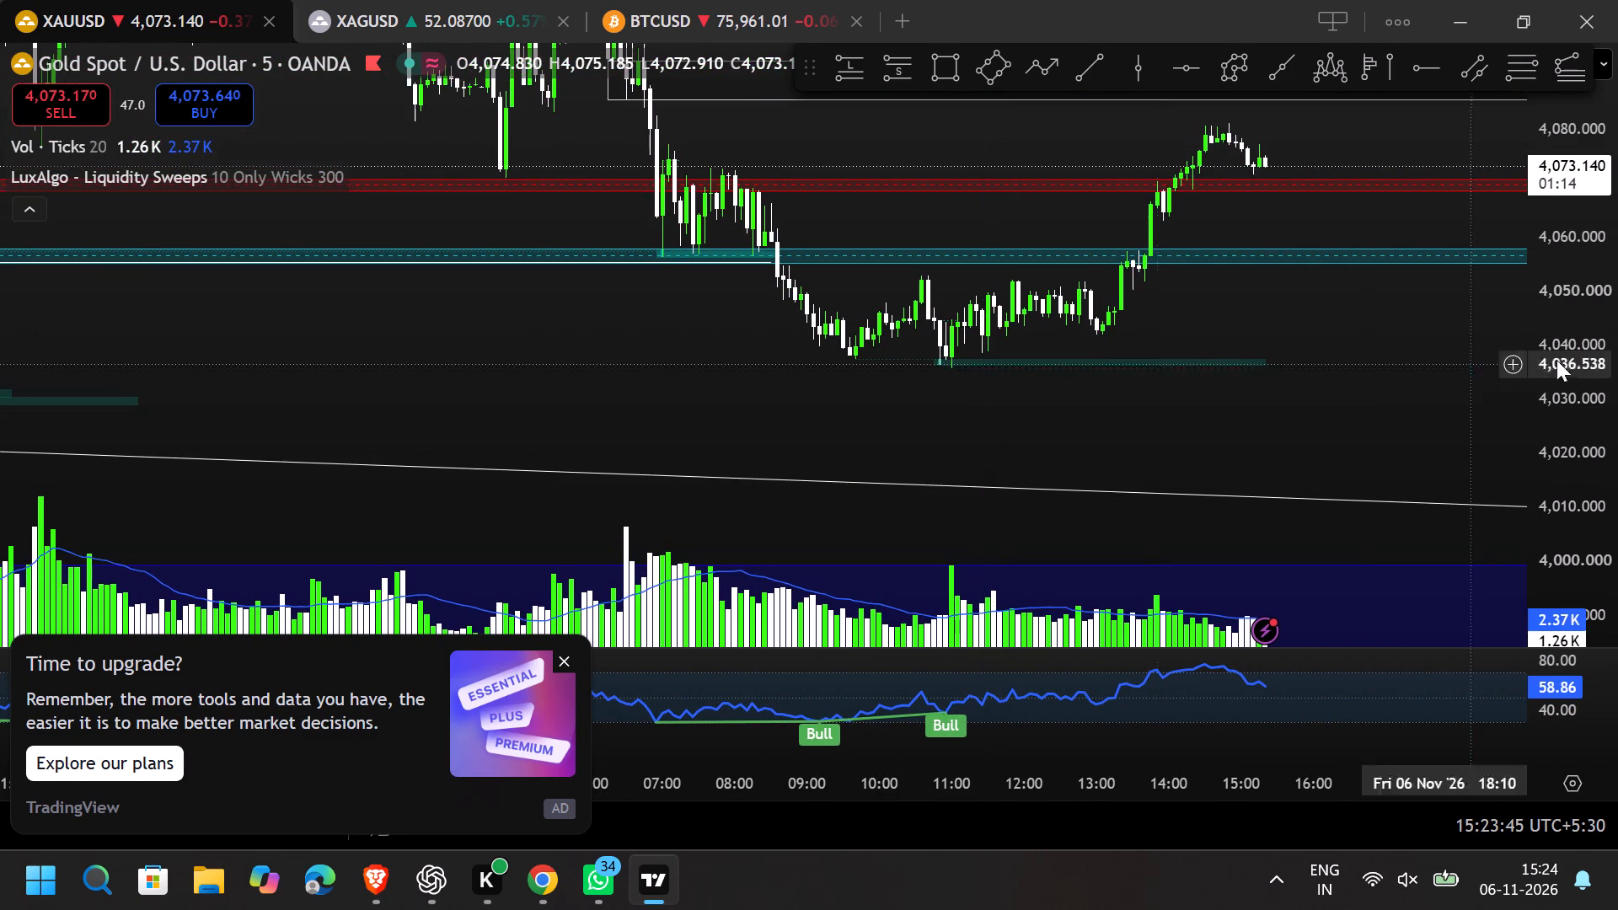
{"action": "left_click_drag", "start_coordinate": [1580, 471], "coordinate": [1497, 56]}
{"action": "left_click_drag", "start_coordinate": [593, 275], "coordinate": [892, 596]}
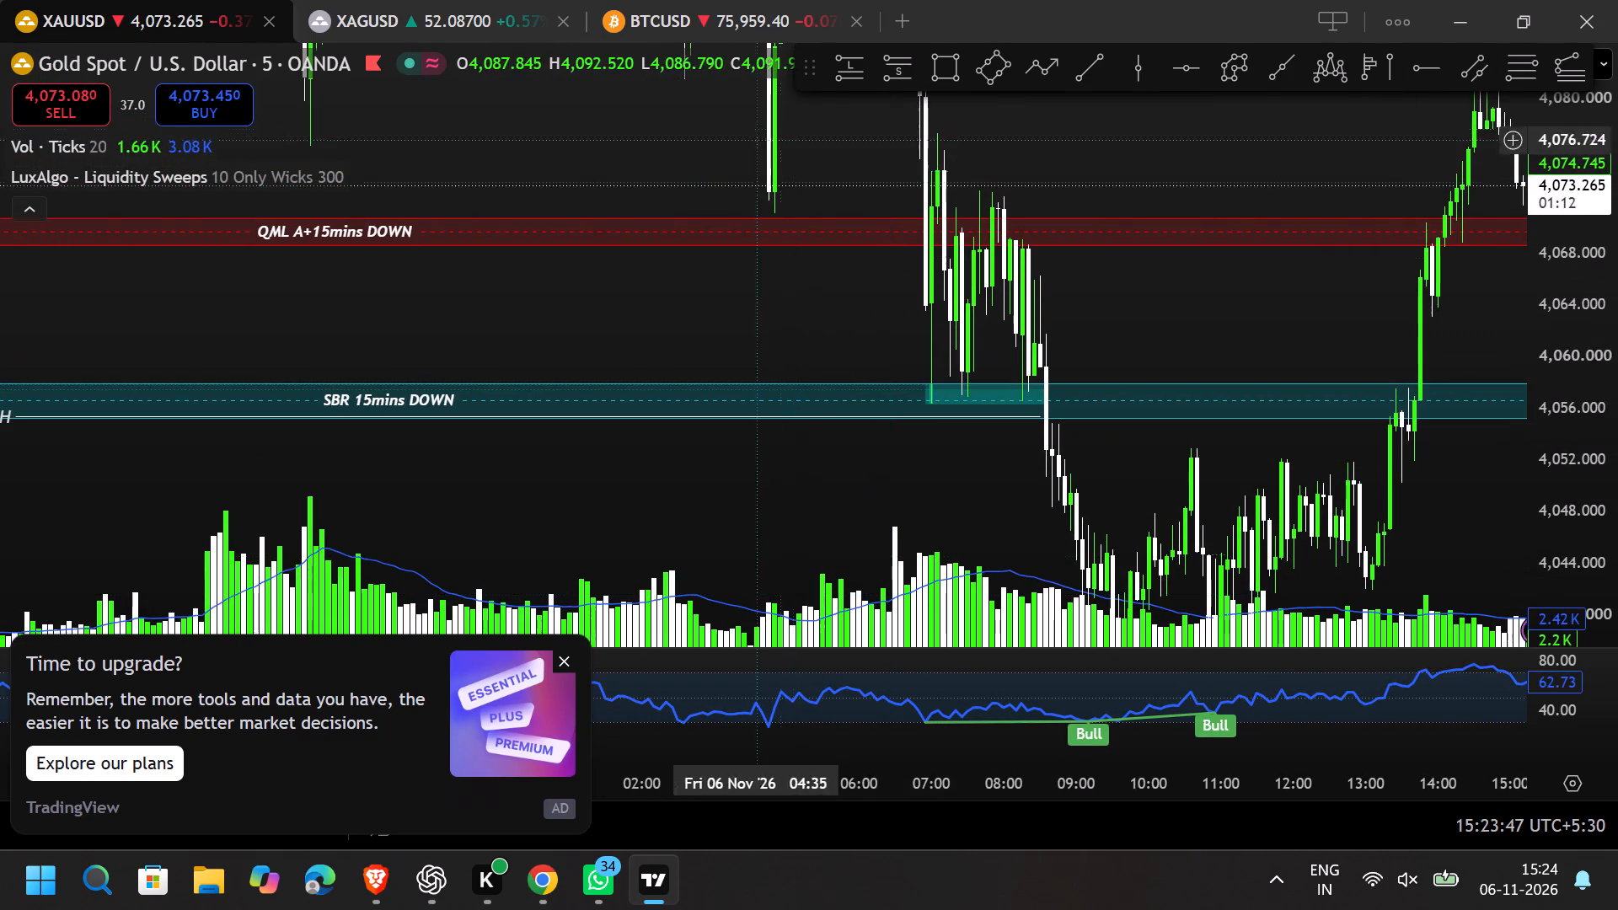
{"action": "left_click_drag", "start_coordinate": [762, 123], "coordinate": [937, 400]}
{"action": "left_click_drag", "start_coordinate": [1559, 309], "coordinate": [1556, 449]}
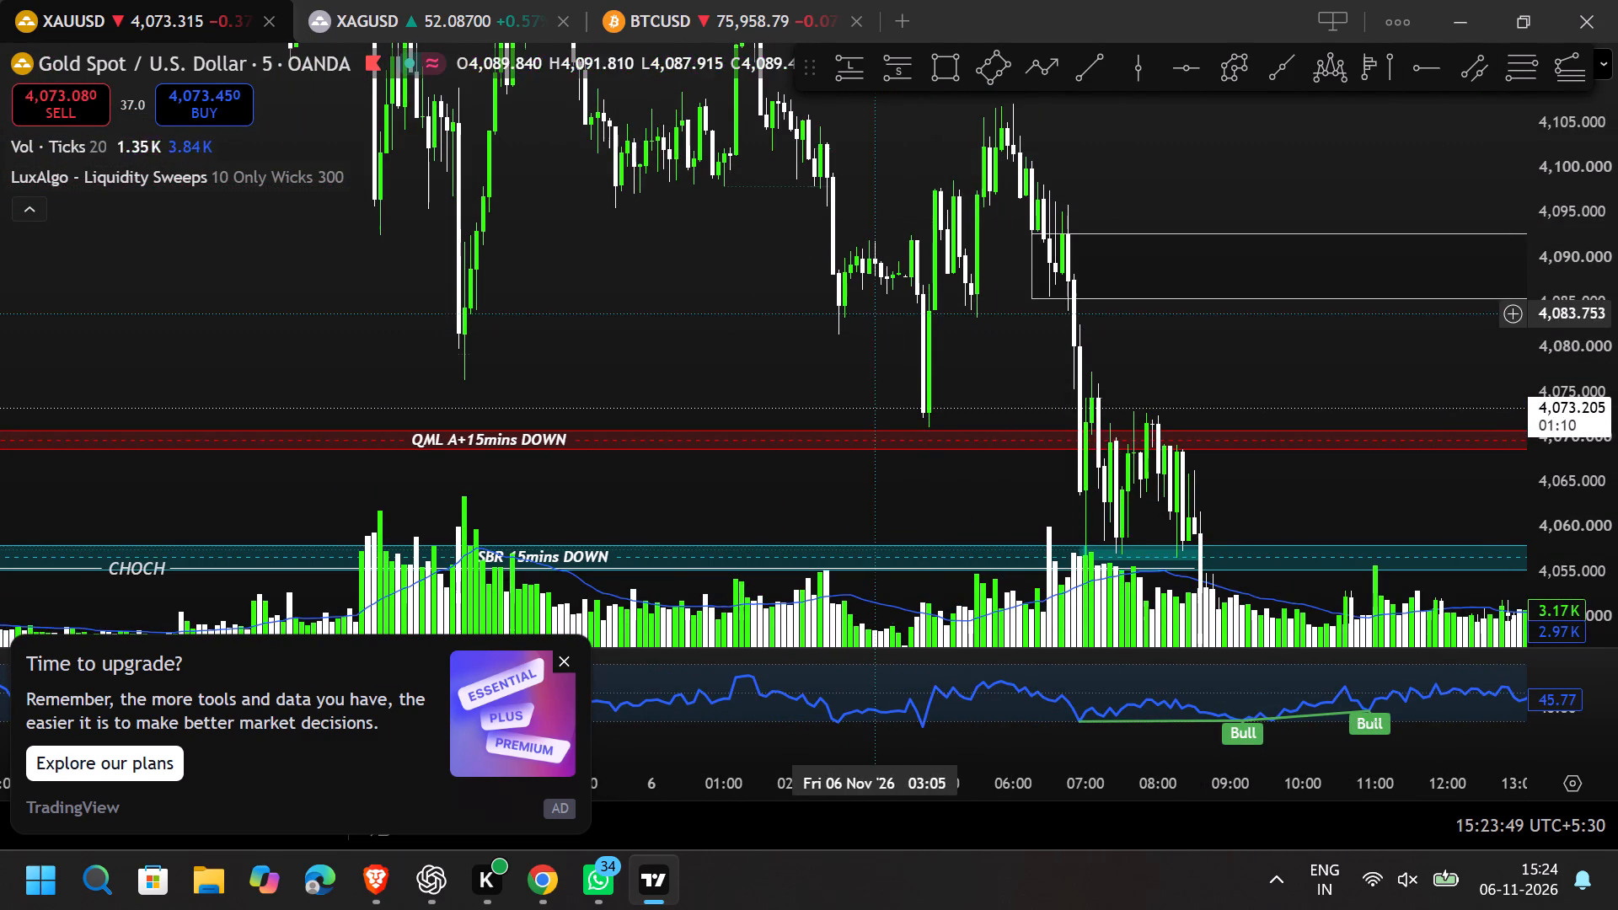
{"action": "left_click_drag", "start_coordinate": [806, 379], "coordinate": [947, 550]}
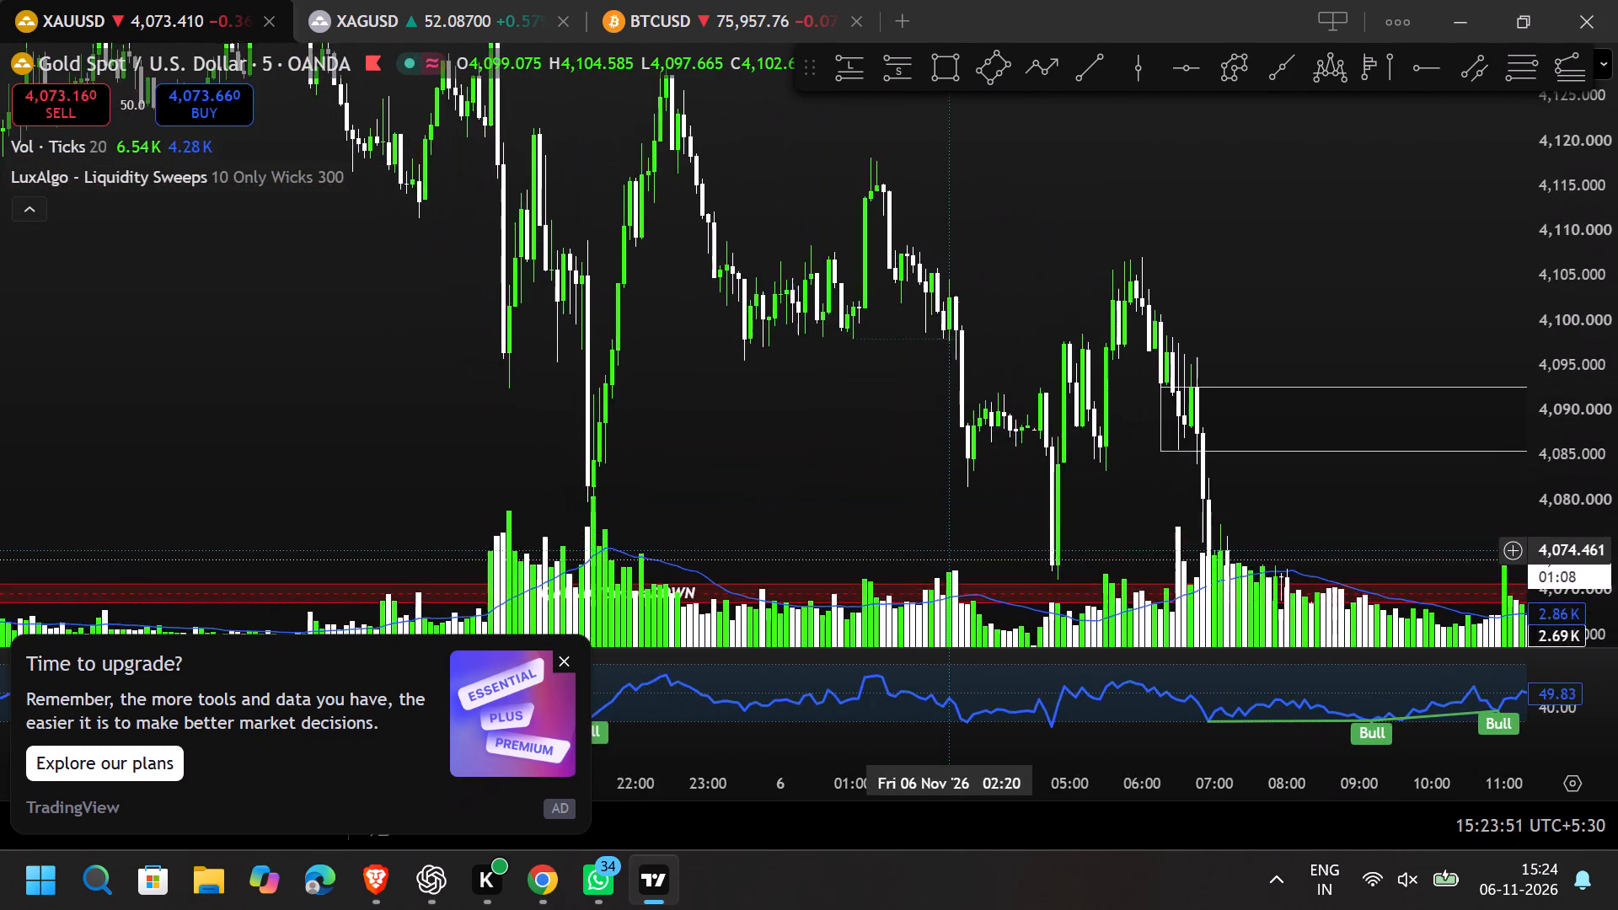
{"action": "left_click_drag", "start_coordinate": [947, 550], "coordinate": [777, 372]}
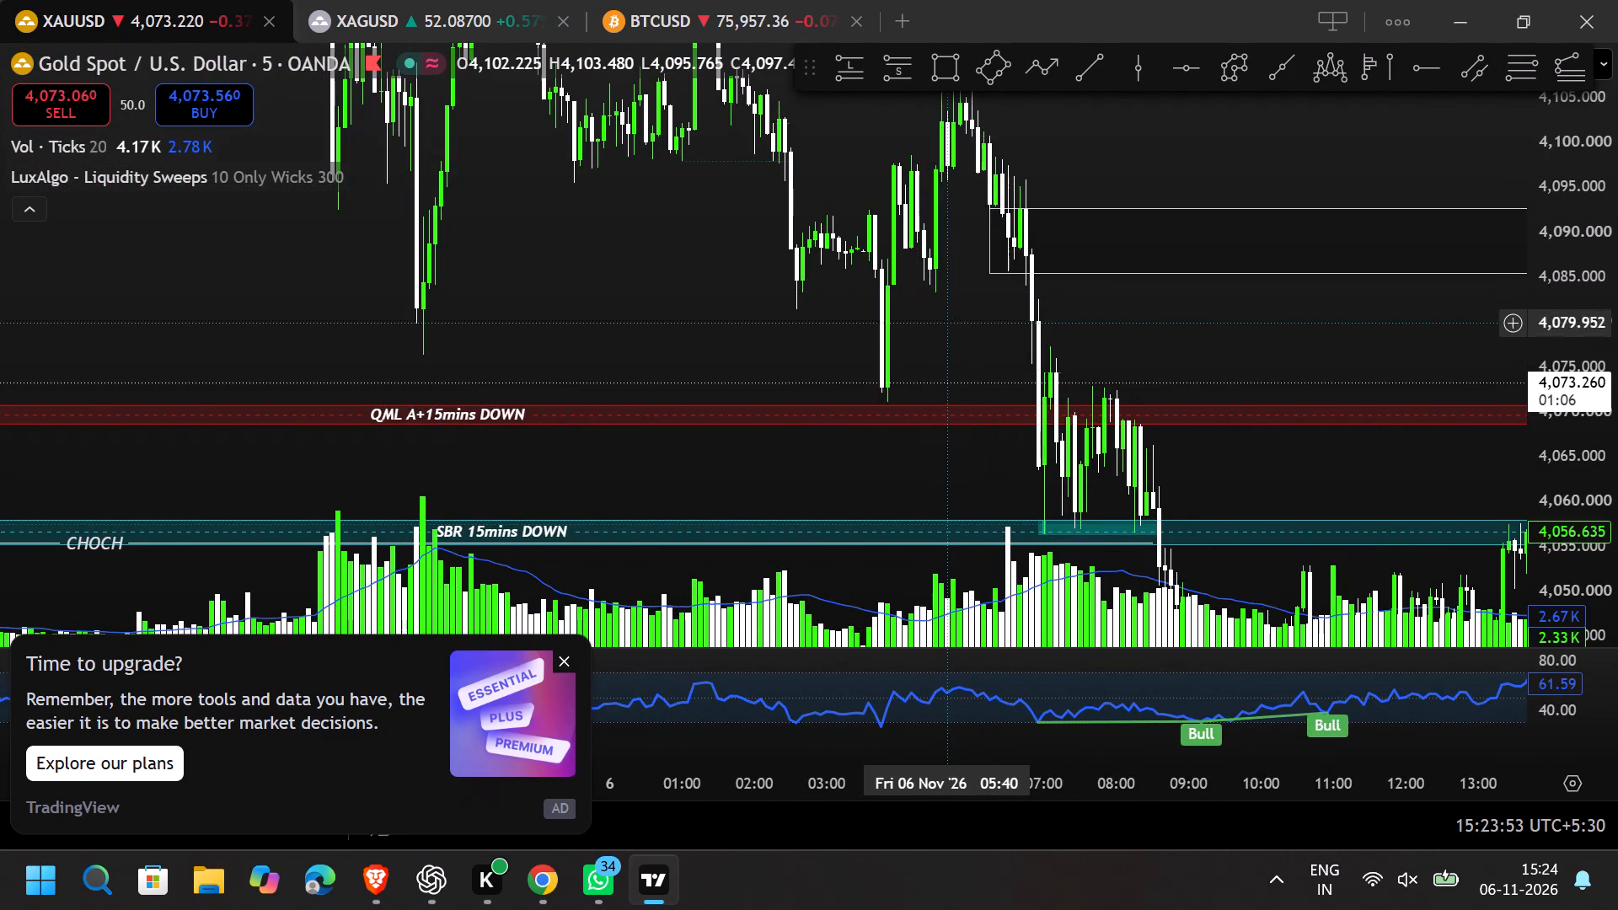
Compare the 6 Nov 07:00–09:00 swings with the afternoon rally at the QML A+15mins DOWN and SBR 15mins DOWN zones.
{"action": "scroll", "coordinate": [950, 352], "scroll_direction": "up", "scroll_amount": 5}
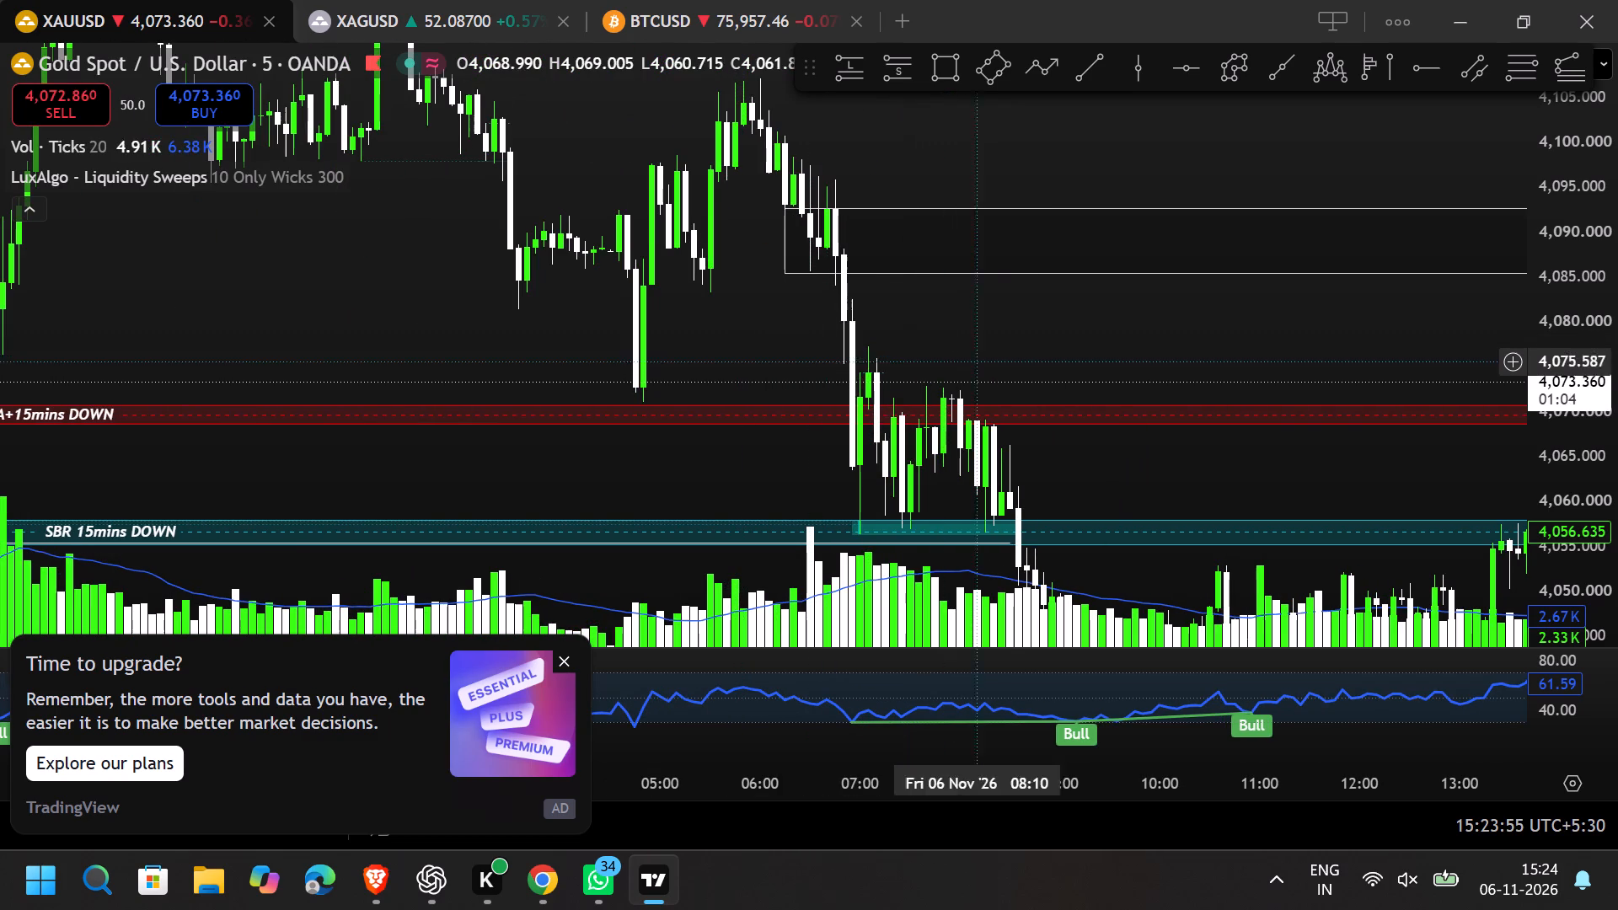
{"action": "scroll", "coordinate": [1031, 389], "scroll_direction": "up", "scroll_amount": 3}
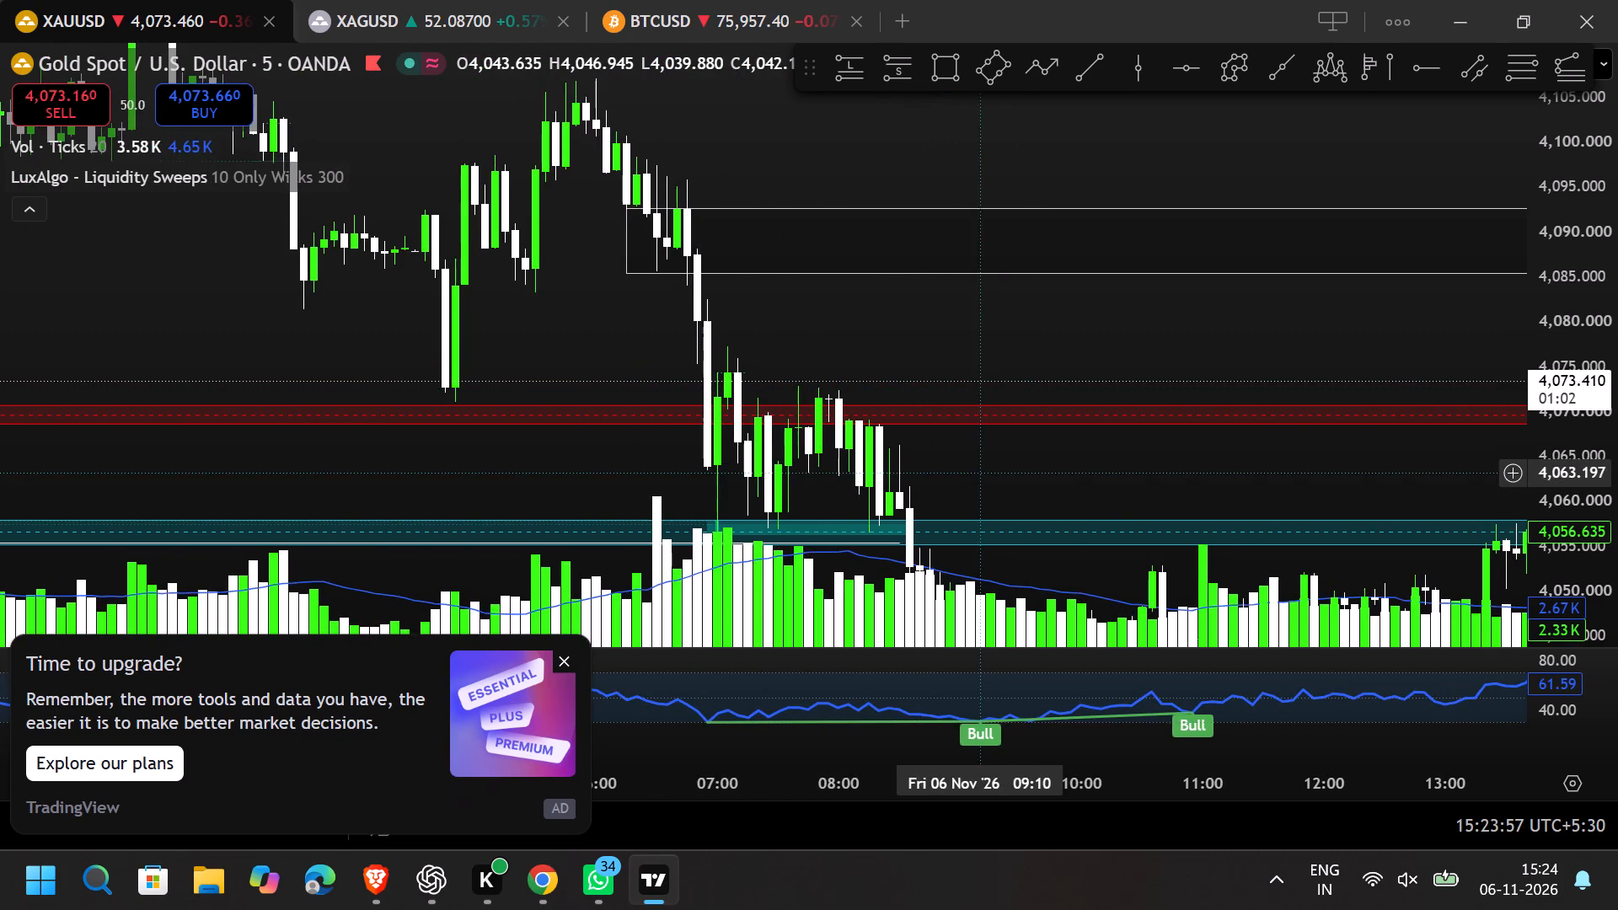
{"action": "left_click_drag", "start_coordinate": [977, 473], "coordinate": [484, 335]}
{"action": "scroll", "coordinate": [506, 343], "scroll_direction": "down", "scroll_amount": 6}
{"action": "left_click_drag", "start_coordinate": [1567, 420], "coordinate": [1492, 115]}
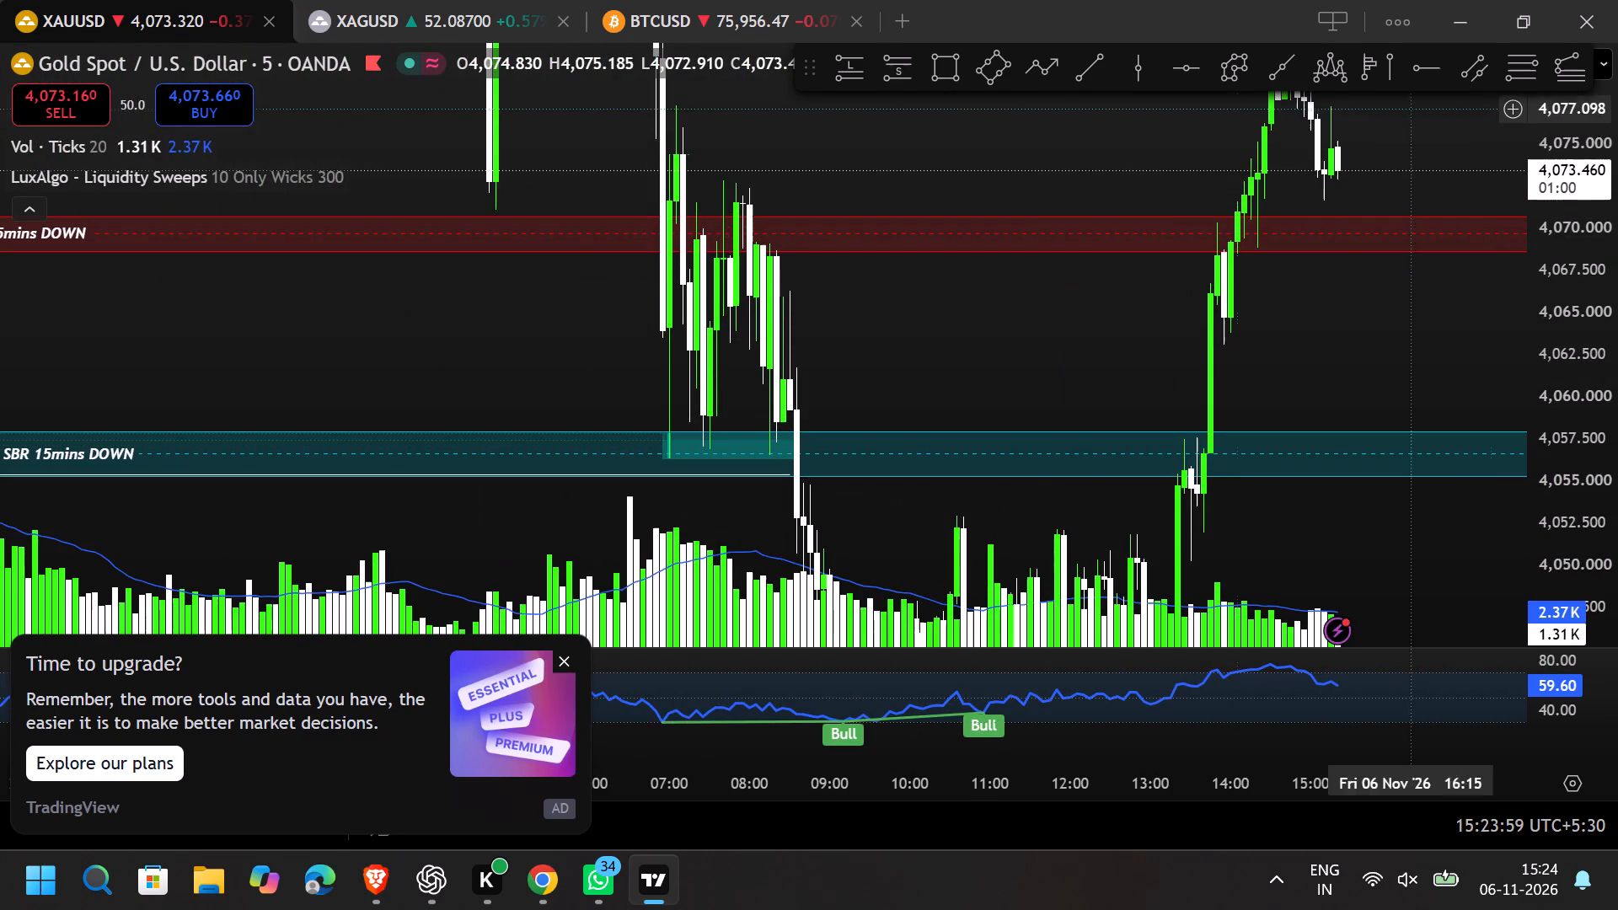
{"action": "left_click_drag", "start_coordinate": [1035, 153], "coordinate": [1018, 185]}
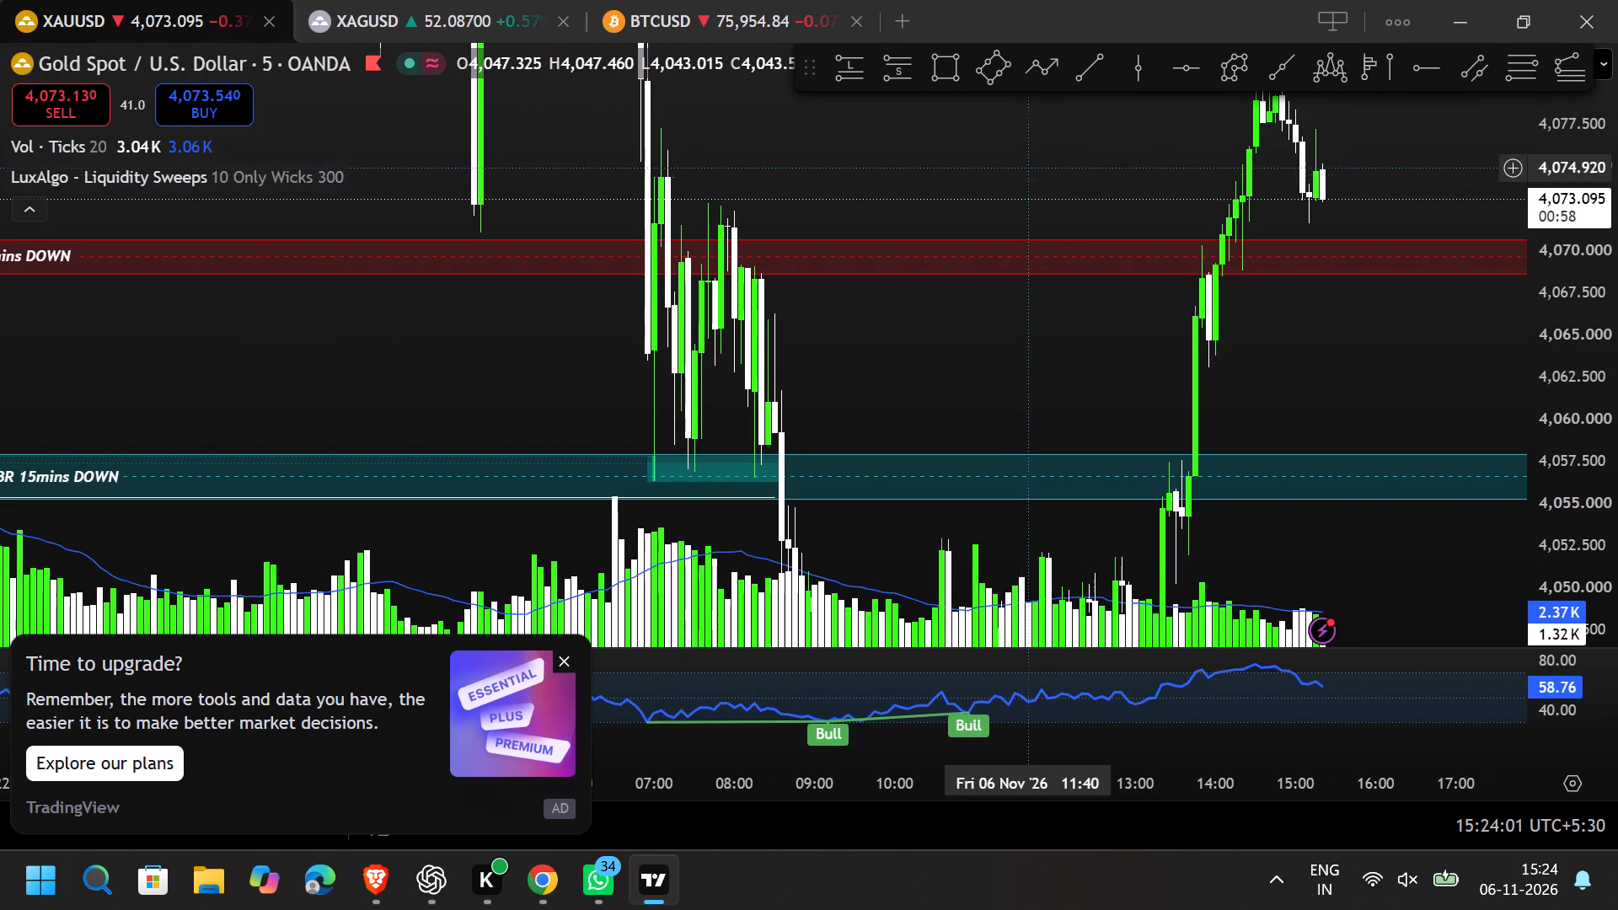
{"action": "left_click_drag", "start_coordinate": [506, 184], "coordinate": [871, 245]}
Inspect the 6 Nov candles from 07:00 to 08:30 closely, comparing the body tops at 07:05 and 07:10.
{"action": "scroll", "coordinate": [902, 247], "scroll_direction": "up", "scroll_amount": 10}
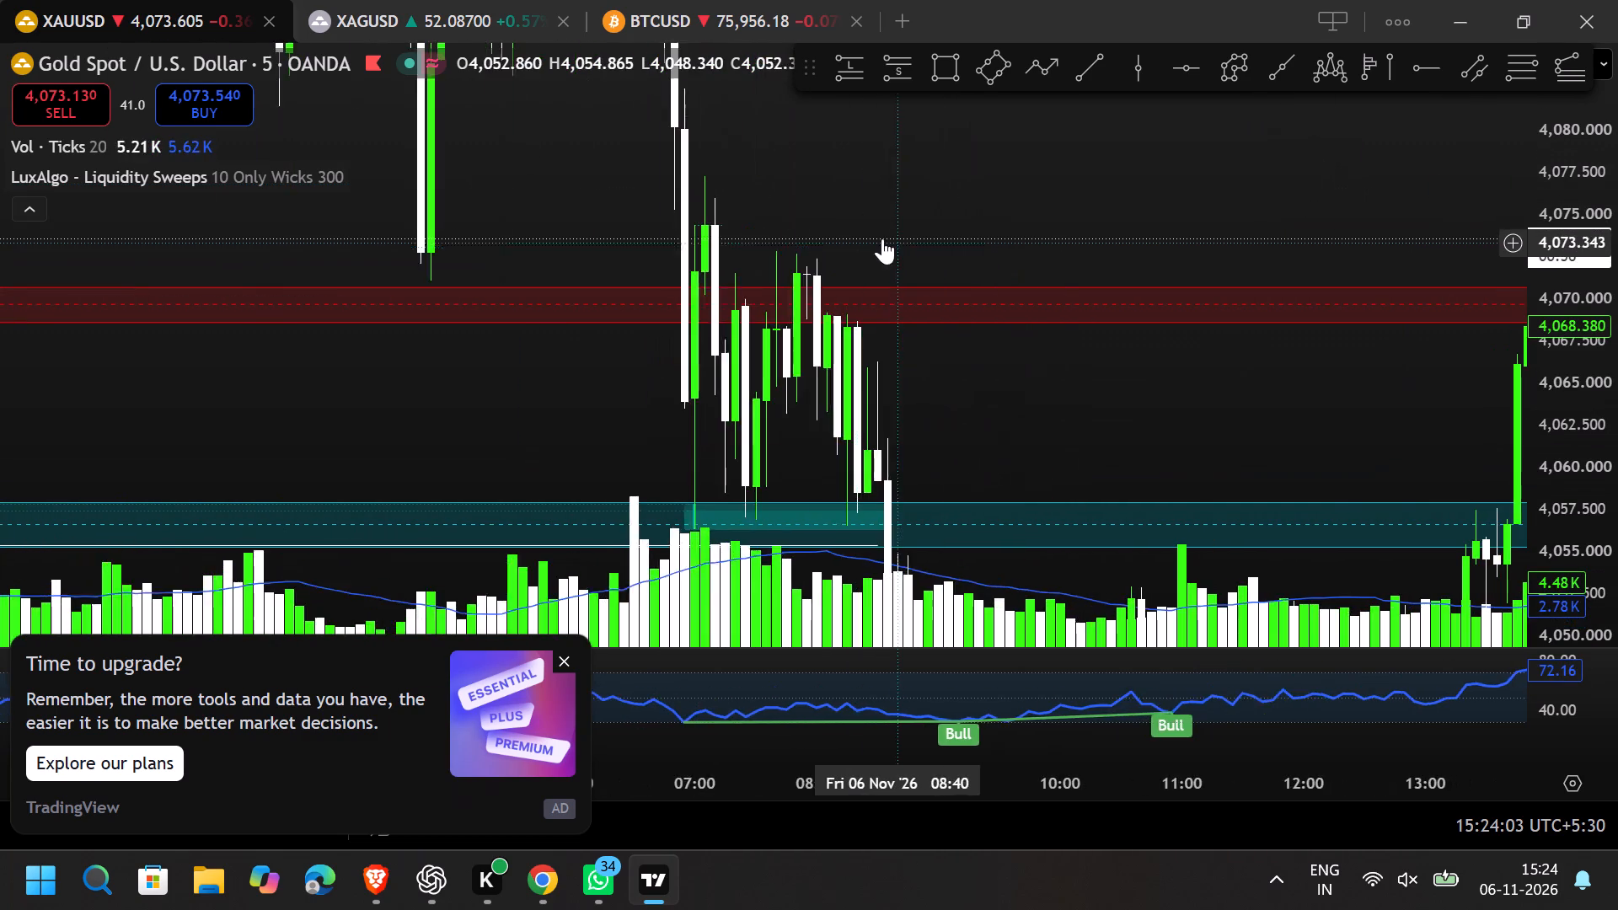
{"action": "scroll", "coordinate": [882, 238], "scroll_direction": "up", "scroll_amount": 4}
{"action": "left_click_drag", "start_coordinate": [604, 217], "coordinate": [1201, 215]}
{"action": "scroll", "coordinate": [828, 206], "scroll_direction": "up", "scroll_amount": 6}
{"action": "left_click_drag", "start_coordinate": [540, 205], "coordinate": [1367, 235]}
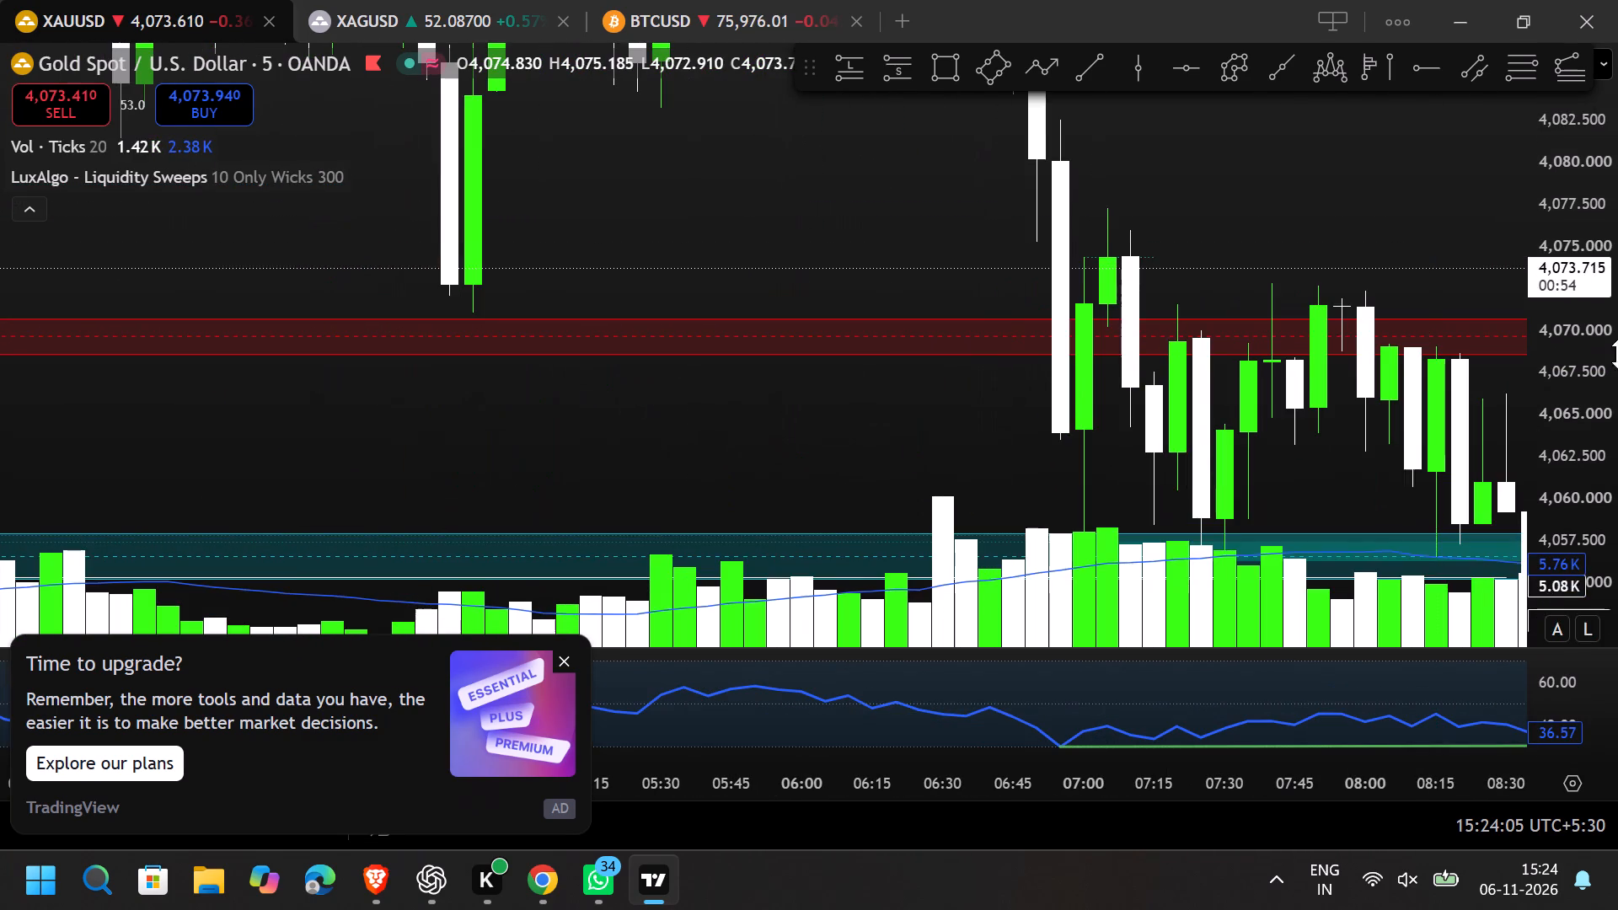
{"action": "left_click_drag", "start_coordinate": [1552, 496], "coordinate": [1514, 102]}
{"action": "left_click_drag", "start_coordinate": [1224, 195], "coordinate": [1209, 383]}
{"action": "scroll", "coordinate": [925, 285], "scroll_direction": "up", "scroll_amount": 15}
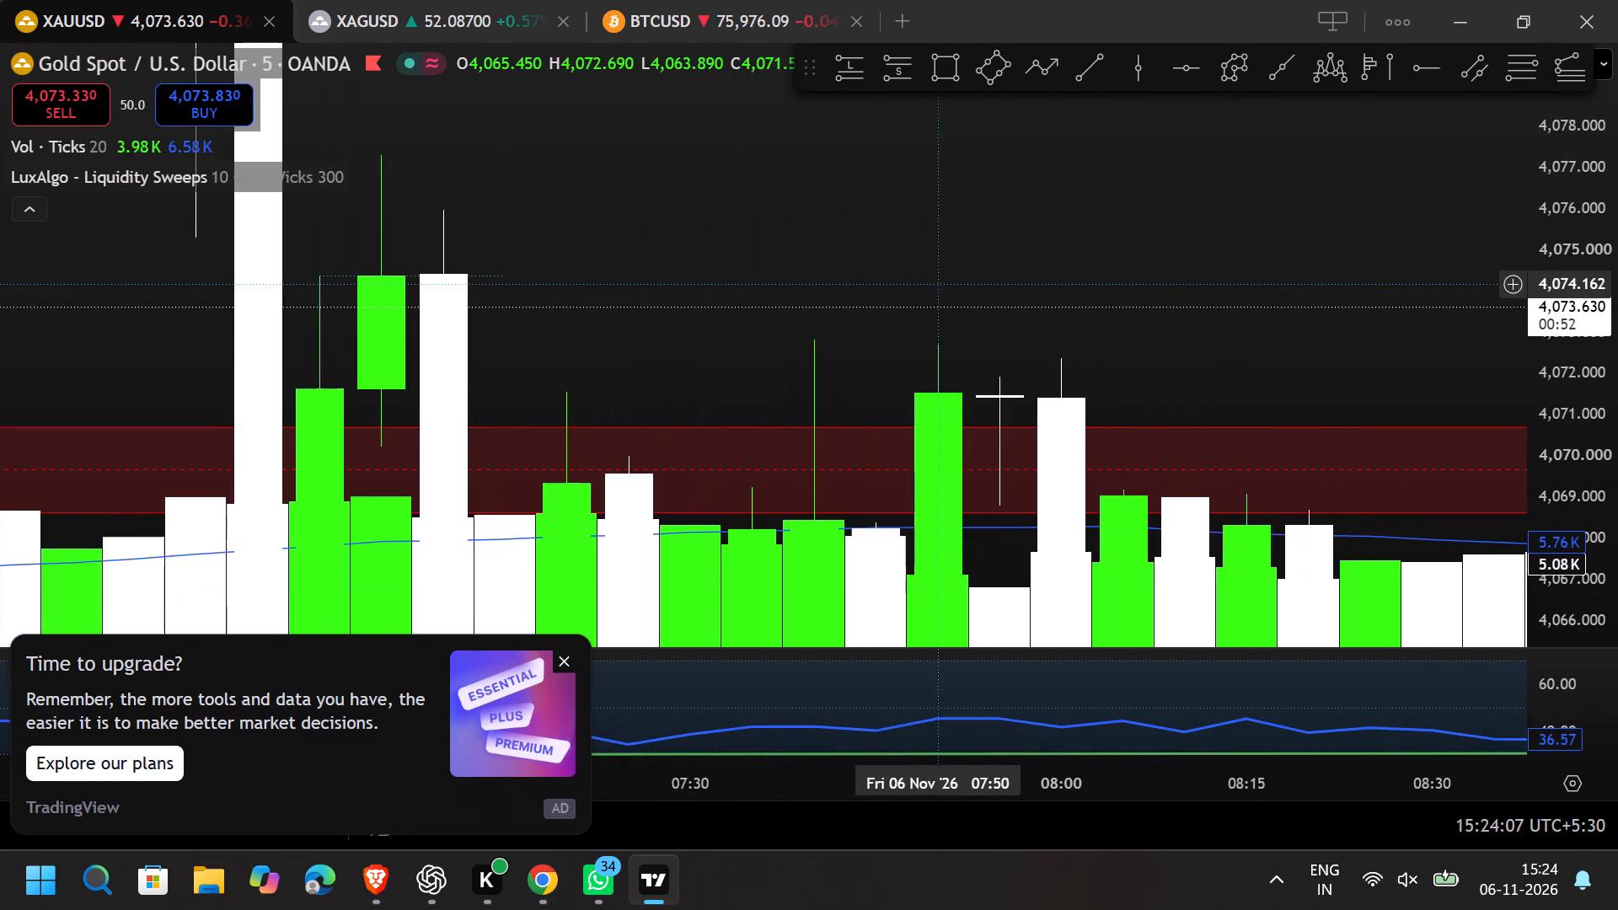
{"action": "left_click_drag", "start_coordinate": [717, 269], "coordinate": [1072, 314]}
{"action": "left_click_drag", "start_coordinate": [1579, 530], "coordinate": [1553, 118]}
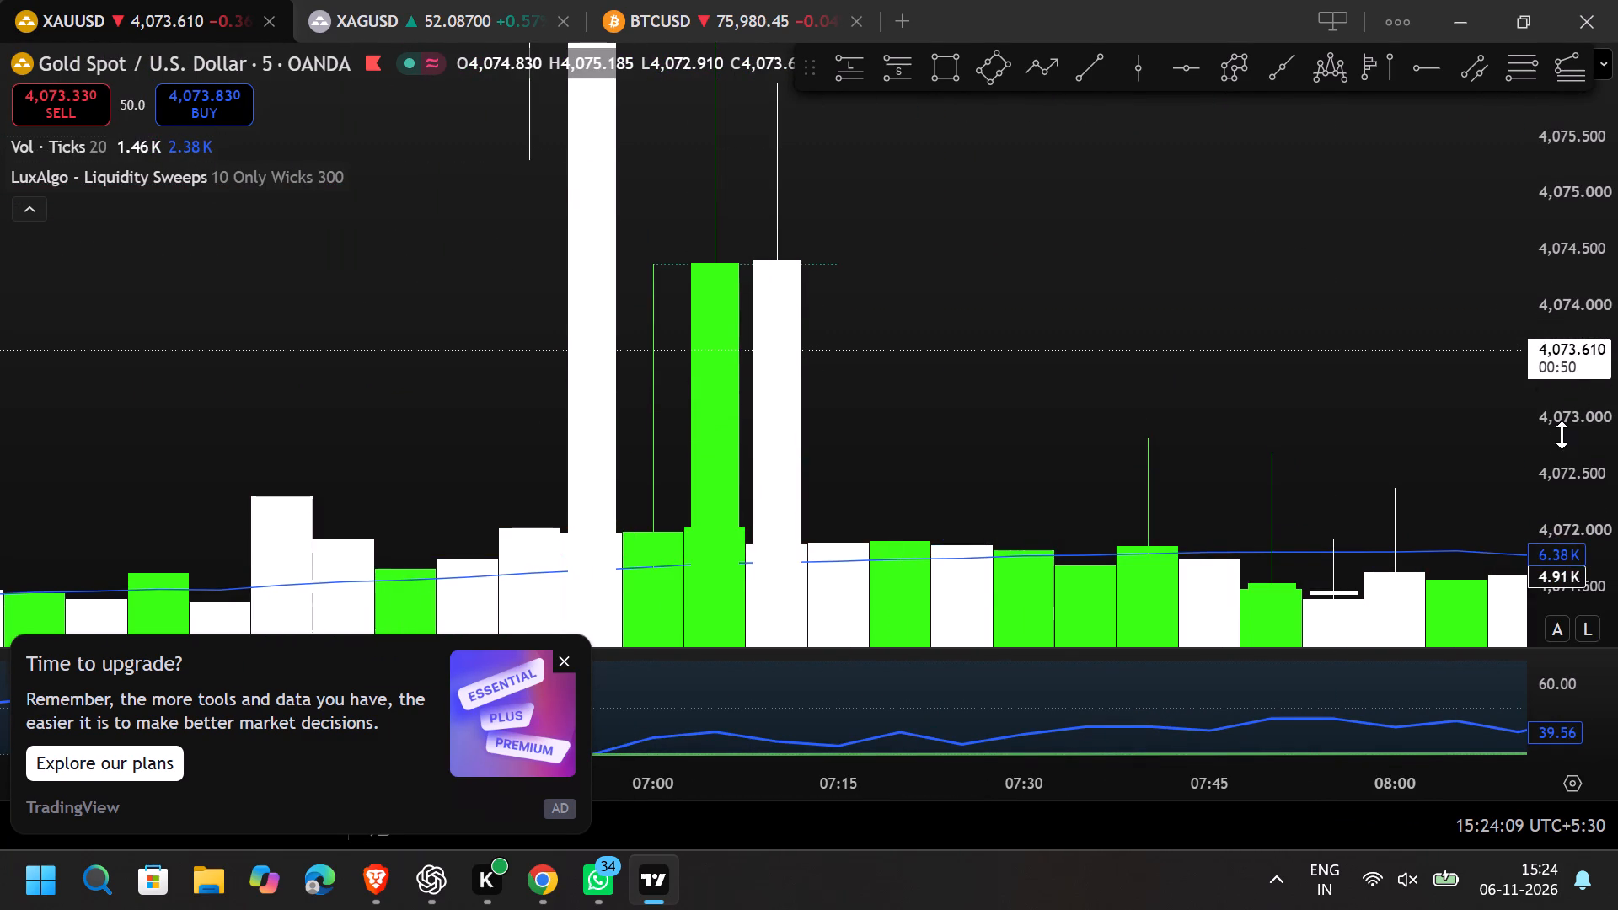
{"action": "left_click_drag", "start_coordinate": [1558, 457], "coordinate": [1562, 104]}
{"action": "left_click_drag", "start_coordinate": [1149, 222], "coordinate": [1305, 373]}
{"action": "left_click_drag", "start_coordinate": [1572, 463], "coordinate": [1559, 150]}
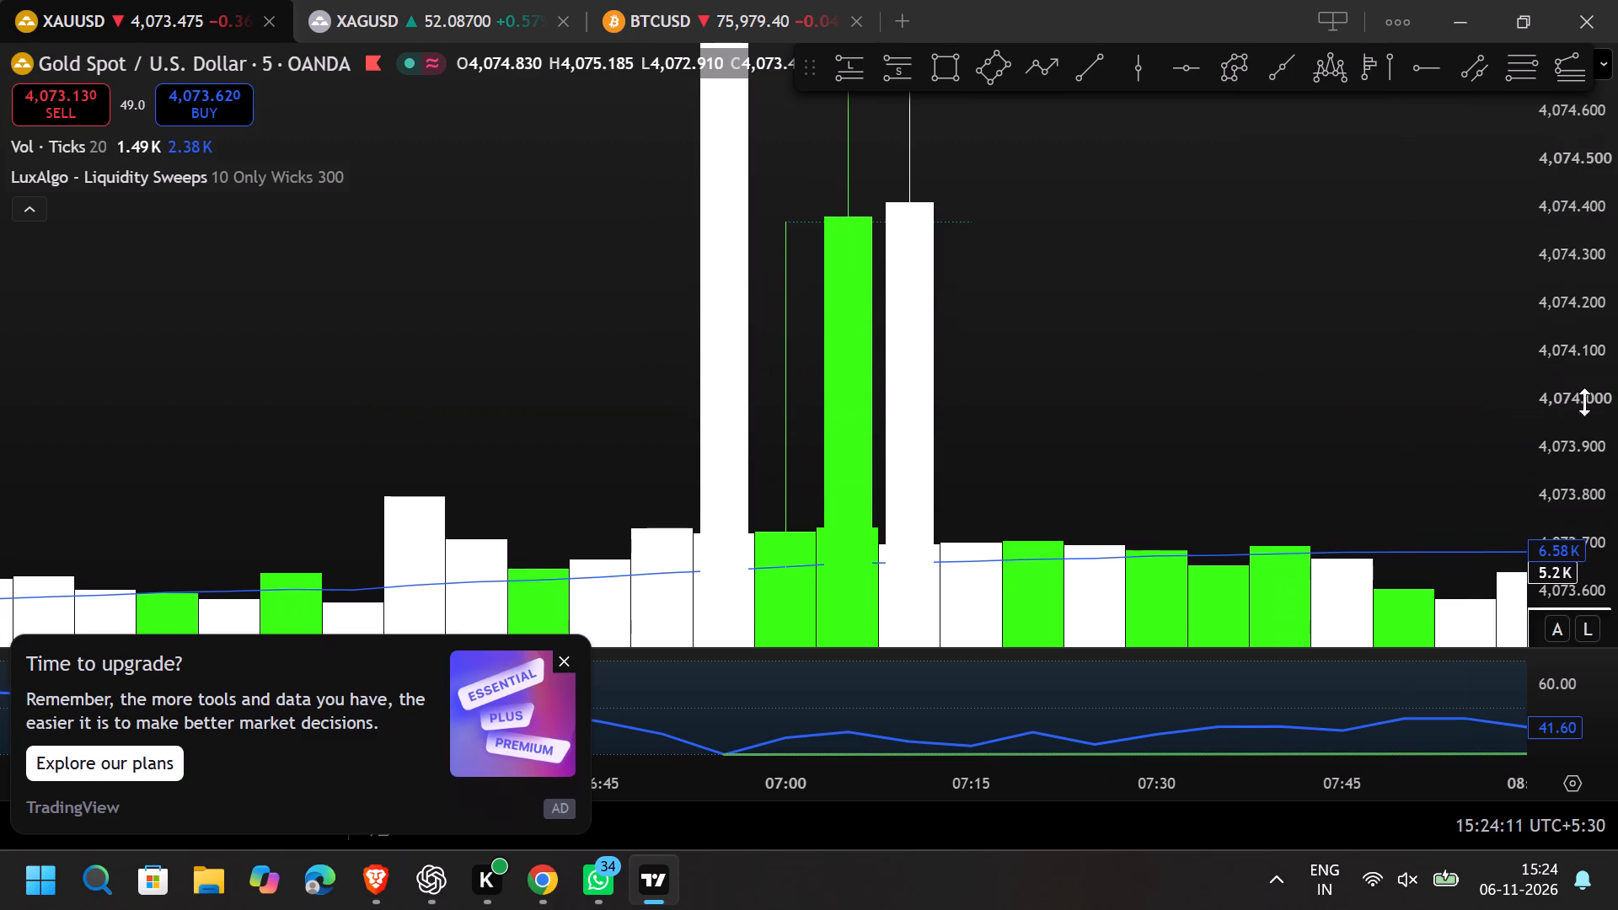
{"action": "left_click_drag", "start_coordinate": [1586, 428], "coordinate": [1588, 180]}
{"action": "left_click_drag", "start_coordinate": [1568, 172], "coordinate": [1523, 431]}
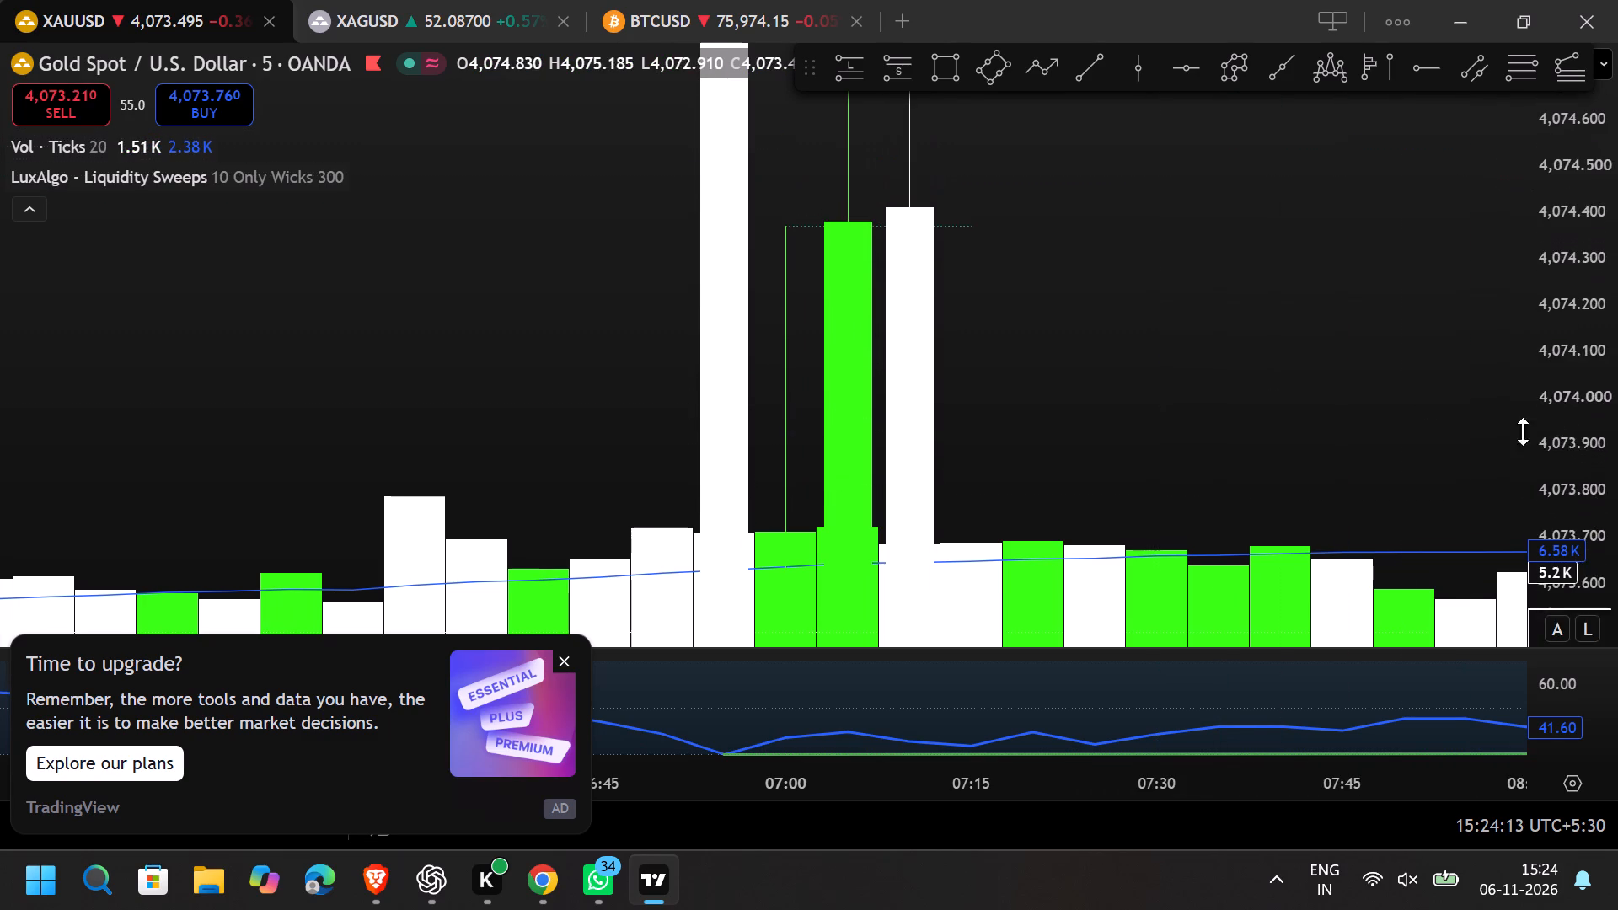
{"action": "left_click_drag", "start_coordinate": [1523, 431], "coordinate": [1539, 440]}
Examine the 6 Nov 5-minute drop and rebound against the red QML and teal SBR zones, including the 07:00–08:20 swings.
{"action": "right_click", "coordinate": [1313, 353]}
{"action": "left_click", "coordinate": [1346, 192]}
{"action": "scroll", "coordinate": [1339, 195], "scroll_direction": "down", "scroll_amount": 13}
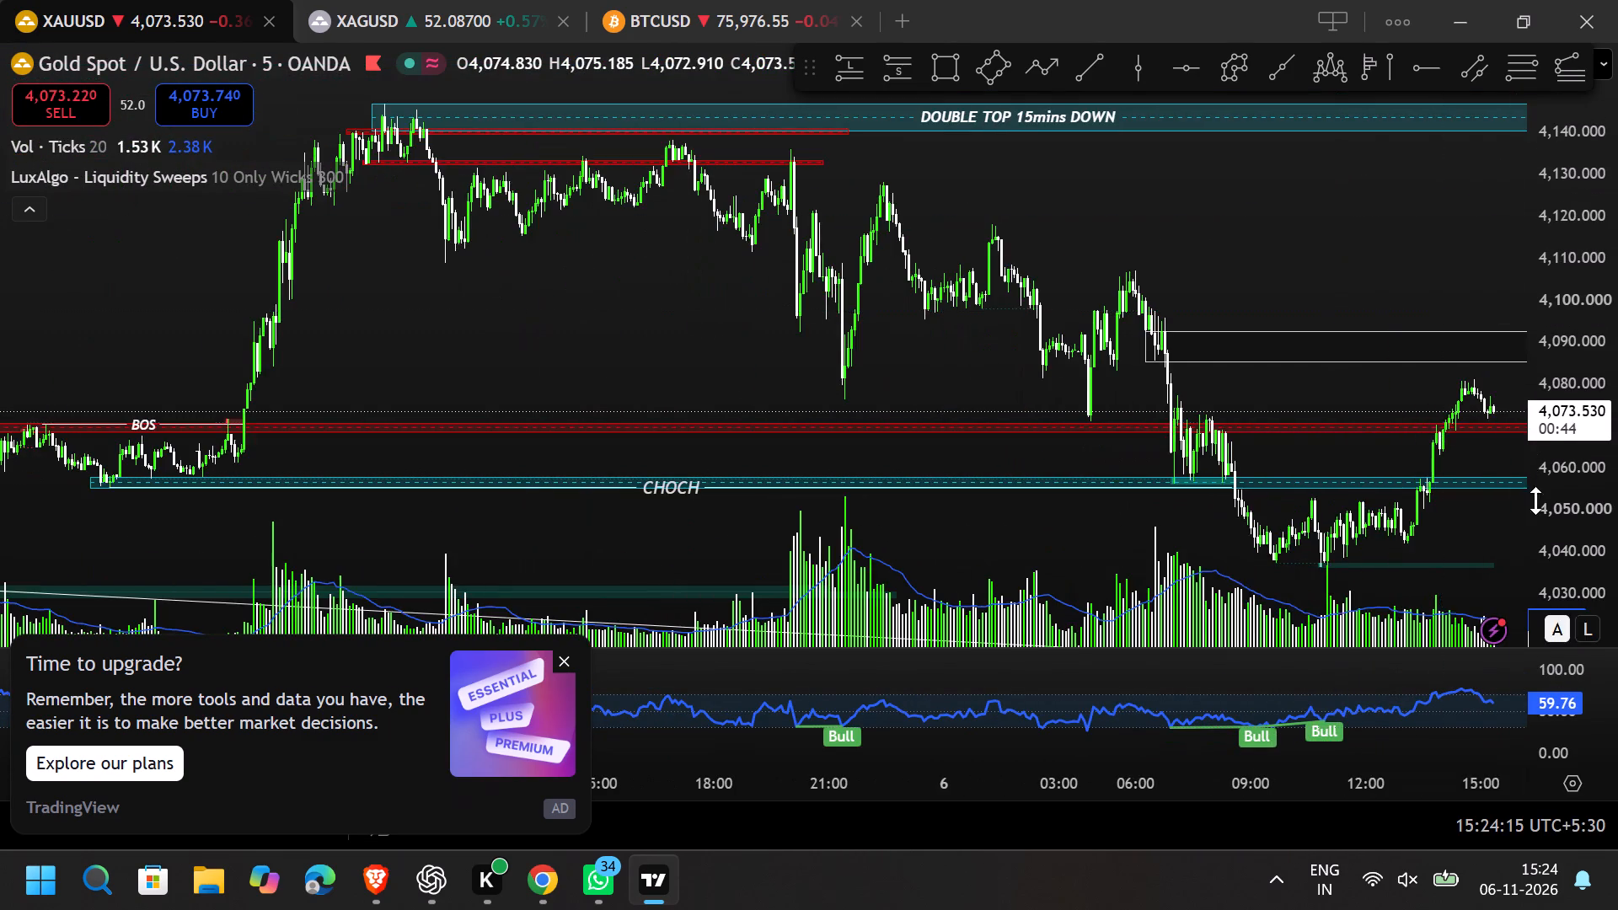
{"action": "left_click_drag", "start_coordinate": [1542, 514], "coordinate": [1504, 51]}
{"action": "scroll", "coordinate": [1209, 352], "scroll_direction": "up", "scroll_amount": 7}
{"action": "scroll", "coordinate": [1041, 443], "scroll_direction": "up", "scroll_amount": 7}
{"action": "left_click_drag", "start_coordinate": [722, 470], "coordinate": [831, 242]}
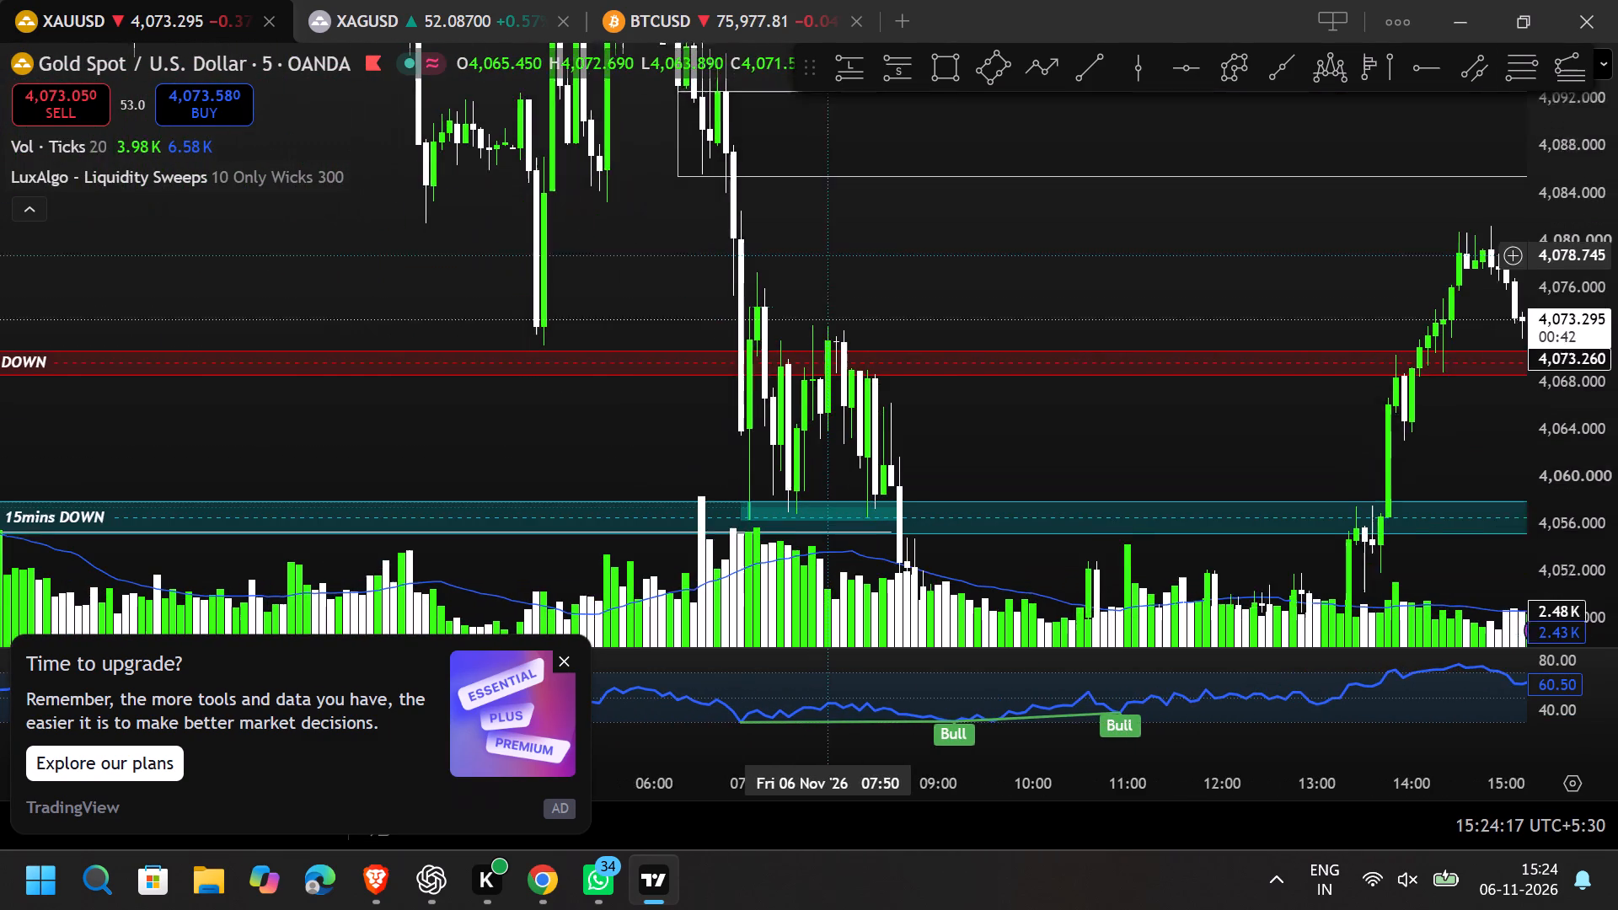
{"action": "left_click_drag", "start_coordinate": [831, 242], "coordinate": [832, 235]}
{"action": "left_click_drag", "start_coordinate": [873, 252], "coordinate": [594, 266]}
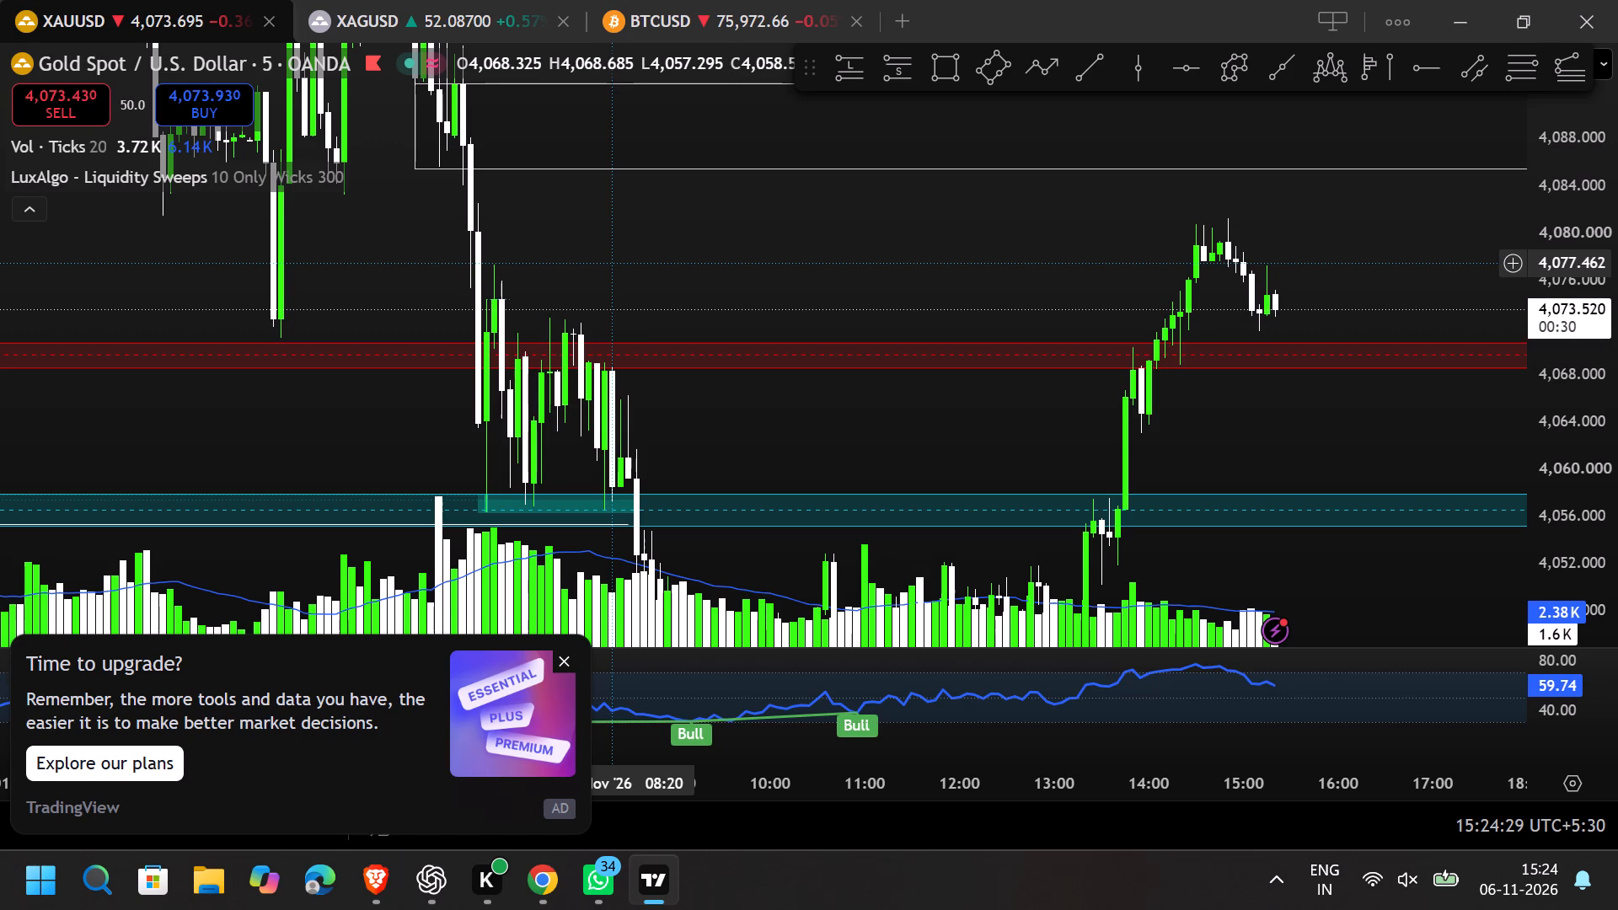
{"action": "left_click_drag", "start_coordinate": [613, 264], "coordinate": [629, 185]}
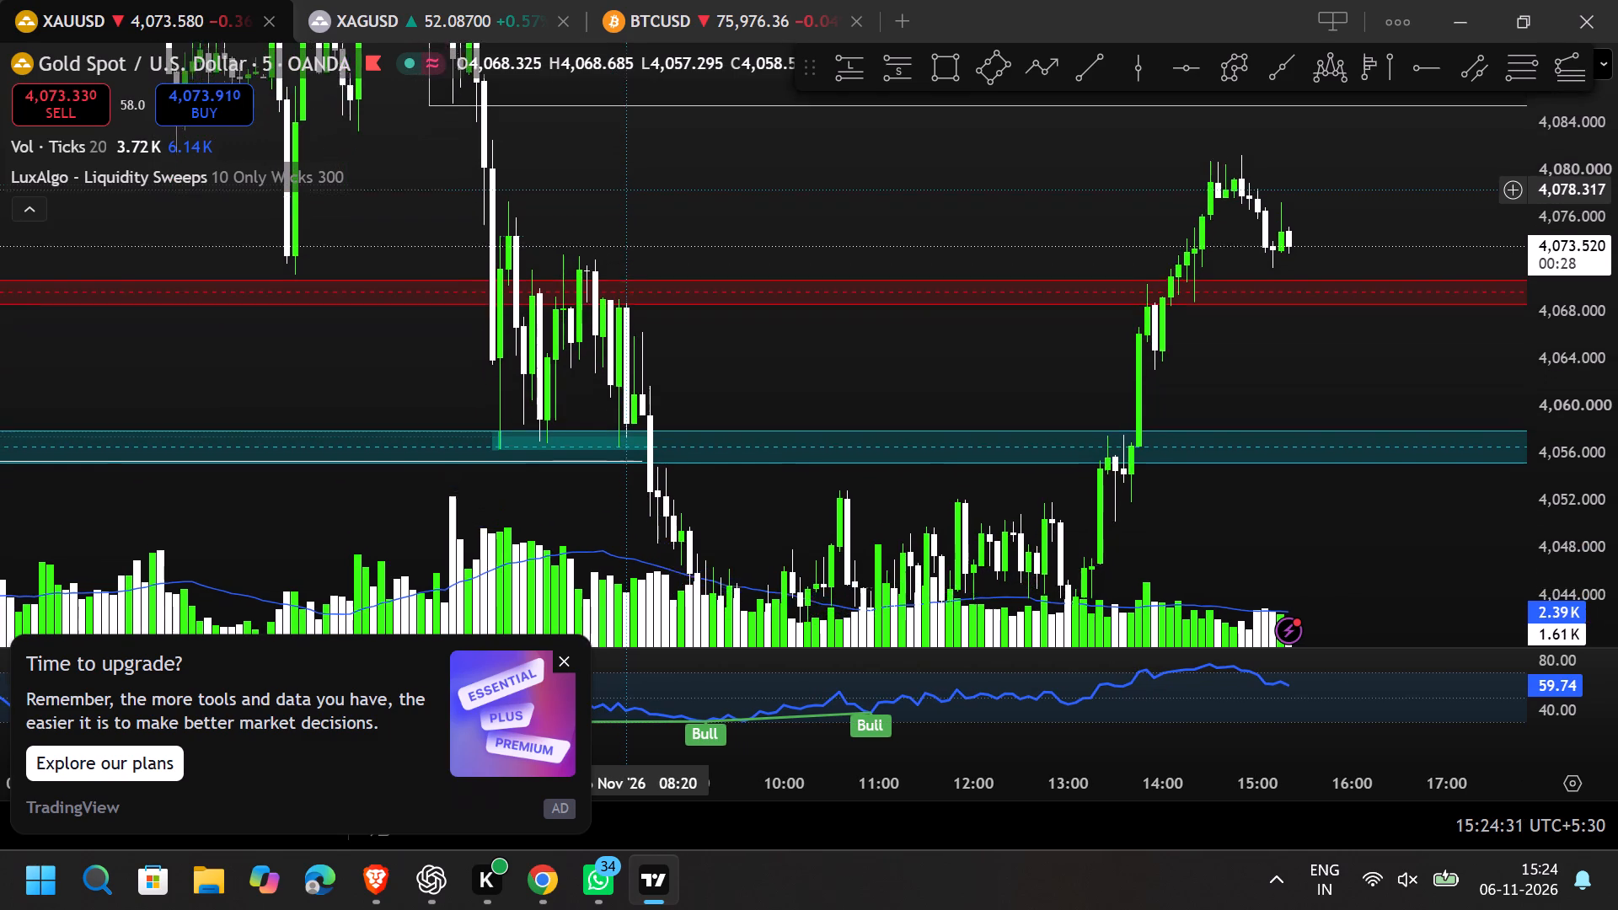
{"action": "left_click_drag", "start_coordinate": [629, 185], "coordinate": [613, 203]}
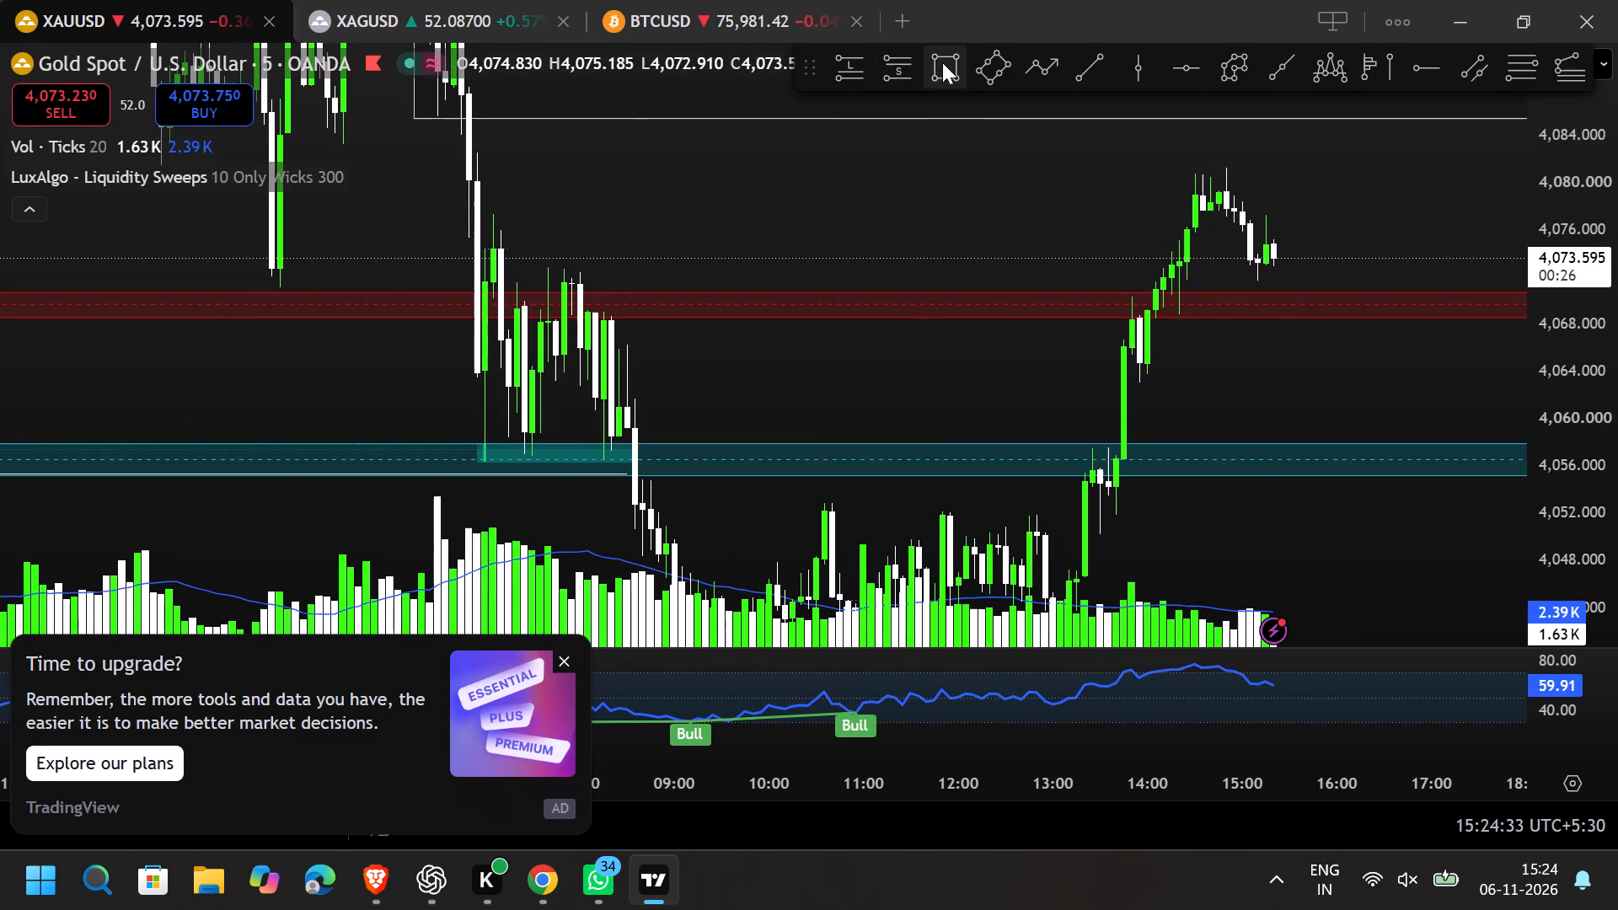
Draw a rectangle from about 07:05 to 15:35 on 6 Nov, spanning about 4,077.46 to 4,074.36 above the red zone.
{"action": "left_click", "coordinate": [942, 62]}
{"action": "left_click", "coordinate": [490, 249]}
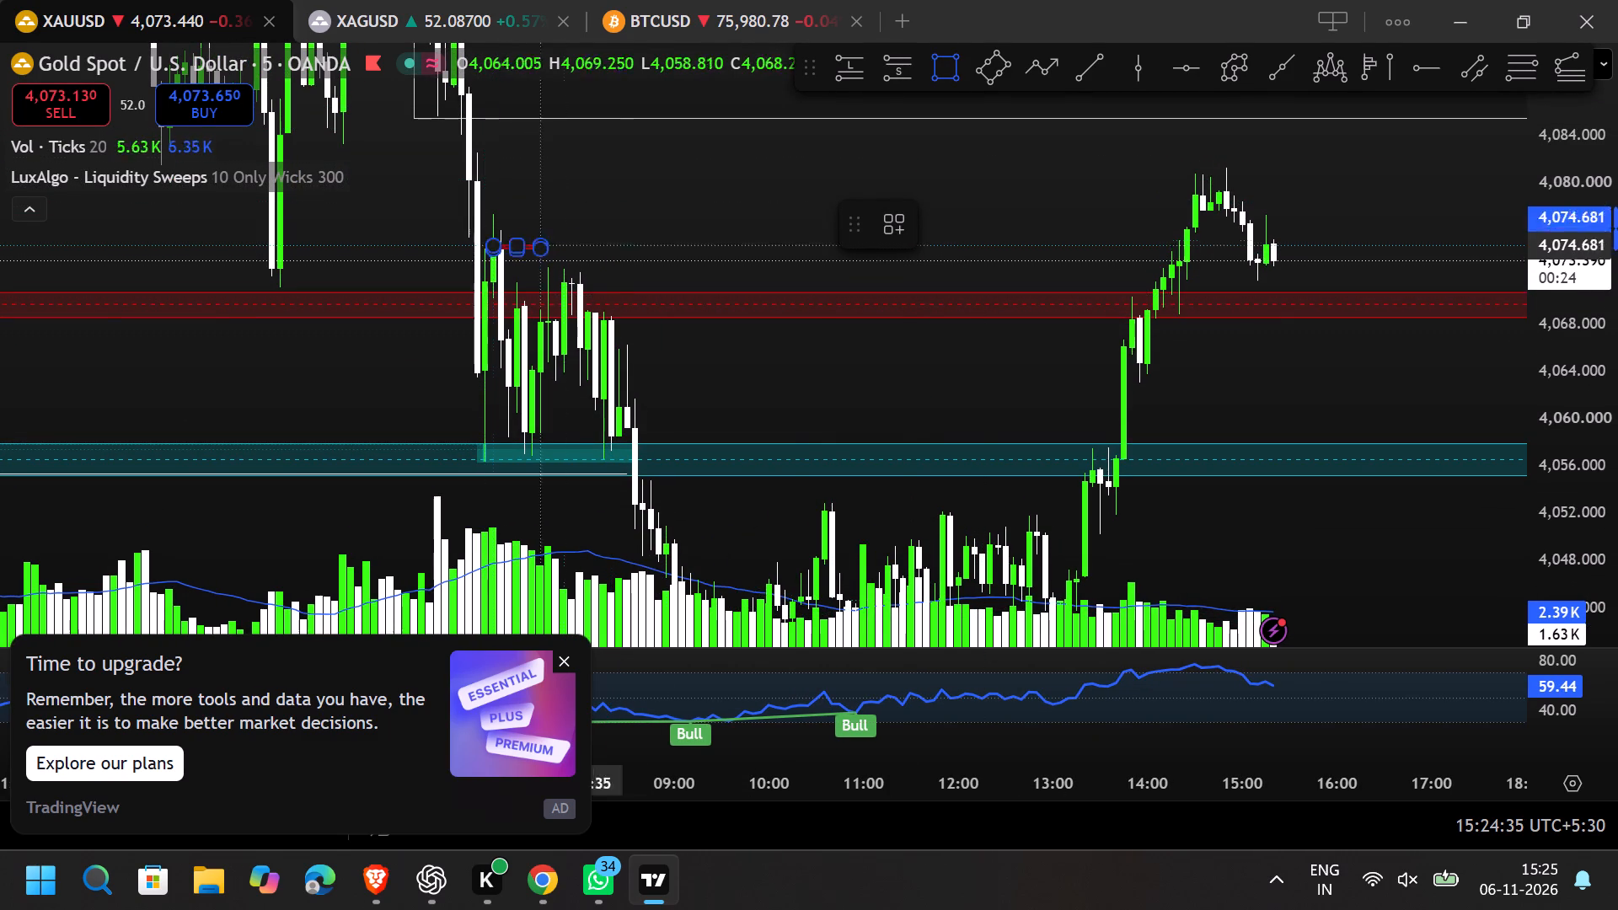
{"action": "left_click", "coordinate": [633, 213]}
{"action": "left_click_drag", "start_coordinate": [637, 232], "coordinate": [1213, 231]}
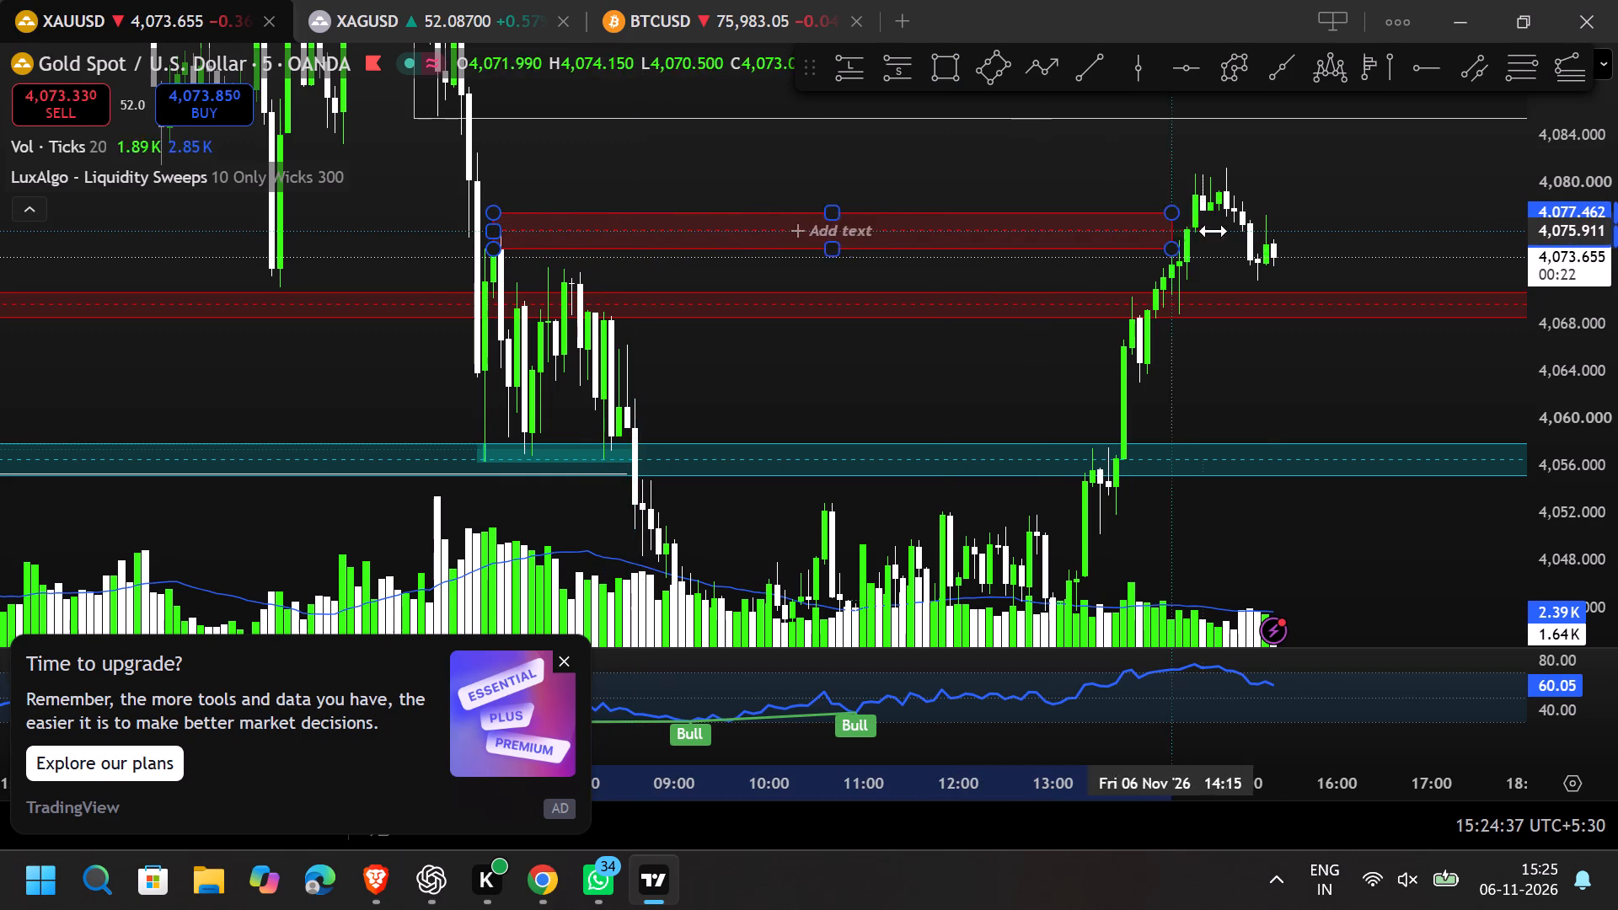
{"action": "left_click_drag", "start_coordinate": [1213, 231], "coordinate": [1267, 231]}
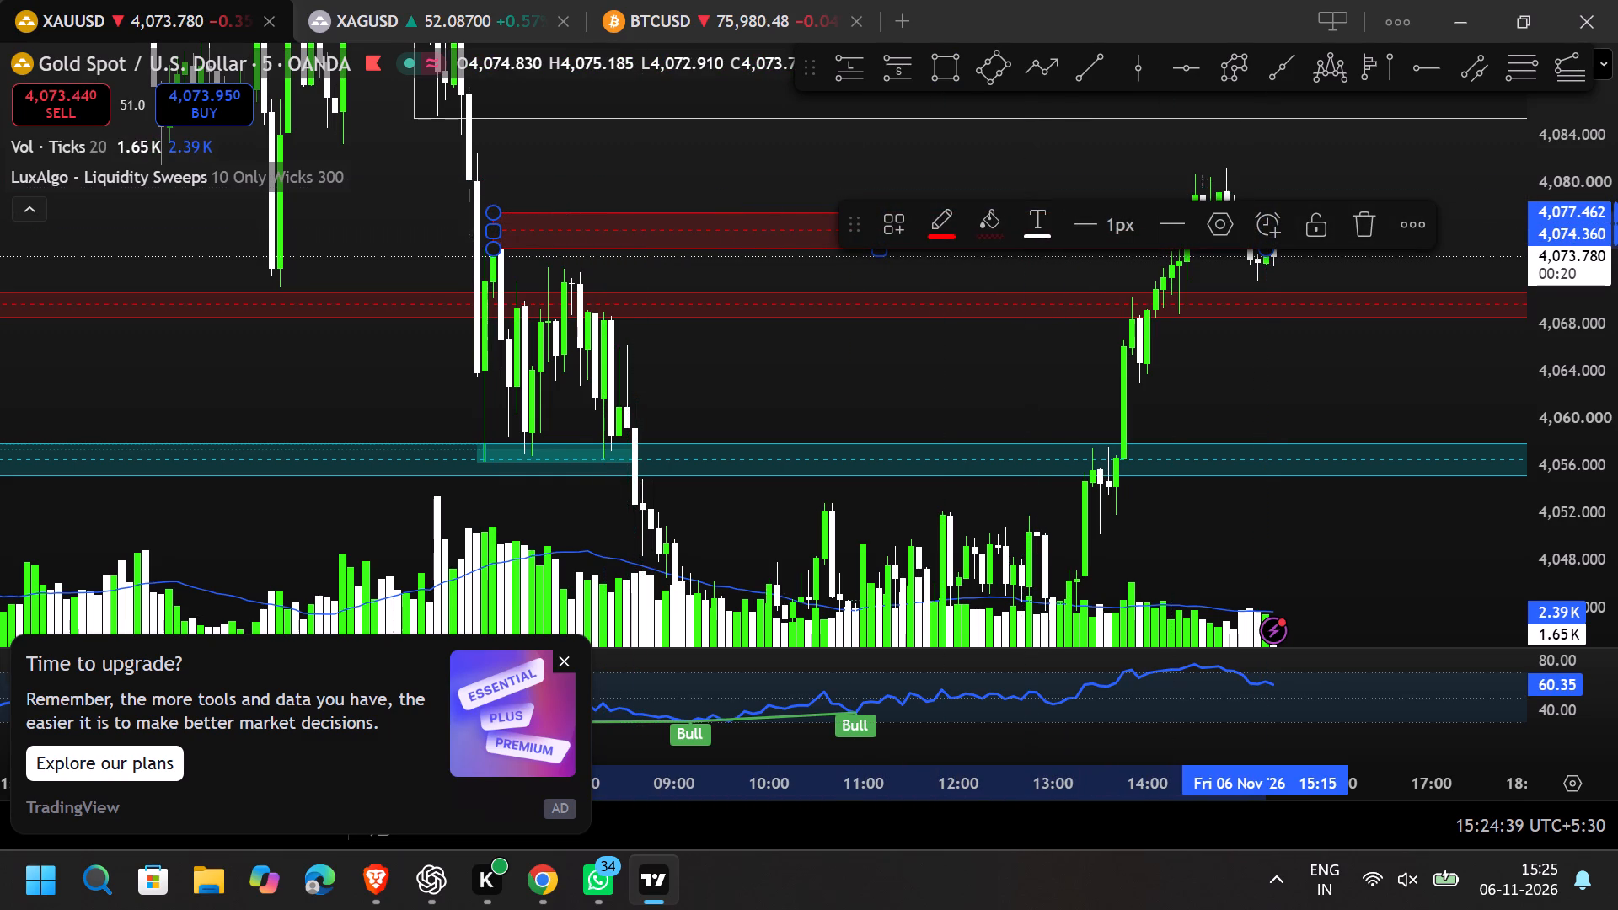
{"action": "left_click_drag", "start_coordinate": [855, 232], "coordinate": [906, 115]}
{"action": "left_click", "coordinate": [662, 148]}
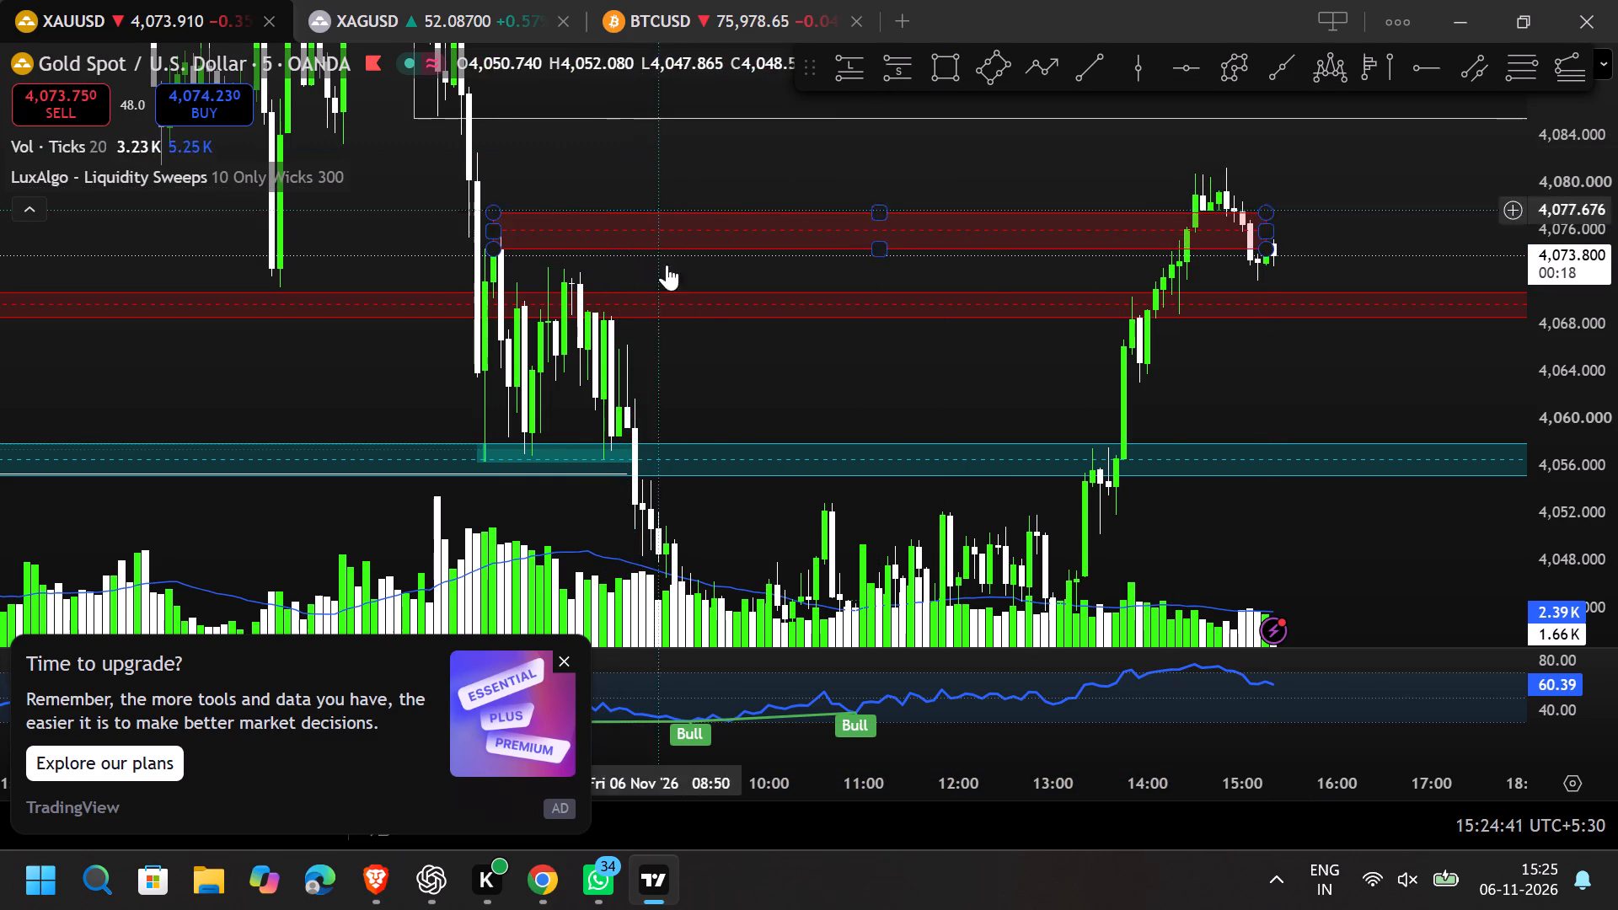
{"action": "left_click_drag", "start_coordinate": [748, 379], "coordinate": [758, 301]}
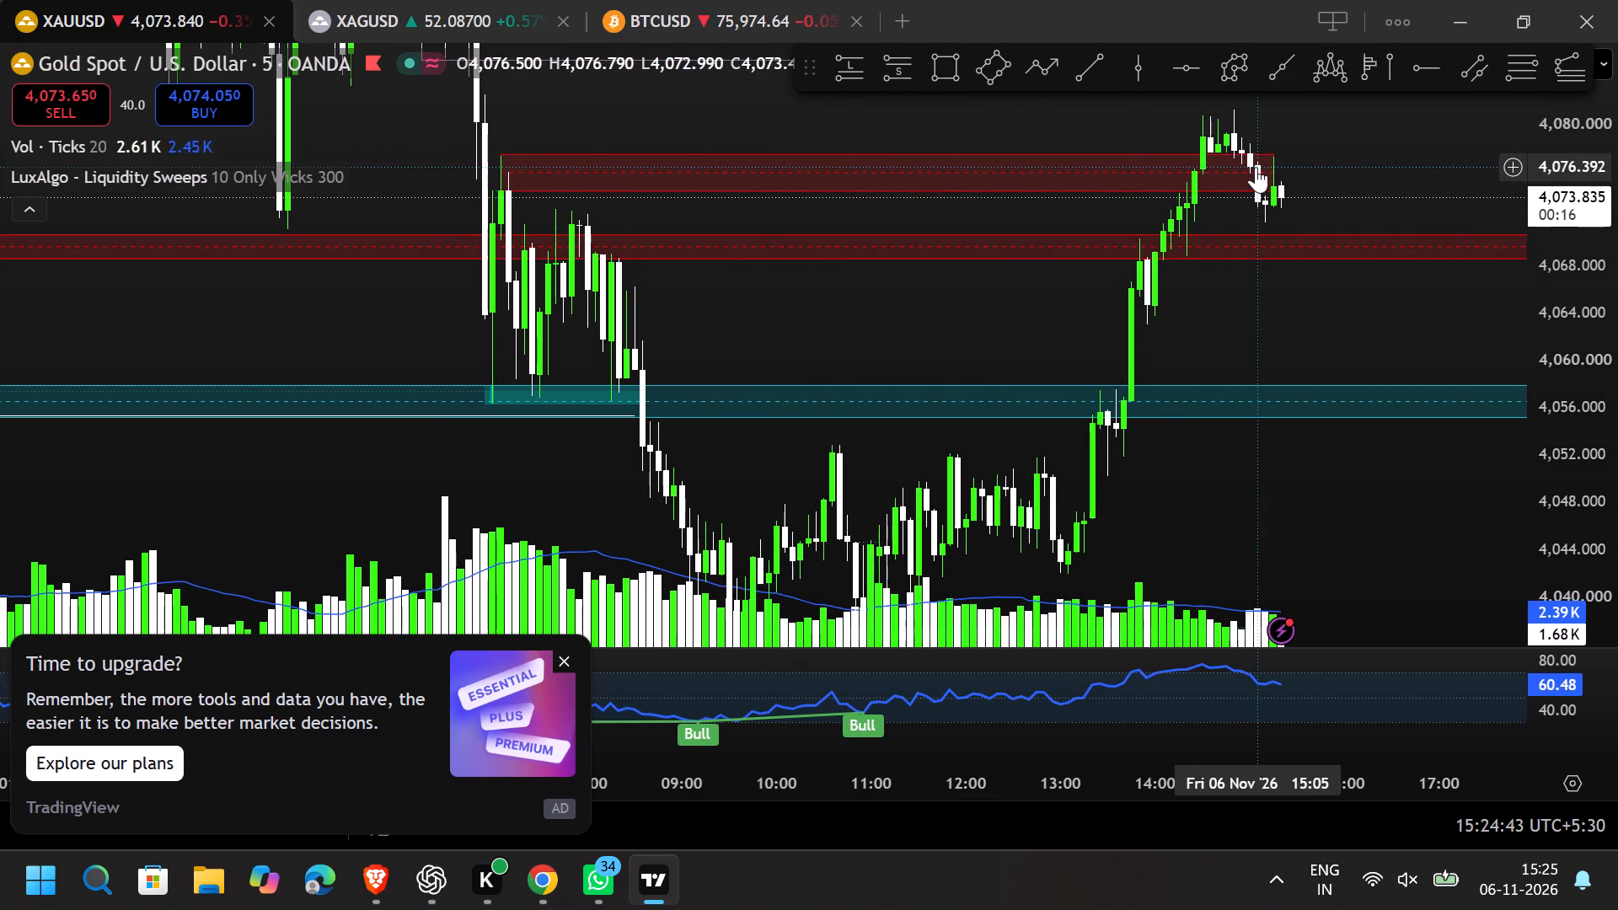
{"action": "left_click_drag", "start_coordinate": [1272, 171], "coordinate": [1303, 171]}
Apply the TJL A+ drawing template to the new rectangle above the red zone.
{"action": "right_click", "coordinate": [1303, 171]}
{"action": "left_click", "coordinate": [1399, 247]}
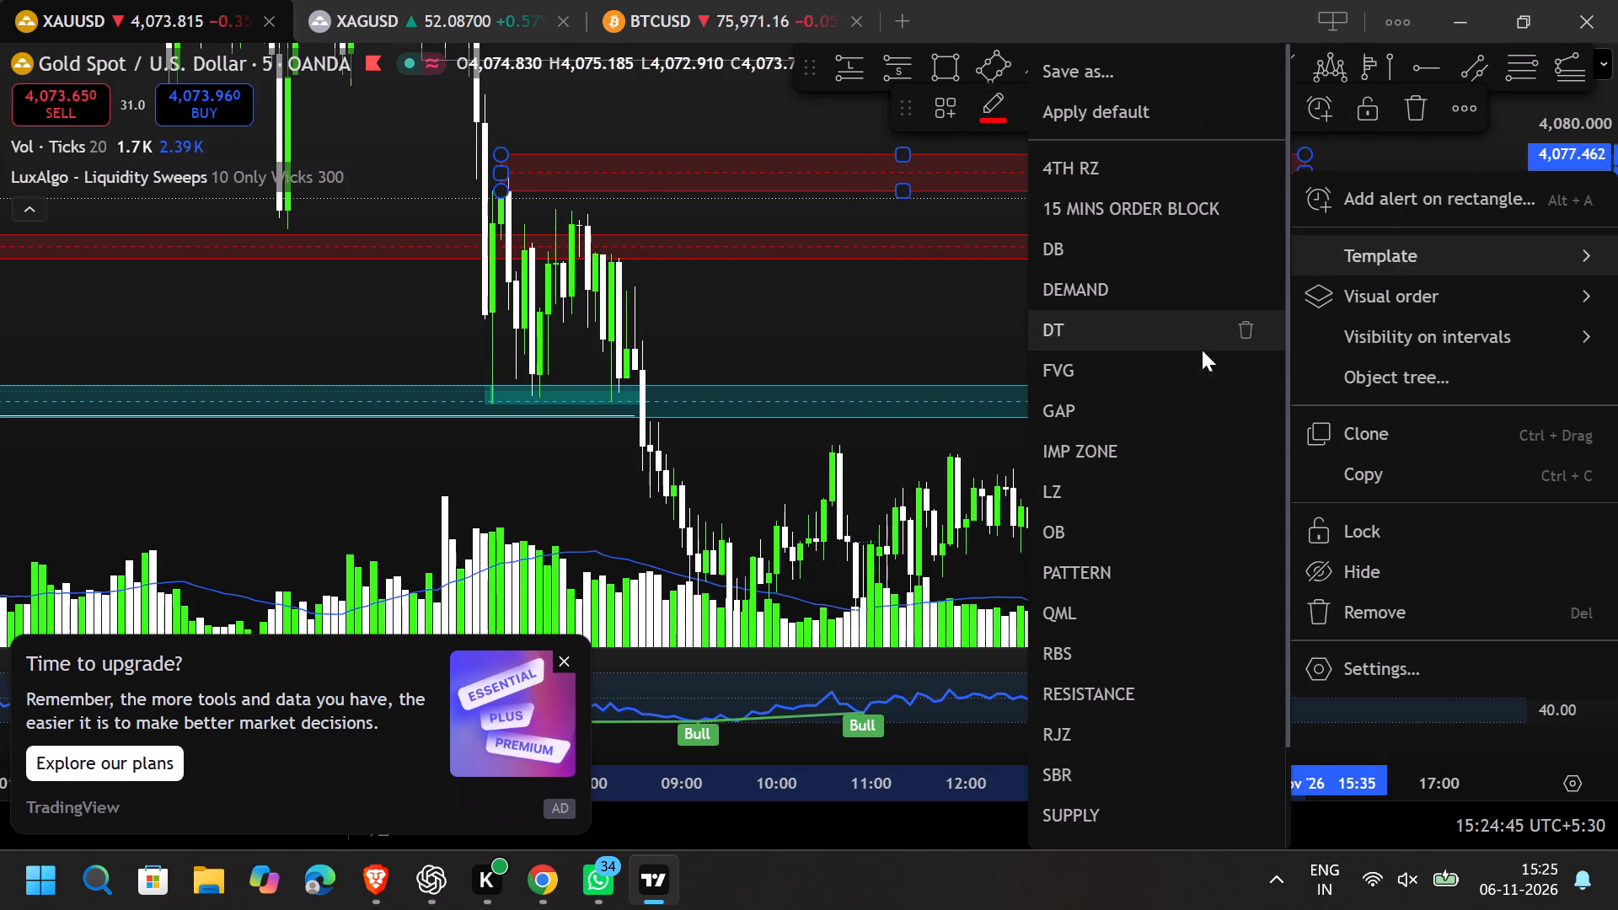
{"action": "scroll", "coordinate": [1104, 405], "scroll_direction": "down", "scroll_amount": 2}
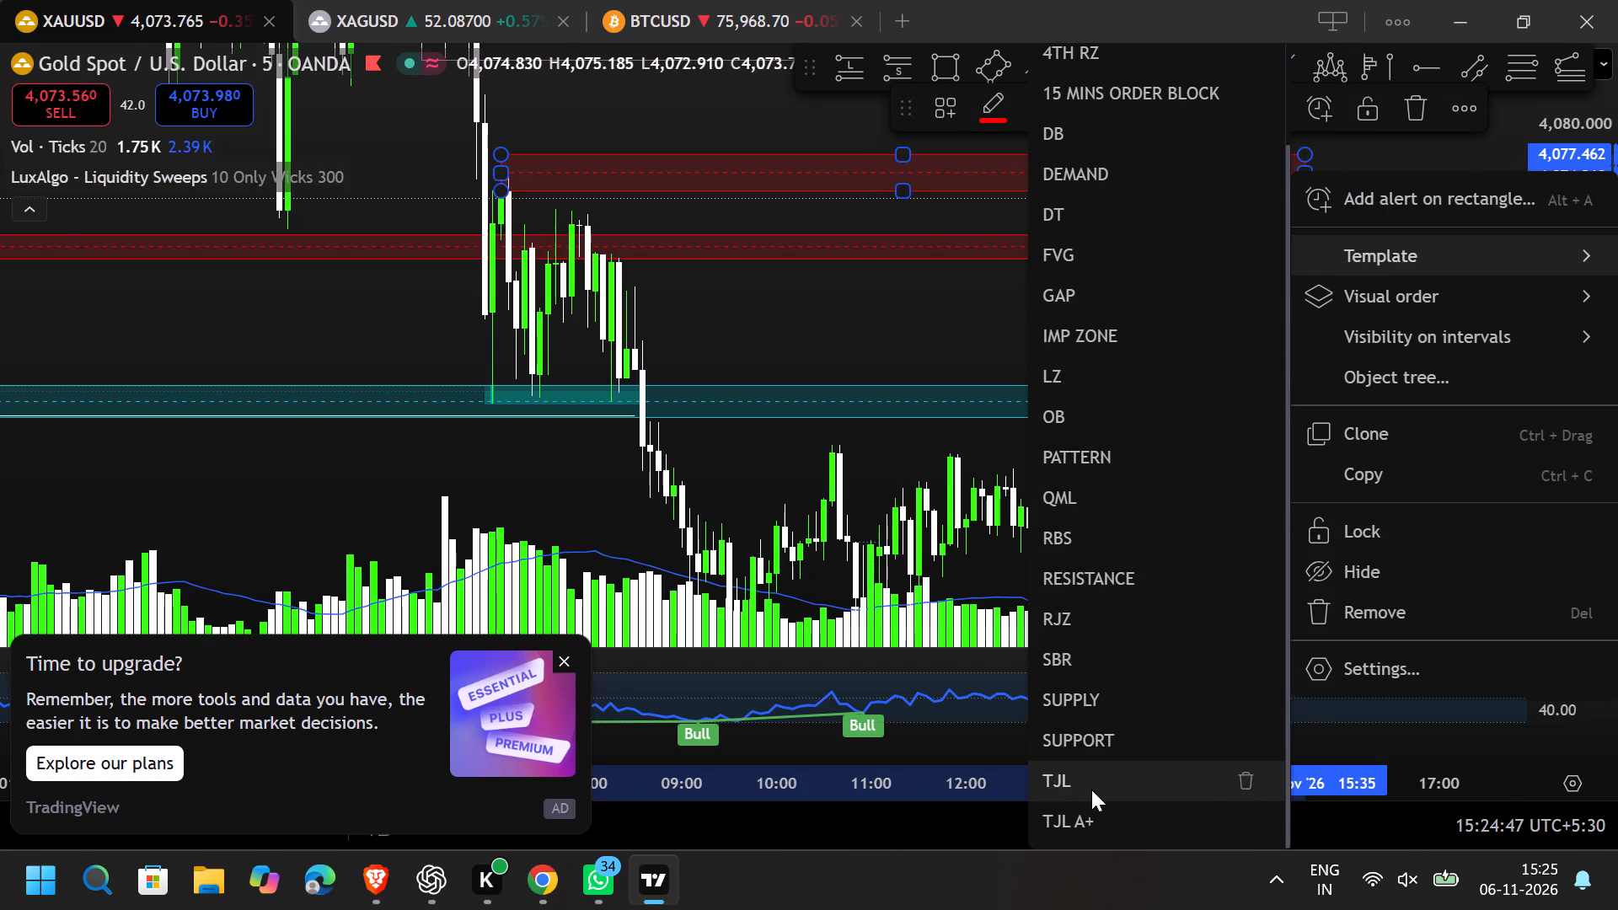
{"action": "left_click", "coordinate": [1091, 803]}
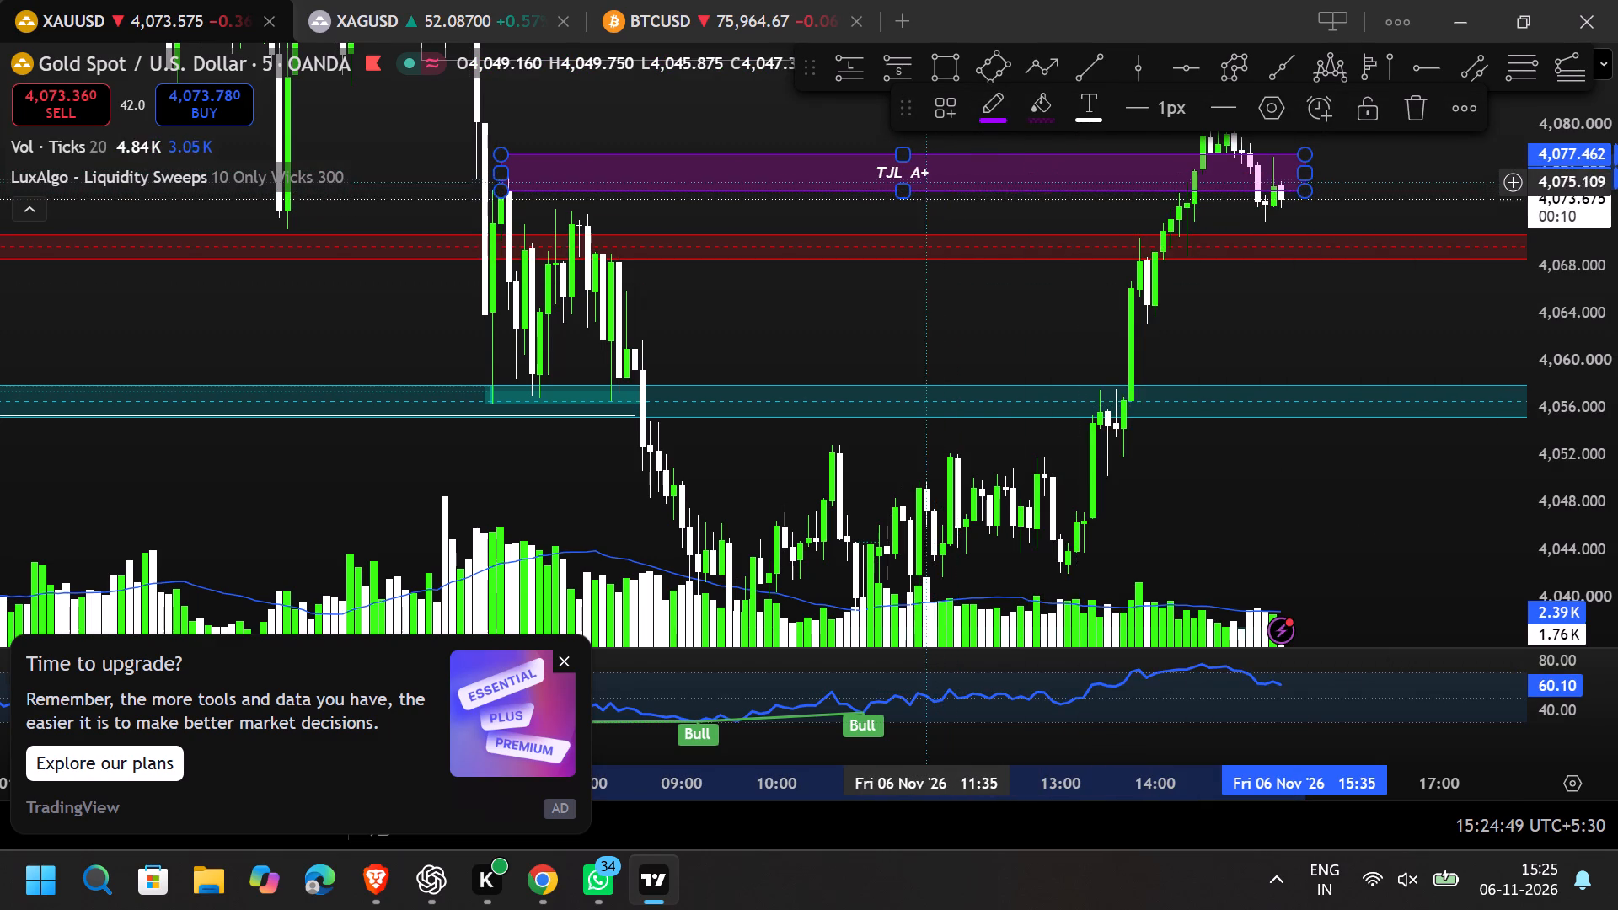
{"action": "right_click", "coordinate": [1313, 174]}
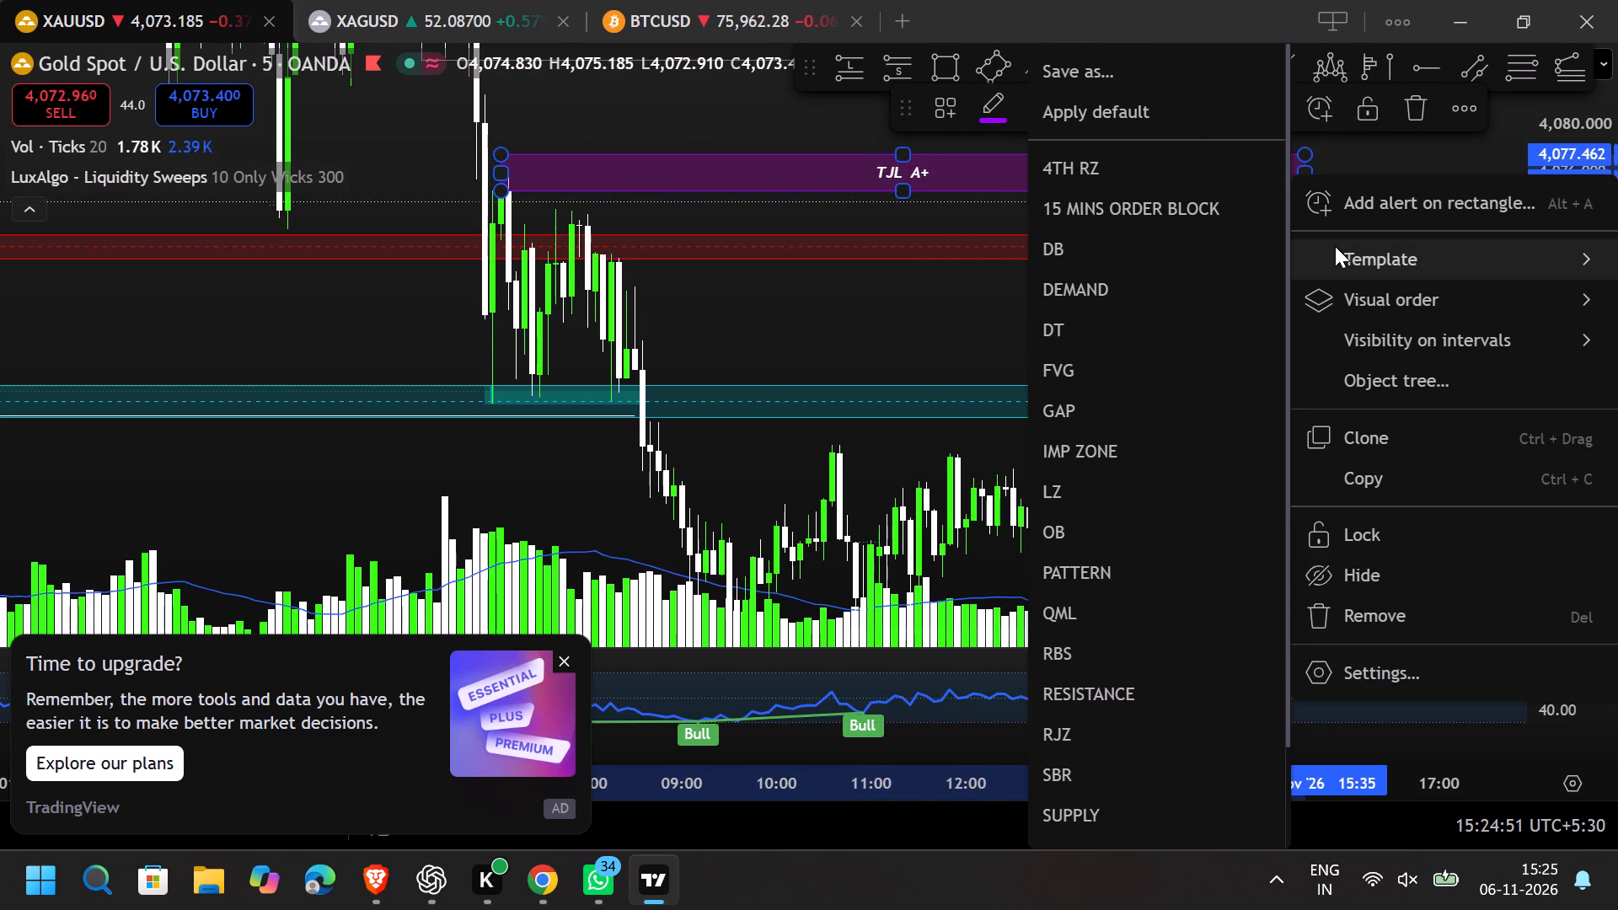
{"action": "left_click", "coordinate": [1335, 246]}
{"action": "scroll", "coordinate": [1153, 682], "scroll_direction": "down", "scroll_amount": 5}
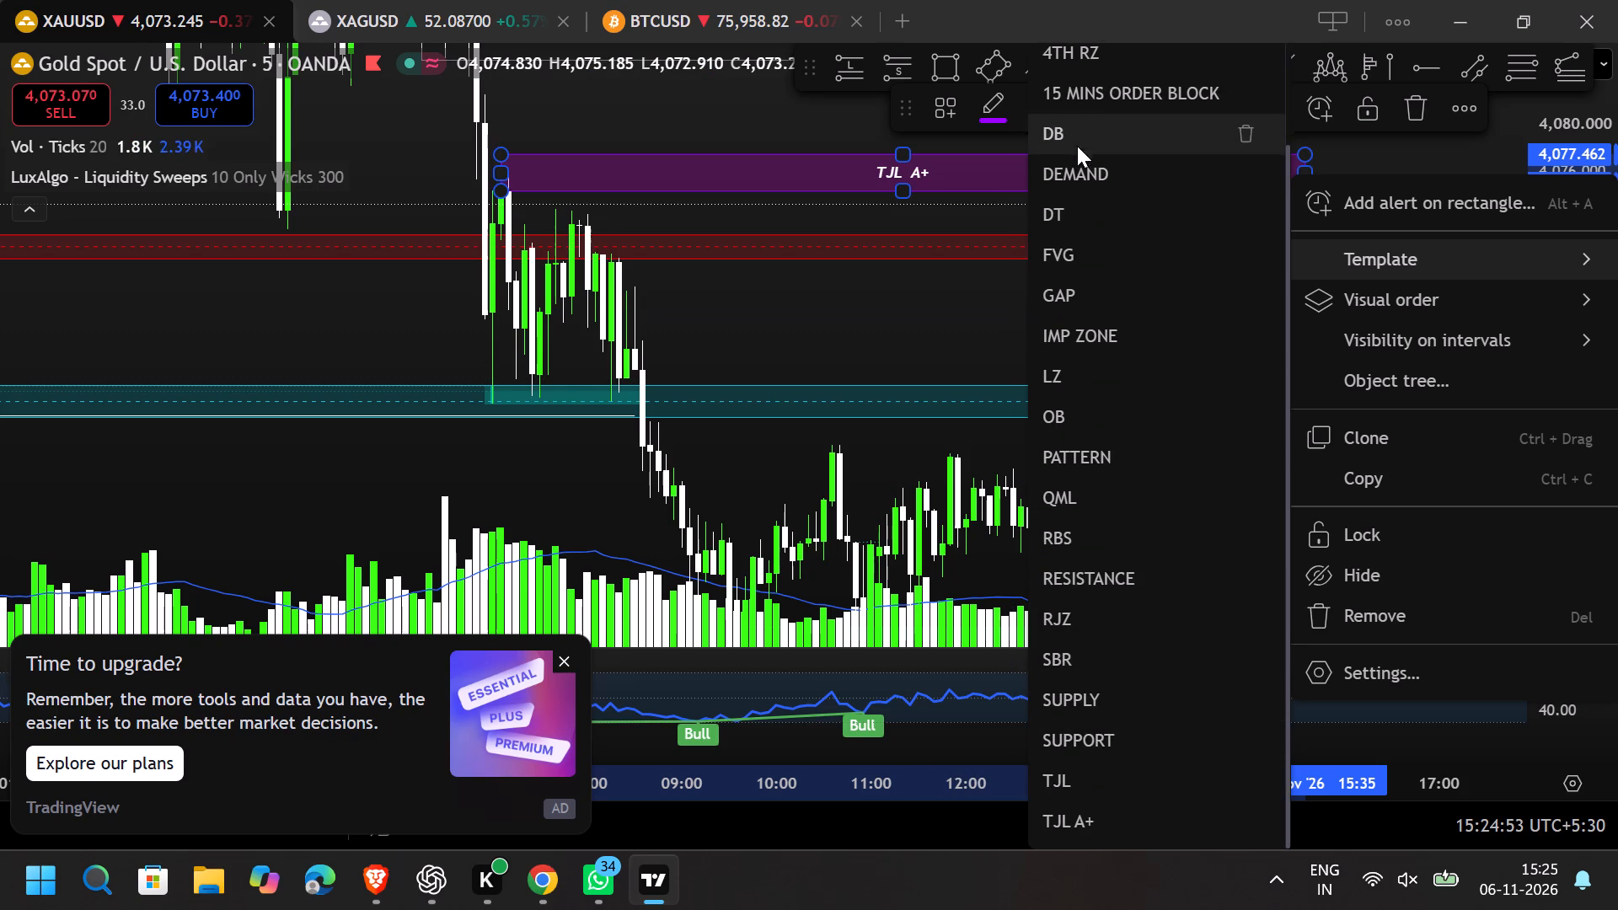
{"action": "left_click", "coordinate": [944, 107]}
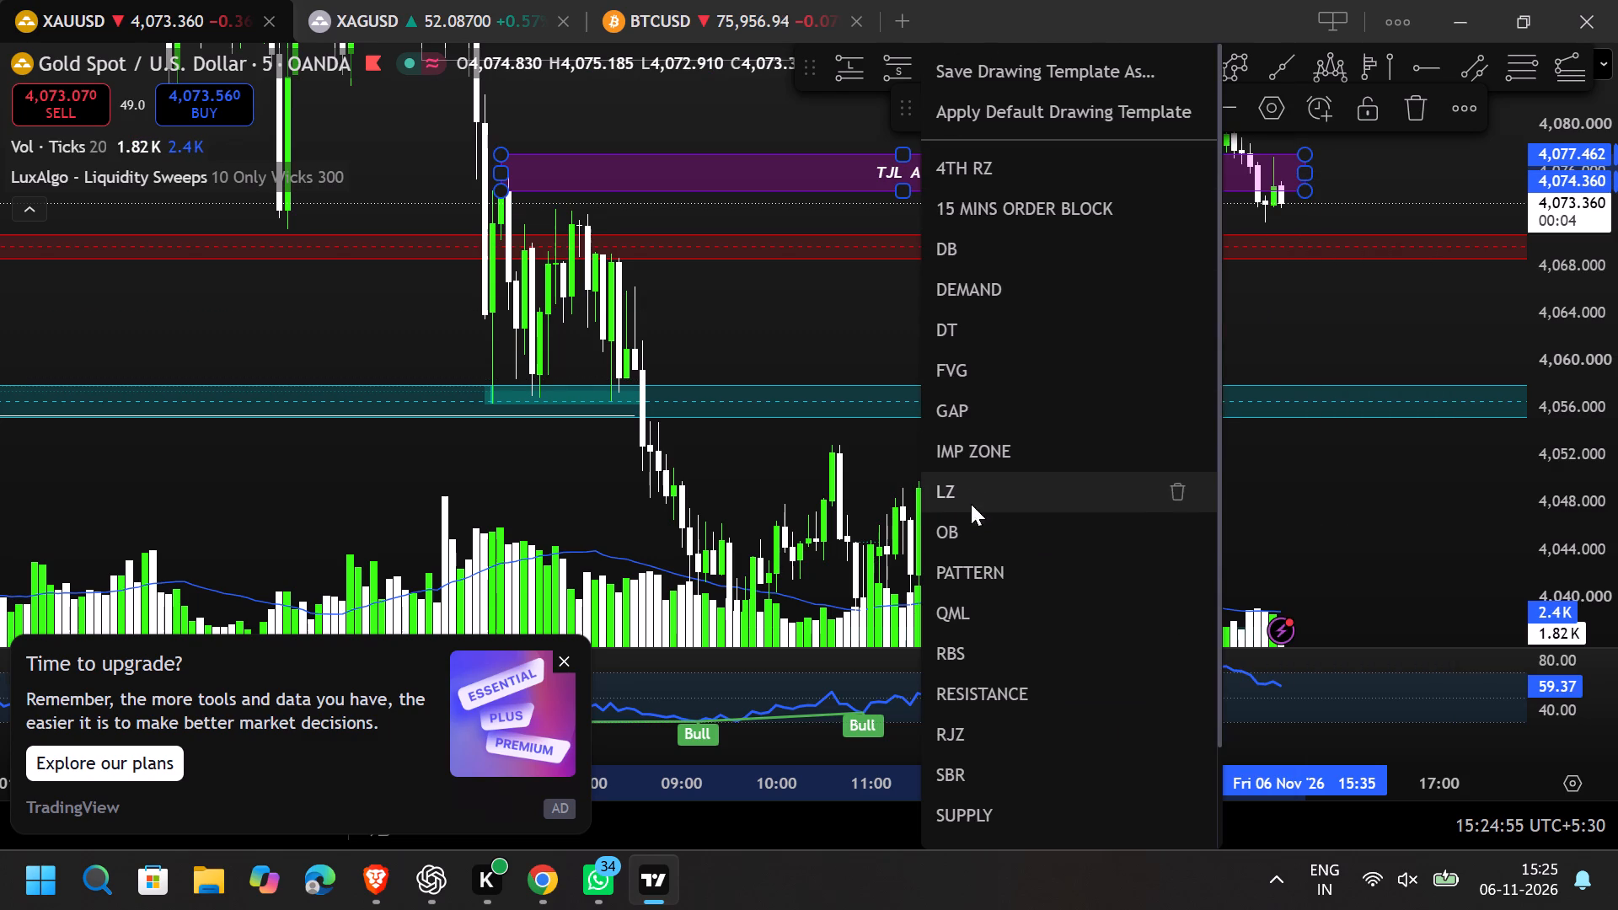
Turn on the middle line of the TJL A+ rectangle.
{"action": "left_click", "coordinate": [1268, 106]}
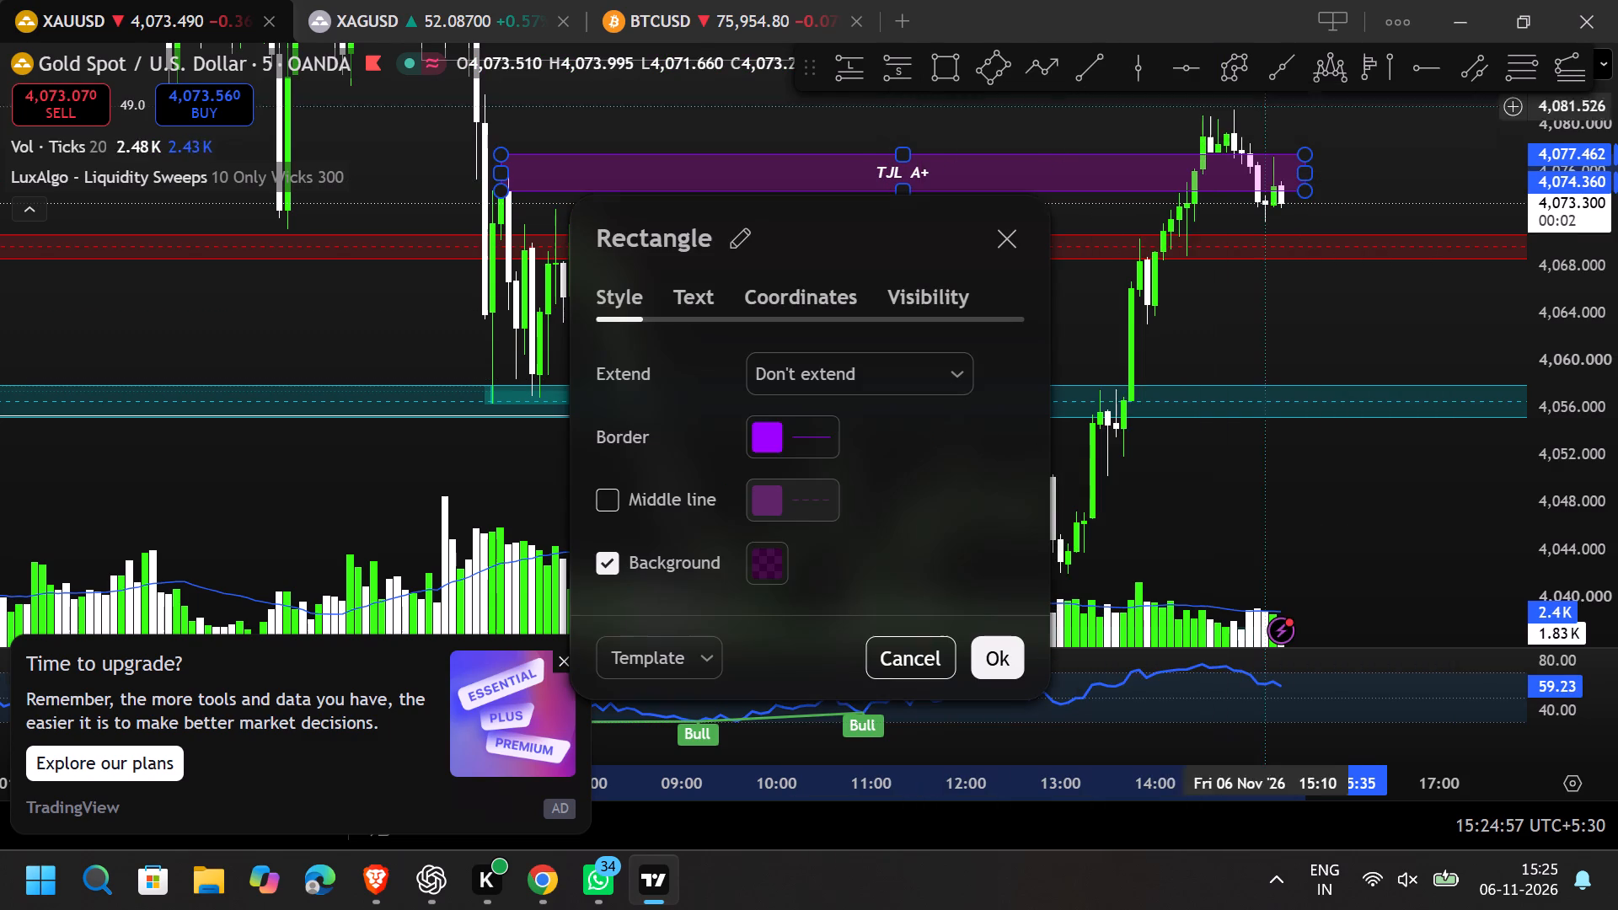
{"action": "left_click", "coordinate": [615, 493]}
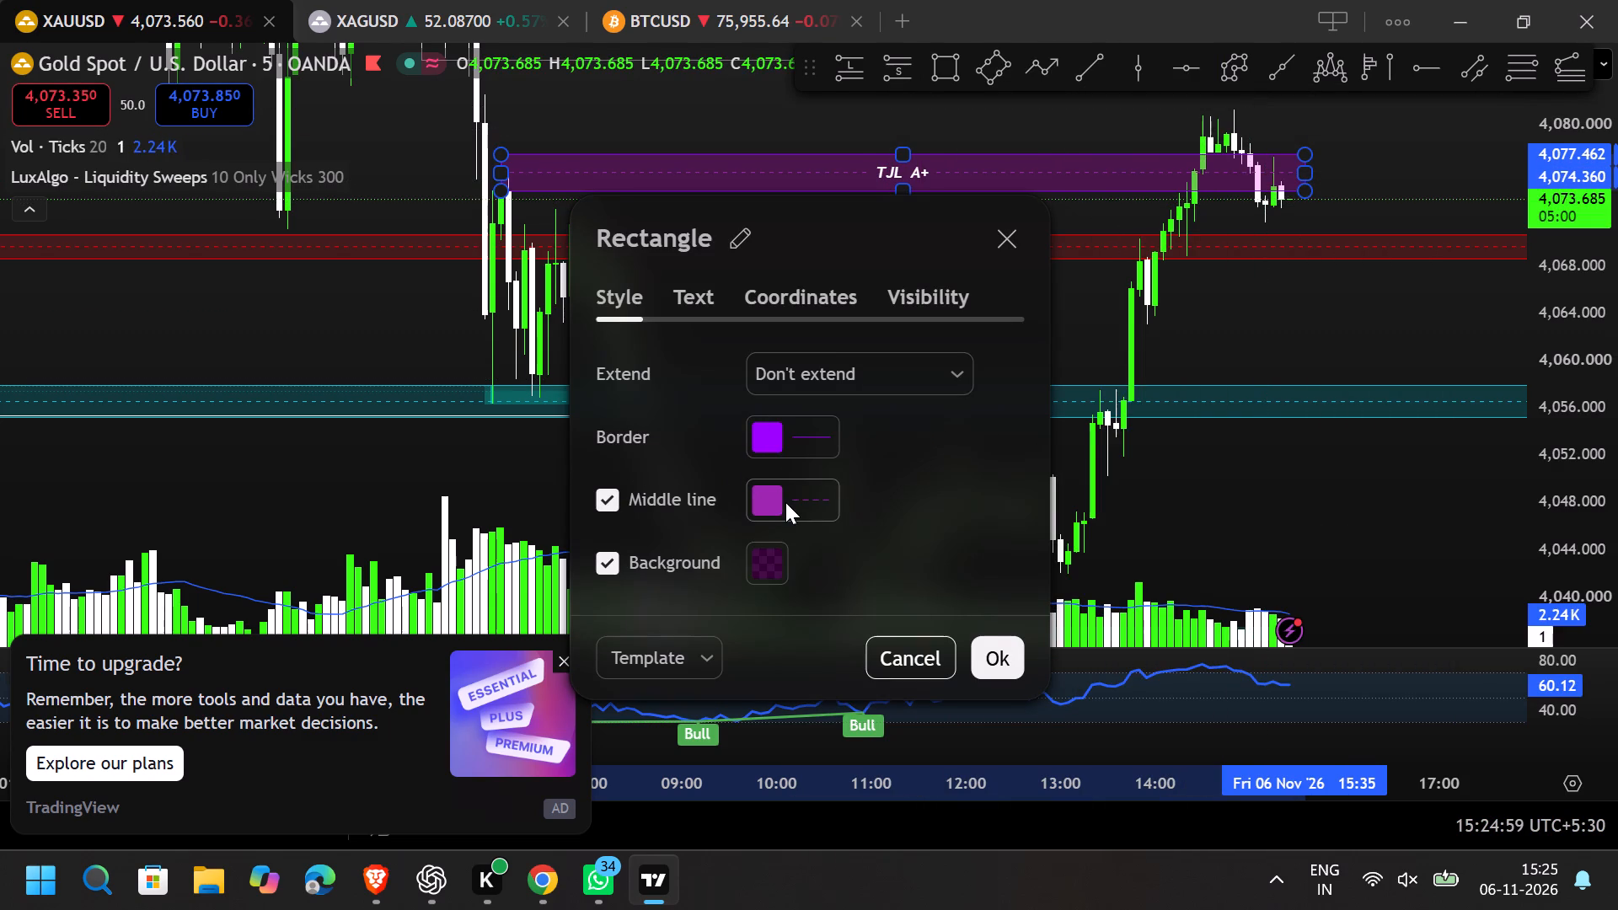
{"action": "left_click", "coordinate": [1240, 539]}
Extend the end of the TJL A+ rectangle to 15:50 on 6 Nov.
{"action": "left_click_drag", "start_coordinate": [1364, 302], "coordinate": [1327, 378]}
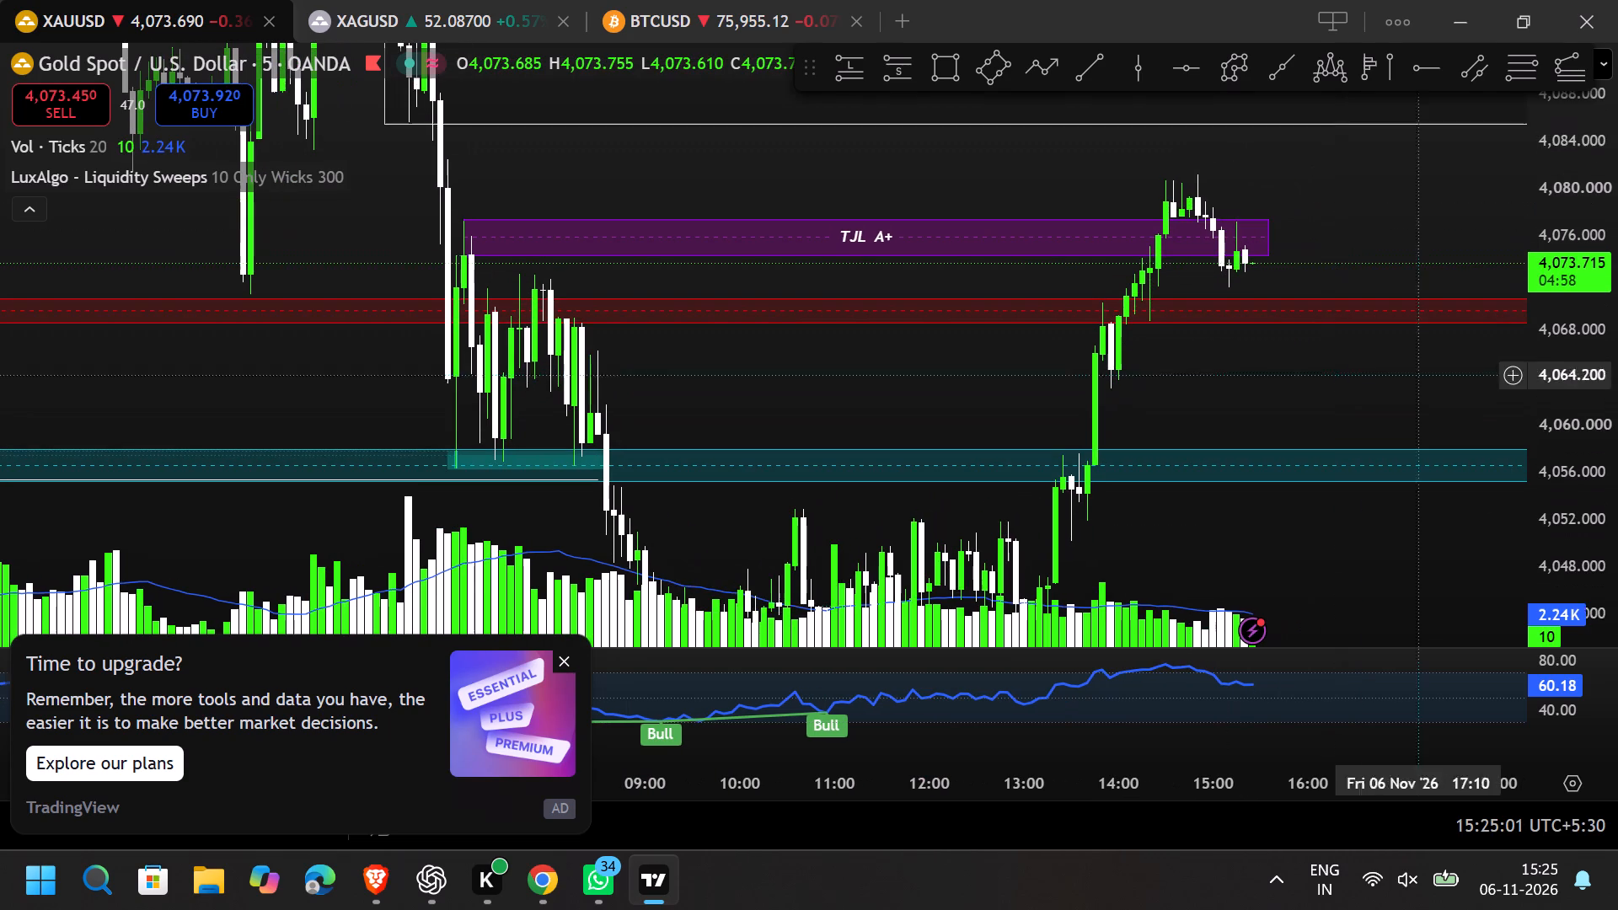
{"action": "left_click_drag", "start_coordinate": [1562, 417], "coordinate": [1541, 340]}
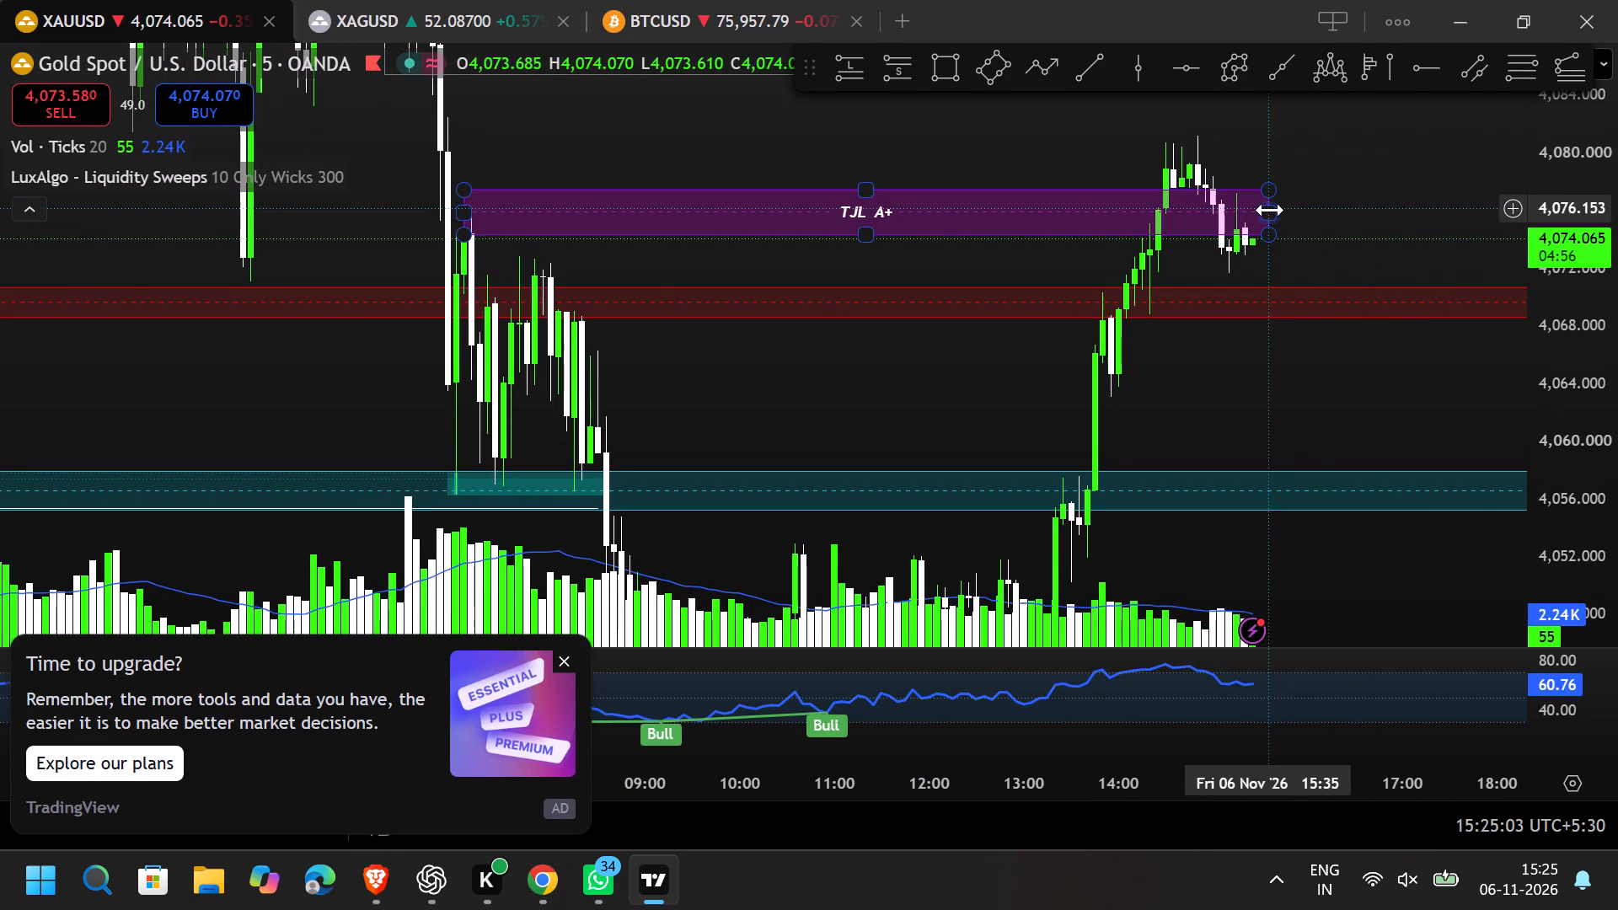
{"action": "left_click_drag", "start_coordinate": [1270, 210], "coordinate": [1289, 215]}
Save the rectangle's style as the TJL A+ drawing template, replacing the existing template of that name.
{"action": "right_click", "coordinate": [1289, 215]}
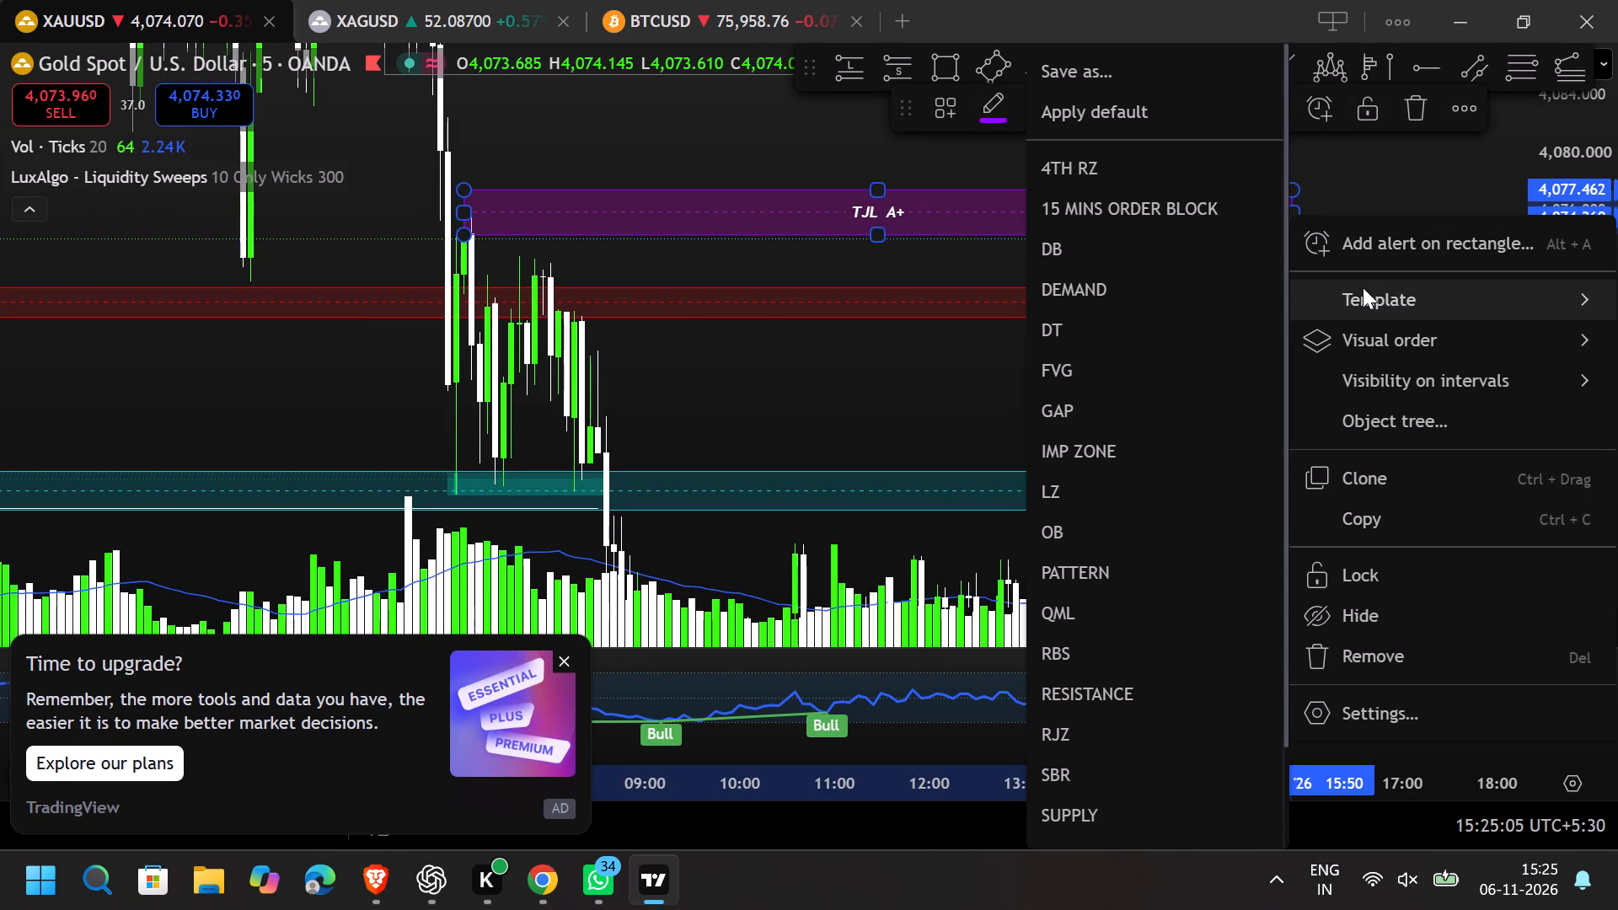
{"action": "left_click", "coordinate": [1364, 296]}
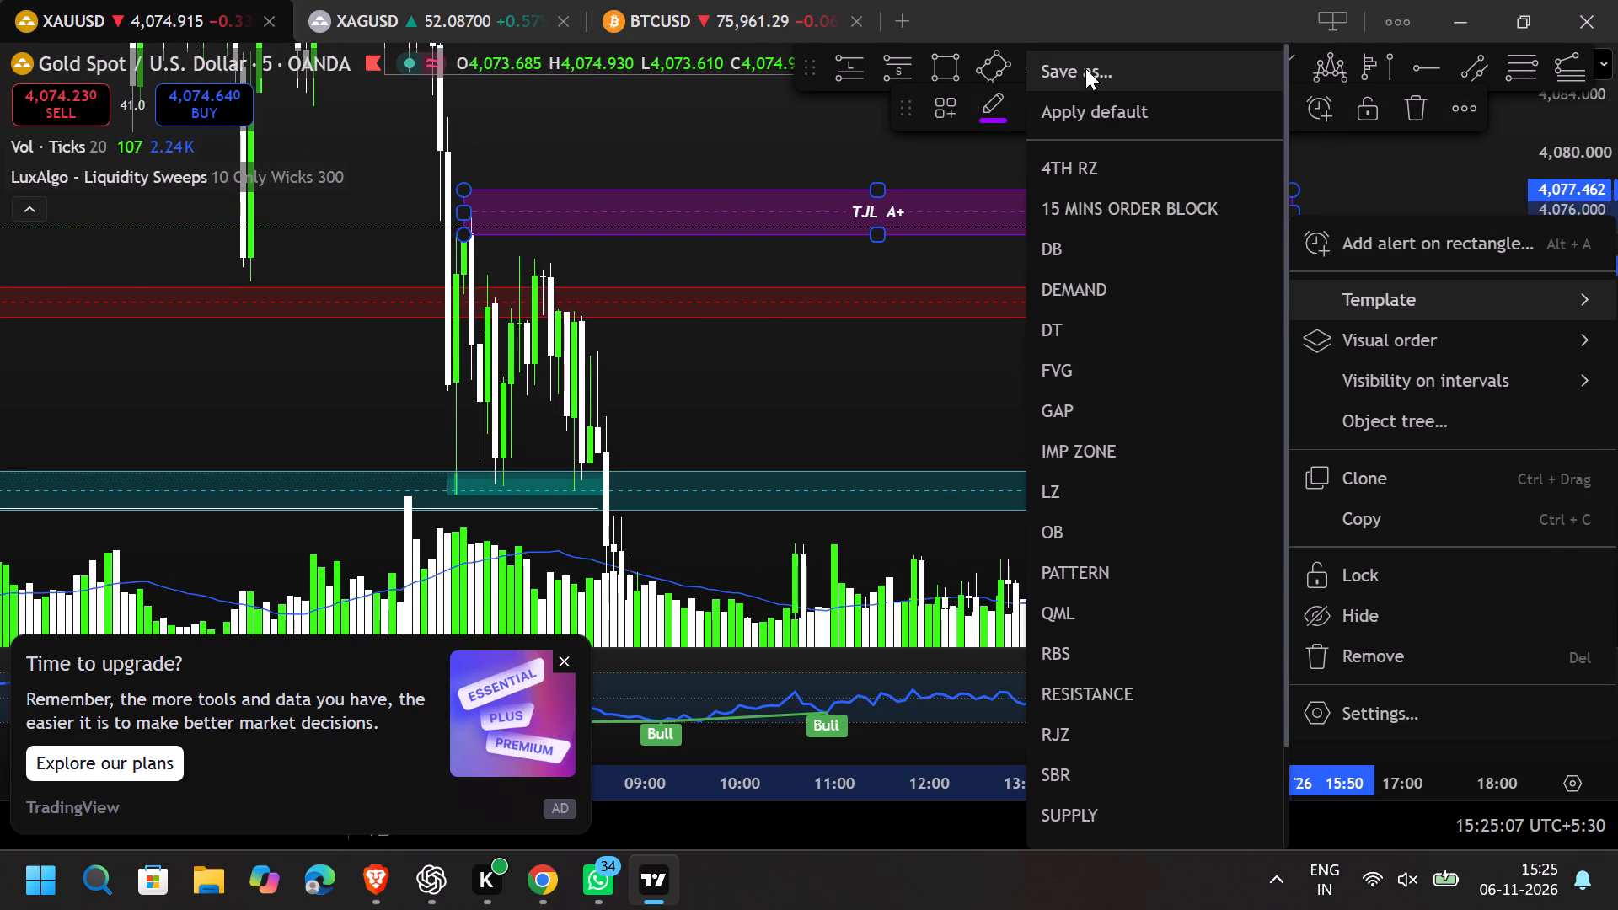
{"action": "left_click", "coordinate": [1085, 68]}
{"action": "type", "text": "tj"}
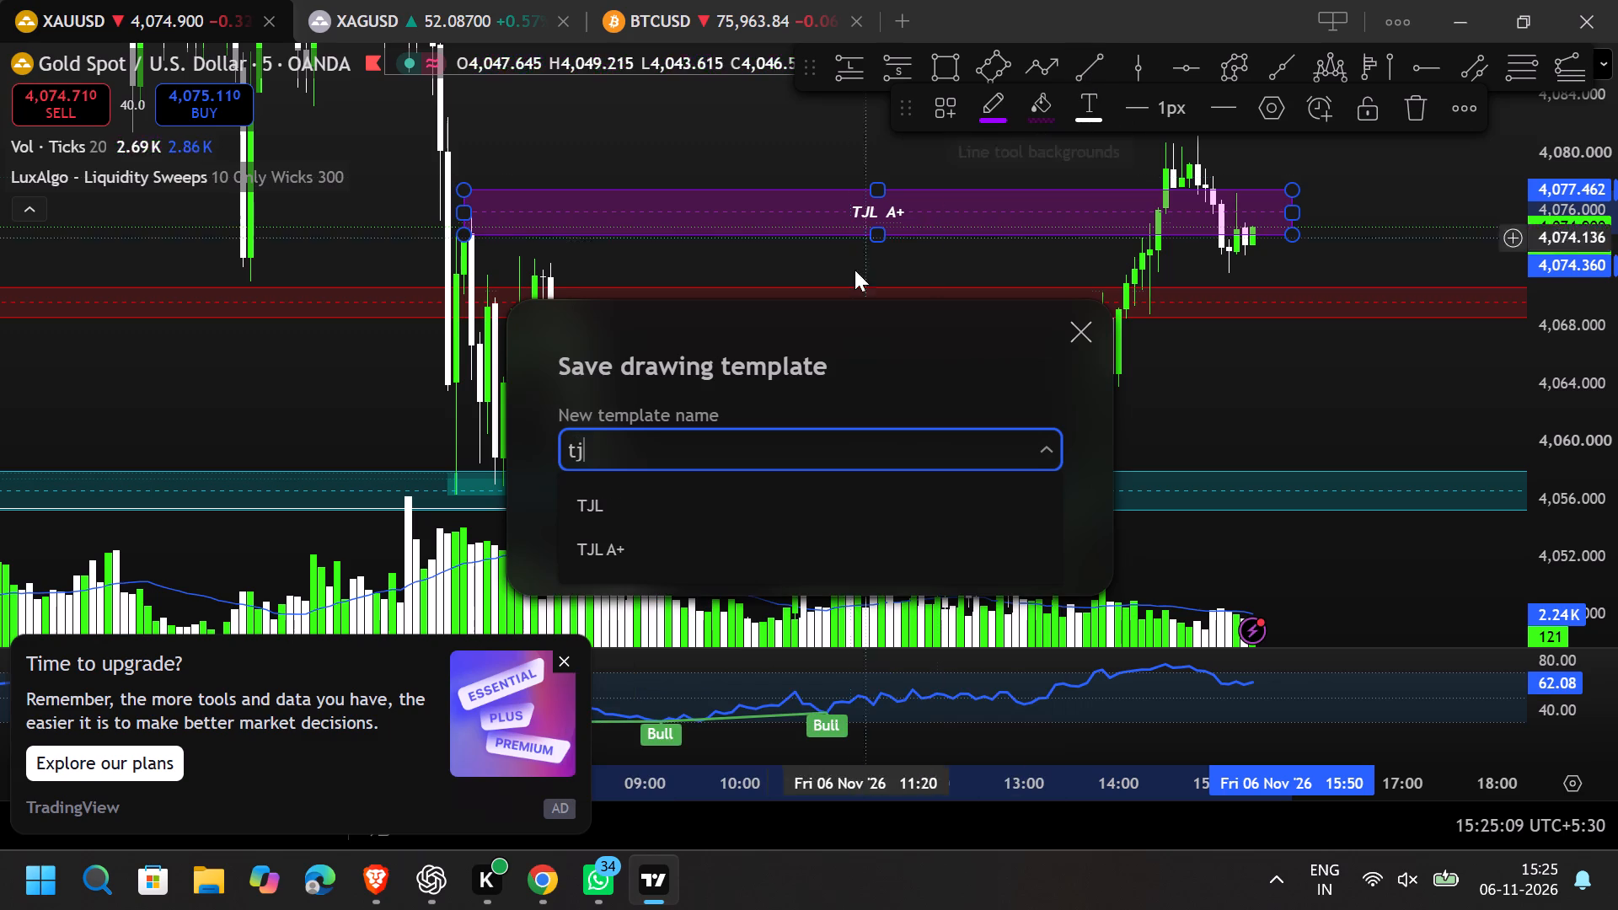
{"action": "left_click", "coordinate": [769, 554]}
{"action": "left_click", "coordinate": [1030, 513]}
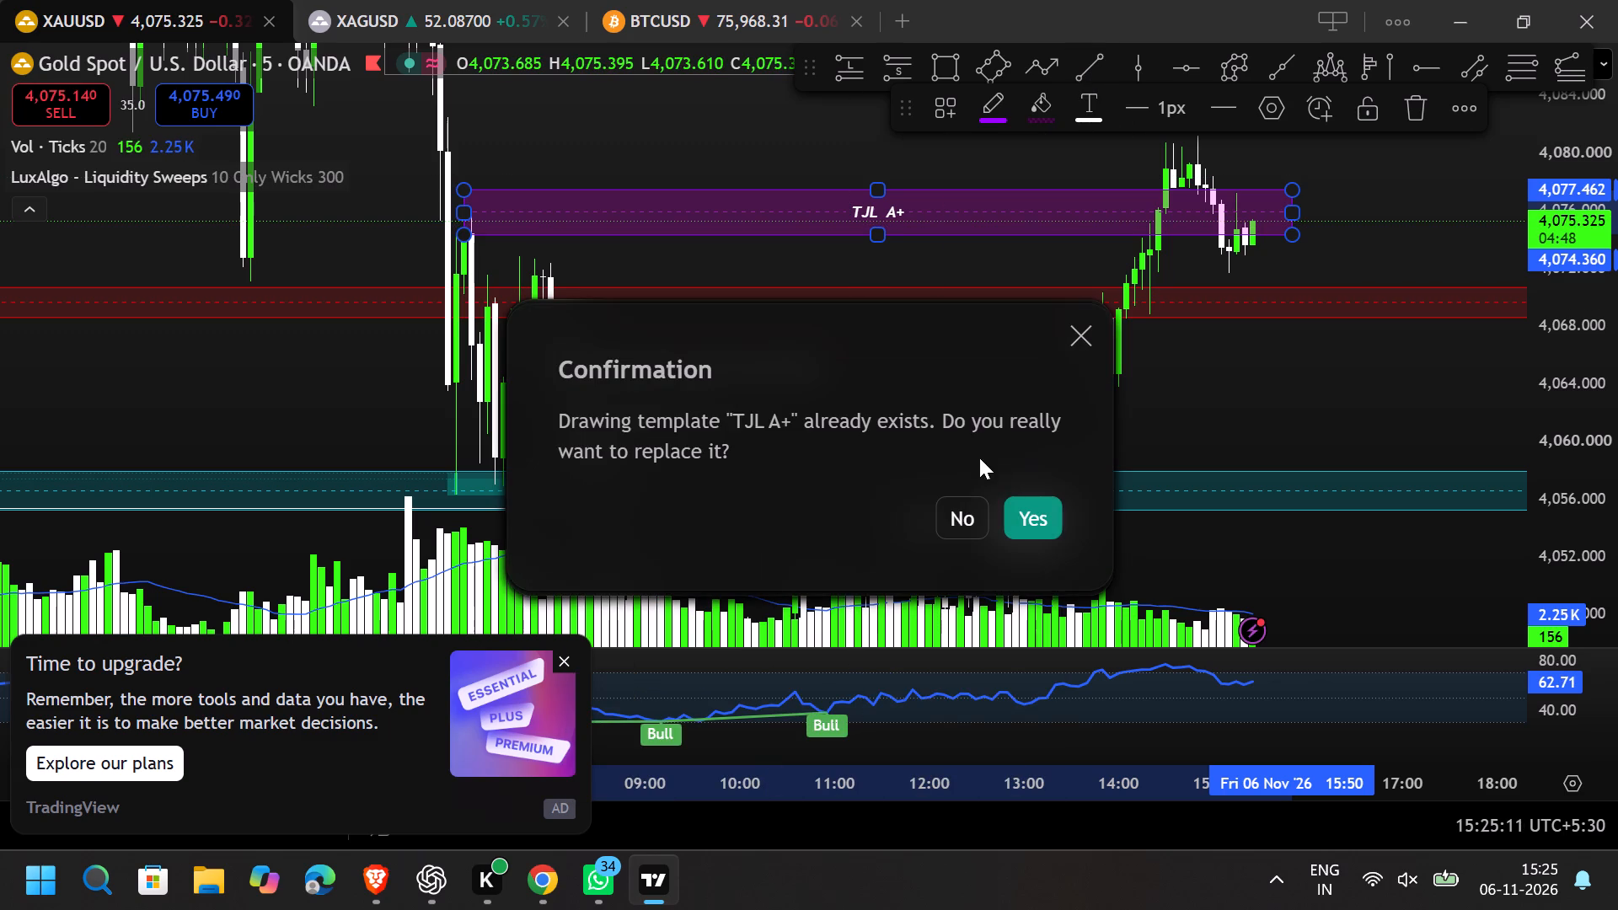
{"action": "left_click", "coordinate": [1021, 517]}
{"action": "left_click", "coordinate": [946, 377]}
Draw a rectangle over the teal zone from about 07:00 to 16:15 on 6 Nov, spanning about 4,058.97 to 4,056.60.
{"action": "left_click_drag", "start_coordinate": [790, 402], "coordinate": [812, 368]}
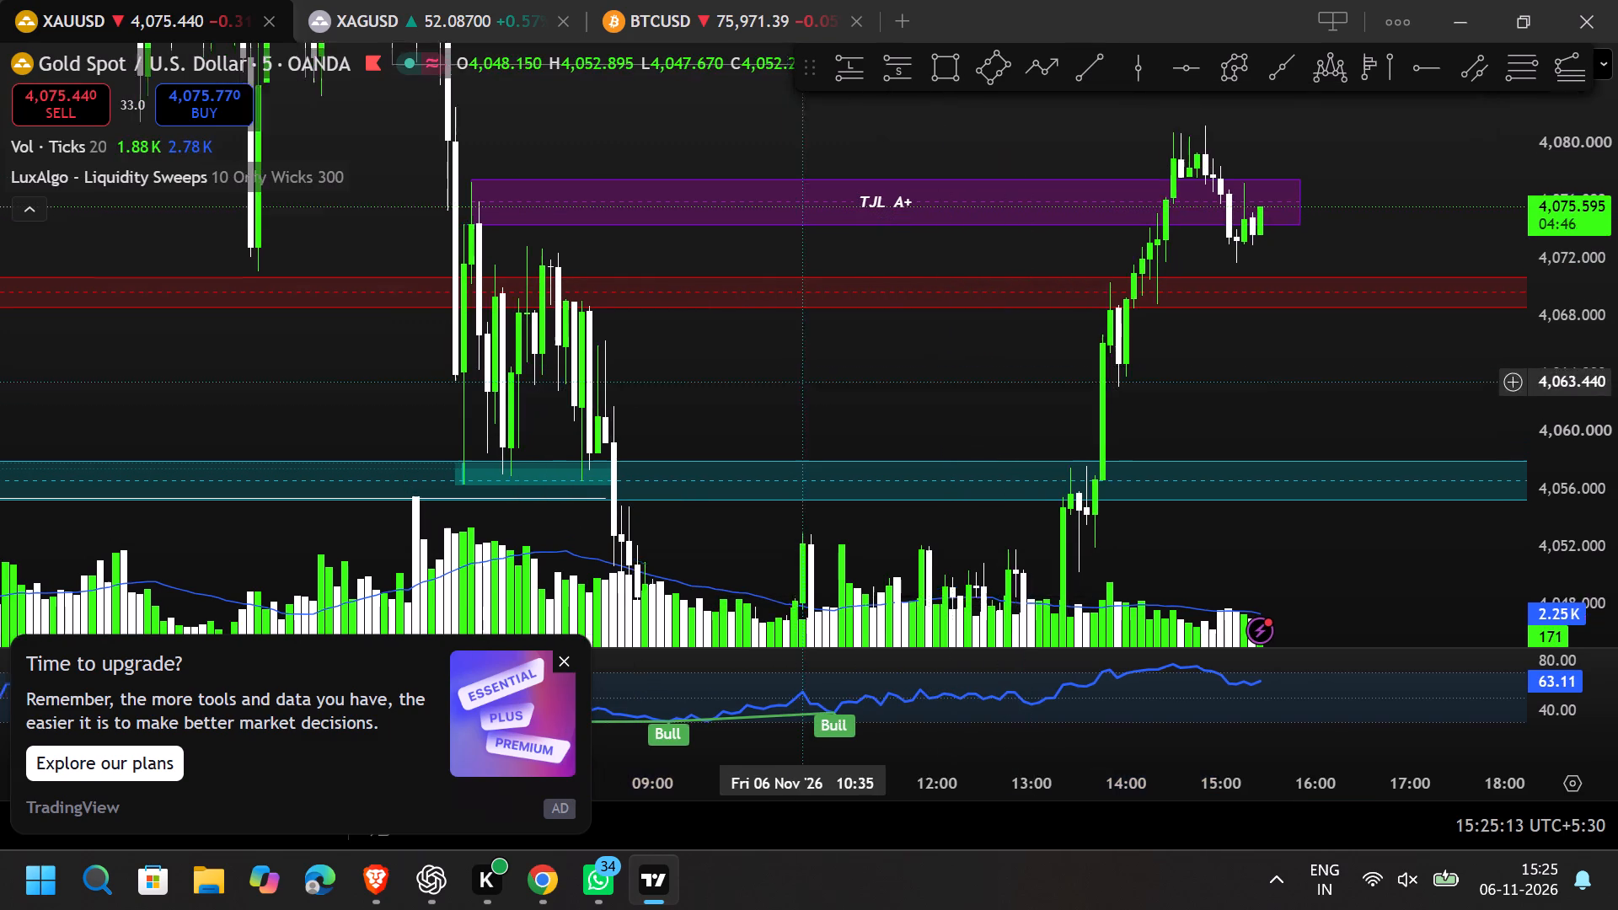
{"action": "left_click_drag", "start_coordinate": [812, 368], "coordinate": [857, 257]}
{"action": "left_click", "coordinate": [939, 70]}
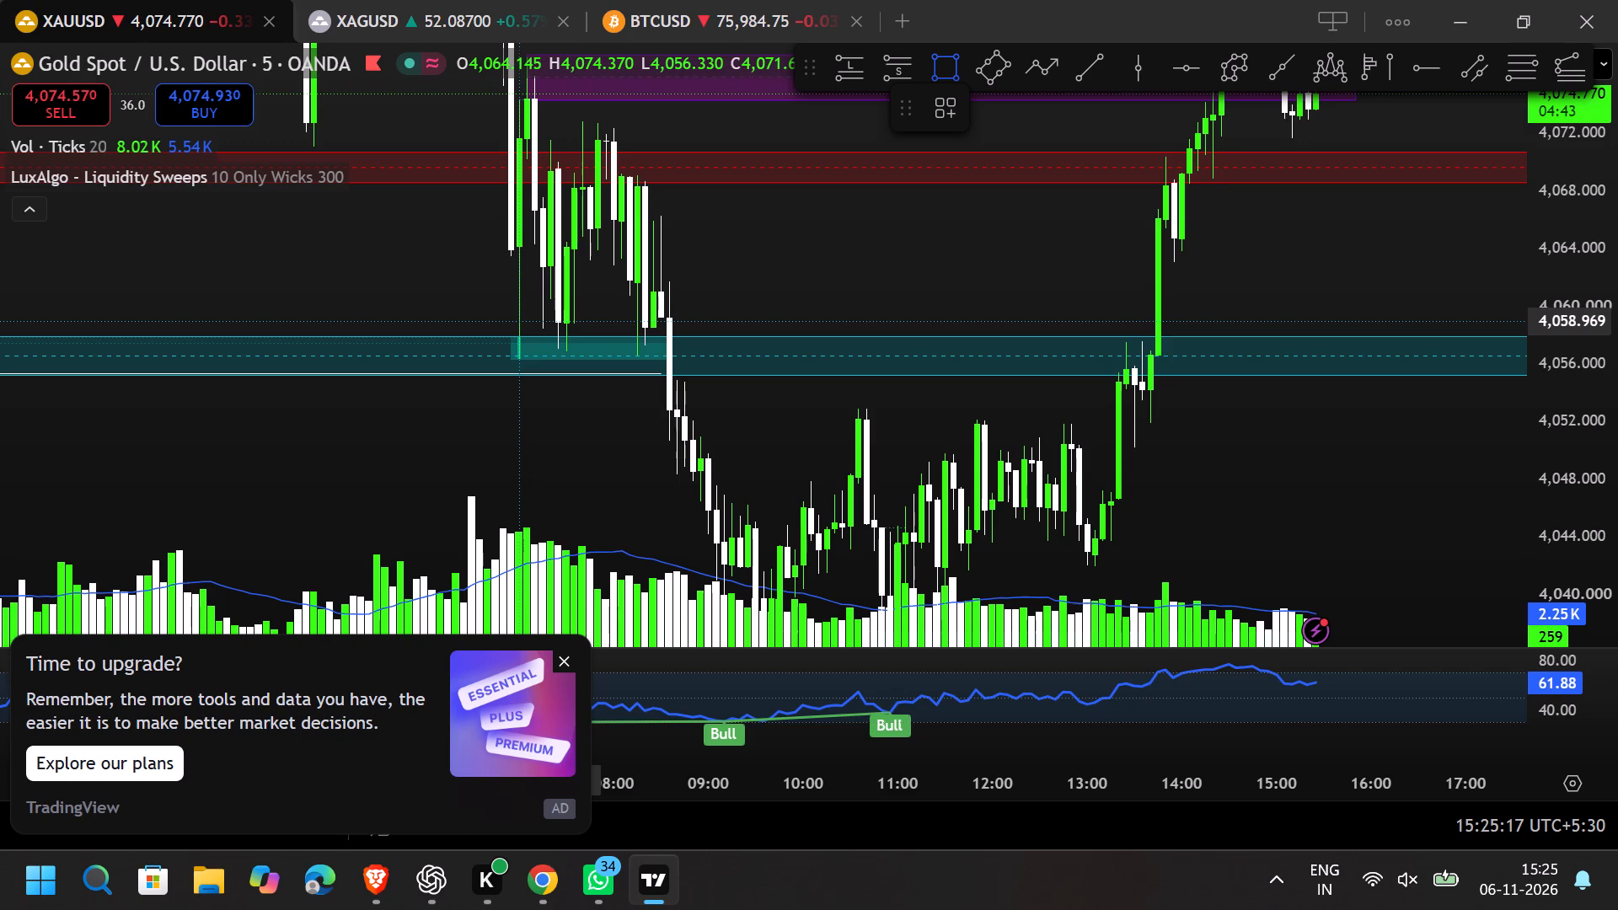
{"action": "left_click", "coordinate": [517, 322]}
{"action": "left_click", "coordinate": [778, 356]}
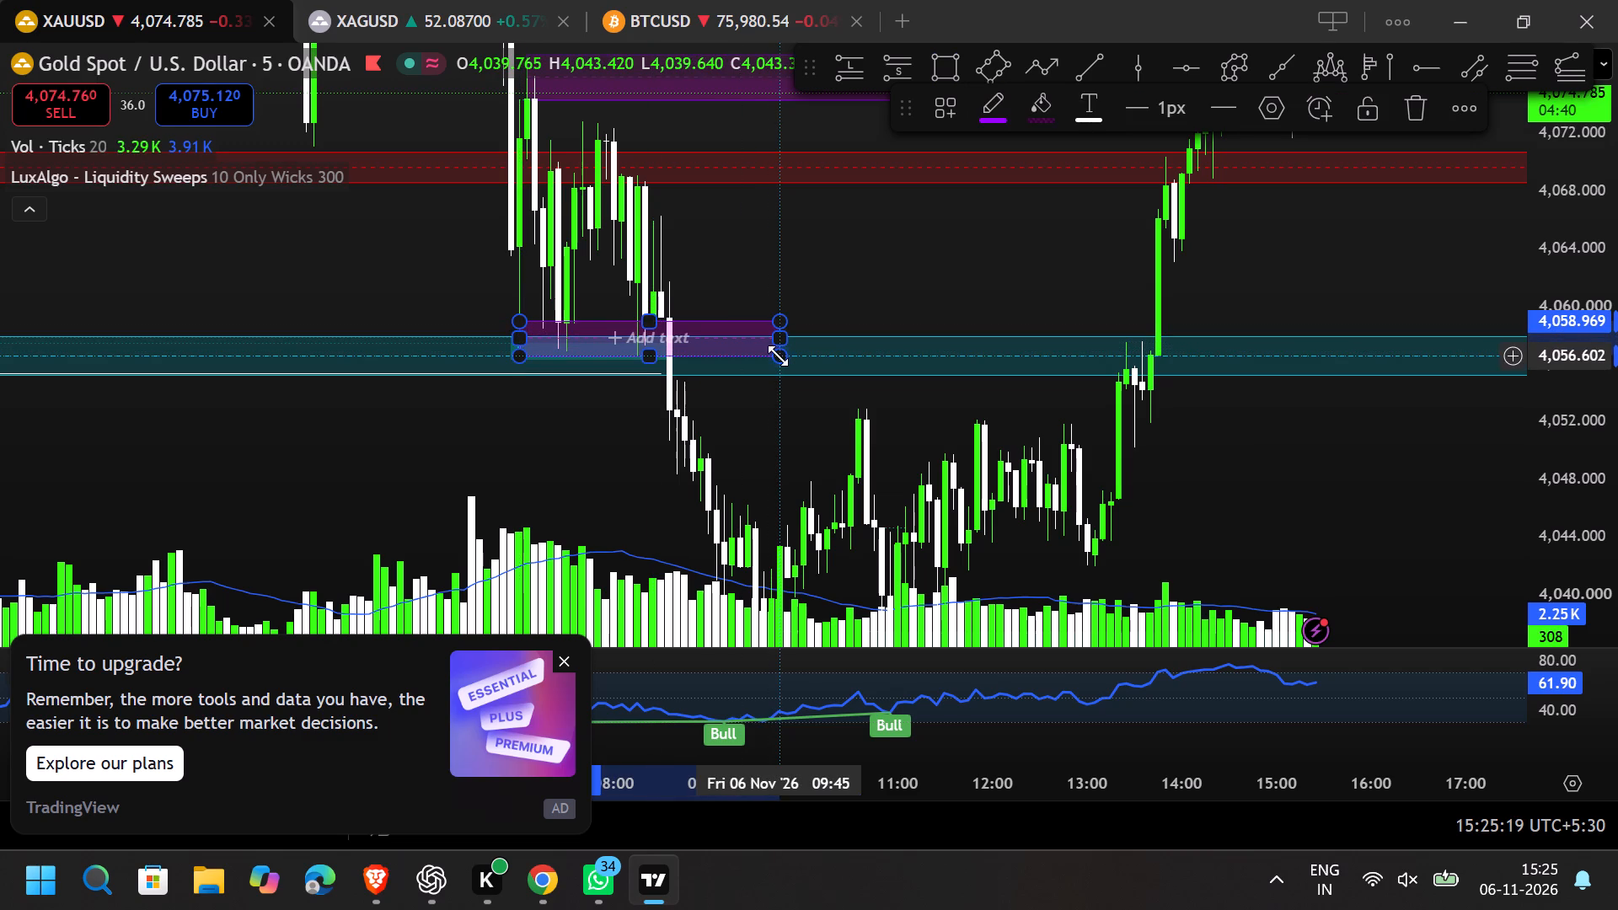
{"action": "left_click_drag", "start_coordinate": [784, 337], "coordinate": [1397, 354]}
Apply the TJL drawing template to the new rectangle over the teal zone.
{"action": "right_click", "coordinate": [1397, 354]}
{"action": "left_click", "coordinate": [1421, 408]}
{"action": "scroll", "coordinate": [1221, 747], "scroll_direction": "down", "scroll_amount": 5}
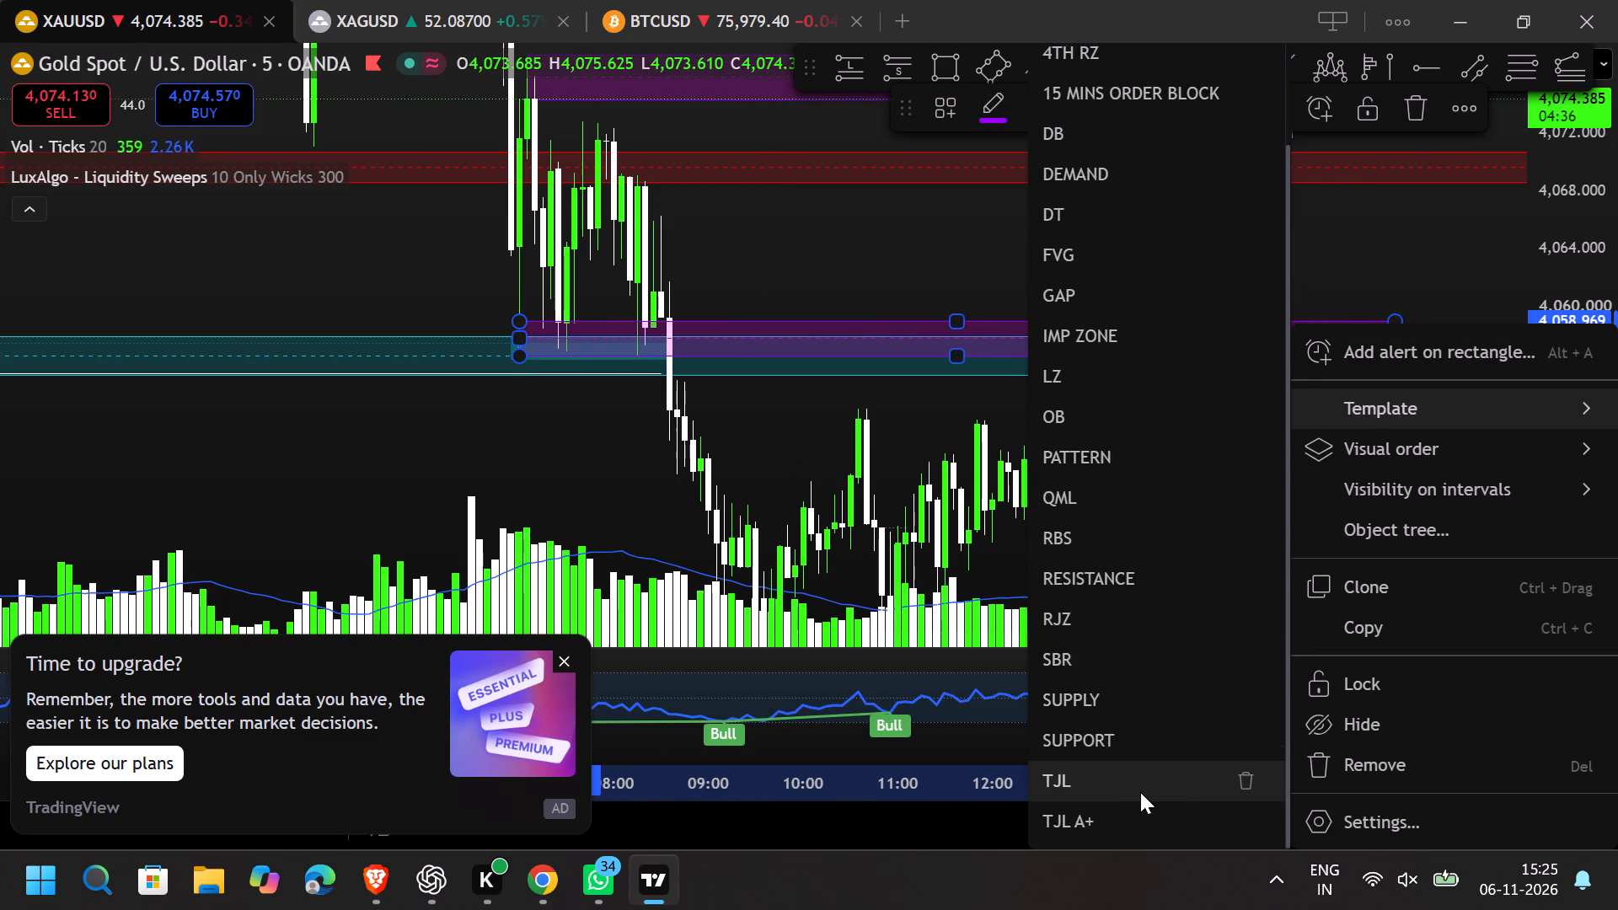
{"action": "left_click", "coordinate": [1131, 792]}
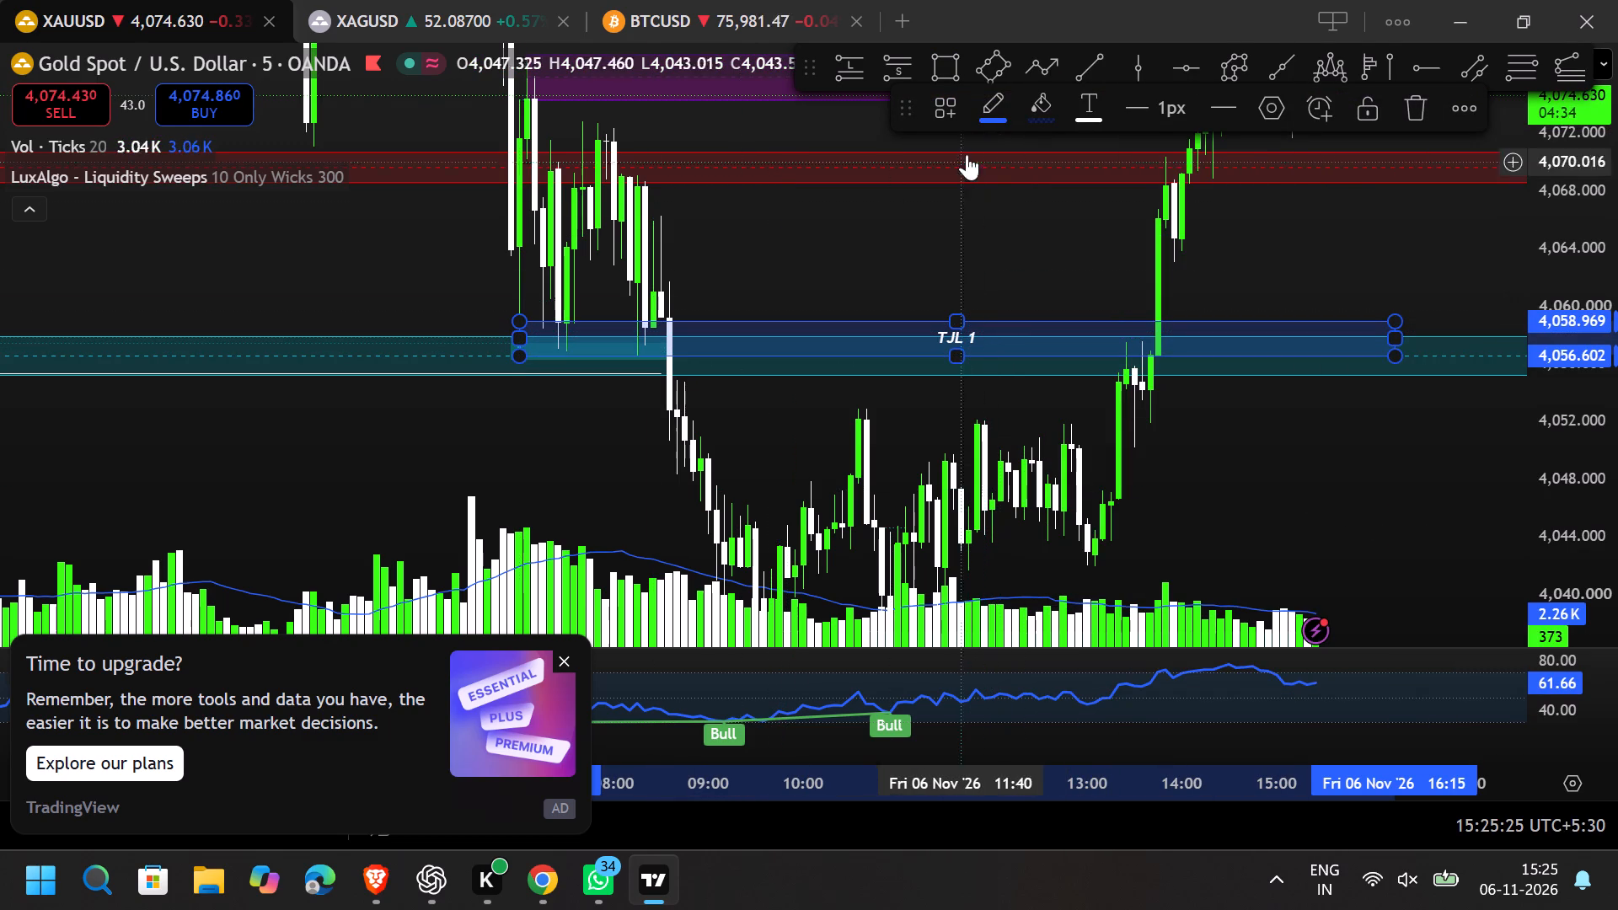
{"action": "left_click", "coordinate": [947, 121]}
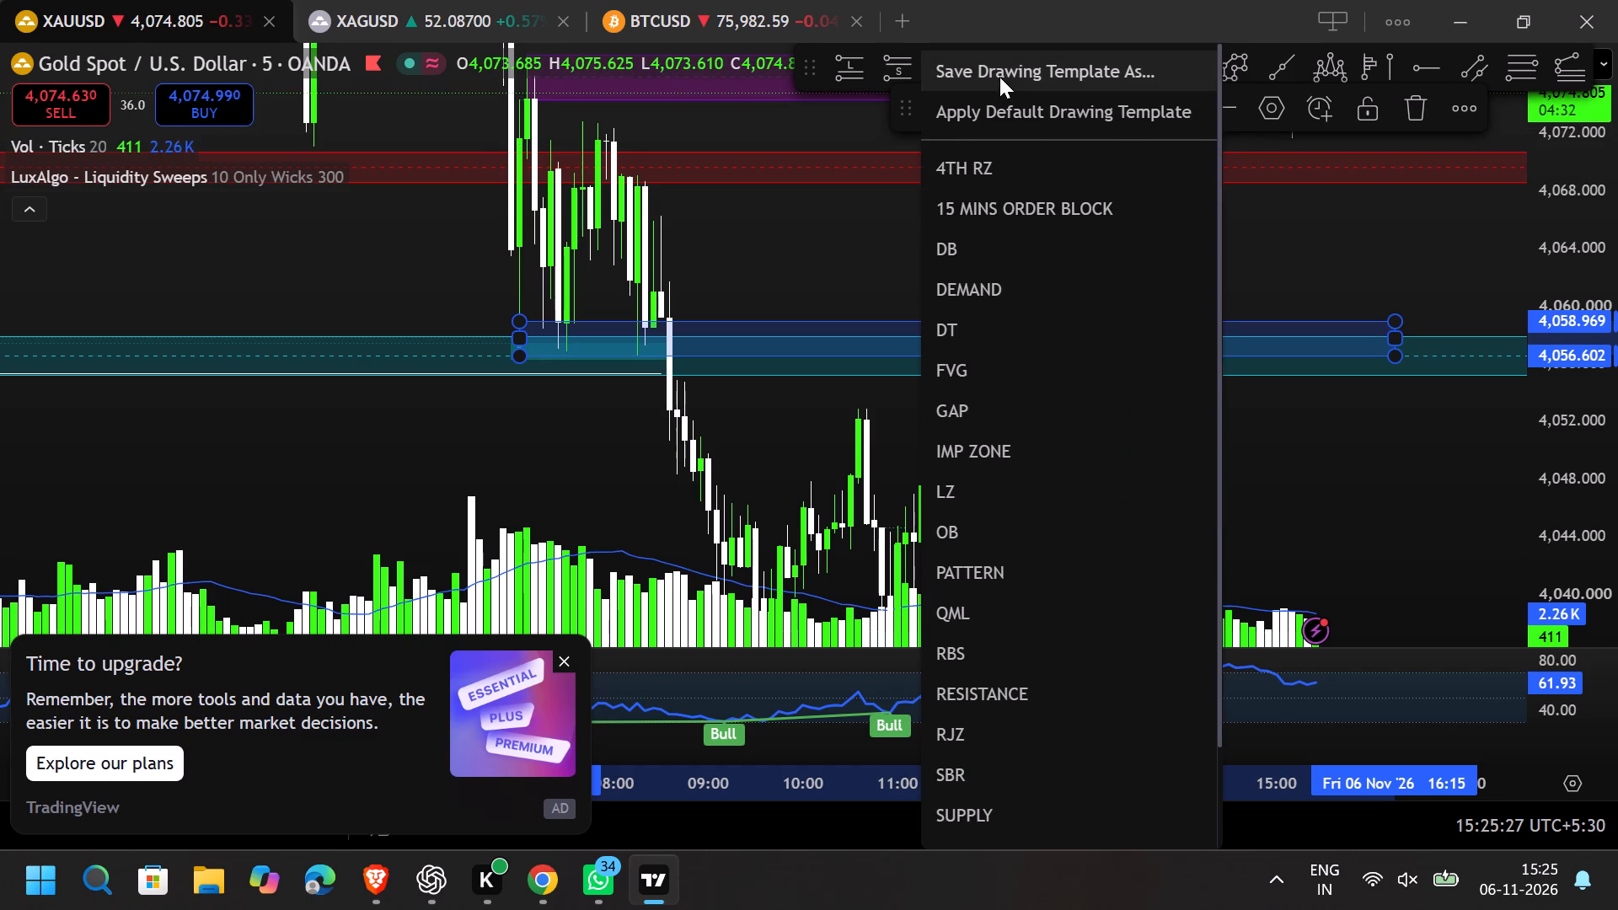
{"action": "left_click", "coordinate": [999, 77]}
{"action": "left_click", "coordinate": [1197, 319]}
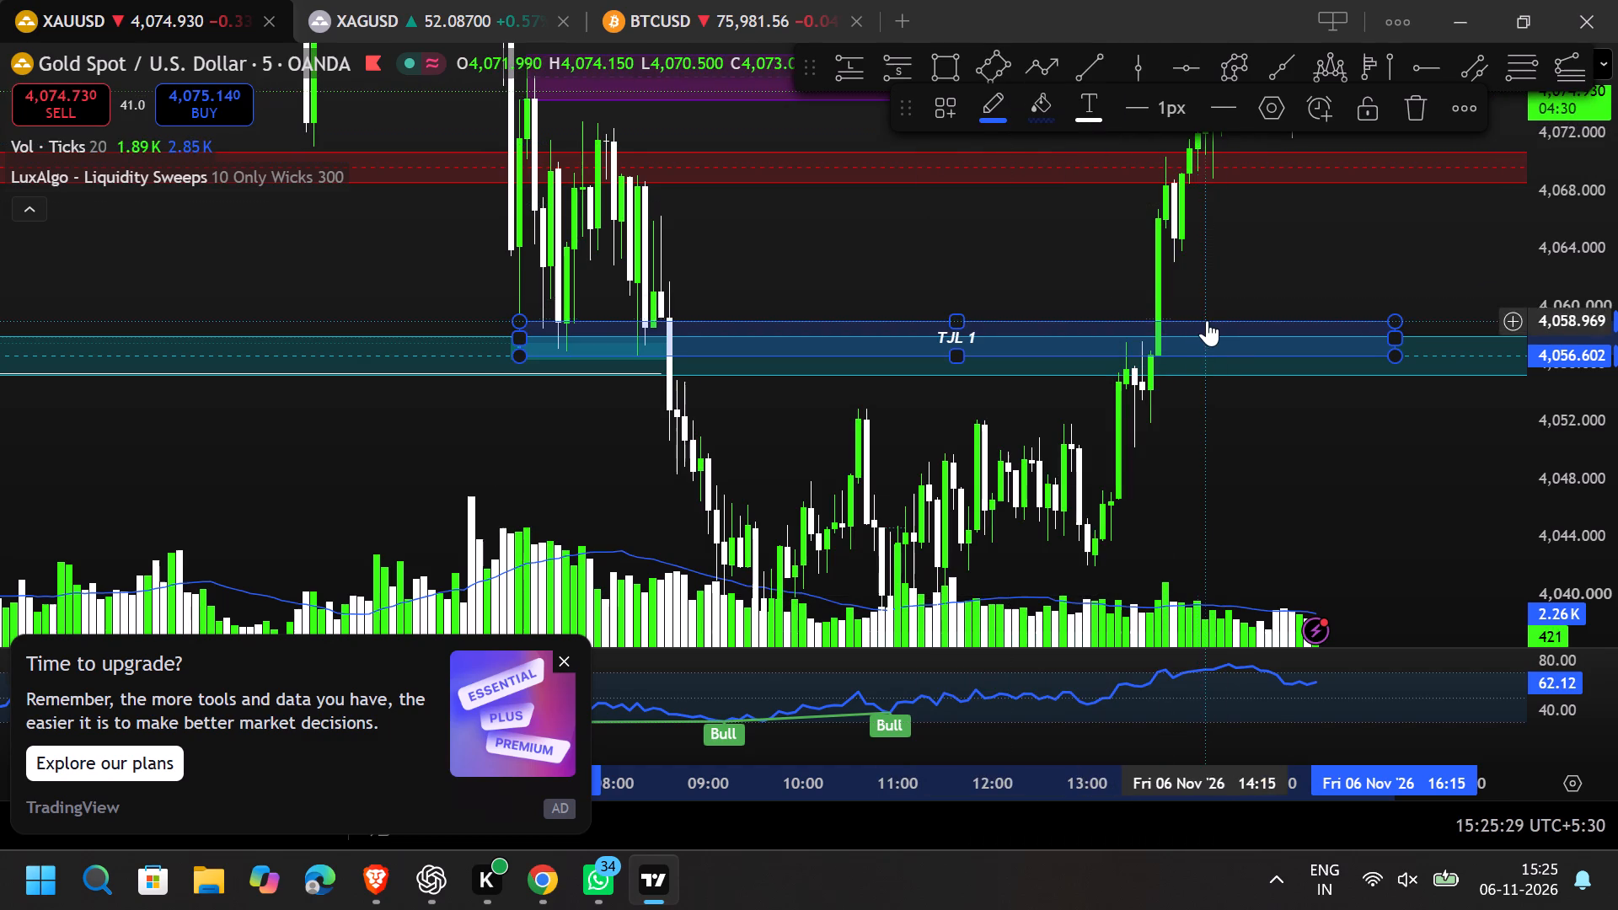
Turn on the middle line of the TJL 1 rectangle and set the line's colour to blue.
{"action": "left_click", "coordinate": [1256, 100]}
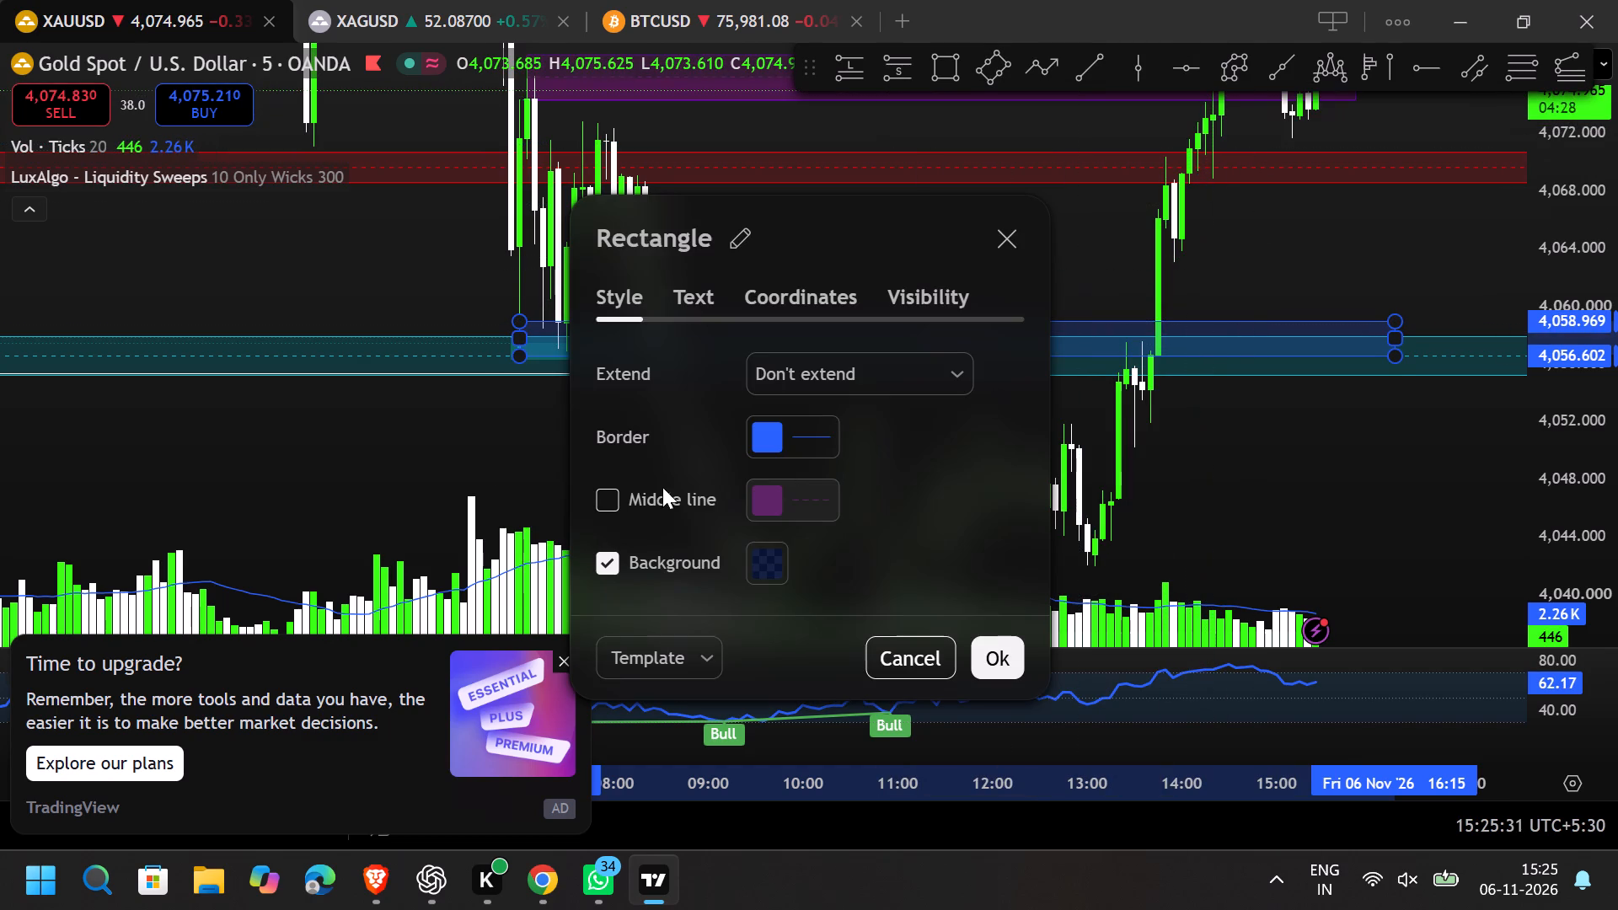
{"action": "left_click", "coordinate": [603, 501]}
{"action": "left_click", "coordinate": [799, 425]}
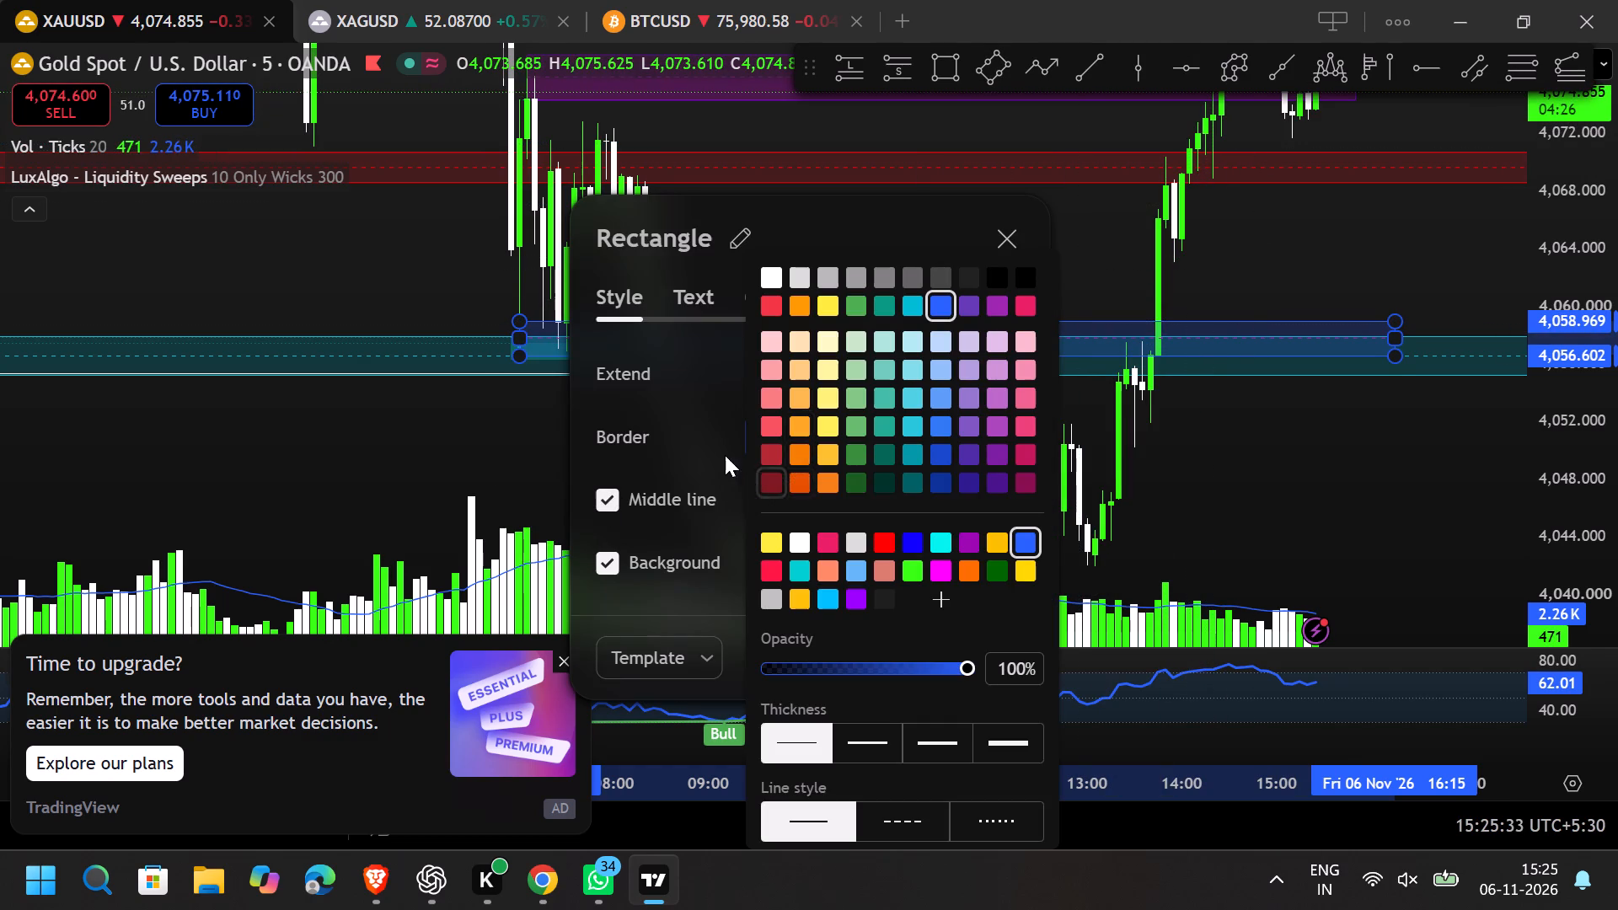
{"action": "left_click", "coordinate": [705, 416]}
{"action": "left_click", "coordinate": [781, 484]}
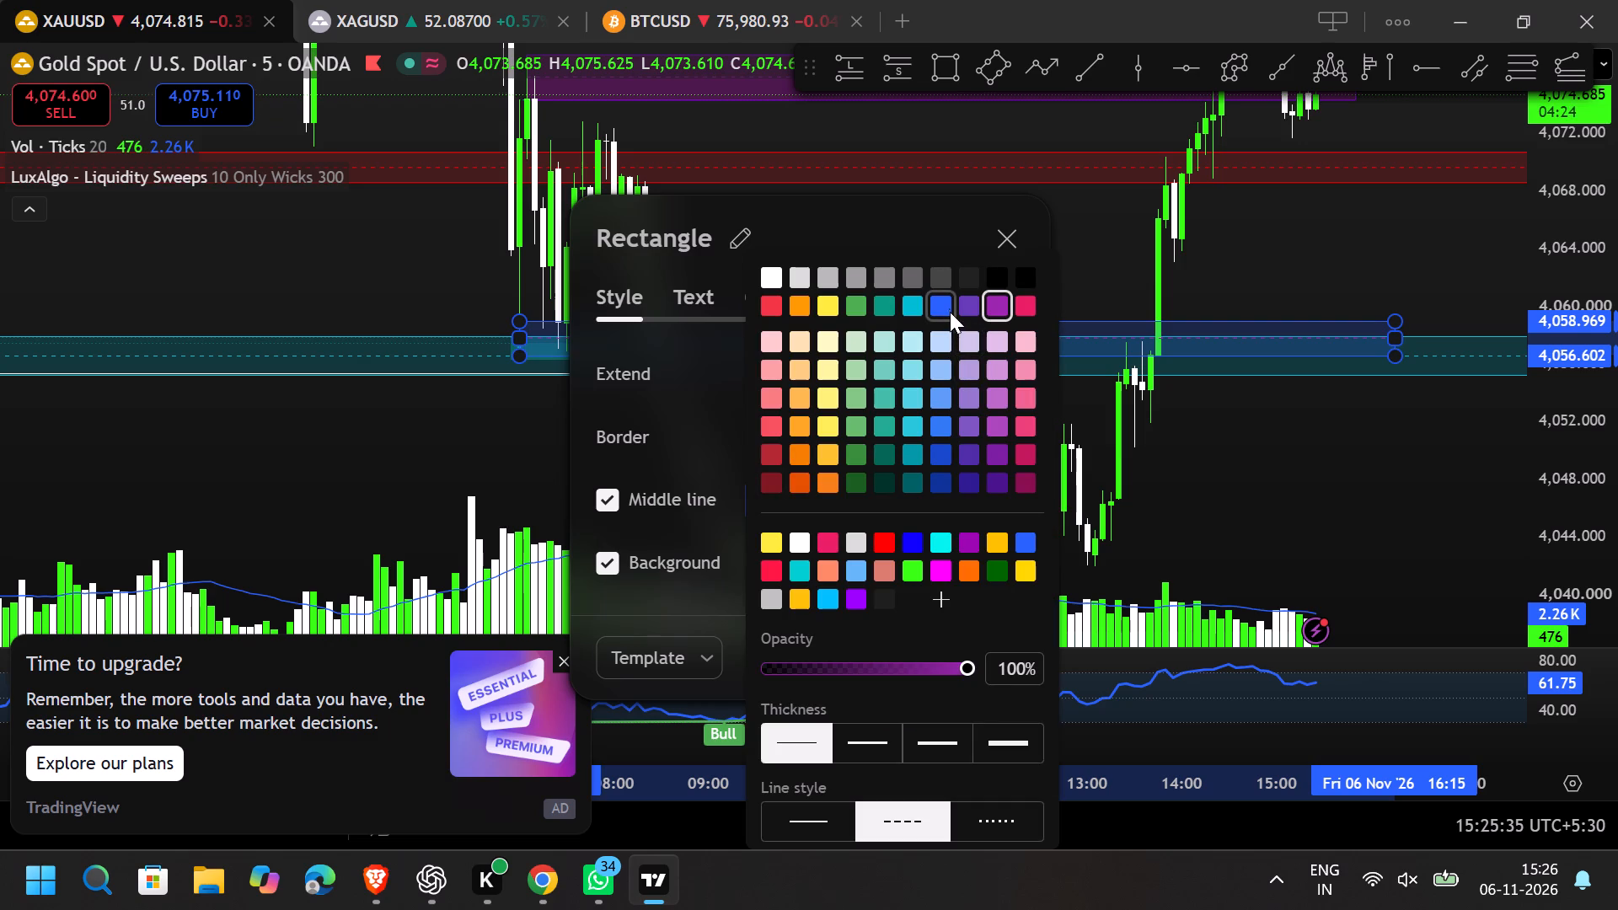
{"action": "left_click", "coordinate": [949, 308]}
{"action": "left_click", "coordinate": [1141, 468]}
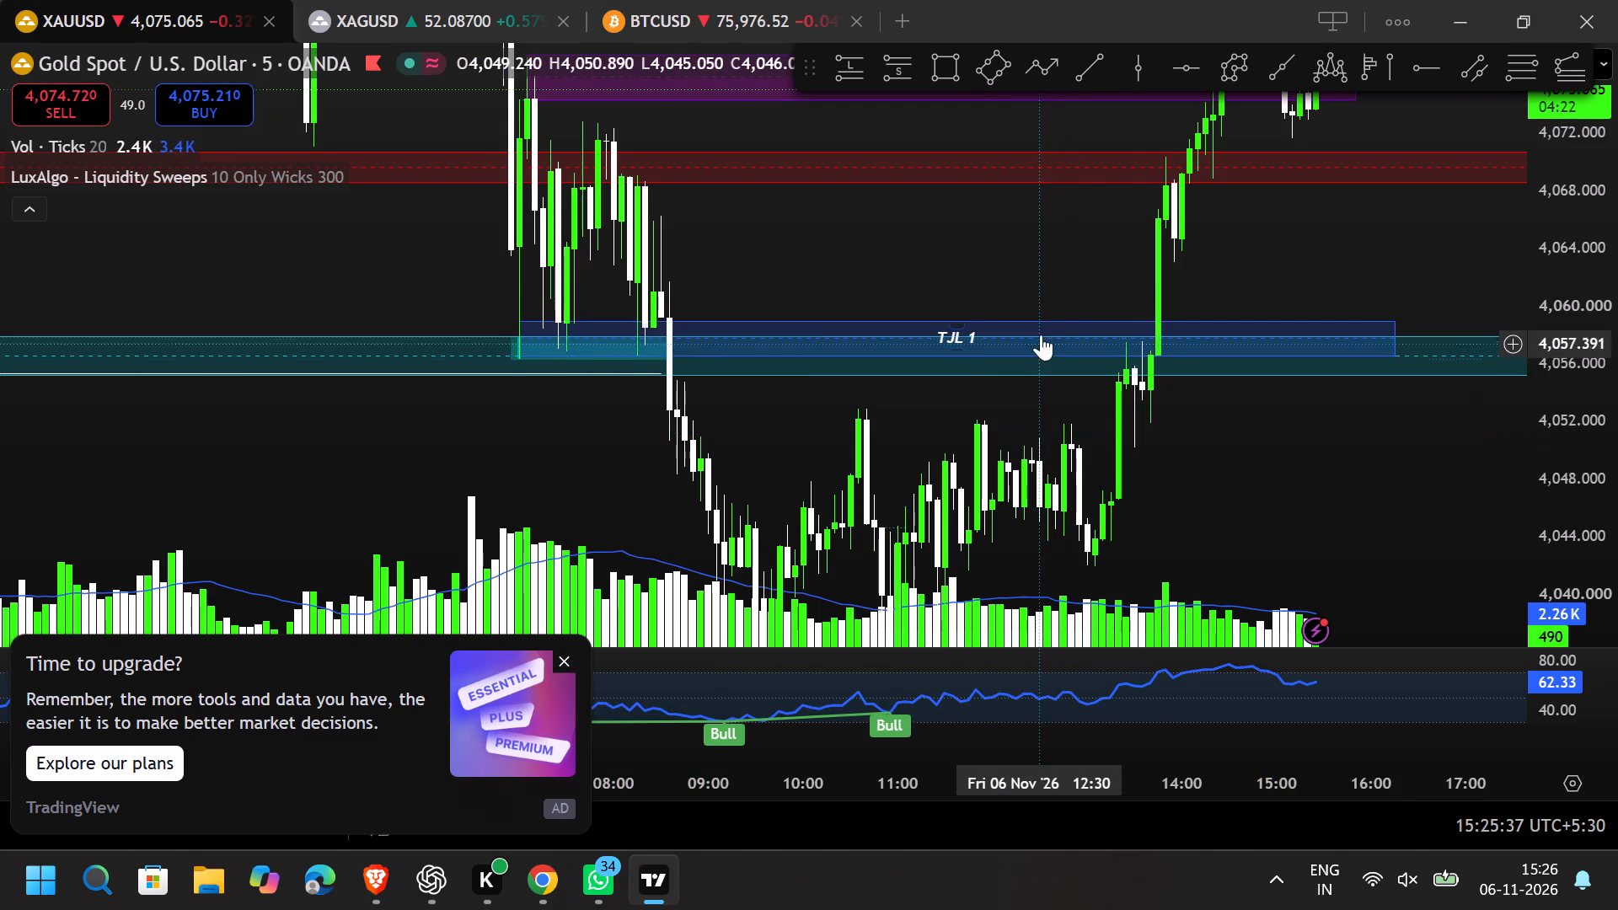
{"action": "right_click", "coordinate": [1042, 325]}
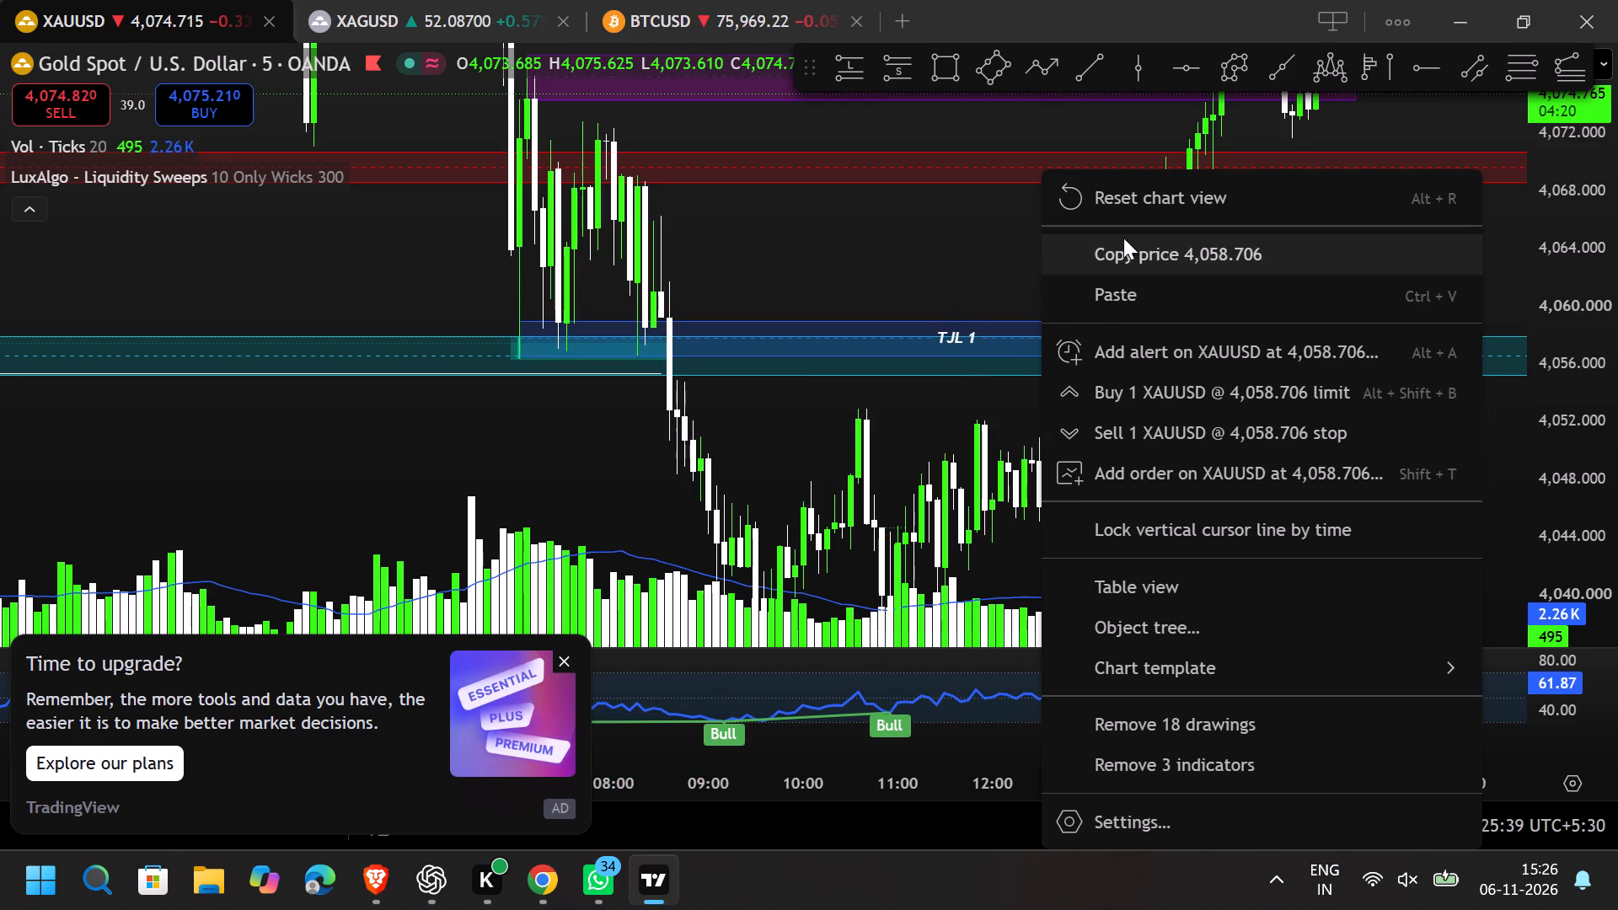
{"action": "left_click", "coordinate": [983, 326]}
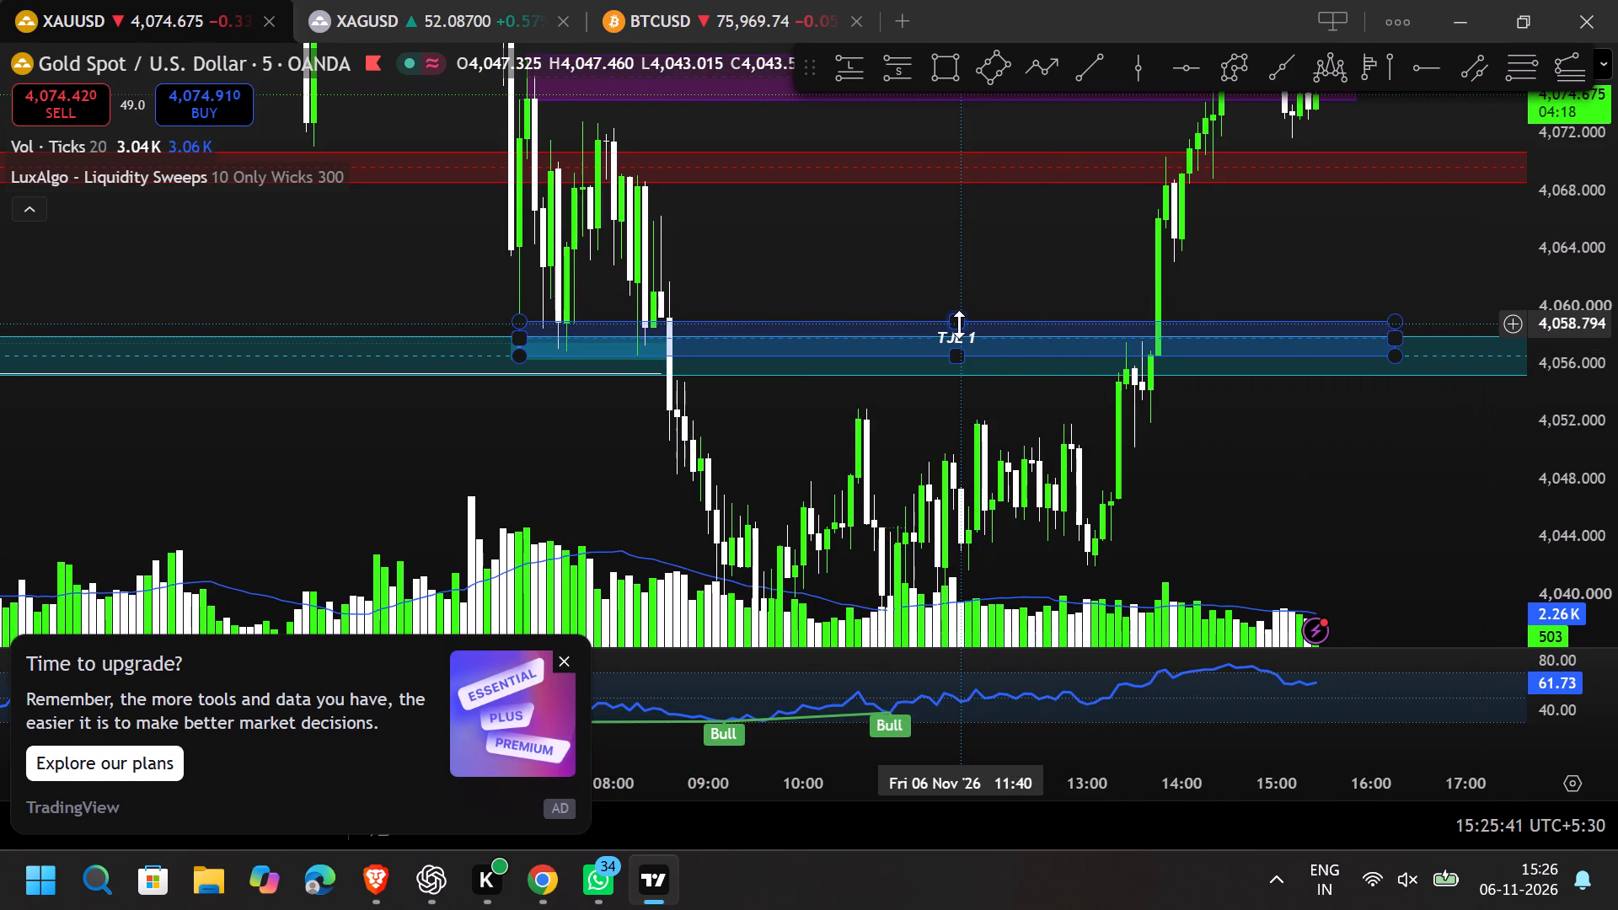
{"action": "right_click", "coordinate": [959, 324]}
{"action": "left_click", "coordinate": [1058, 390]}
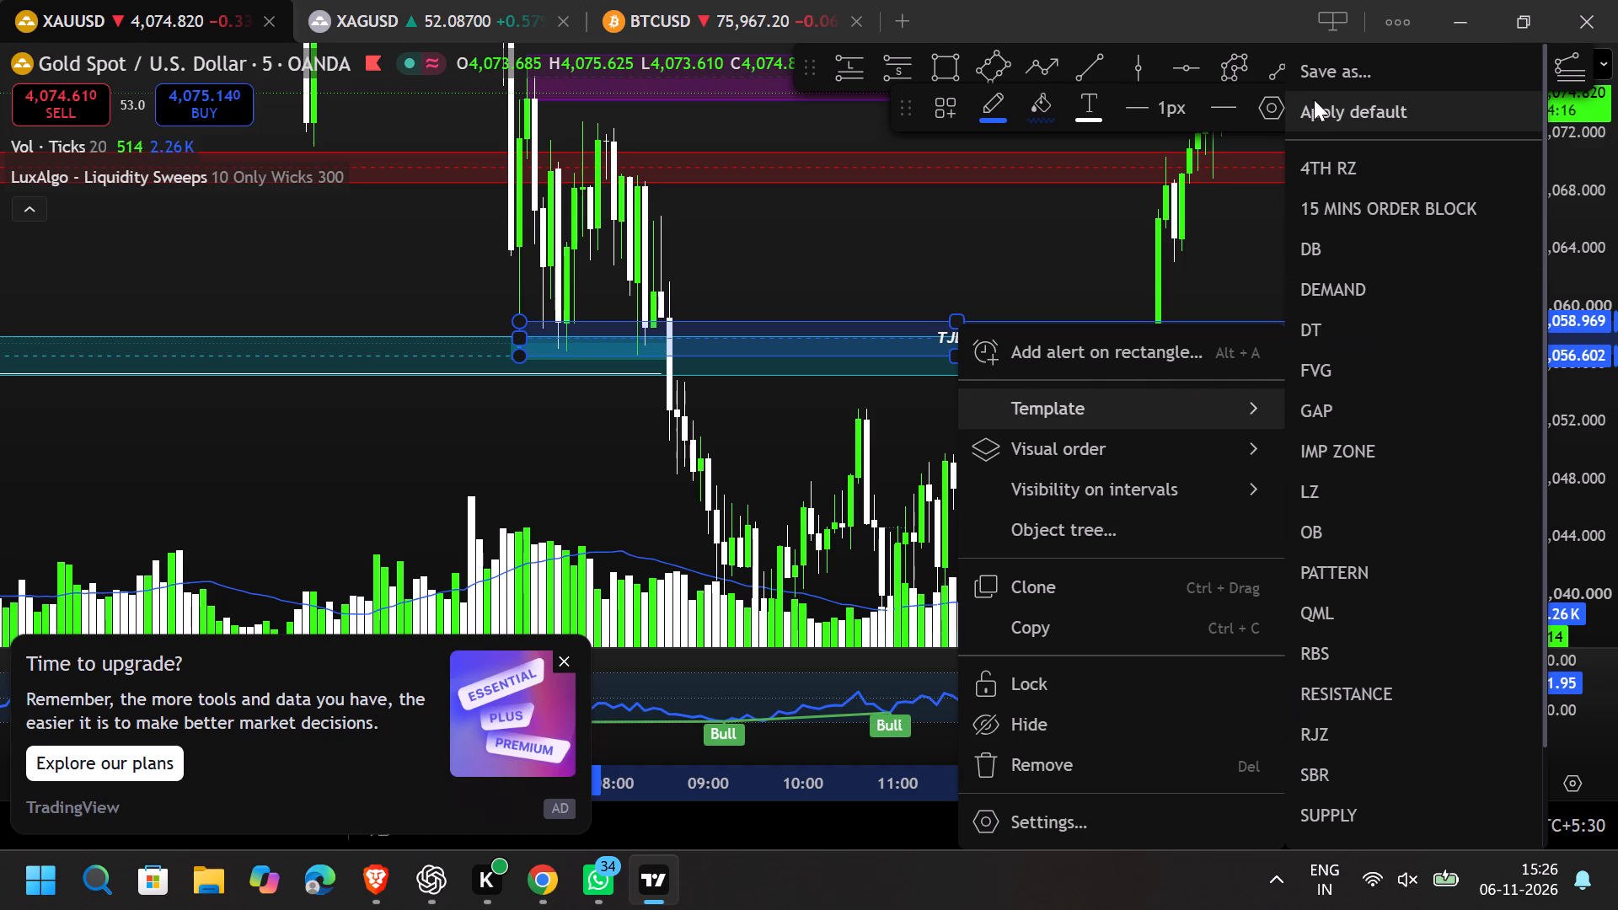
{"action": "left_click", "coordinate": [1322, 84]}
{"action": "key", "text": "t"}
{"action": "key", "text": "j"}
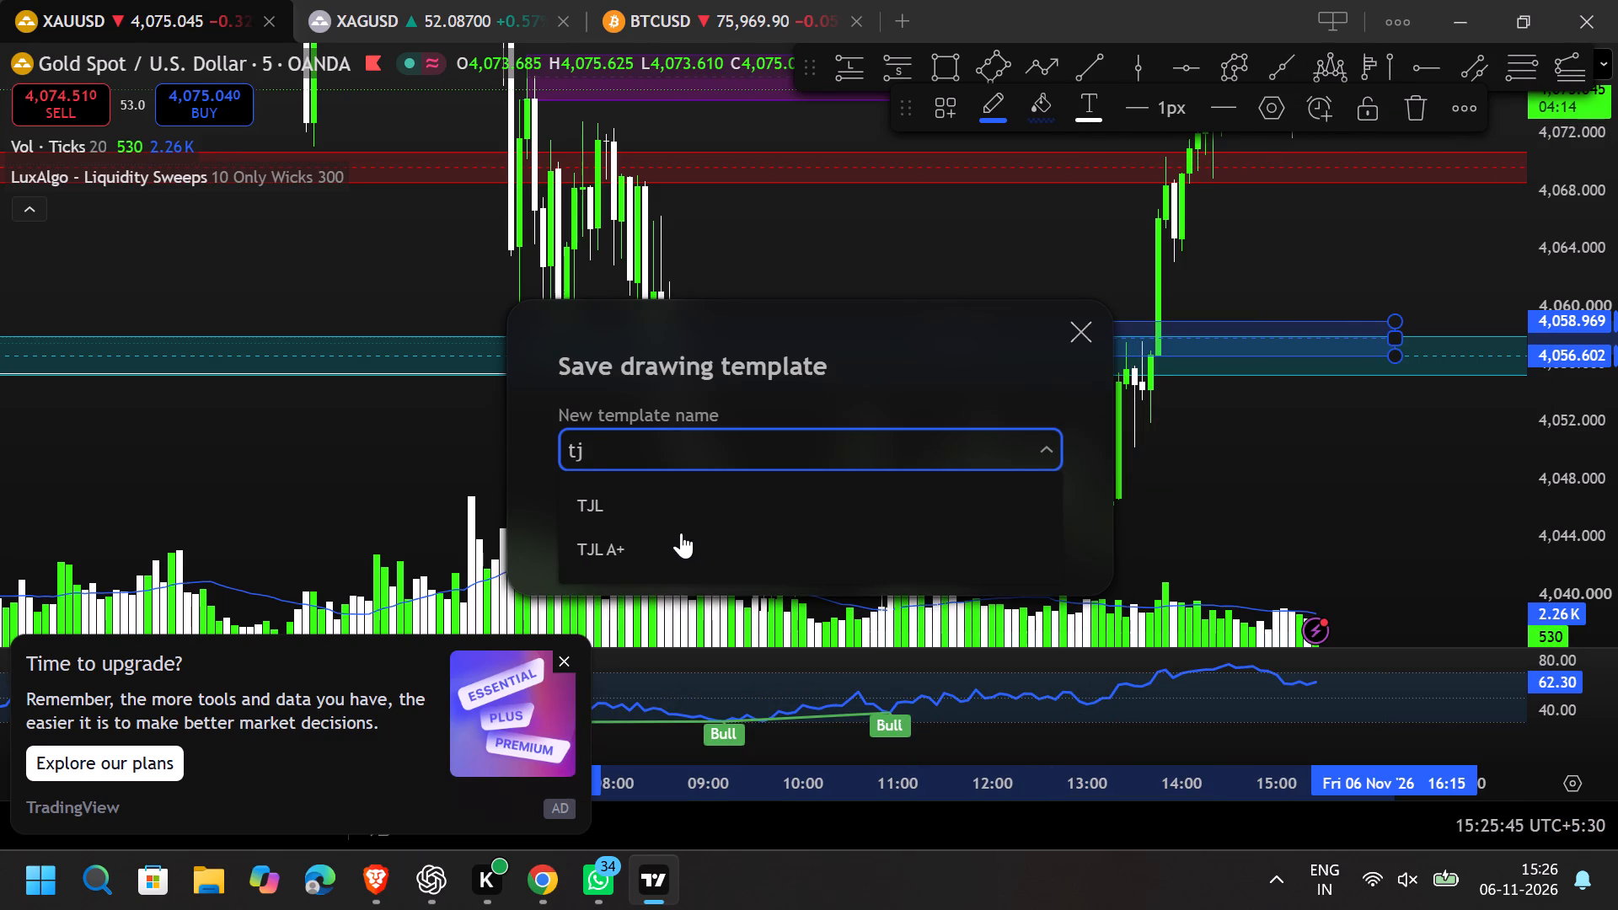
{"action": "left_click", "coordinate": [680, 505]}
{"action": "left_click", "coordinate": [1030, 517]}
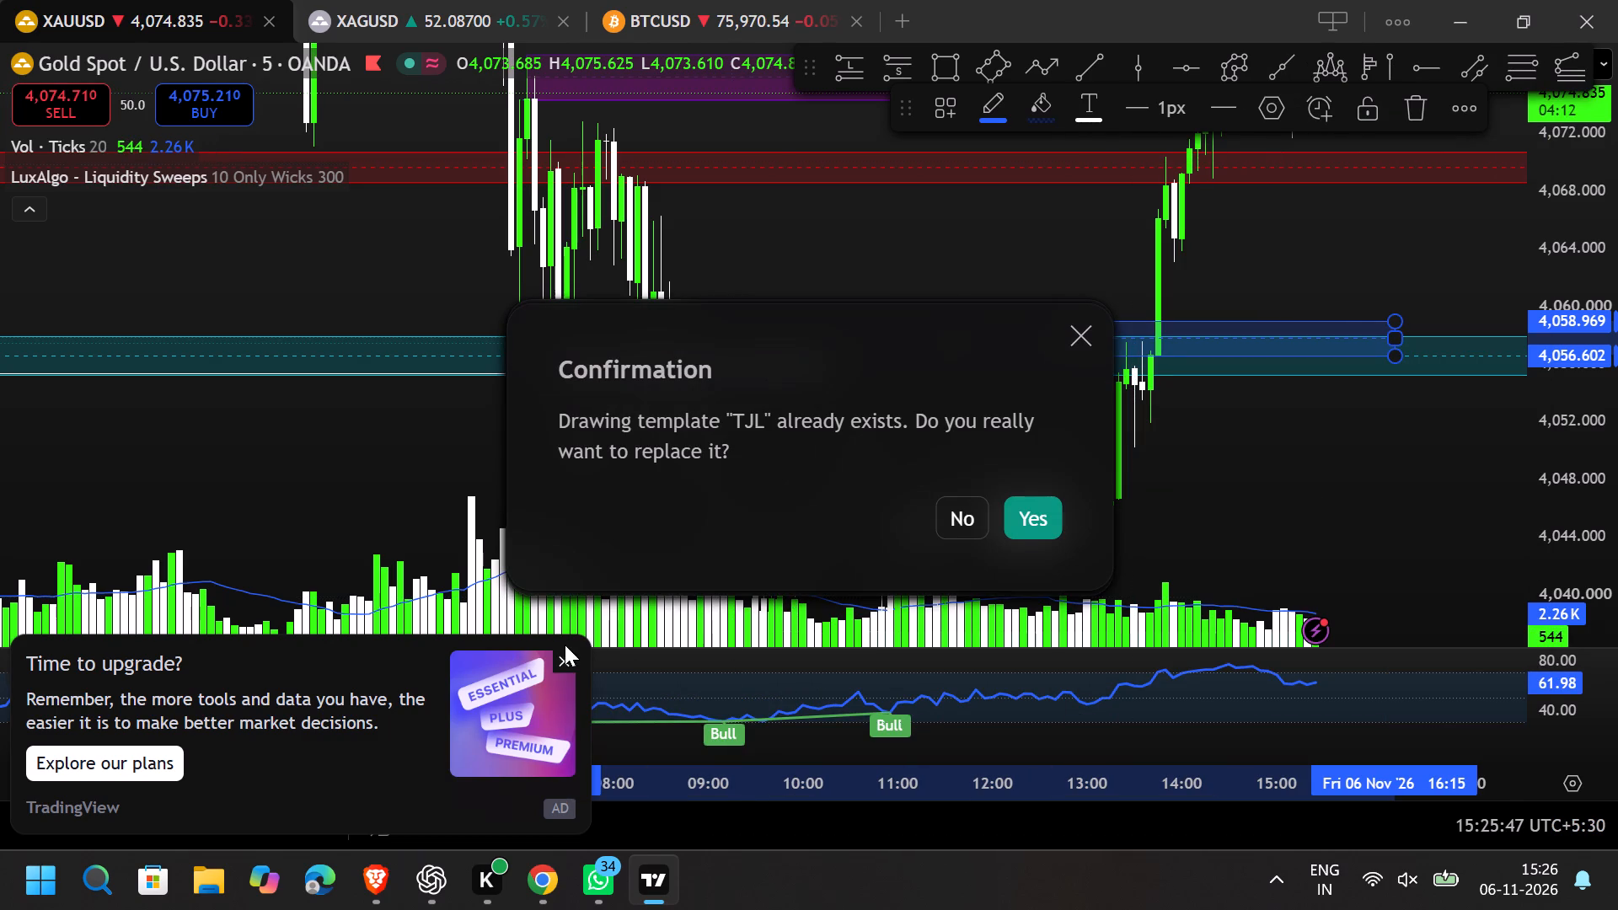
Dismiss the upgrade advertisement covering the chart.
{"action": "left_click", "coordinate": [568, 654]}
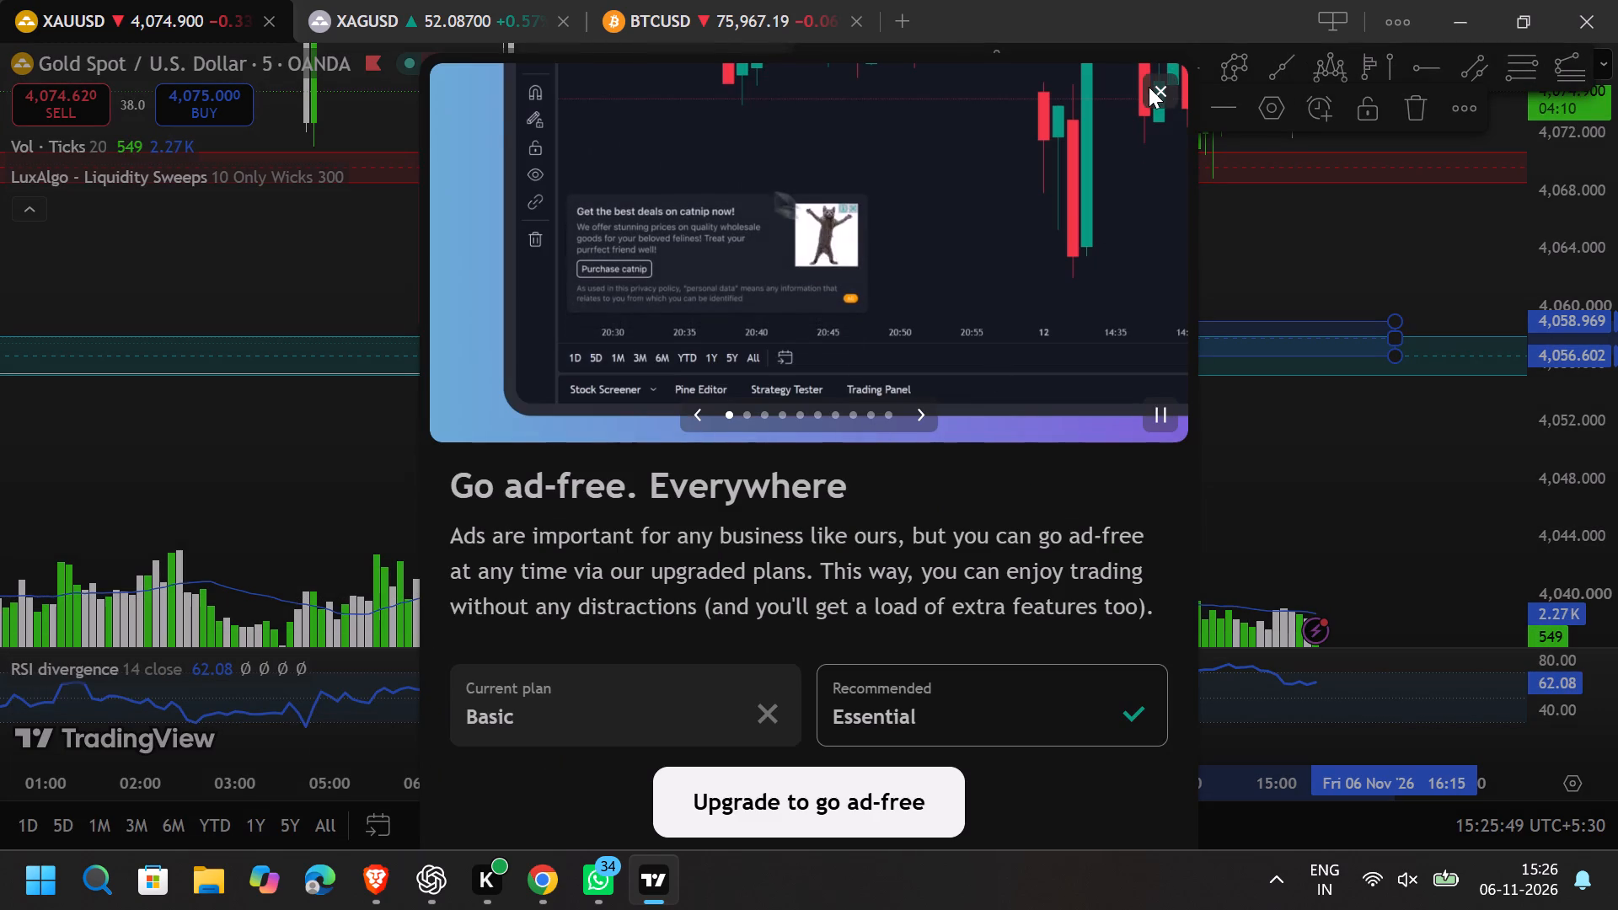
{"action": "left_click", "coordinate": [1149, 87]}
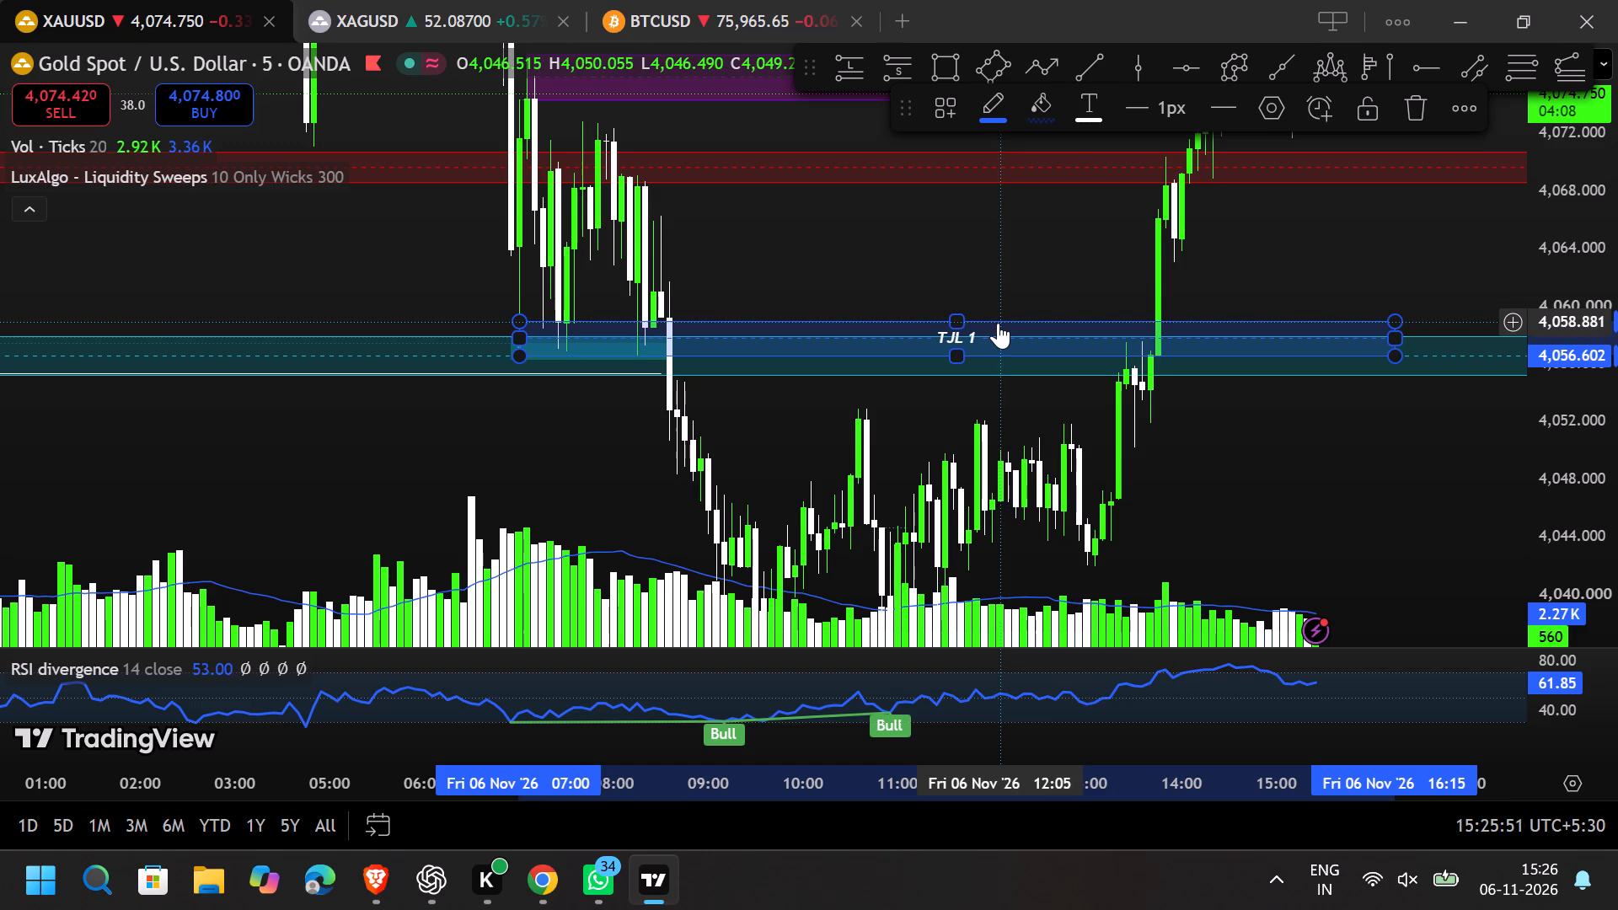
Save the TJL 1 rectangle's style as the TJL drawing template, replacing the existing template of that name.
{"action": "left_click", "coordinate": [998, 323]}
{"action": "right_click", "coordinate": [998, 323]}
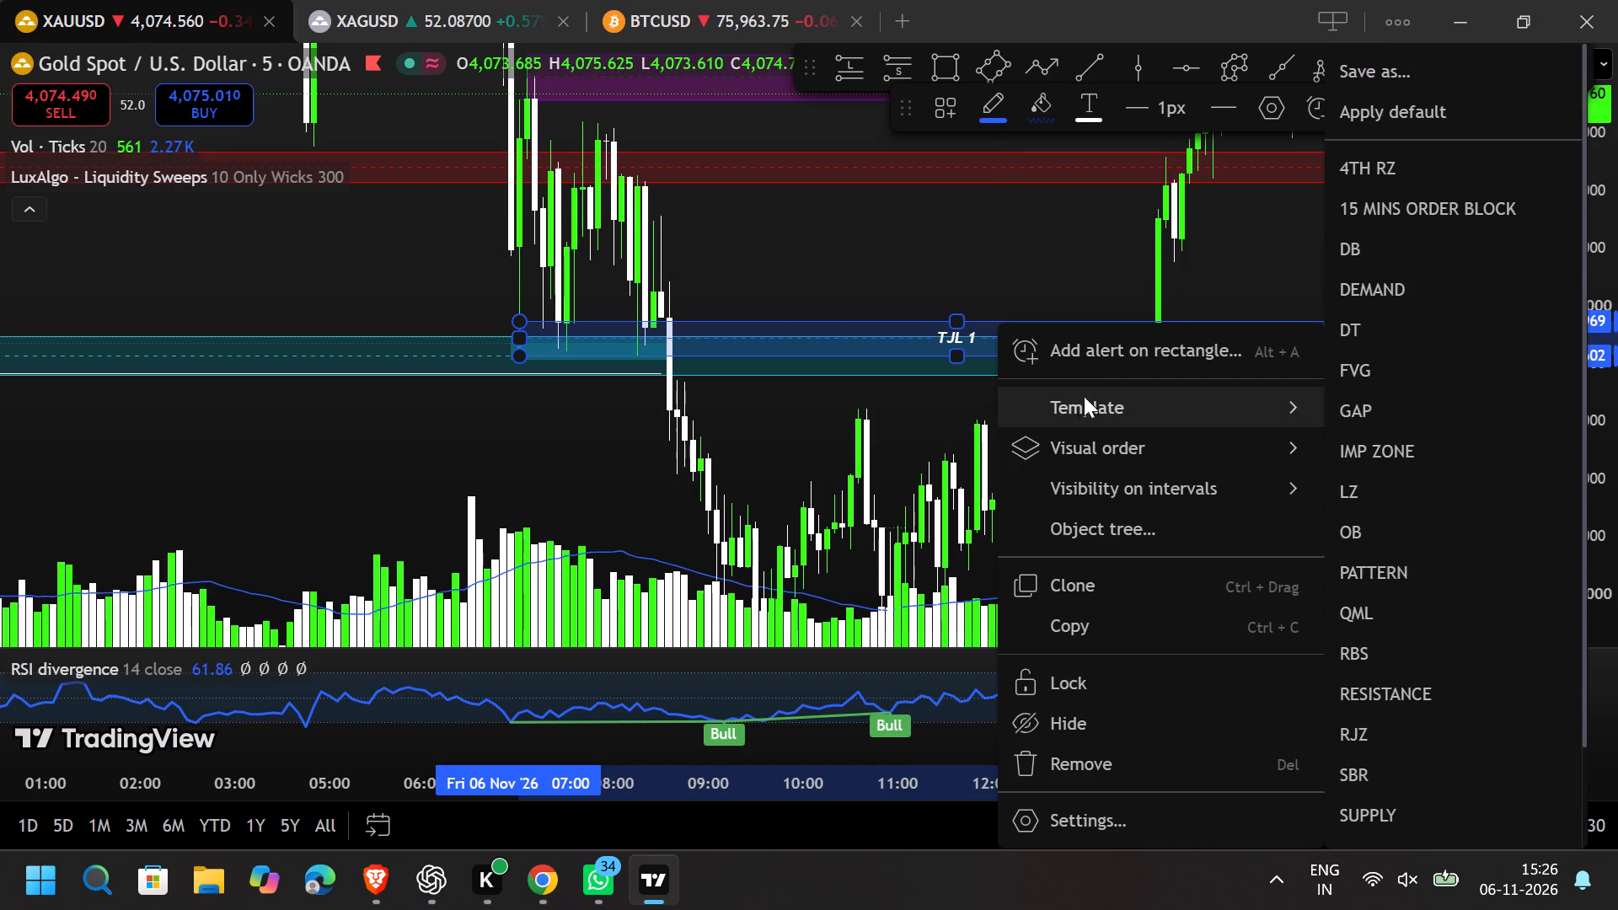
{"action": "left_click", "coordinate": [1150, 424]}
{"action": "left_click", "coordinate": [1401, 80]}
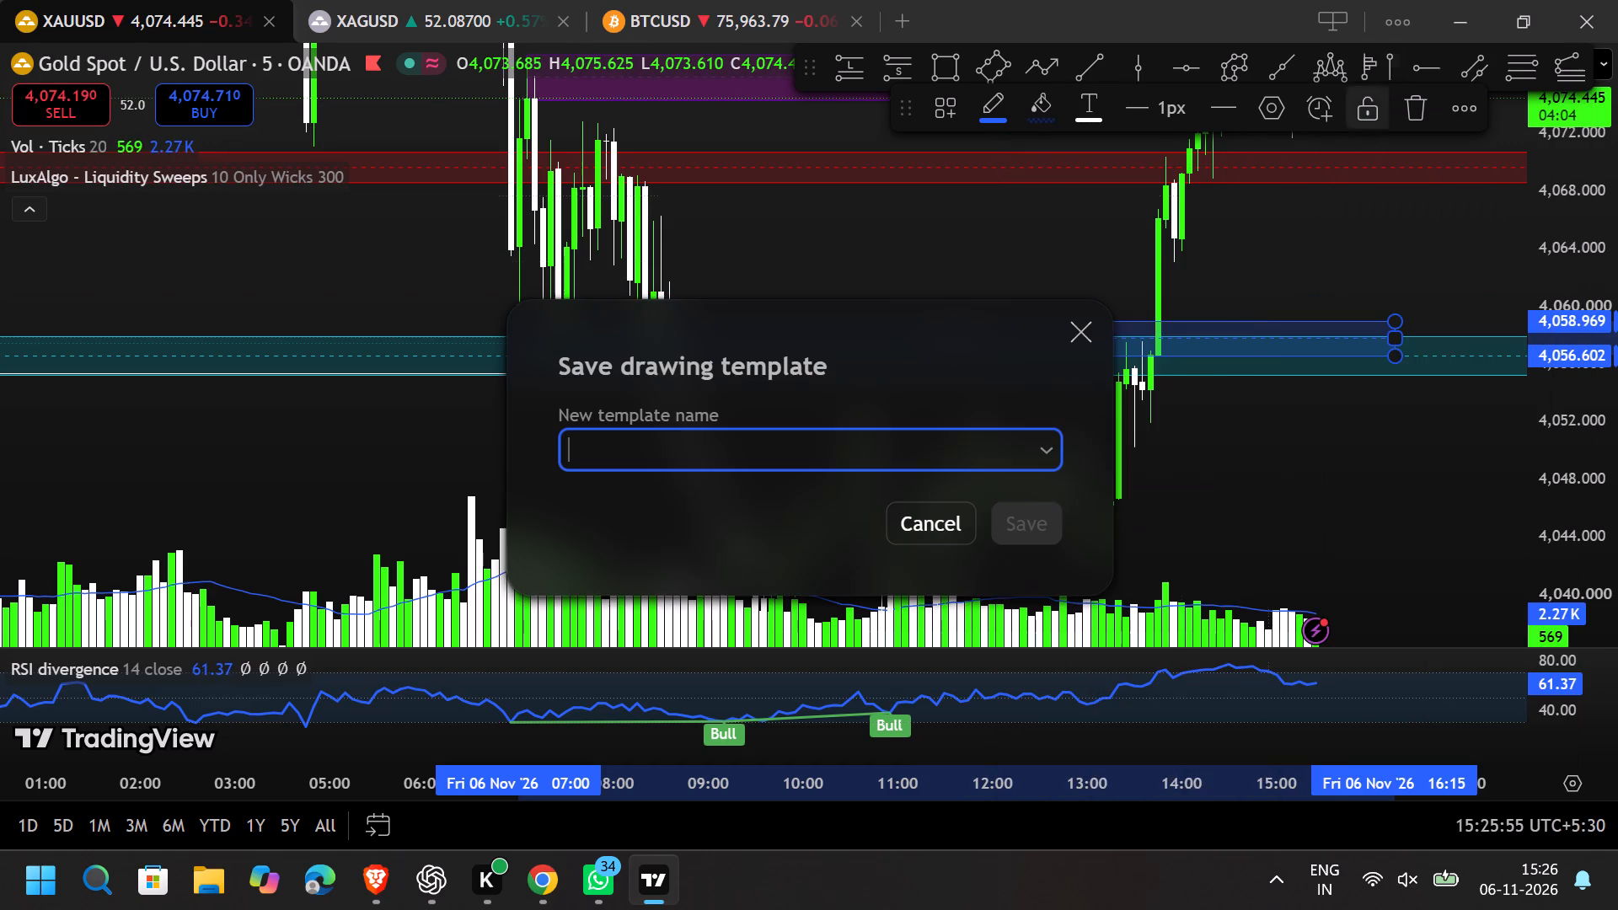
{"action": "type", "text": "tj"}
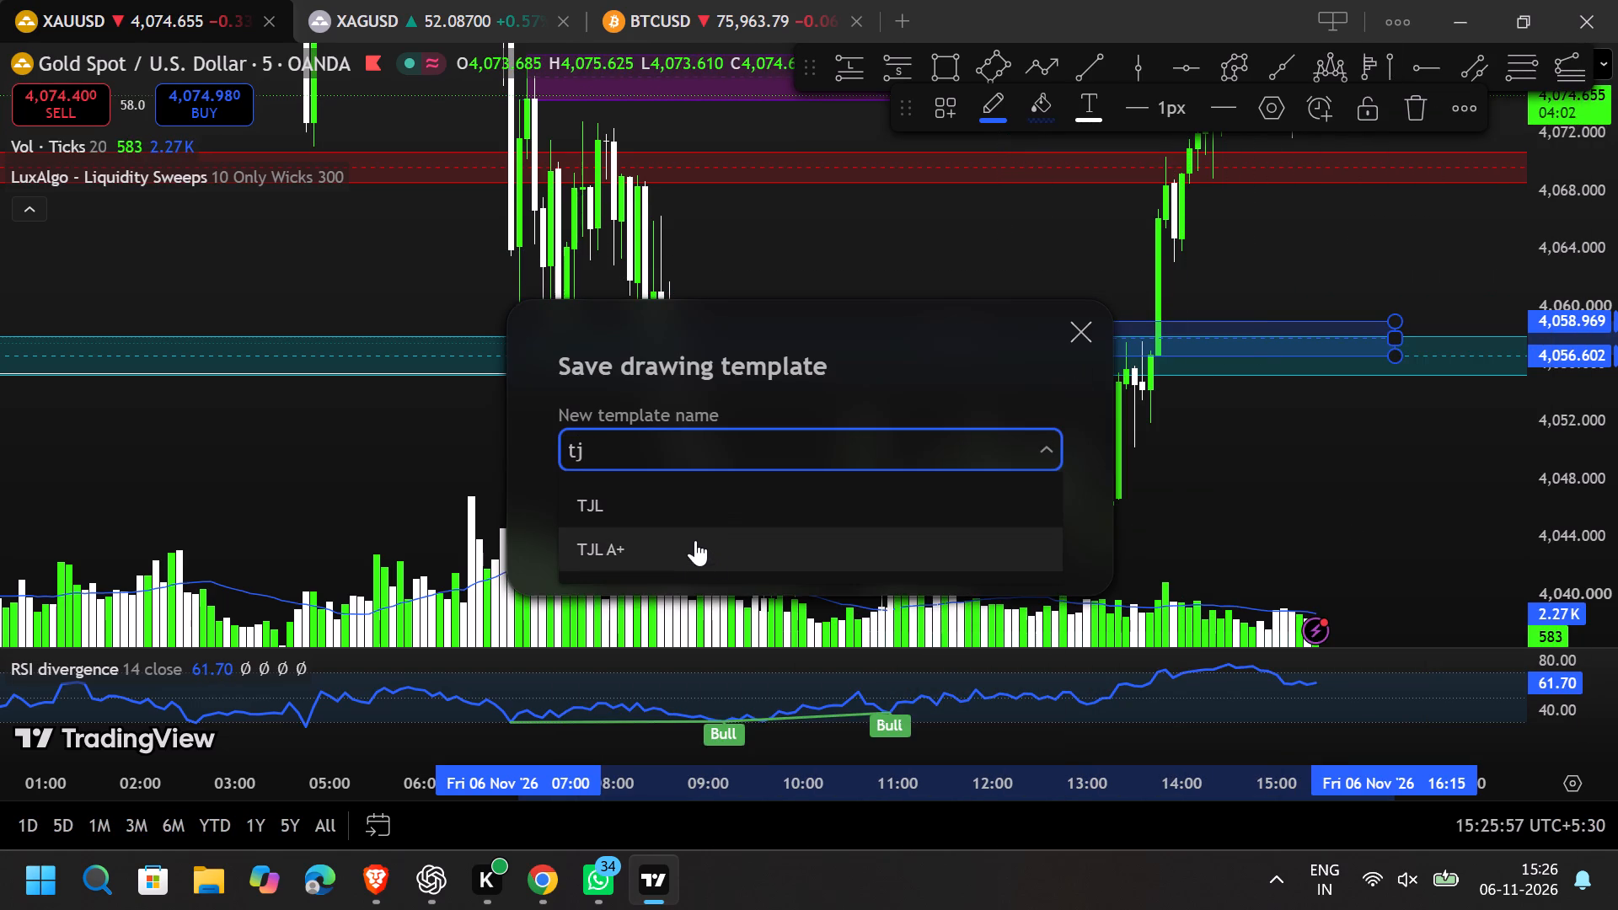
{"action": "left_click", "coordinate": [694, 506]}
{"action": "left_click", "coordinate": [1021, 522]}
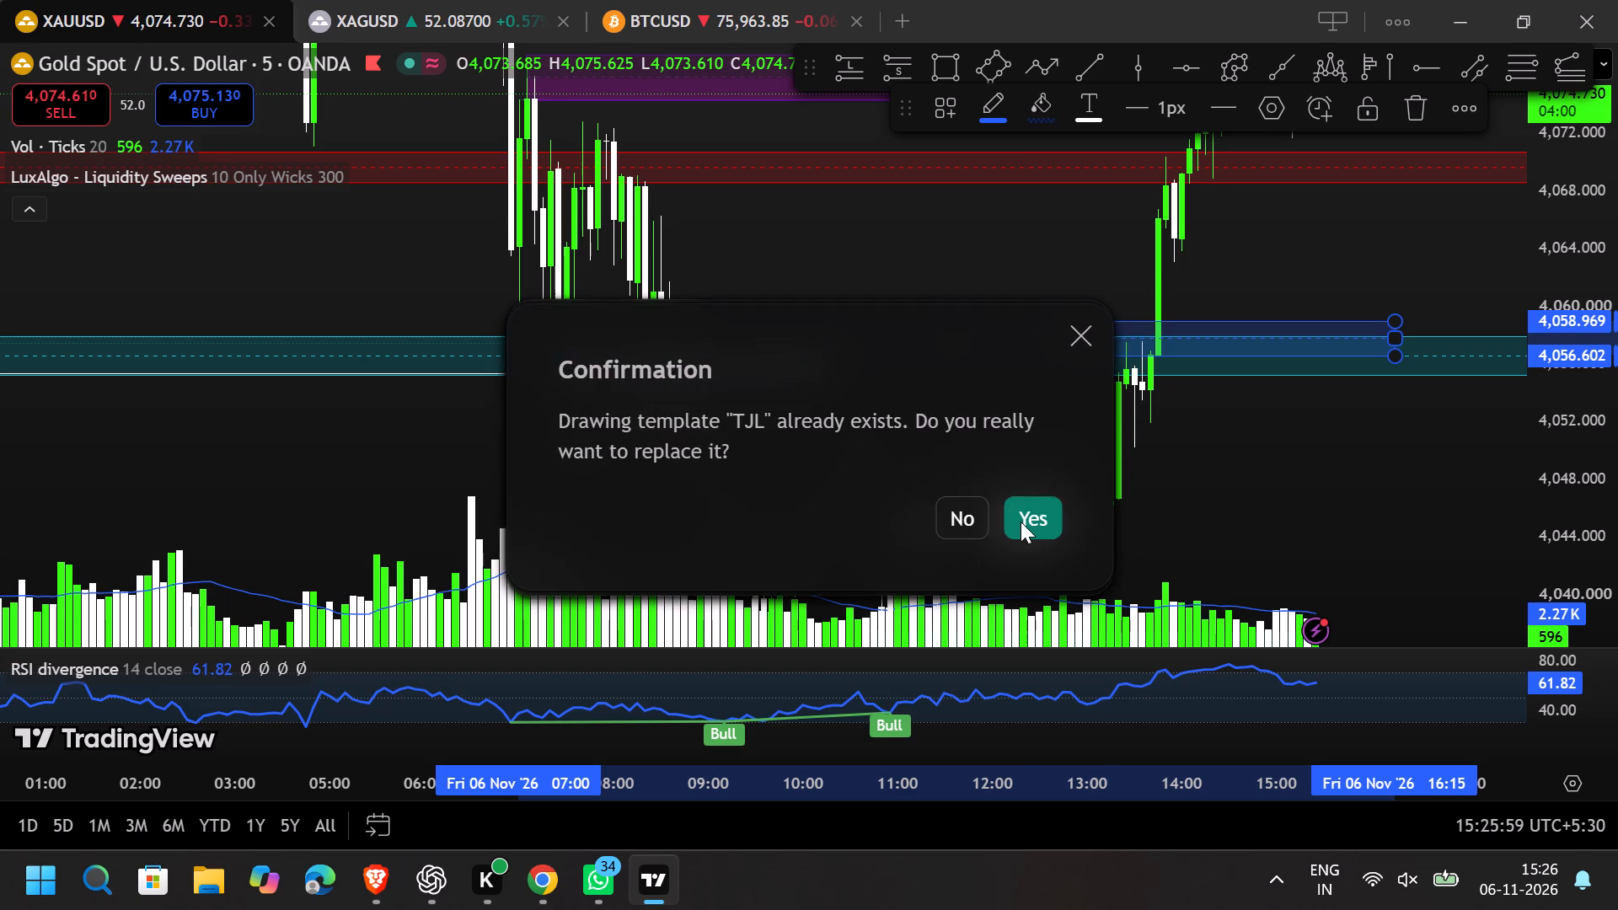
{"action": "left_click", "coordinate": [1021, 522]}
{"action": "scroll", "coordinate": [1221, 479], "scroll_direction": "up", "scroll_amount": 3}
{"action": "left_click", "coordinate": [1221, 479]}
Switch the gold chart to the 1-minute interval.
{"action": "left_click_drag", "start_coordinate": [1230, 238], "coordinate": [1074, 395]}
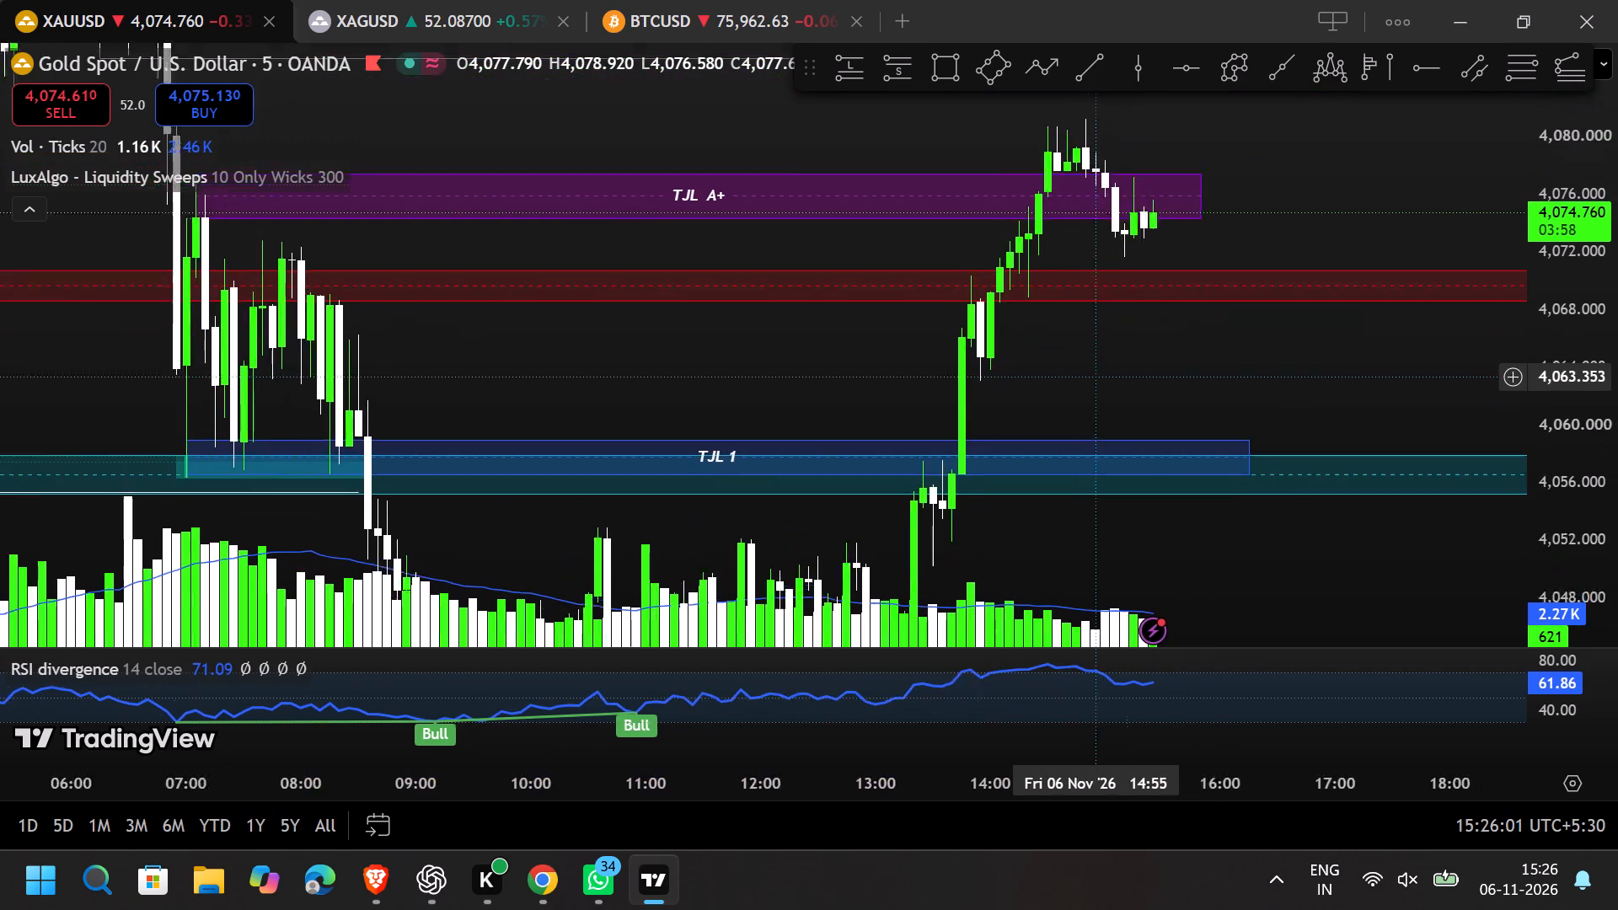
{"action": "left_click_drag", "start_coordinate": [1074, 395], "coordinate": [1064, 401]}
{"action": "key", "text": "1"}
{"action": "key", "text": "Return"}
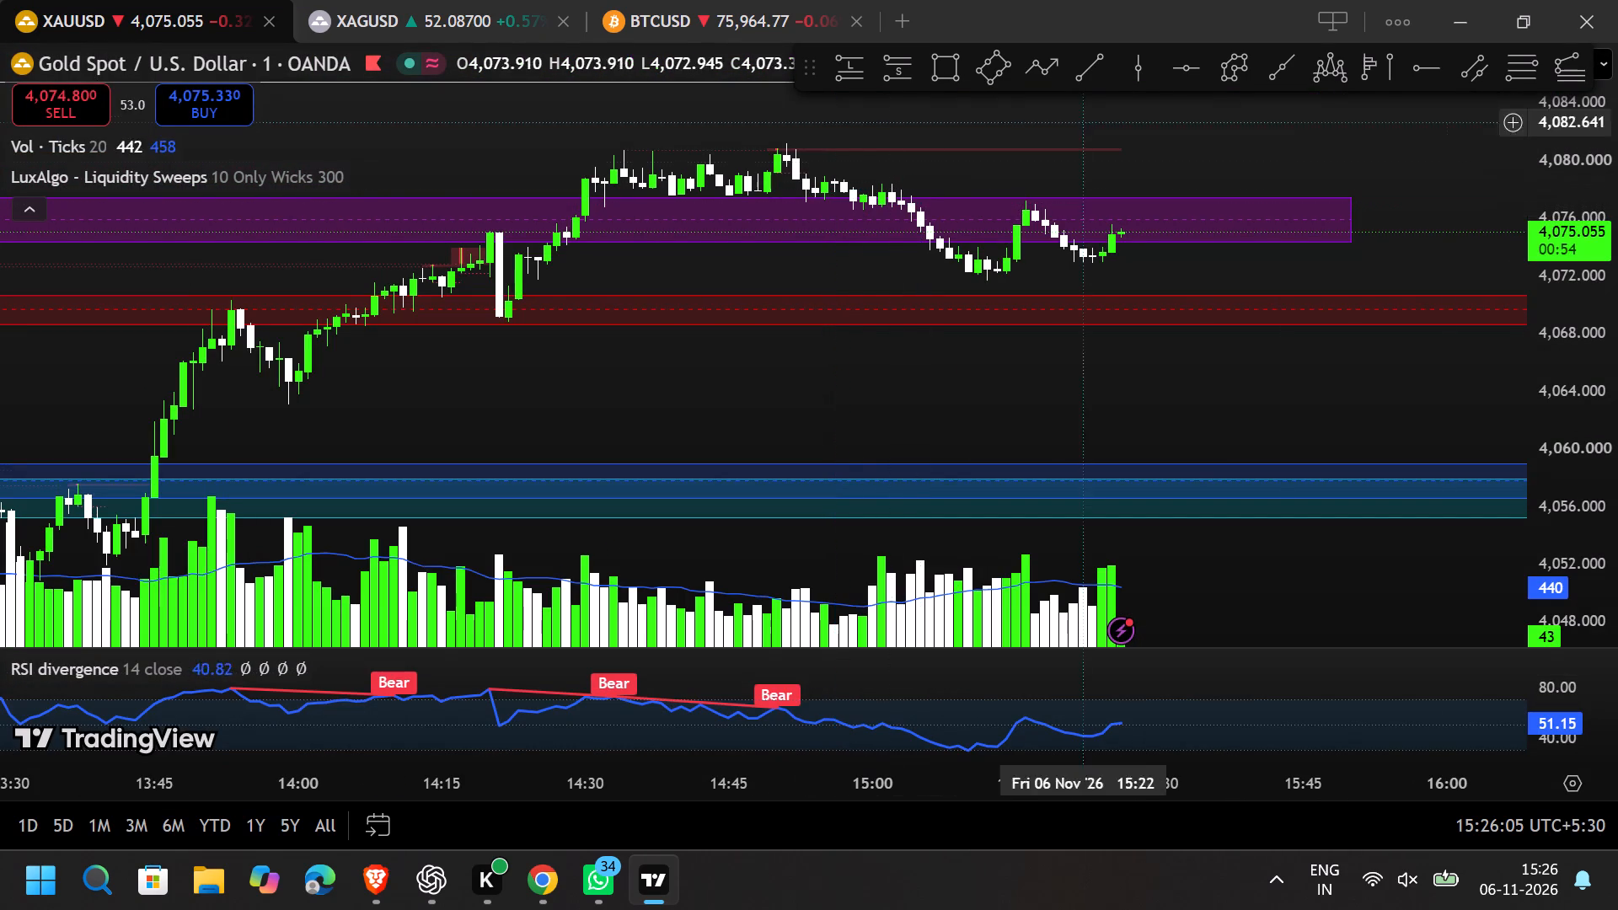
Place a short position at 14:51 on 6 Nov with its entry at about 4,079.17, just below the swing high.
{"action": "left_click_drag", "start_coordinate": [1571, 473], "coordinate": [1533, 124]}
{"action": "left_click_drag", "start_coordinate": [1130, 162], "coordinate": [1155, 374]}
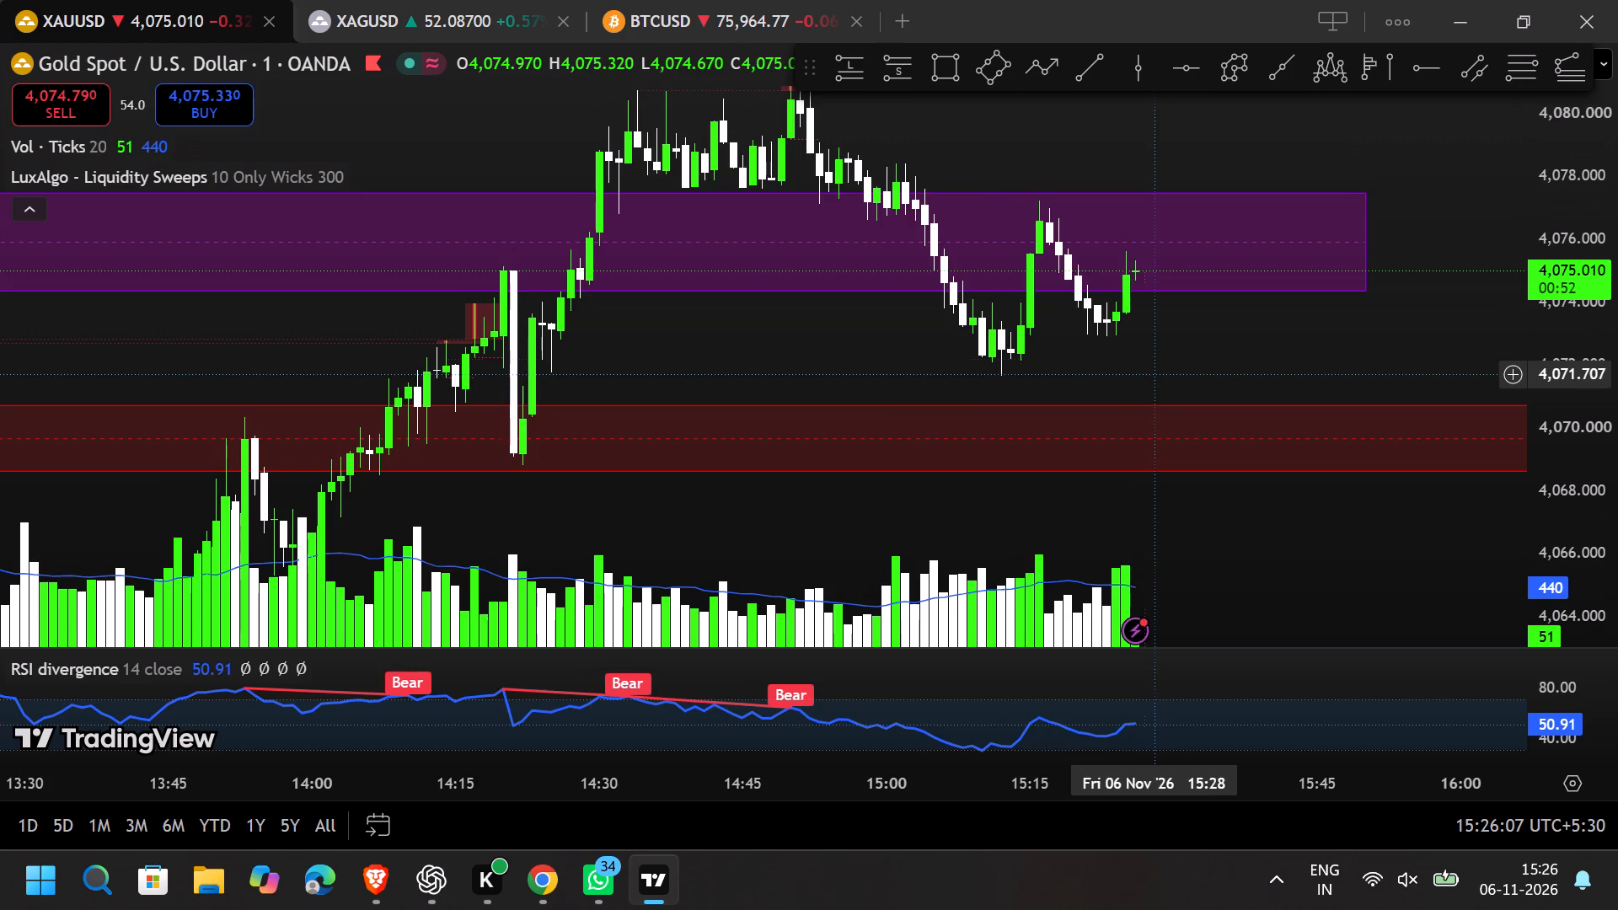
{"action": "scroll", "coordinate": [883, 342], "scroll_direction": "down", "scroll_amount": 4}
{"action": "left_click_drag", "start_coordinate": [919, 343], "coordinate": [942, 493]}
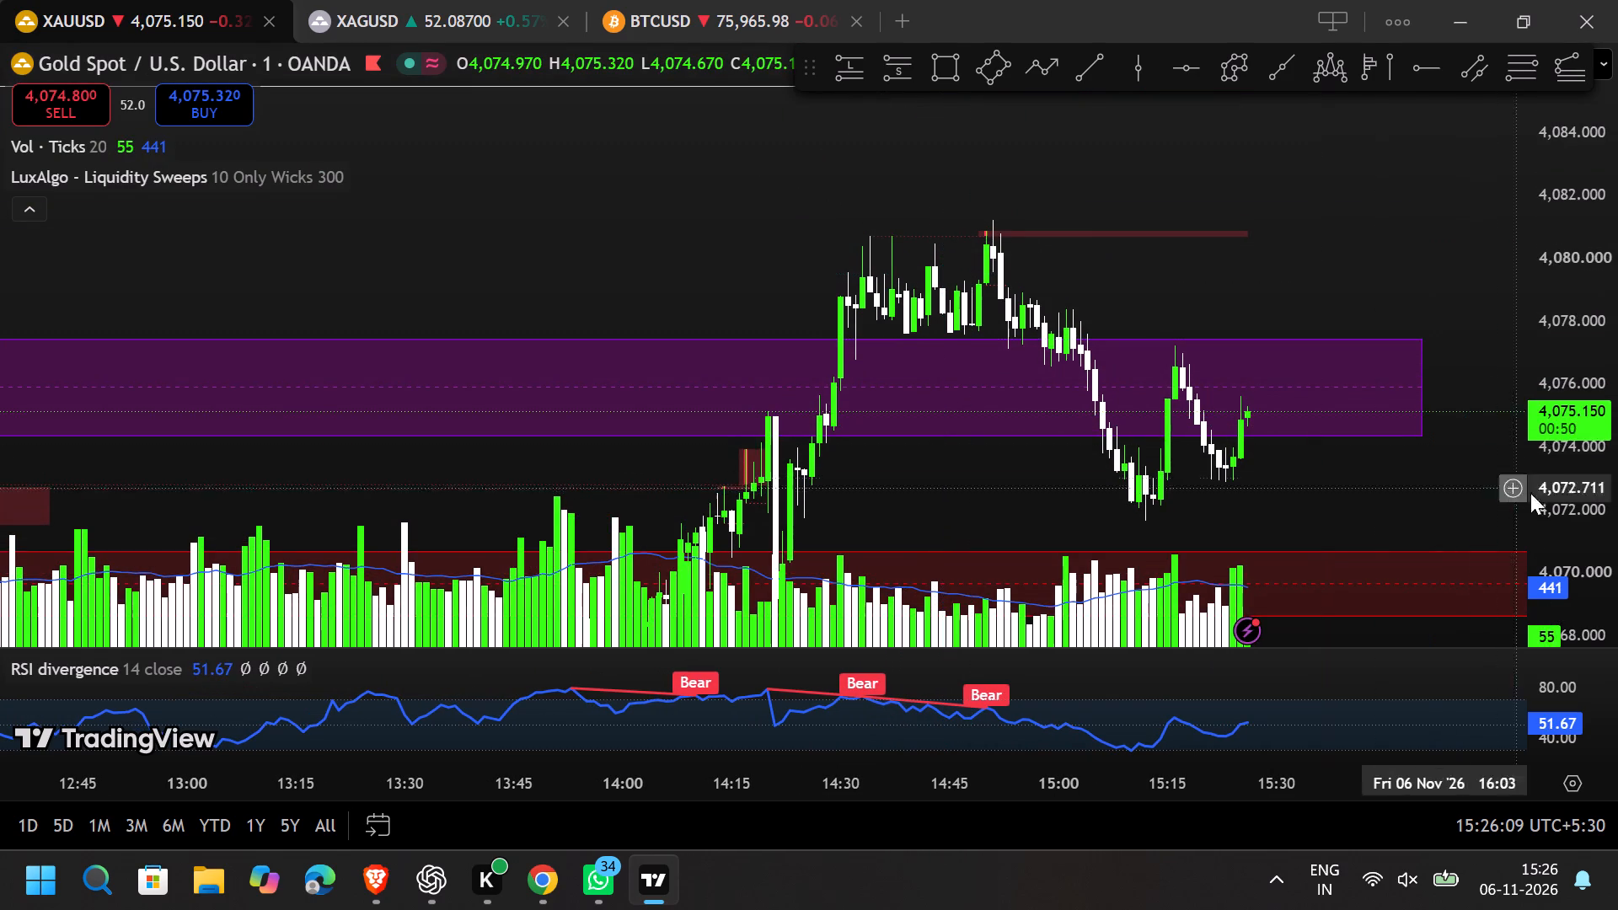
{"action": "left_click_drag", "start_coordinate": [1538, 495], "coordinate": [1465, 73]}
{"action": "left_click_drag", "start_coordinate": [1001, 108], "coordinate": [1031, 292]}
{"action": "scroll", "coordinate": [1031, 292], "scroll_direction": "up", "scroll_amount": 6}
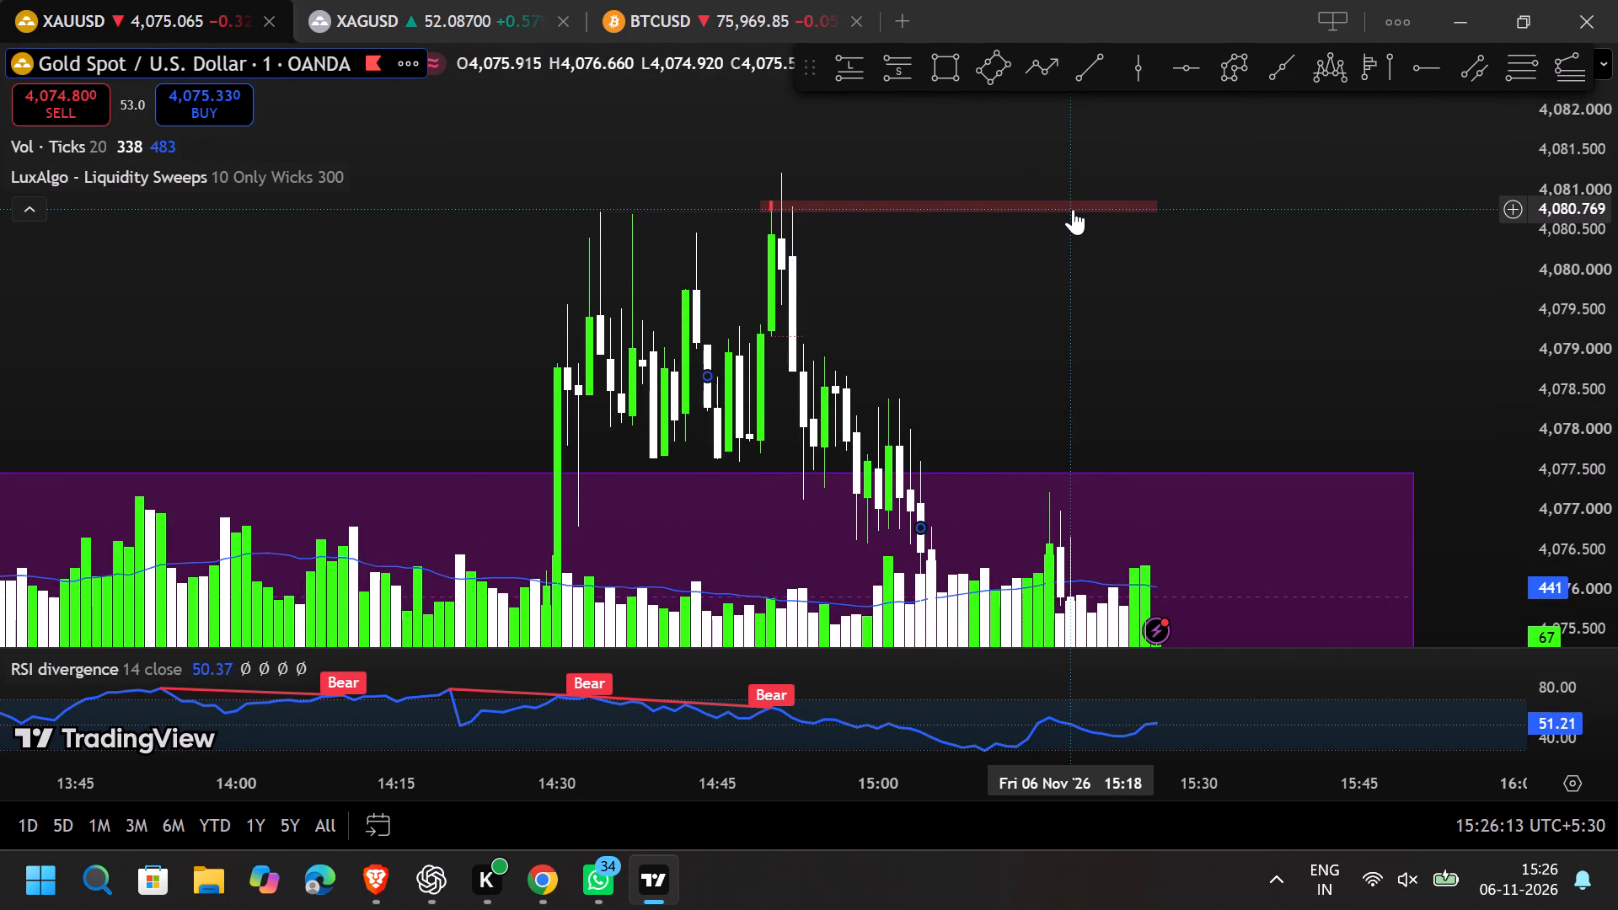
{"action": "left_click", "coordinate": [898, 51]}
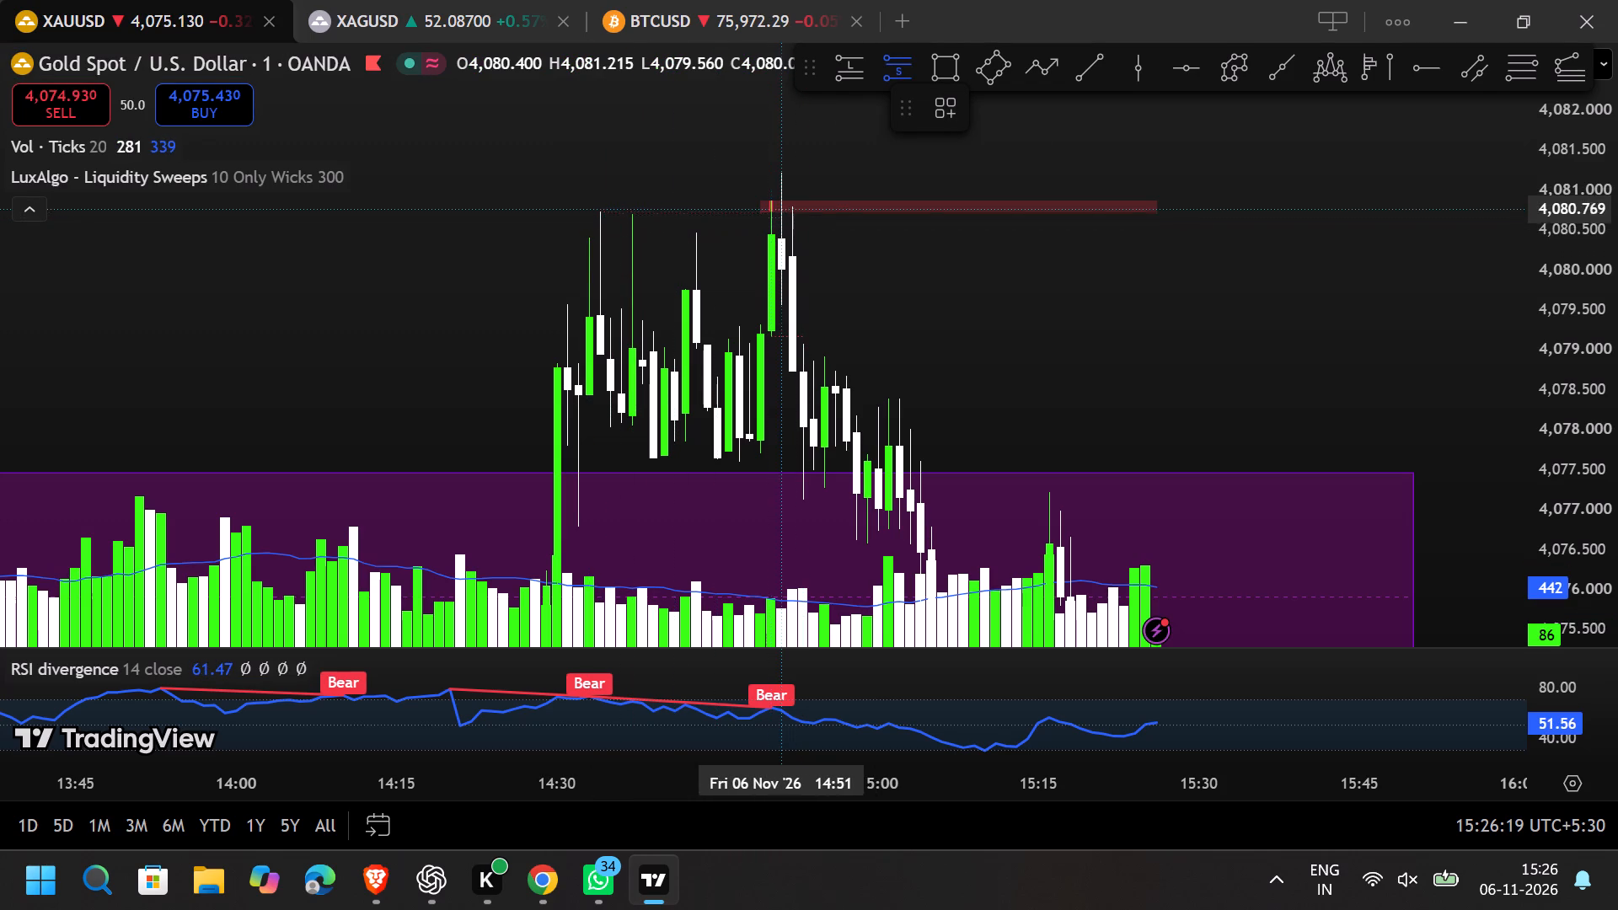
{"action": "left_click", "coordinate": [782, 337]}
{"action": "left_click", "coordinate": [709, 307]}
Set the short position's stop at about 4,081.28, just above the 14:51 swing high.
{"action": "left_click_drag", "start_coordinate": [706, 304], "coordinate": [702, 424]}
{"action": "left_click_drag", "start_coordinate": [753, 187], "coordinate": [753, 198]}
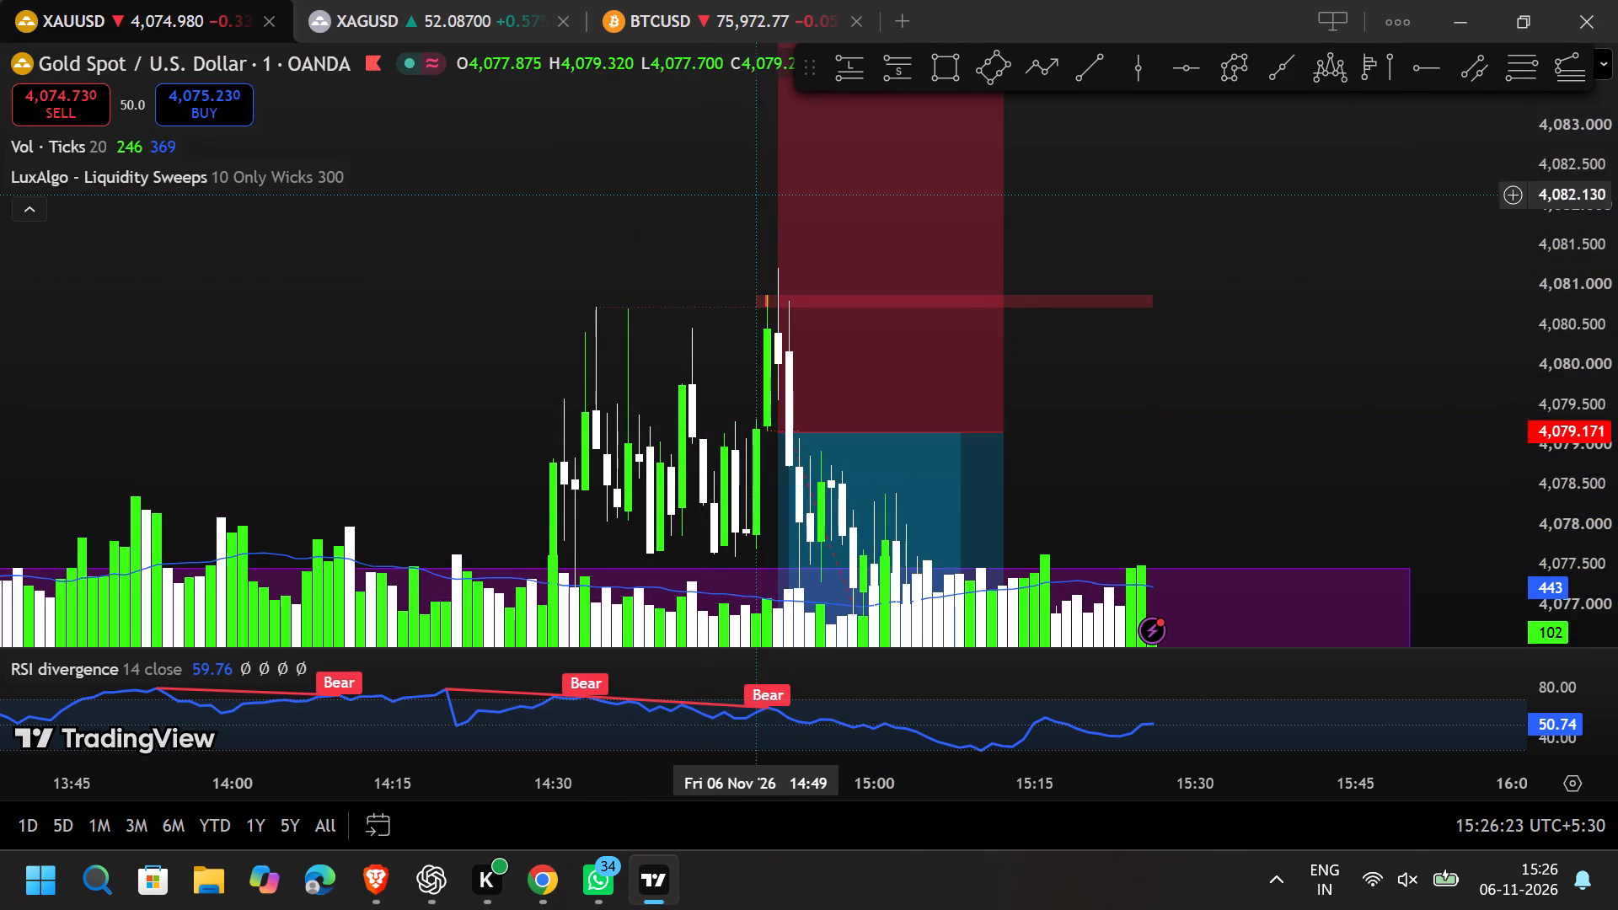
{"action": "left_click_drag", "start_coordinate": [753, 198], "coordinate": [745, 319]}
{"action": "left_click_drag", "start_coordinate": [739, 179], "coordinate": [732, 265]}
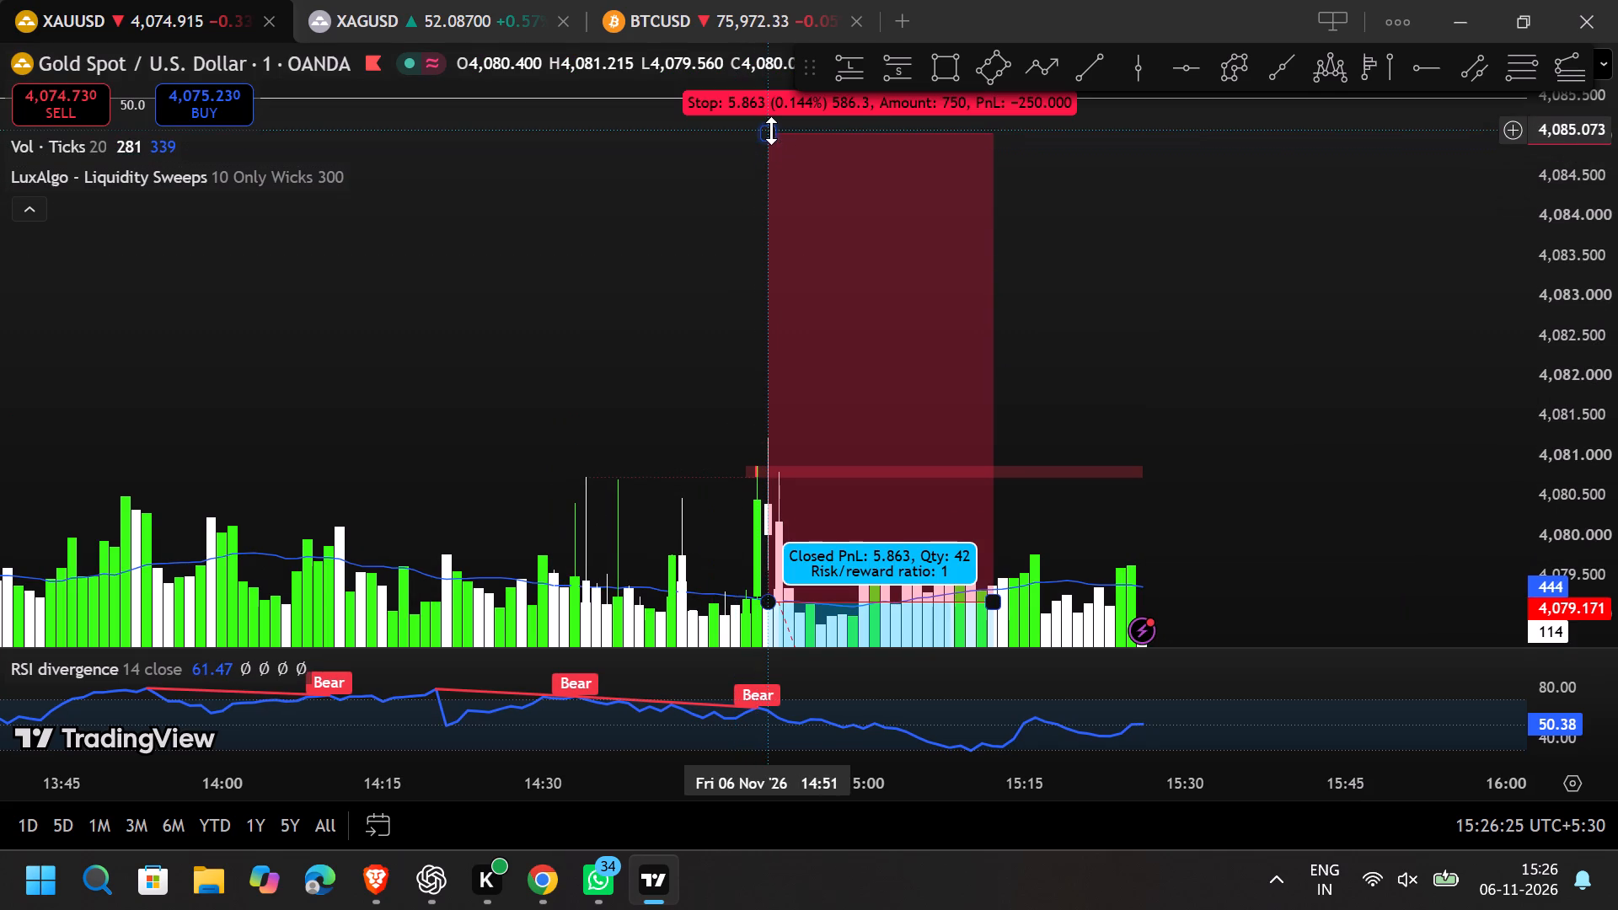
{"action": "left_click_drag", "start_coordinate": [771, 131], "coordinate": [777, 434]}
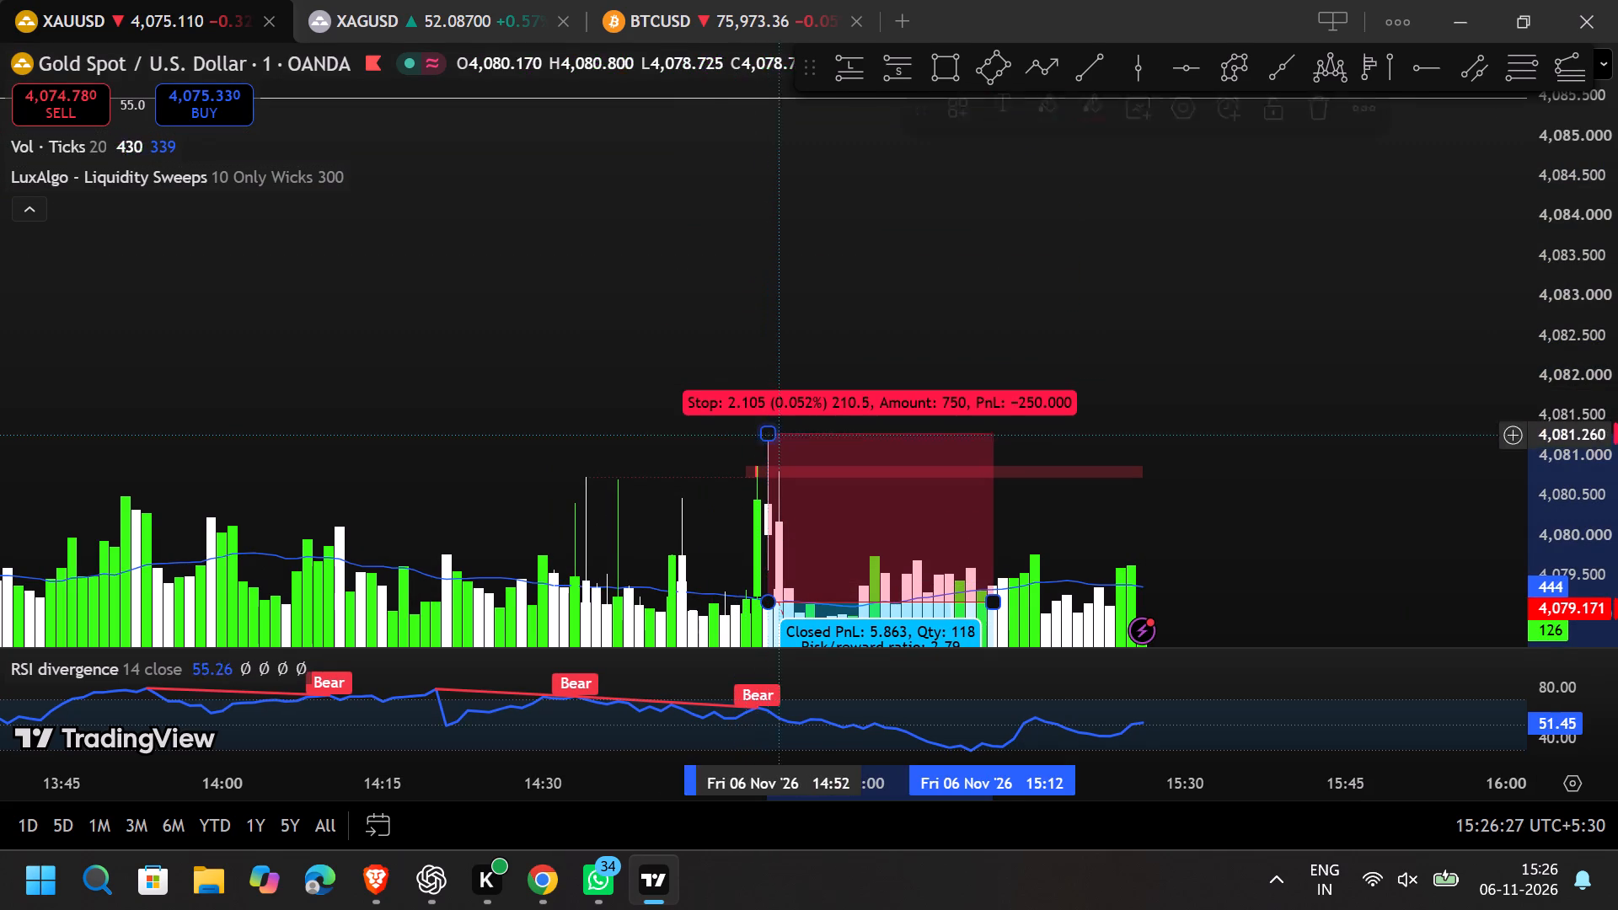
{"action": "left_click", "coordinate": [683, 458]}
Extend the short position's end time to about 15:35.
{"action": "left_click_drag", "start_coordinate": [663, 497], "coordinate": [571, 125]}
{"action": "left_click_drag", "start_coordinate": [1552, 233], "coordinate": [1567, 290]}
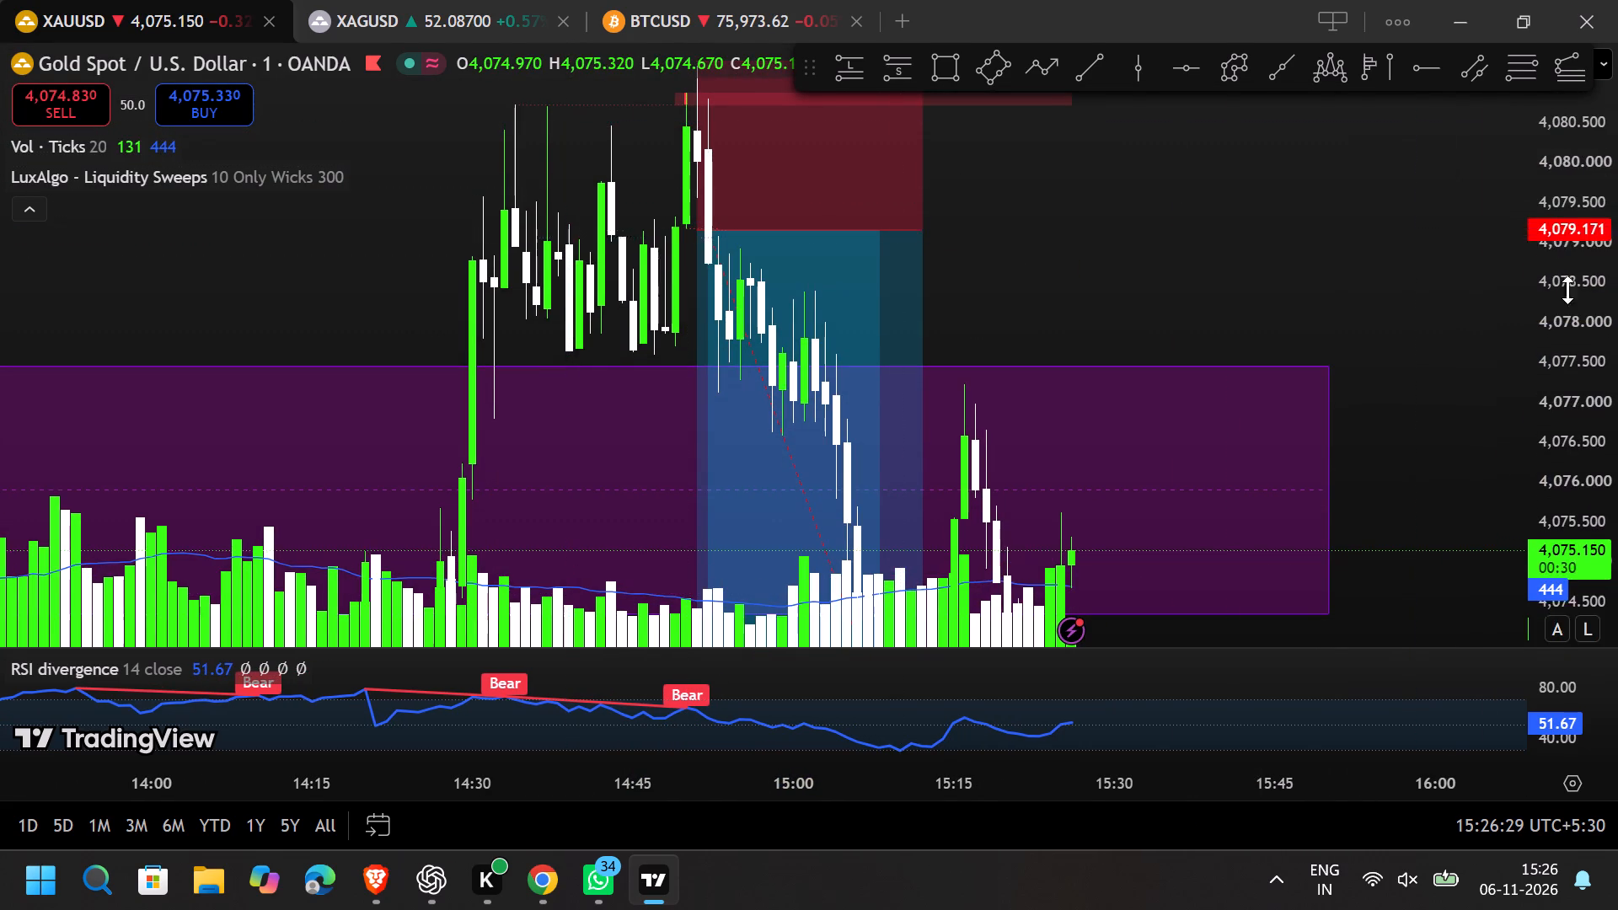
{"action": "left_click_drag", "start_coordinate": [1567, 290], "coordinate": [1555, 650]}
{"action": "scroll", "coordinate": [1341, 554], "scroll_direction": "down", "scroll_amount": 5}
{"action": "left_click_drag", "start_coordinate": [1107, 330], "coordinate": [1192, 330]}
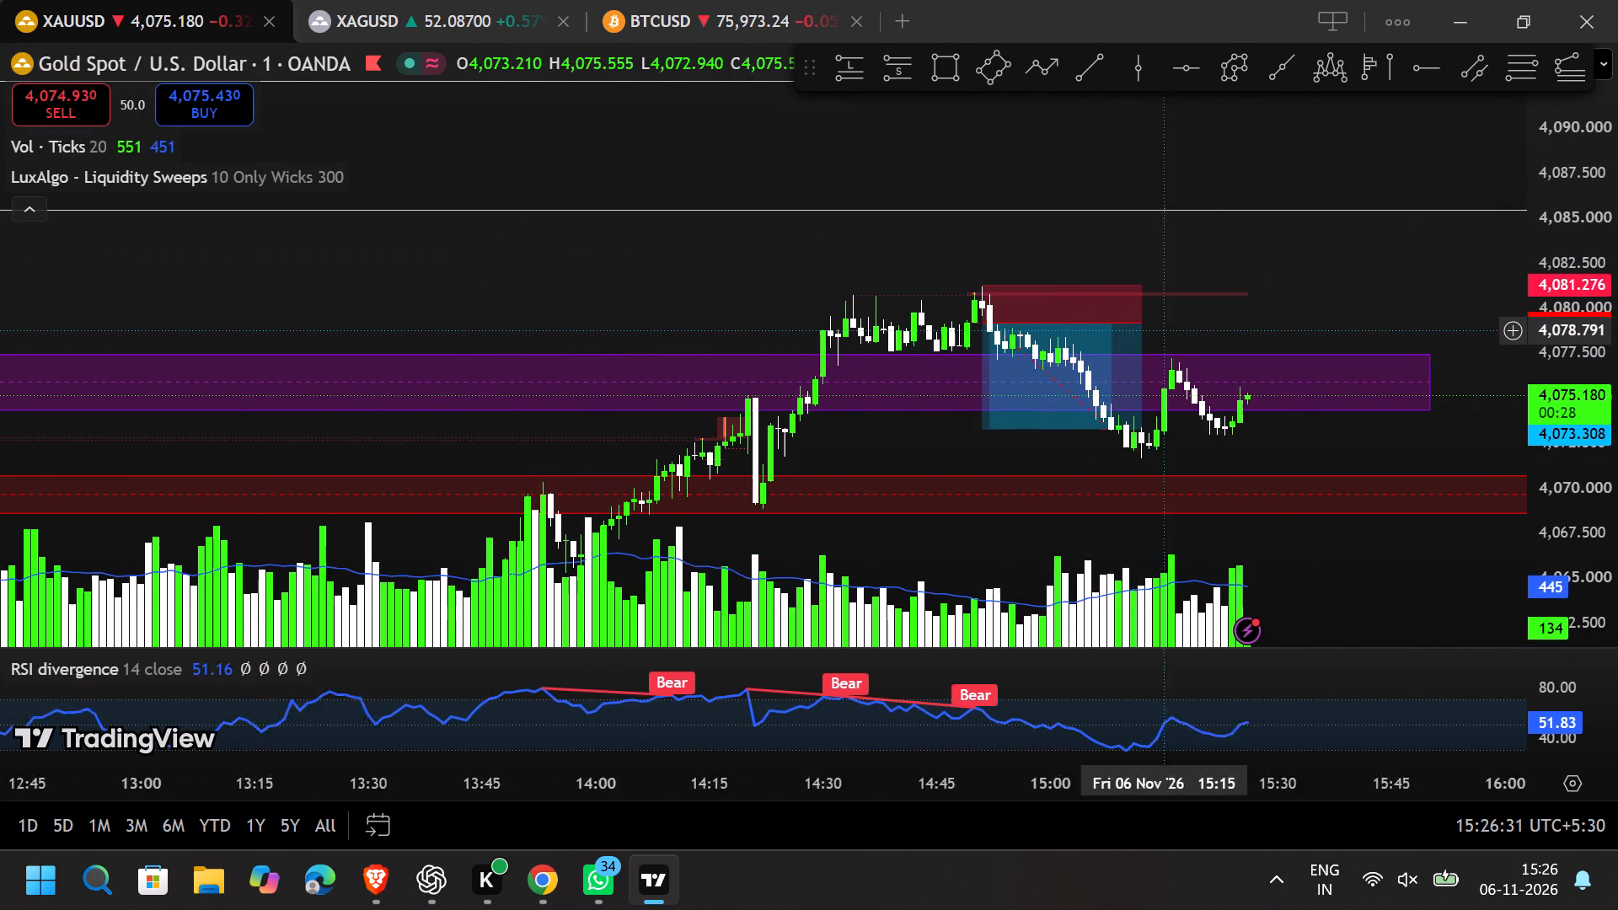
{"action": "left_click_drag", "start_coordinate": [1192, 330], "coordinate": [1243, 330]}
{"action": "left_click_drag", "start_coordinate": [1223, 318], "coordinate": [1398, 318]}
Set the short position's target at about 4,068.82, near the lower edge of the red zone.
{"action": "scroll", "coordinate": [1405, 510], "scroll_direction": "down", "scroll_amount": 5}
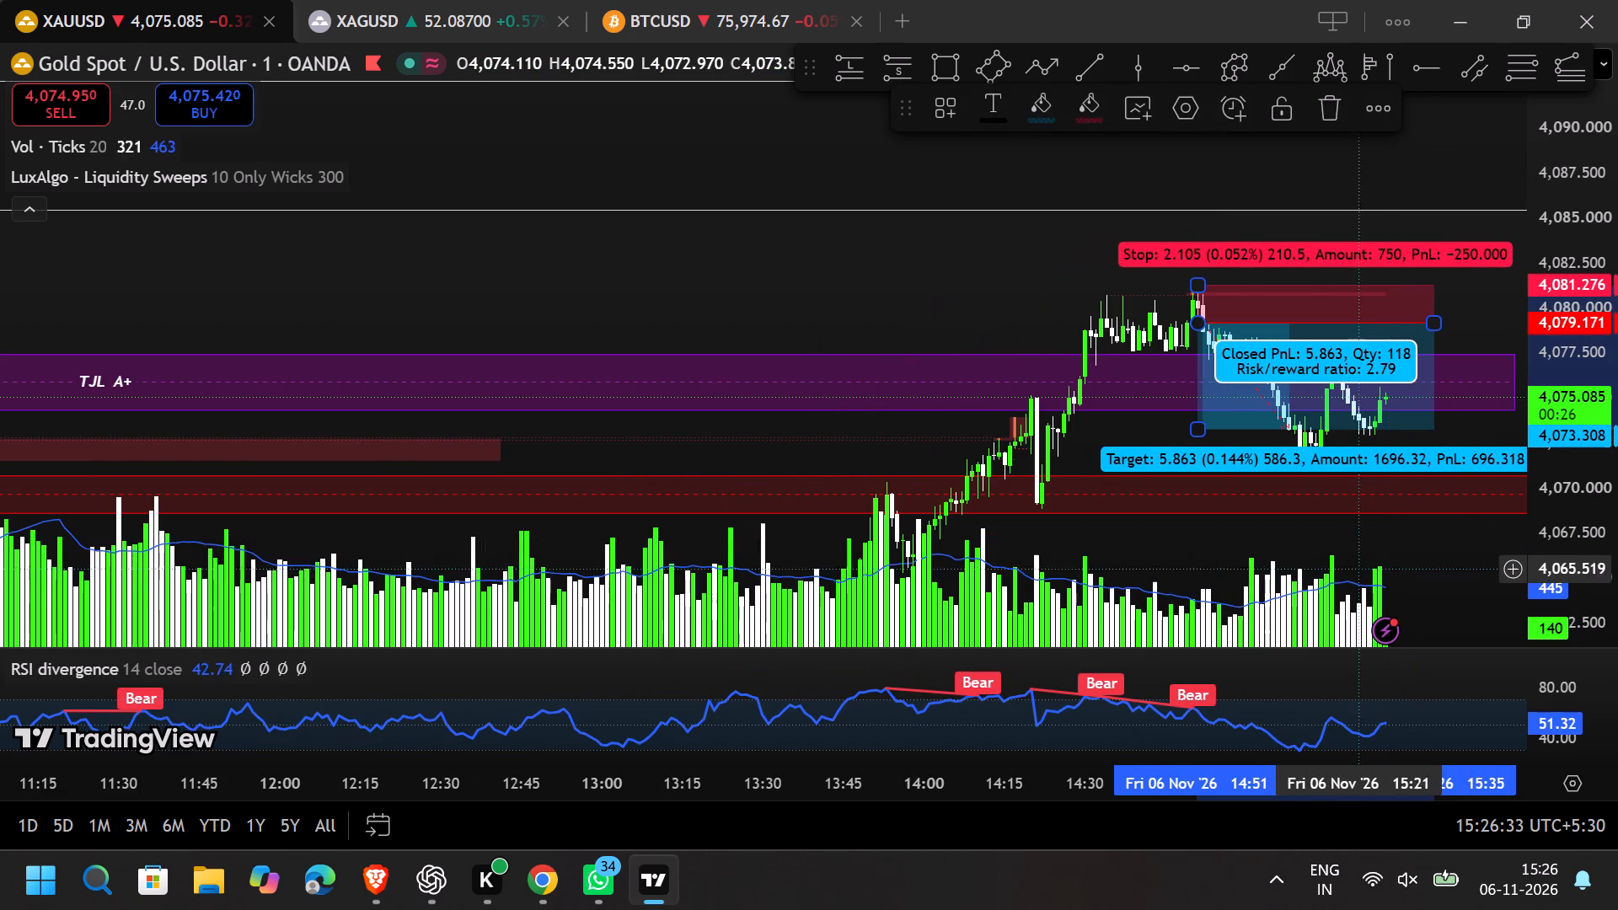
{"action": "left_click_drag", "start_coordinate": [1353, 577], "coordinate": [1148, 245]}
{"action": "scroll", "coordinate": [1140, 249], "scroll_direction": "down", "scroll_amount": 7}
{"action": "scroll", "coordinate": [1280, 318], "scroll_direction": "down", "scroll_amount": 3}
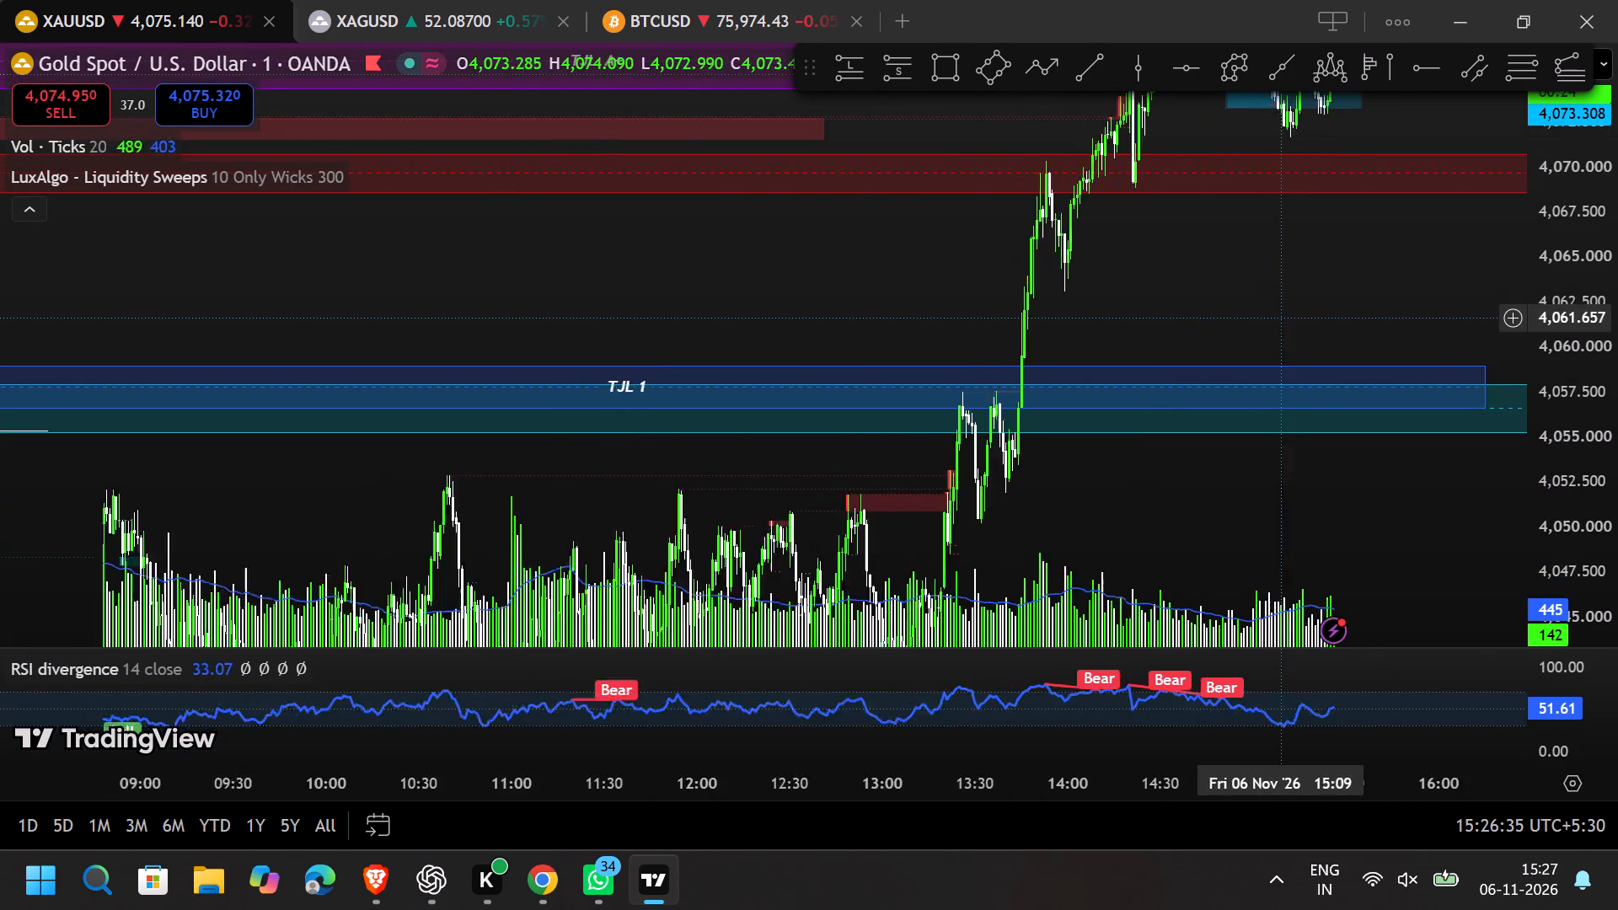
{"action": "scroll", "coordinate": [1280, 318], "scroll_direction": "down", "scroll_amount": 2}
{"action": "left_click_drag", "start_coordinate": [1352, 316], "coordinate": [830, 392]}
{"action": "left_click_drag", "start_coordinate": [811, 199], "coordinate": [887, 459]}
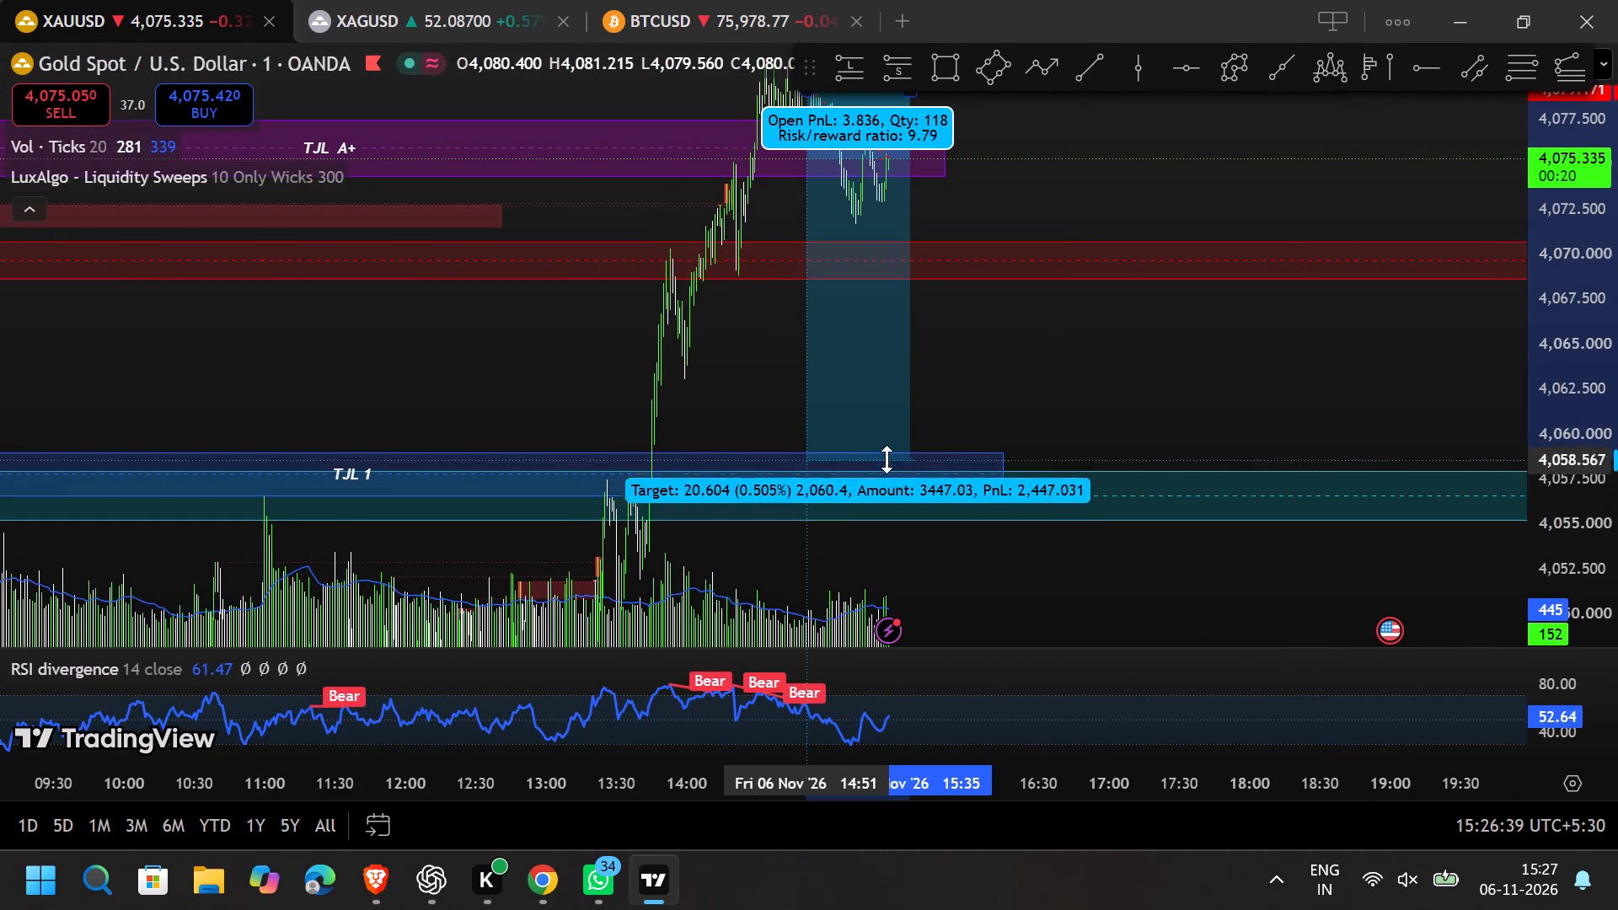
{"action": "left_click_drag", "start_coordinate": [887, 459], "coordinate": [969, 273]}
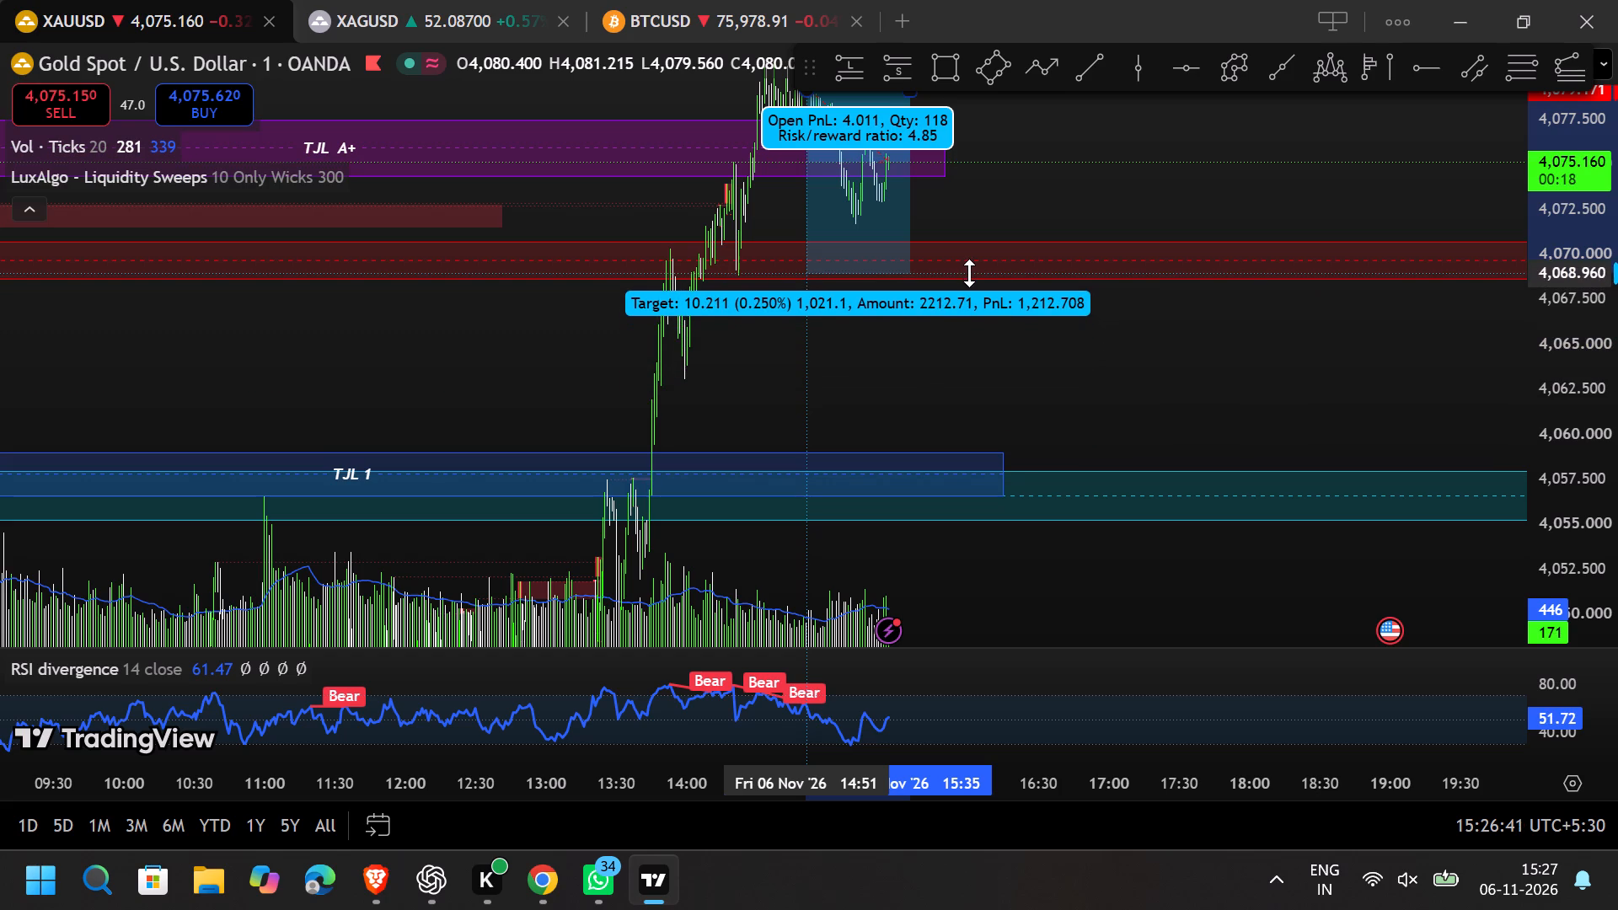
{"action": "left_click_drag", "start_coordinate": [969, 273], "coordinate": [972, 276]}
{"action": "left_click", "coordinate": [1033, 198]}
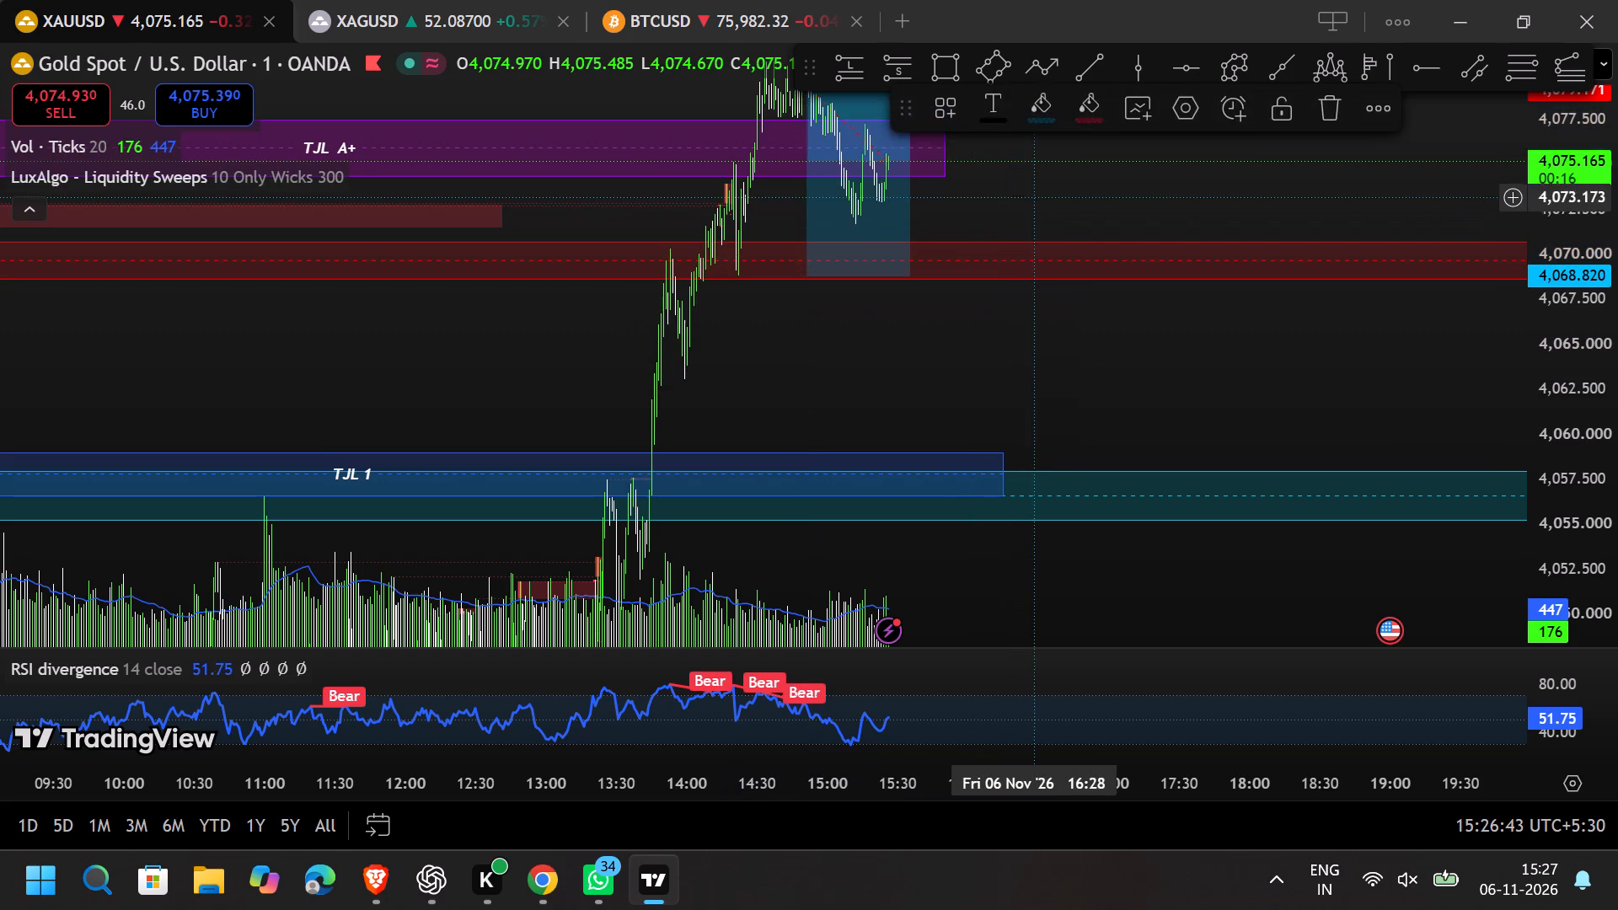
Extend the short position's end time to about 16:30.
{"action": "left_click_drag", "start_coordinate": [1033, 198], "coordinate": [1031, 298]}
{"action": "left_click_drag", "start_coordinate": [904, 167], "coordinate": [1039, 162]}
{"action": "left_click", "coordinate": [1126, 200]}
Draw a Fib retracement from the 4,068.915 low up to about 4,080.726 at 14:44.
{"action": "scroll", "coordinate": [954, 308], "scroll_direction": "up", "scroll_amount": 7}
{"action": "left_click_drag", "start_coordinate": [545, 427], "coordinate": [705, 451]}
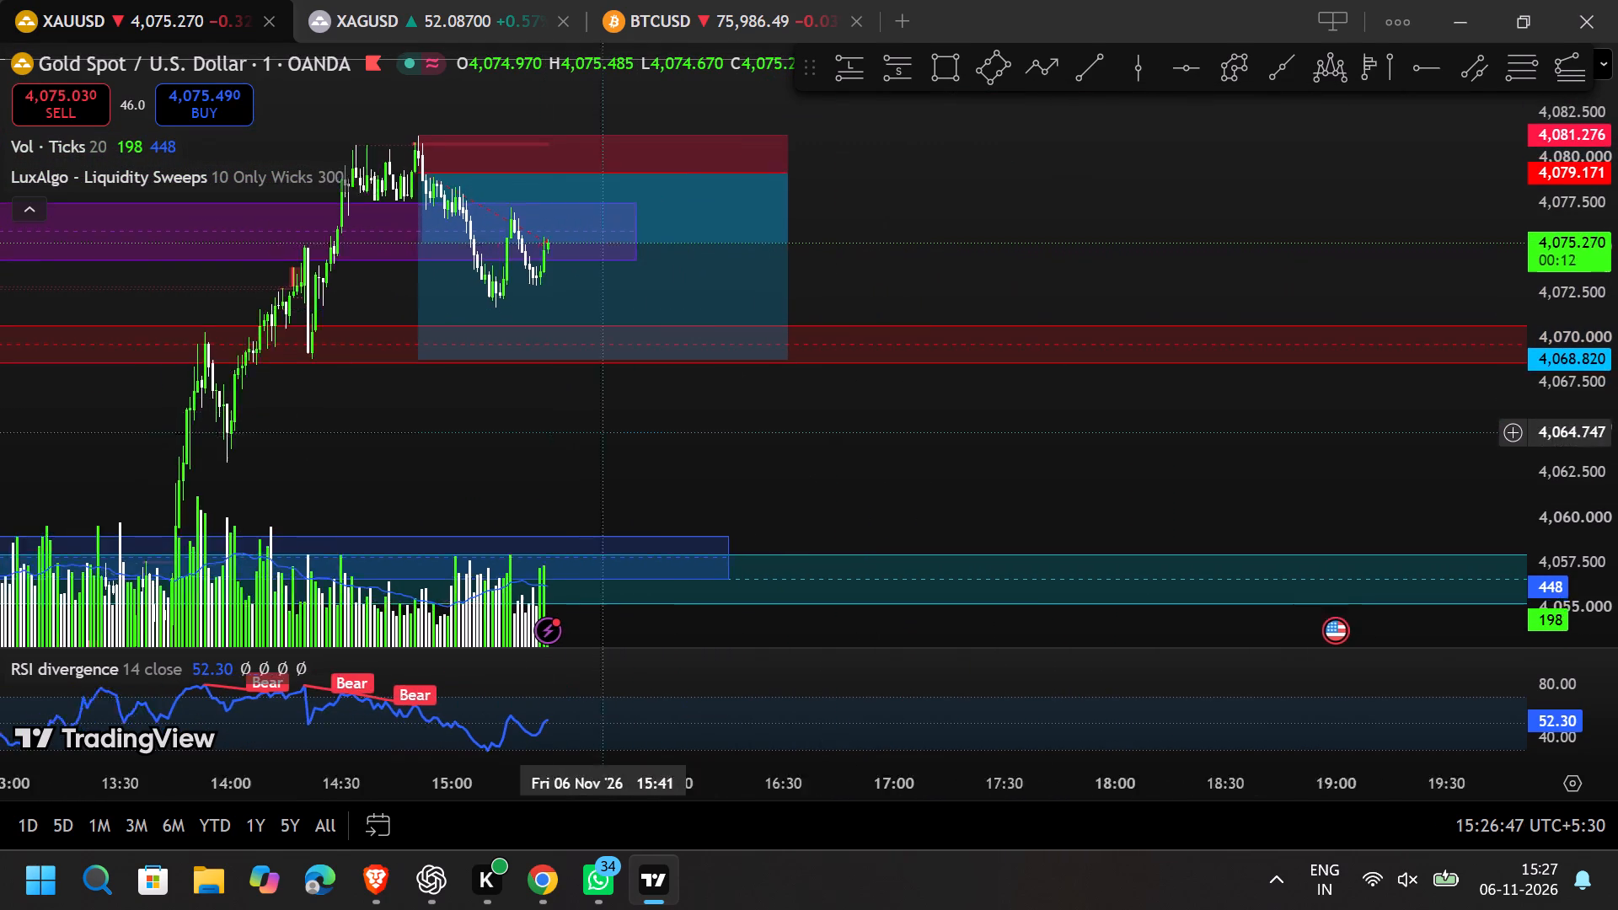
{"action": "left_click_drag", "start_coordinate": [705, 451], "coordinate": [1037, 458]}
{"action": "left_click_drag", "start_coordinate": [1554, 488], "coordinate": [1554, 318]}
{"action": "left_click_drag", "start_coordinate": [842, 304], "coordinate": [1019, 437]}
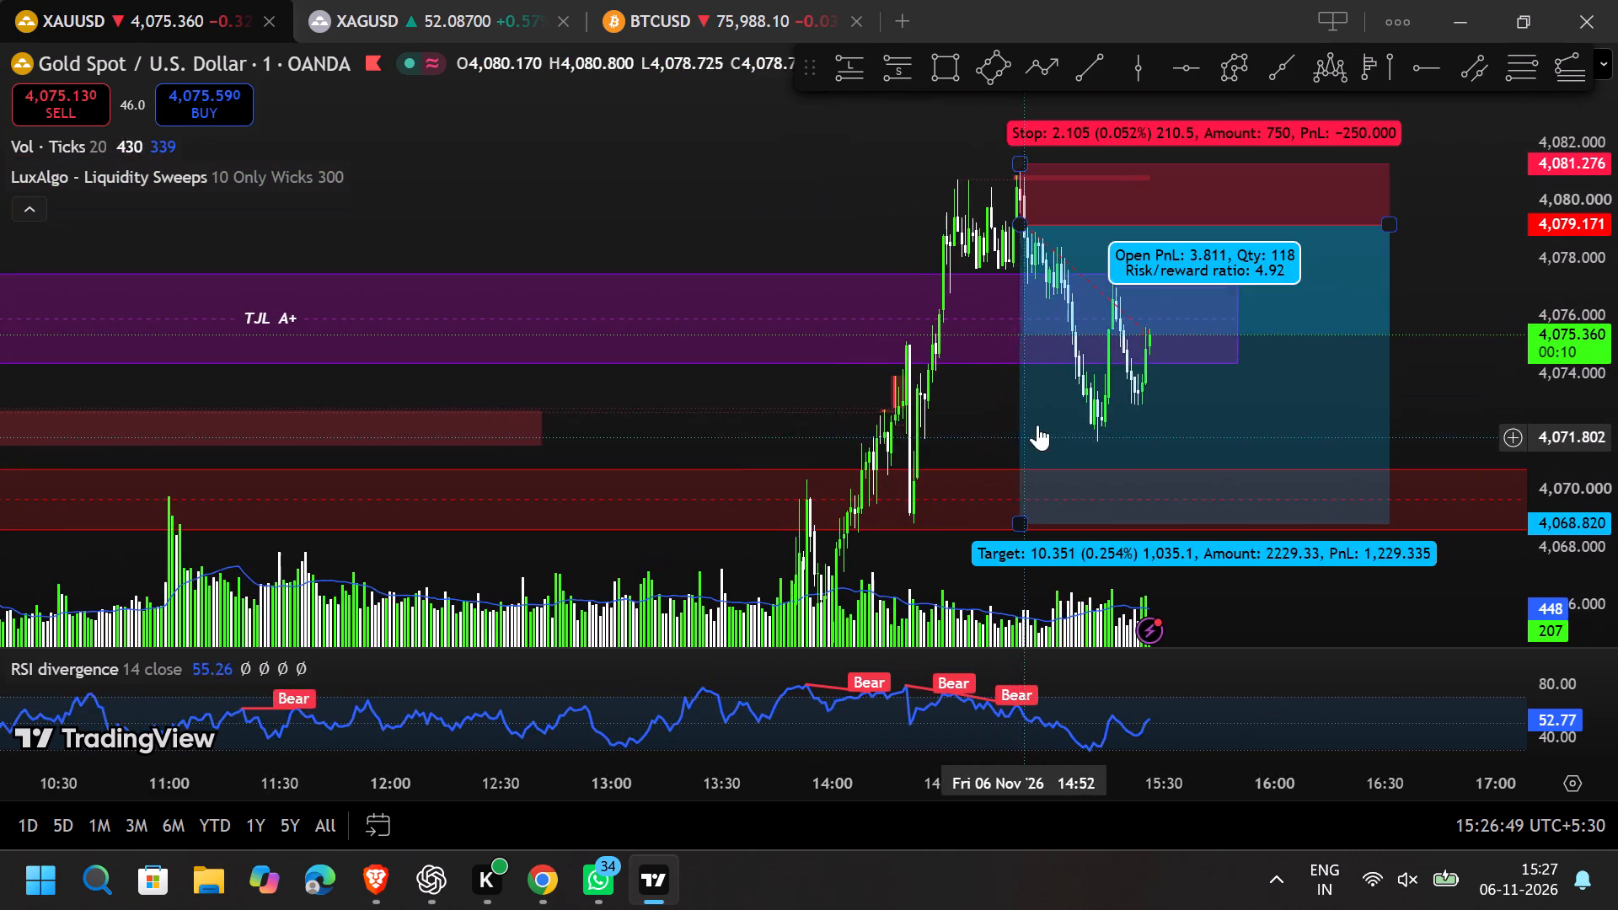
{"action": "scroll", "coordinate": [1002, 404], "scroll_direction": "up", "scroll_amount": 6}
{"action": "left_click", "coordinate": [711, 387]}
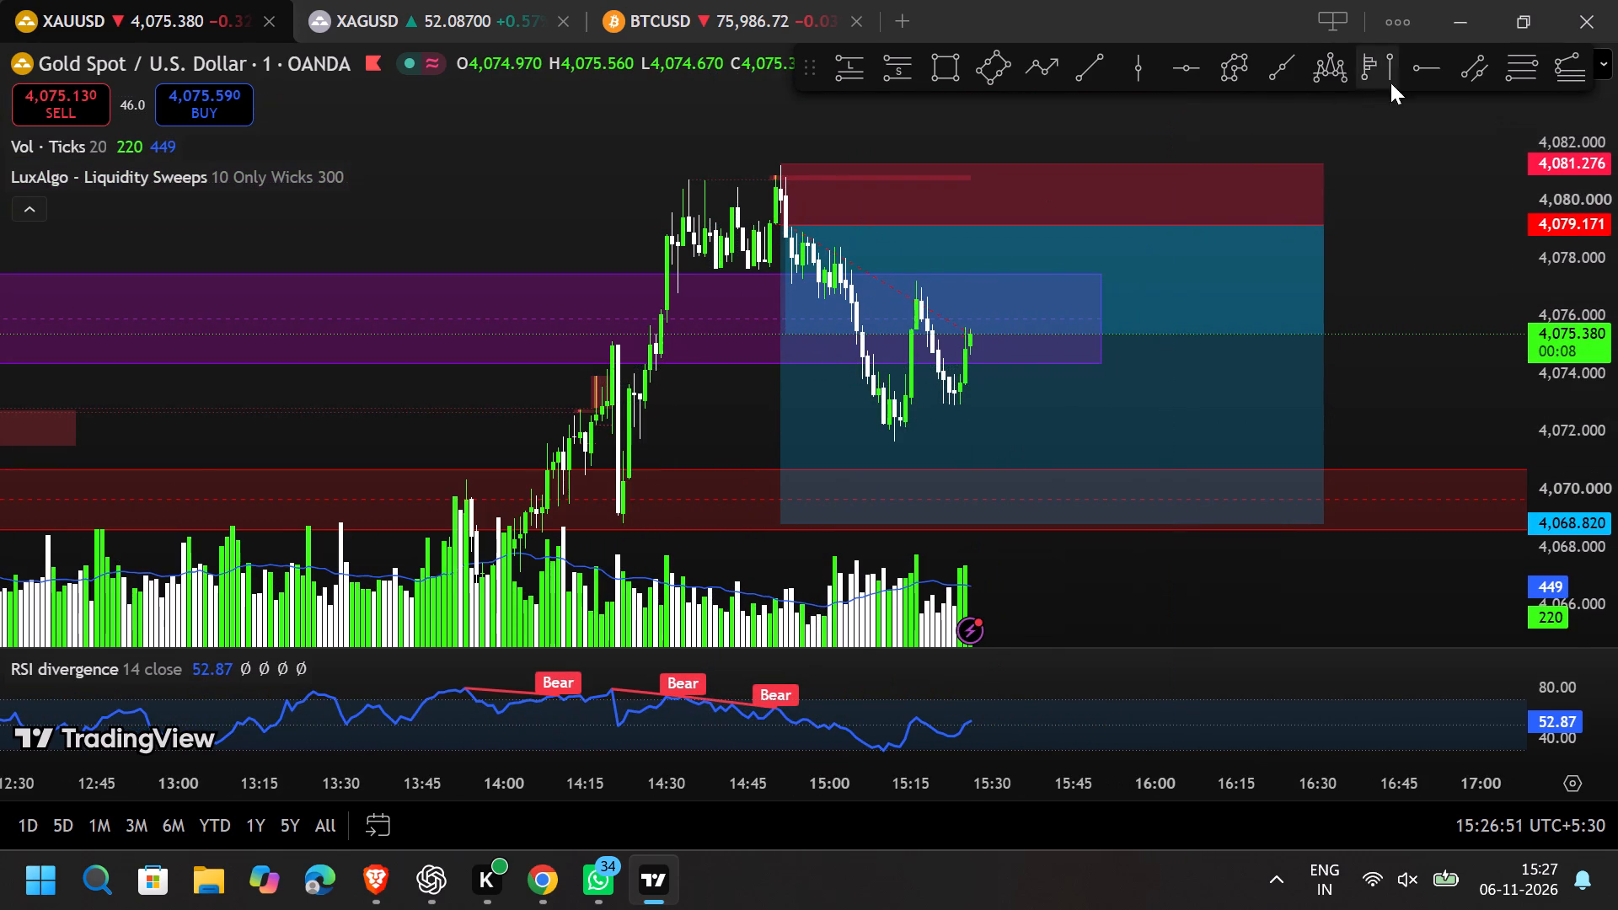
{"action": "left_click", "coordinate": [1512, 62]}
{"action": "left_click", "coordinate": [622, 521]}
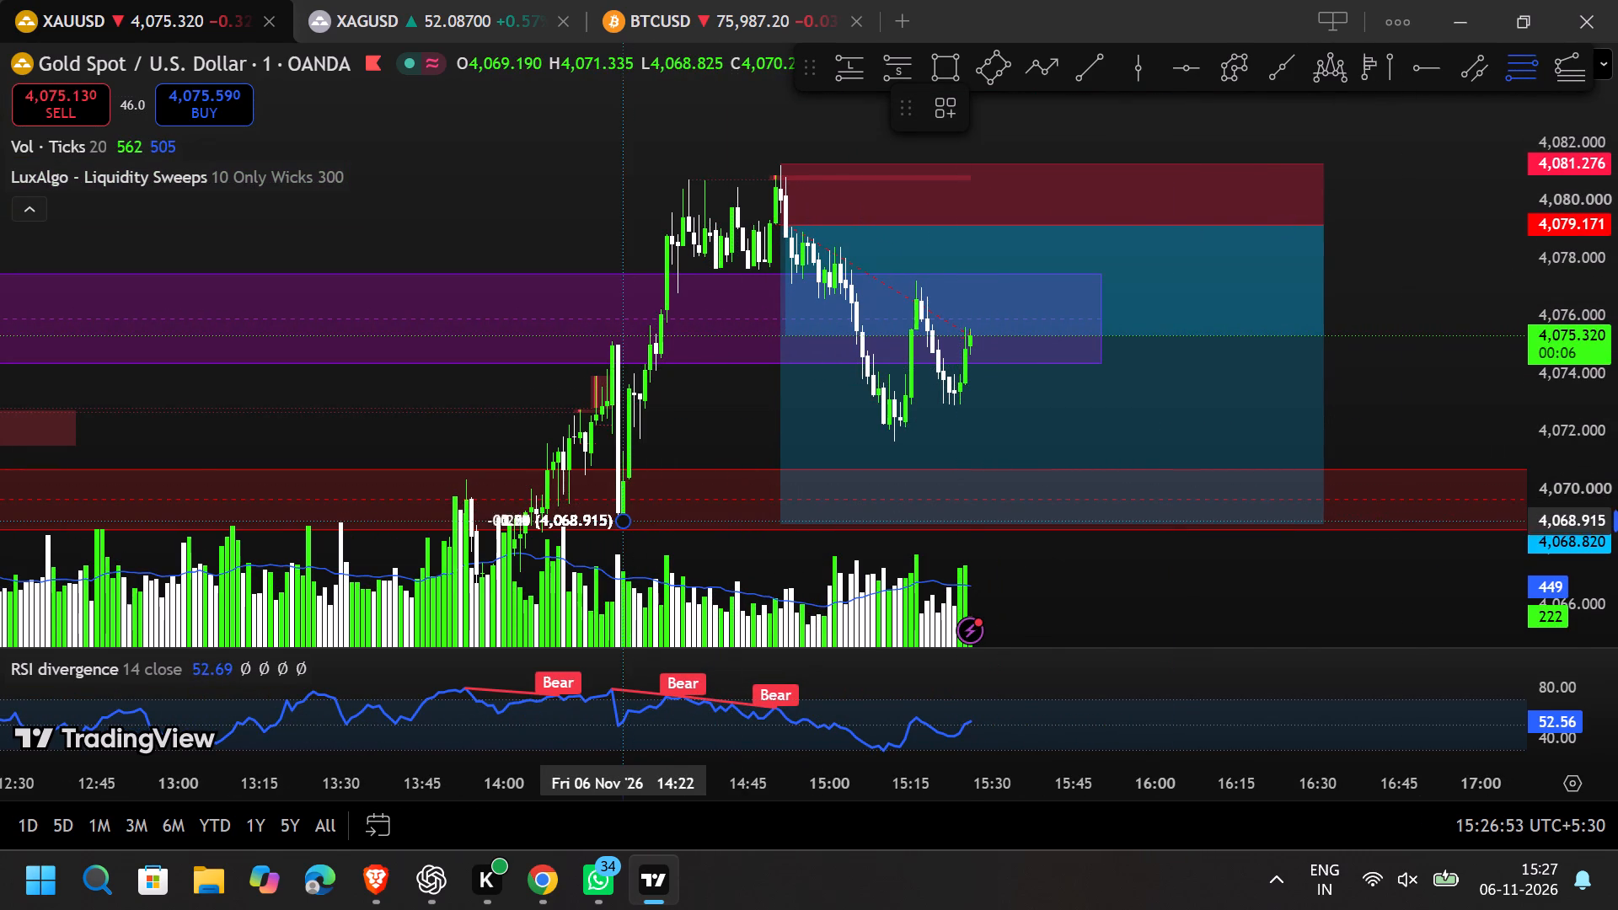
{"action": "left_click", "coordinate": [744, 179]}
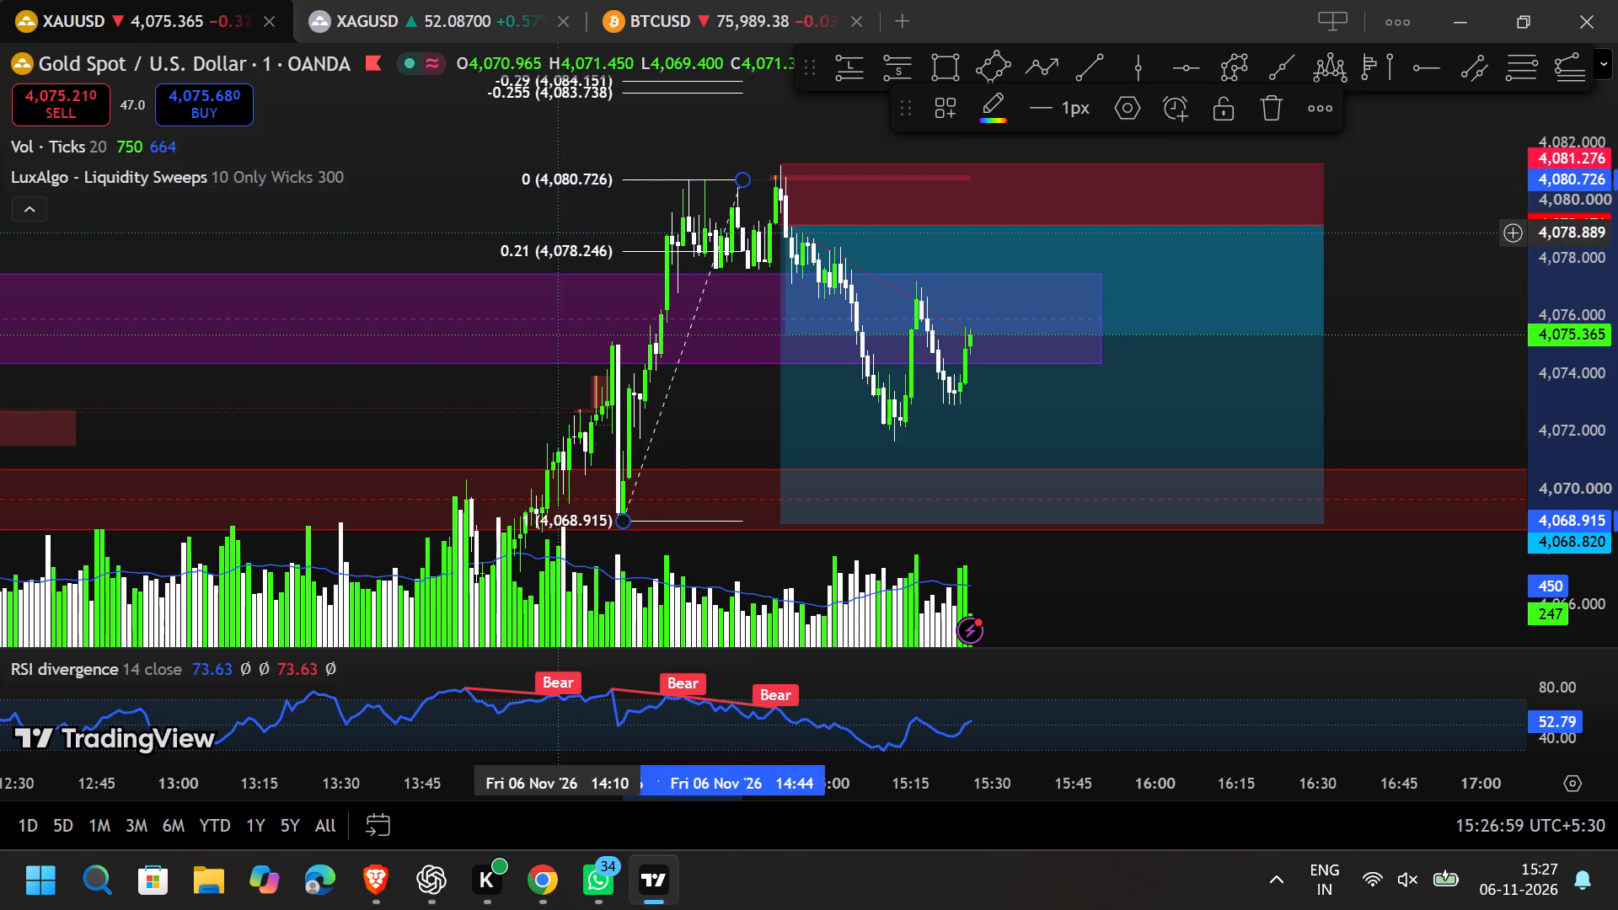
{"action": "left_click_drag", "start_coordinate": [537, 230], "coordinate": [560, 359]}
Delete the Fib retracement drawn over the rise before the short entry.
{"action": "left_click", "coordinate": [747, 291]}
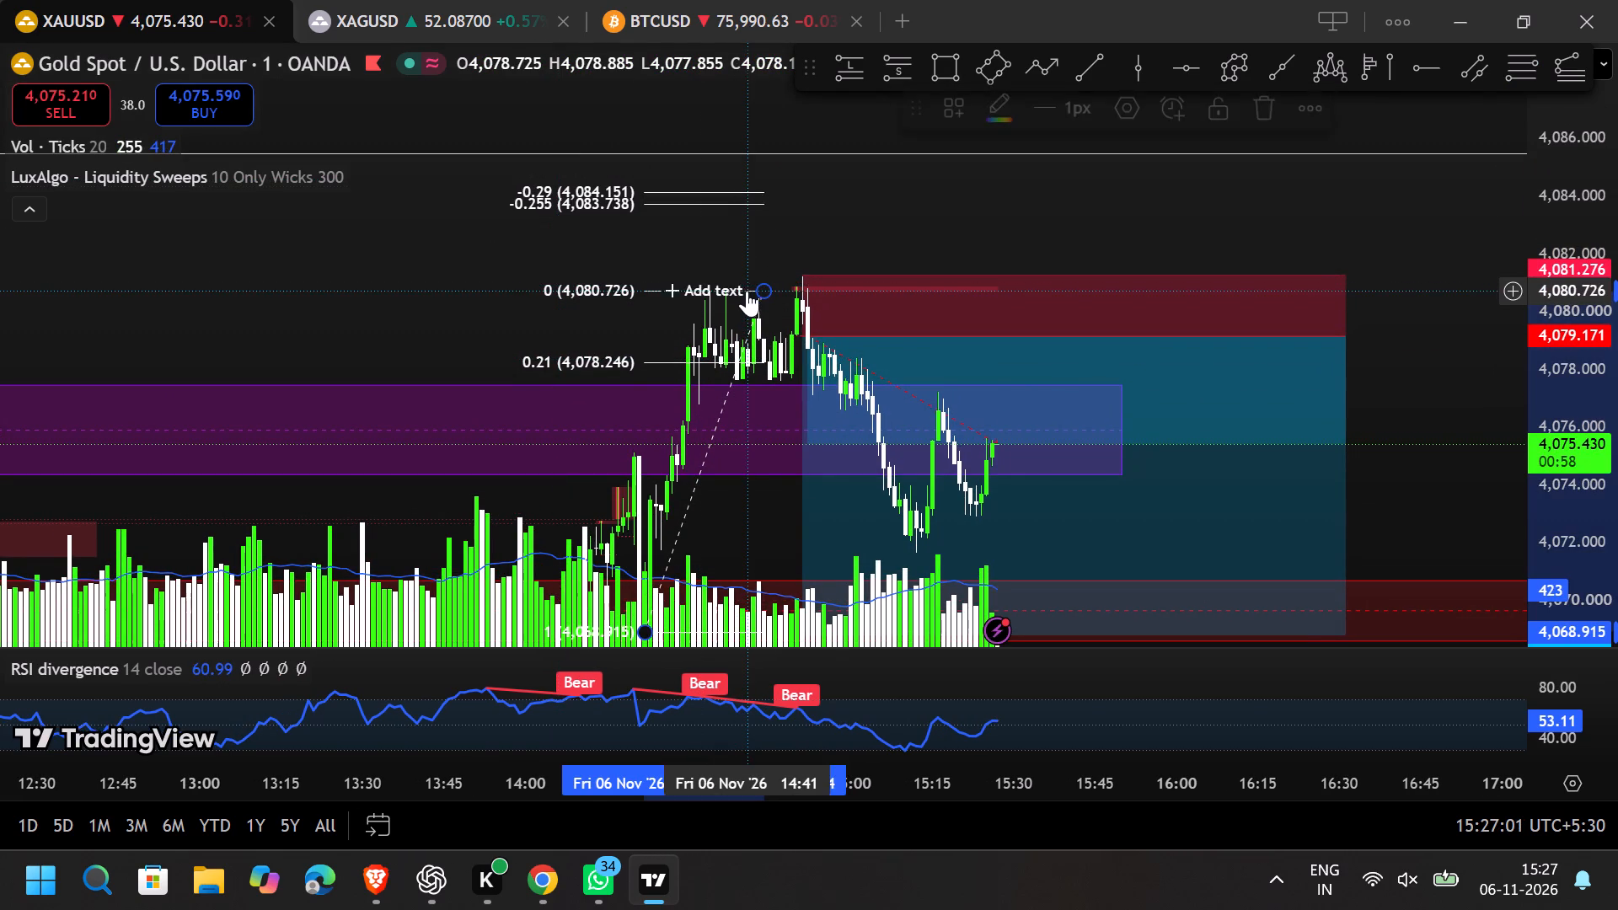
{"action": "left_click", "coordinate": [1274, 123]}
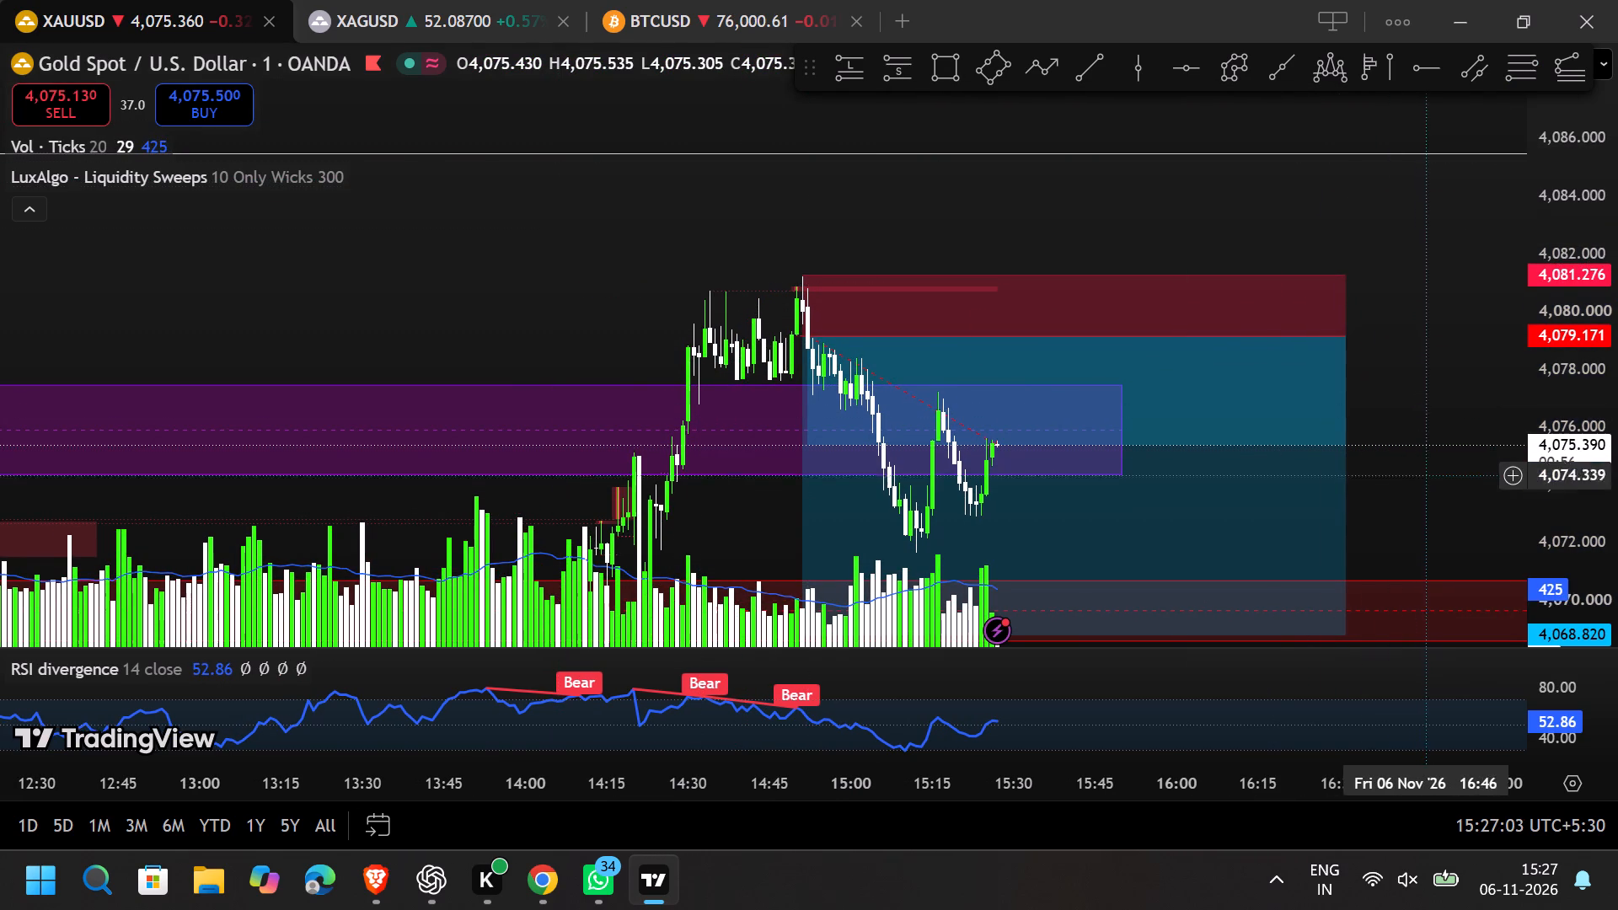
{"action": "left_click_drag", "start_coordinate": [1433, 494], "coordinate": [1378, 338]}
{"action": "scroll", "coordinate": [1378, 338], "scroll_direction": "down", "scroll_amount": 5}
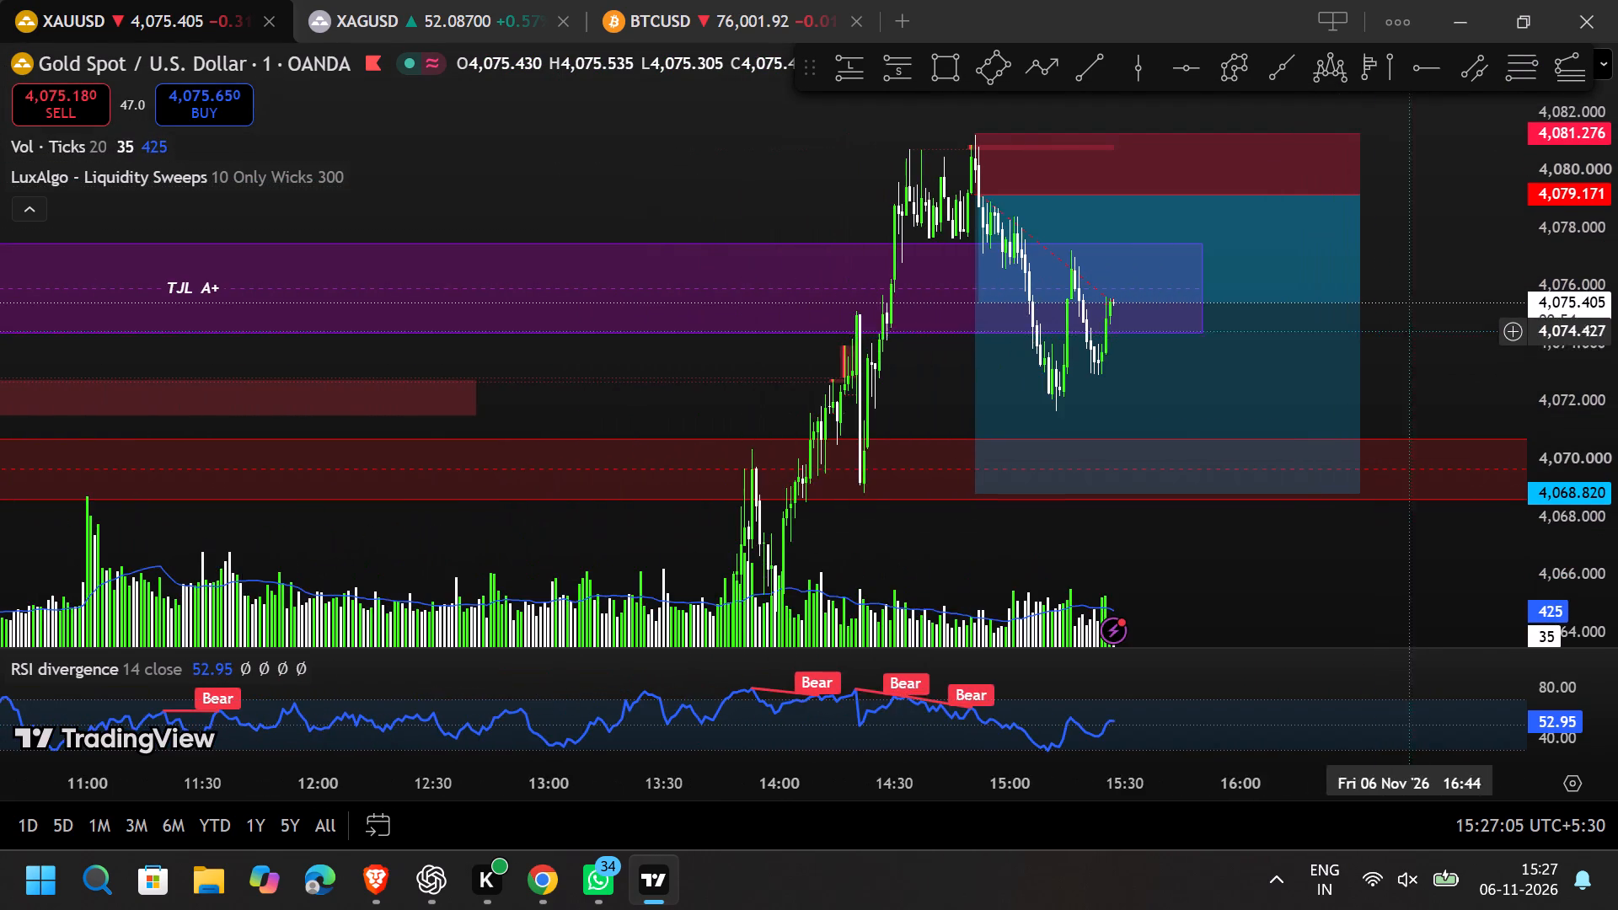
Examine the wider 1-minute price action around the TJL, QML, SBR and liquidity zones.
{"action": "left_click_drag", "start_coordinate": [1540, 298], "coordinate": [1531, 485]}
{"action": "scroll", "coordinate": [1283, 534], "scroll_direction": "down", "scroll_amount": 5}
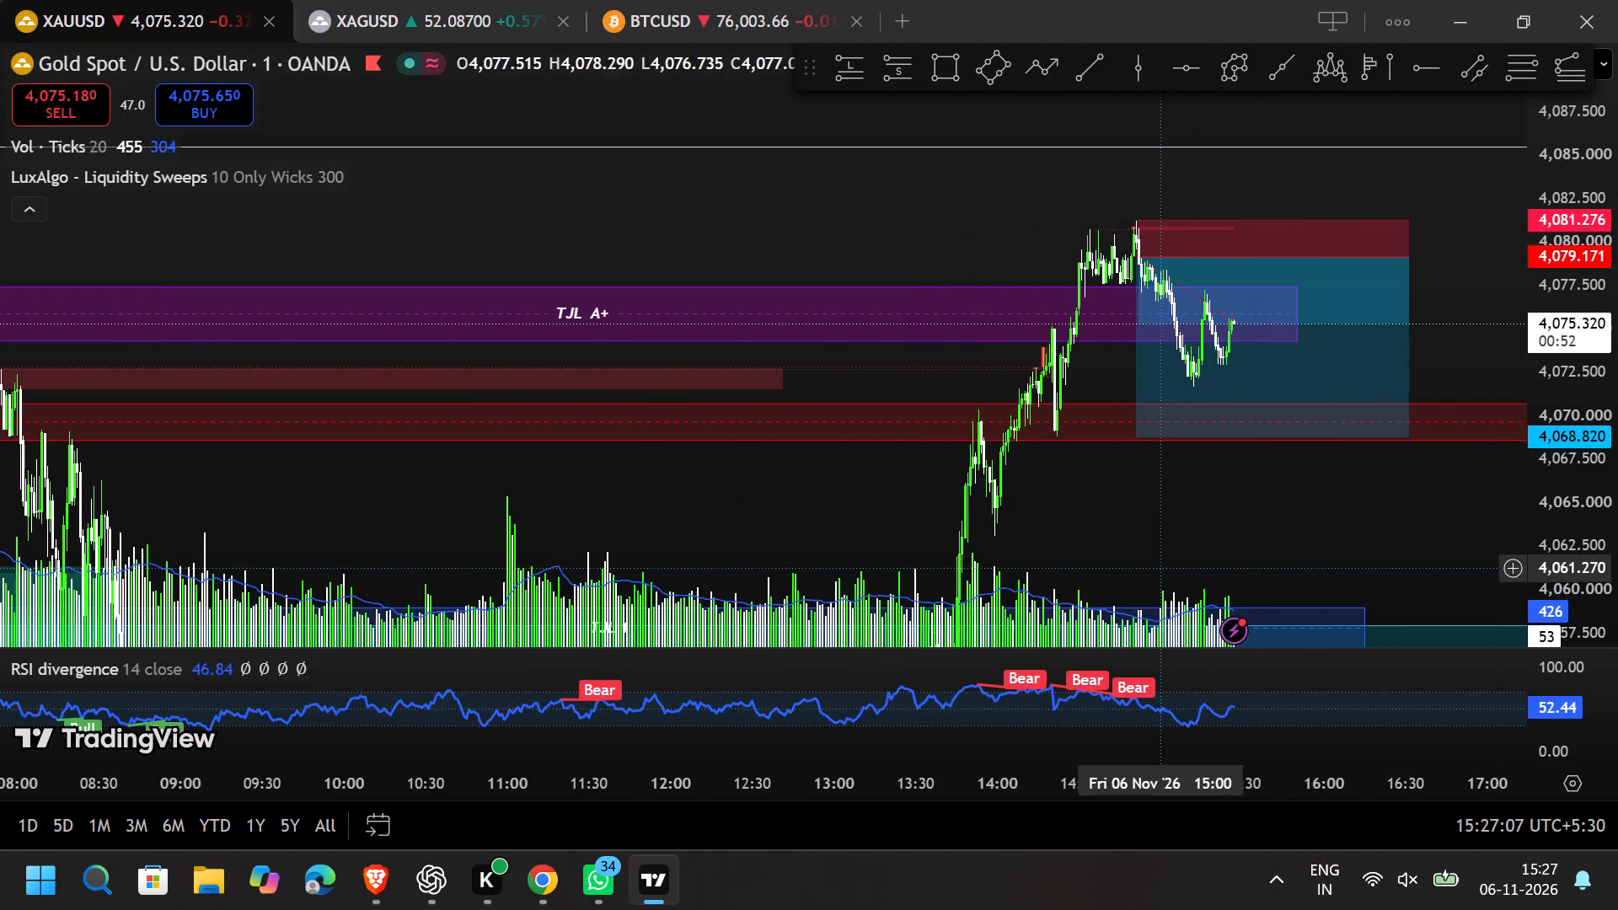
{"action": "left_click_drag", "start_coordinate": [1156, 574], "coordinate": [774, 468]}
{"action": "scroll", "coordinate": [763, 461], "scroll_direction": "down", "scroll_amount": 5}
{"action": "left_click_drag", "start_coordinate": [1077, 463], "coordinate": [870, 403]}
{"action": "scroll", "coordinate": [870, 403], "scroll_direction": "down", "scroll_amount": 6}
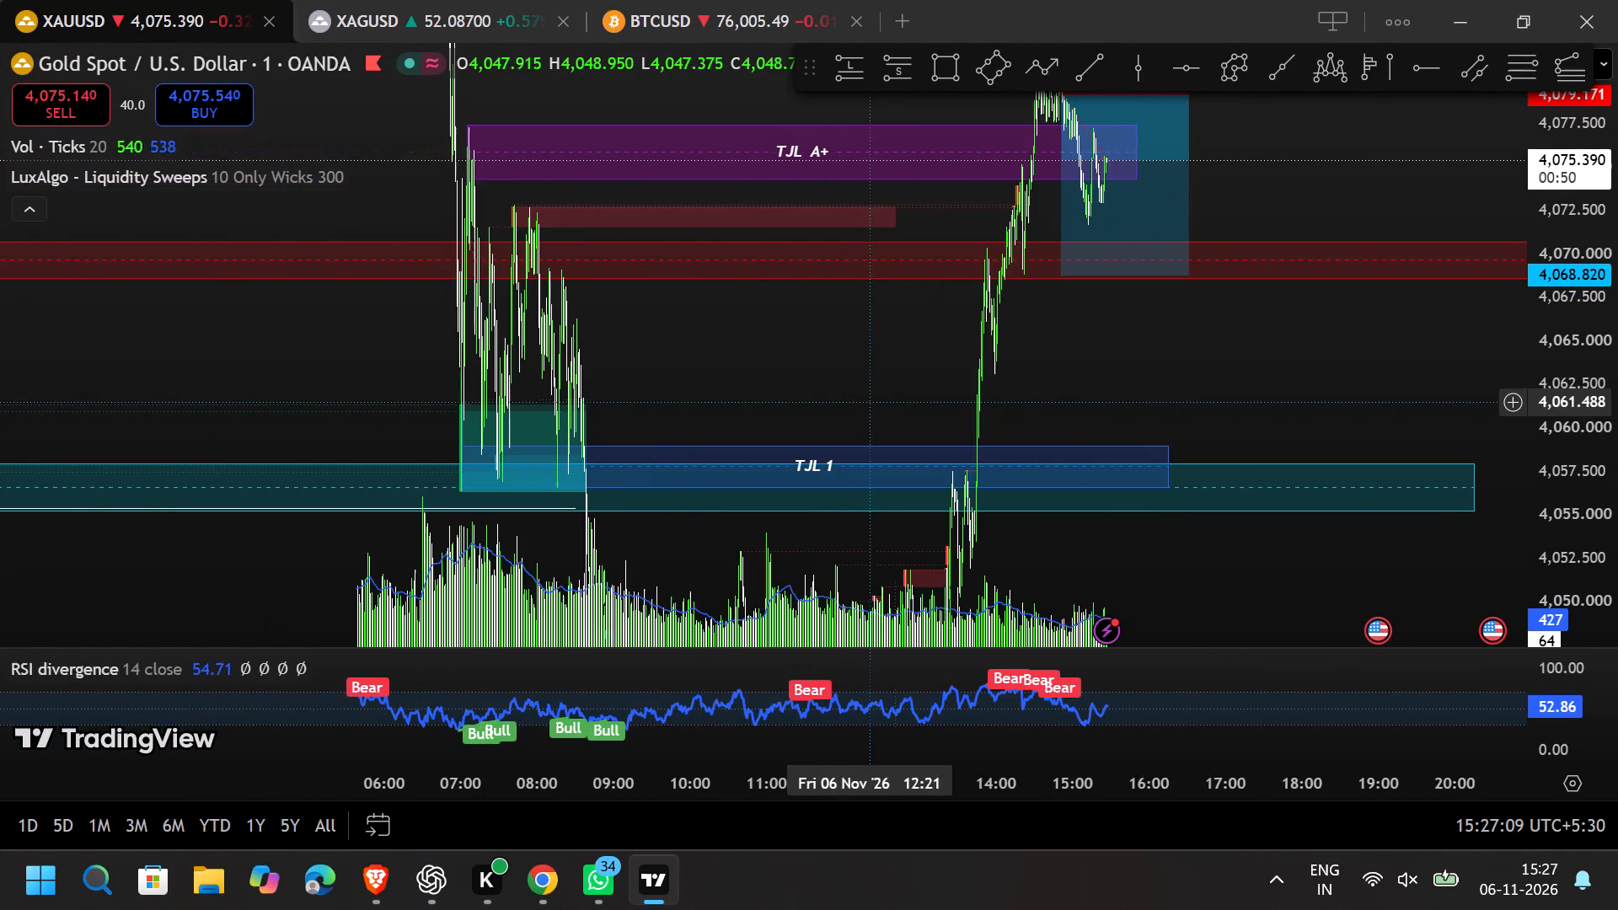
{"action": "left_click_drag", "start_coordinate": [1537, 329], "coordinate": [1537, 536]}
{"action": "scroll", "coordinate": [1224, 491], "scroll_direction": "down", "scroll_amount": 6}
{"action": "left_click_drag", "start_coordinate": [1021, 388], "coordinate": [809, 442]}
{"action": "left_click", "coordinate": [891, 216]}
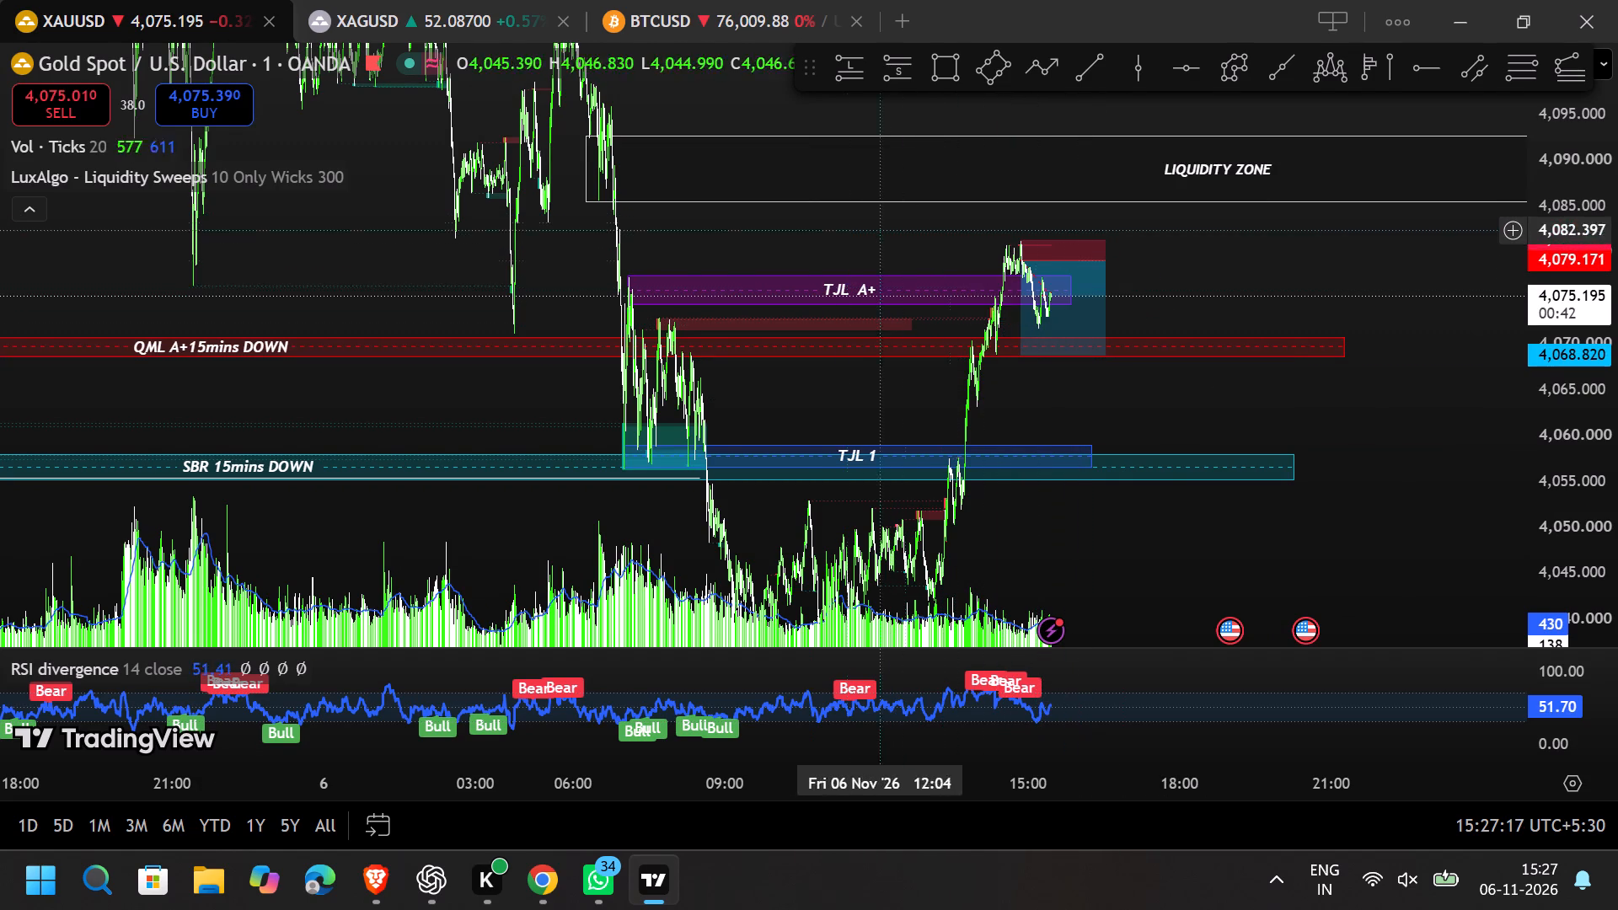
{"action": "scroll", "coordinate": [813, 238], "scroll_direction": "up", "scroll_amount": 3}
{"action": "scroll", "coordinate": [813, 238], "scroll_direction": "down", "scroll_amount": 1}
{"action": "scroll", "coordinate": [813, 238], "scroll_direction": "up", "scroll_amount": 3}
{"action": "left_click_drag", "start_coordinate": [1118, 253], "coordinate": [1207, 327]}
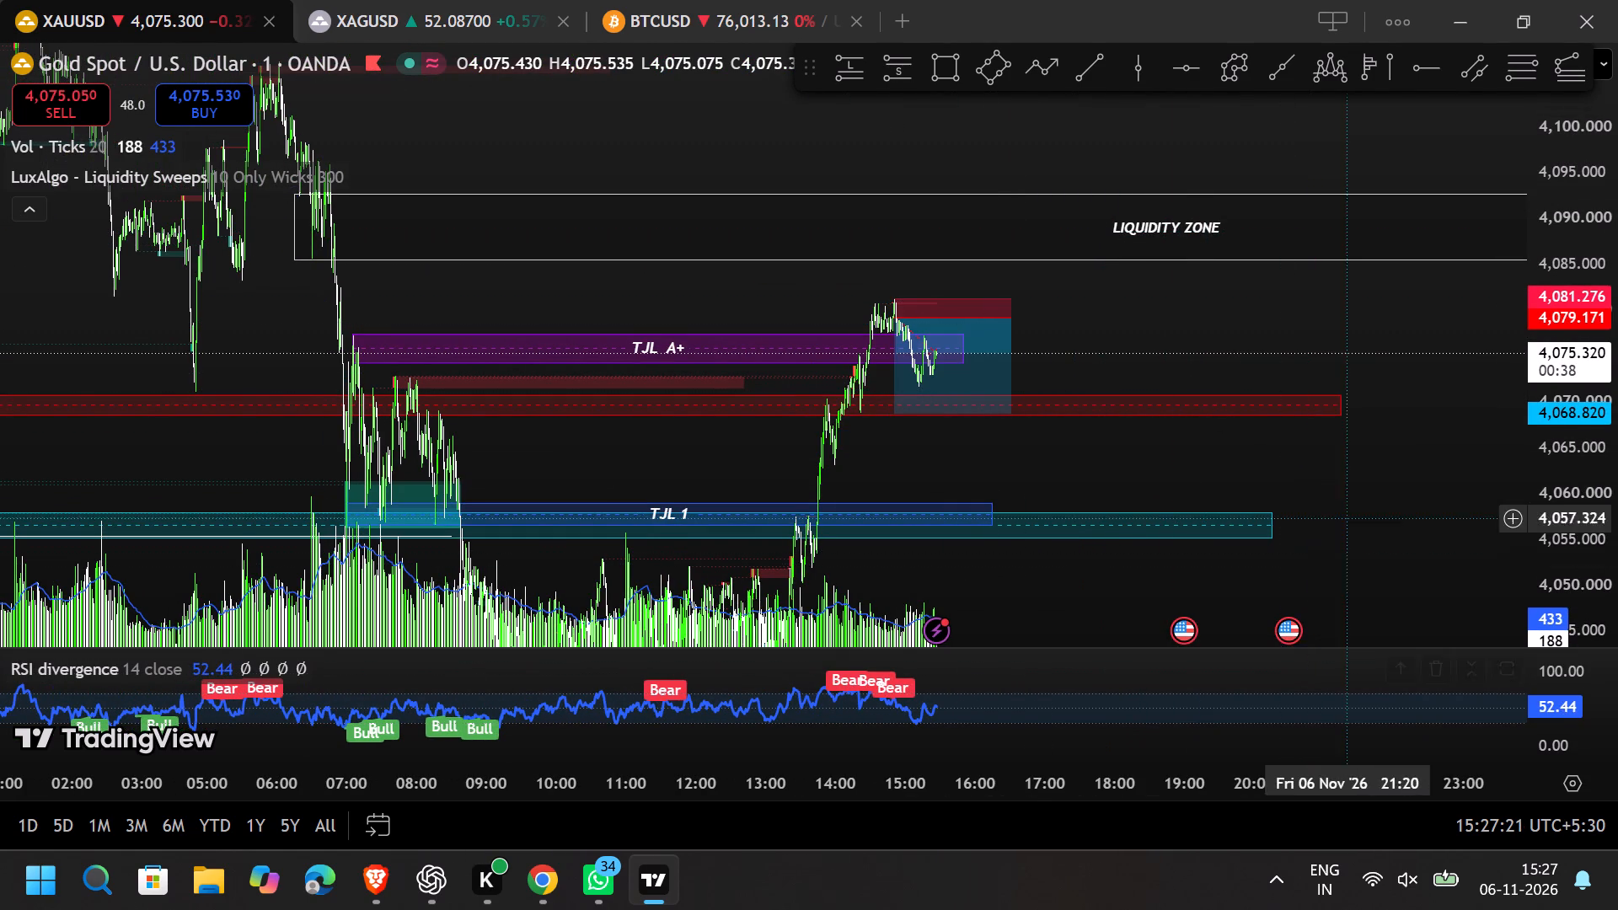
{"action": "left_click_drag", "start_coordinate": [1380, 506], "coordinate": [1289, 229]}
{"action": "scroll", "coordinate": [1280, 206], "scroll_direction": "down", "scroll_amount": 7}
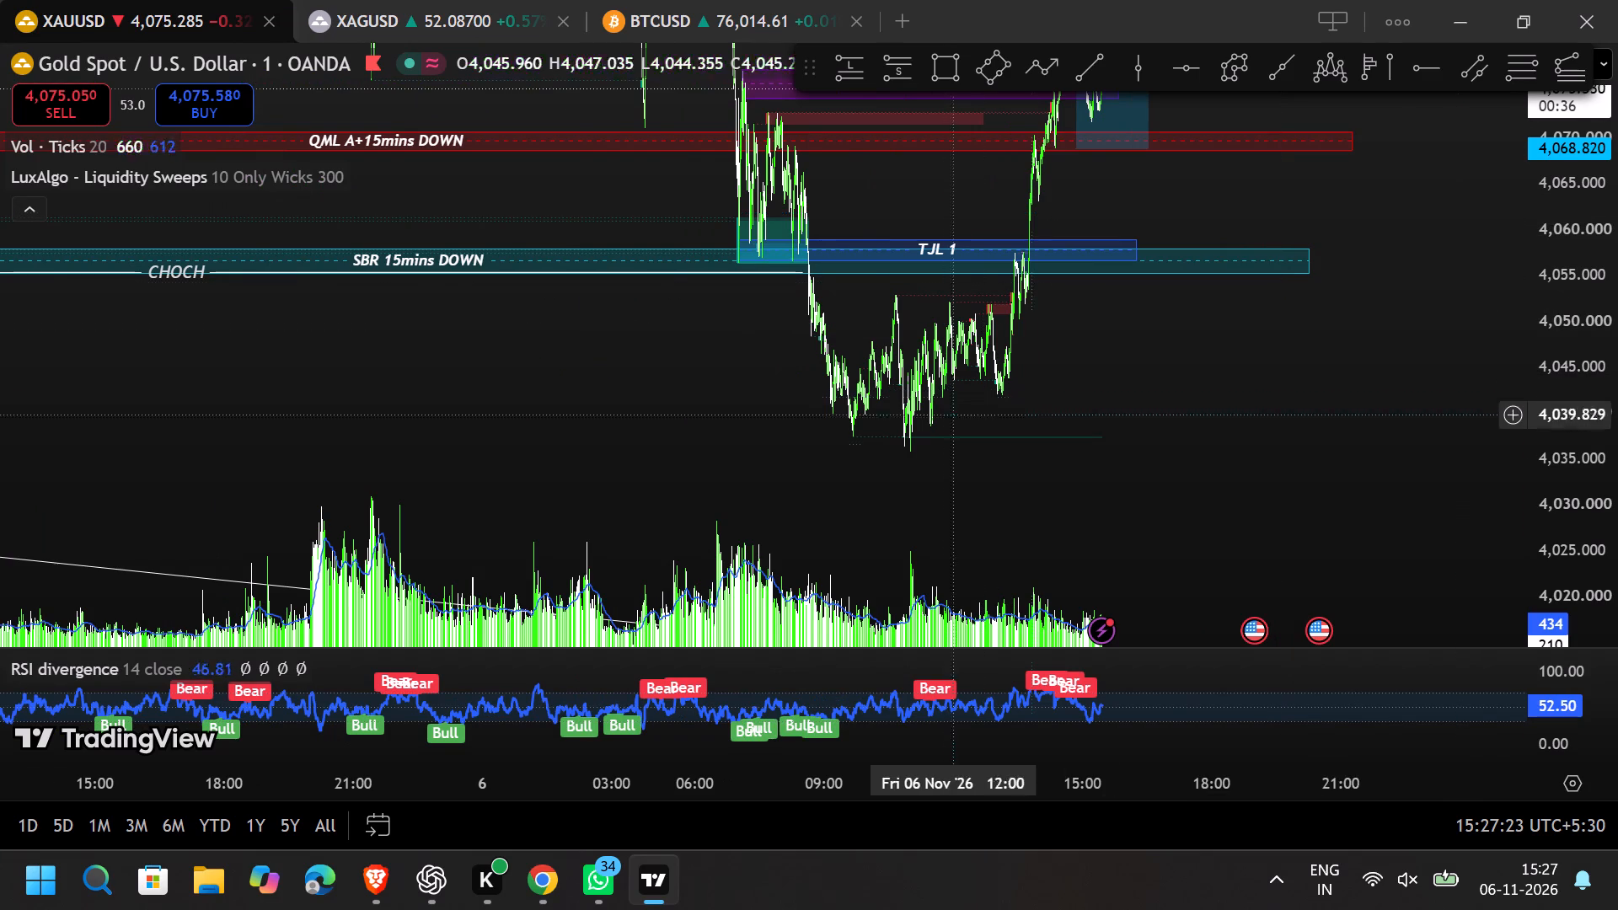
Place a short position at the liquidity zone with entry at about 4,085.565 and stop at about 4,092.729.
{"action": "left_click_drag", "start_coordinate": [1195, 430], "coordinate": [893, 518]}
{"action": "left_click_drag", "start_coordinate": [1314, 303], "coordinate": [1324, 542]}
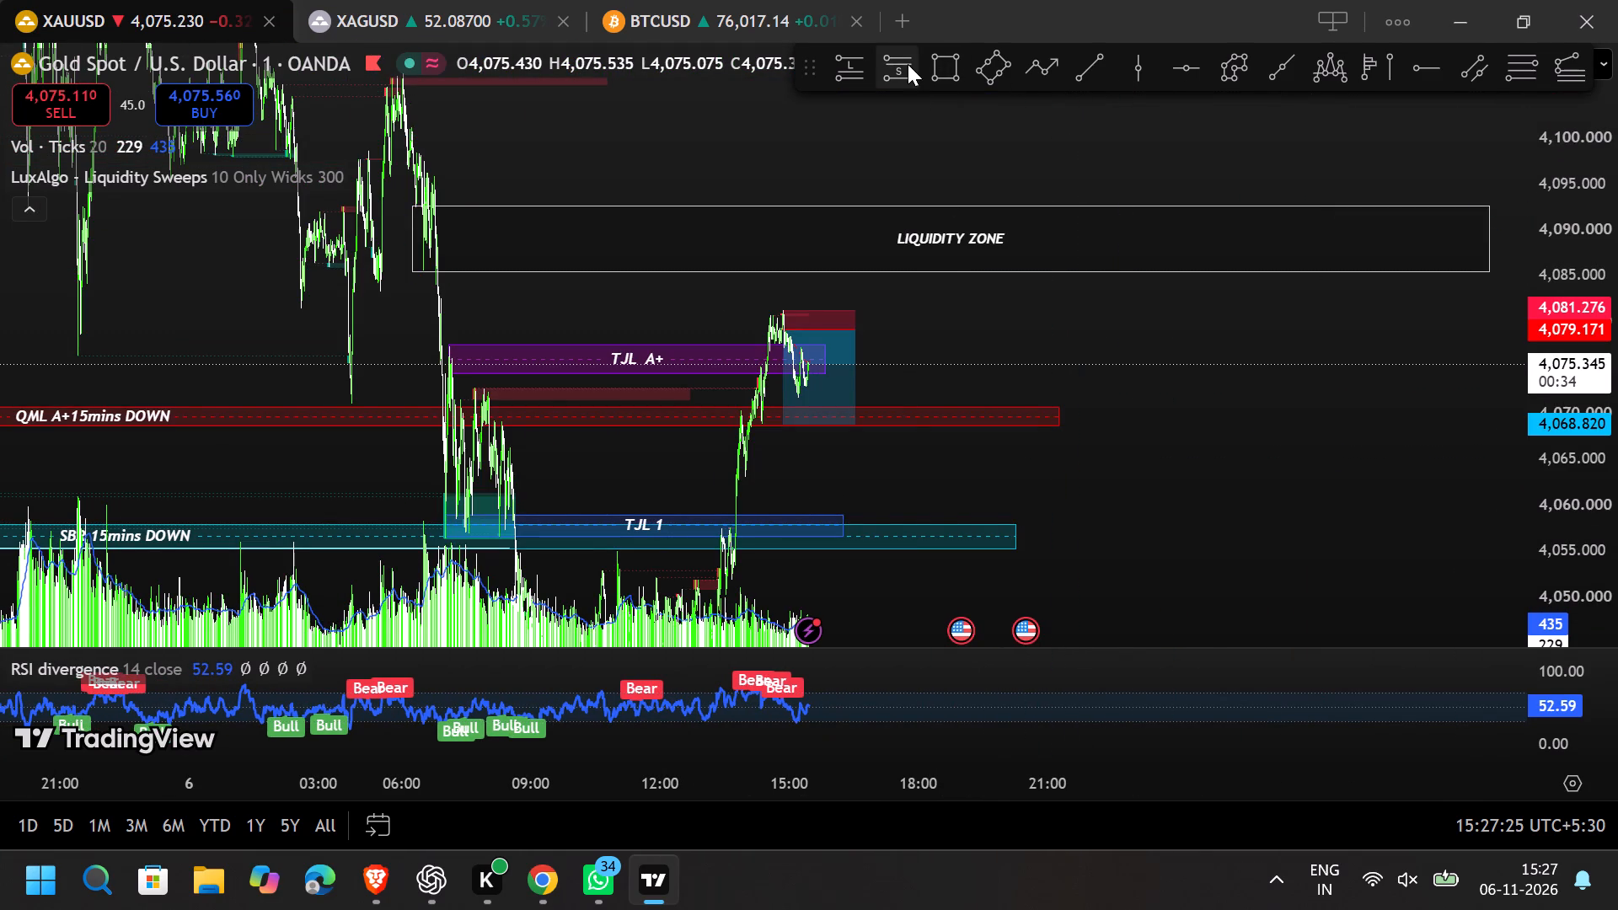
{"action": "left_click", "coordinate": [908, 64]}
{"action": "left_click", "coordinate": [892, 271]}
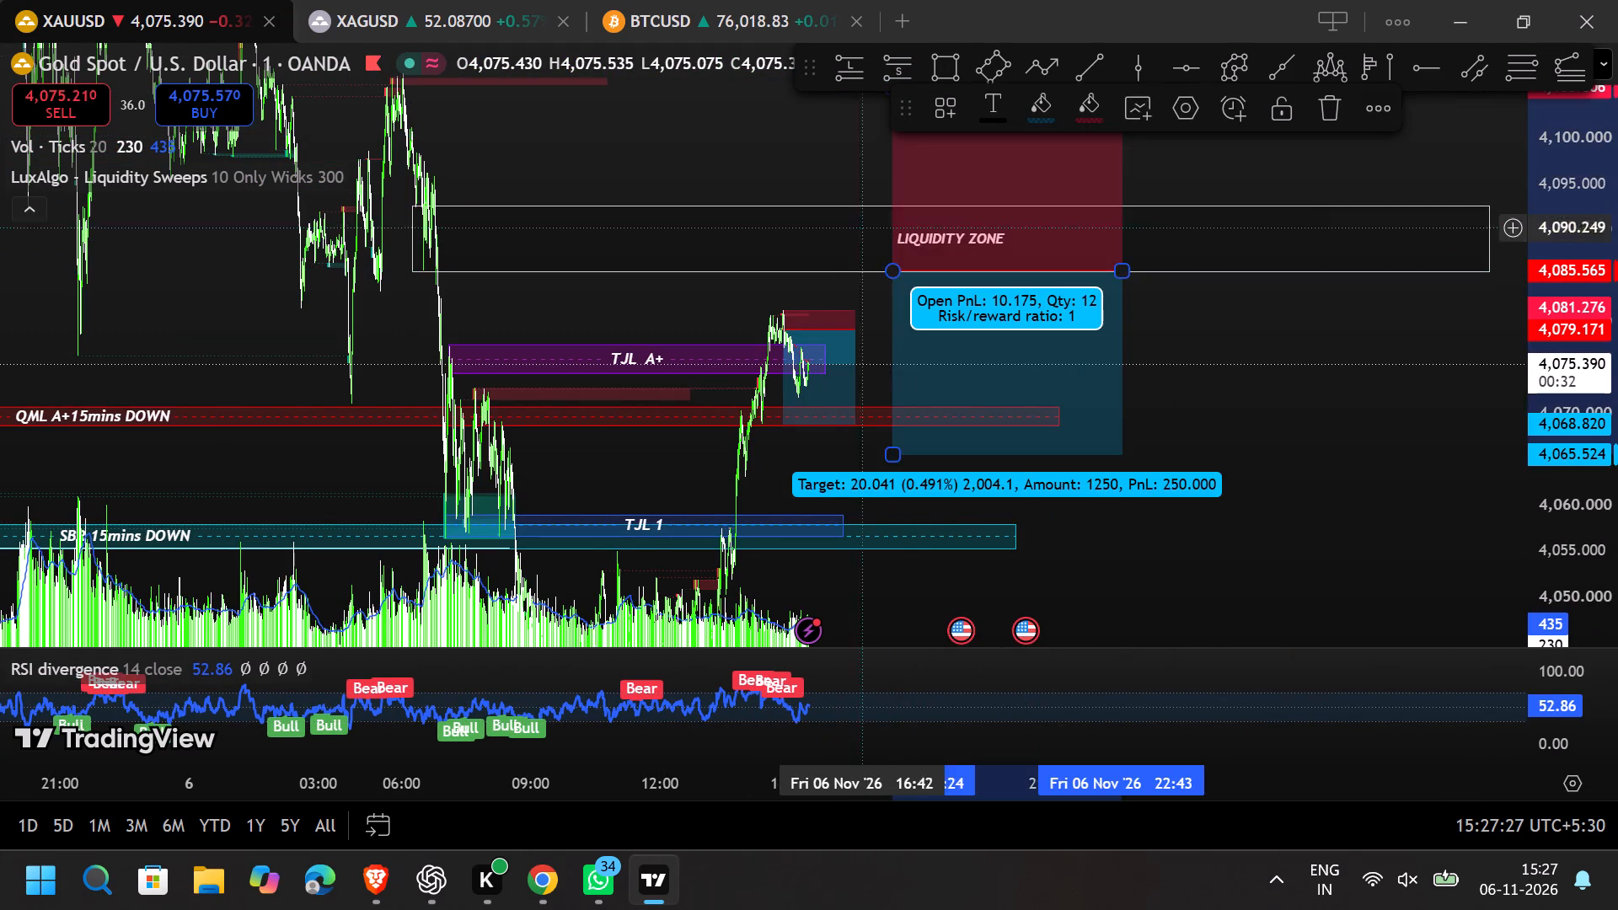
{"action": "left_click_drag", "start_coordinate": [833, 178], "coordinate": [833, 268]}
{"action": "left_click_drag", "start_coordinate": [892, 146], "coordinate": [892, 260]}
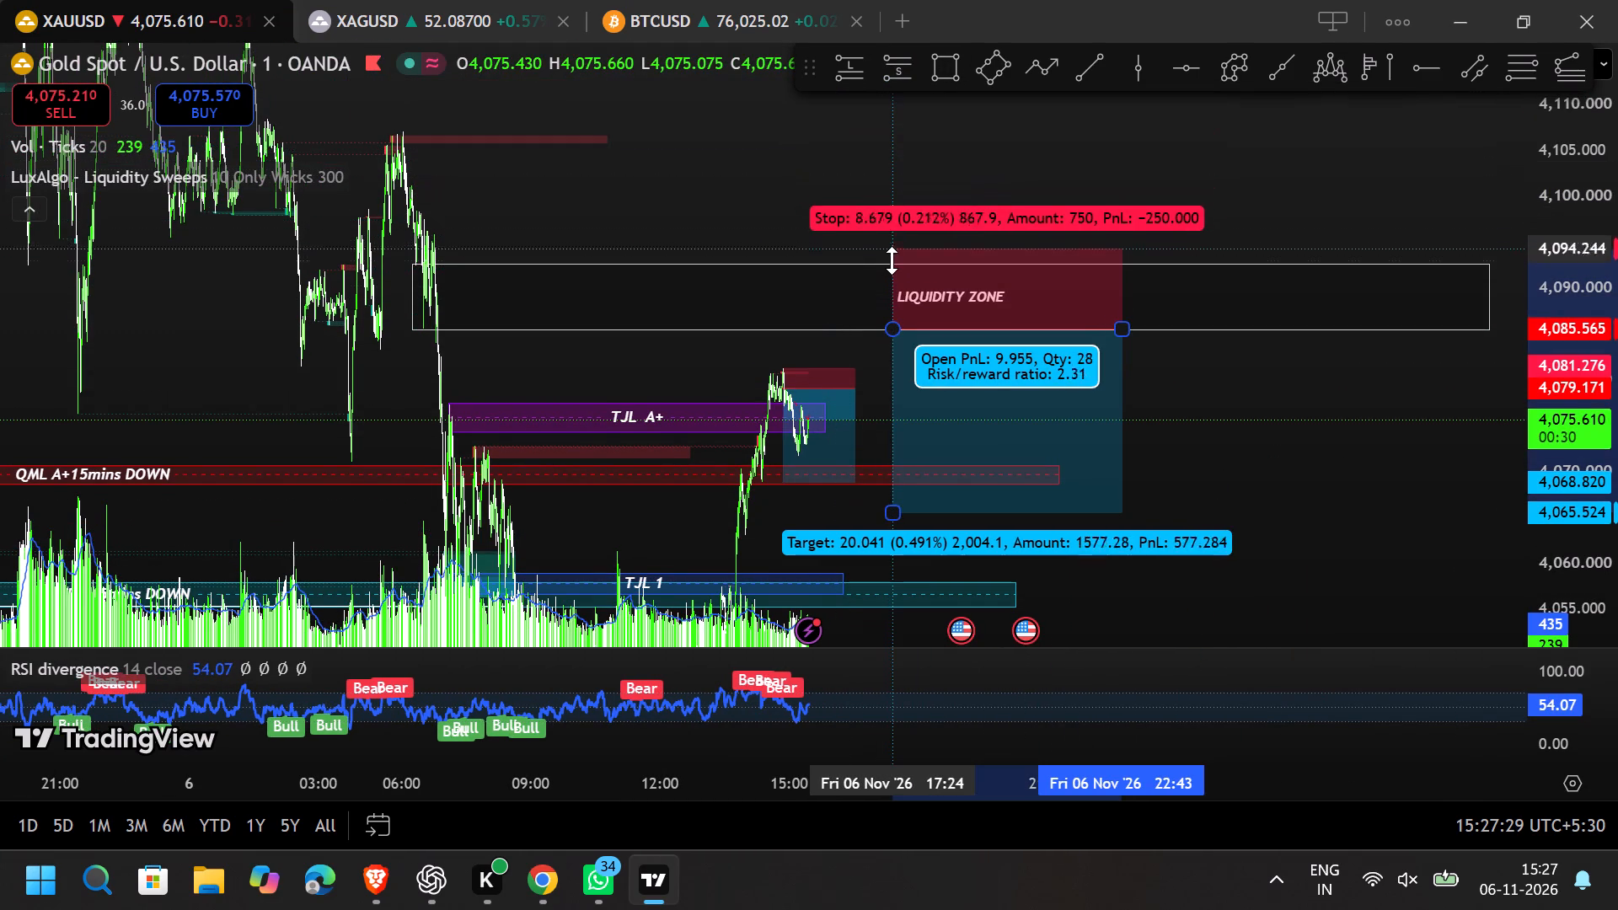
{"action": "left_click_drag", "start_coordinate": [892, 260], "coordinate": [898, 261]}
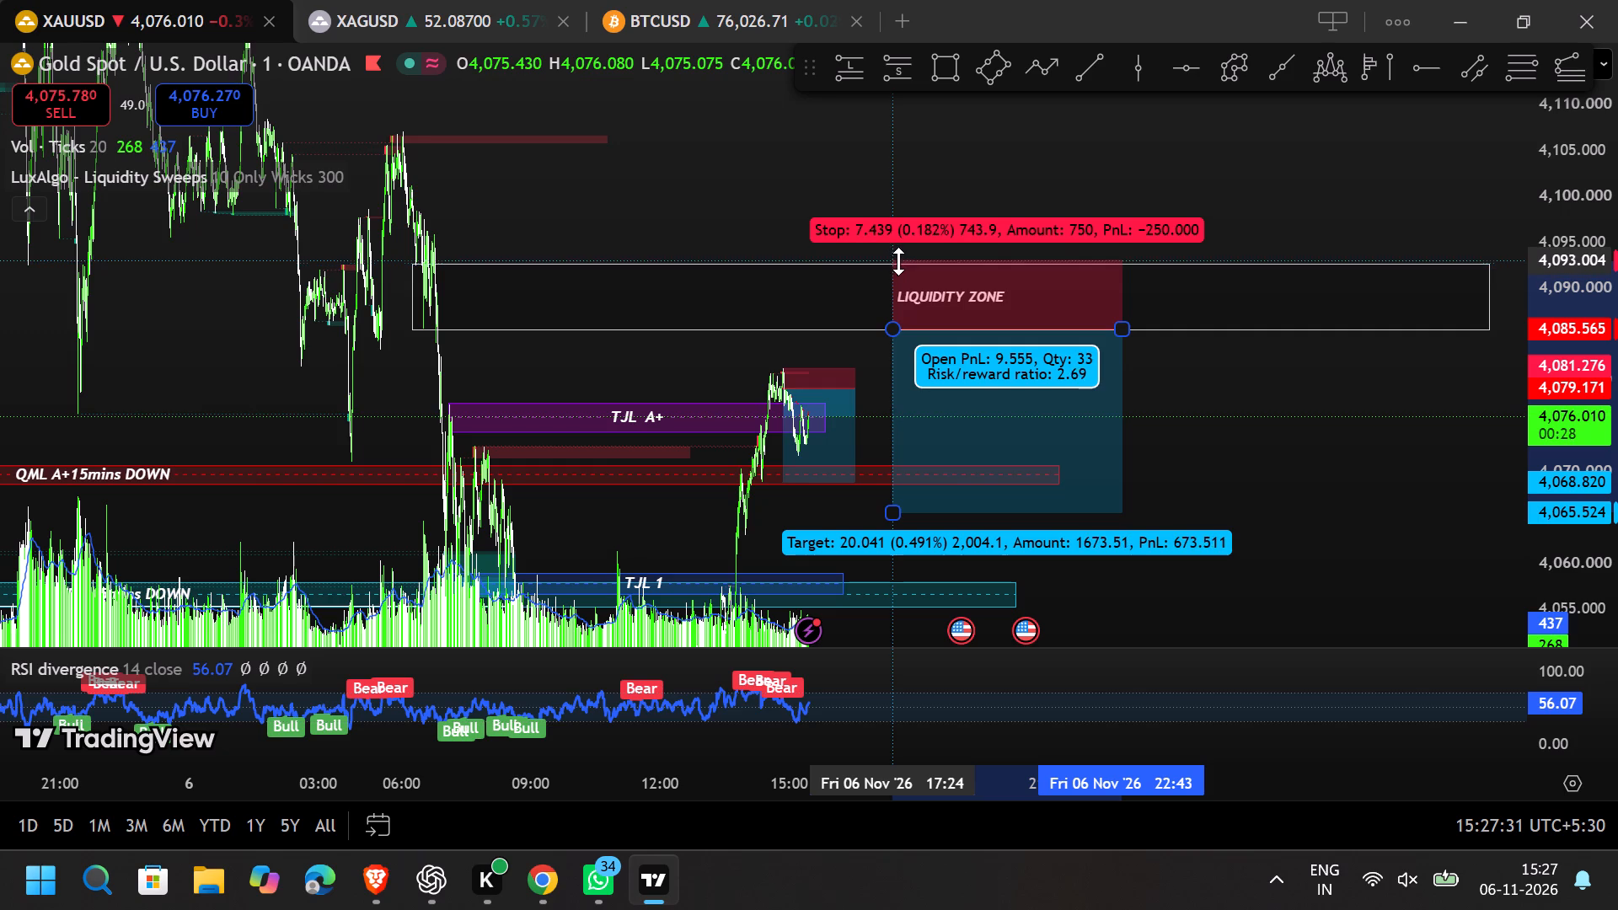
{"action": "left_click_drag", "start_coordinate": [898, 261], "coordinate": [895, 264]}
{"action": "left_click", "coordinate": [1225, 426]}
Lower the liquidity-zone short's target to about 4,035.834, near the day's swing low.
{"action": "left_click_drag", "start_coordinate": [1219, 506], "coordinate": [1187, 219]}
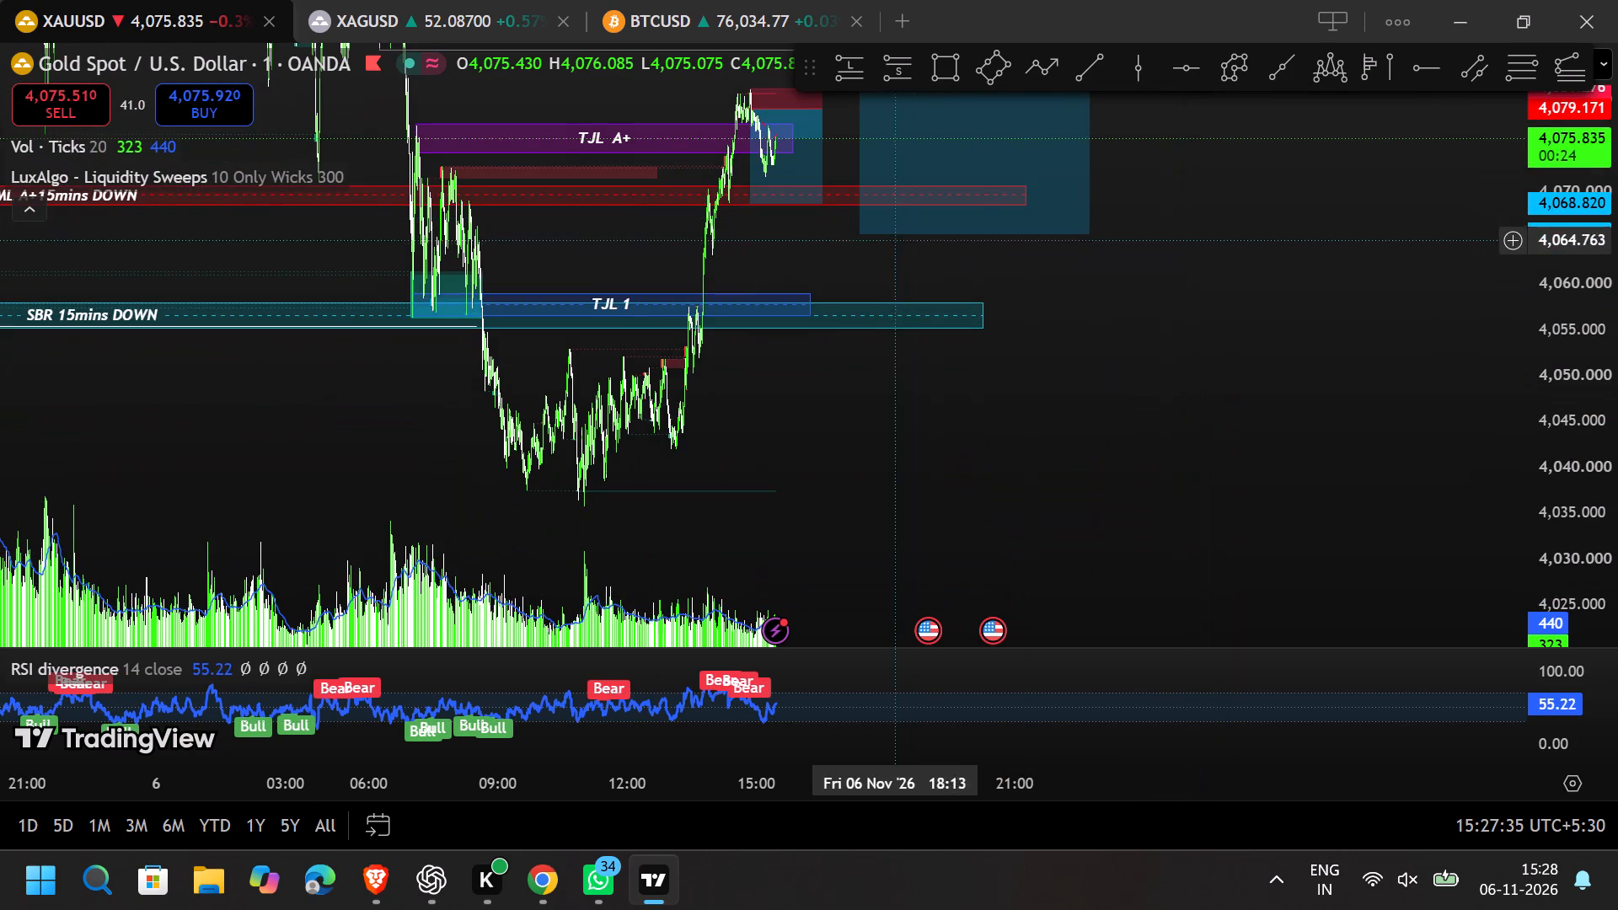
{"action": "left_click_drag", "start_coordinate": [860, 229], "coordinate": [850, 506]}
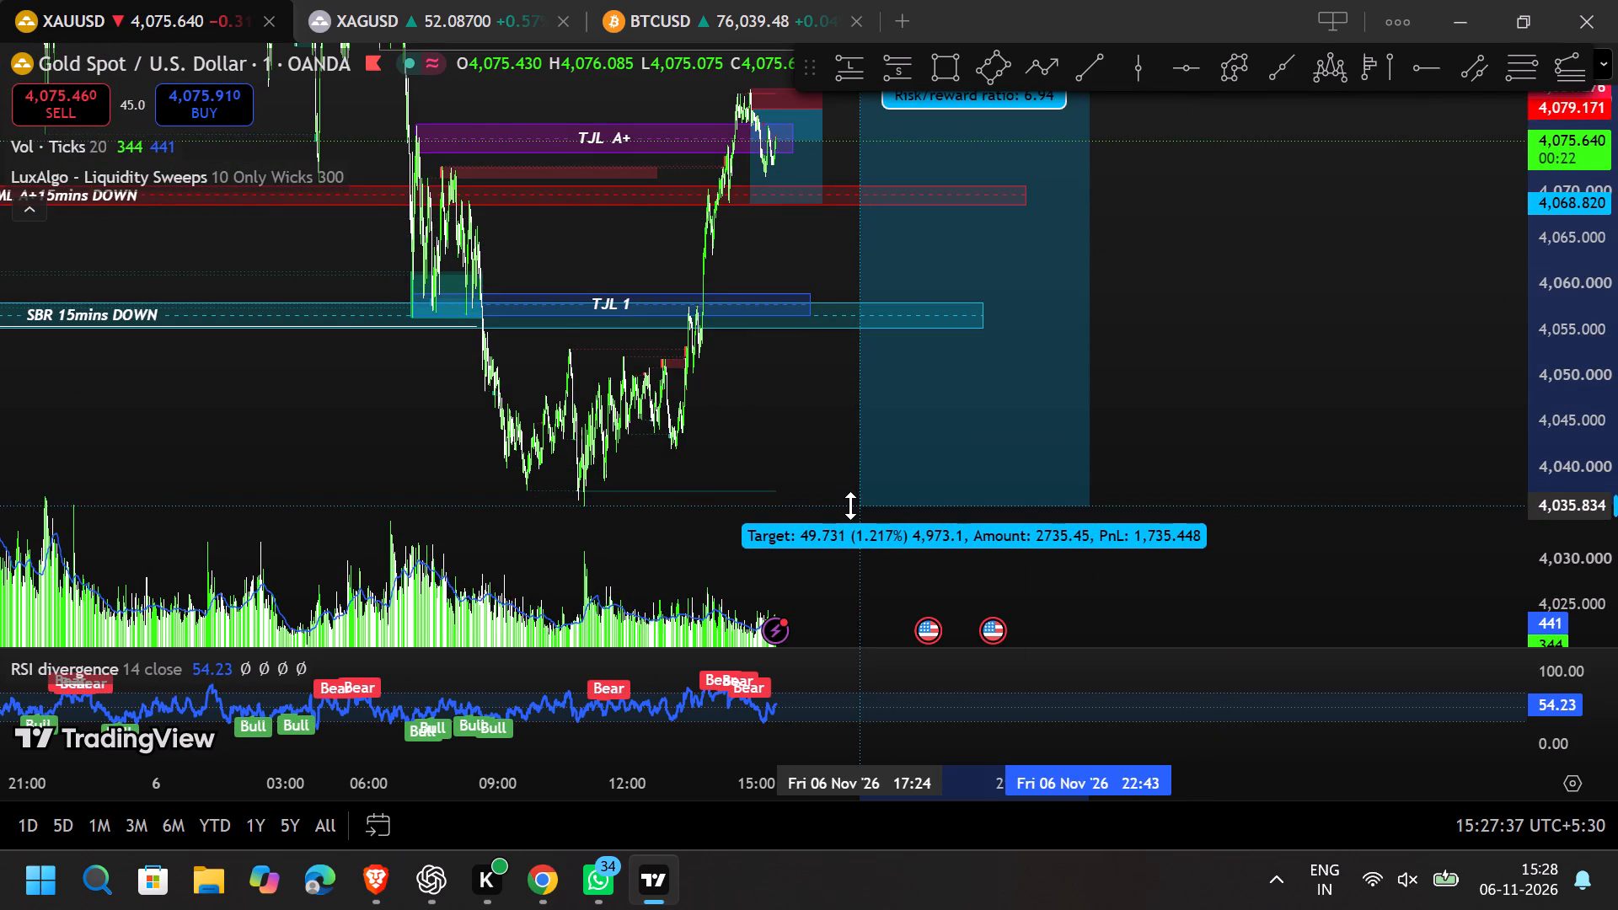
{"action": "left_click_drag", "start_coordinate": [850, 506], "coordinate": [851, 506]}
{"action": "left_click", "coordinate": [725, 456]}
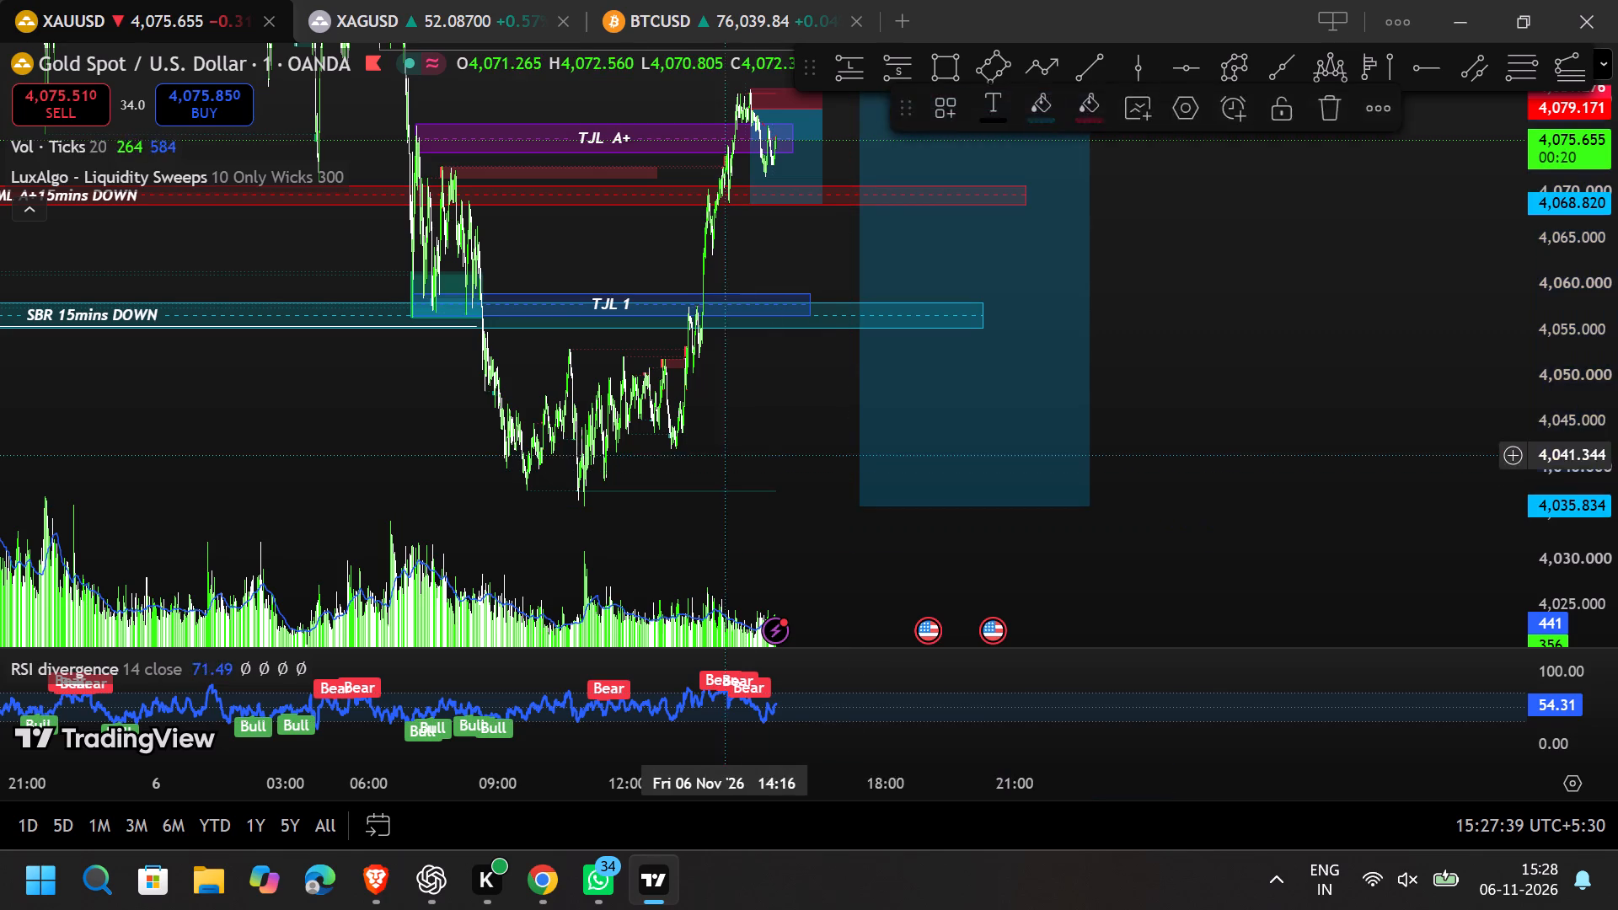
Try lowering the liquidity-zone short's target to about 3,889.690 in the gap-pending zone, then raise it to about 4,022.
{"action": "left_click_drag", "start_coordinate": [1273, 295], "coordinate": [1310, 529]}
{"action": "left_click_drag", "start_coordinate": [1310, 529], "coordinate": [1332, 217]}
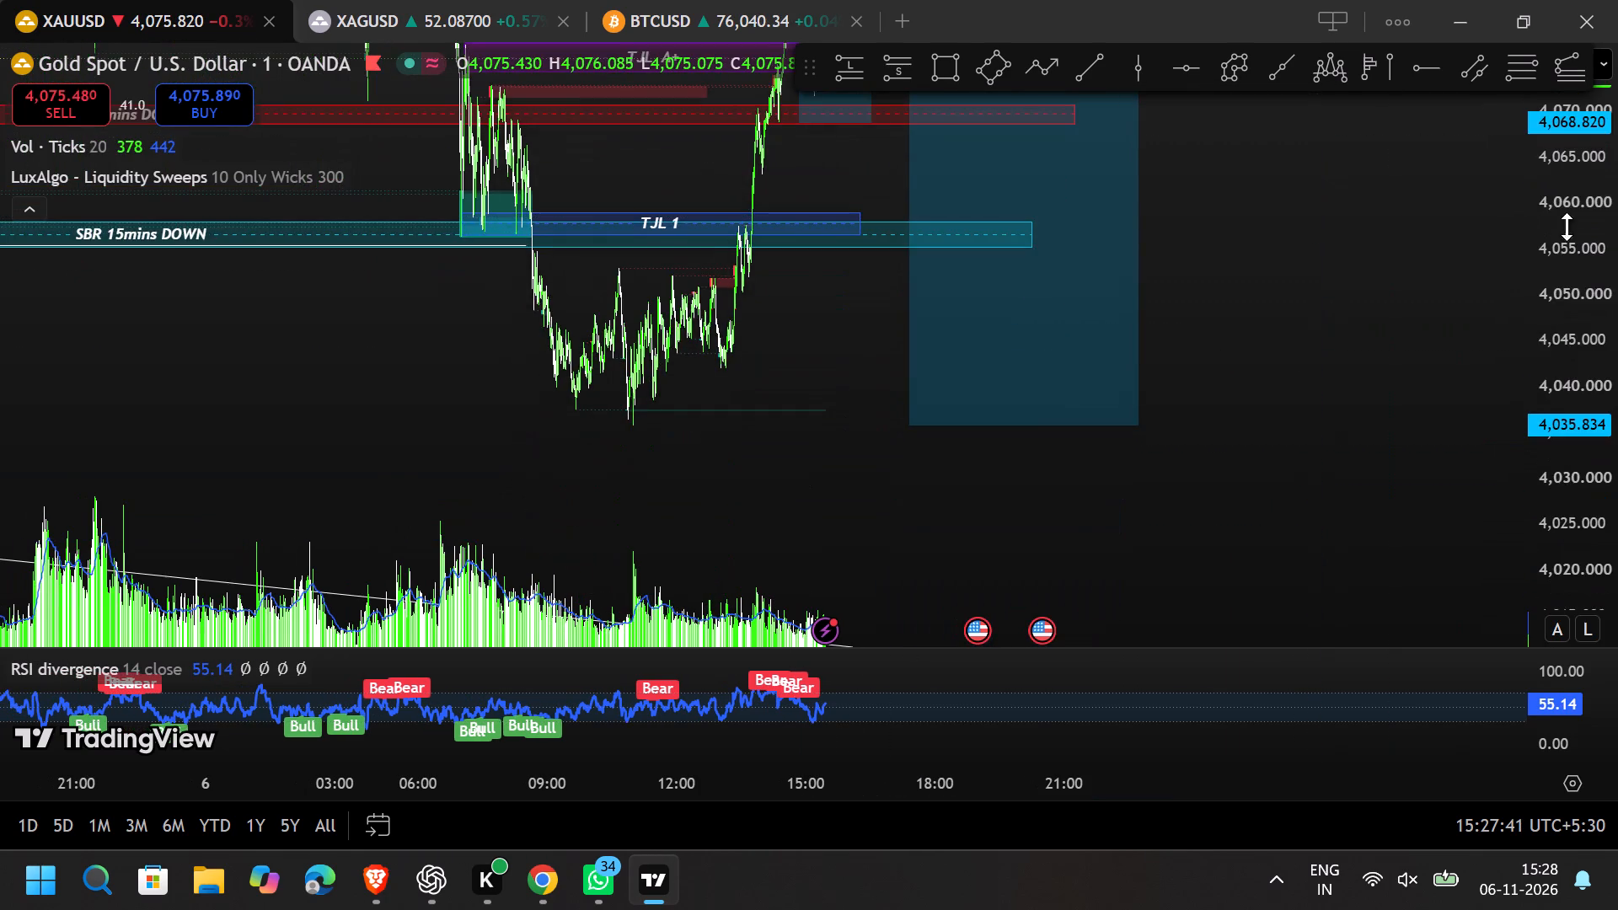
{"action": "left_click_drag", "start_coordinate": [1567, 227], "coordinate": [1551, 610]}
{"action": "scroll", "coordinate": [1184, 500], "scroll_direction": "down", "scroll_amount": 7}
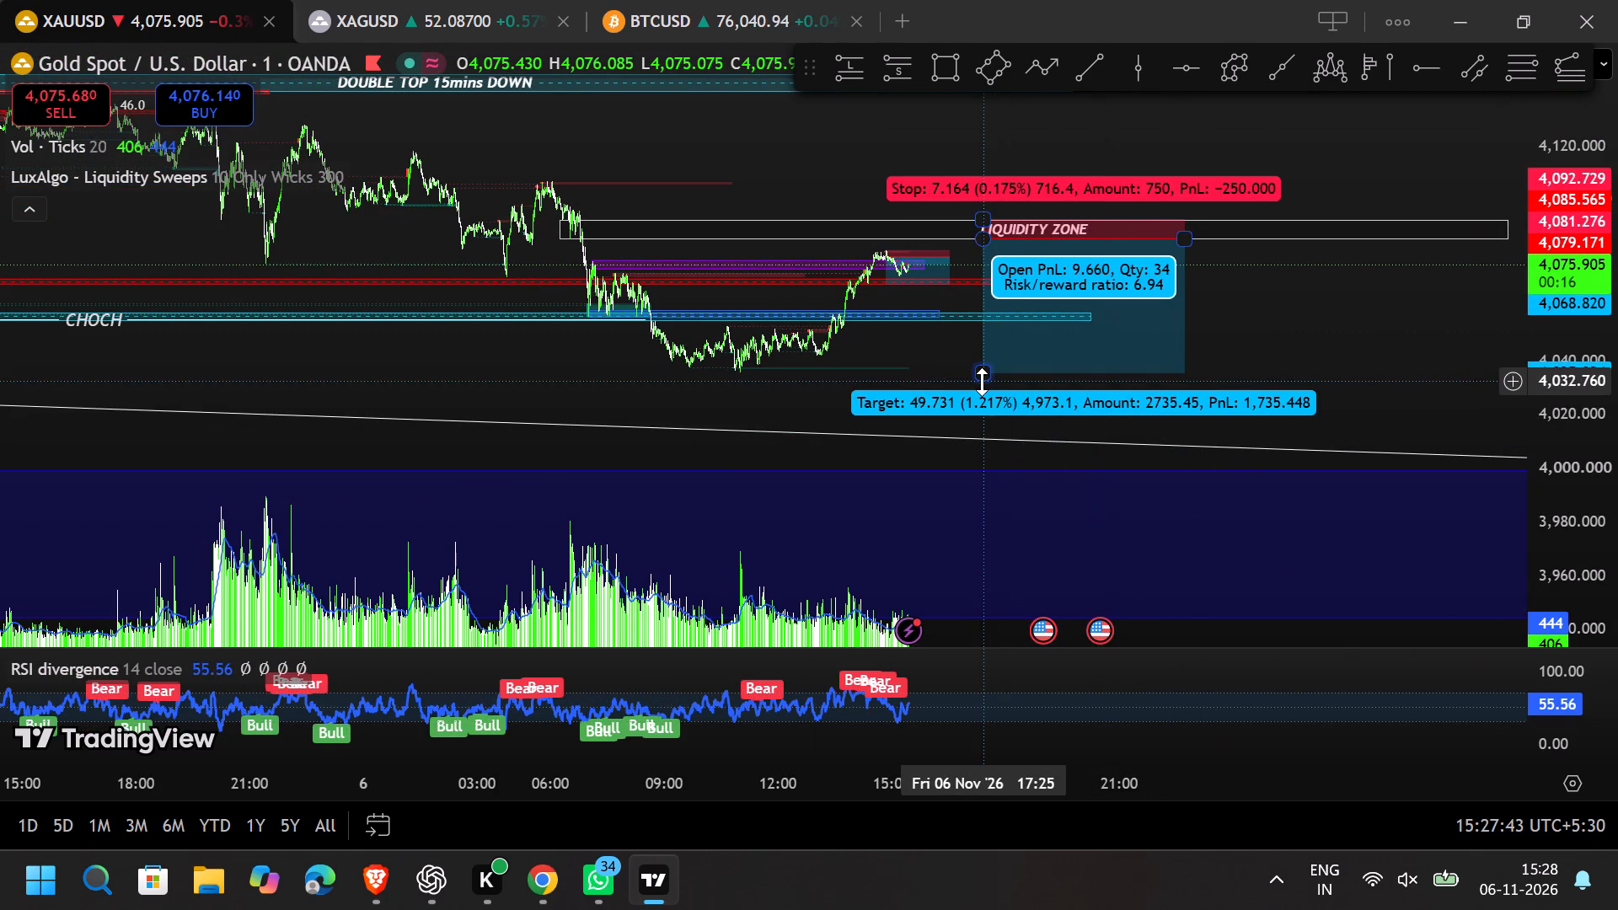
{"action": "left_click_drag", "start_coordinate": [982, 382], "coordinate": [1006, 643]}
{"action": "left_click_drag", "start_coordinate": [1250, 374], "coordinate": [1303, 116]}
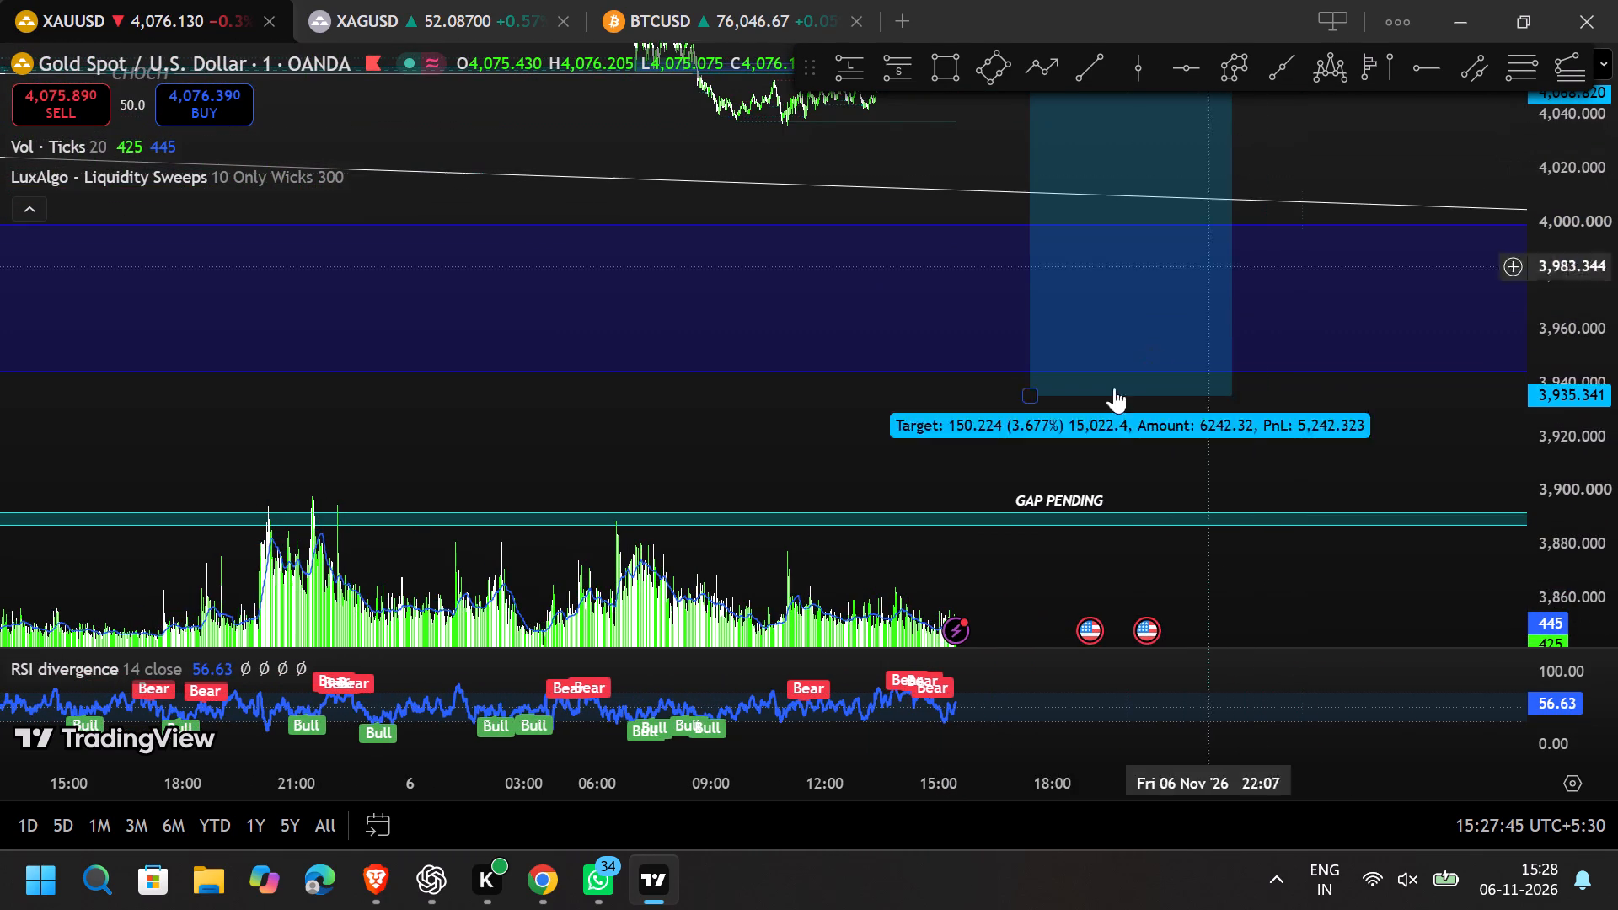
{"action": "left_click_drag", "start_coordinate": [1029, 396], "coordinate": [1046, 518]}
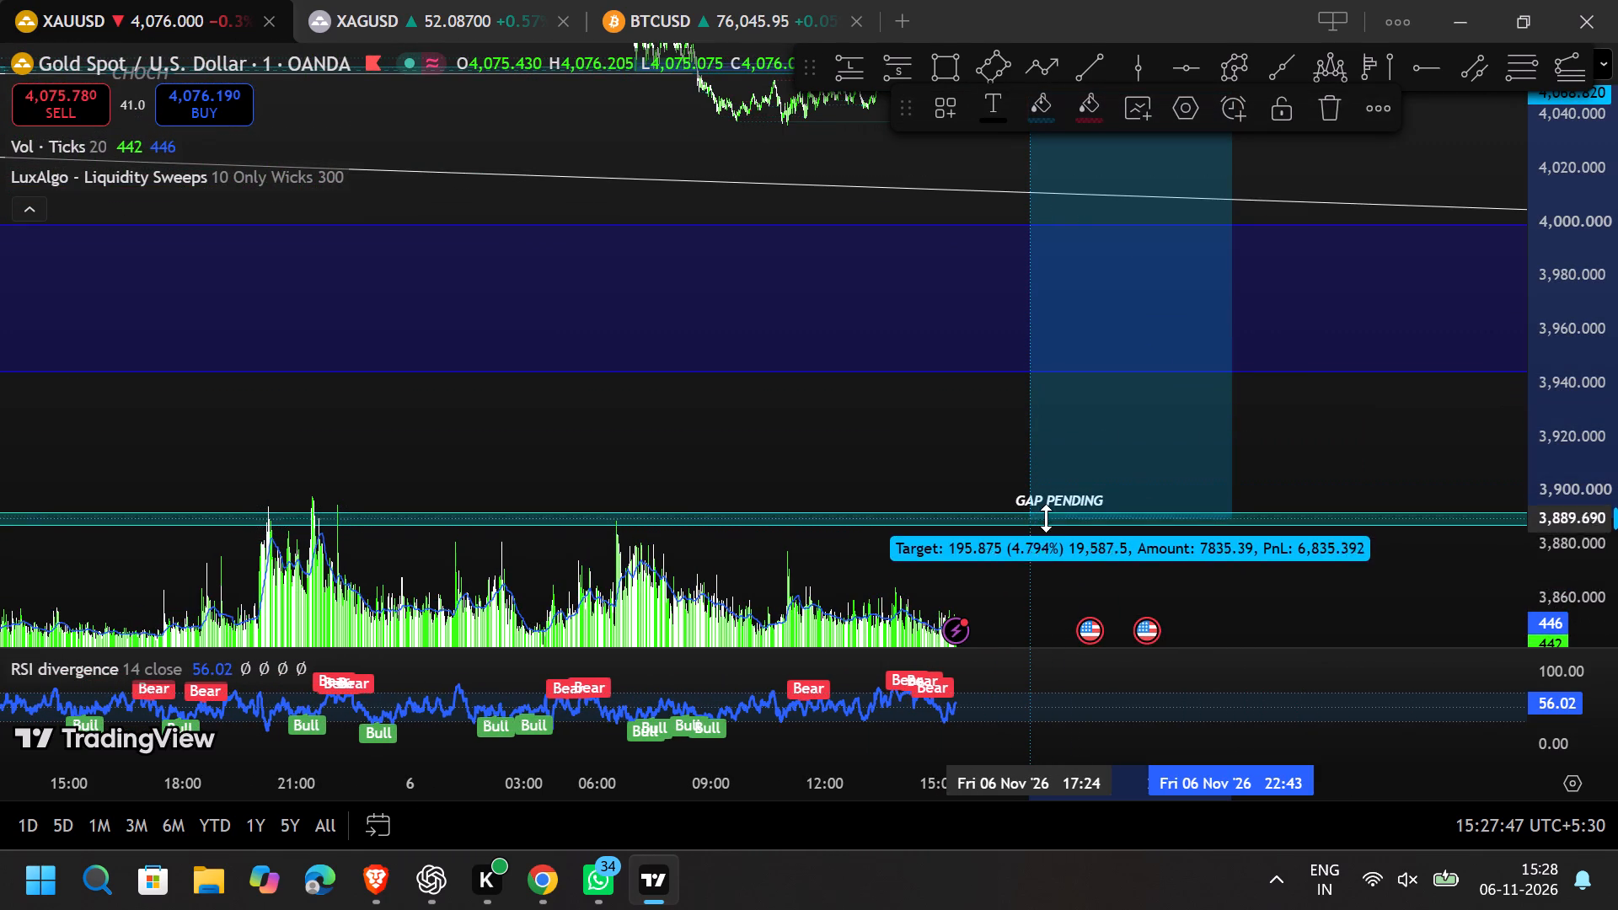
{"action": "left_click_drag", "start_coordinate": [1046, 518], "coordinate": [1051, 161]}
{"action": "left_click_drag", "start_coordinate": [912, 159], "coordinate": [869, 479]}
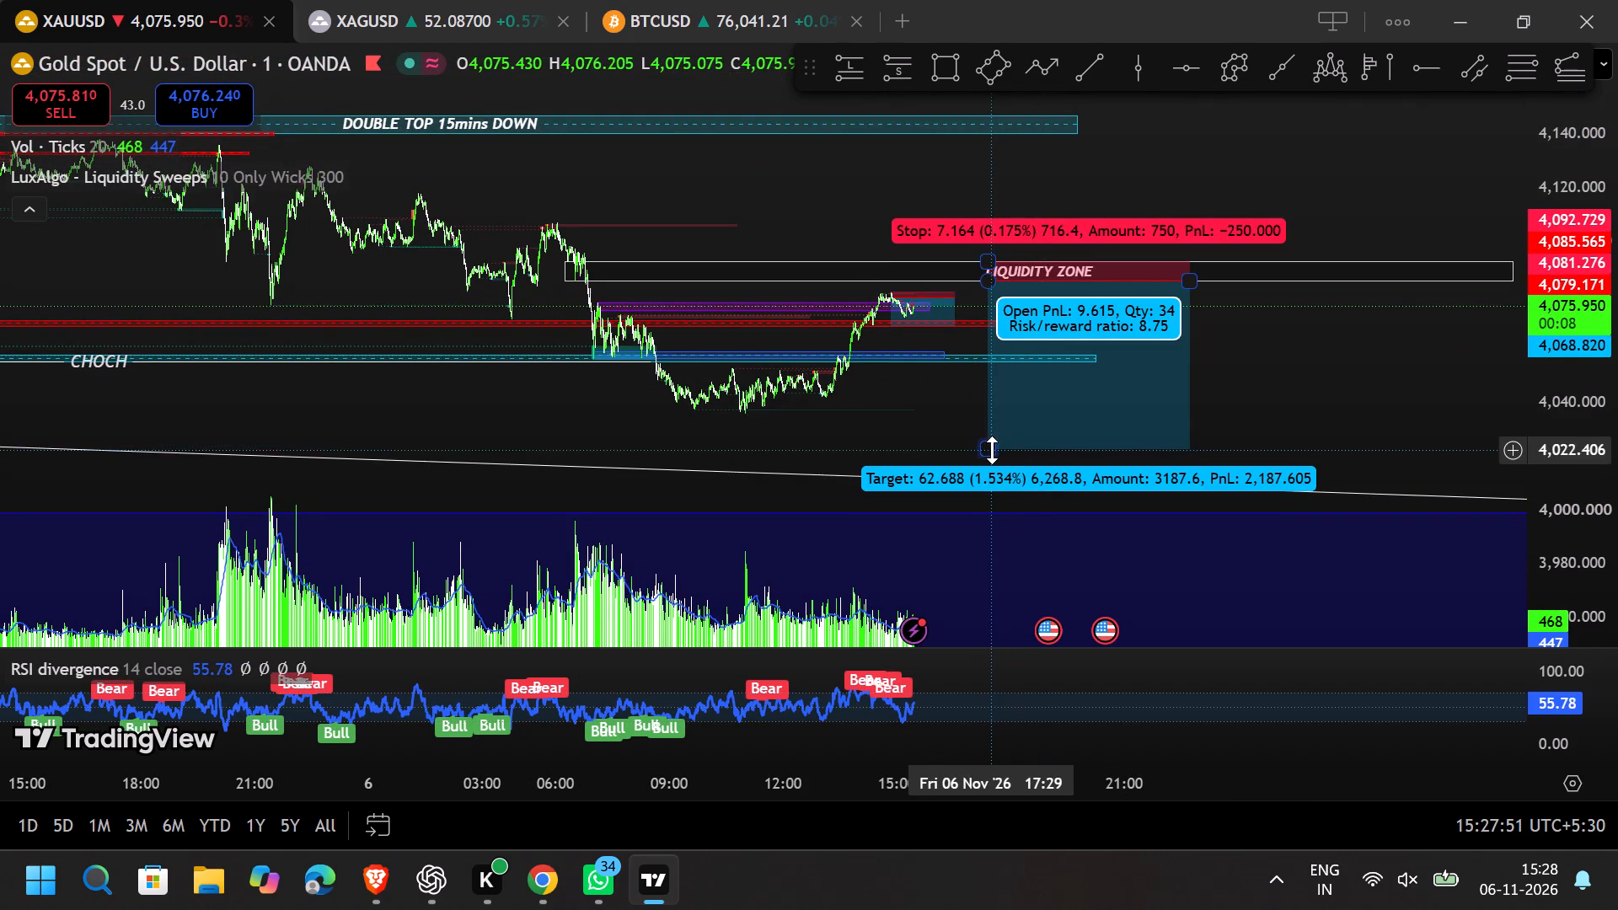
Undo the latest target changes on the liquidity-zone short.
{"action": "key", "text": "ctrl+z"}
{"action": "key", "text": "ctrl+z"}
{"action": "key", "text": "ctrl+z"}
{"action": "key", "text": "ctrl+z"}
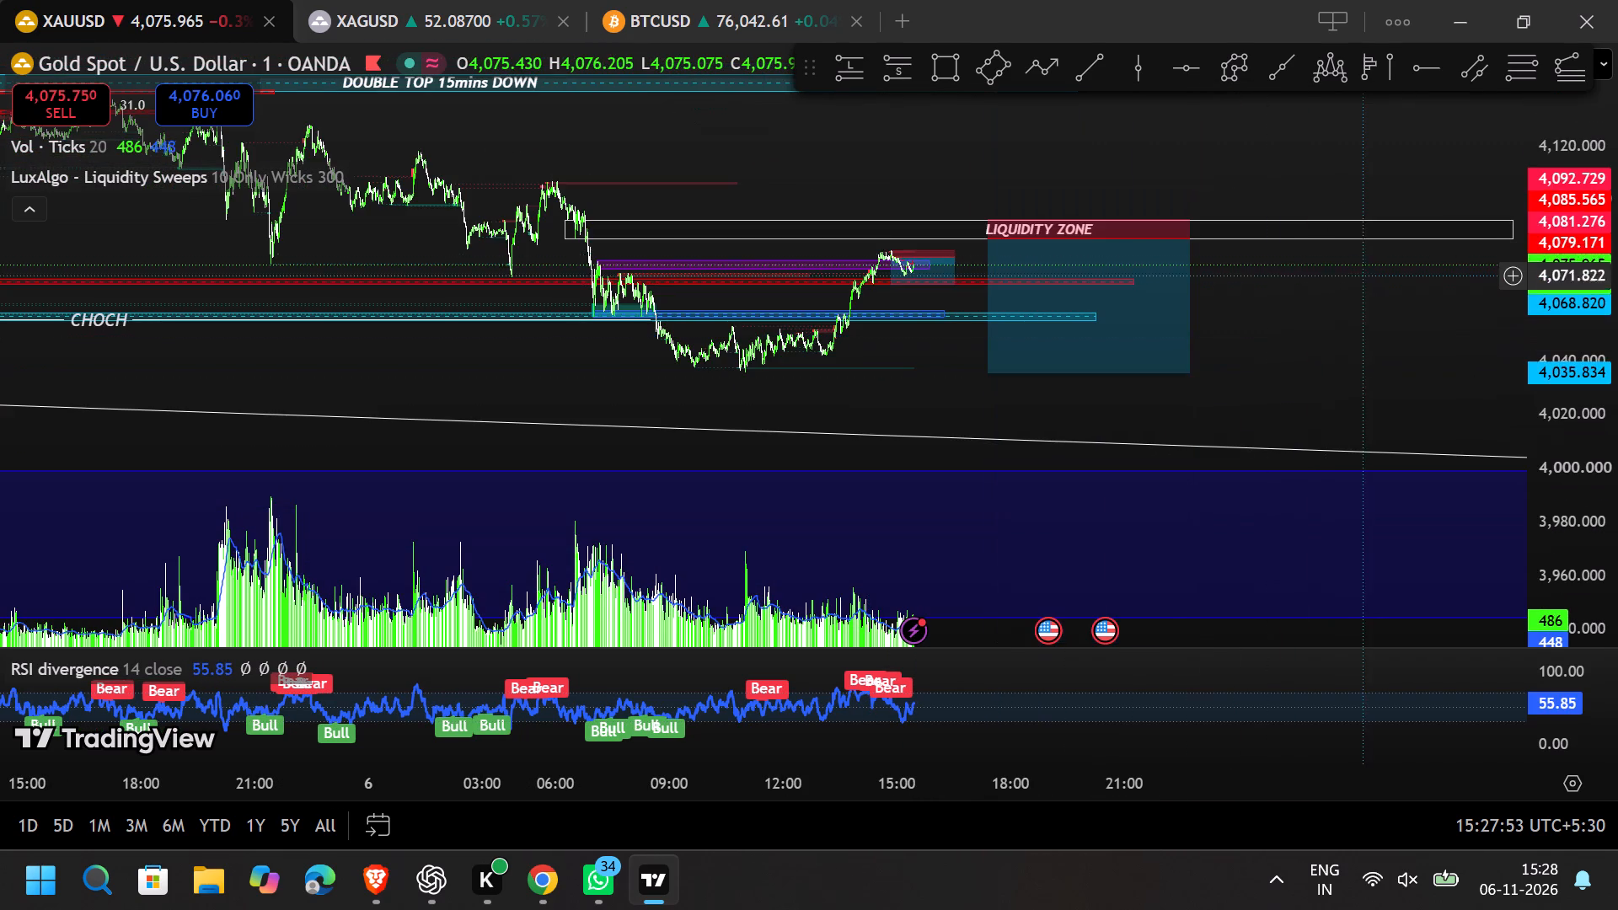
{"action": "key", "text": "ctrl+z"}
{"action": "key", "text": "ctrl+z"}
Raise the target of the earlier short from 4,079.171 to about 4,069.626, at the red zone's midline.
{"action": "left_click_drag", "start_coordinate": [1403, 399], "coordinate": [1360, 204]}
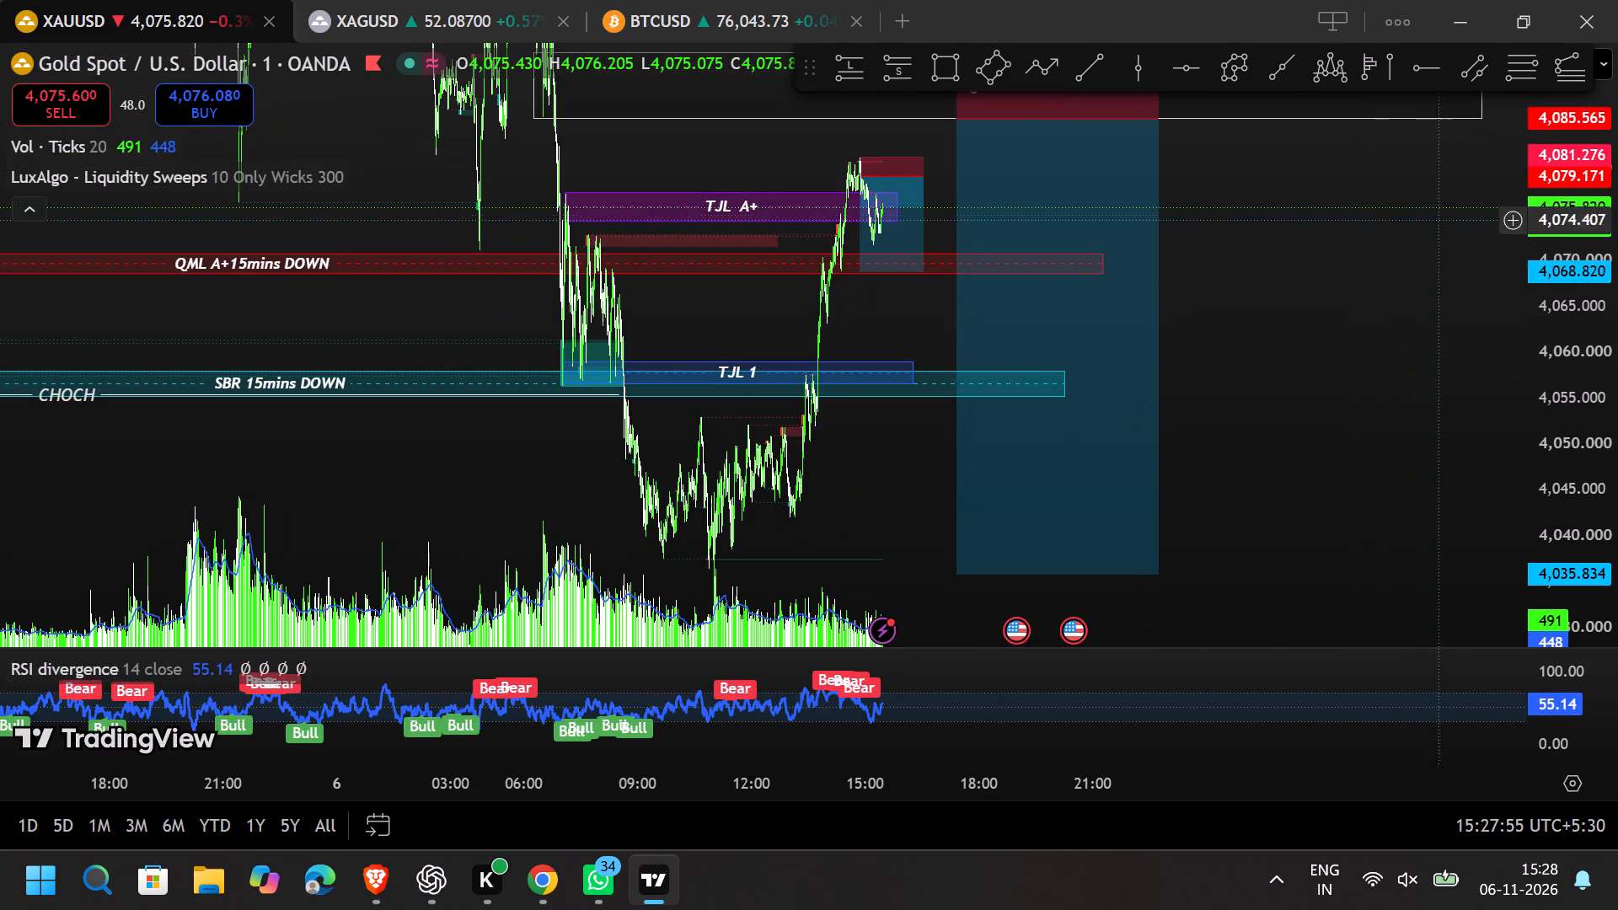
{"action": "left_click_drag", "start_coordinate": [1556, 261], "coordinate": [1562, 360]}
{"action": "scroll", "coordinate": [756, 365], "scroll_direction": "up", "scroll_amount": 8}
{"action": "scroll", "coordinate": [557, 331], "scroll_direction": "up", "scroll_amount": 4}
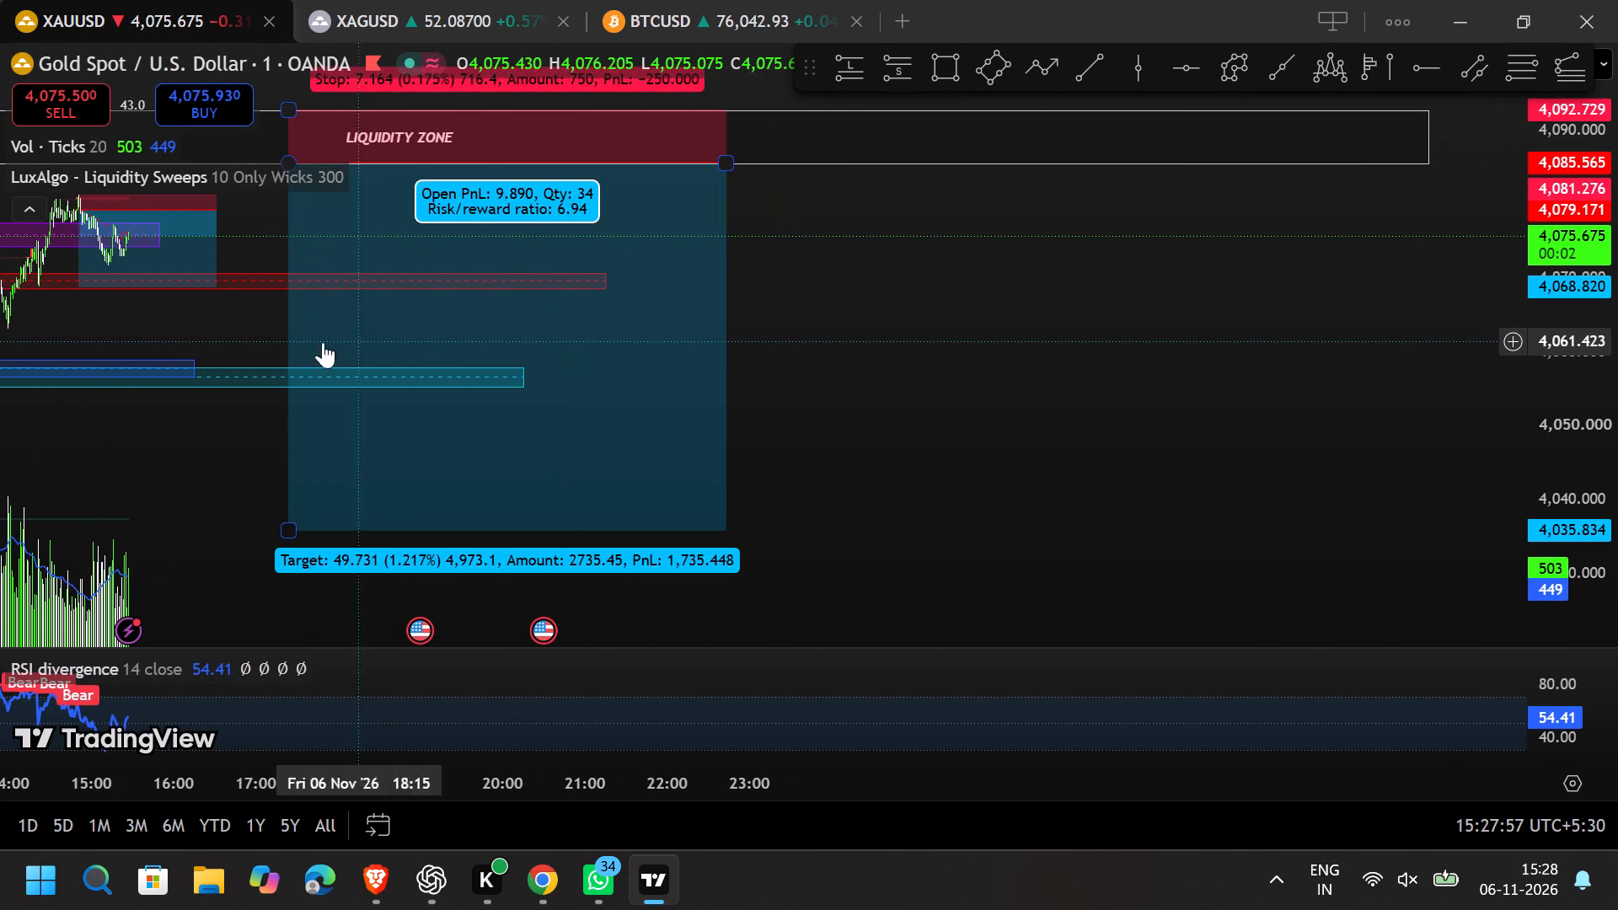
{"action": "left_click_drag", "start_coordinate": [211, 342], "coordinate": [1155, 446]}
{"action": "scroll", "coordinate": [1005, 452], "scroll_direction": "up", "scroll_amount": 7}
{"action": "scroll", "coordinate": [754, 430], "scroll_direction": "up", "scroll_amount": 5}
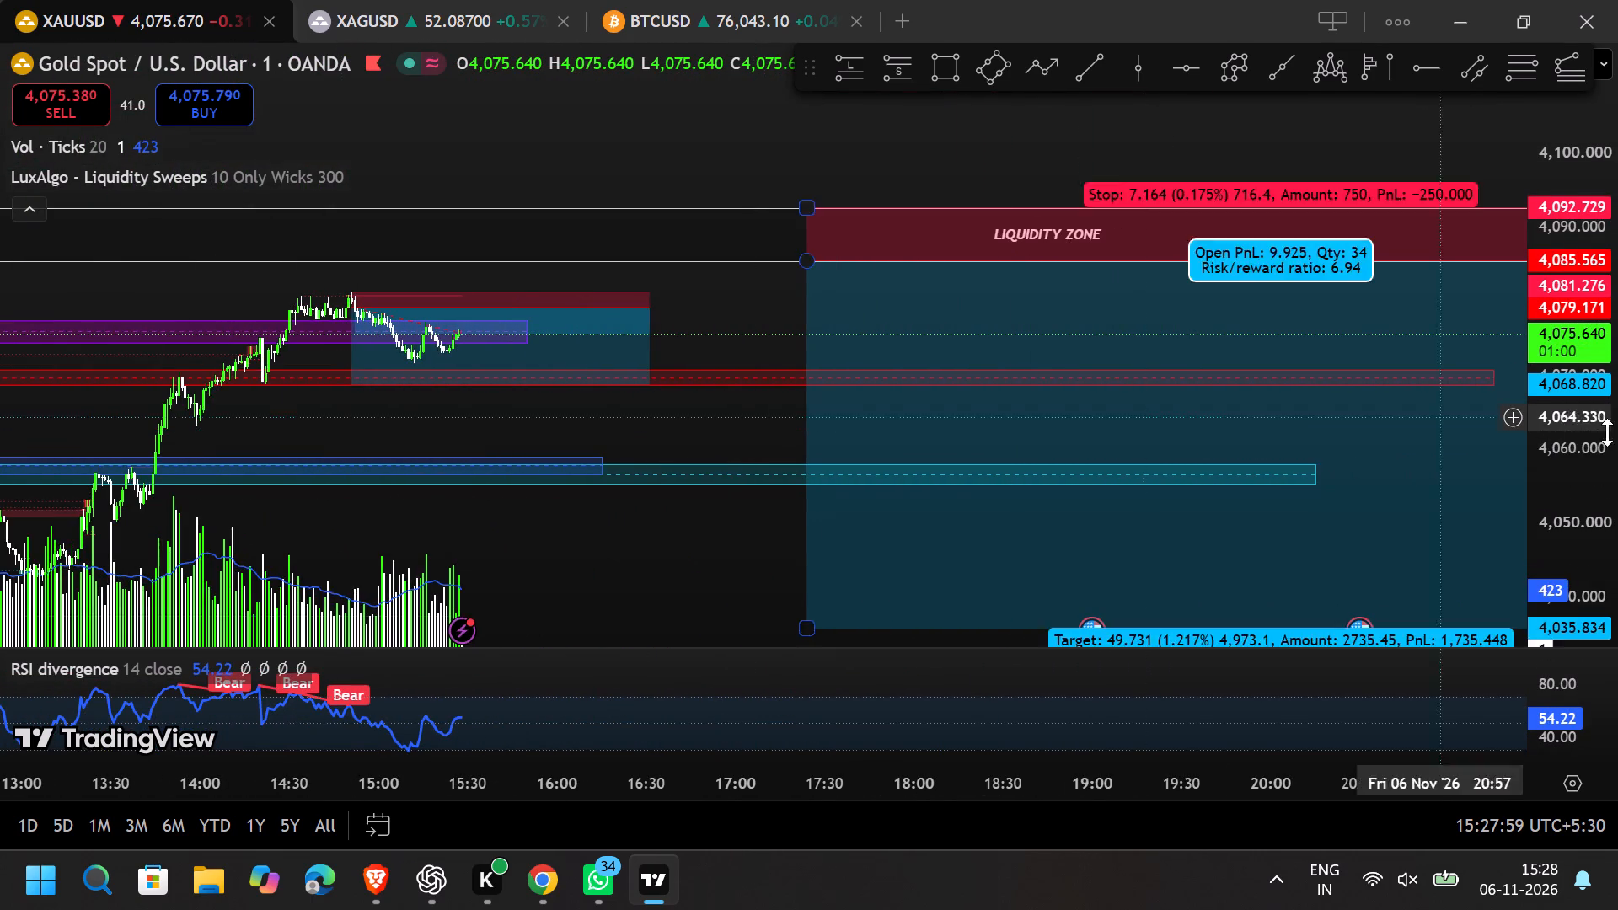
{"action": "left_click_drag", "start_coordinate": [1589, 527], "coordinate": [1576, 128]}
{"action": "left_click_drag", "start_coordinate": [763, 311], "coordinate": [1041, 346]}
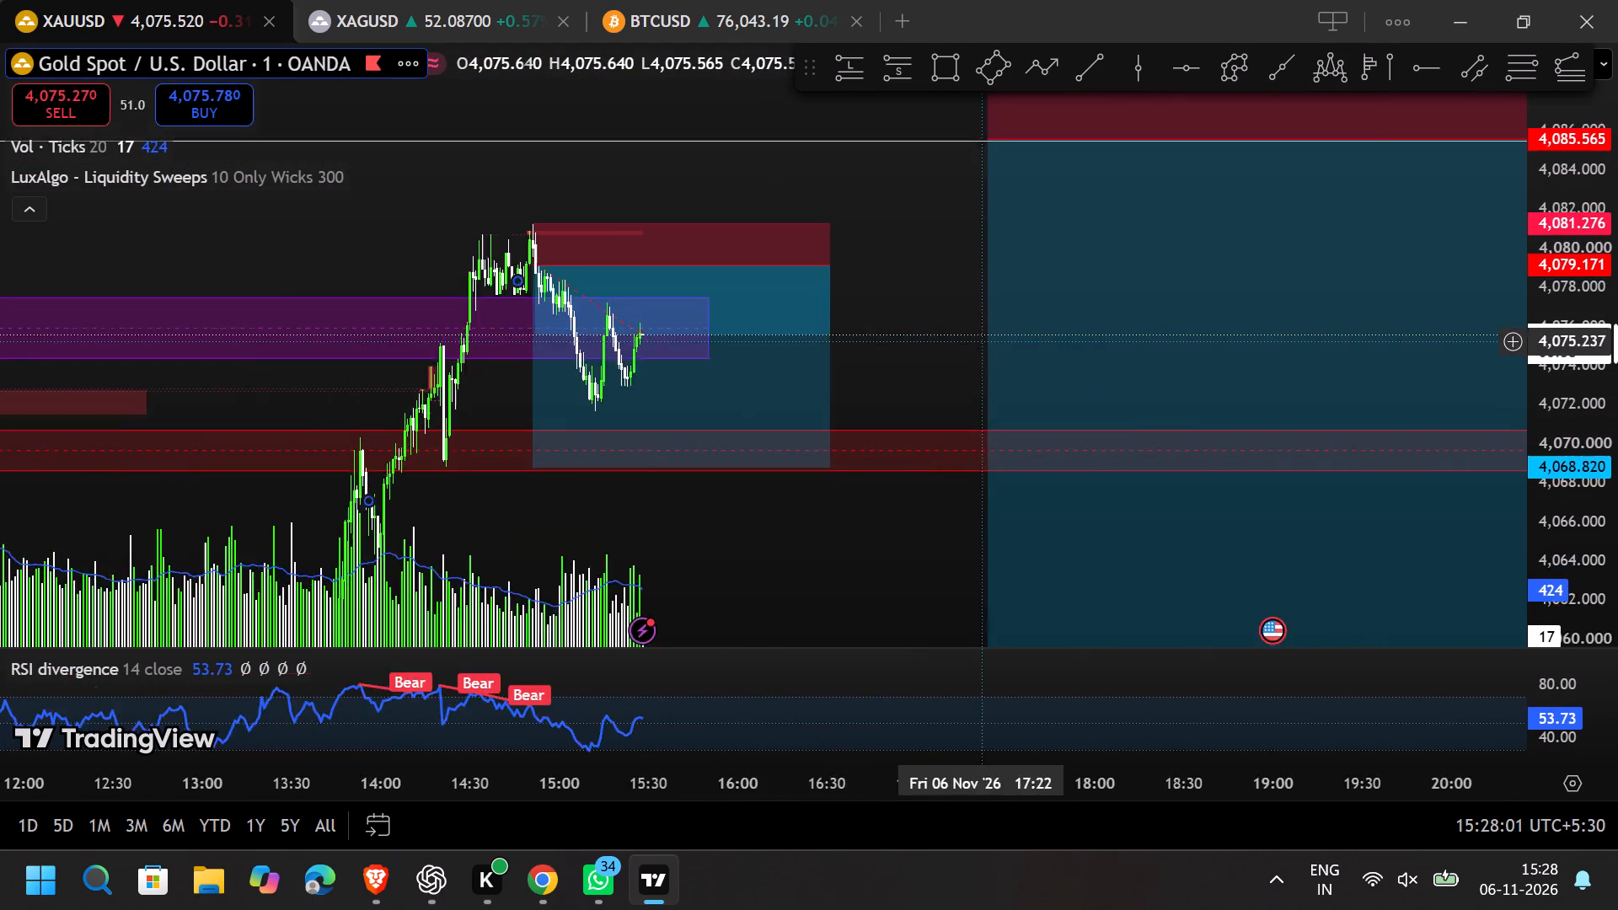
{"action": "left_click_drag", "start_coordinate": [1041, 346], "coordinate": [1144, 362]}
{"action": "left_click_drag", "start_coordinate": [1584, 500], "coordinate": [1569, 229]}
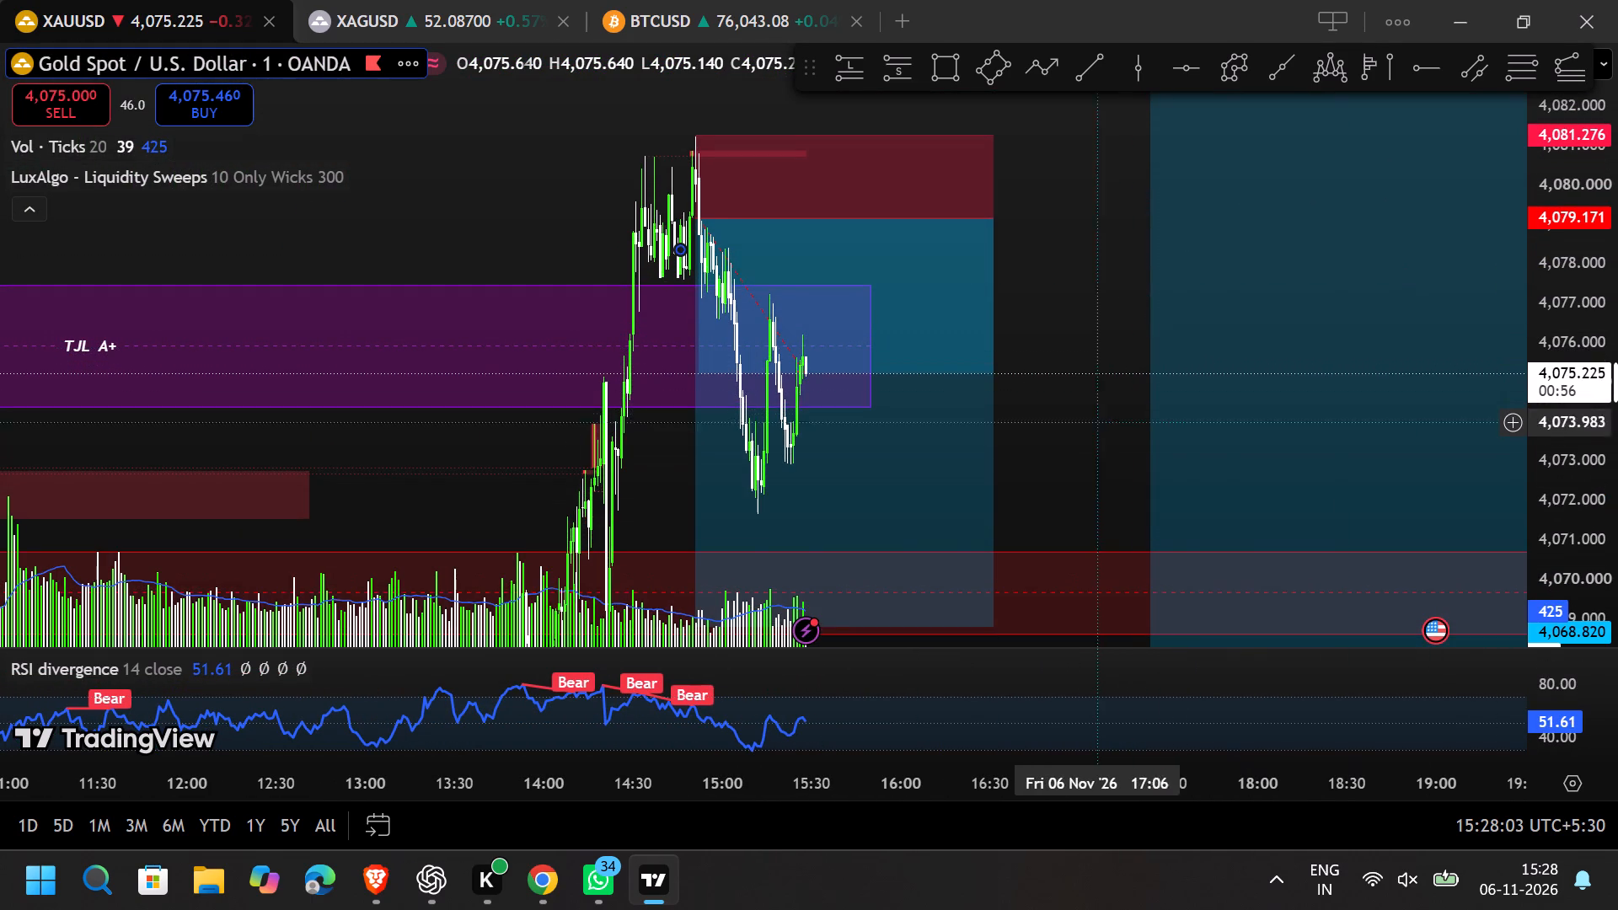
{"action": "left_click_drag", "start_coordinate": [1069, 439], "coordinate": [1117, 255]}
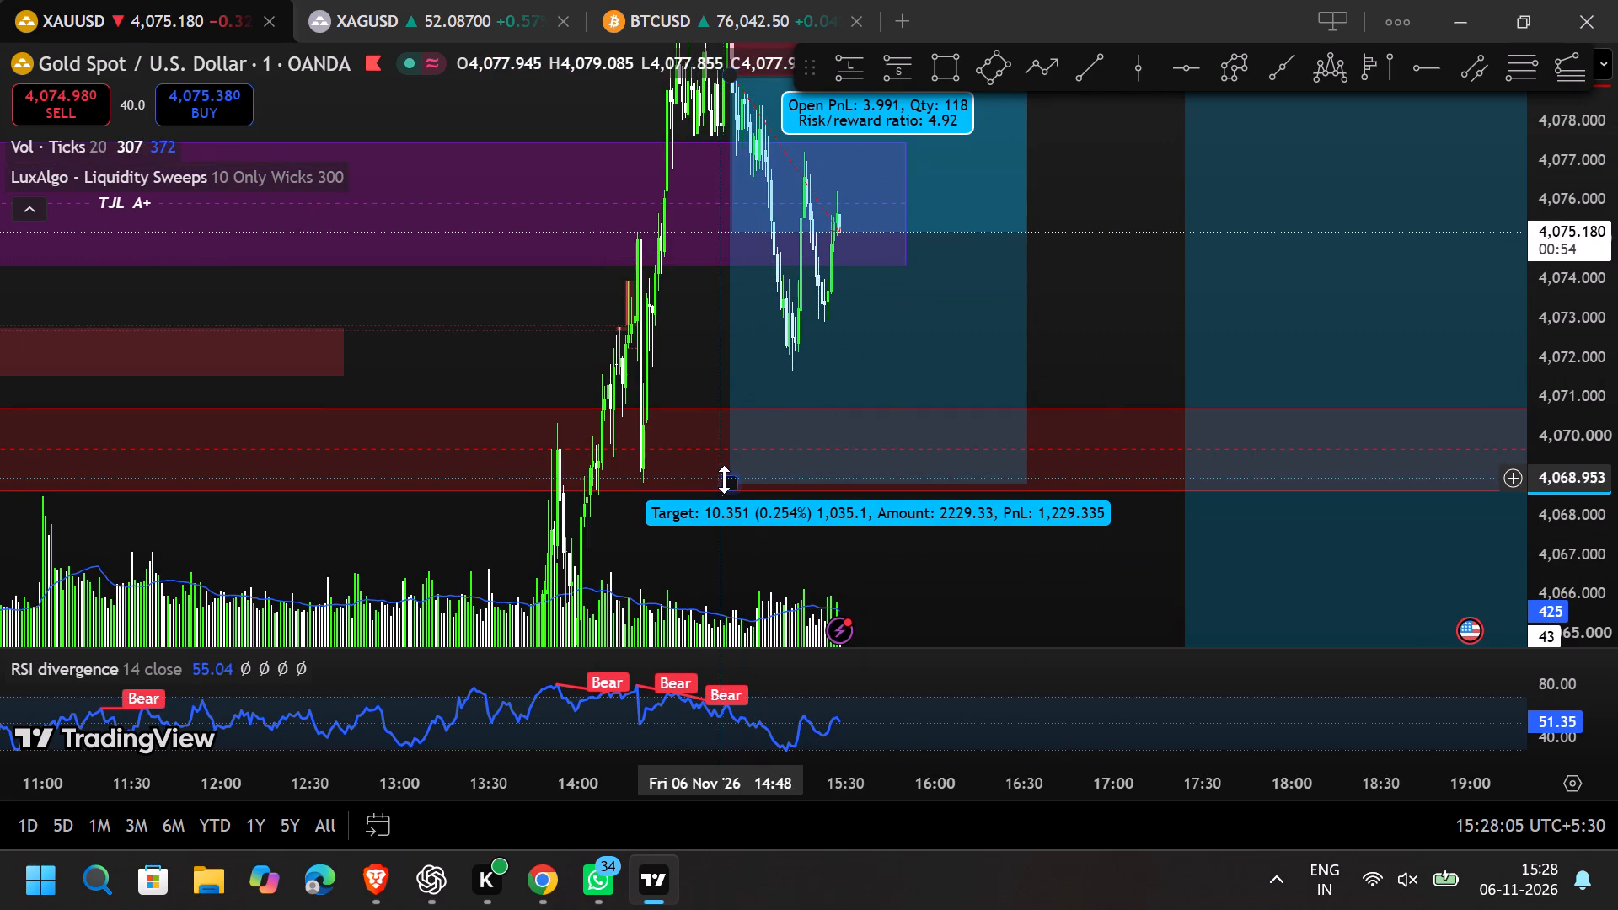
{"action": "left_click_drag", "start_coordinate": [731, 483], "coordinate": [780, 452]}
{"action": "left_click", "coordinate": [1125, 326]}
{"action": "left_click_drag", "start_coordinate": [1127, 324], "coordinate": [1124, 457]}
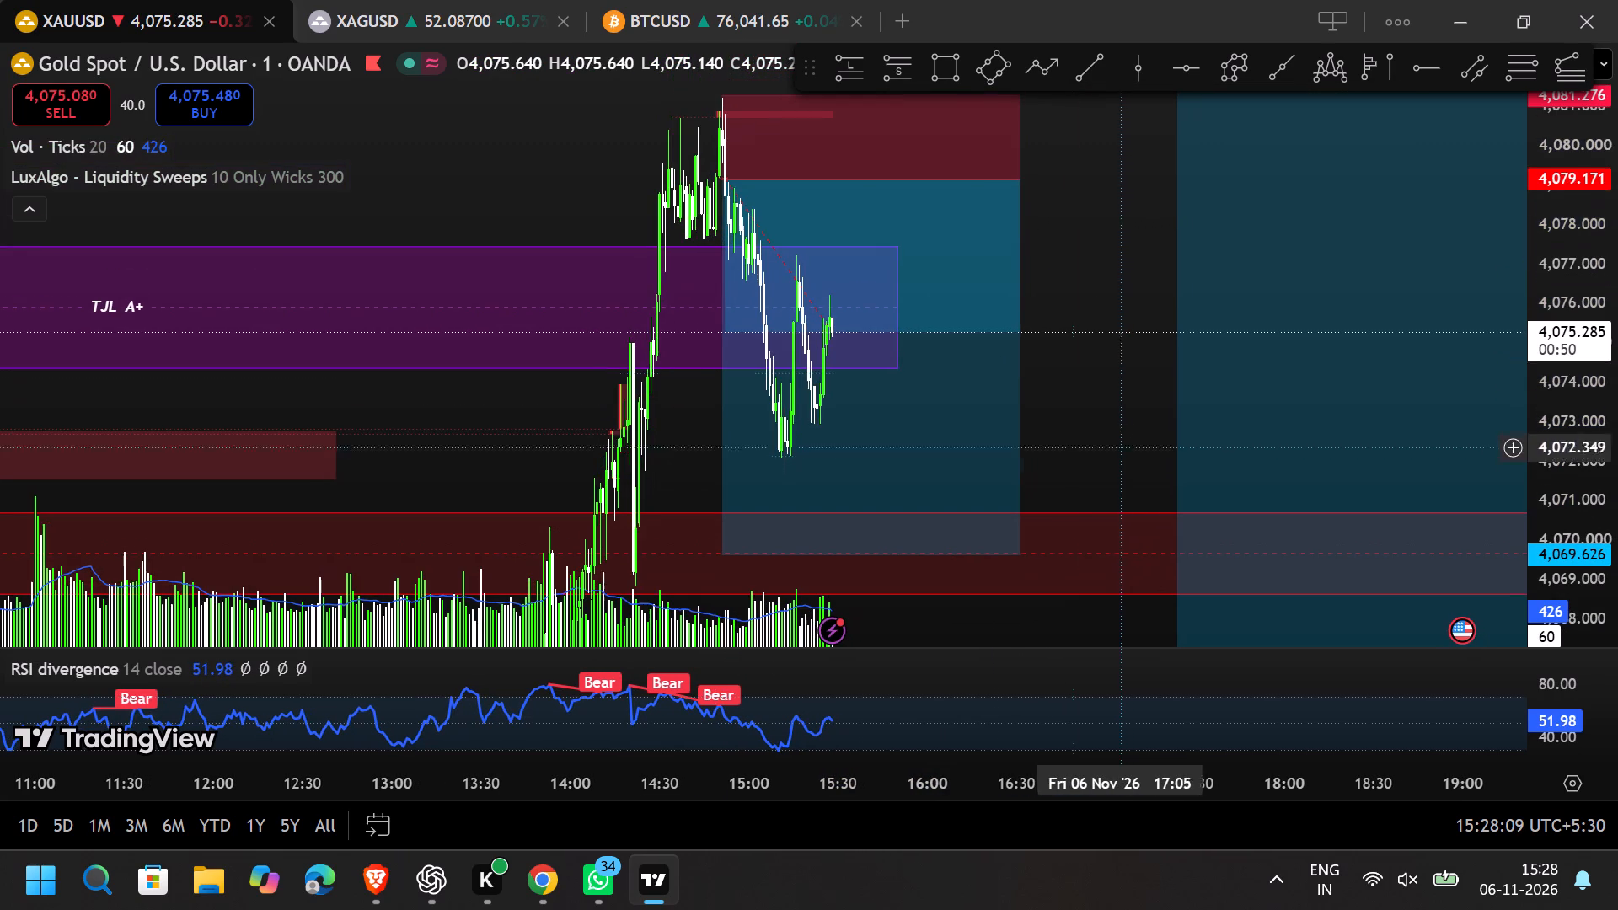
Extend the end time of the short entered at 4,079.171 to about 16:48.
{"action": "left_click_drag", "start_coordinate": [1026, 185], "coordinate": [1069, 178]}
{"action": "left_click", "coordinate": [617, 207]}
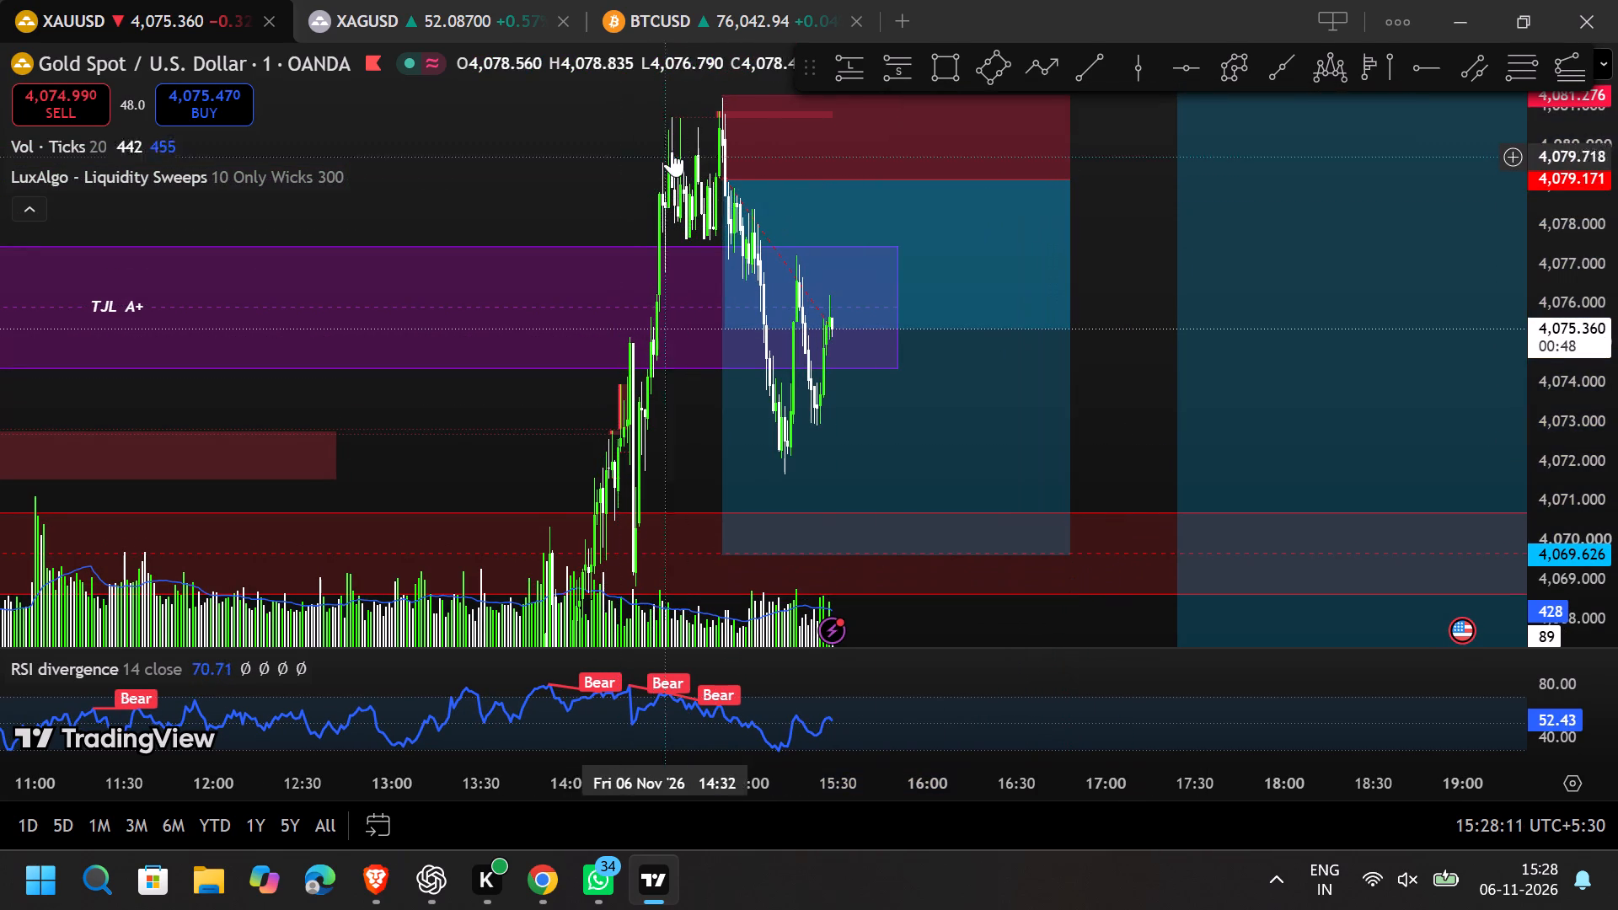
{"action": "left_click_drag", "start_coordinate": [633, 152], "coordinate": [608, 281]}
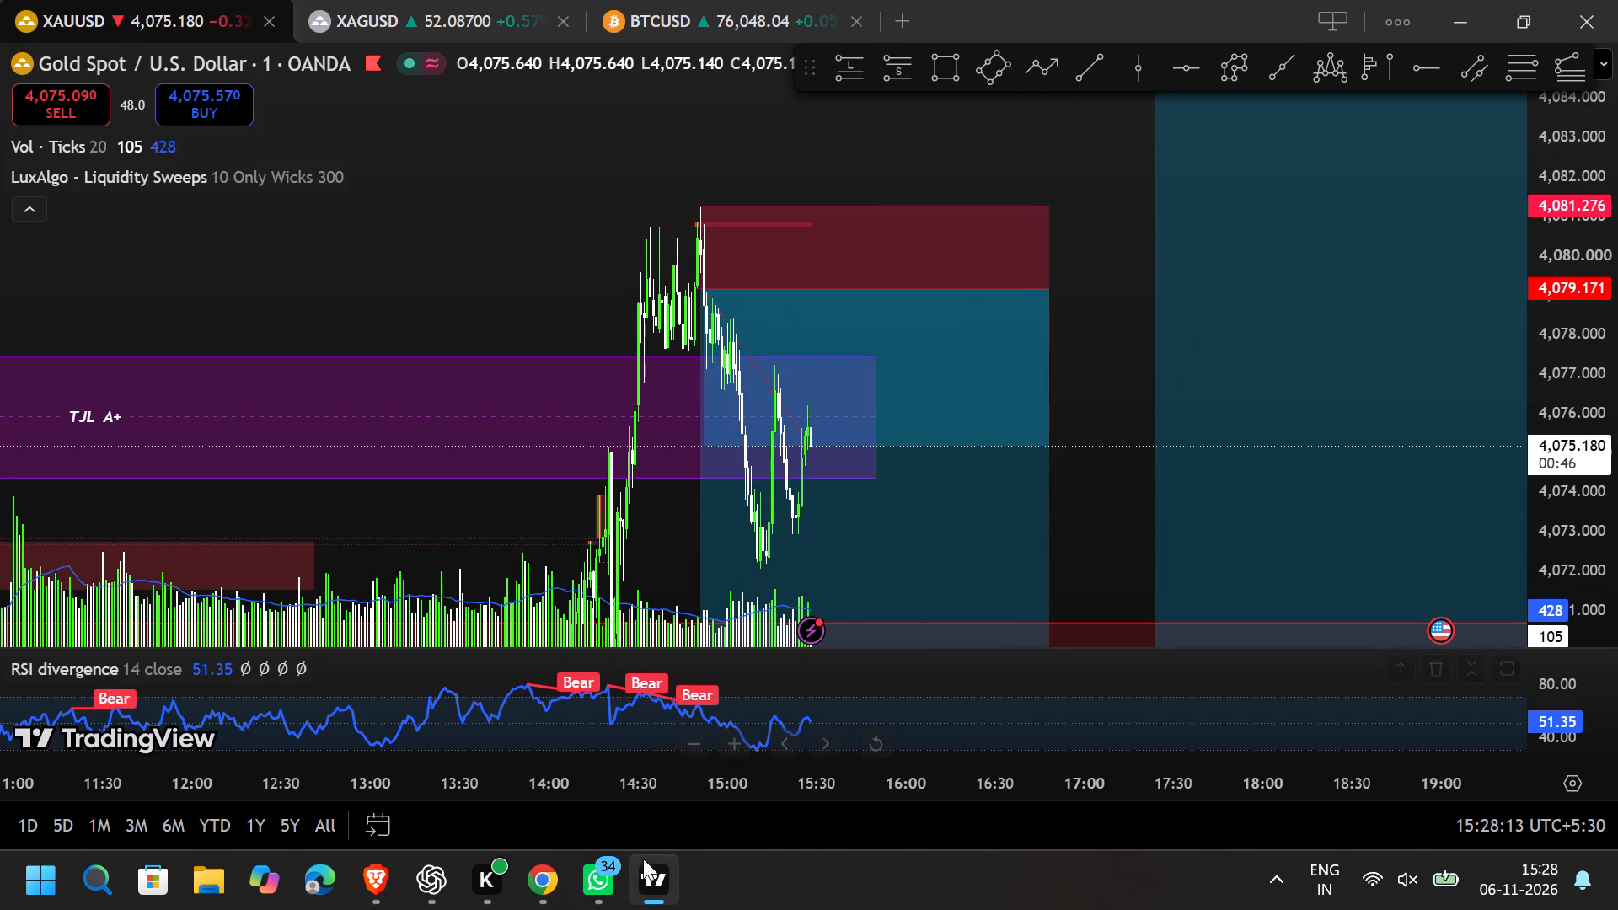
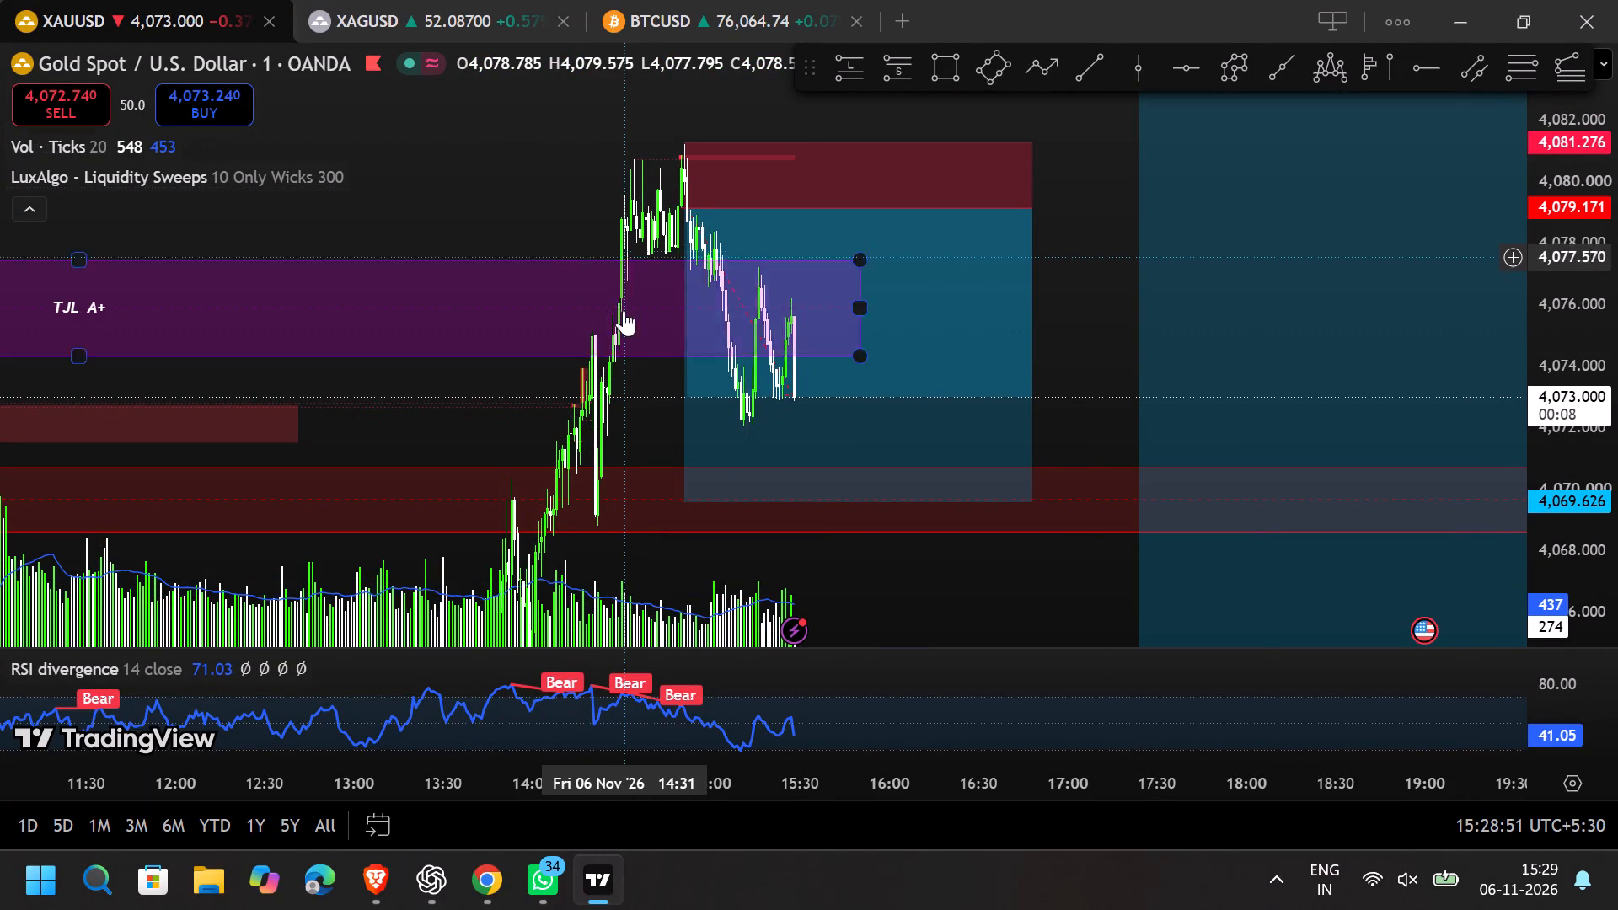
Move the liquidity-zone short earlier so it starts at about 17:02, with its entry at about 4,085.378 and stop at about 4,092.542.
{"action": "left_click_drag", "start_coordinate": [631, 442], "coordinate": [292, 373]}
{"action": "left_click_drag", "start_coordinate": [753, 345], "coordinate": [855, 341]}
{"action": "left_click_drag", "start_coordinate": [1579, 268], "coordinate": [1581, 370]}
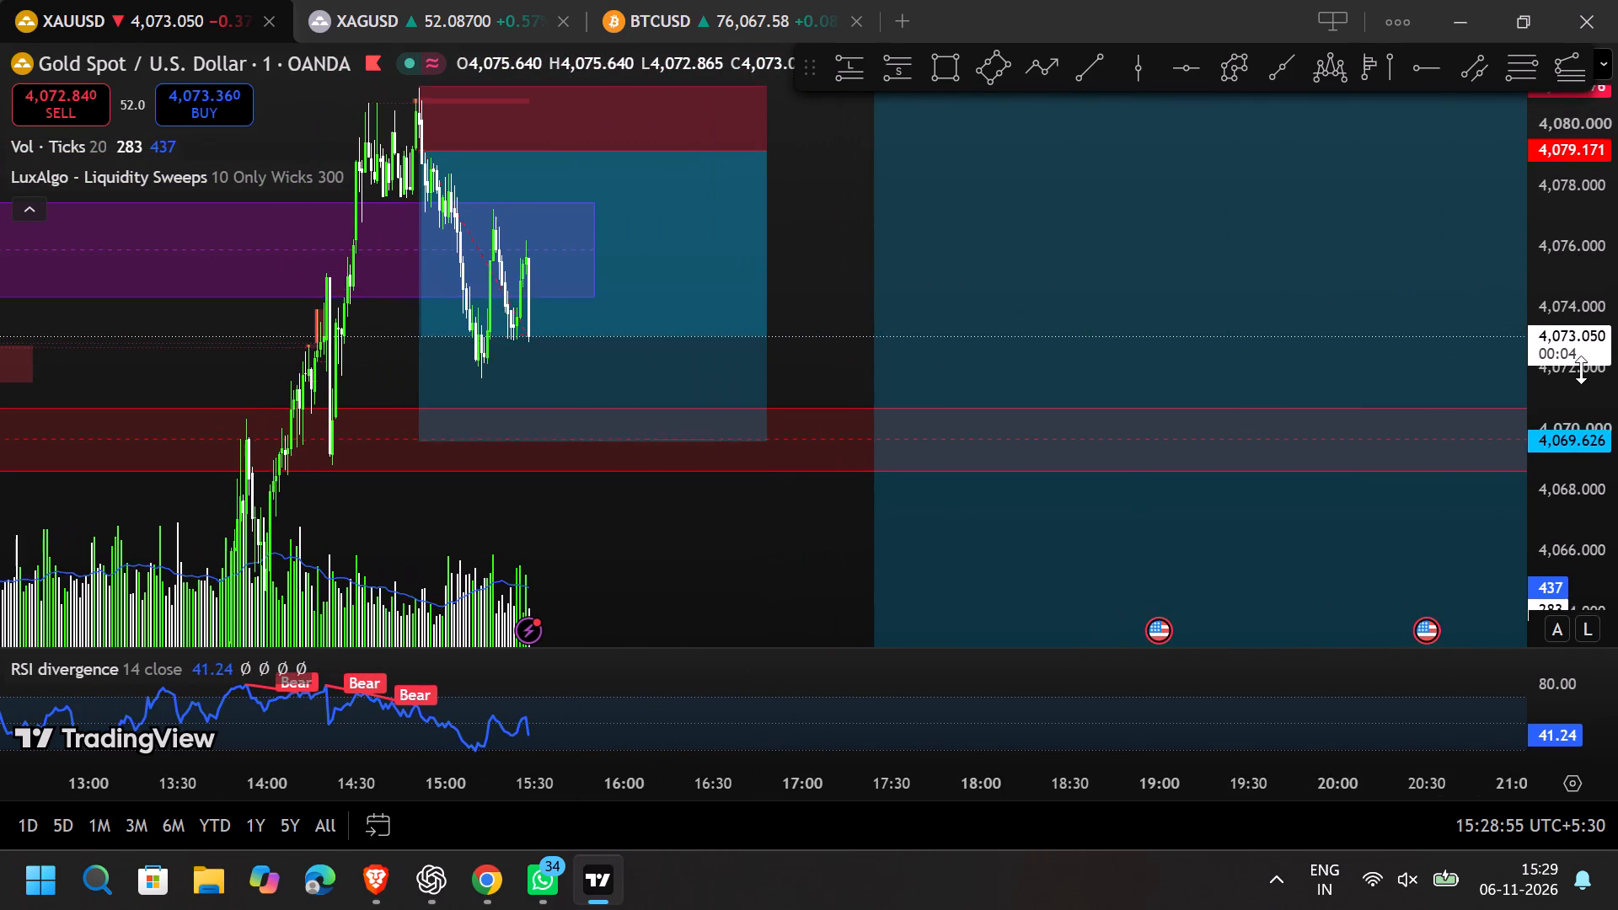
{"action": "left_click_drag", "start_coordinate": [1581, 370], "coordinate": [1562, 549]}
{"action": "scroll", "coordinate": [932, 532], "scroll_direction": "down", "scroll_amount": 12}
{"action": "left_click_drag", "start_coordinate": [1095, 473], "coordinate": [813, 514]}
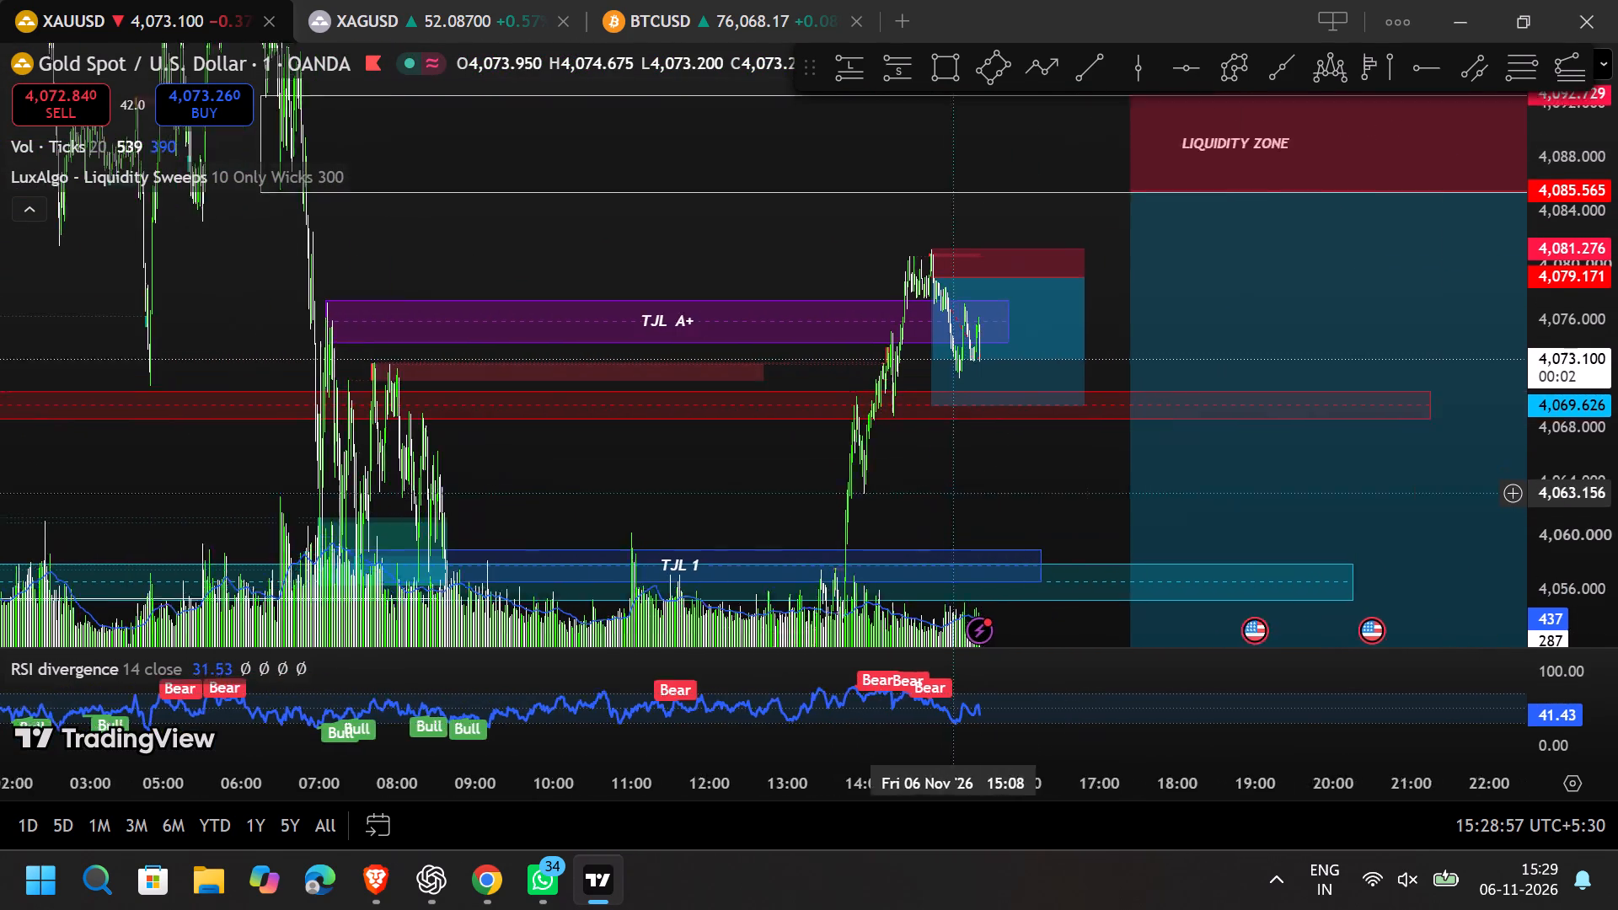
{"action": "left_click_drag", "start_coordinate": [813, 514], "coordinate": [589, 552]}
{"action": "left_click_drag", "start_coordinate": [1031, 286], "coordinate": [983, 287]}
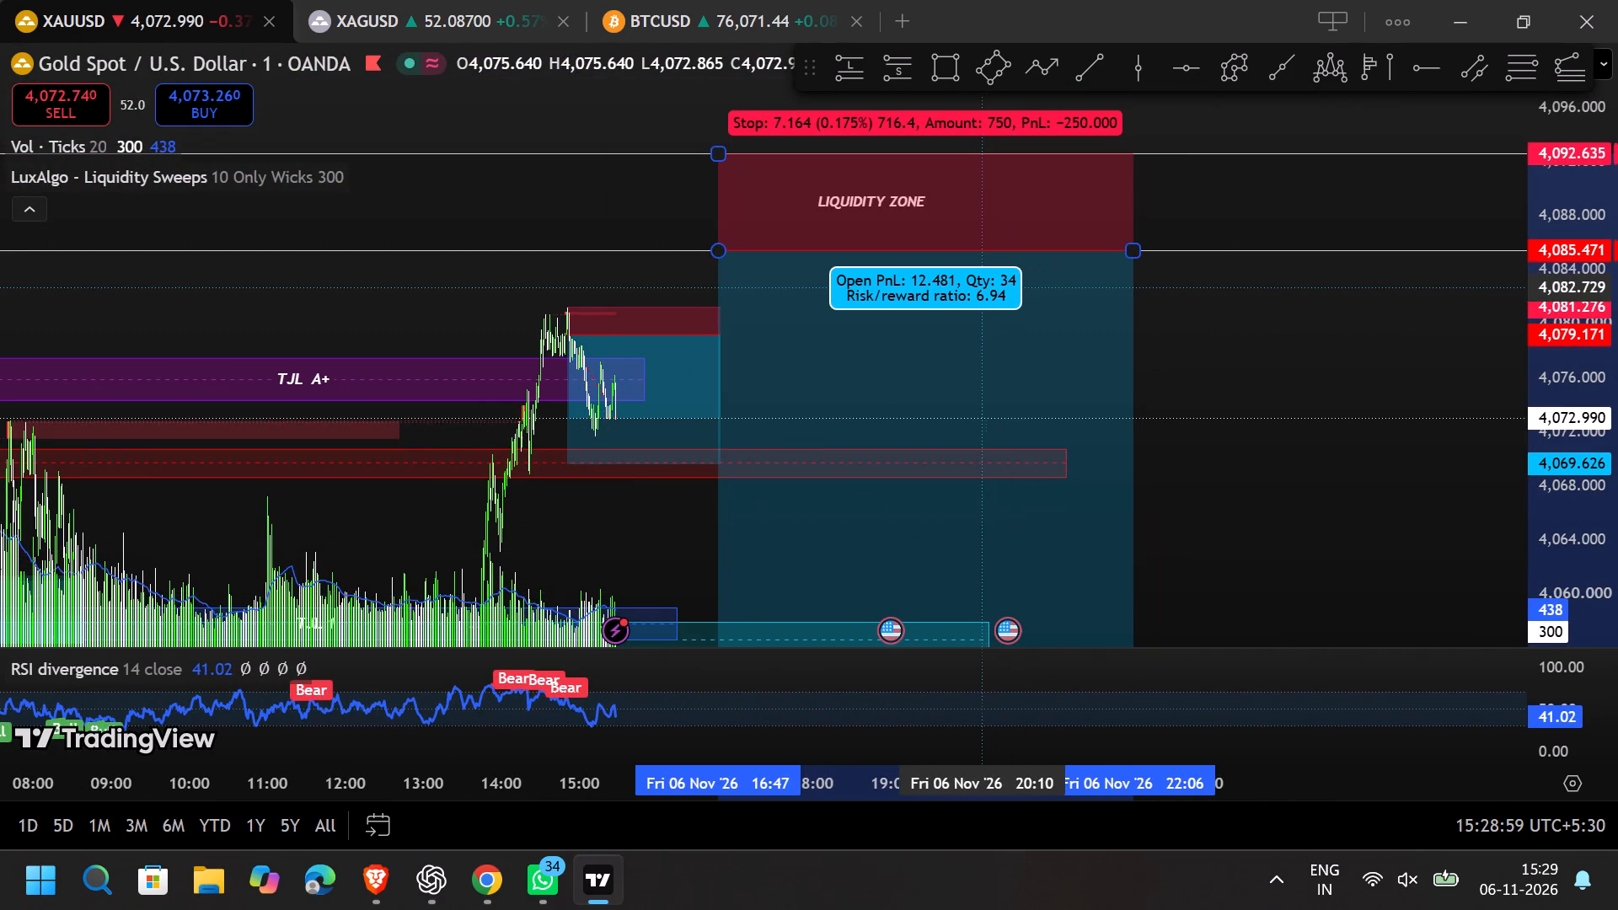
{"action": "left_click_drag", "start_coordinate": [983, 287], "coordinate": [1002, 290]}
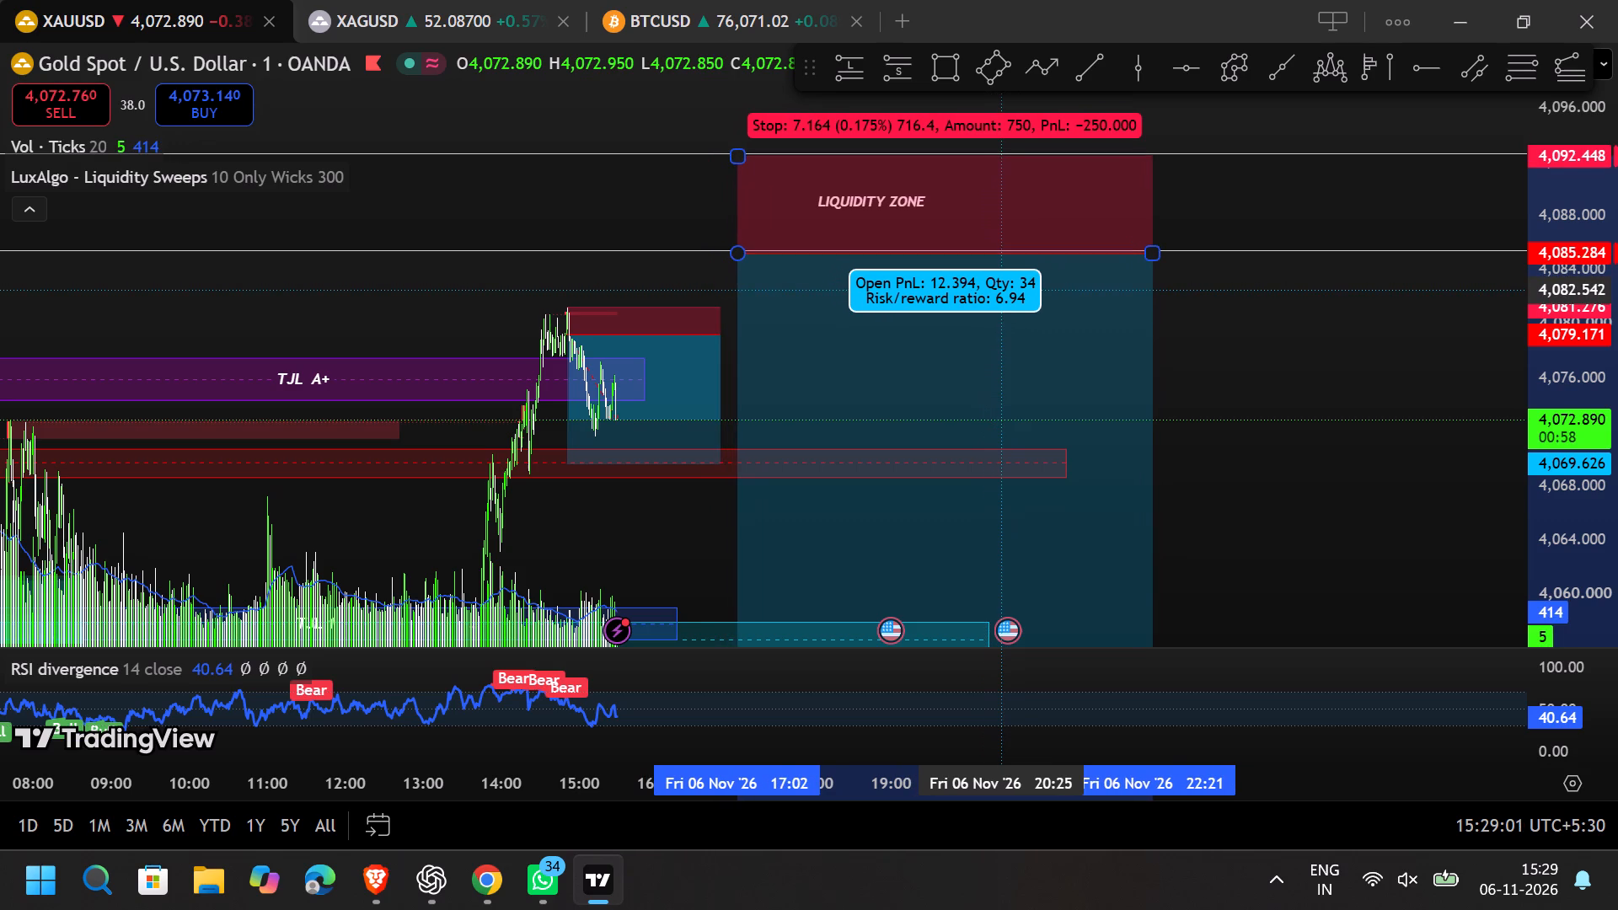
{"action": "left_click_drag", "start_coordinate": [1002, 290], "coordinate": [999, 290]}
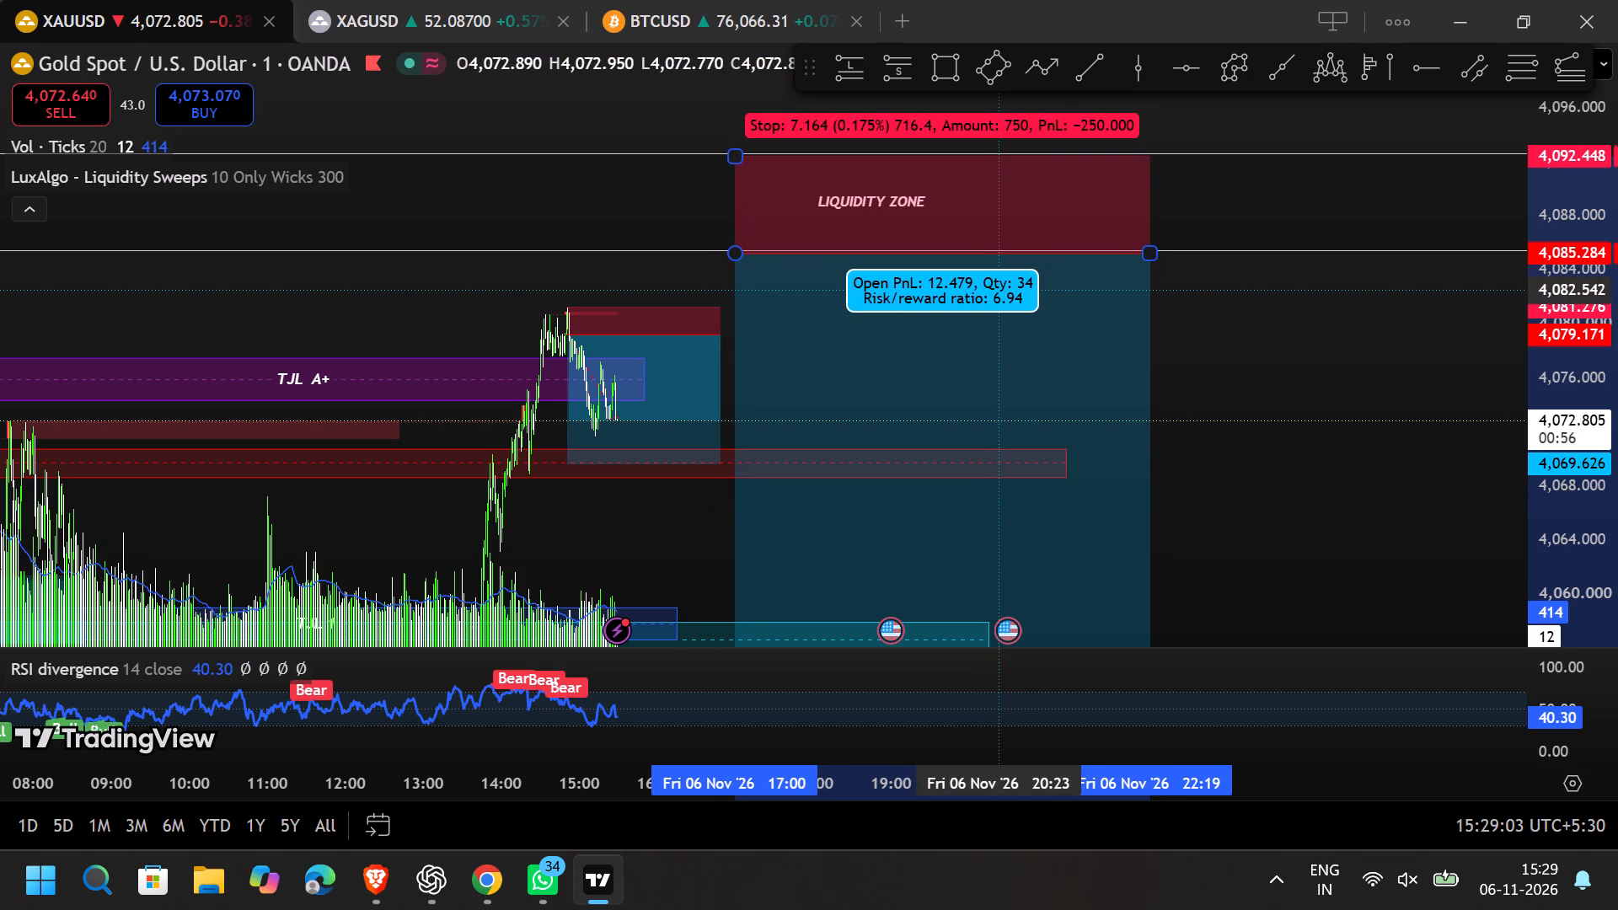
{"action": "left_click_drag", "start_coordinate": [999, 290], "coordinate": [1002, 289]}
Examine gold's price action around the TJL A+, QML and TJL 1 zones, from the overnight drop to the latest candles.
{"action": "left_click_drag", "start_coordinate": [317, 321], "coordinate": [1584, 303]}
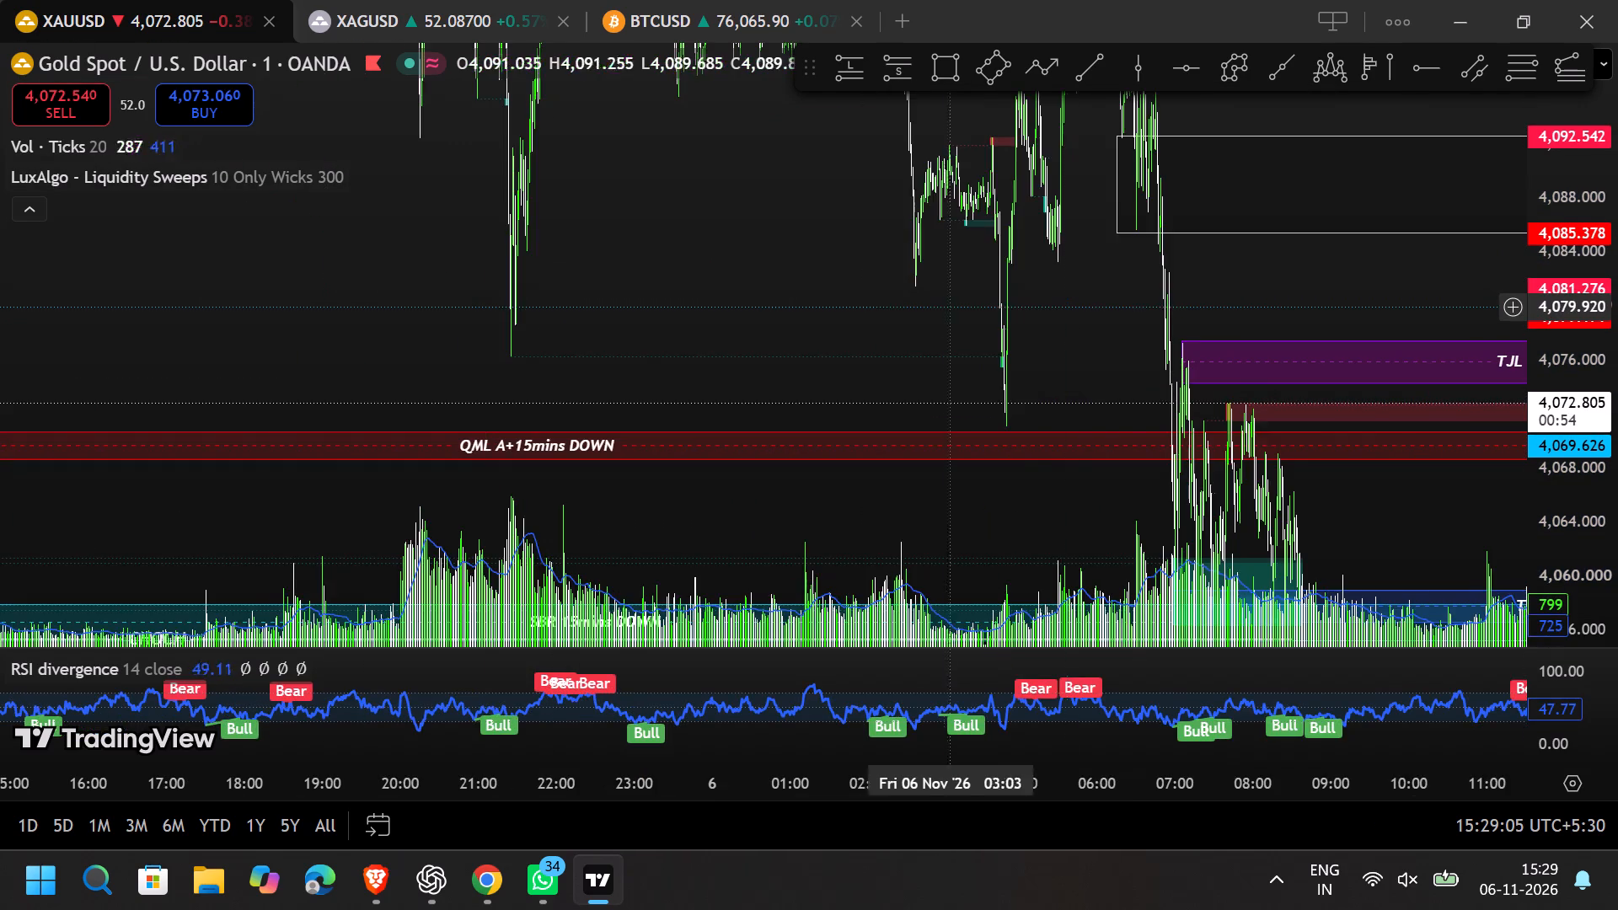
{"action": "scroll", "coordinate": [944, 308], "scroll_direction": "up", "scroll_amount": 20}
{"action": "left_click_drag", "start_coordinate": [887, 308], "coordinate": [389, 393]}
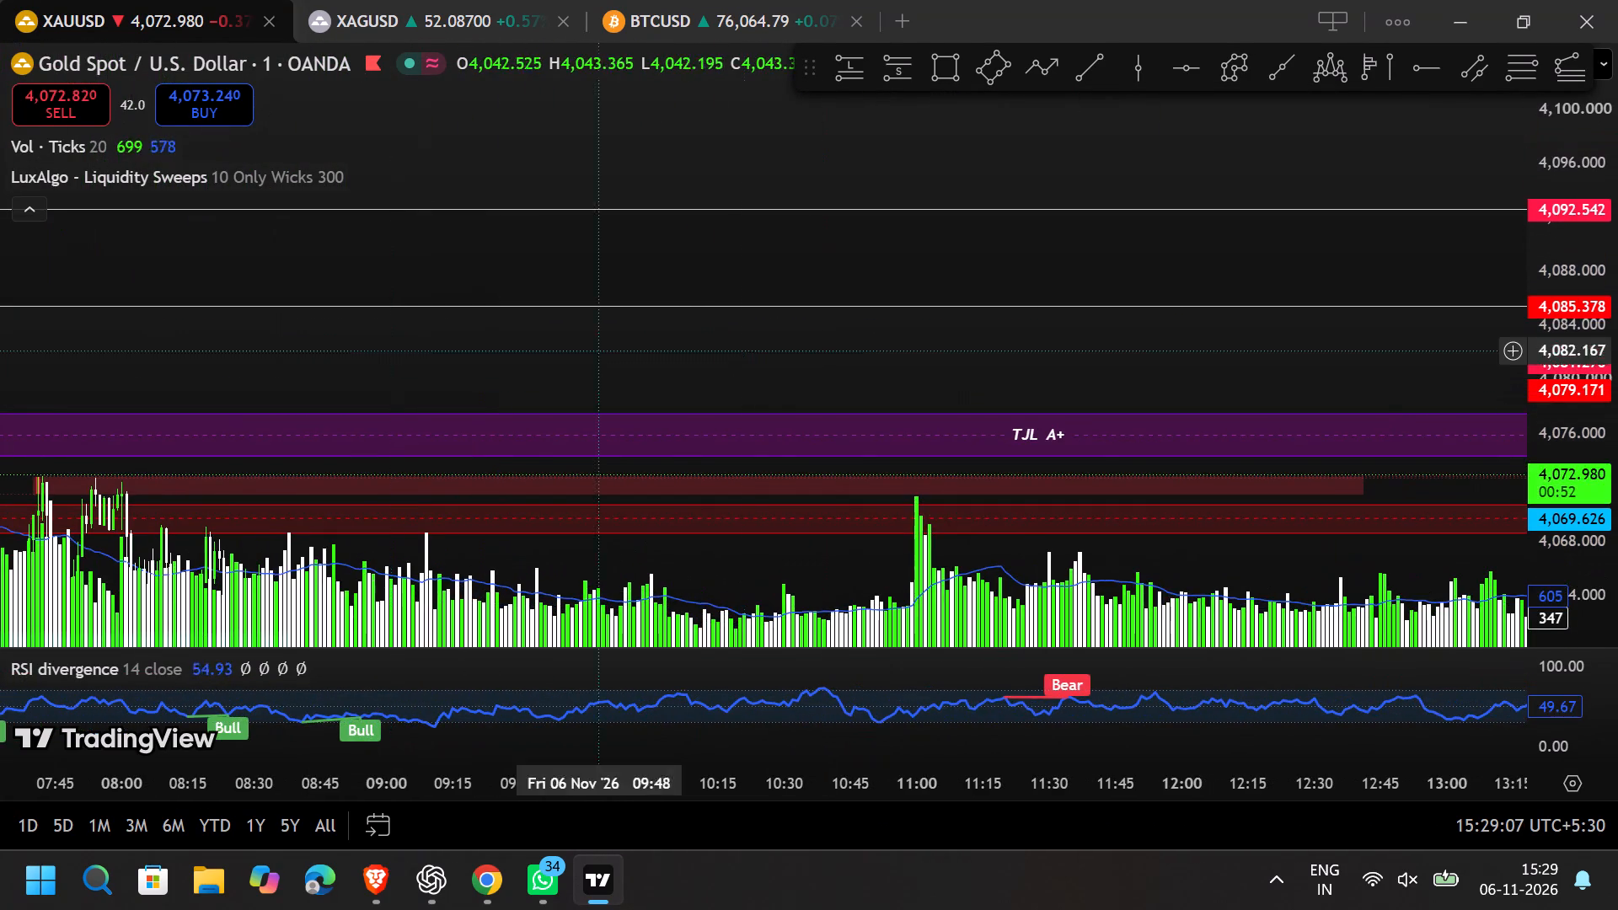
{"action": "left_click_drag", "start_coordinate": [1096, 361], "coordinate": [334, 270]}
{"action": "left_click_drag", "start_coordinate": [1087, 262], "coordinate": [402, 201]}
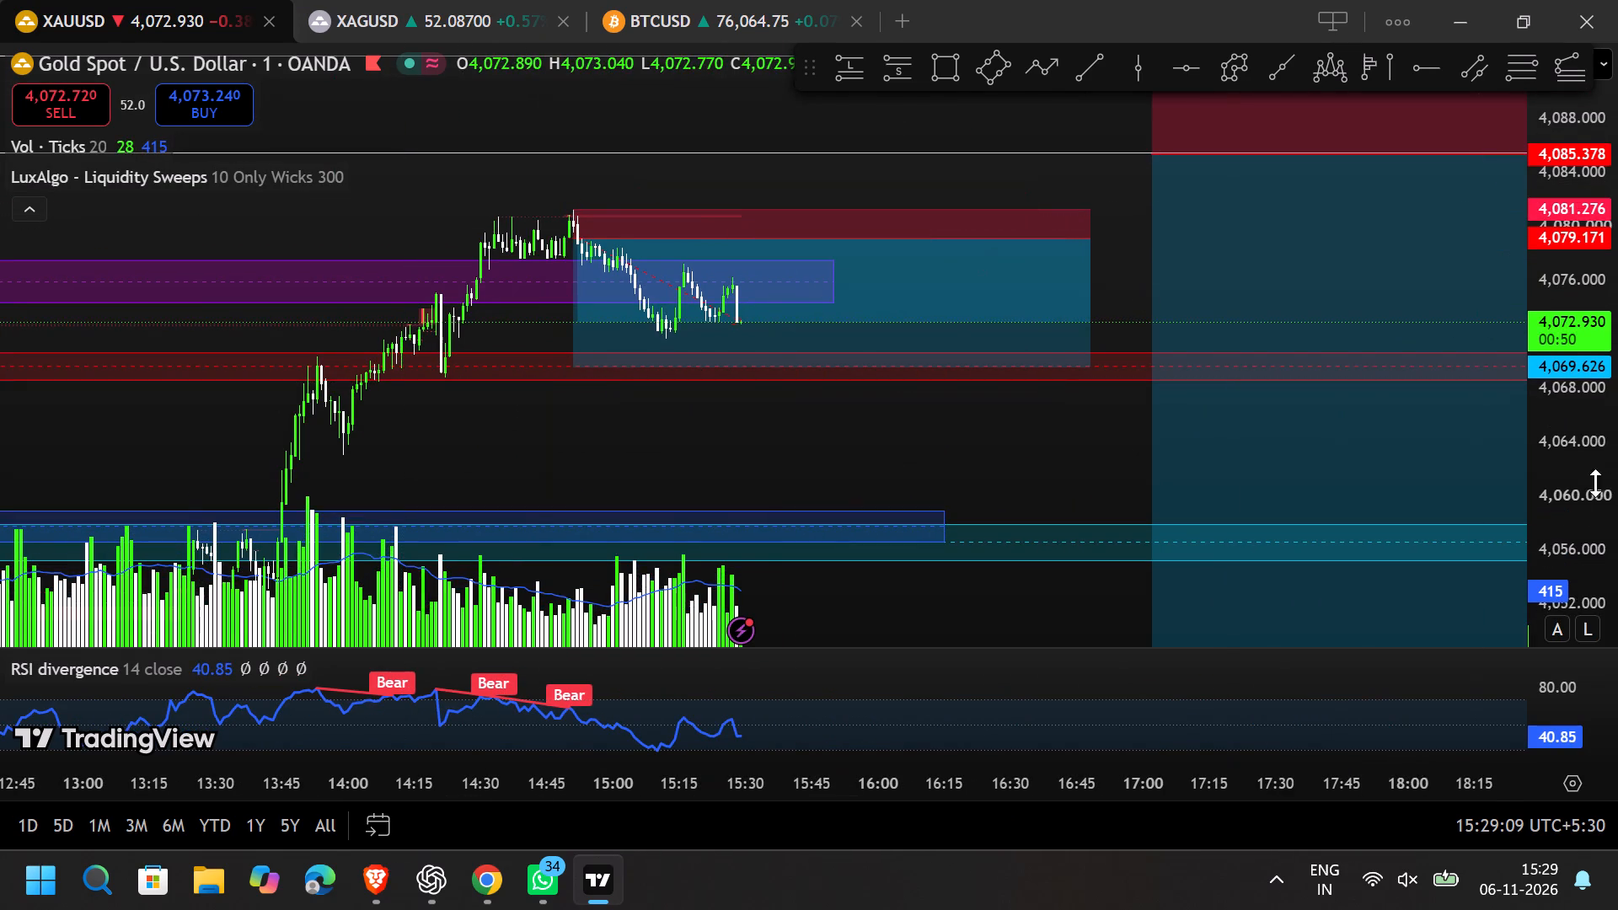
{"action": "left_click_drag", "start_coordinate": [1550, 550], "coordinate": [1528, 195]}
{"action": "left_click_drag", "start_coordinate": [928, 488], "coordinate": [956, 554]}
{"action": "left_click_drag", "start_coordinate": [1615, 336], "coordinate": [1599, 396]}
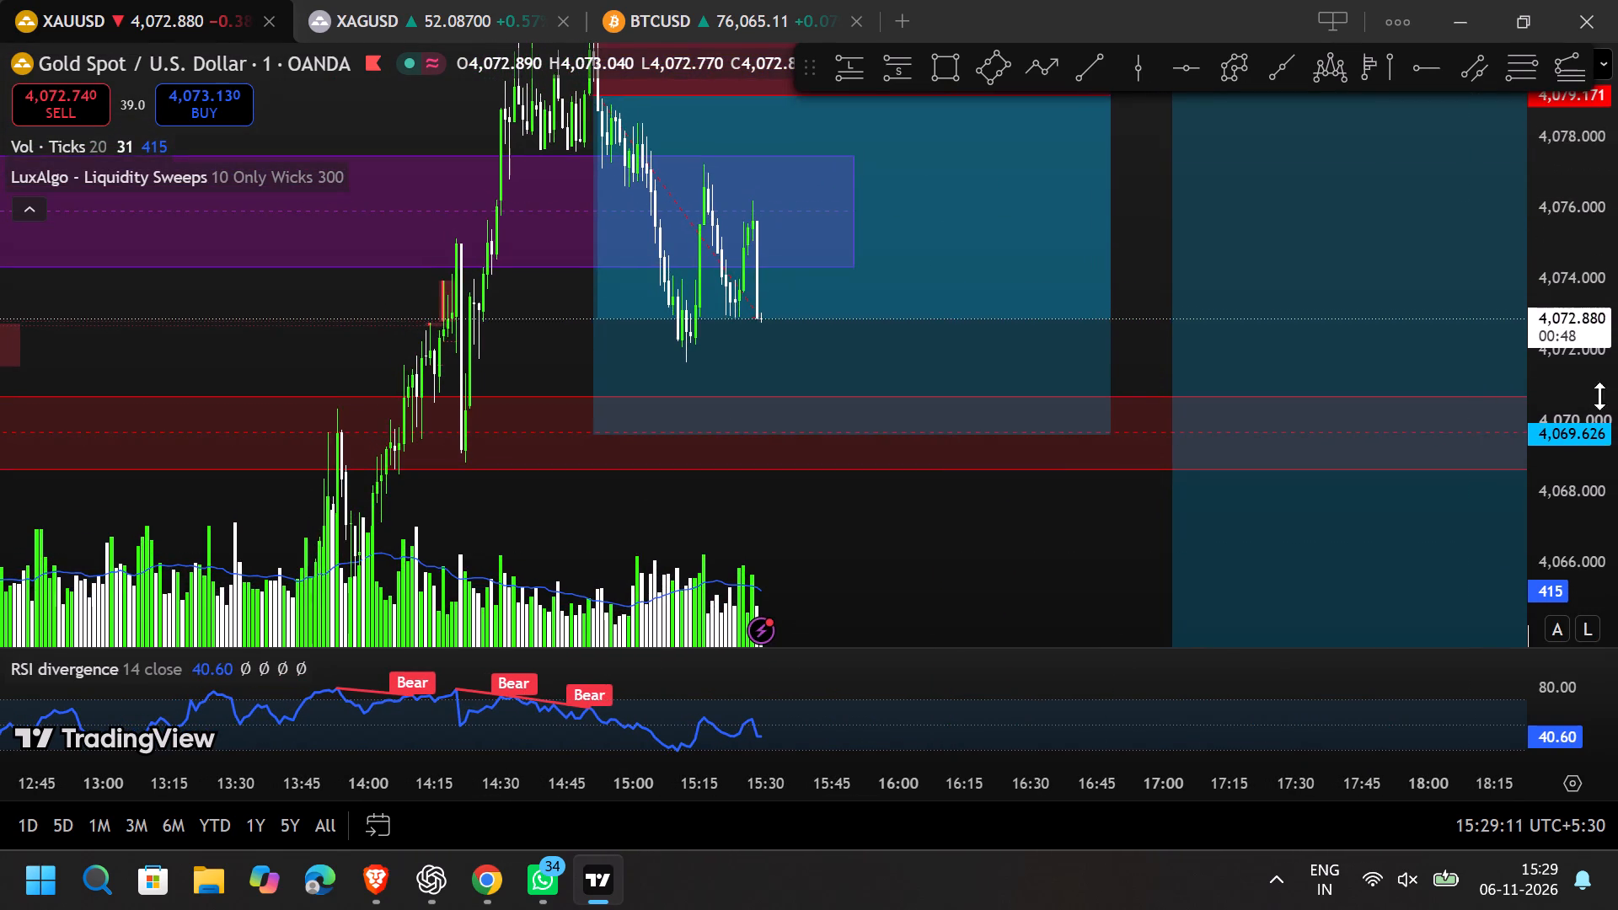
{"action": "left_click_drag", "start_coordinate": [1599, 396], "coordinate": [1512, 541]}
{"action": "scroll", "coordinate": [994, 448], "scroll_direction": "down", "scroll_amount": 6}
{"action": "scroll", "coordinate": [1031, 507], "scroll_direction": "down", "scroll_amount": 8}
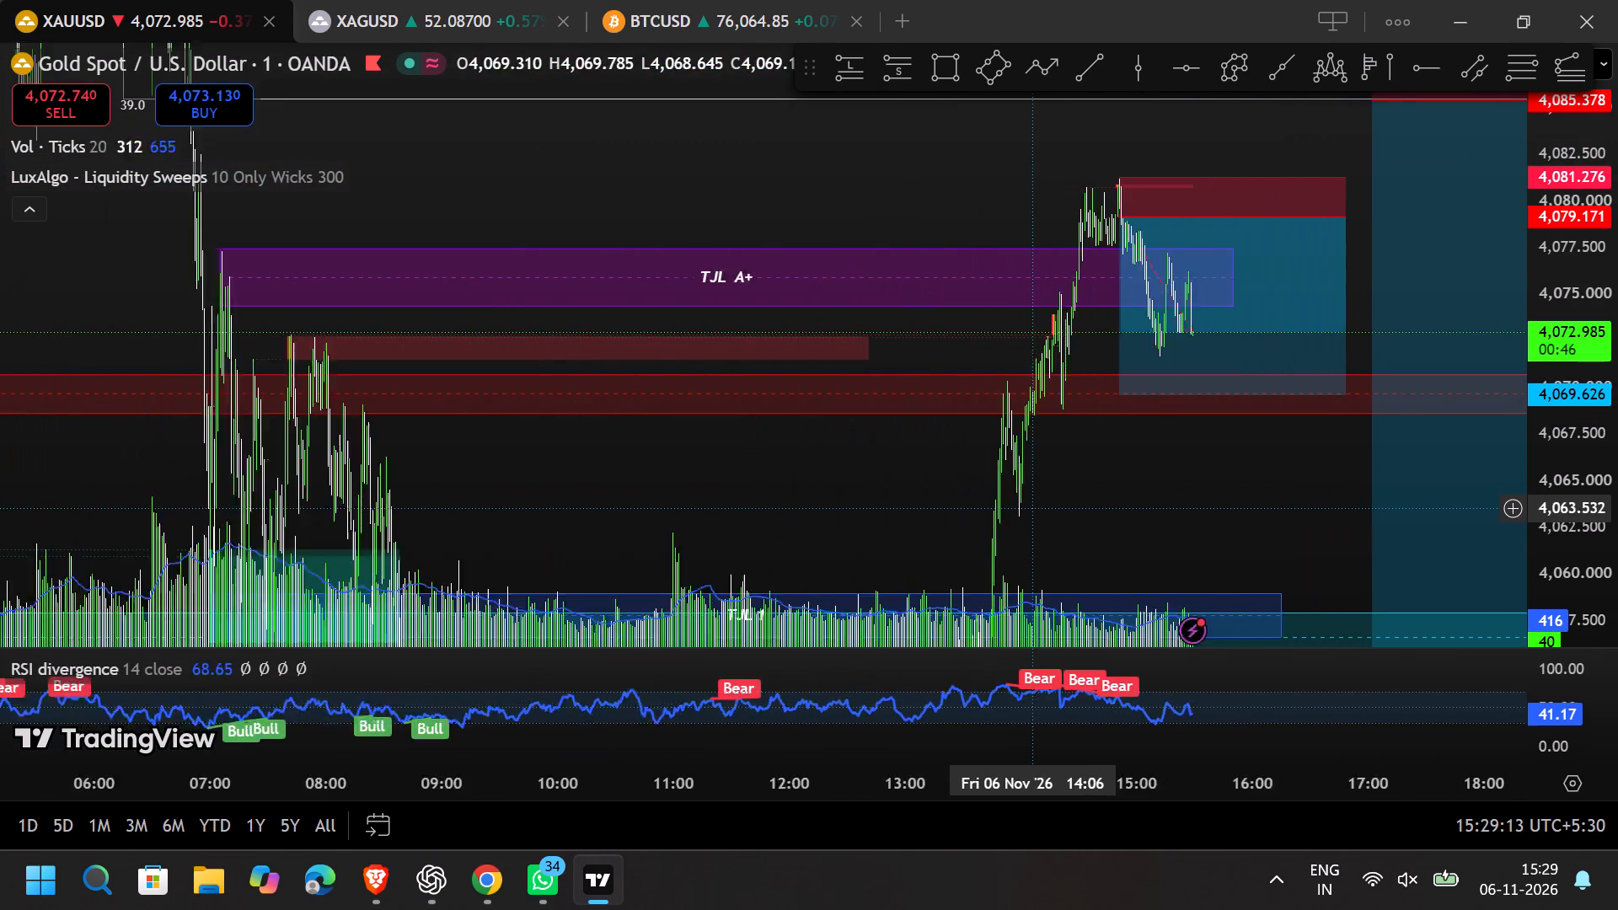
{"action": "scroll", "coordinate": [1033, 508], "scroll_direction": "down", "scroll_amount": 2}
{"action": "left_click_drag", "start_coordinate": [946, 511], "coordinate": [721, 423]}
{"action": "scroll", "coordinate": [1104, 407], "scroll_direction": "up", "scroll_amount": 7}
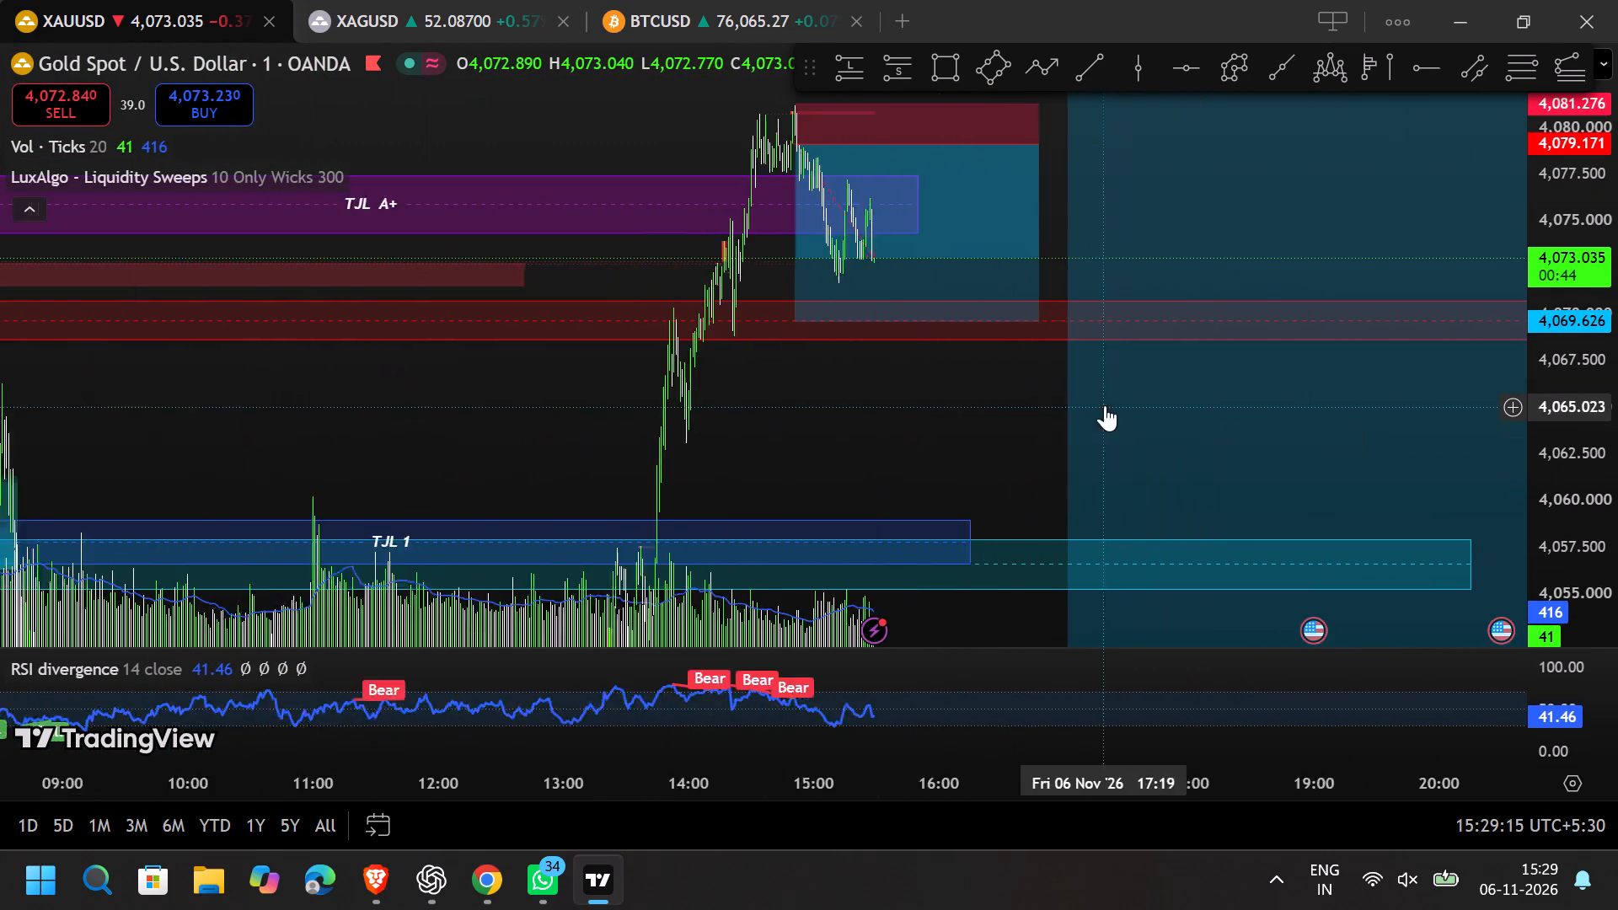
{"action": "scroll", "coordinate": [963, 394], "scroll_direction": "up", "scroll_amount": 5}
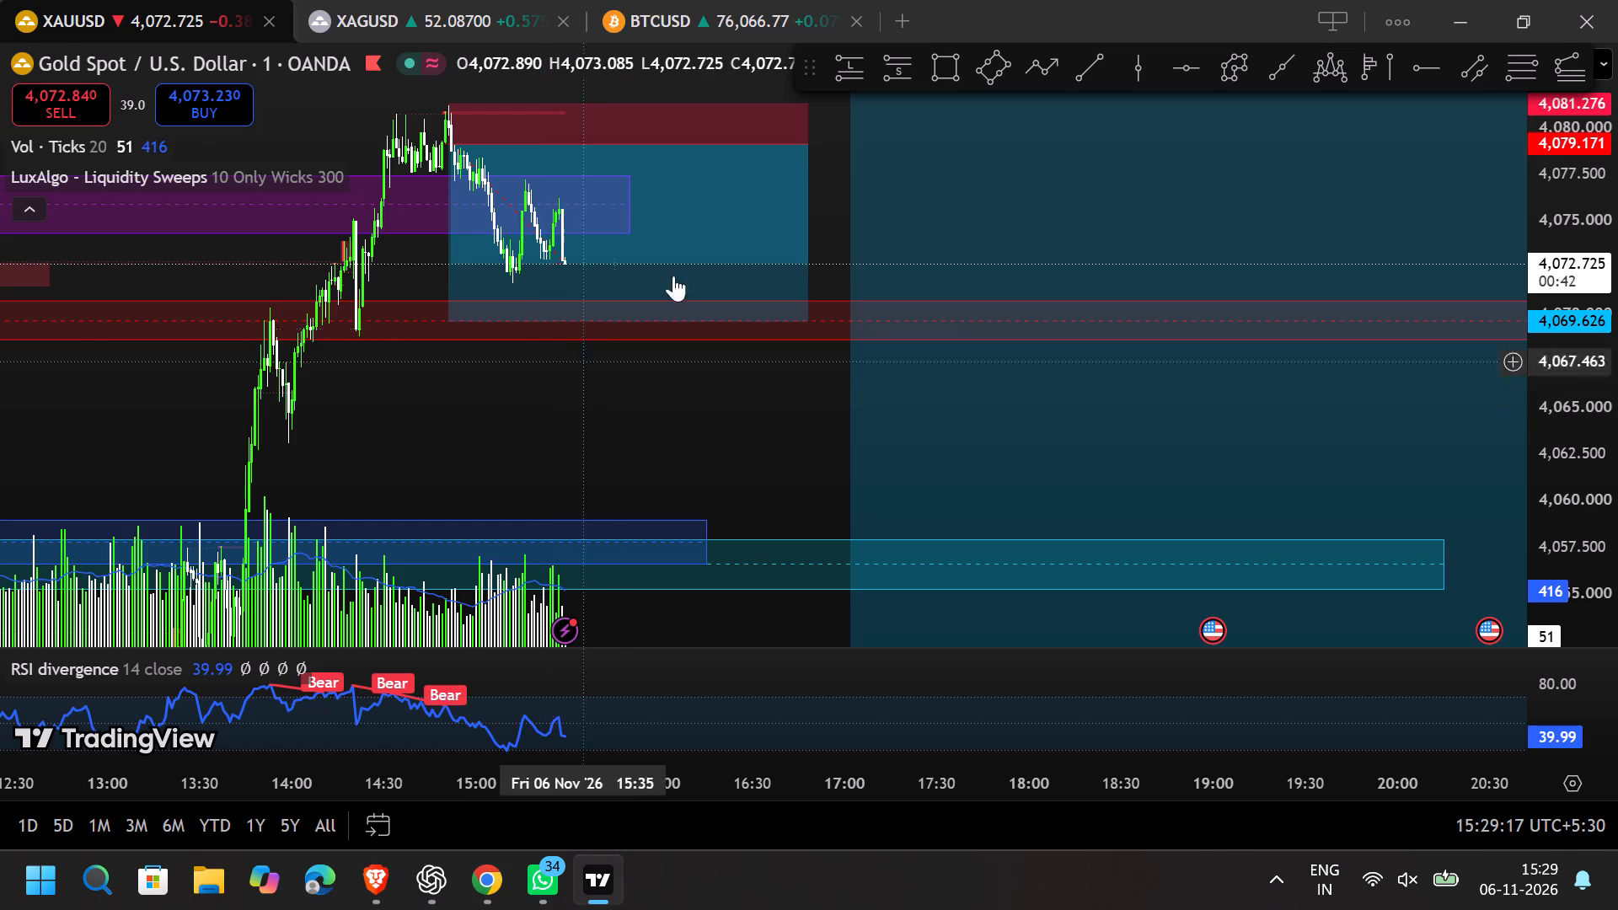
{"action": "scroll", "coordinate": [483, 417], "scroll_direction": "down", "scroll_amount": 5}
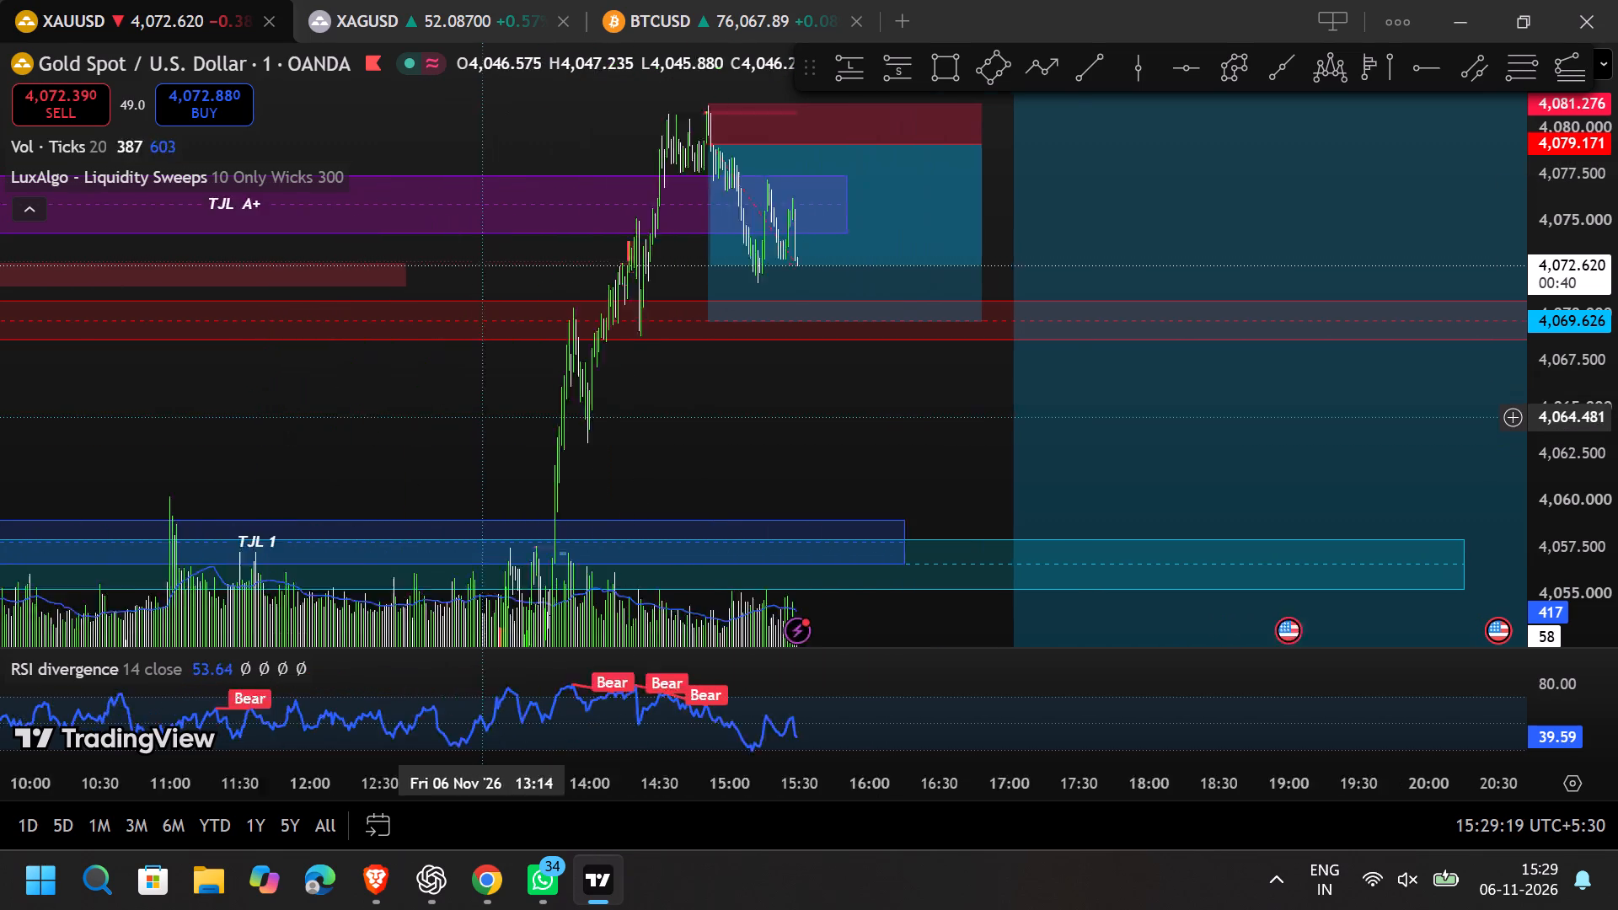
{"action": "scroll", "coordinate": [503, 395], "scroll_direction": "down", "scroll_amount": 1}
Lower the target of the short entered at 4,079.171 to about 4,068.886, near the lower edge of the red QML zone.
{"action": "left_click_drag", "start_coordinate": [817, 438], "coordinate": [812, 392]}
{"action": "left_click_drag", "start_coordinate": [811, 298], "coordinate": [811, 327]}
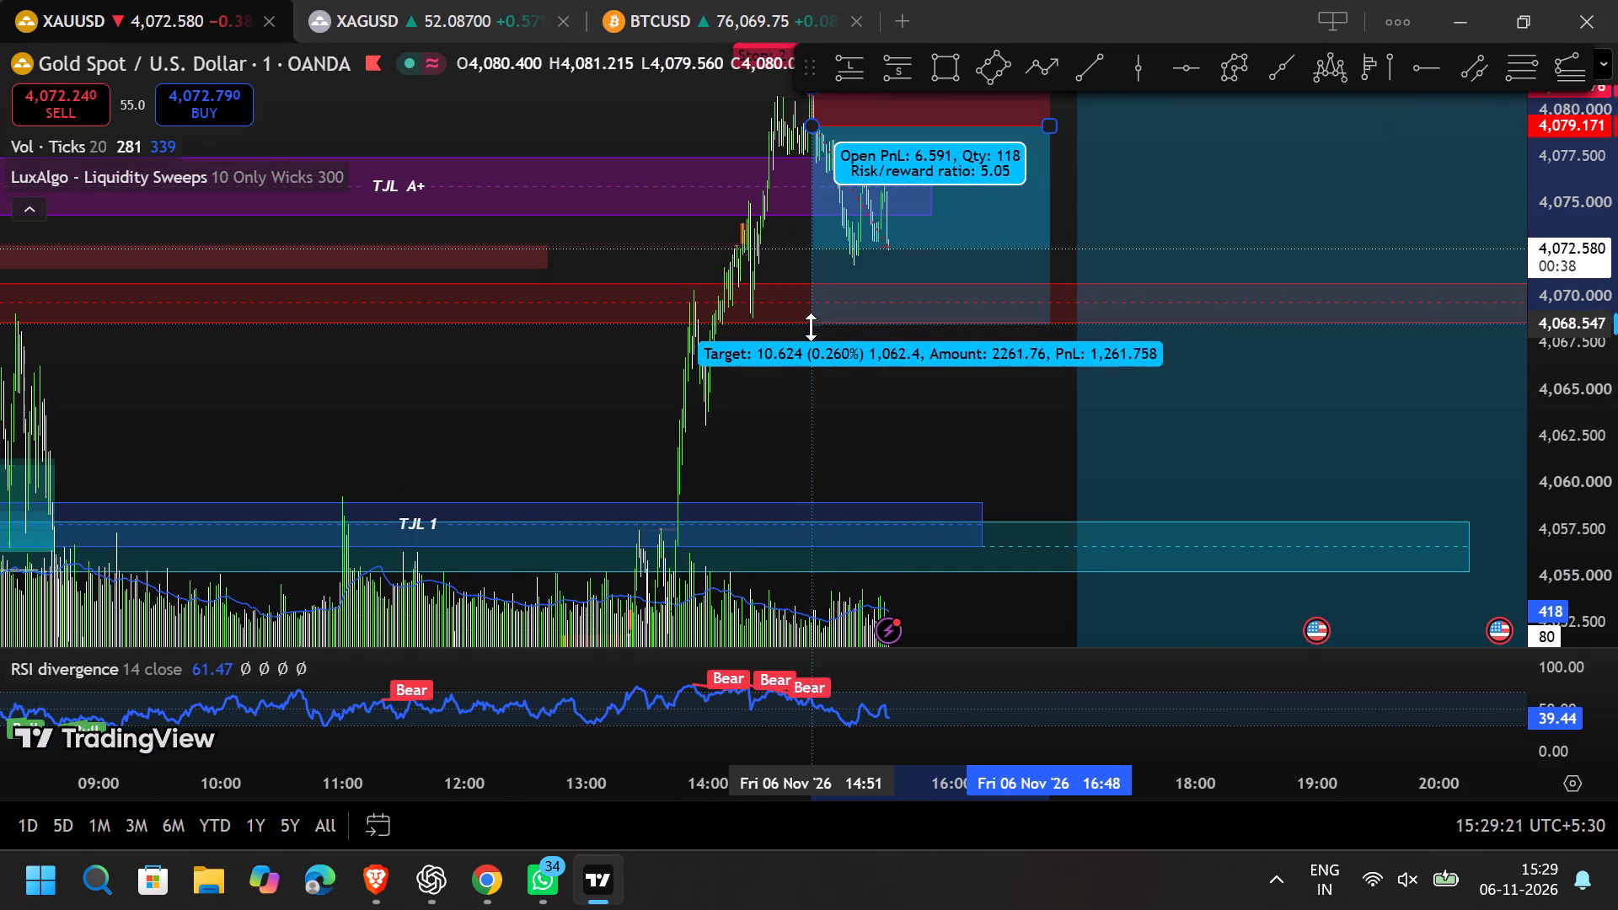
{"action": "left_click_drag", "start_coordinate": [811, 327], "coordinate": [824, 320]}
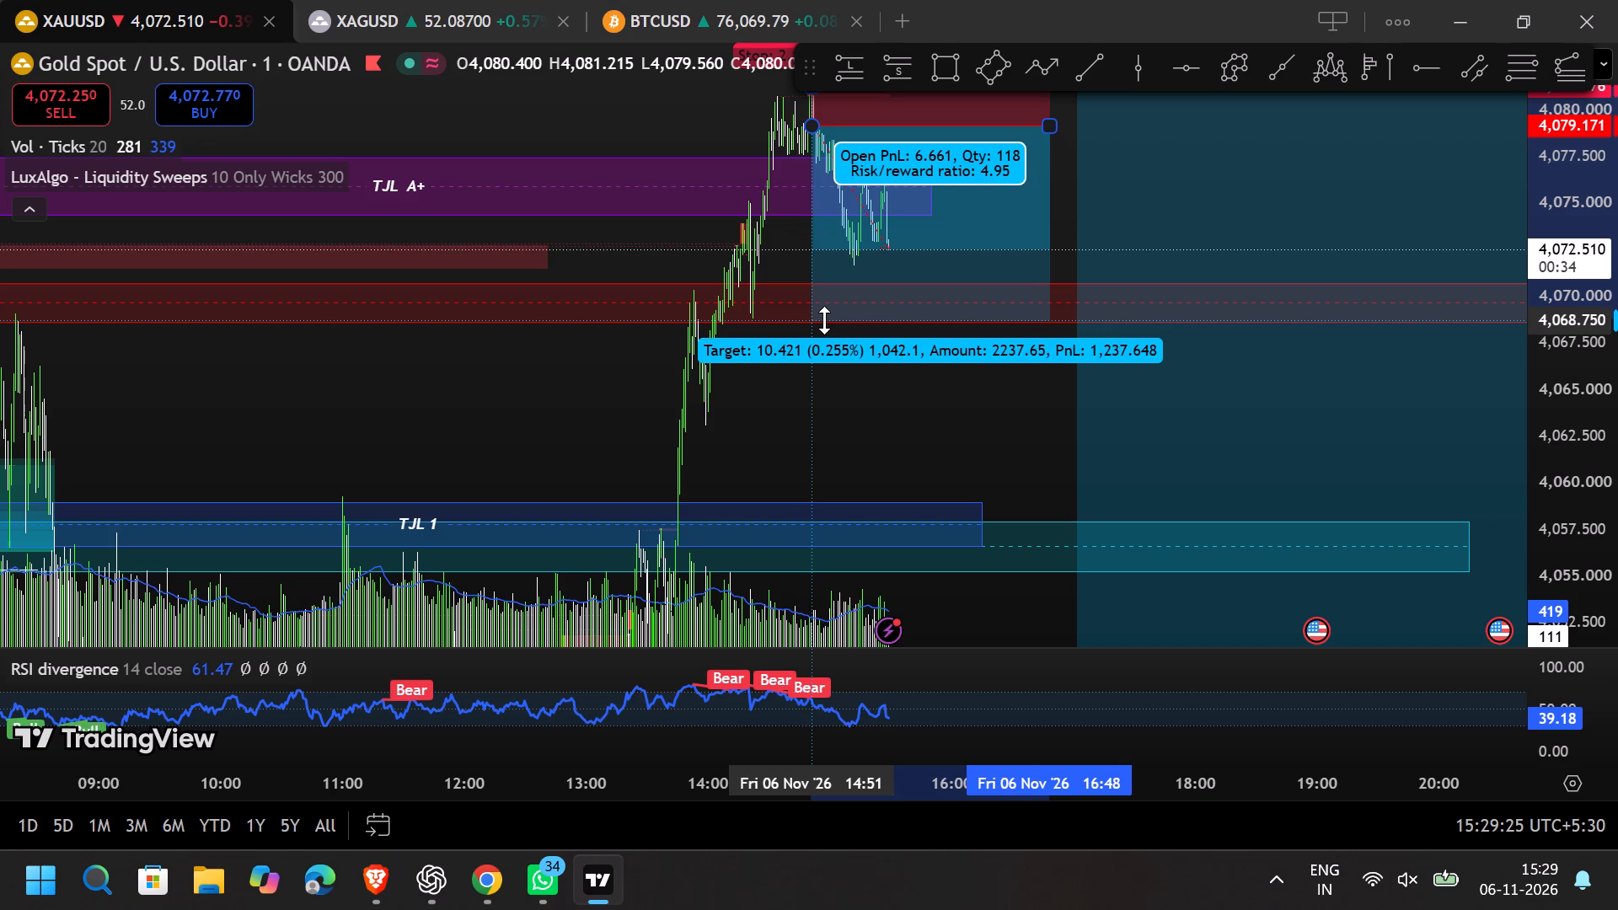
{"action": "left_click_drag", "start_coordinate": [824, 320], "coordinate": [828, 318]}
{"action": "left_click", "coordinate": [793, 395]}
Inspect the latest one-minute candles inside the short entered at 4,079.171 and around the TJL A+ zone.
{"action": "left_click_drag", "start_coordinate": [940, 407], "coordinate": [781, 406]}
{"action": "scroll", "coordinate": [765, 404], "scroll_direction": "up", "scroll_amount": 7}
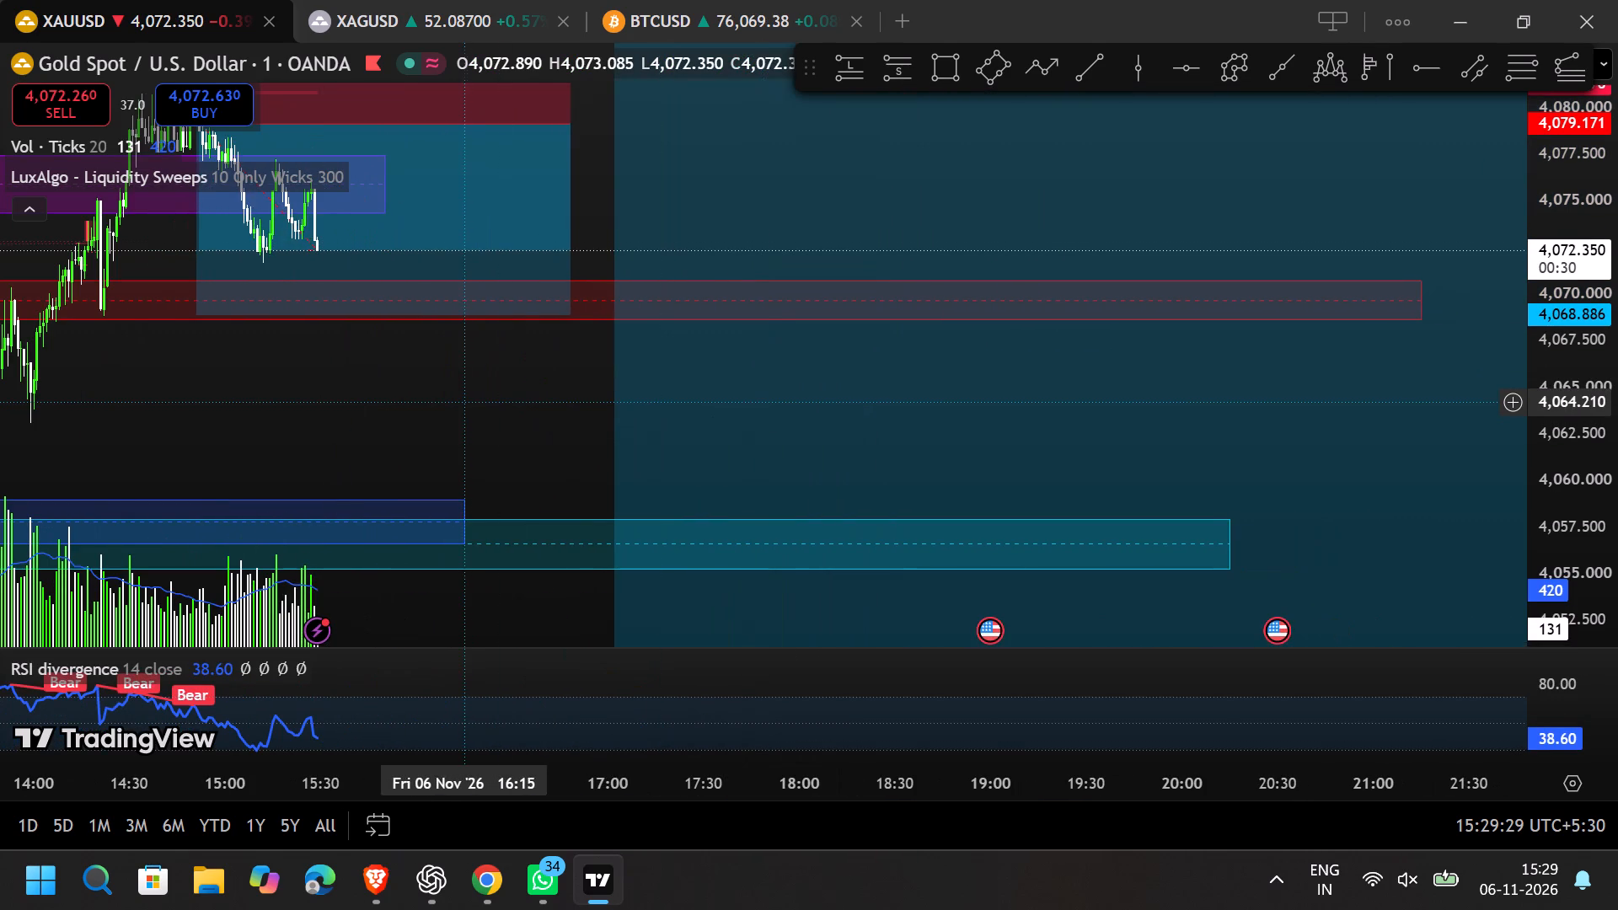
{"action": "scroll", "coordinate": [835, 336], "scroll_direction": "down", "scroll_amount": 4}
{"action": "scroll", "coordinate": [908, 349], "scroll_direction": "up", "scroll_amount": 1}
{"action": "scroll", "coordinate": [916, 349], "scroll_direction": "down", "scroll_amount": 2}
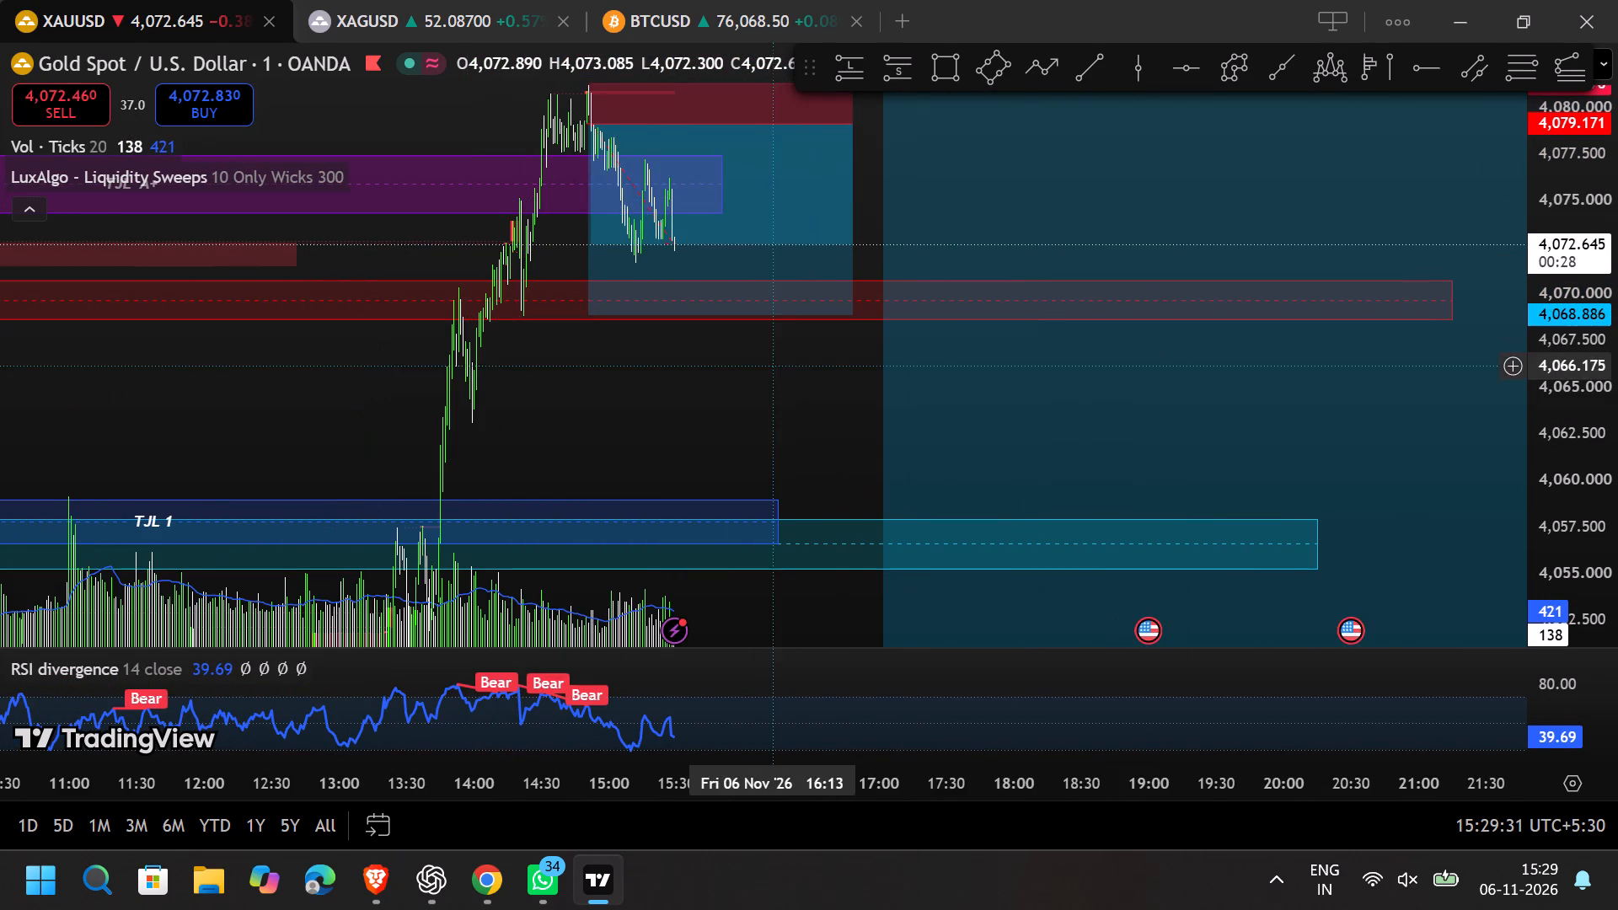
{"action": "left_click_drag", "start_coordinate": [773, 367], "coordinate": [845, 529]}
{"action": "left_click_drag", "start_coordinate": [1616, 472], "coordinate": [1610, 115]}
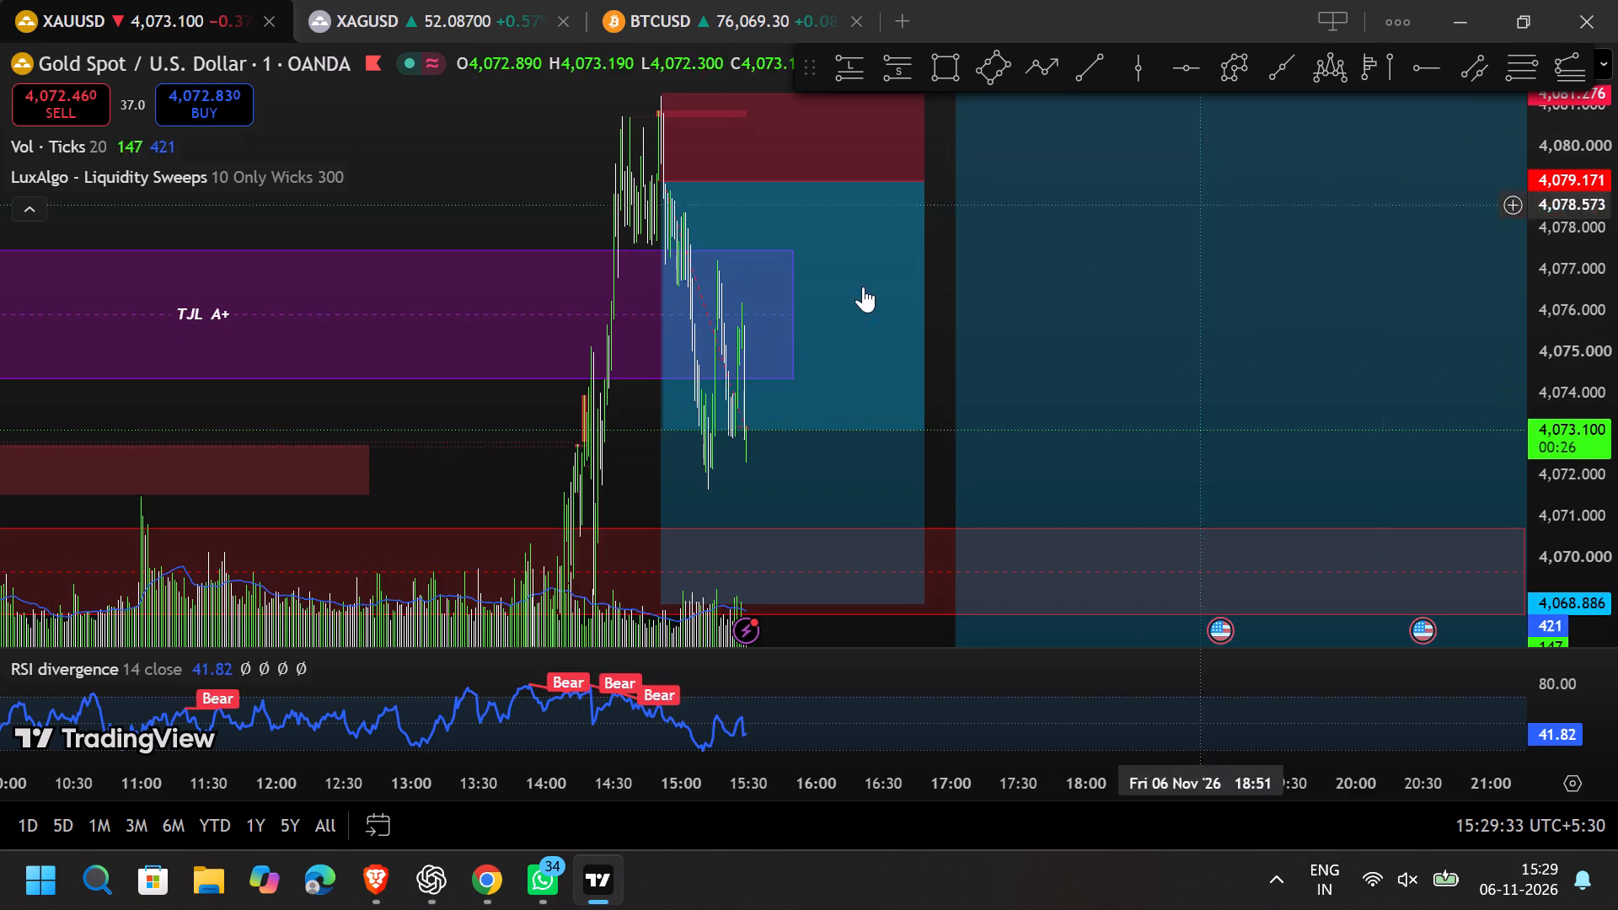
{"action": "scroll", "coordinate": [677, 316], "scroll_direction": "up", "scroll_amount": 7}
{"action": "left_click_drag", "start_coordinate": [104, 431], "coordinate": [1021, 415]}
{"action": "scroll", "coordinate": [931, 432], "scroll_direction": "up", "scroll_amount": 7}
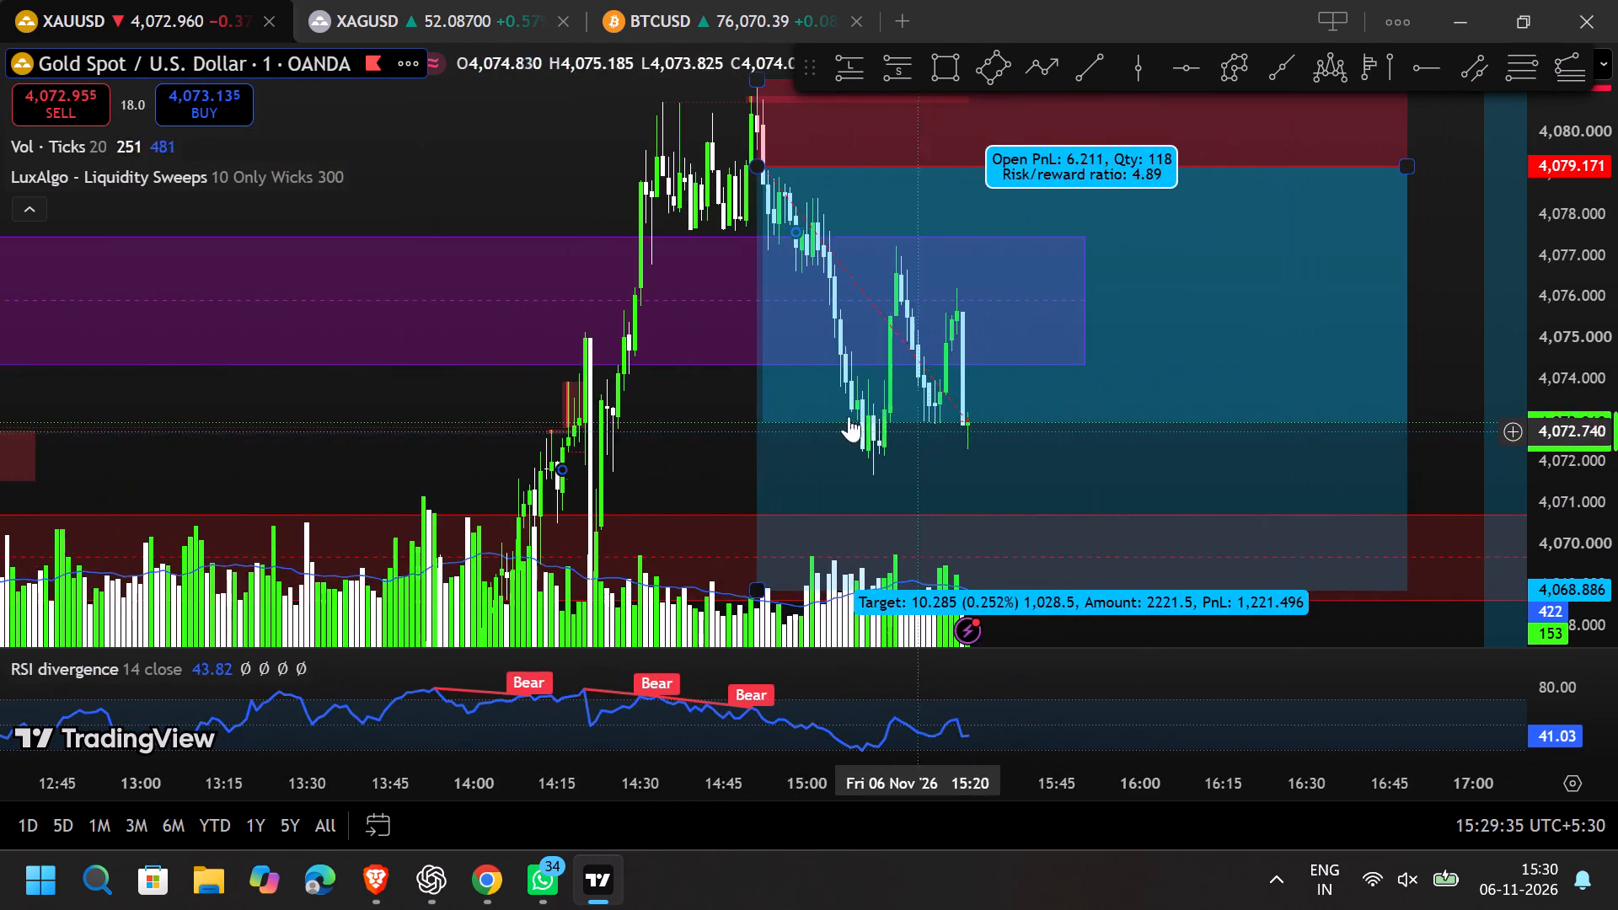
{"action": "scroll", "coordinate": [763, 409], "scroll_direction": "up", "scroll_amount": 4}
{"action": "left_click", "coordinate": [463, 423]}
{"action": "left_click_drag", "start_coordinate": [459, 424], "coordinate": [420, 414]}
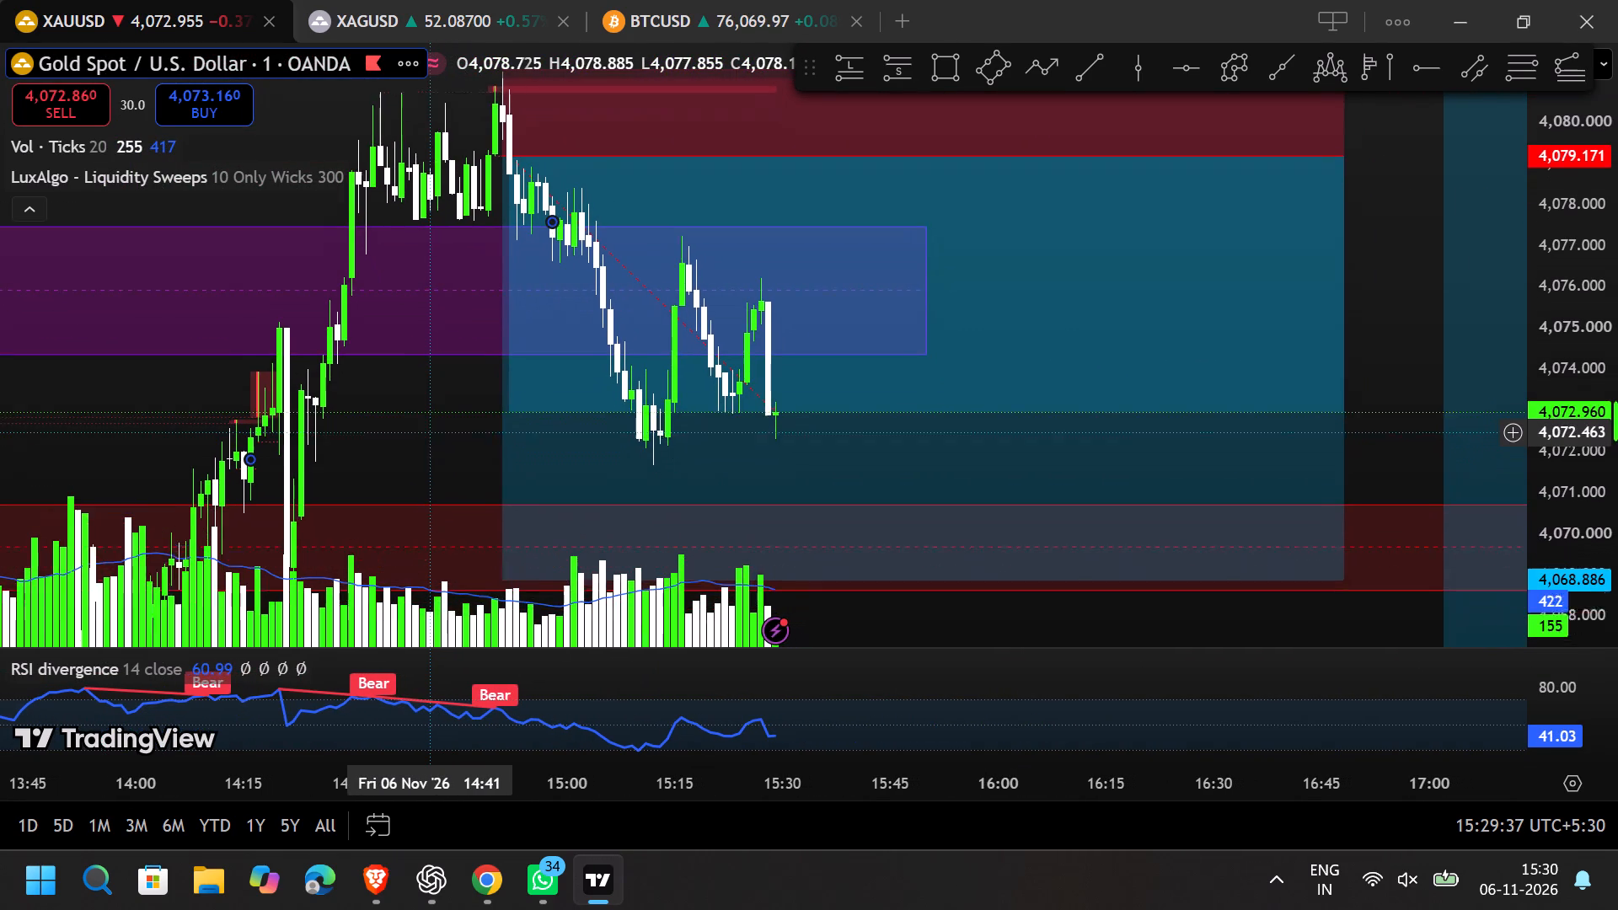
{"action": "left_click_drag", "start_coordinate": [420, 414], "coordinate": [413, 404]}
{"action": "scroll", "coordinate": [417, 384], "scroll_direction": "down", "scroll_amount": 7}
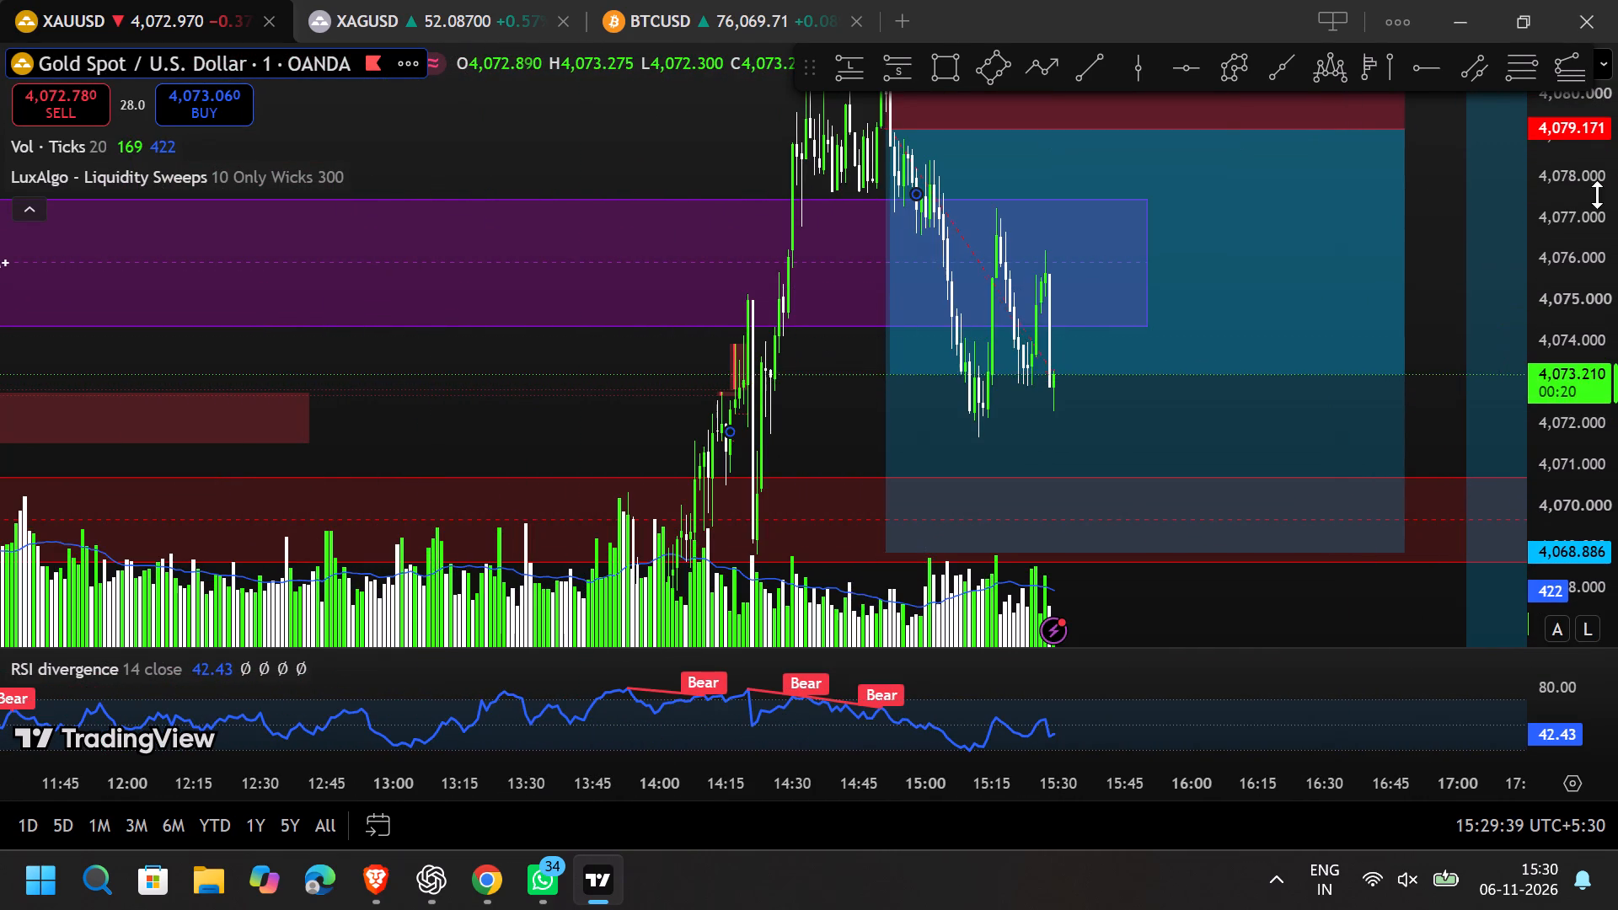
Change the fill colour of the purple TJL A+ zone to black.
{"action": "left_click_drag", "start_coordinate": [1567, 228], "coordinate": [1557, 568]}
{"action": "scroll", "coordinate": [1222, 547], "scroll_direction": "down", "scroll_amount": 8}
{"action": "scroll", "coordinate": [1009, 494], "scroll_direction": "down", "scroll_amount": 13}
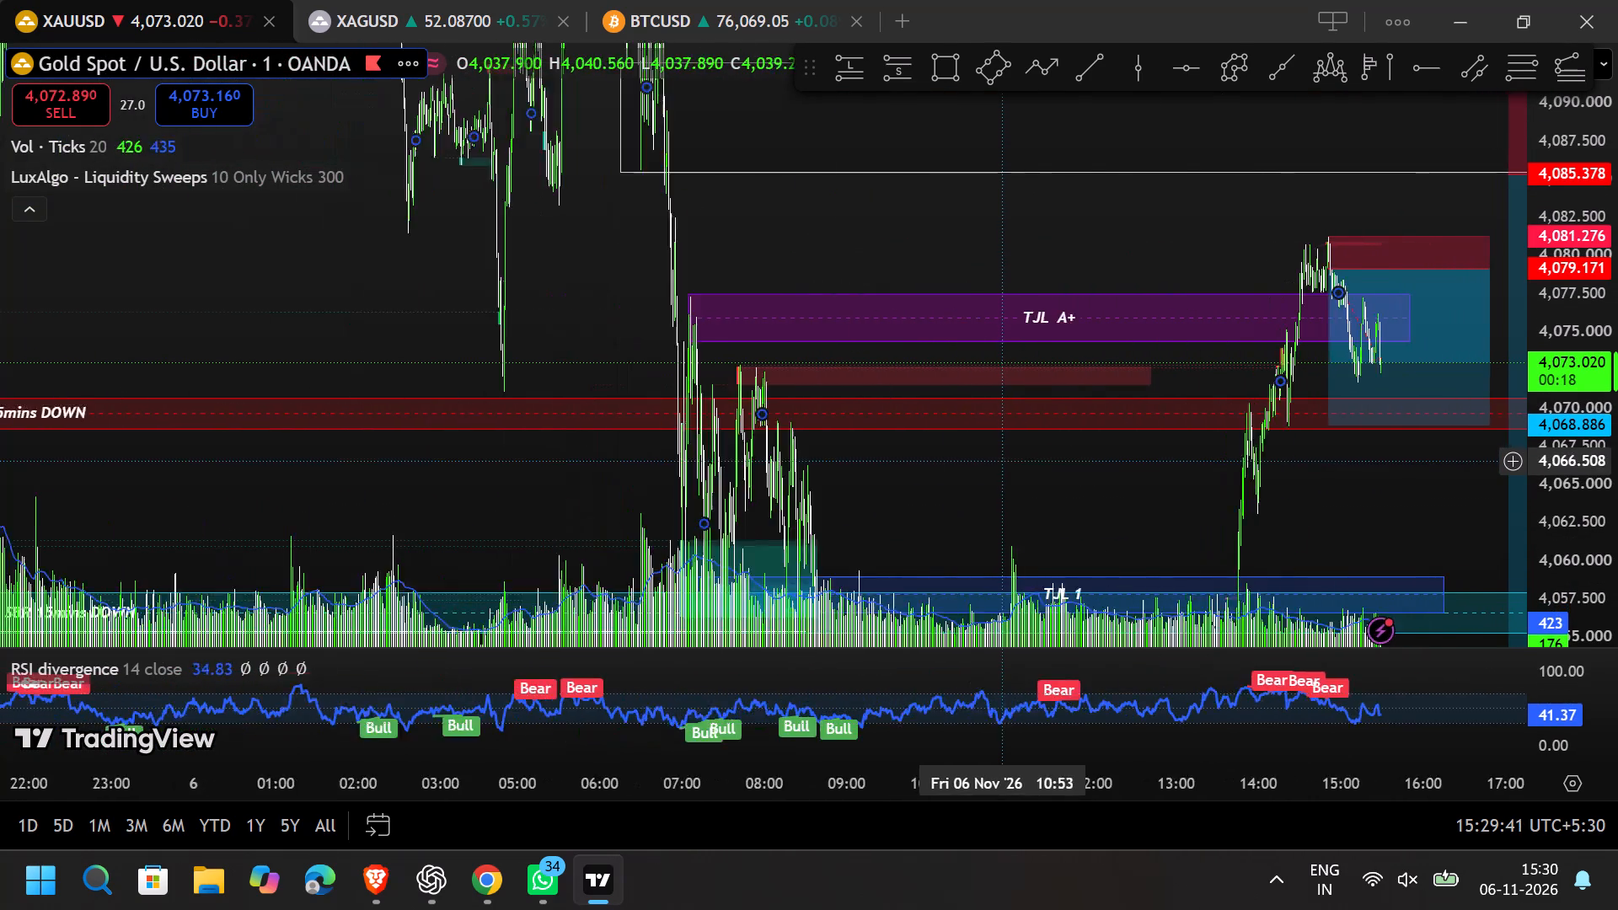
{"action": "scroll", "coordinate": [1002, 462], "scroll_direction": "down", "scroll_amount": 2}
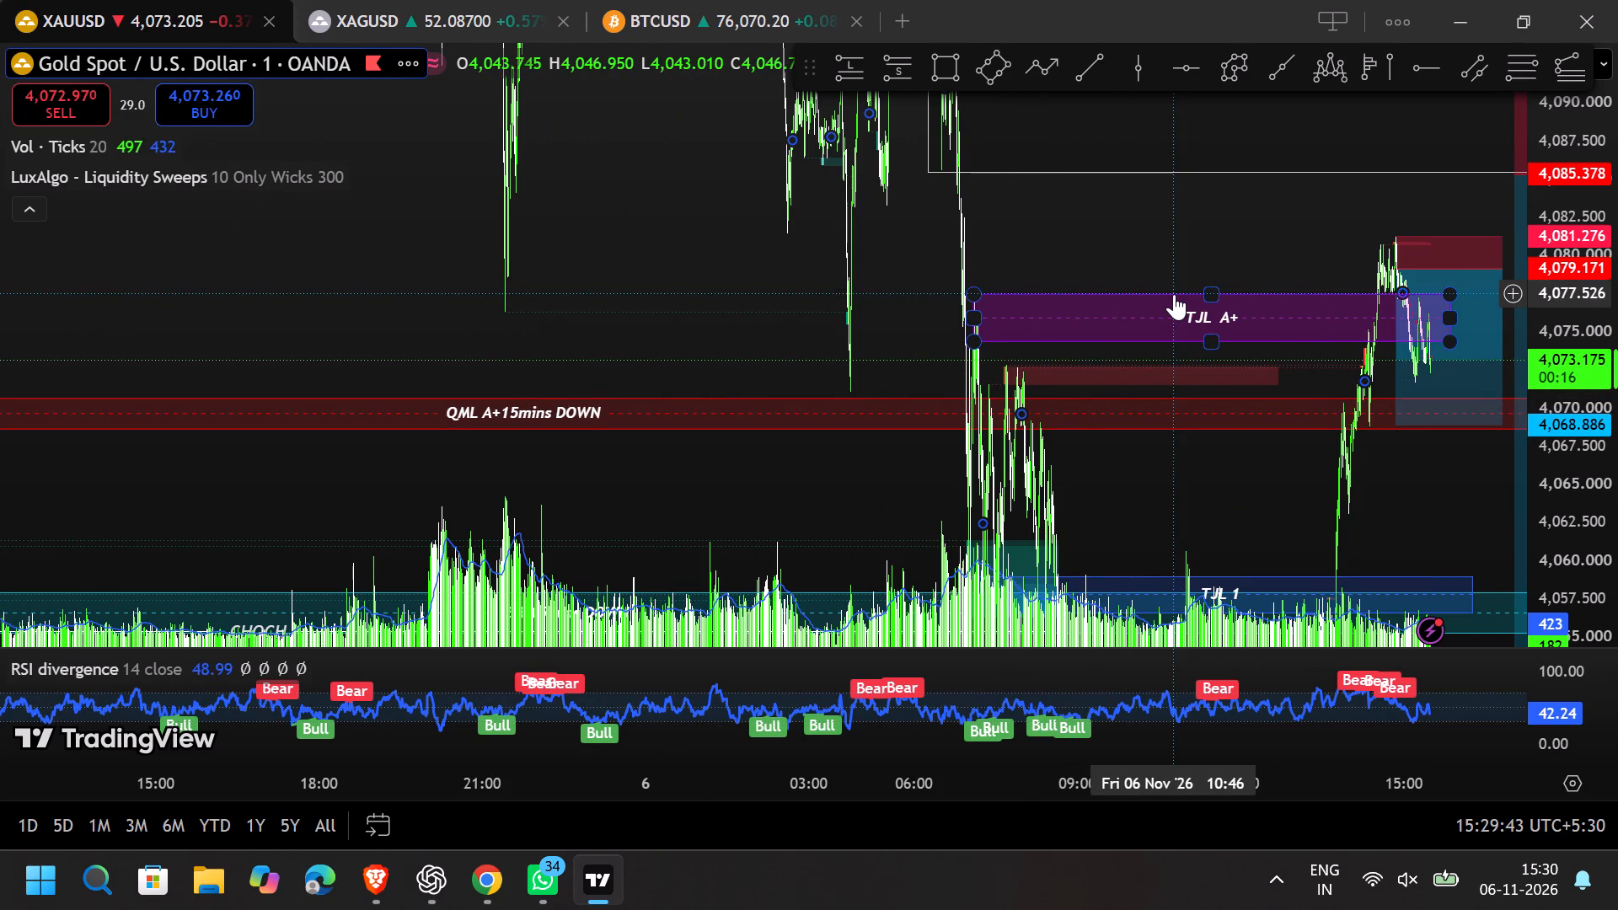
{"action": "left_click", "coordinate": [1174, 294]}
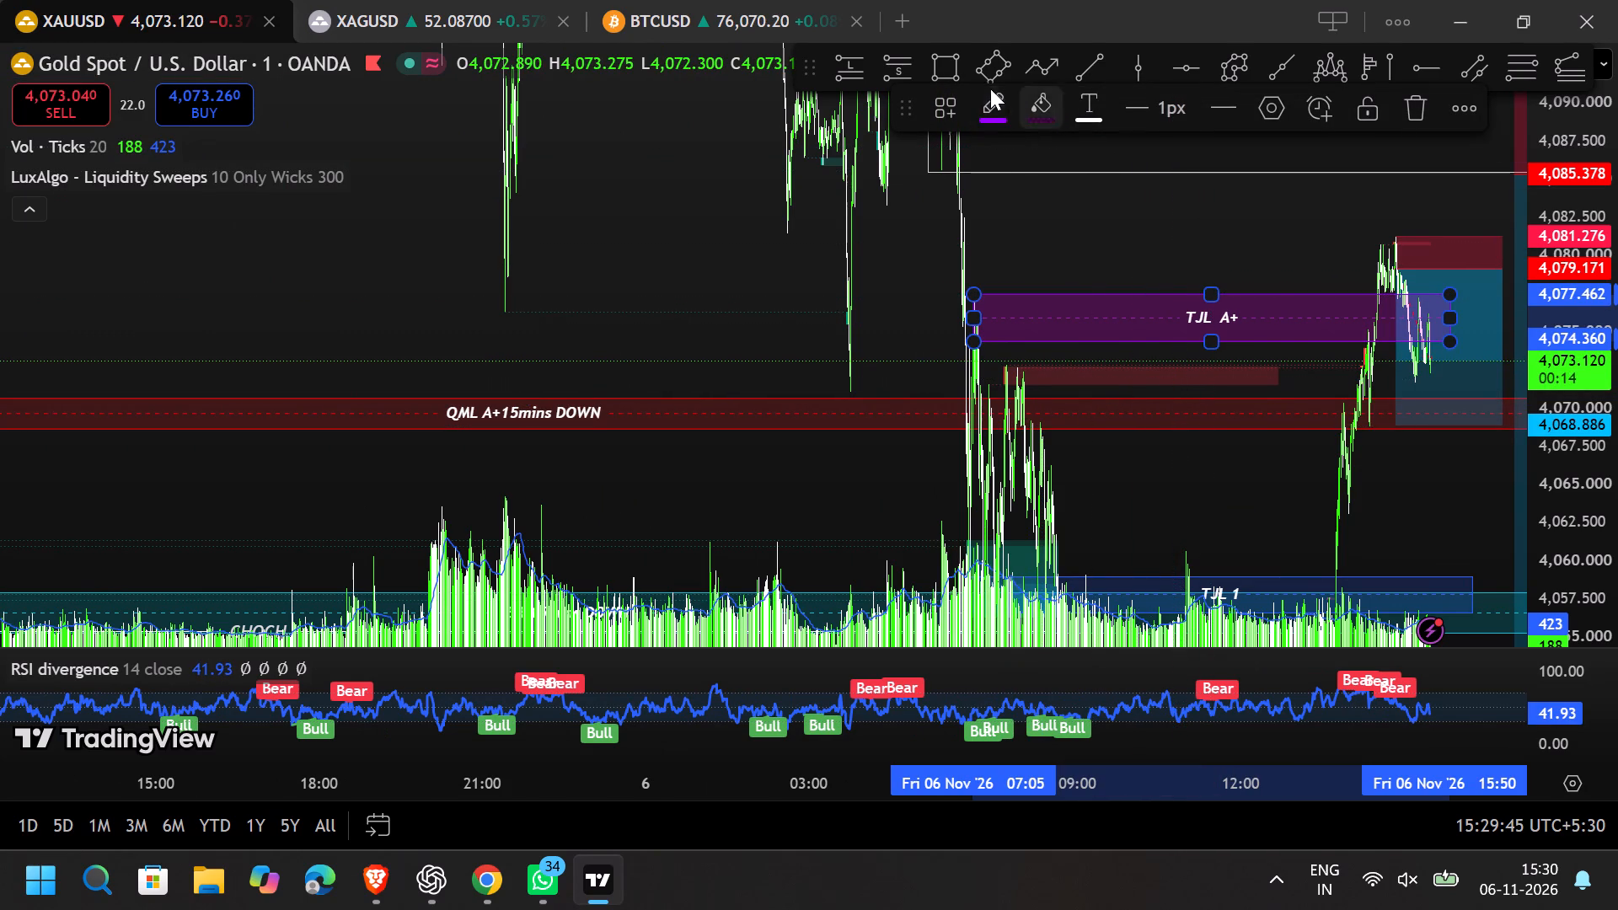
{"action": "left_click", "coordinate": [990, 88]}
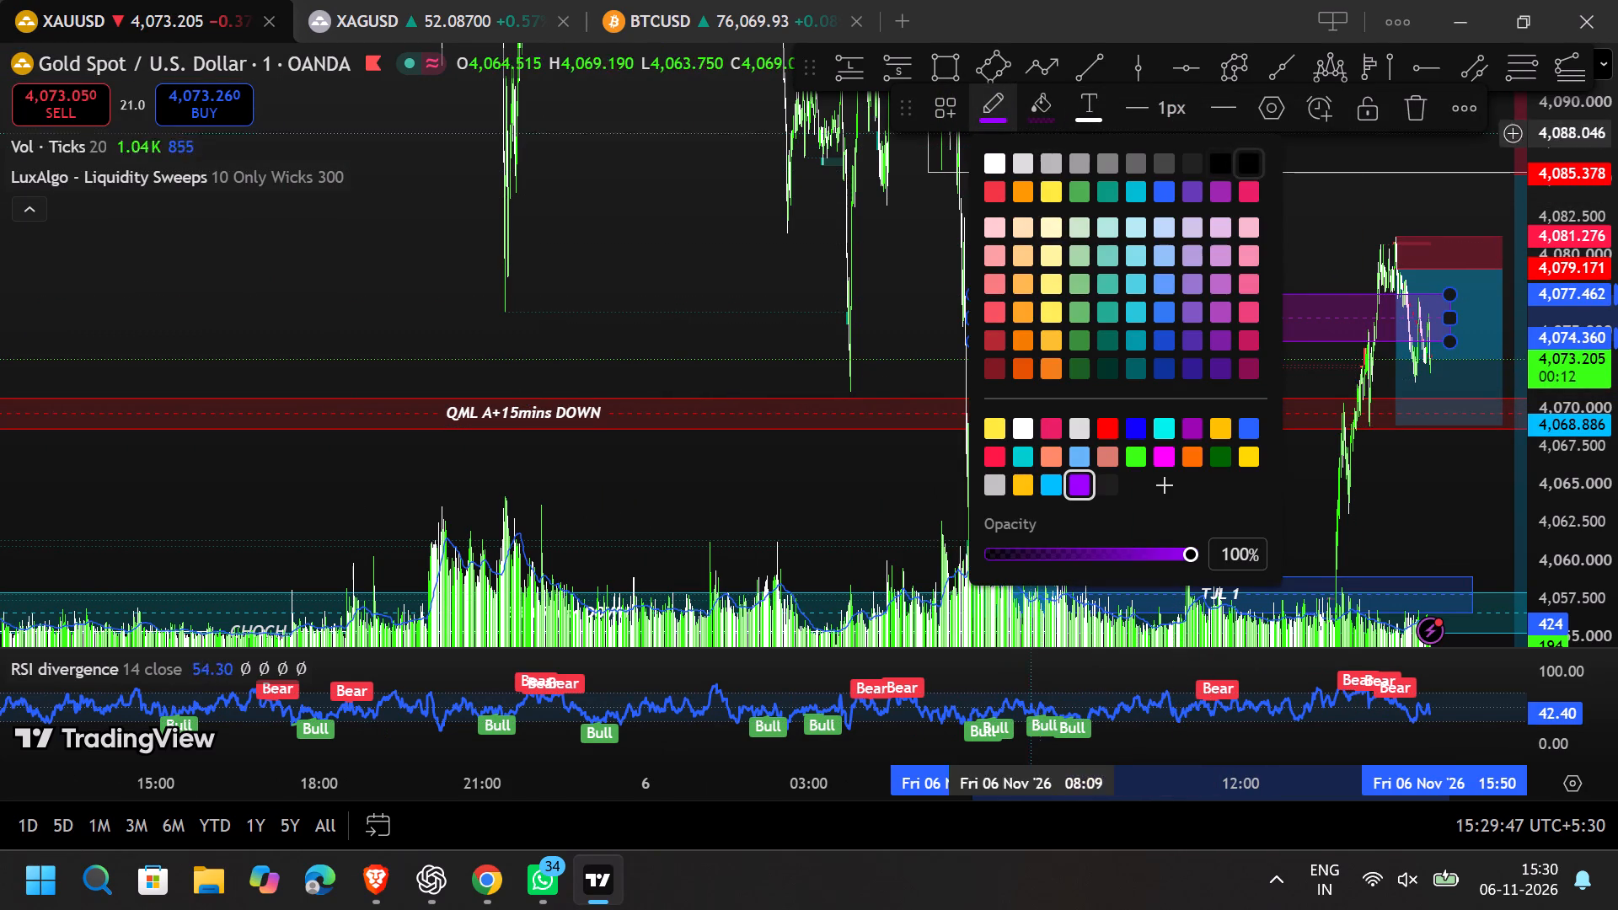
{"action": "left_click", "coordinate": [1039, 126]}
{"action": "left_click", "coordinate": [1286, 157]}
{"action": "left_click", "coordinate": [1326, 215]}
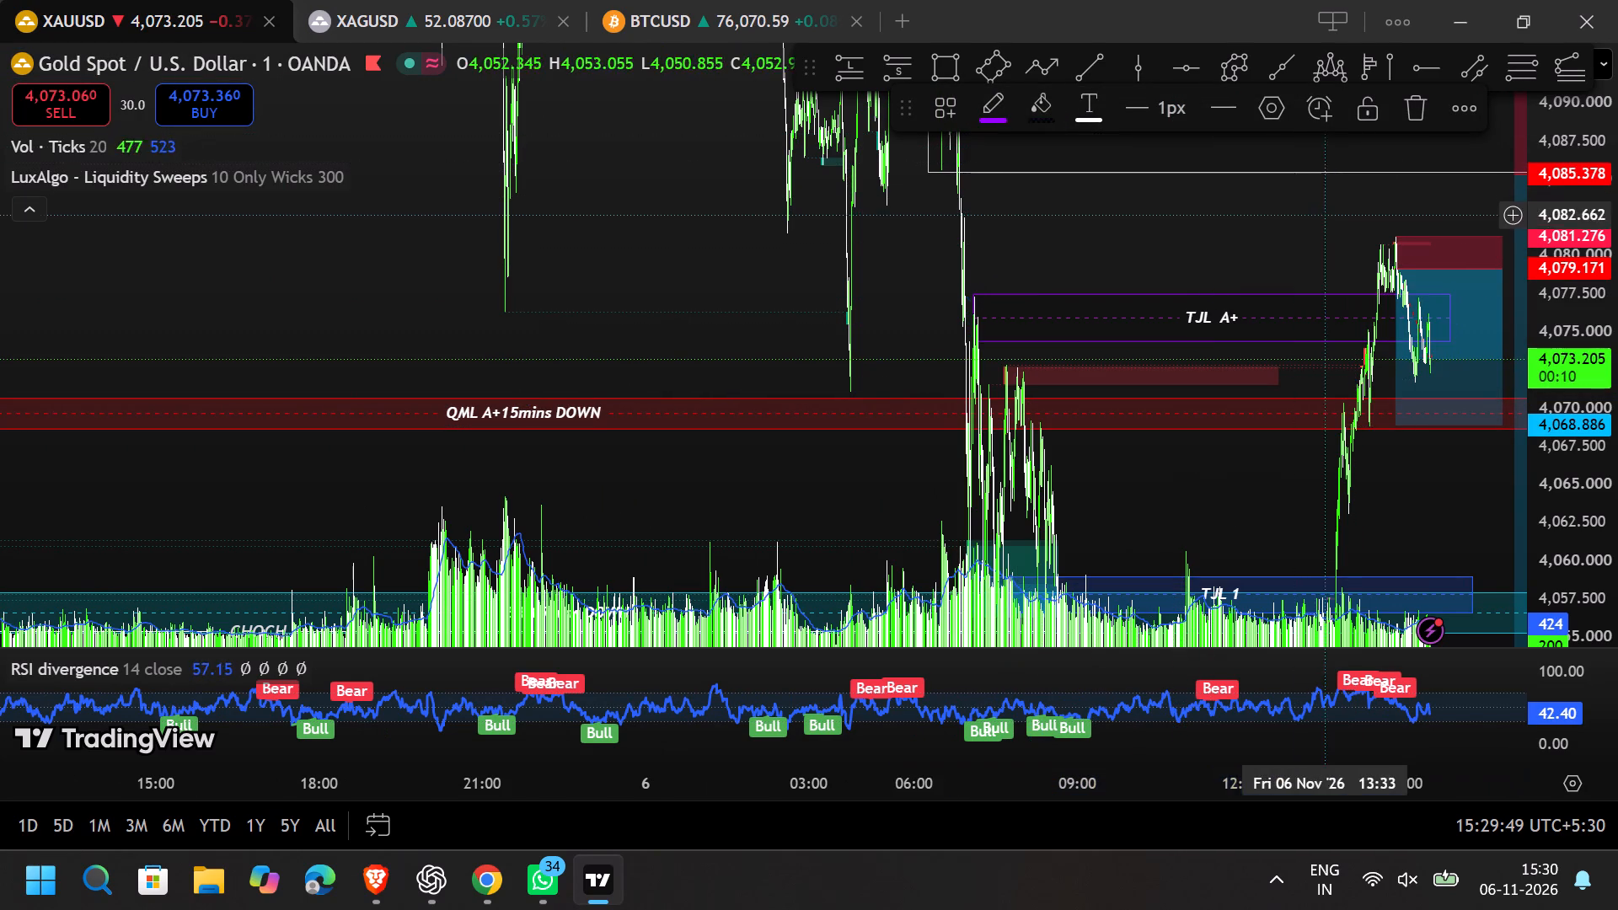
Change the fill colour of the red QML A+ 15mins DOWN zone to black.
{"action": "left_click_drag", "start_coordinate": [1273, 239], "coordinate": [1029, 180]}
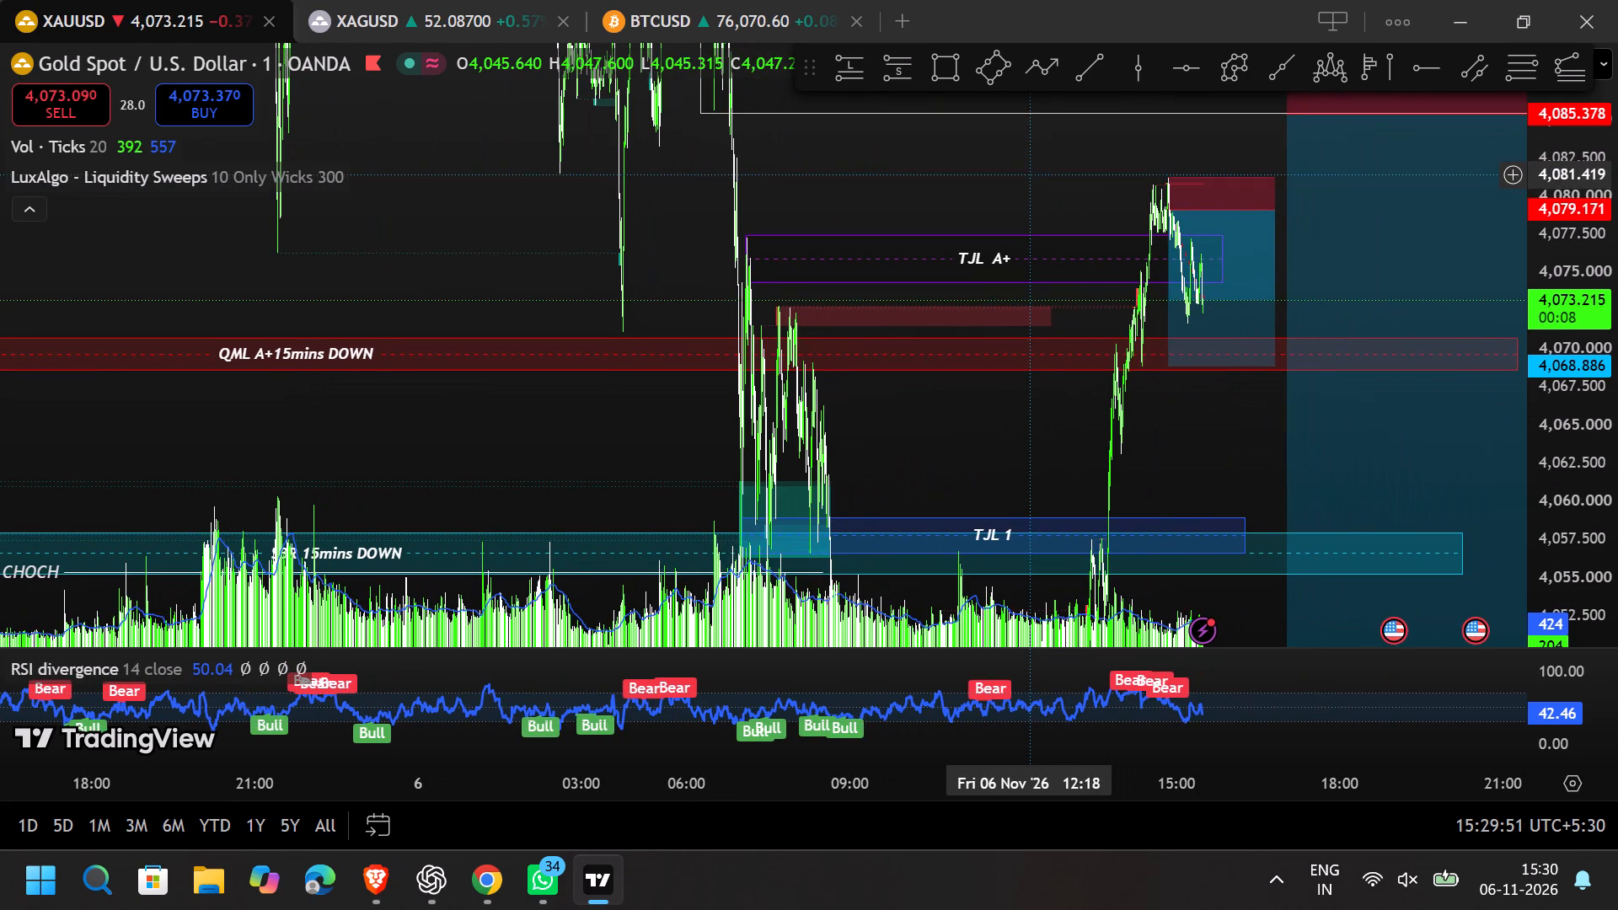
{"action": "left_click_drag", "start_coordinate": [1030, 174], "coordinate": [881, 270]}
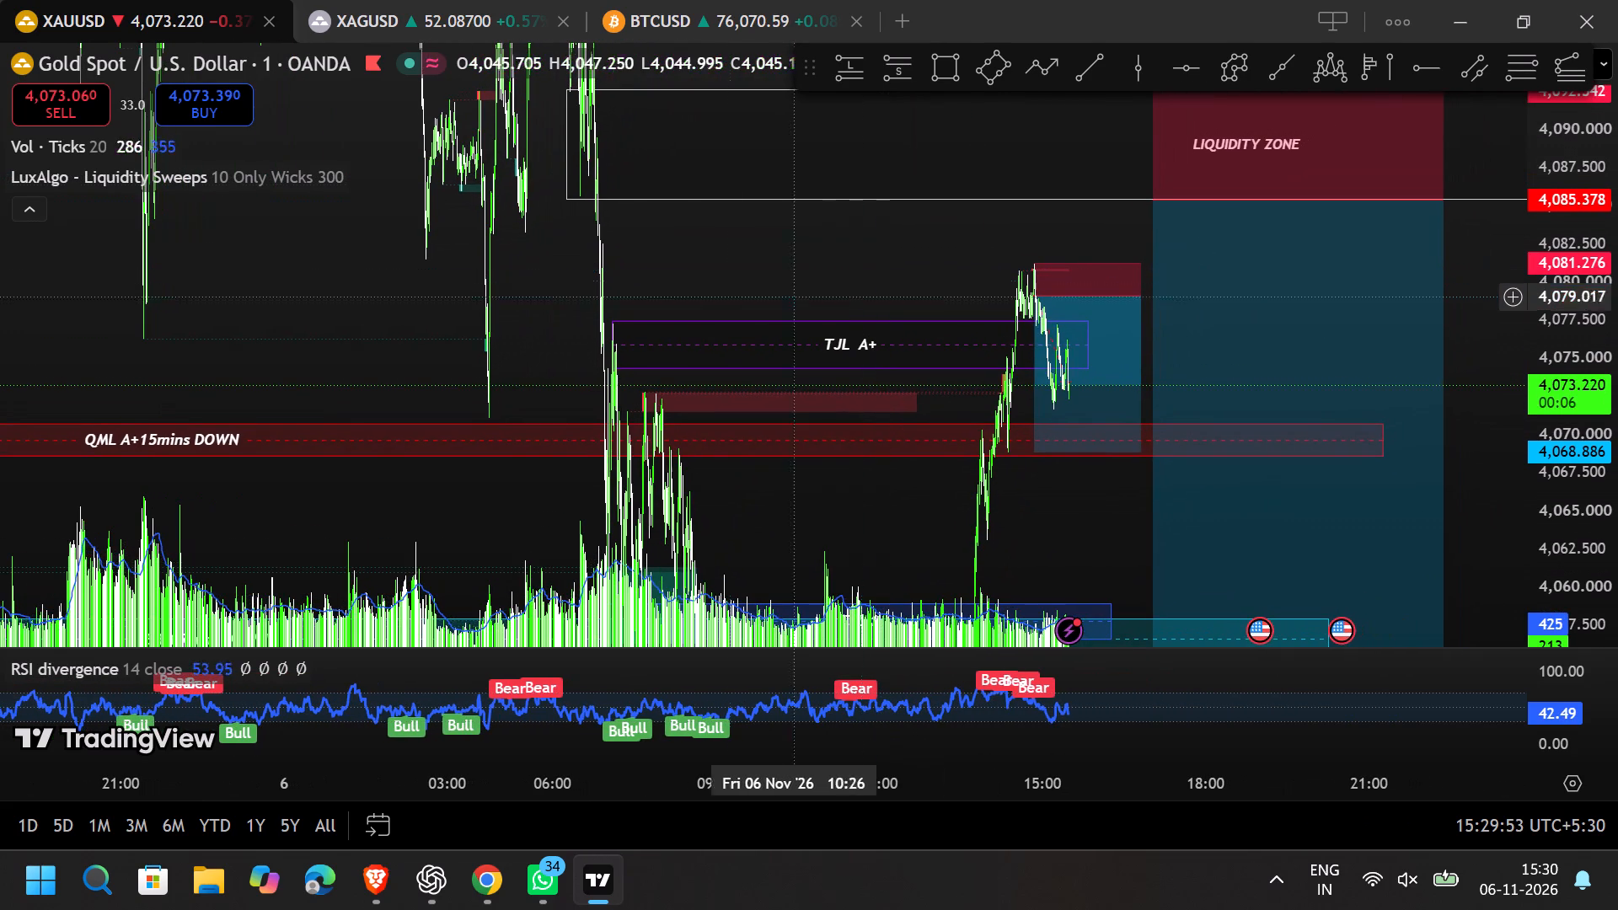
{"action": "left_click", "coordinate": [512, 423]}
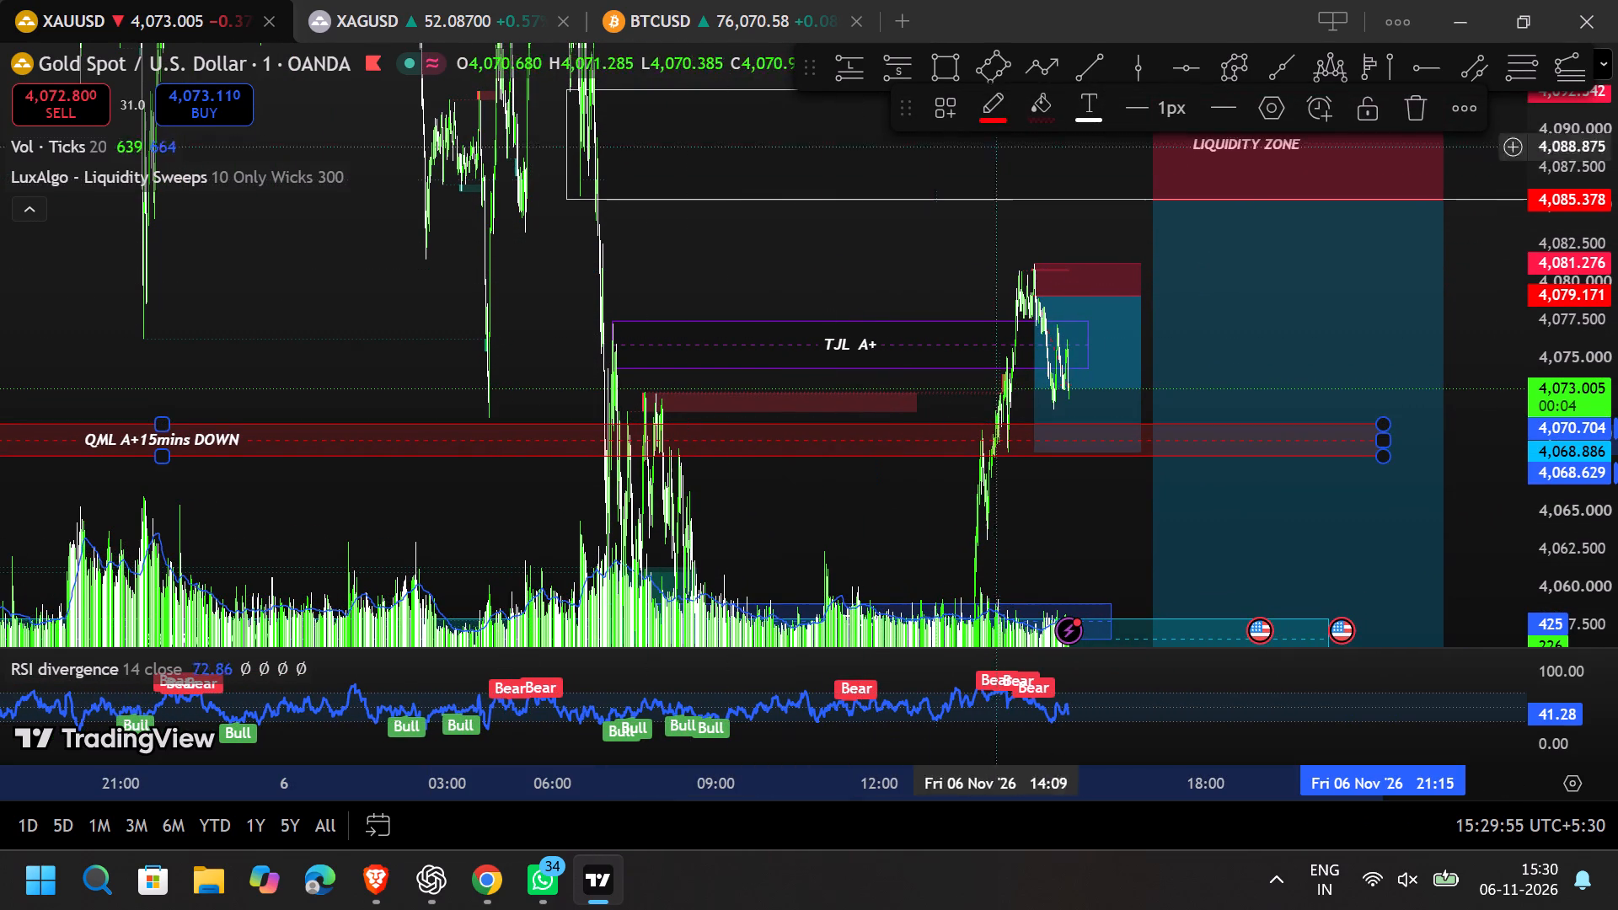
{"action": "left_click", "coordinate": [1025, 107]}
{"action": "left_click", "coordinate": [1292, 168]}
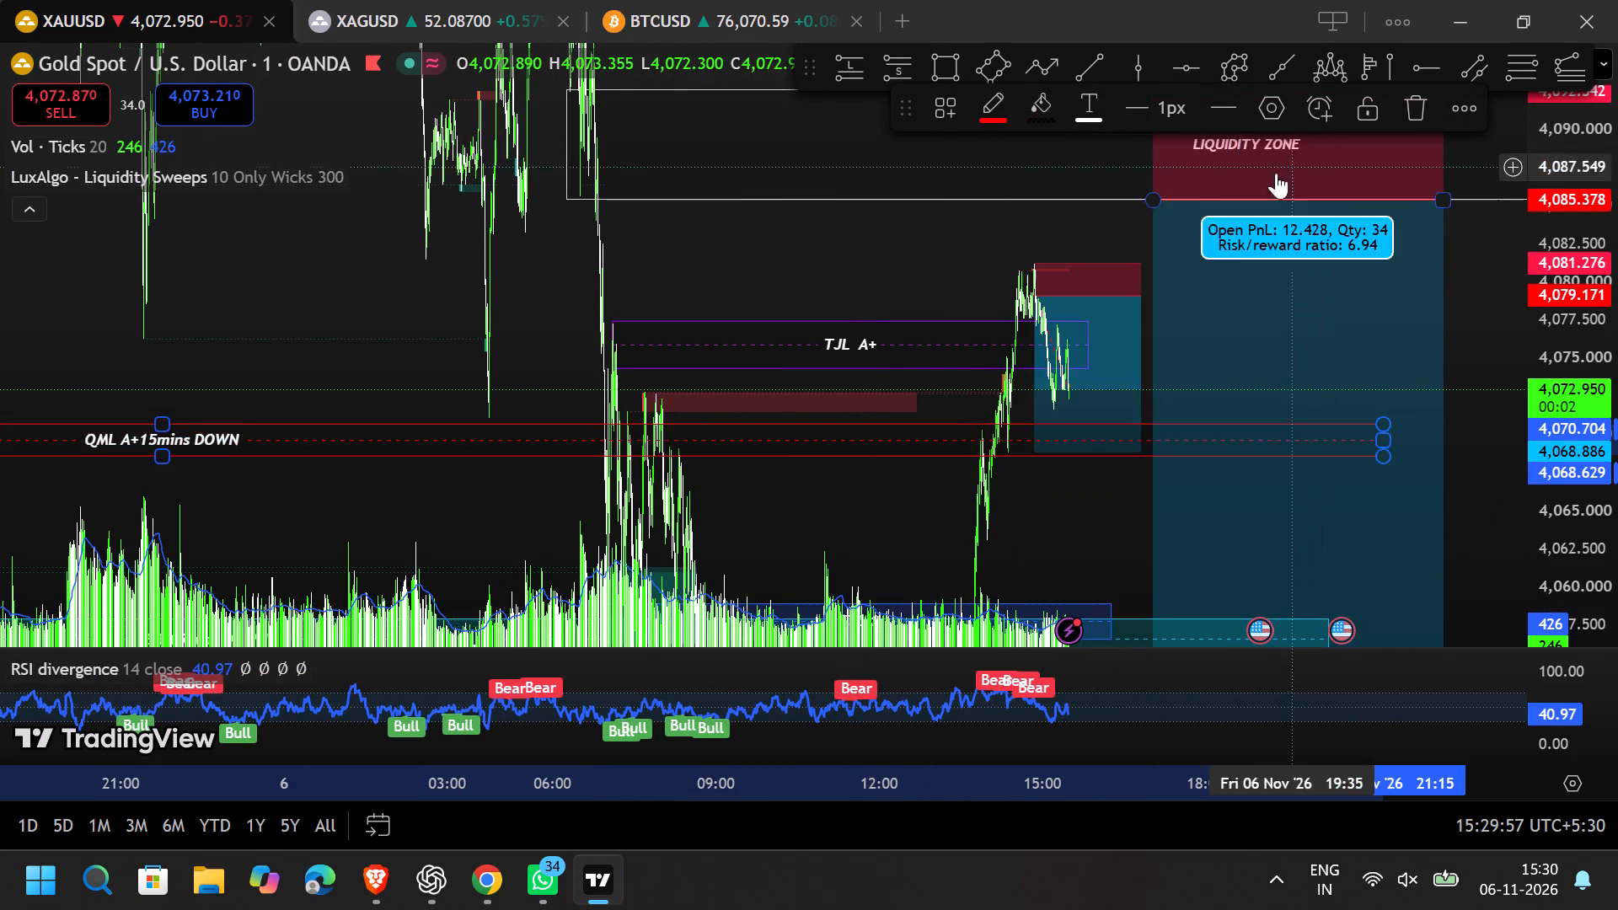
{"action": "left_click", "coordinate": [464, 375]}
Change the fill colour of the teal SBR 15mins DOWN zone to black.
{"action": "left_click_drag", "start_coordinate": [430, 375], "coordinate": [1074, 242]}
{"action": "scroll", "coordinate": [1059, 242], "scroll_direction": "down", "scroll_amount": 7}
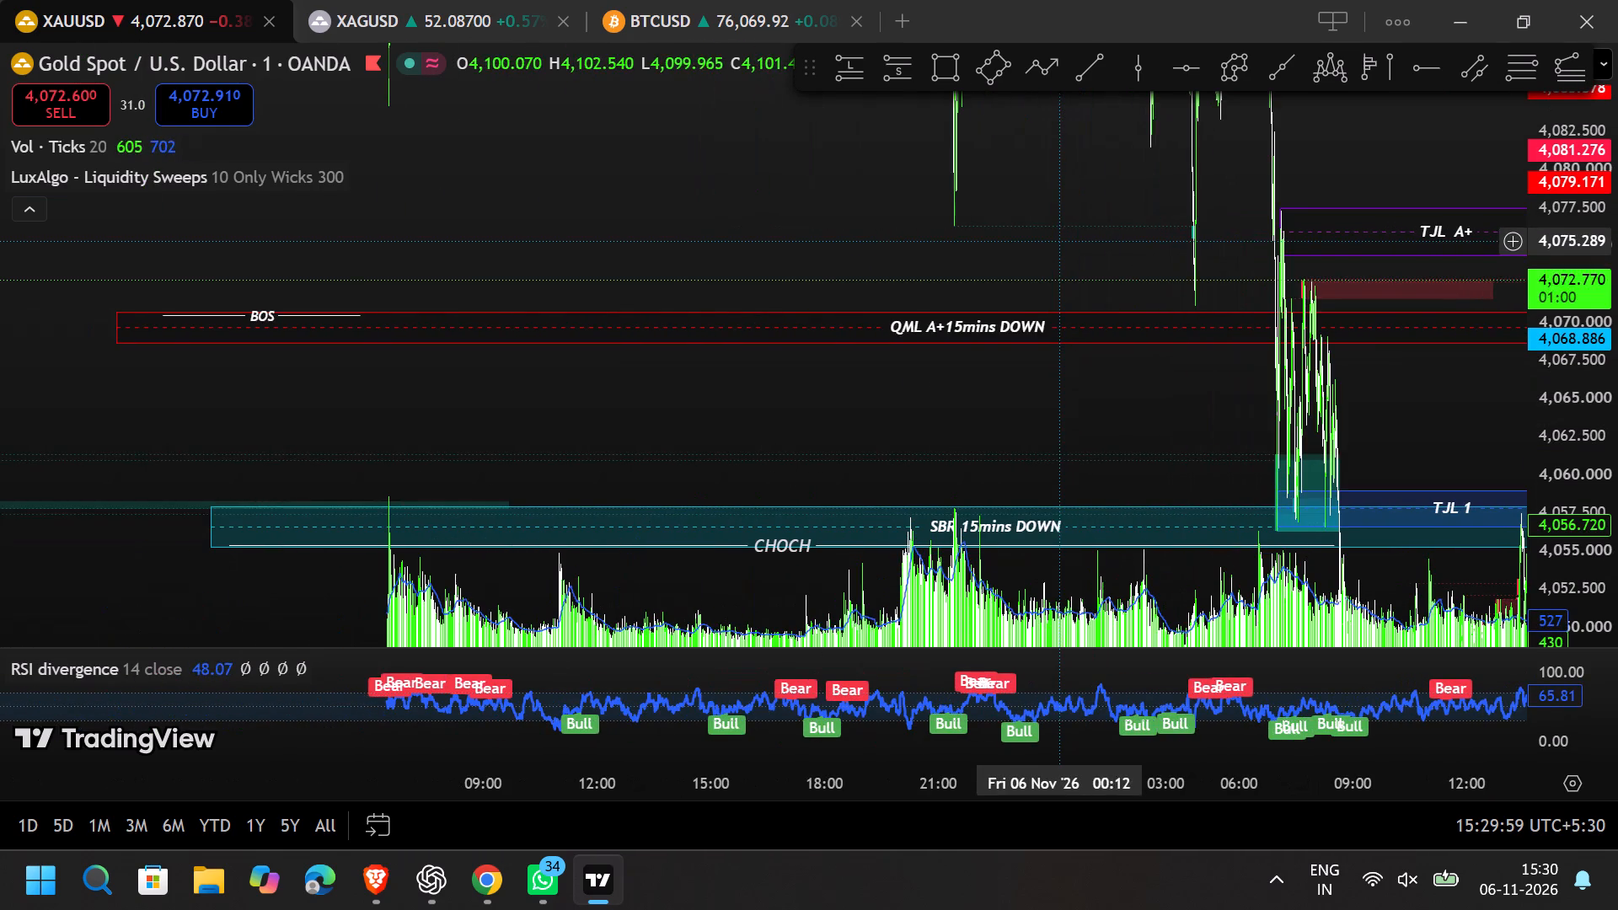
{"action": "scroll", "coordinate": [920, 390], "scroll_direction": "down", "scroll_amount": 5}
{"action": "left_click_drag", "start_coordinate": [985, 428], "coordinate": [836, 307]}
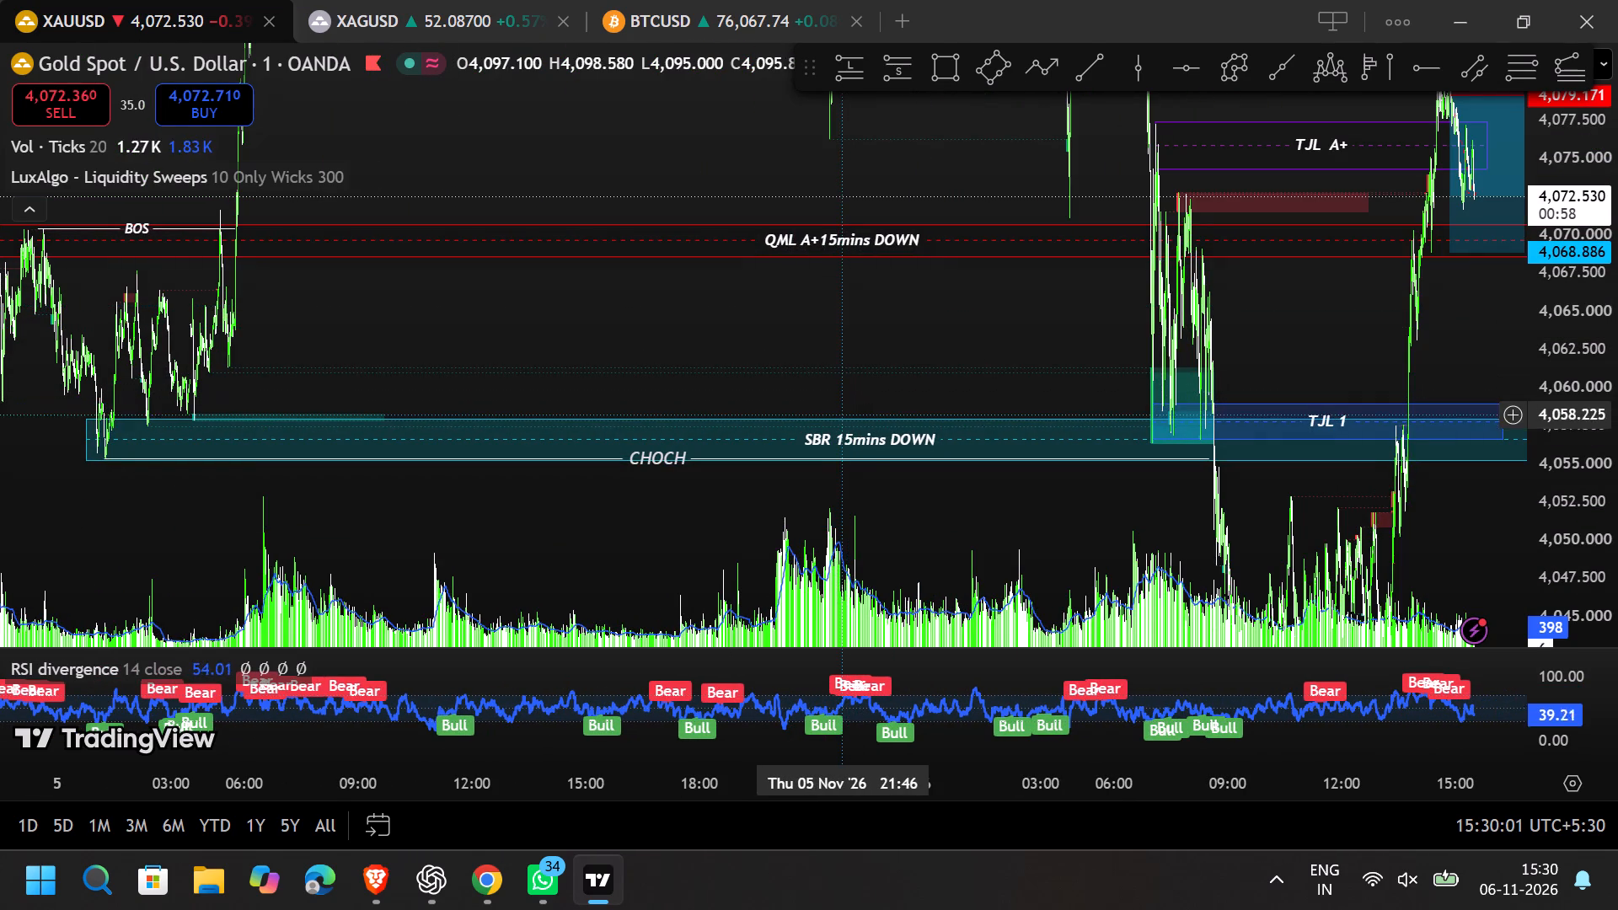
{"action": "left_click", "coordinate": [840, 420]}
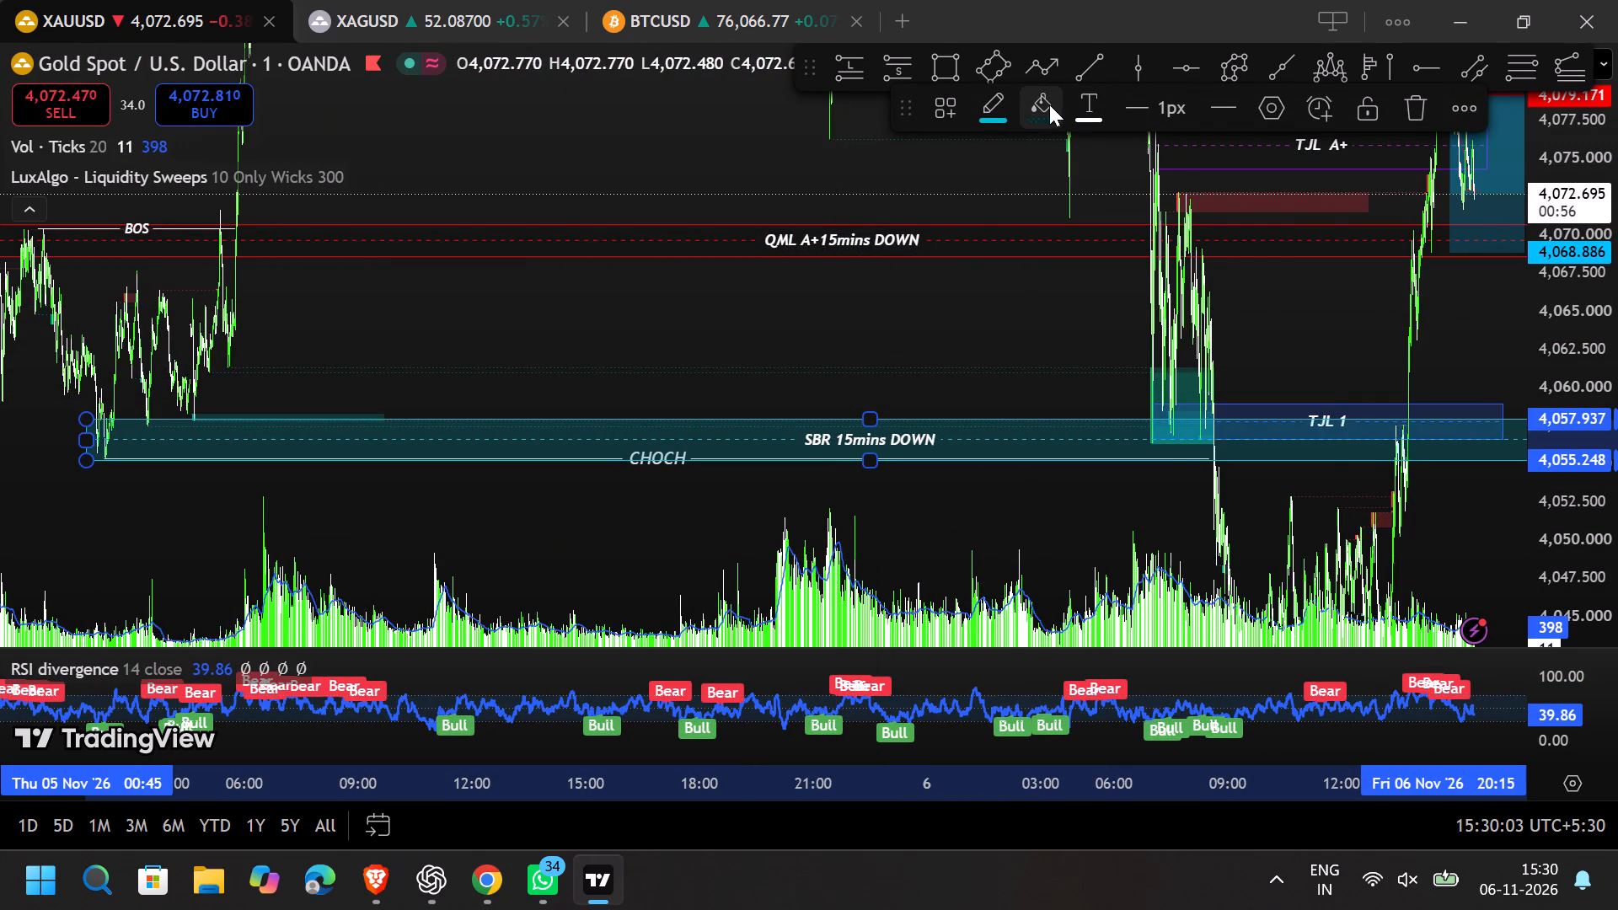
{"action": "left_click", "coordinate": [1049, 104]}
{"action": "left_click", "coordinate": [1285, 164]}
{"action": "left_click", "coordinate": [1035, 331]}
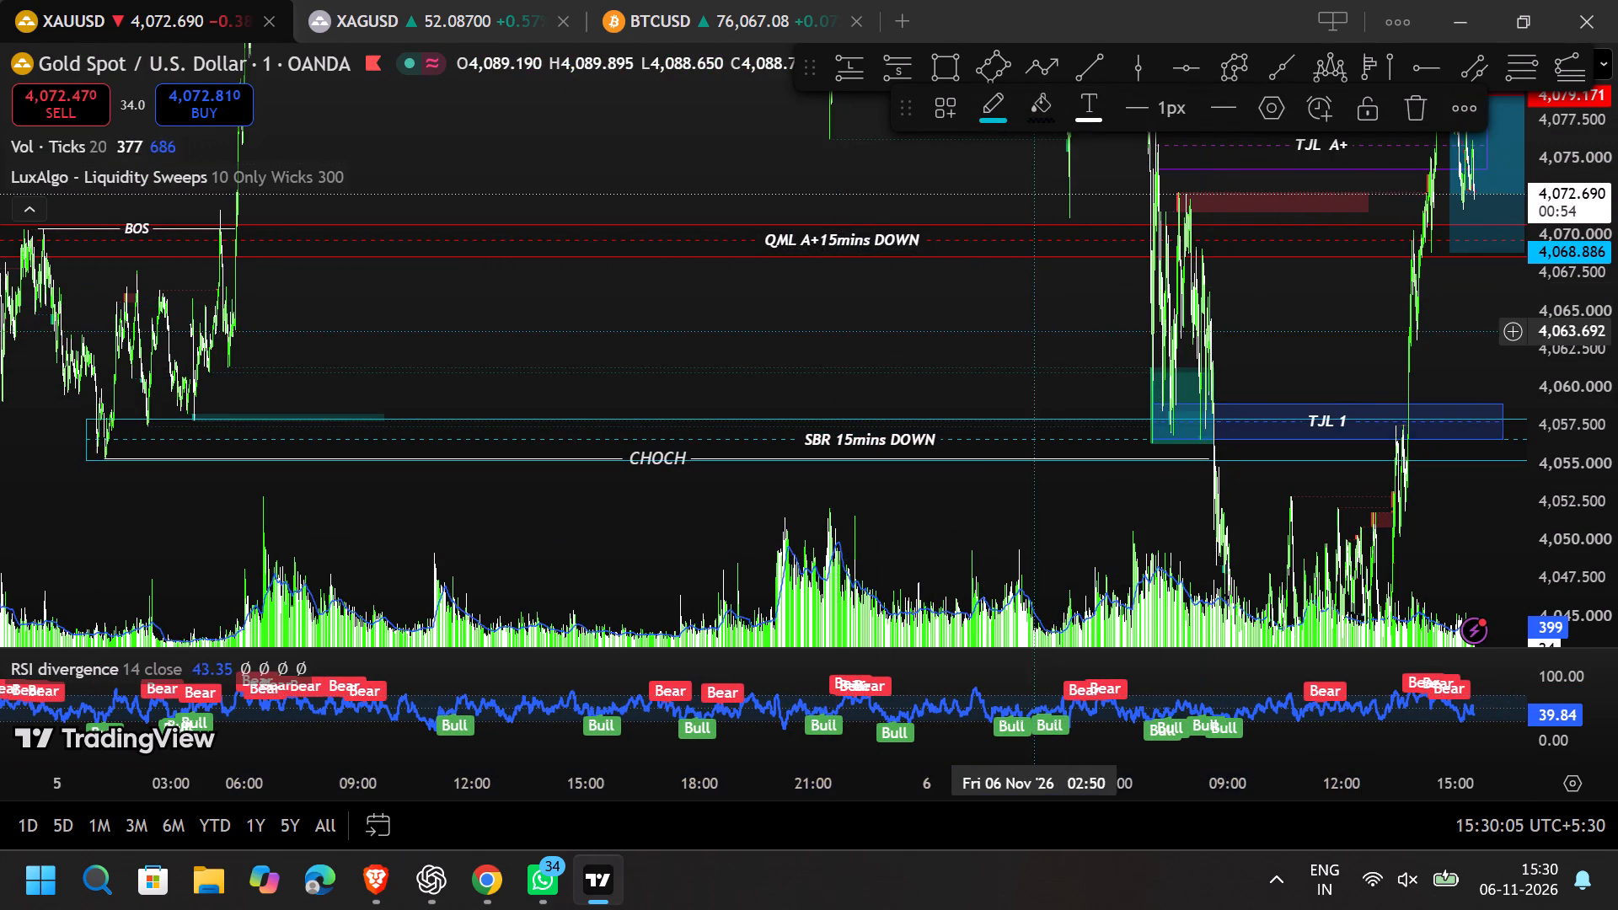
Change the fill colour of the blue TJL 1 zone to black.
{"action": "left_click_drag", "start_coordinate": [1018, 338], "coordinate": [699, 246]}
{"action": "left_click", "coordinate": [1045, 310]}
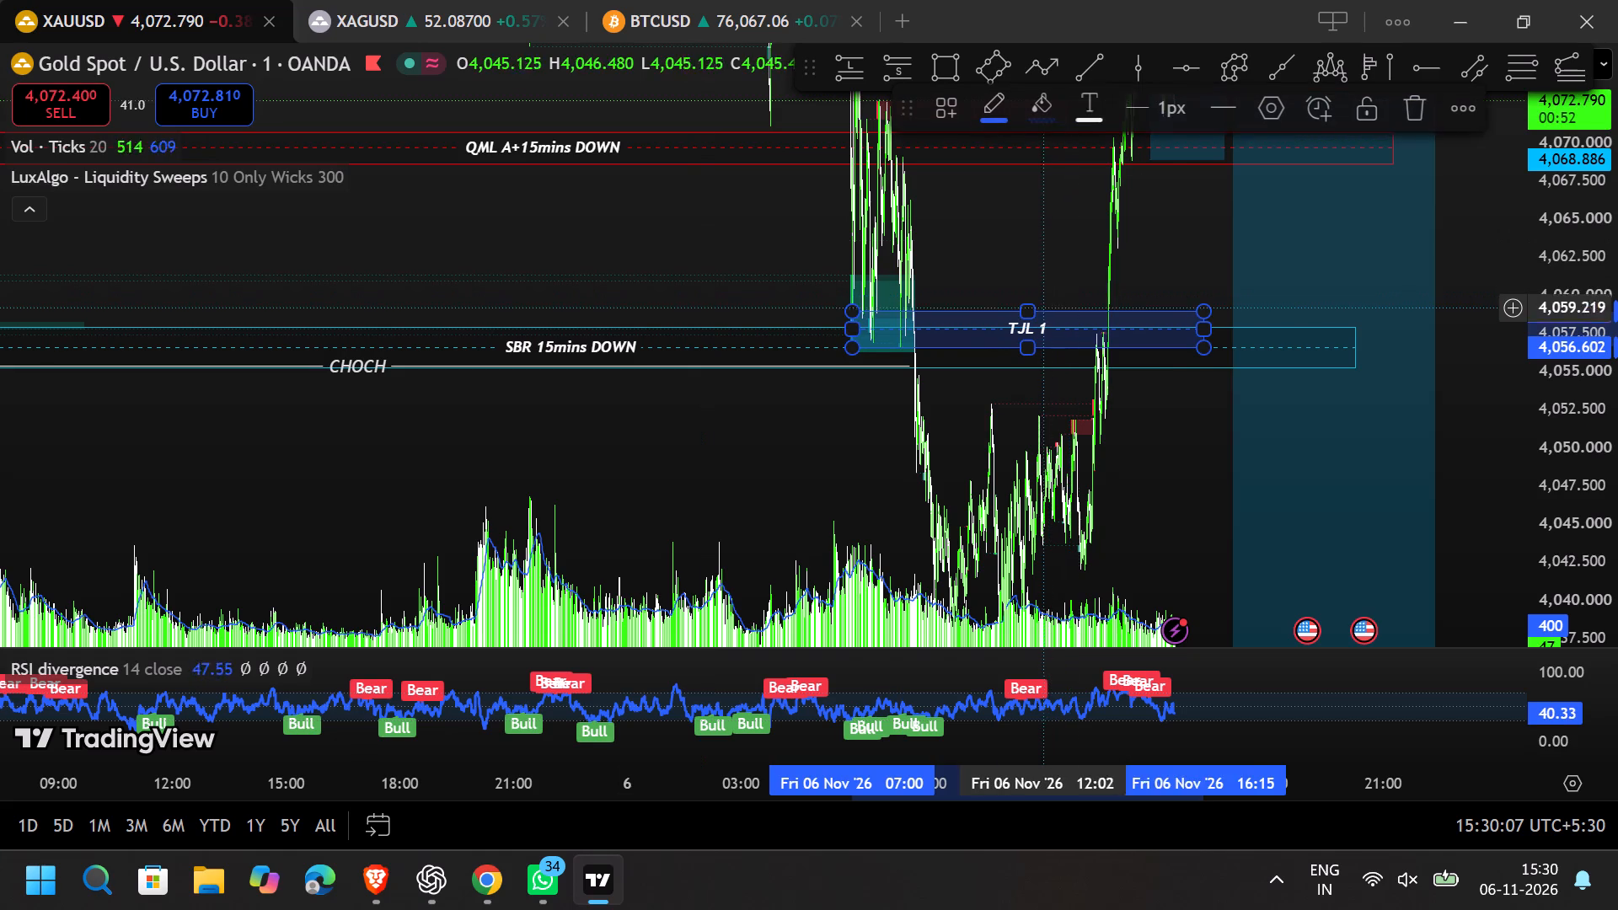
{"action": "left_click", "coordinate": [934, 110]}
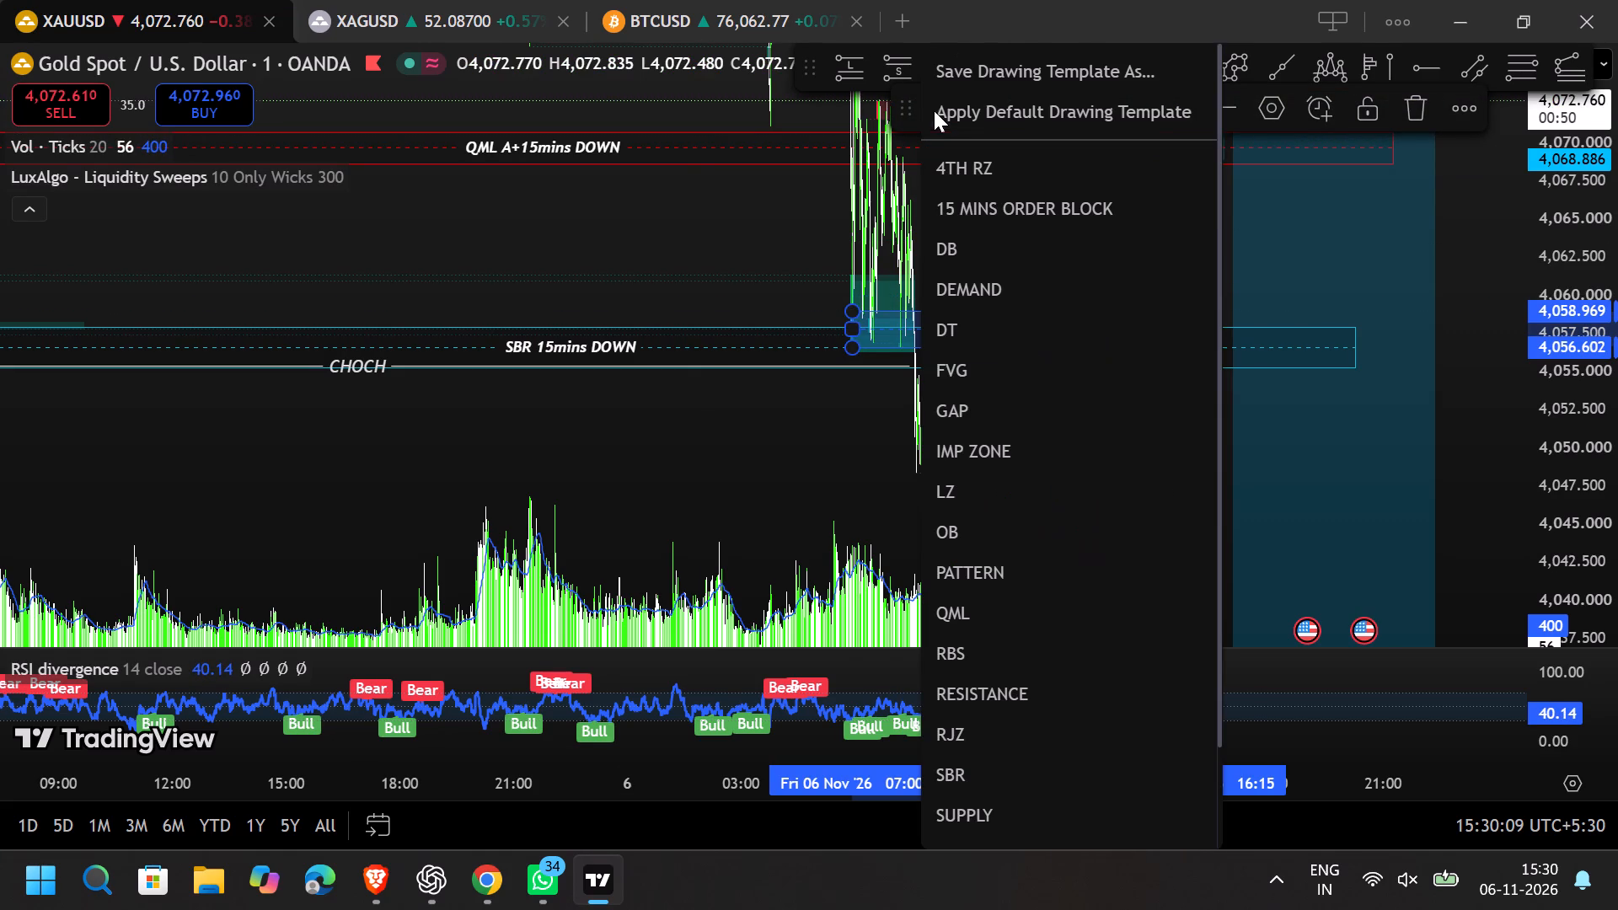
{"action": "left_click", "coordinate": [829, 214]}
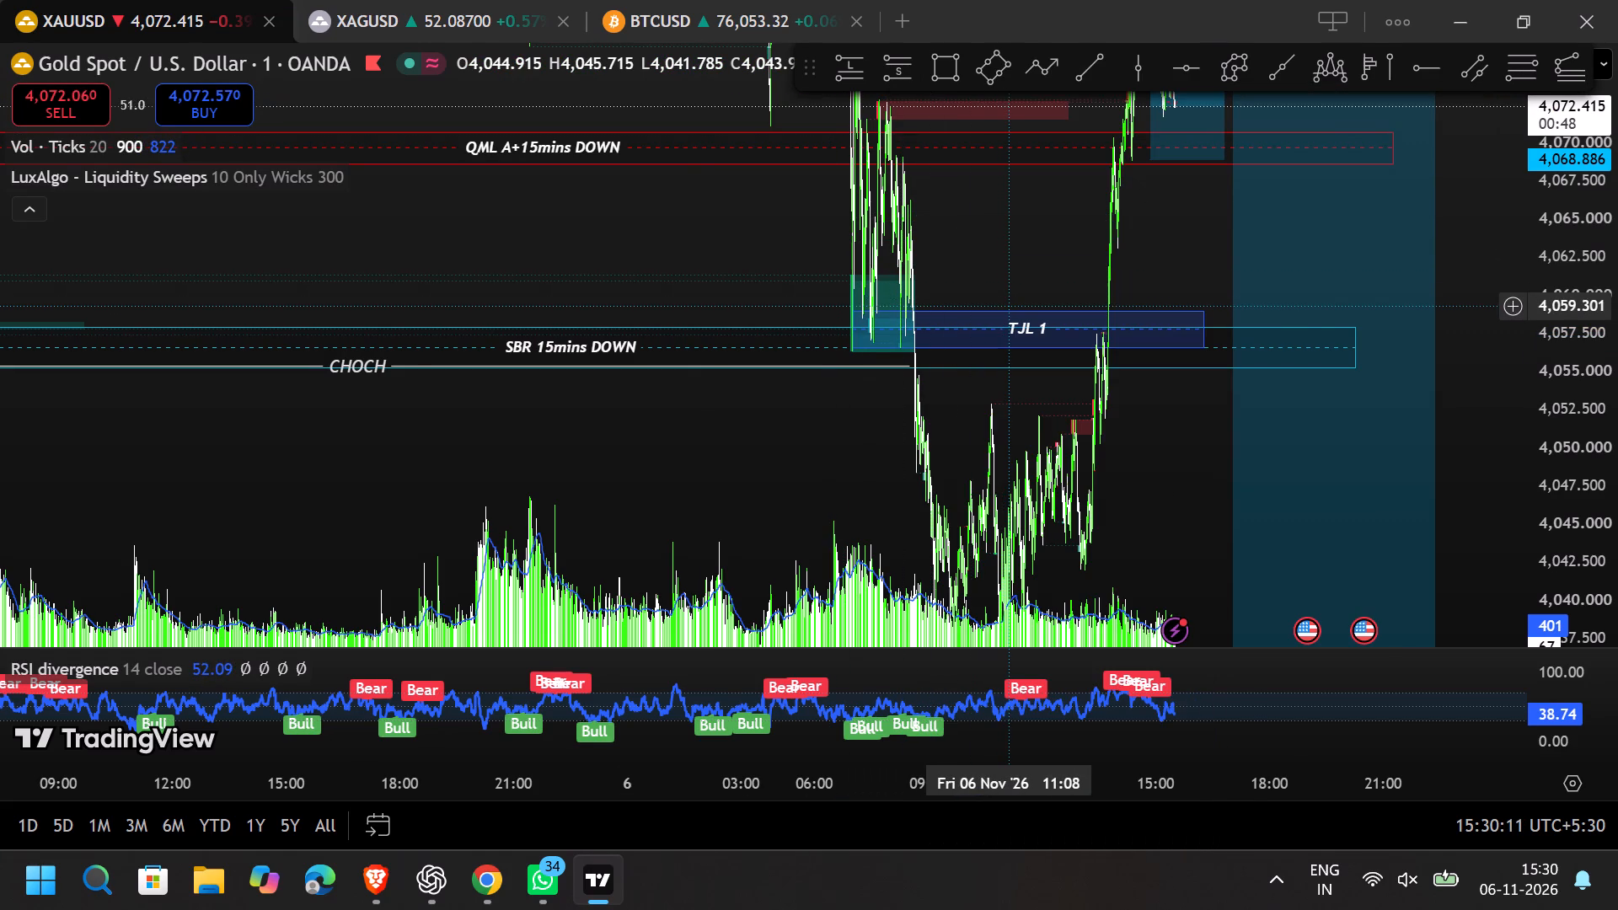
{"action": "left_click", "coordinate": [1009, 313]}
{"action": "left_click", "coordinate": [1039, 109]}
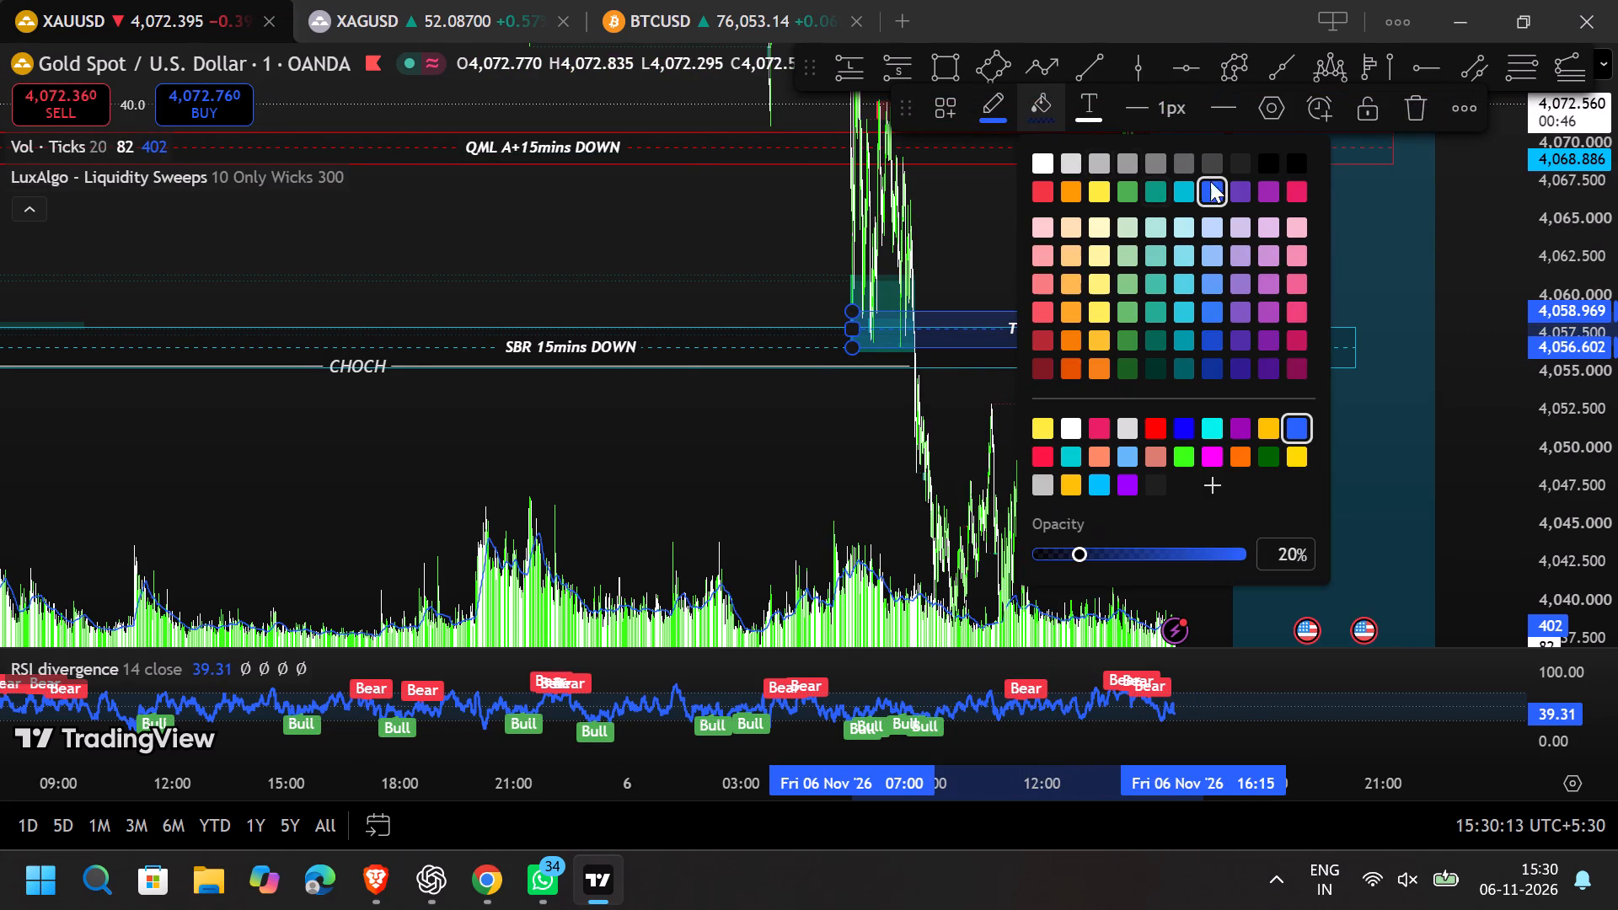
{"action": "left_click", "coordinate": [1290, 153]}
{"action": "left_click", "coordinate": [1103, 216]}
{"action": "left_click_drag", "start_coordinate": [1014, 252], "coordinate": [1009, 240]}
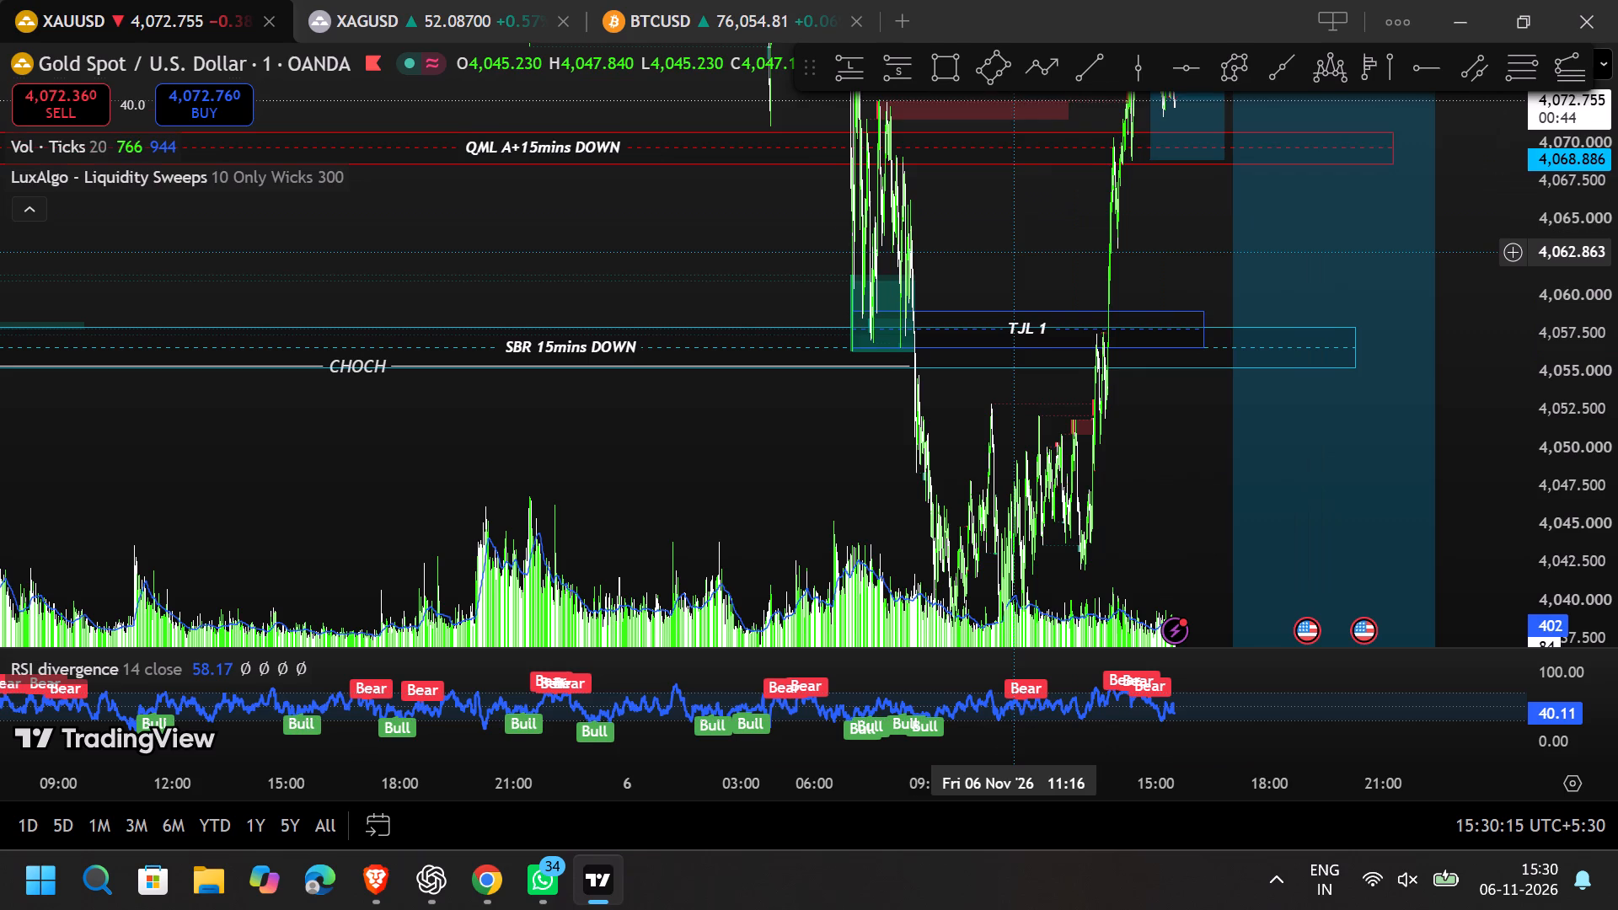
Change the fill colour of the teal DOUBLE TOP 15mins DOWN zone to black.
{"action": "left_click_drag", "start_coordinate": [1009, 240], "coordinate": [987, 167]}
{"action": "scroll", "coordinate": [965, 195], "scroll_direction": "up", "scroll_amount": 7}
{"action": "scroll", "coordinate": [821, 318], "scroll_direction": "up", "scroll_amount": 4}
{"action": "scroll", "coordinate": [654, 376], "scroll_direction": "down", "scroll_amount": 5}
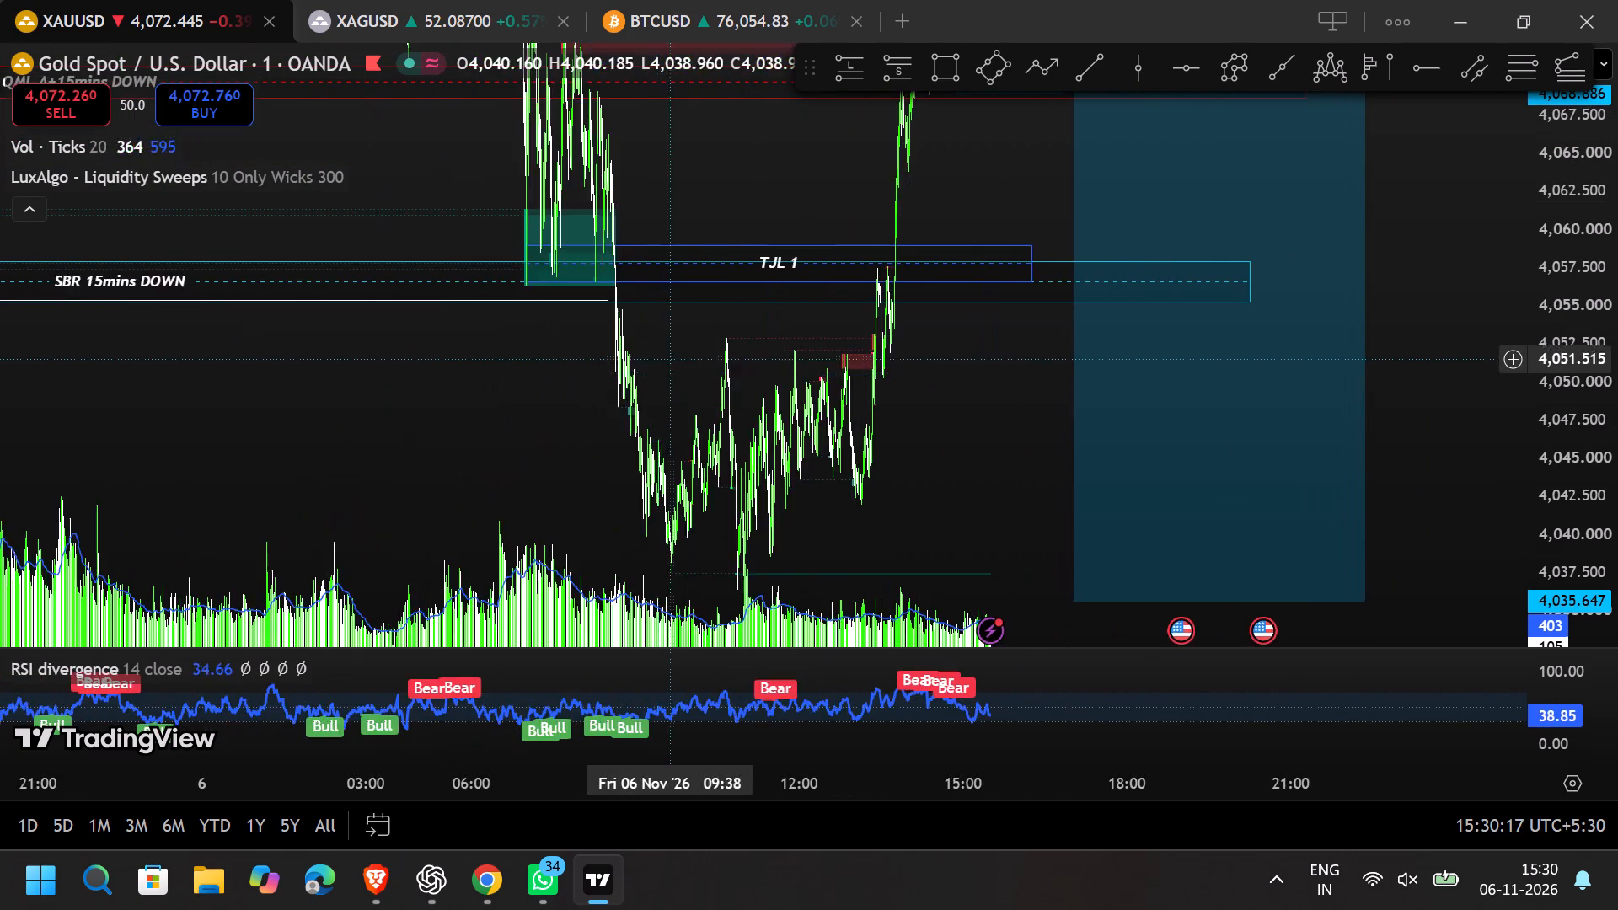
{"action": "scroll", "coordinate": [674, 357], "scroll_direction": "down", "scroll_amount": 6}
{"action": "left_click_drag", "start_coordinate": [1025, 156], "coordinate": [889, 517]}
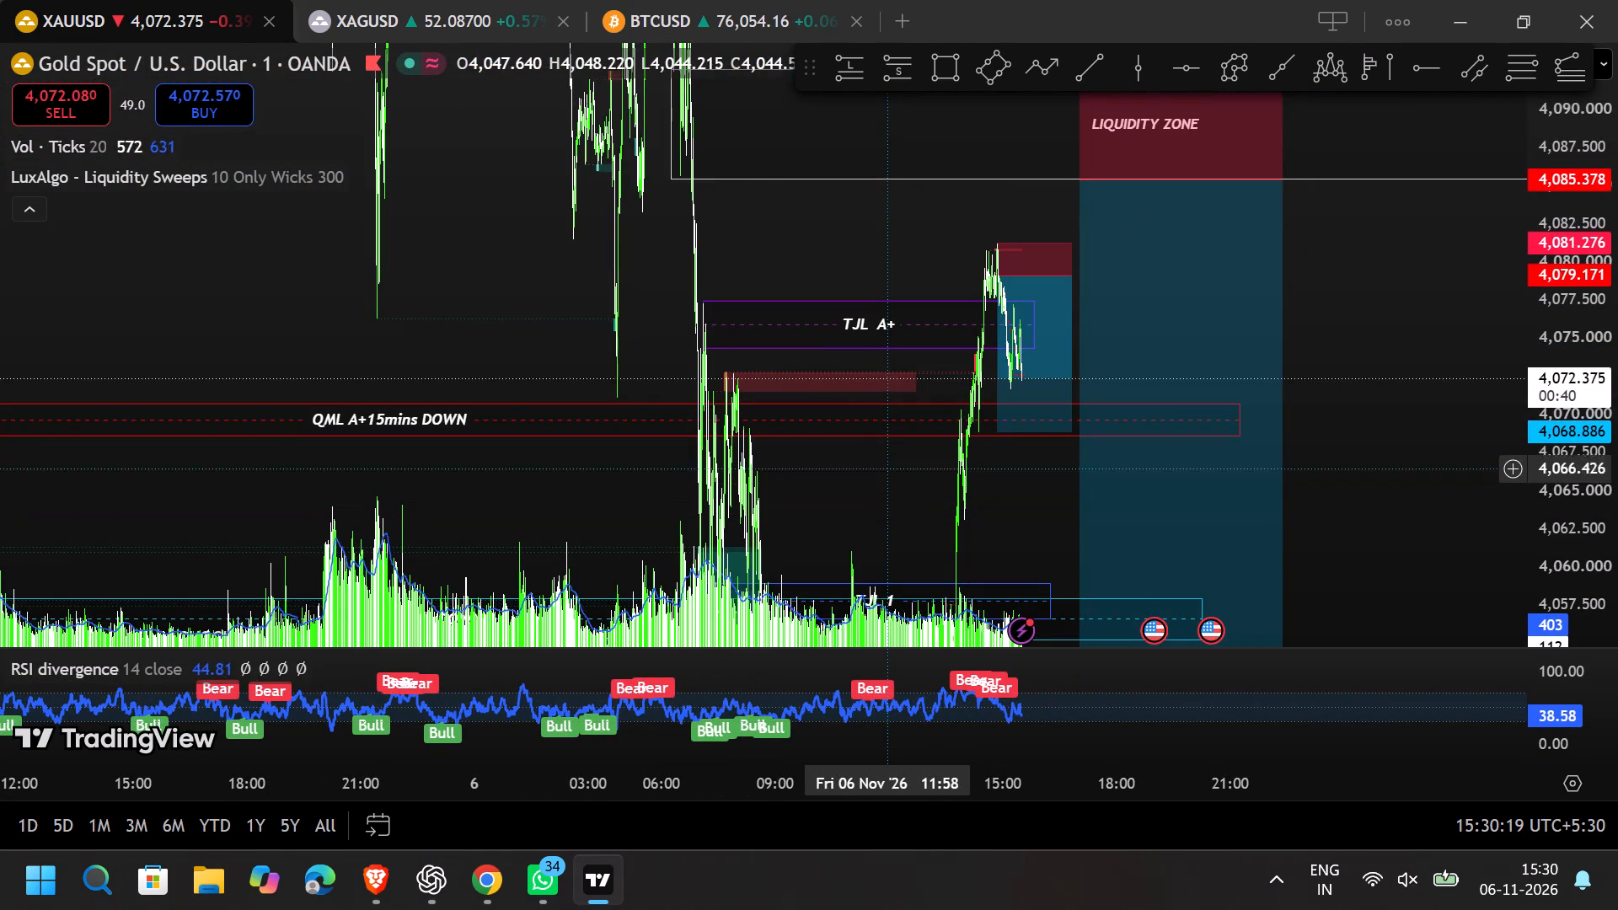
{"action": "left_click_drag", "start_coordinate": [790, 227], "coordinate": [1285, 626]}
{"action": "left_click_drag", "start_coordinate": [1570, 200], "coordinate": [1572, 347]}
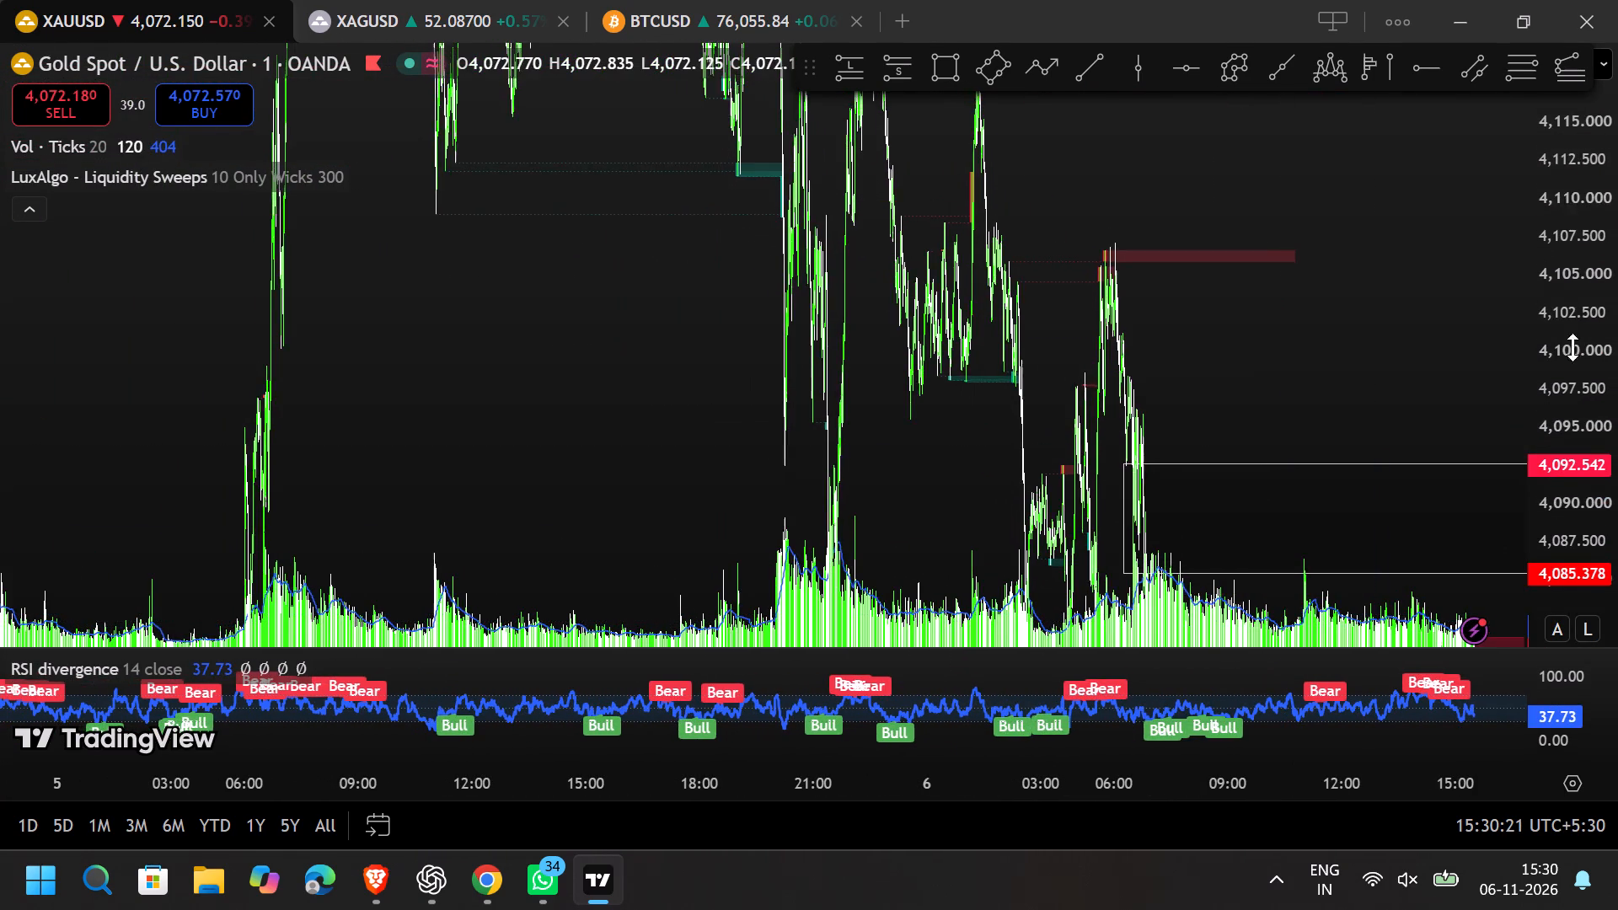
{"action": "left_click_drag", "start_coordinate": [1572, 347], "coordinate": [1549, 643]}
{"action": "left_click", "coordinate": [1129, 217]}
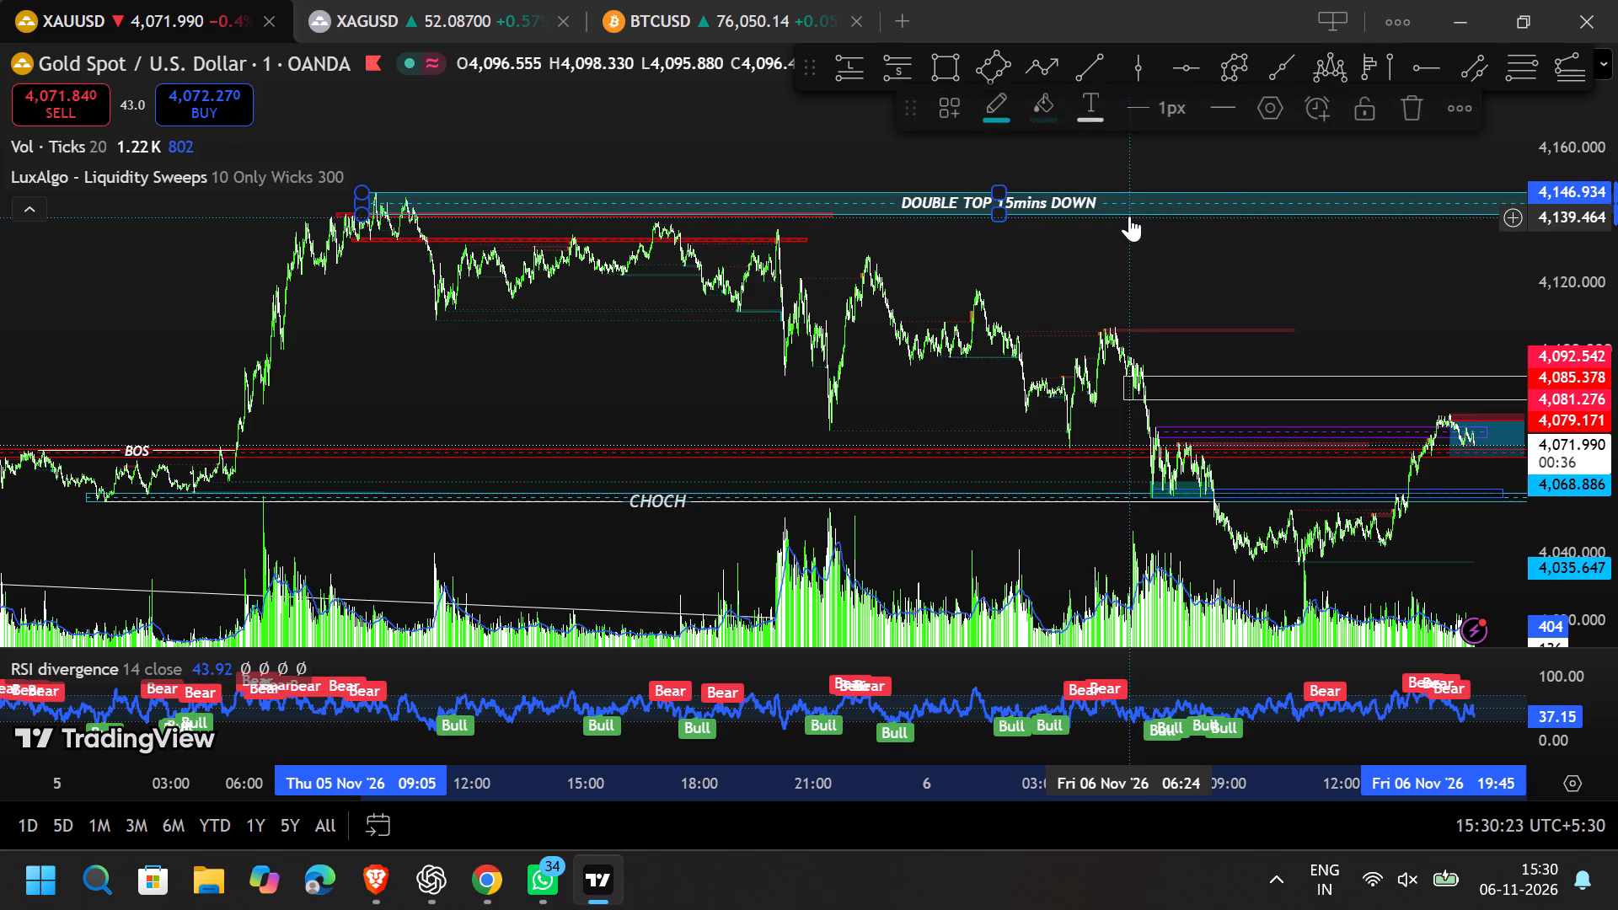
{"action": "left_click", "coordinate": [1029, 90]}
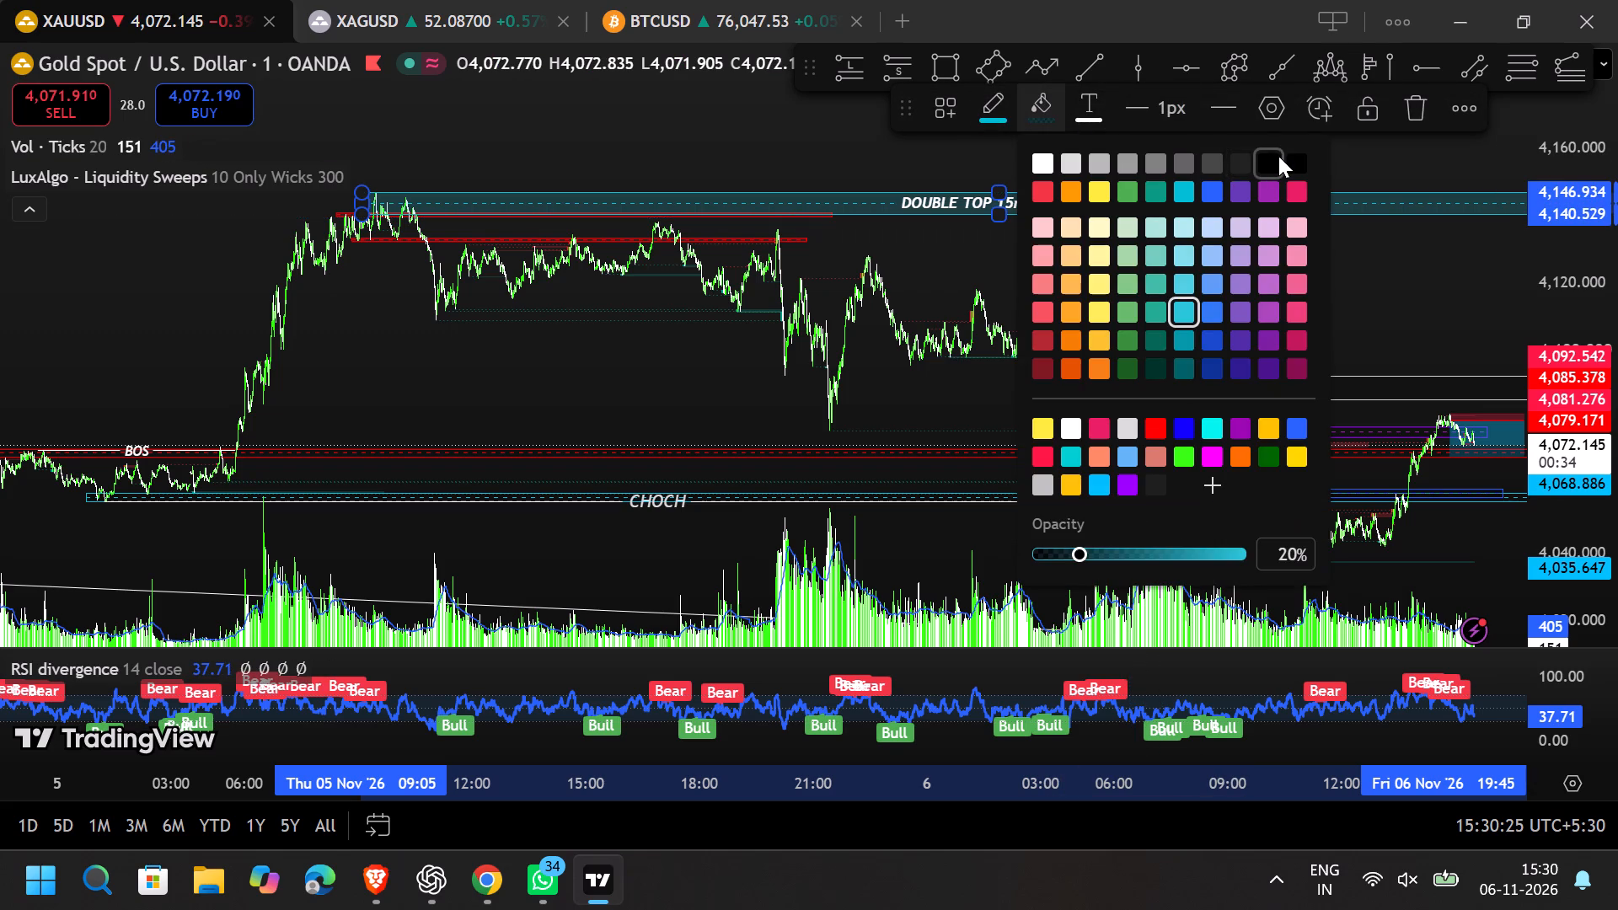
{"action": "left_click", "coordinate": [1283, 157]}
{"action": "left_click", "coordinate": [1245, 295]}
Change the fill colour of the red QML A+ zone near 4,140 to black.
{"action": "scroll", "coordinate": [1243, 297], "scroll_direction": "down", "scroll_amount": 6}
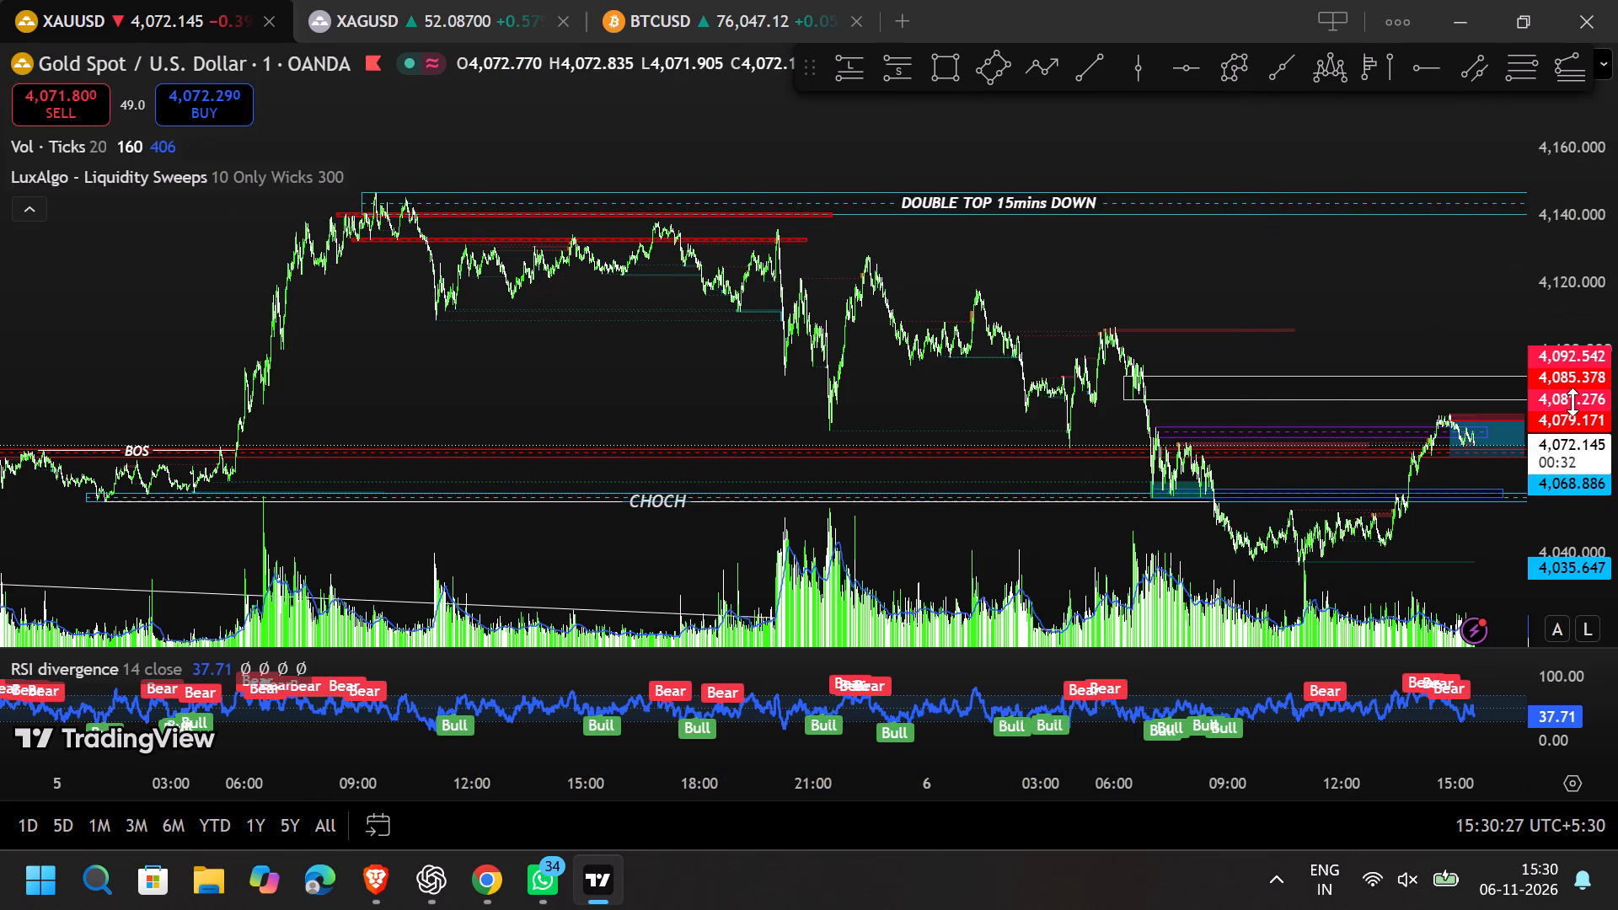
{"action": "left_click_drag", "start_coordinate": [1589, 456], "coordinate": [1609, 38]}
{"action": "left_click_drag", "start_coordinate": [951, 212], "coordinate": [1283, 597]}
{"action": "scroll", "coordinate": [1181, 464], "scroll_direction": "up", "scroll_amount": 12}
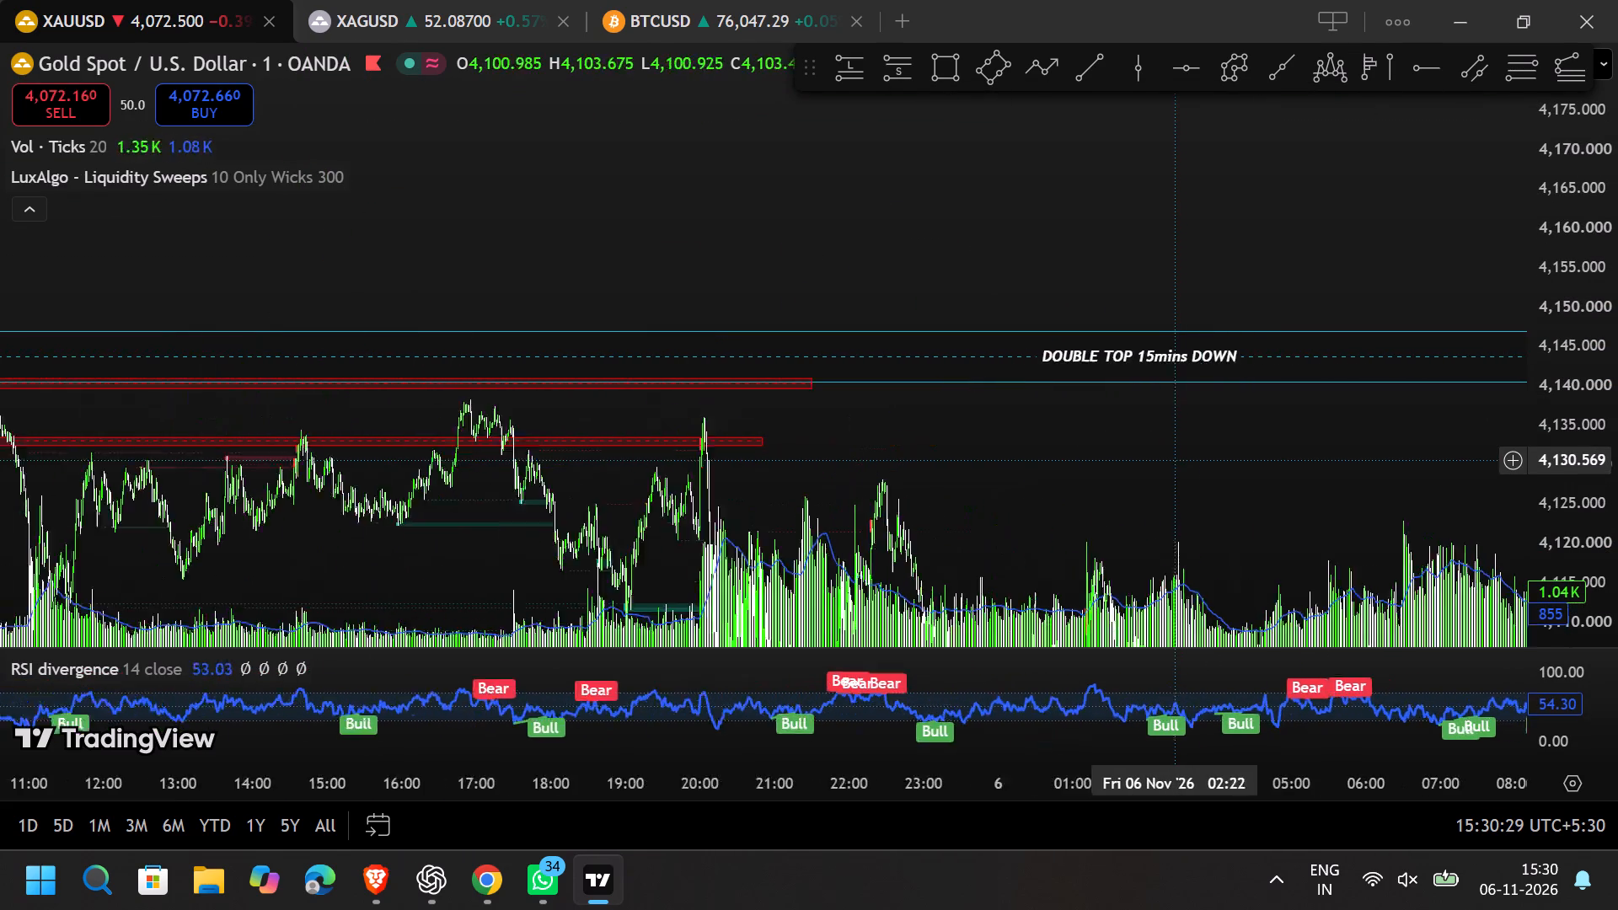
{"action": "scroll", "coordinate": [1175, 460], "scroll_direction": "up", "scroll_amount": 5}
{"action": "left_click_drag", "start_coordinate": [1063, 465], "coordinate": [1353, 377]}
{"action": "left_click_drag", "start_coordinate": [1555, 481], "coordinate": [1526, 92]}
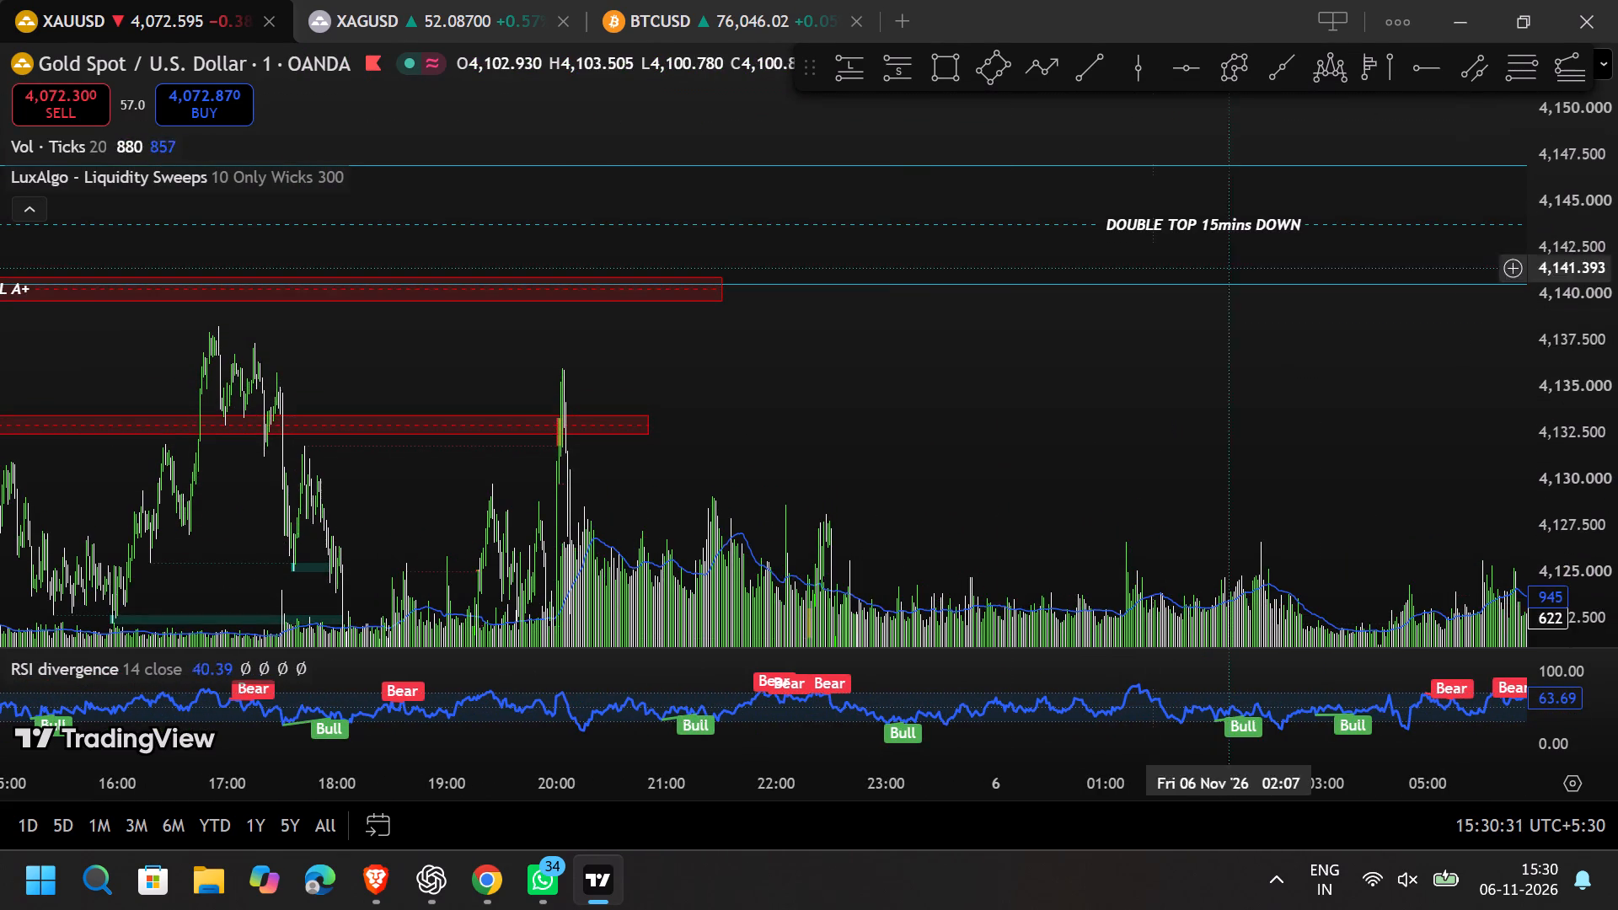
{"action": "left_click", "coordinate": [724, 303]}
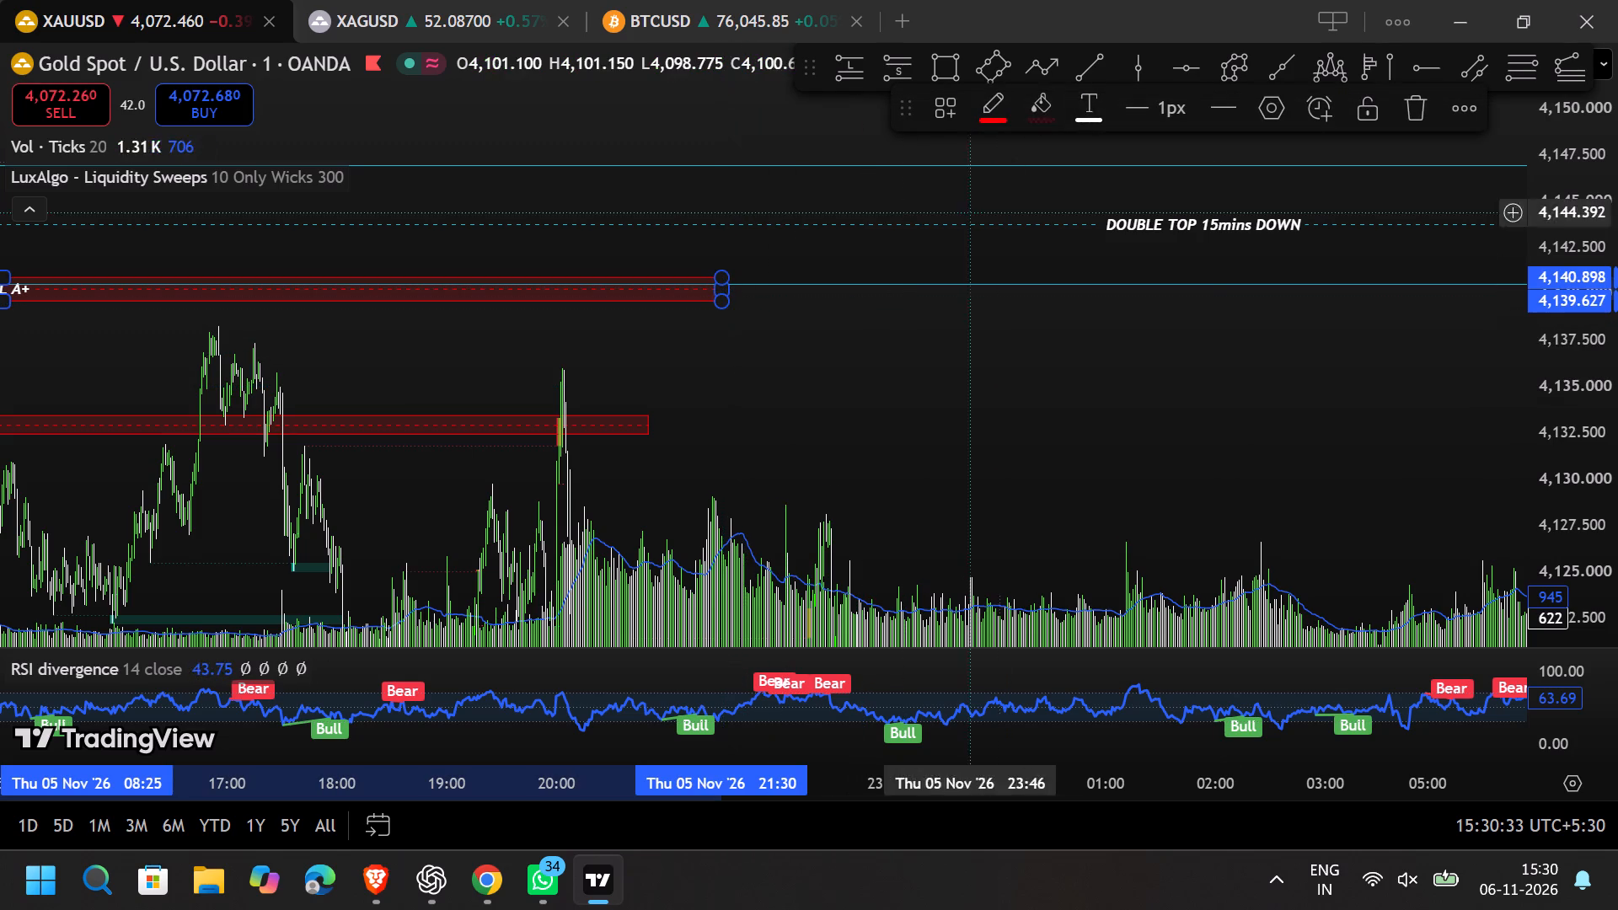
{"action": "left_click", "coordinate": [1027, 91]}
{"action": "left_click", "coordinate": [1296, 158]}
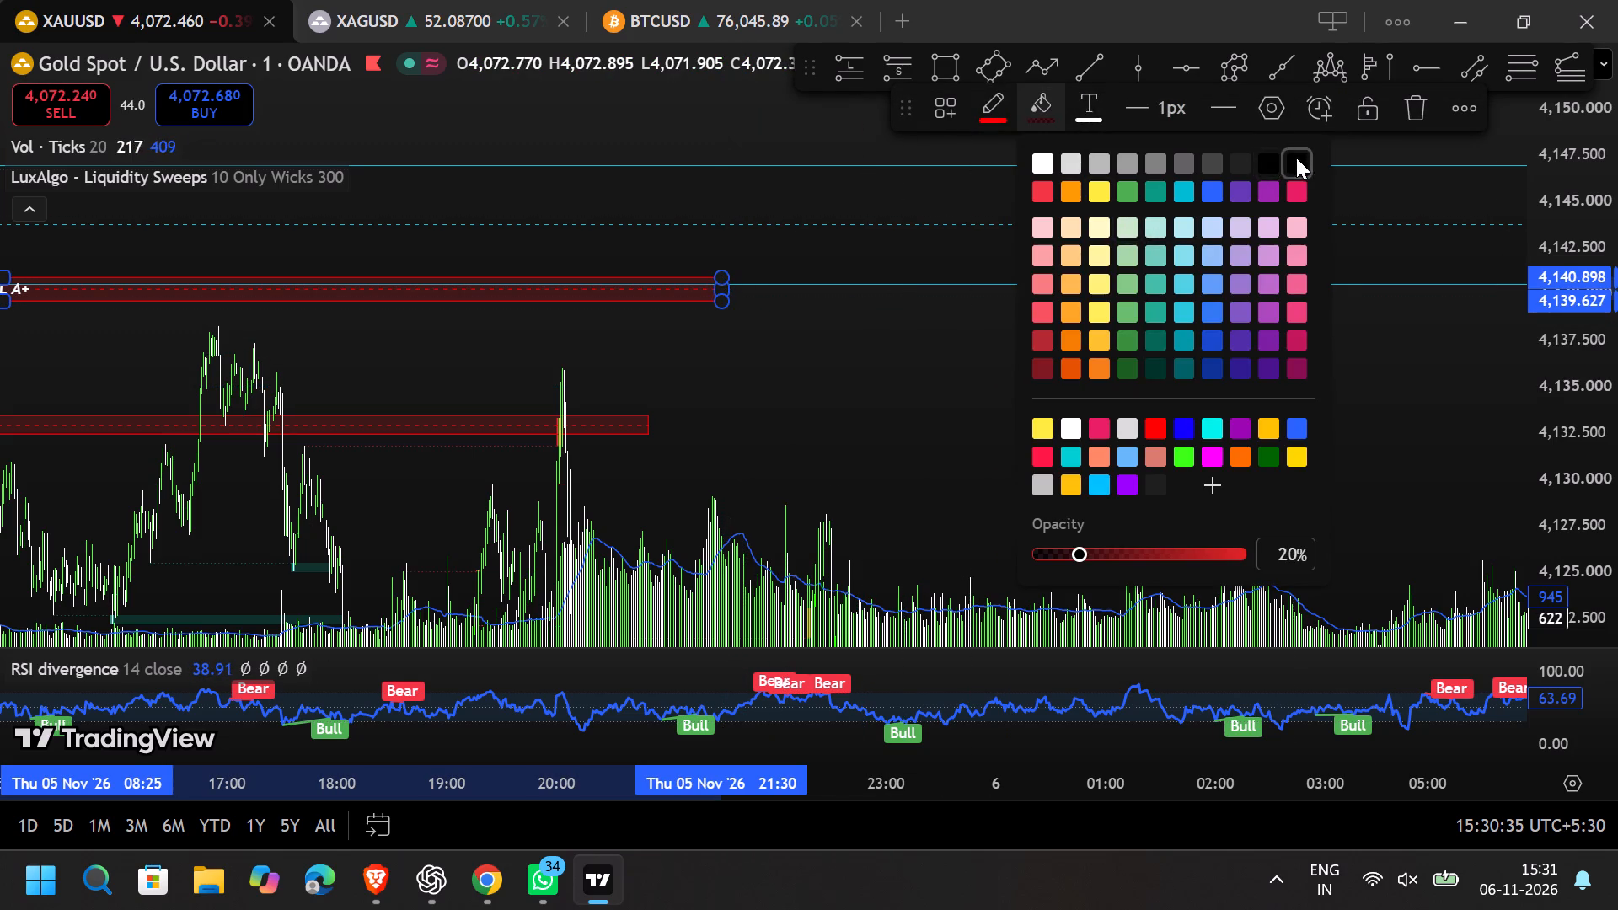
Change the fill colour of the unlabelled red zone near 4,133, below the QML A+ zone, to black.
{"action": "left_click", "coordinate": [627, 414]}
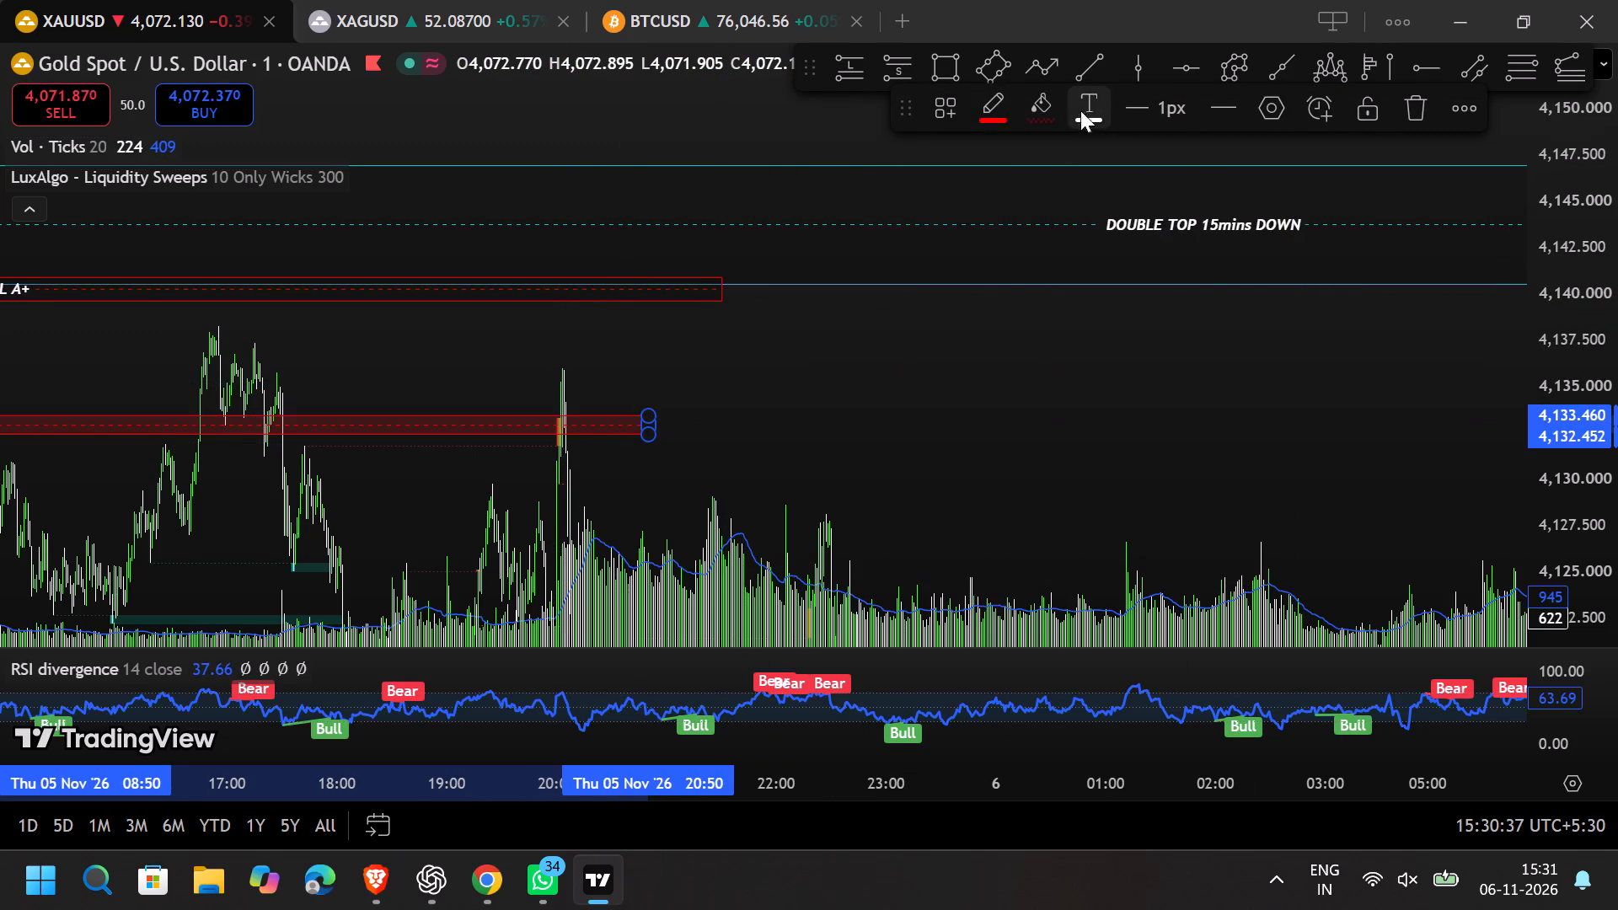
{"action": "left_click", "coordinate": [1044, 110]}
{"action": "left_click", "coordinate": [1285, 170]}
Apply the SBR drawing template to the unlabelled red zone near 4,133, below the QML A+ zone.
{"action": "left_click_drag", "start_coordinate": [670, 410], "coordinate": [1307, 376]}
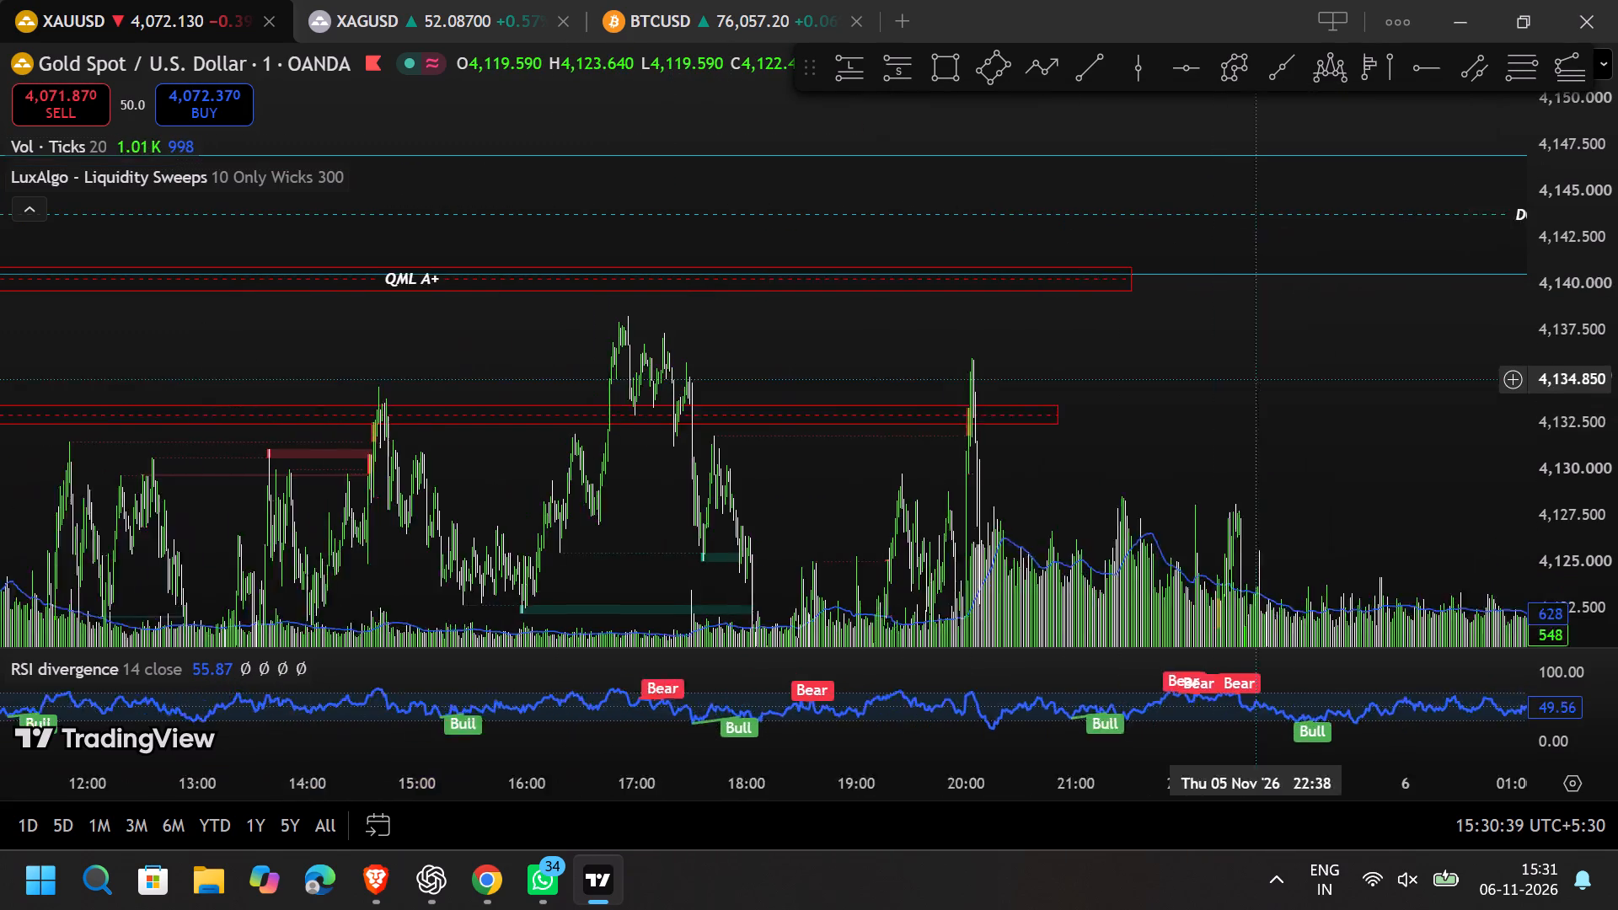
{"action": "left_click_drag", "start_coordinate": [1307, 376], "coordinate": [1501, 317]}
{"action": "scroll", "coordinate": [1165, 351], "scroll_direction": "down", "scroll_amount": 6}
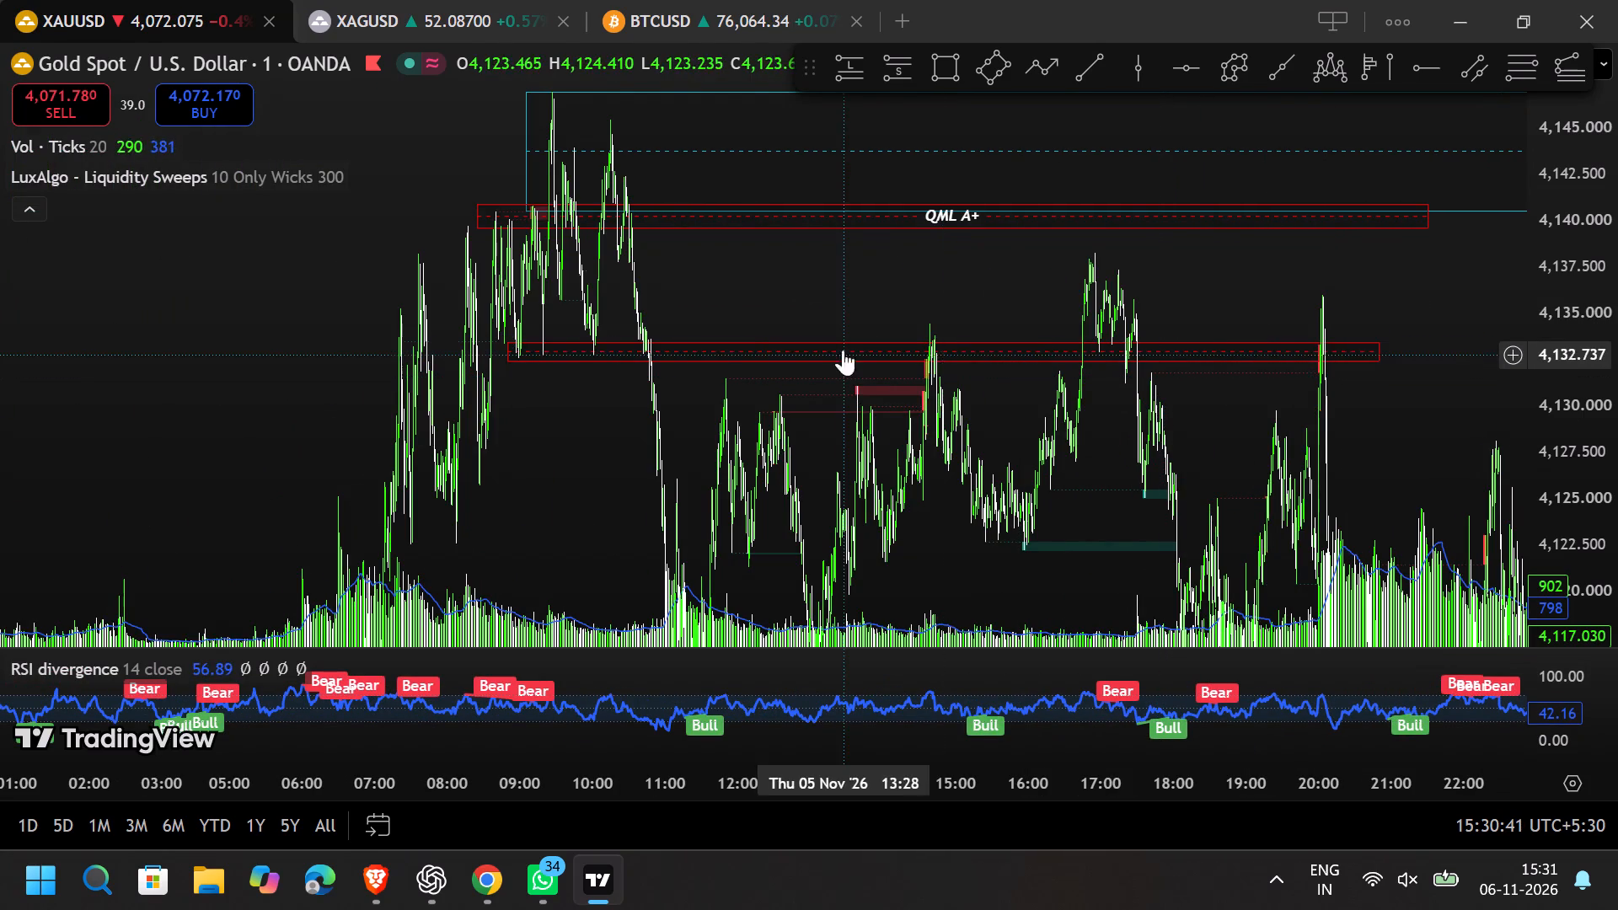
{"action": "left_click", "coordinate": [1384, 345]}
{"action": "right_click", "coordinate": [1384, 343]}
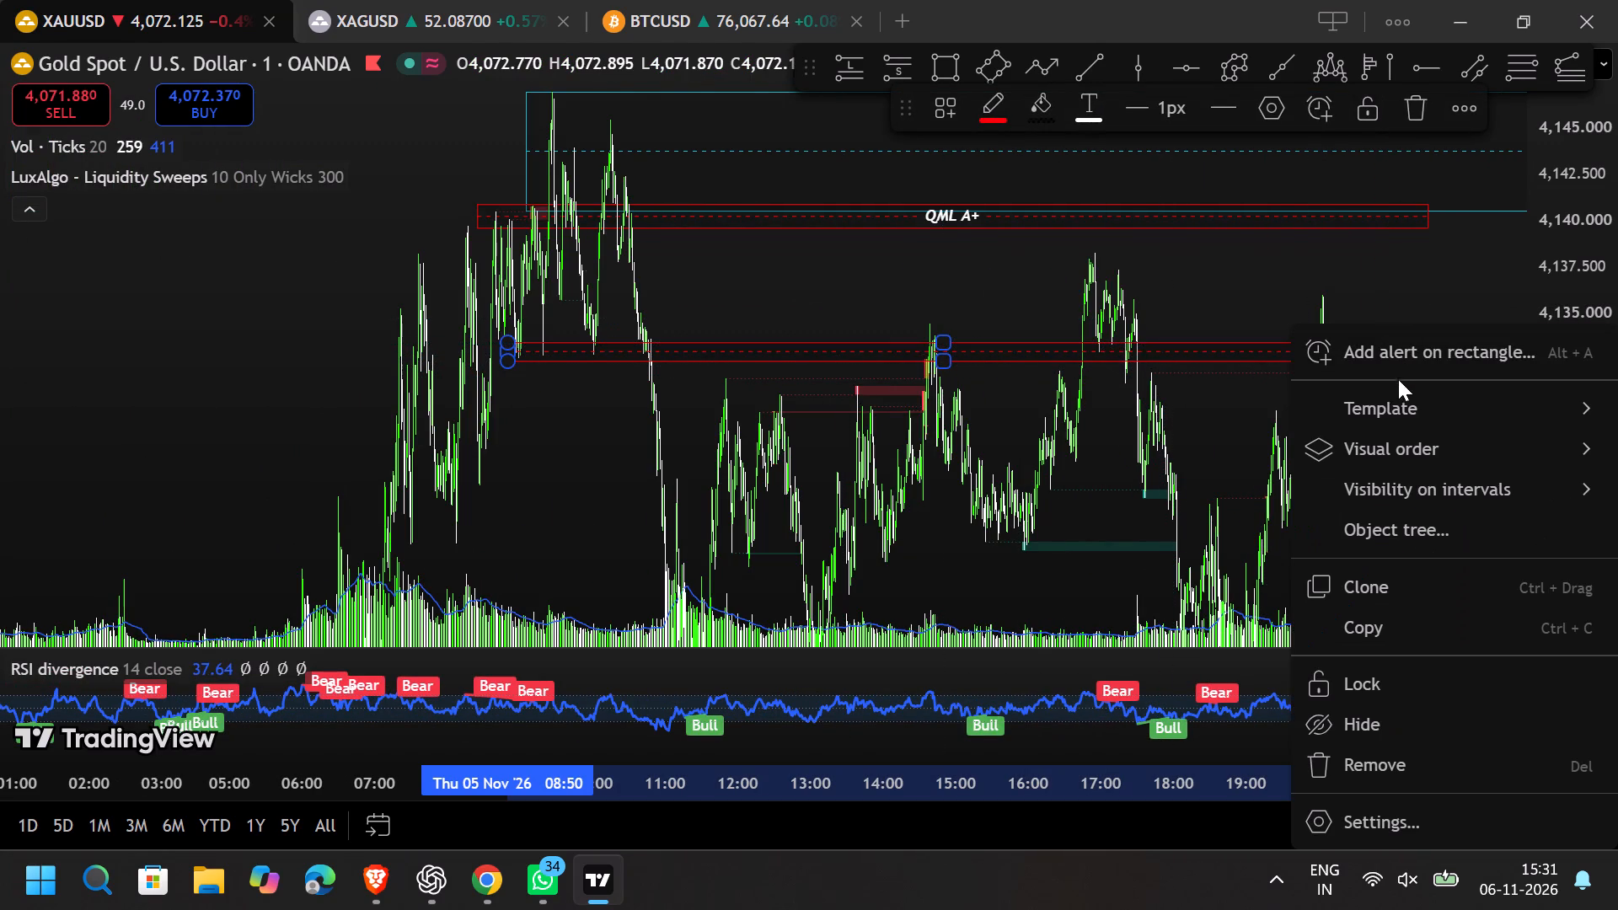
{"action": "left_click", "coordinate": [1397, 383]}
{"action": "left_click", "coordinate": [1384, 411]}
{"action": "scroll", "coordinate": [1165, 555], "scroll_direction": "down", "scroll_amount": 5}
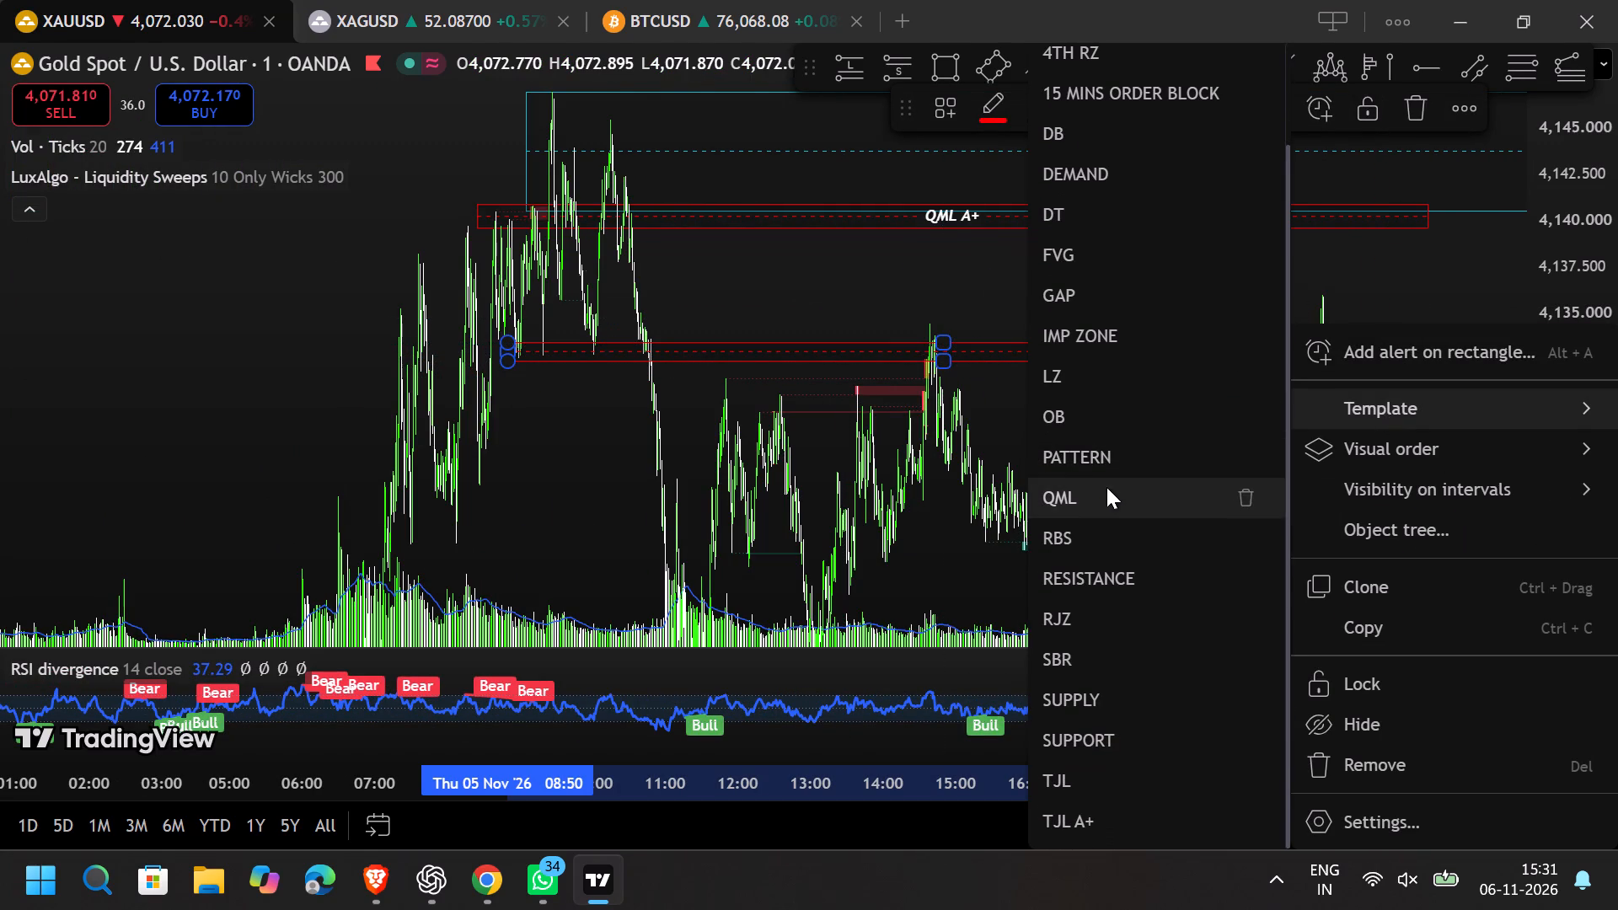
{"action": "scroll", "coordinate": [1118, 613], "scroll_direction": "down", "scroll_amount": 4}
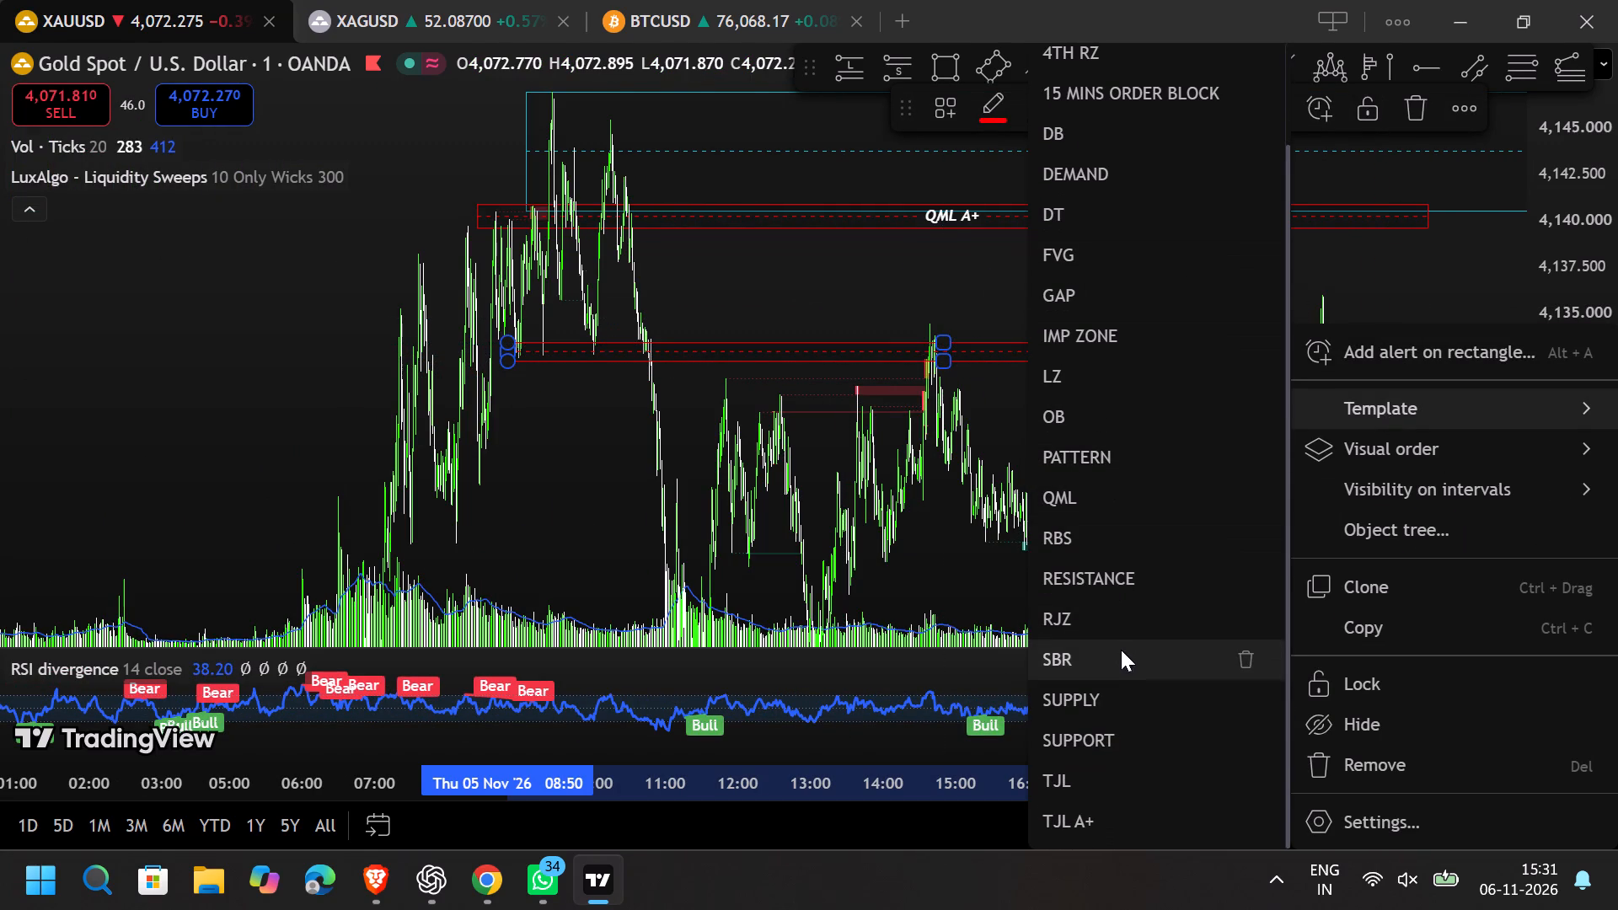
{"action": "left_click", "coordinate": [1101, 655]}
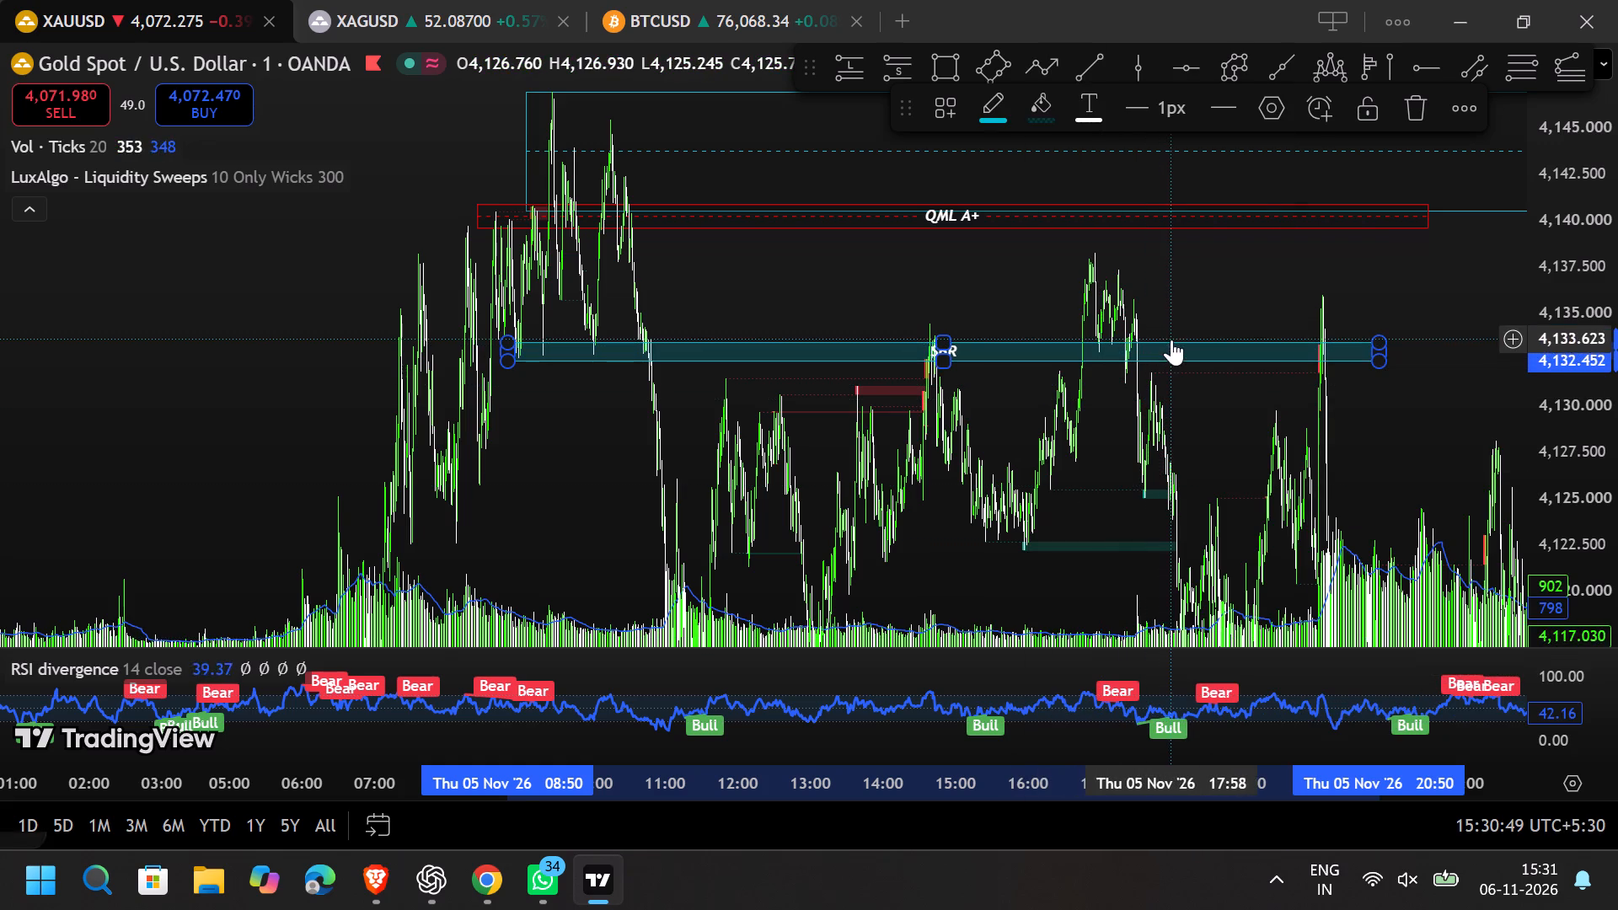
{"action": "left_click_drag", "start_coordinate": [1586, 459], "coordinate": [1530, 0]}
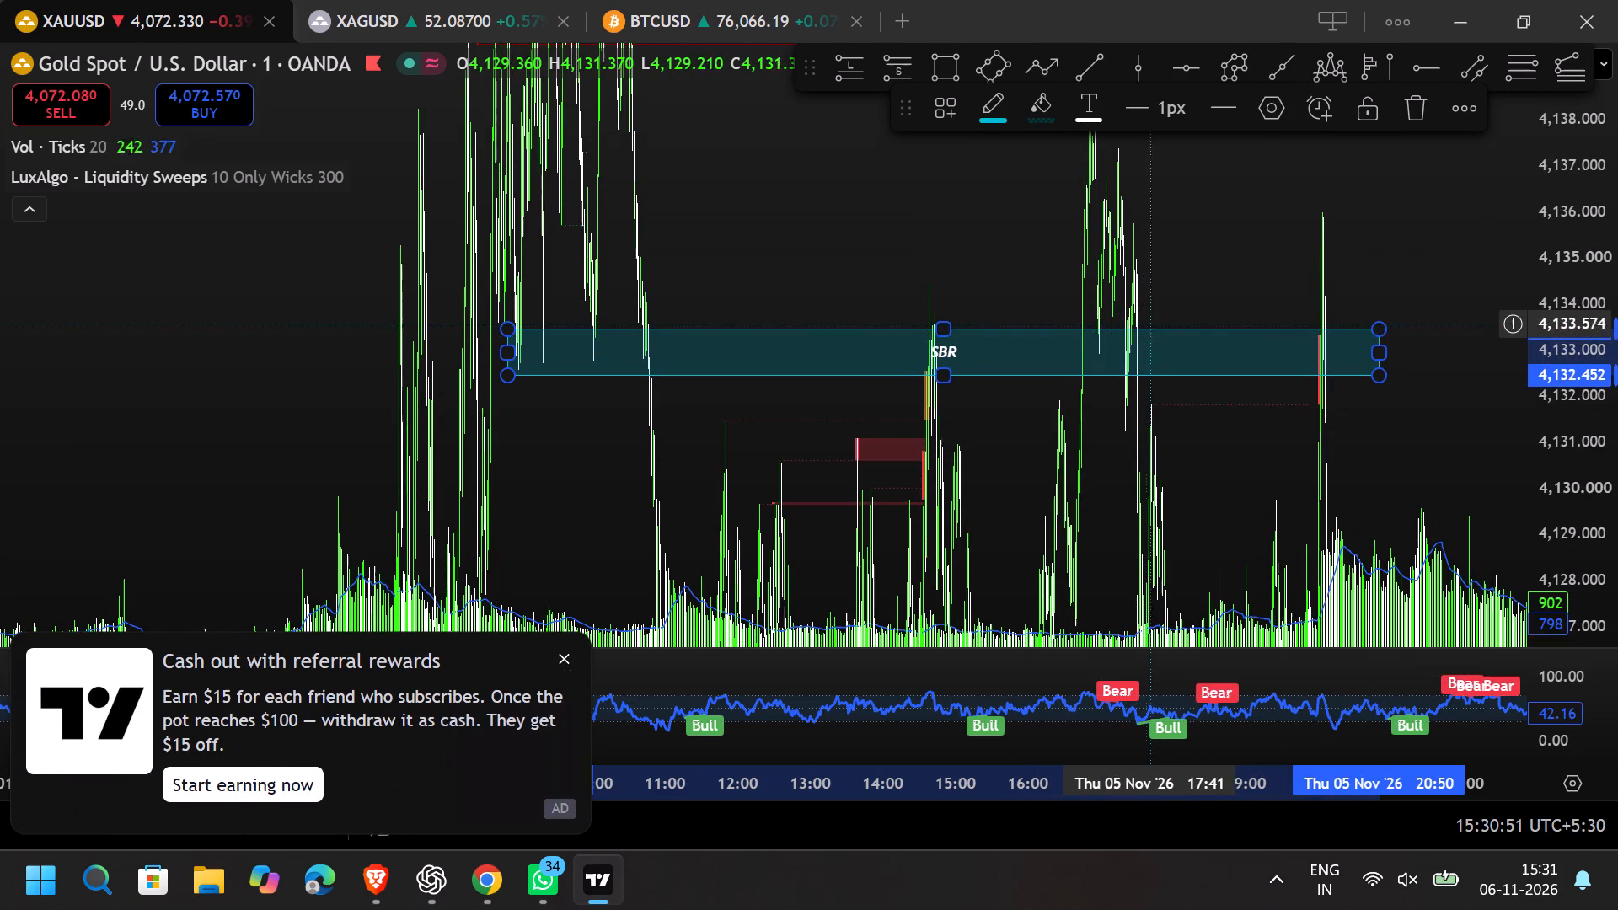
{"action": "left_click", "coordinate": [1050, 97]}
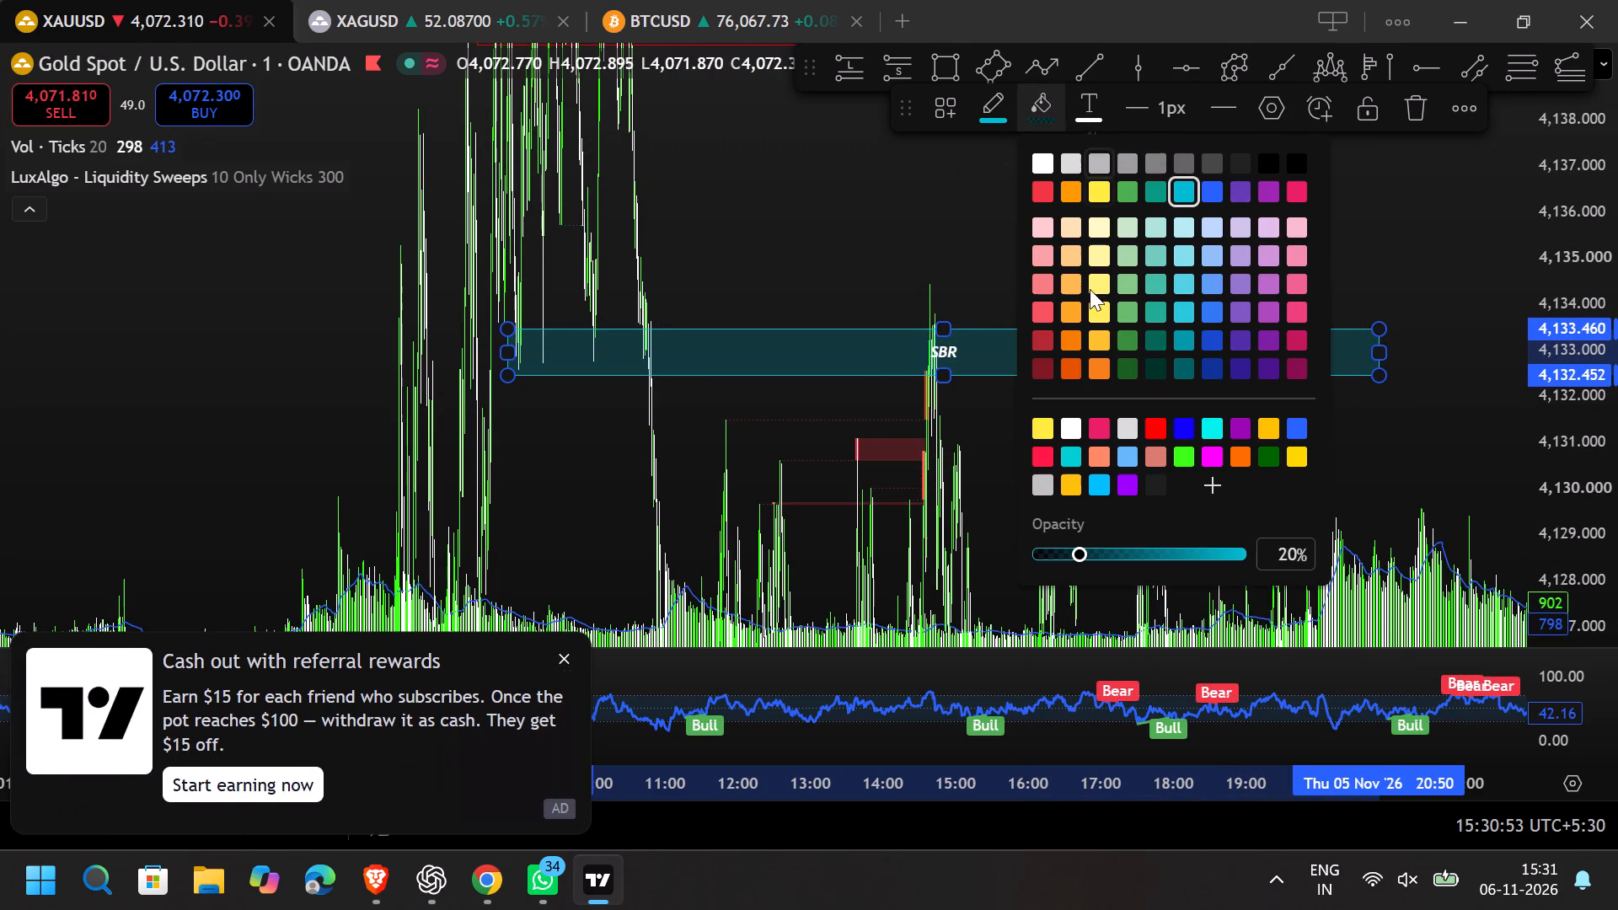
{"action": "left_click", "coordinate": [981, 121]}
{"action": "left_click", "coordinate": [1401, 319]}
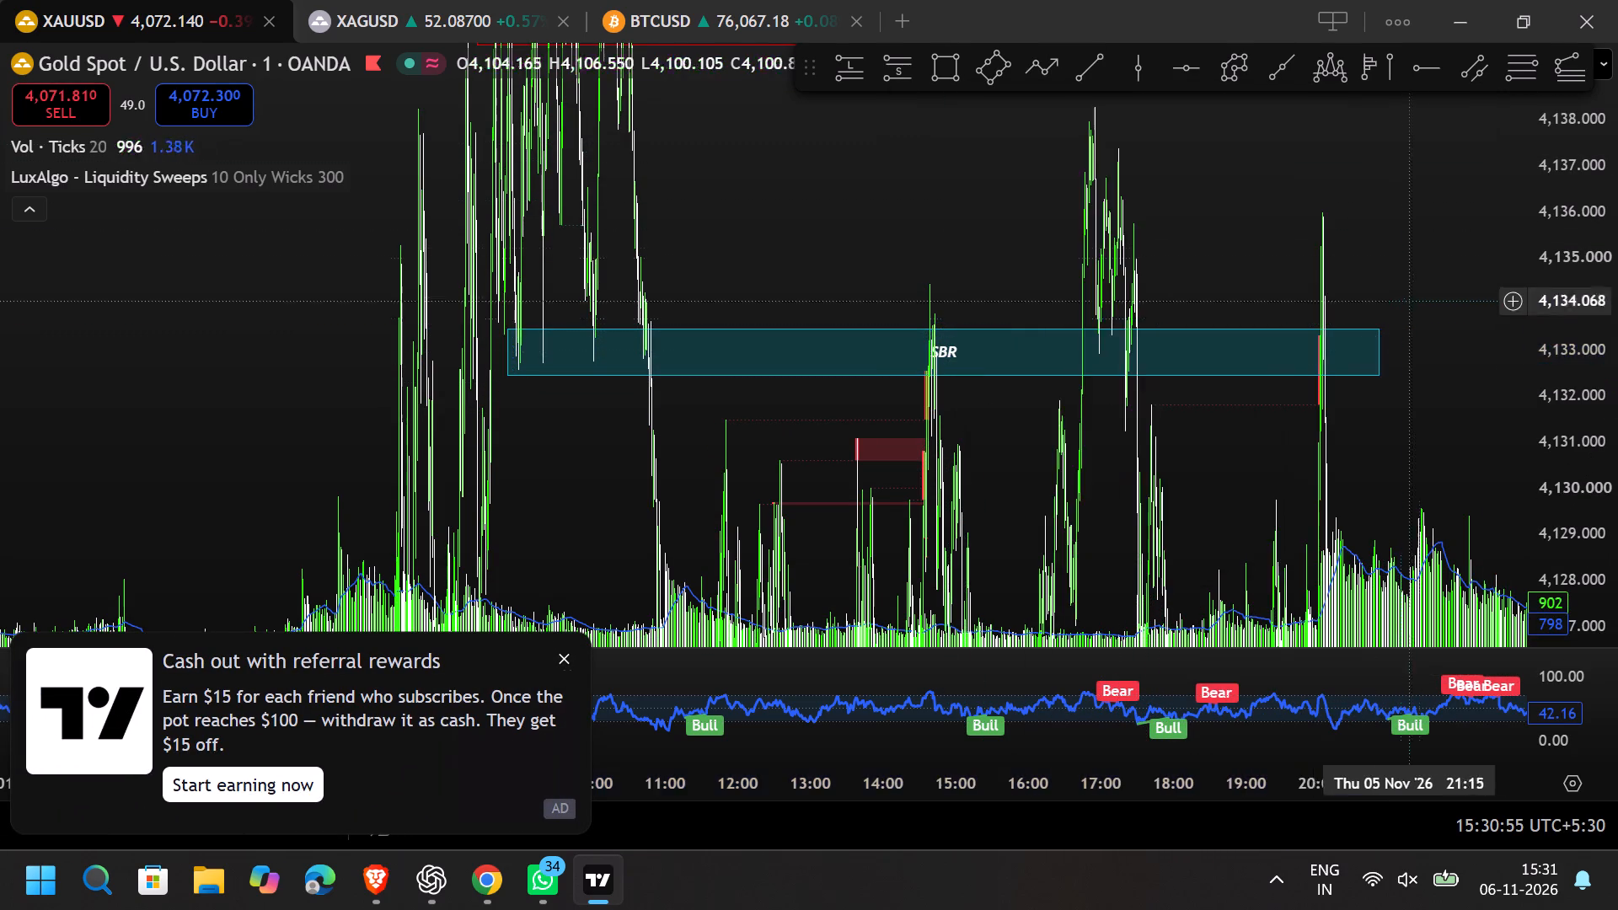
Save the purple TJL A+ zone's style over the existing TJL A+ drawing template.
{"action": "left_click_drag", "start_coordinate": [1420, 248], "coordinate": [1175, 576]}
{"action": "left_click_drag", "start_coordinate": [1571, 276], "coordinate": [1538, 612]}
{"action": "scroll", "coordinate": [1045, 478], "scroll_direction": "down", "scroll_amount": 8}
{"action": "scroll", "coordinate": [1227, 480], "scroll_direction": "down", "scroll_amount": 8}
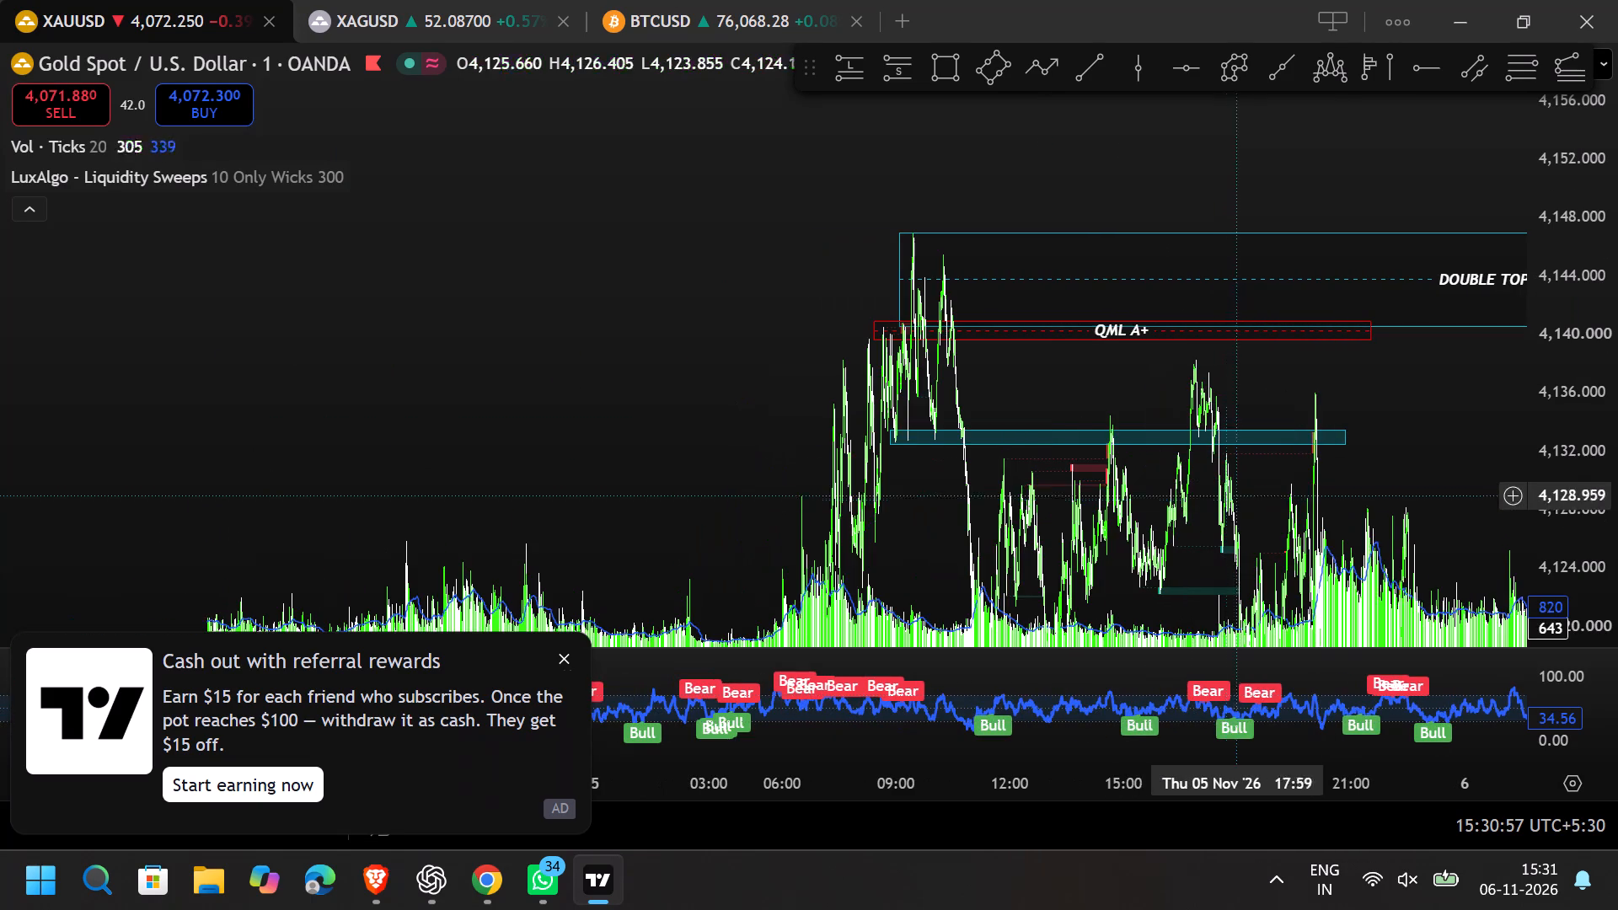
{"action": "left_click_drag", "start_coordinate": [1371, 486], "coordinate": [777, 168]}
{"action": "scroll", "coordinate": [1011, 264], "scroll_direction": "up", "scroll_amount": 13}
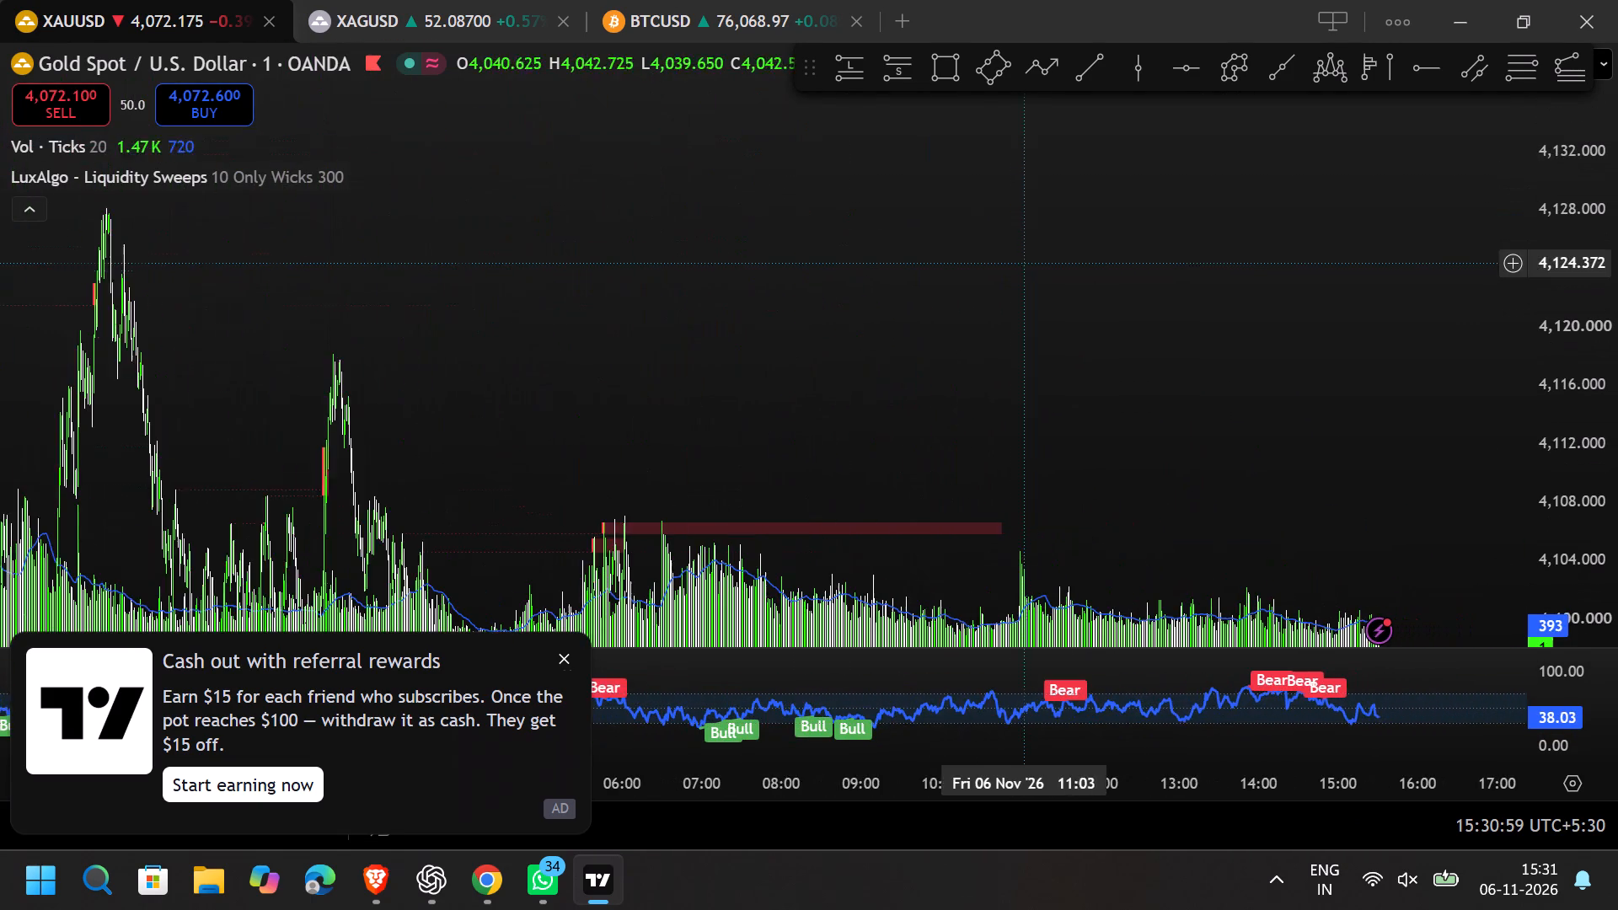
{"action": "left_click_drag", "start_coordinate": [880, 345], "coordinate": [842, 0]}
{"action": "left_click_drag", "start_coordinate": [1294, 315], "coordinate": [918, 0]}
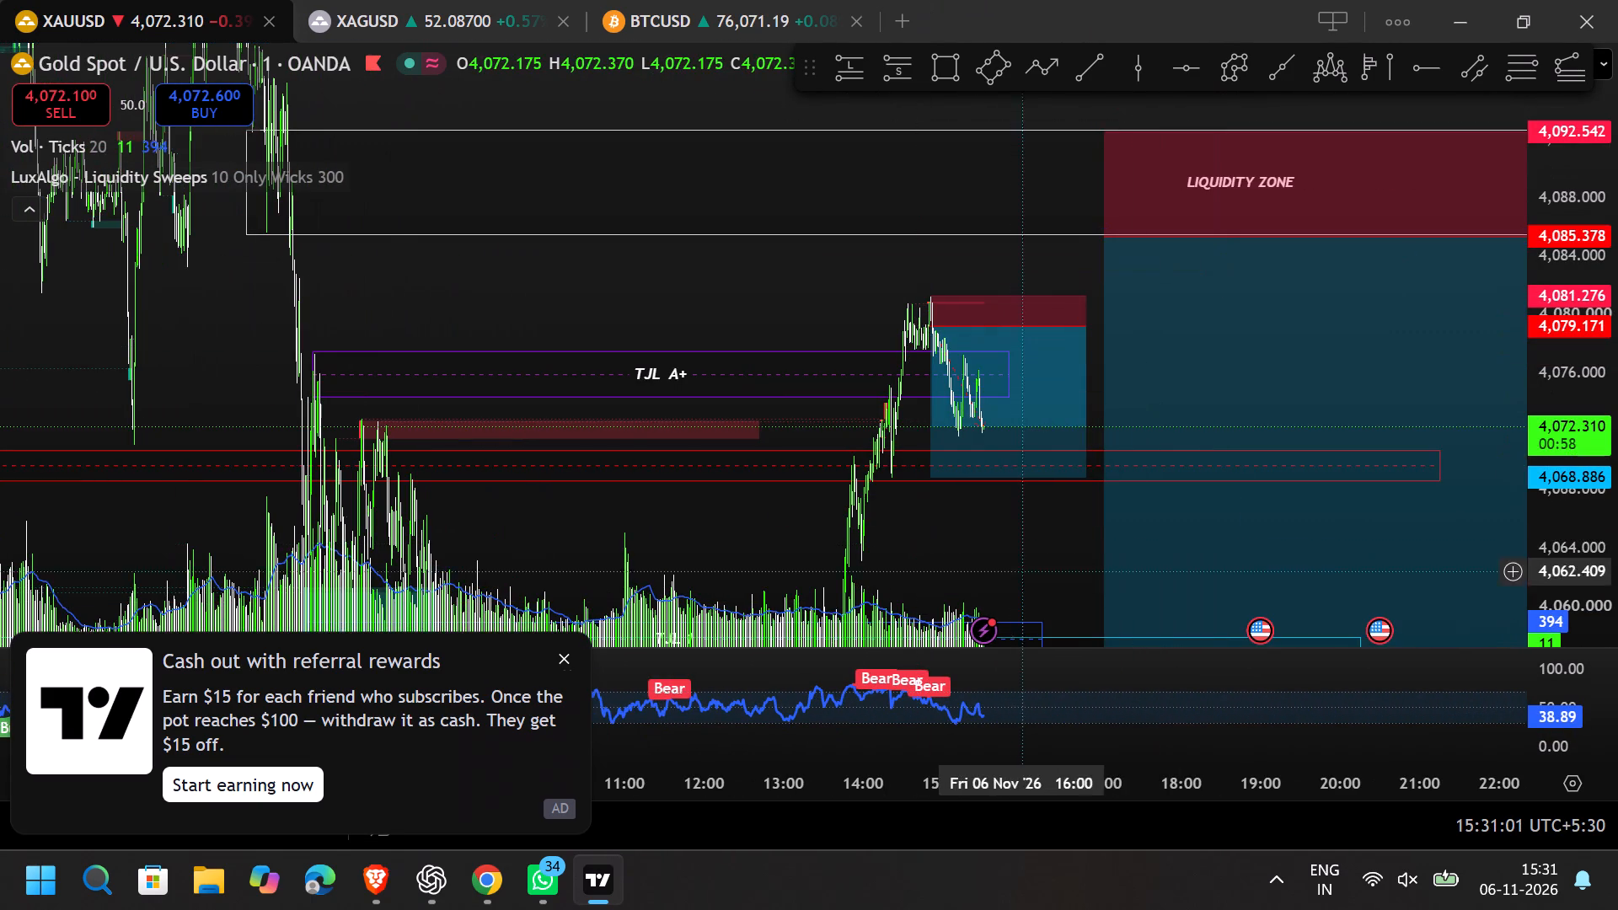
{"action": "left_click_drag", "start_coordinate": [977, 530], "coordinate": [960, 468]}
{"action": "scroll", "coordinate": [726, 498], "scroll_direction": "up", "scroll_amount": 8}
{"action": "left_click_drag", "start_coordinate": [531, 556], "coordinate": [1027, 463]}
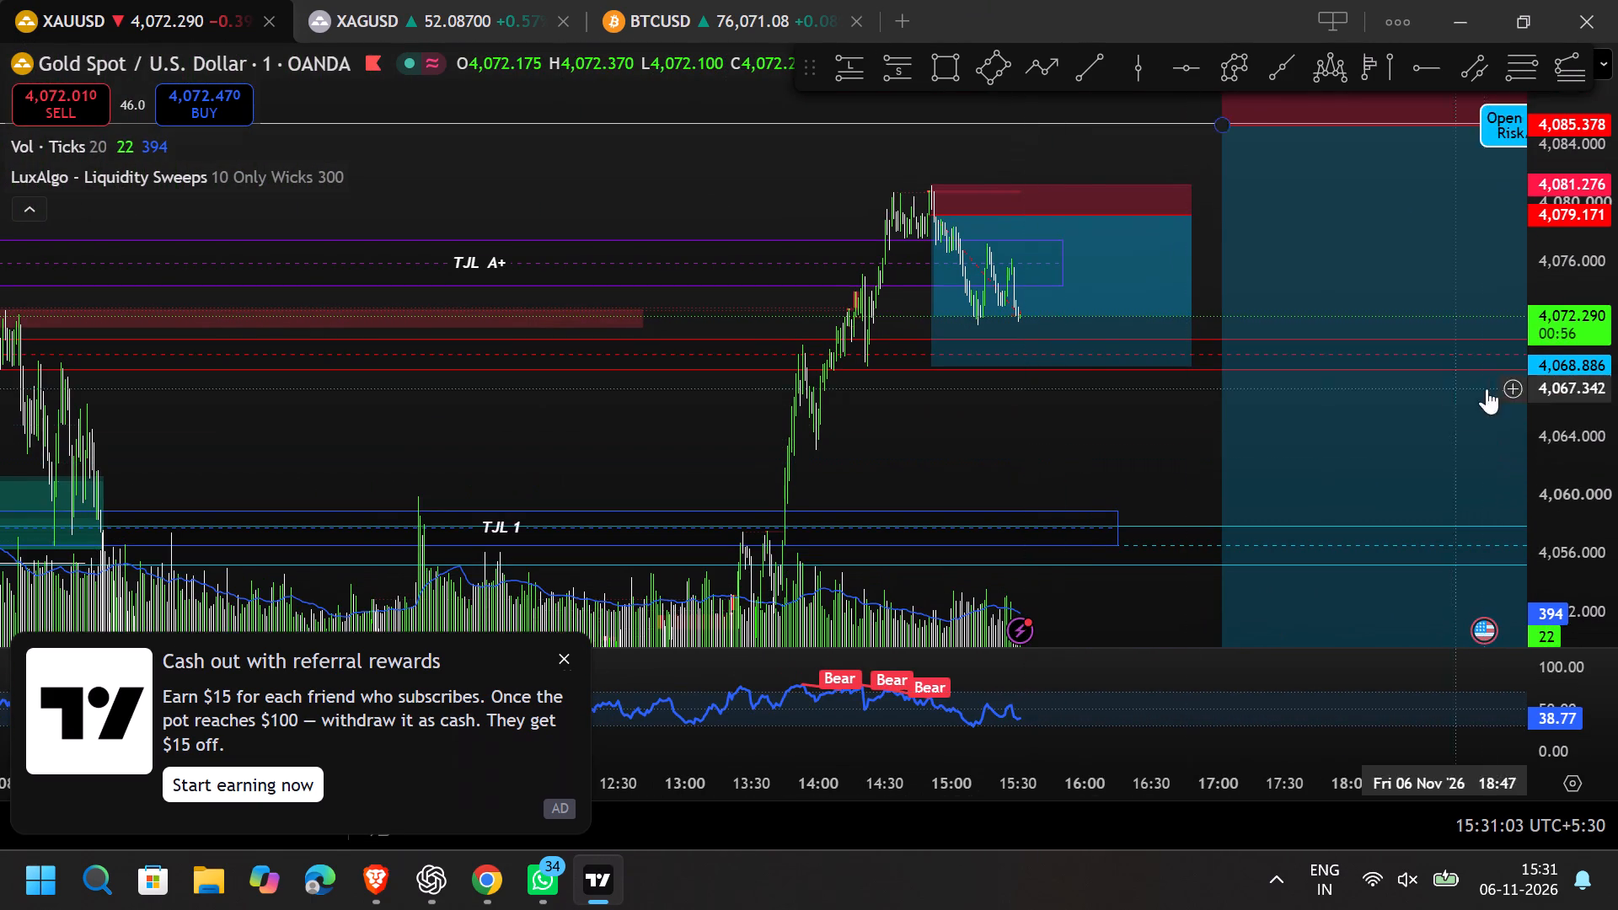
{"action": "left_click_drag", "start_coordinate": [1592, 521], "coordinate": [1591, 273]}
{"action": "scroll", "coordinate": [721, 475], "scroll_direction": "up", "scroll_amount": 6}
{"action": "left_click_drag", "start_coordinate": [520, 504], "coordinate": [1049, 602]}
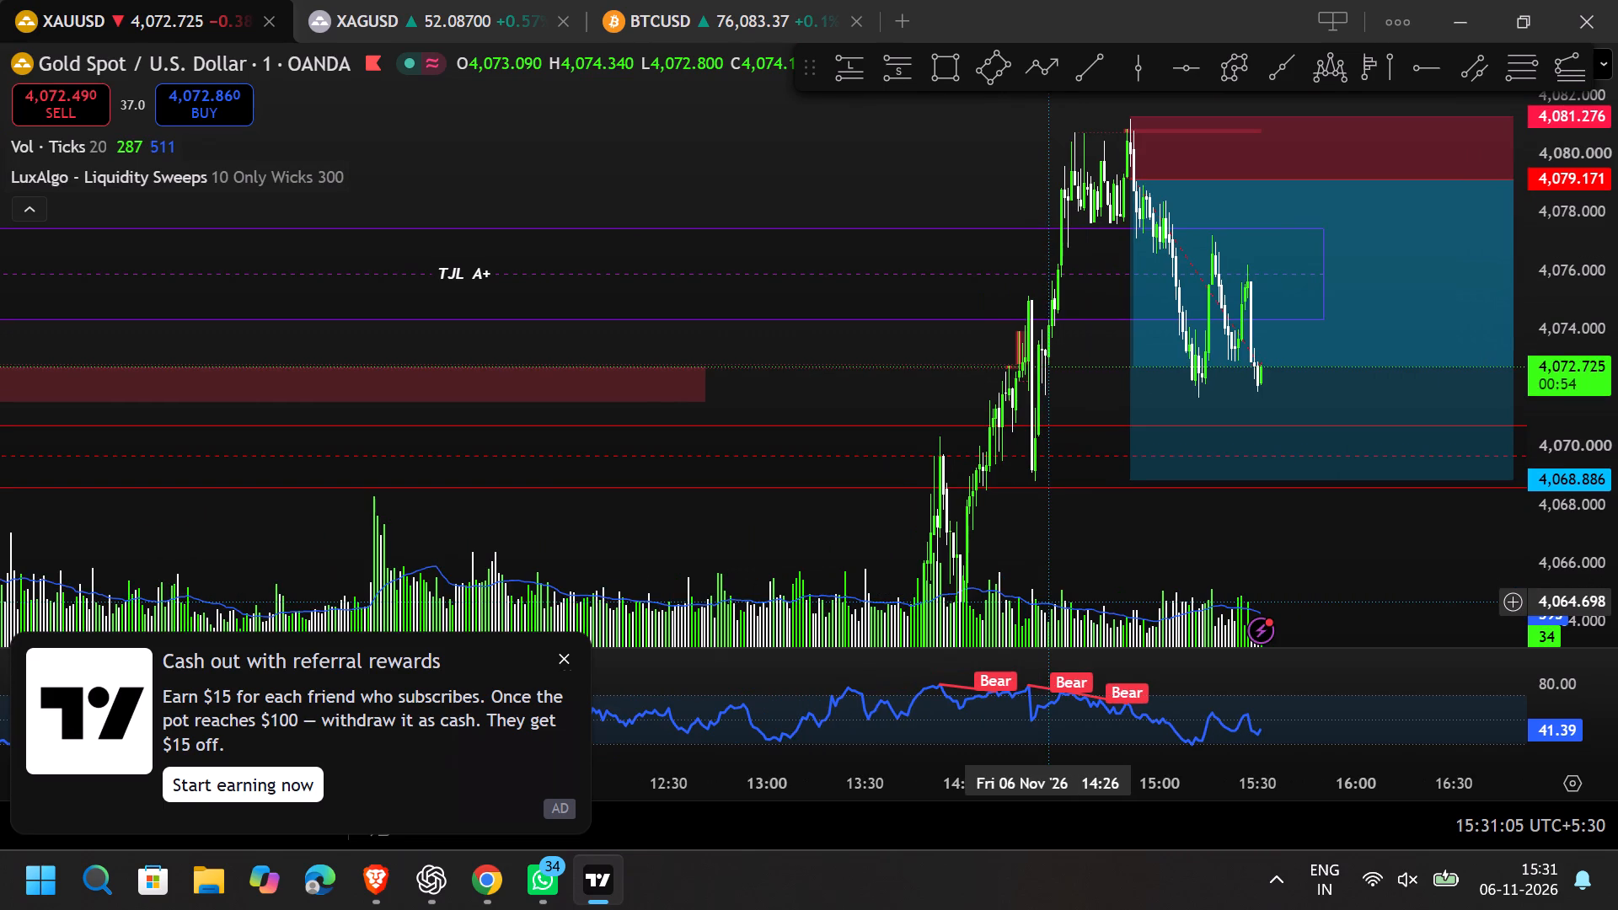
{"action": "left_click_drag", "start_coordinate": [1049, 602], "coordinate": [1047, 575]}
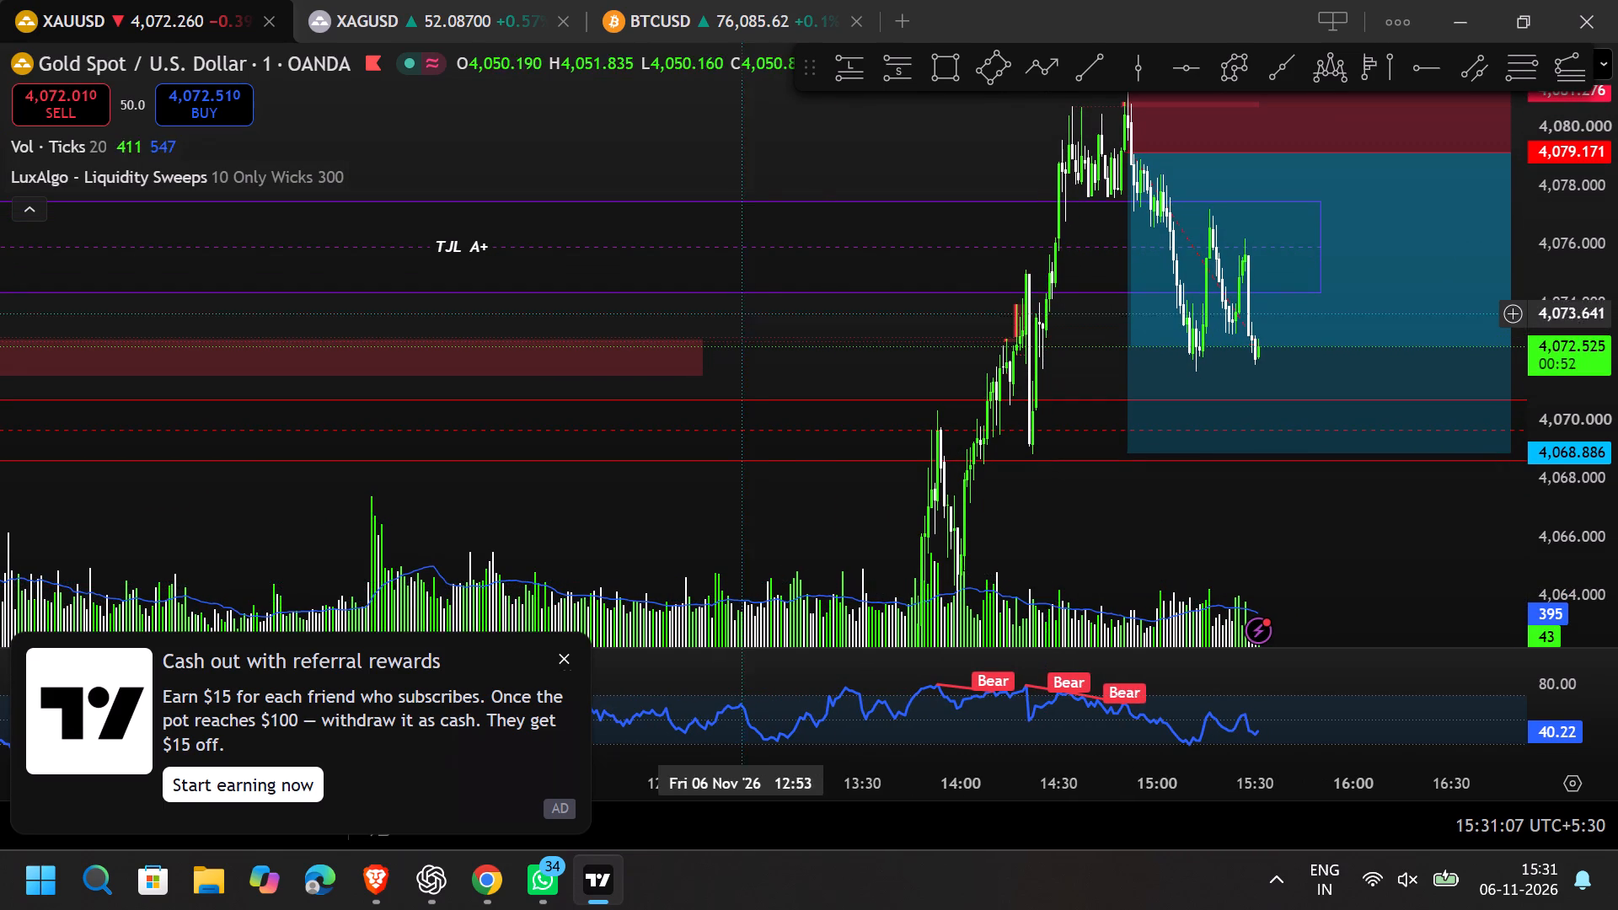
{"action": "right_click", "coordinate": [754, 297]}
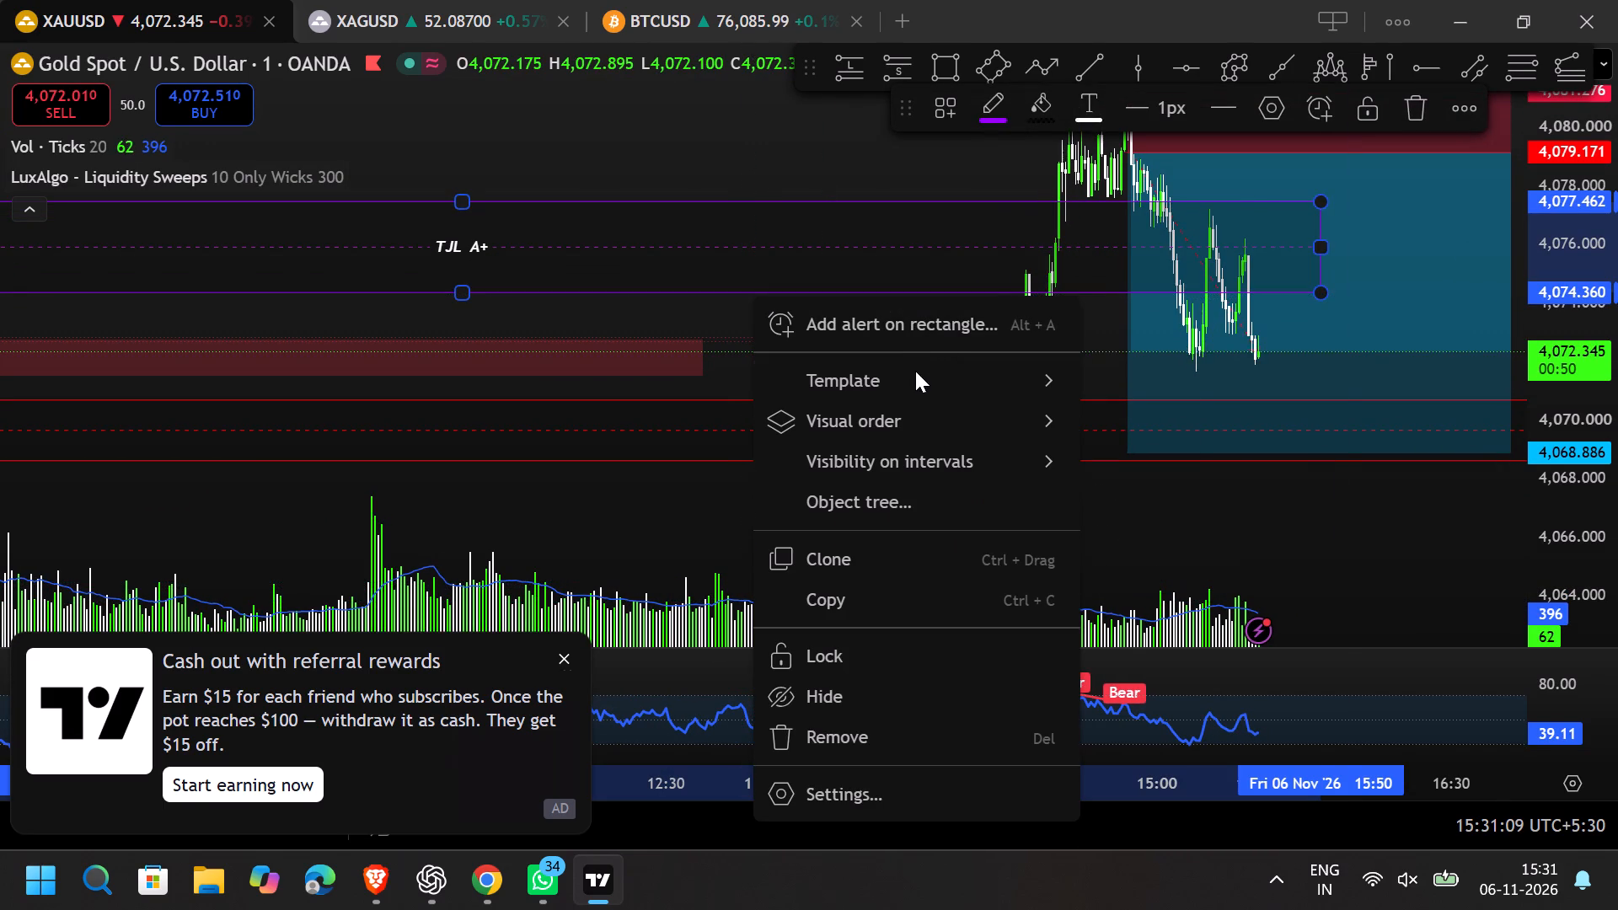
{"action": "left_click", "coordinate": [915, 371]}
{"action": "left_click", "coordinate": [924, 379]}
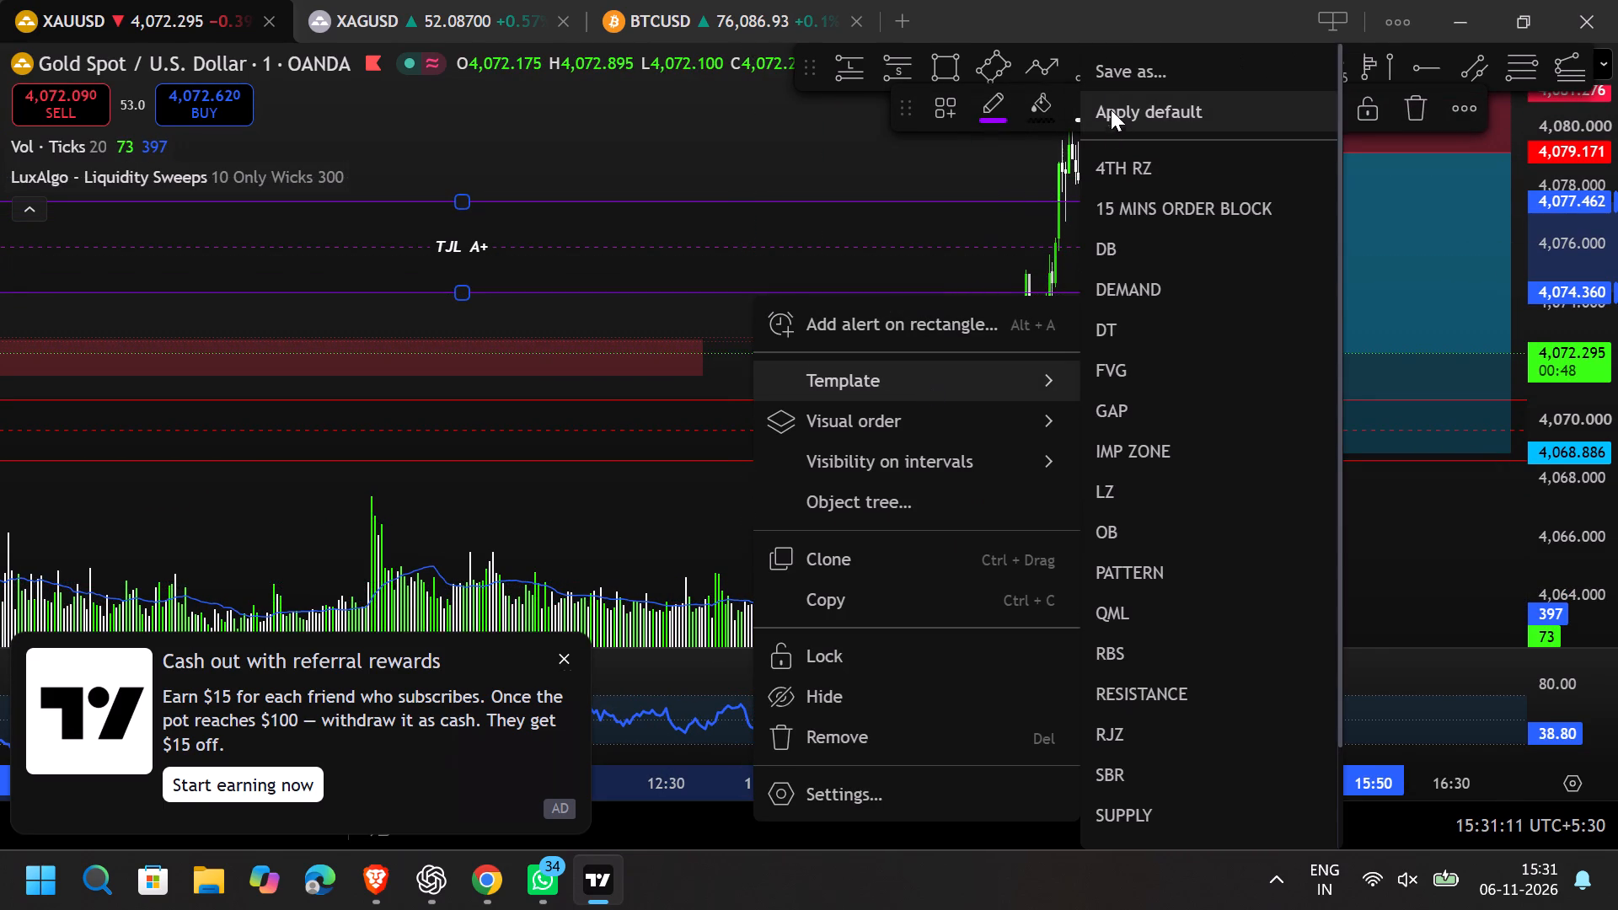
{"action": "left_click", "coordinate": [1119, 79]}
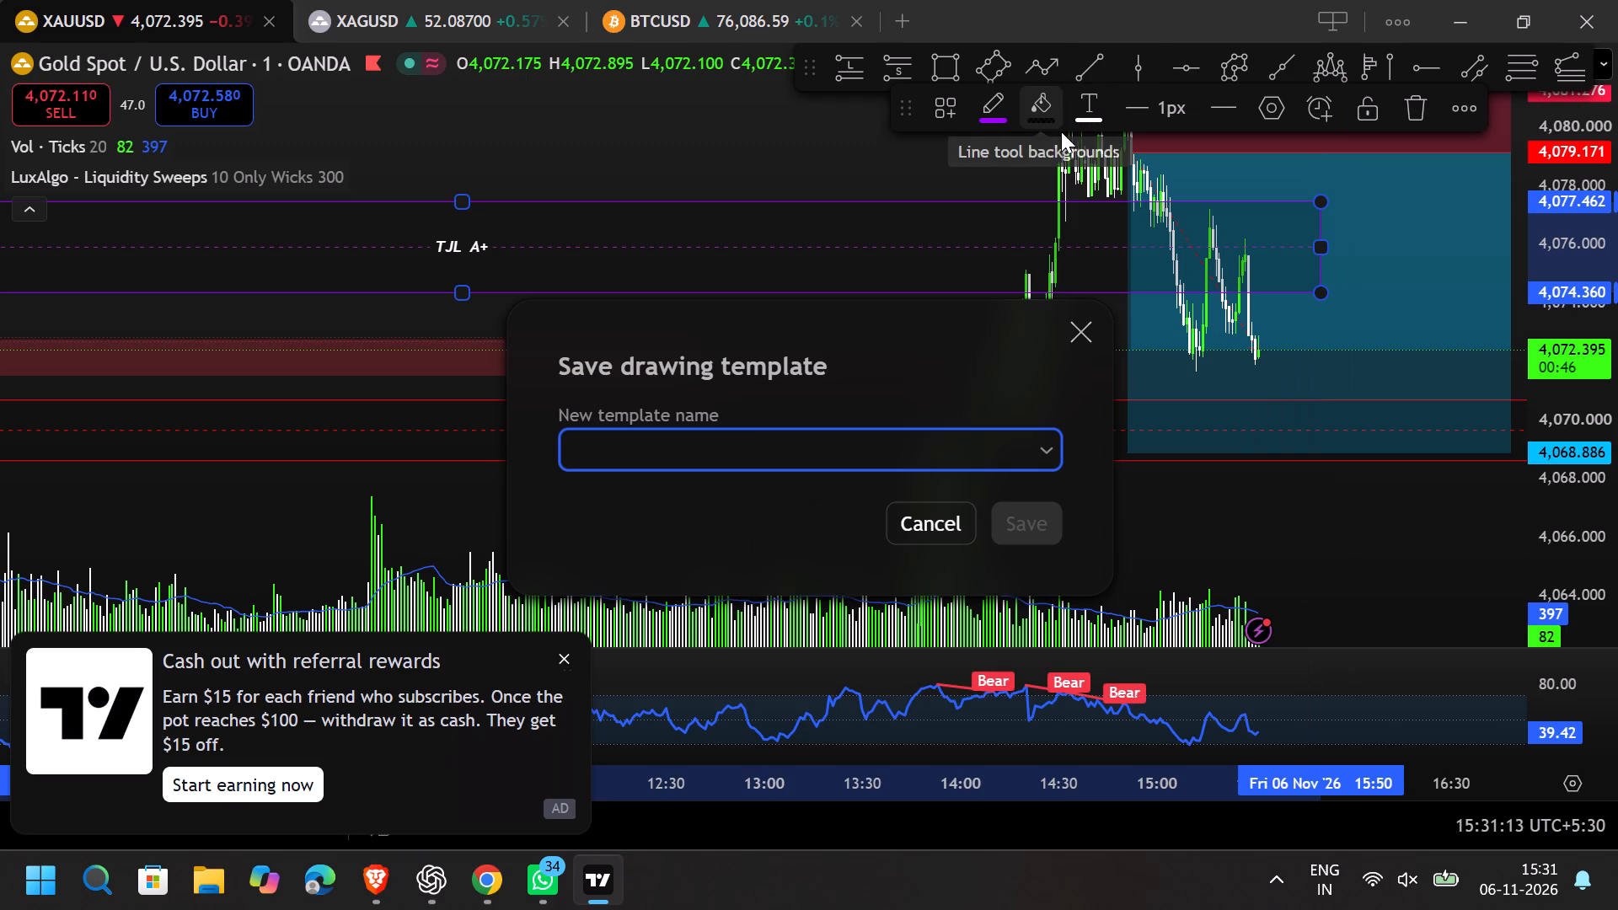
{"action": "key", "text": "t"}
{"action": "key", "text": "j"}
{"action": "left_click", "coordinate": [713, 535]}
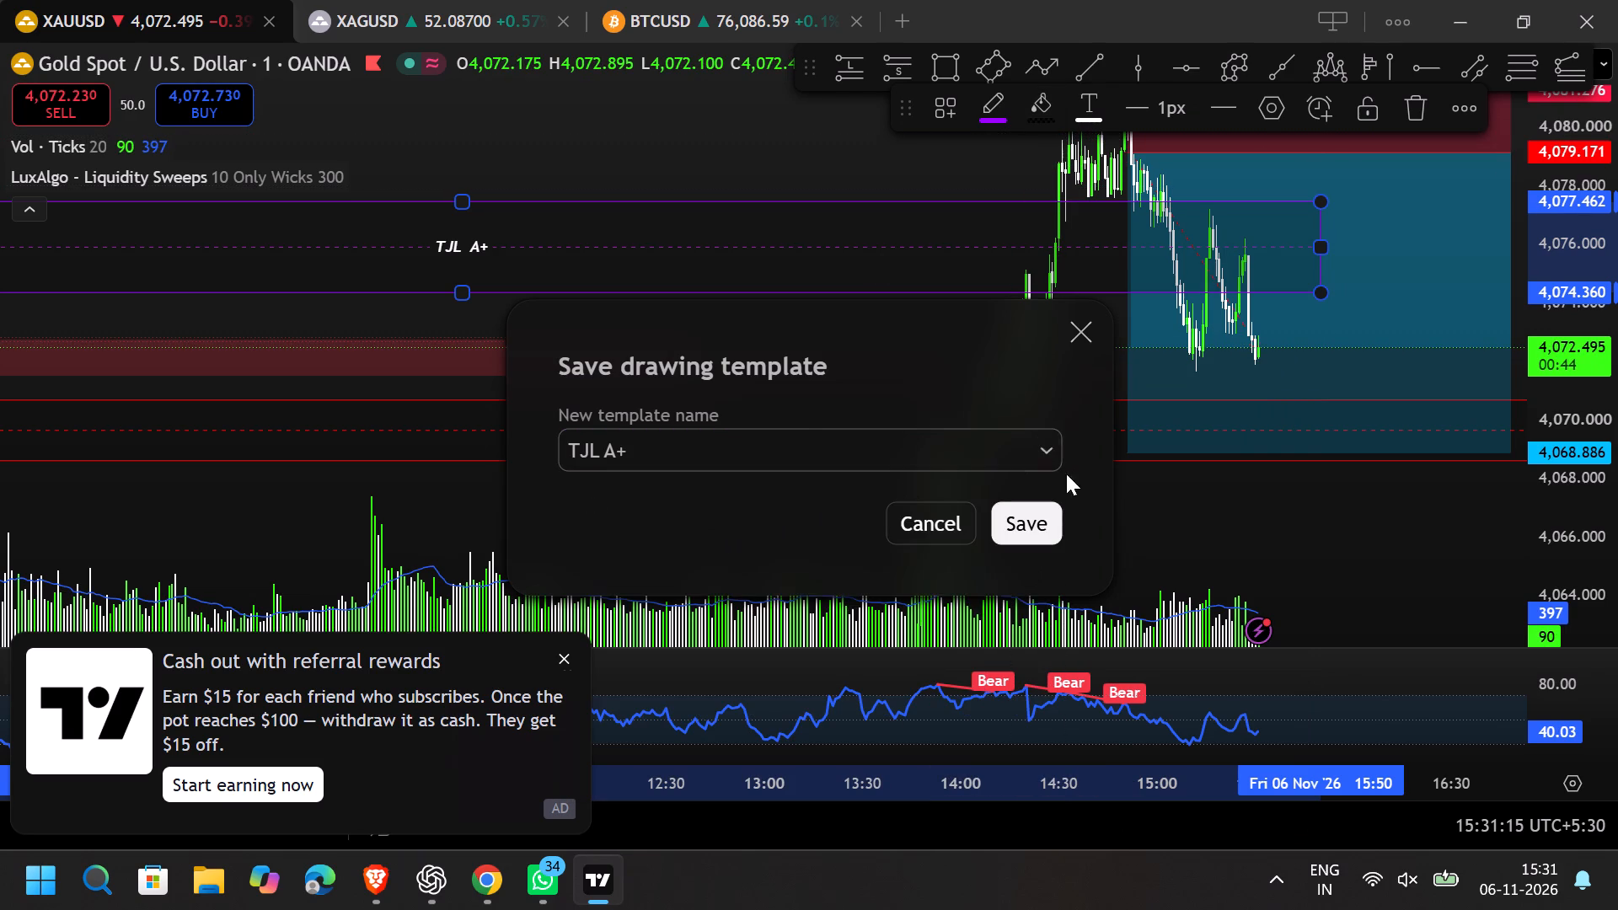
{"action": "left_click", "coordinate": [1038, 533]}
{"action": "left_click", "coordinate": [1038, 519]}
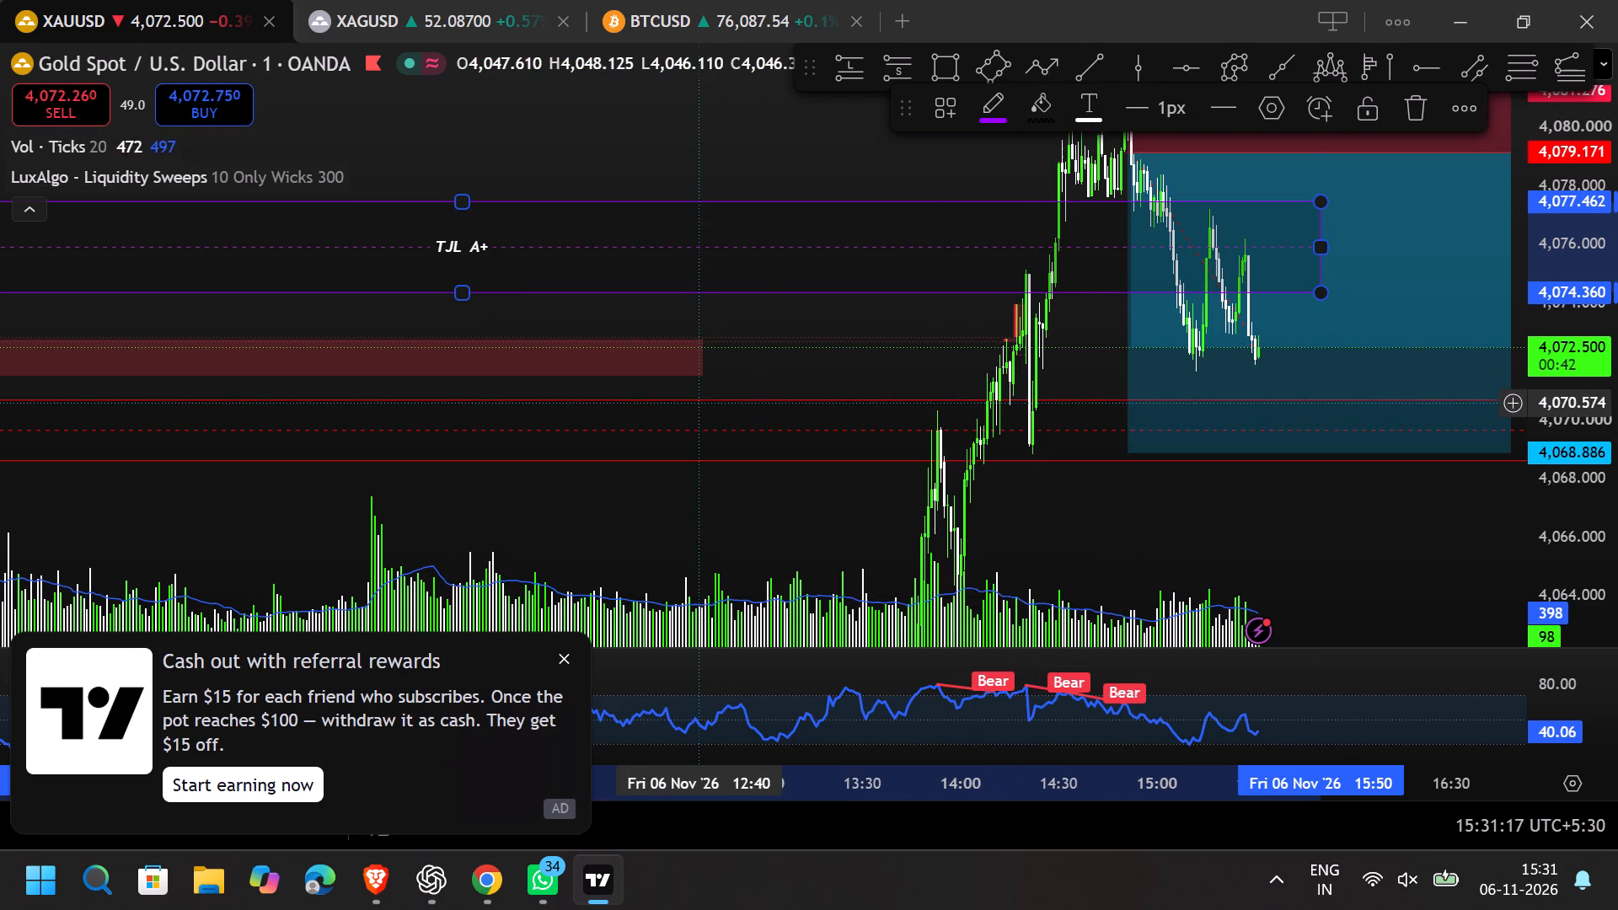
Save the style of the red QML A+15mins DOWN zone near 4,070 over the existing QML drawing template.
{"action": "left_click", "coordinate": [710, 403]}
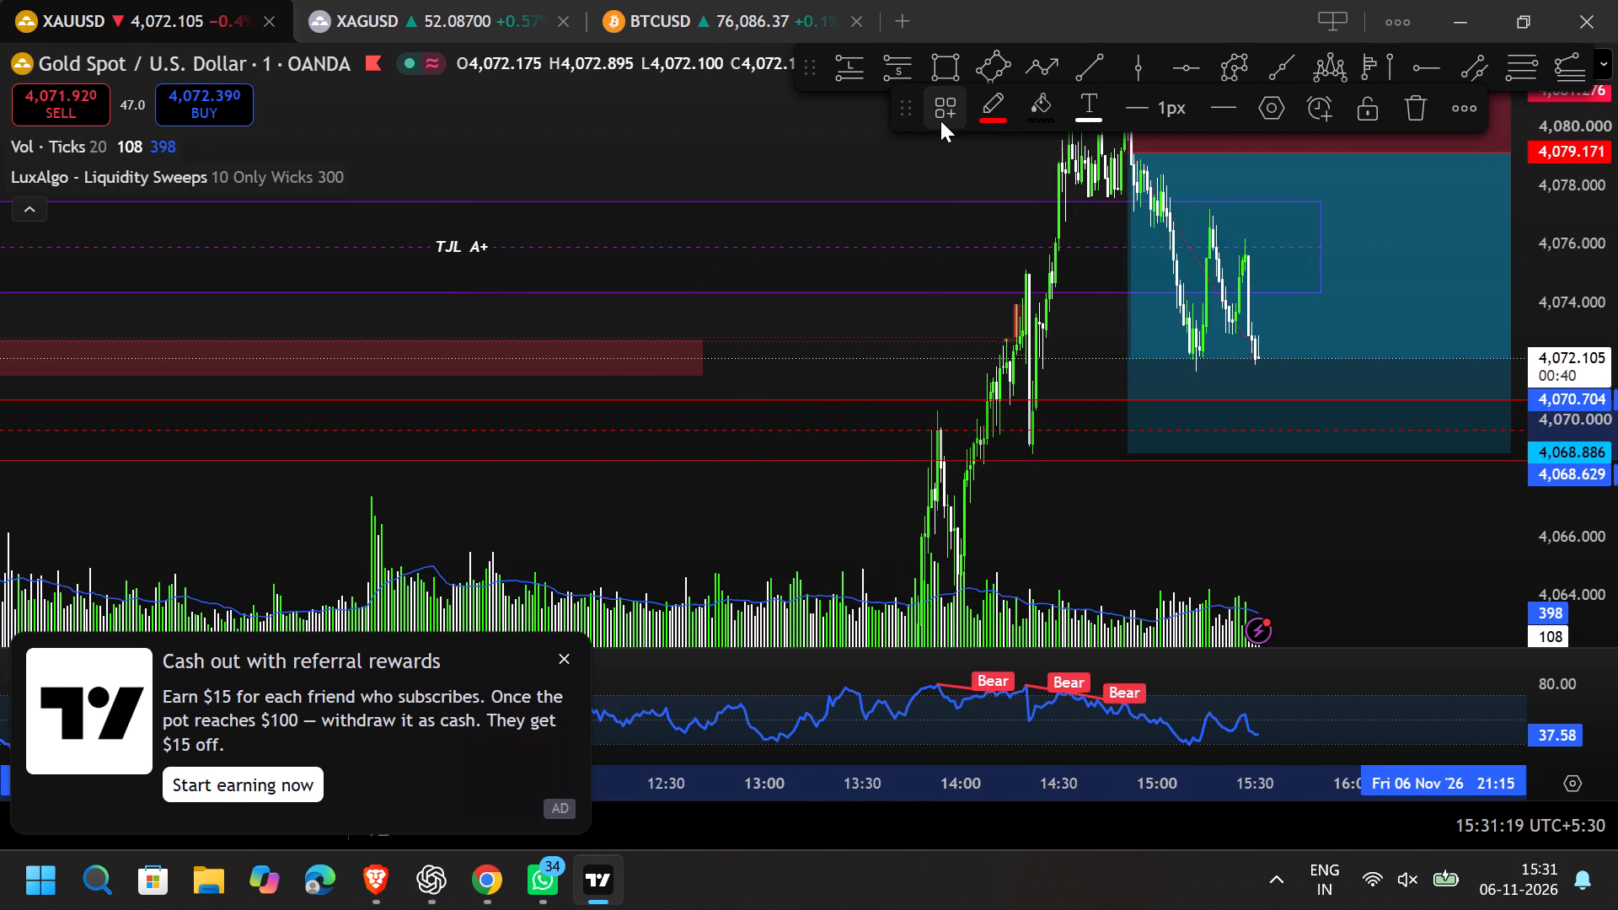
{"action": "left_click", "coordinate": [940, 120]}
{"action": "left_click", "coordinate": [981, 88]}
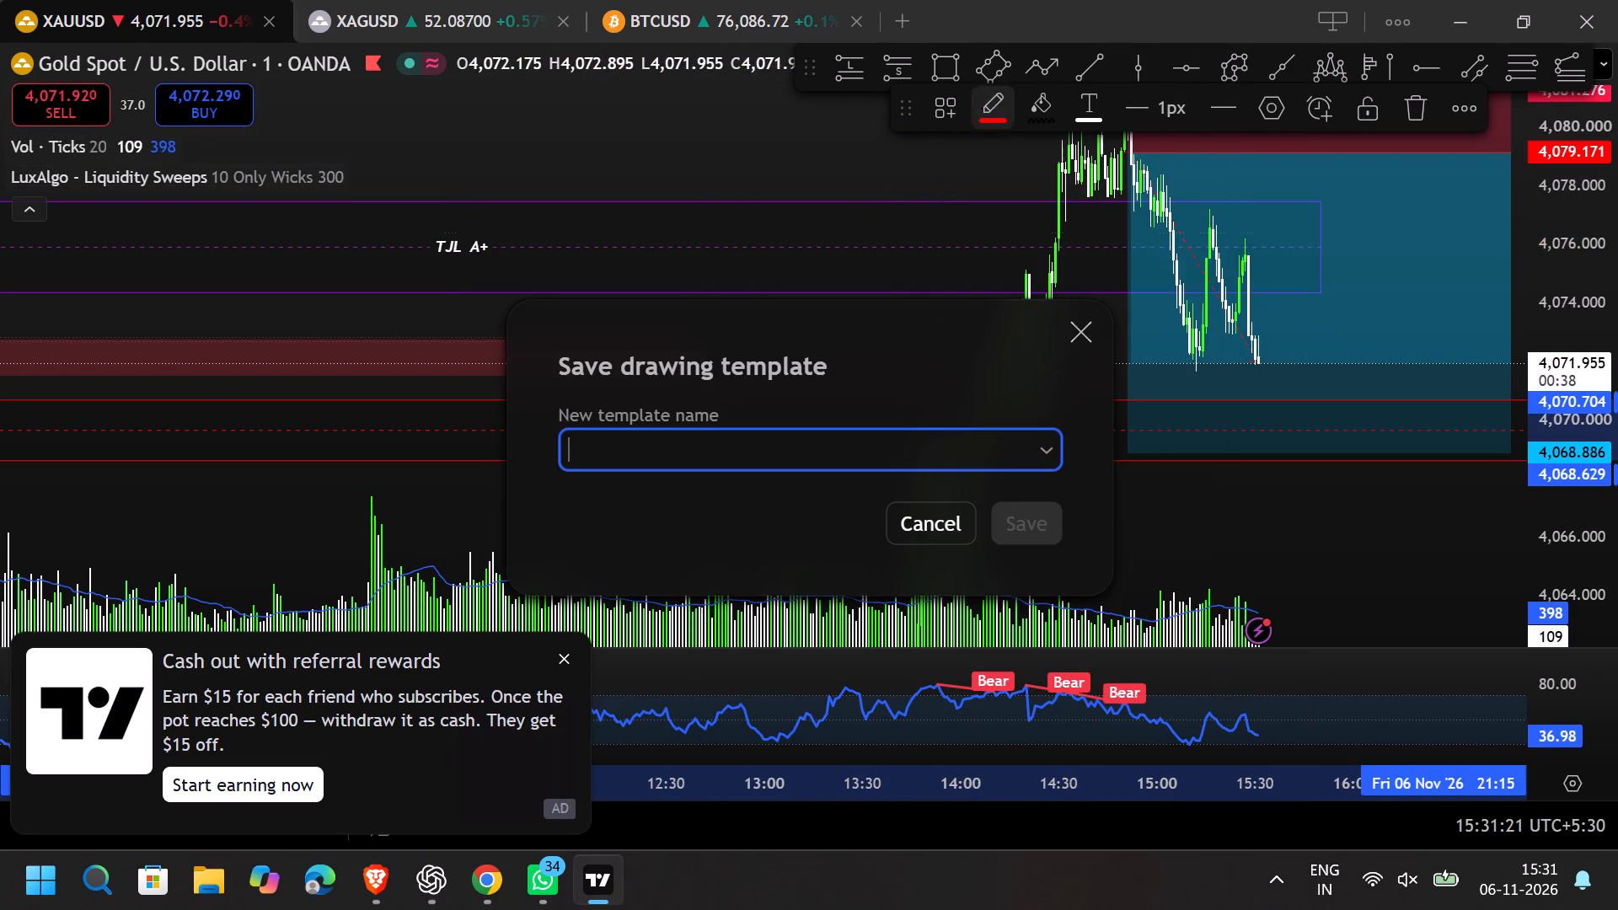
{"action": "key", "text": "o"}
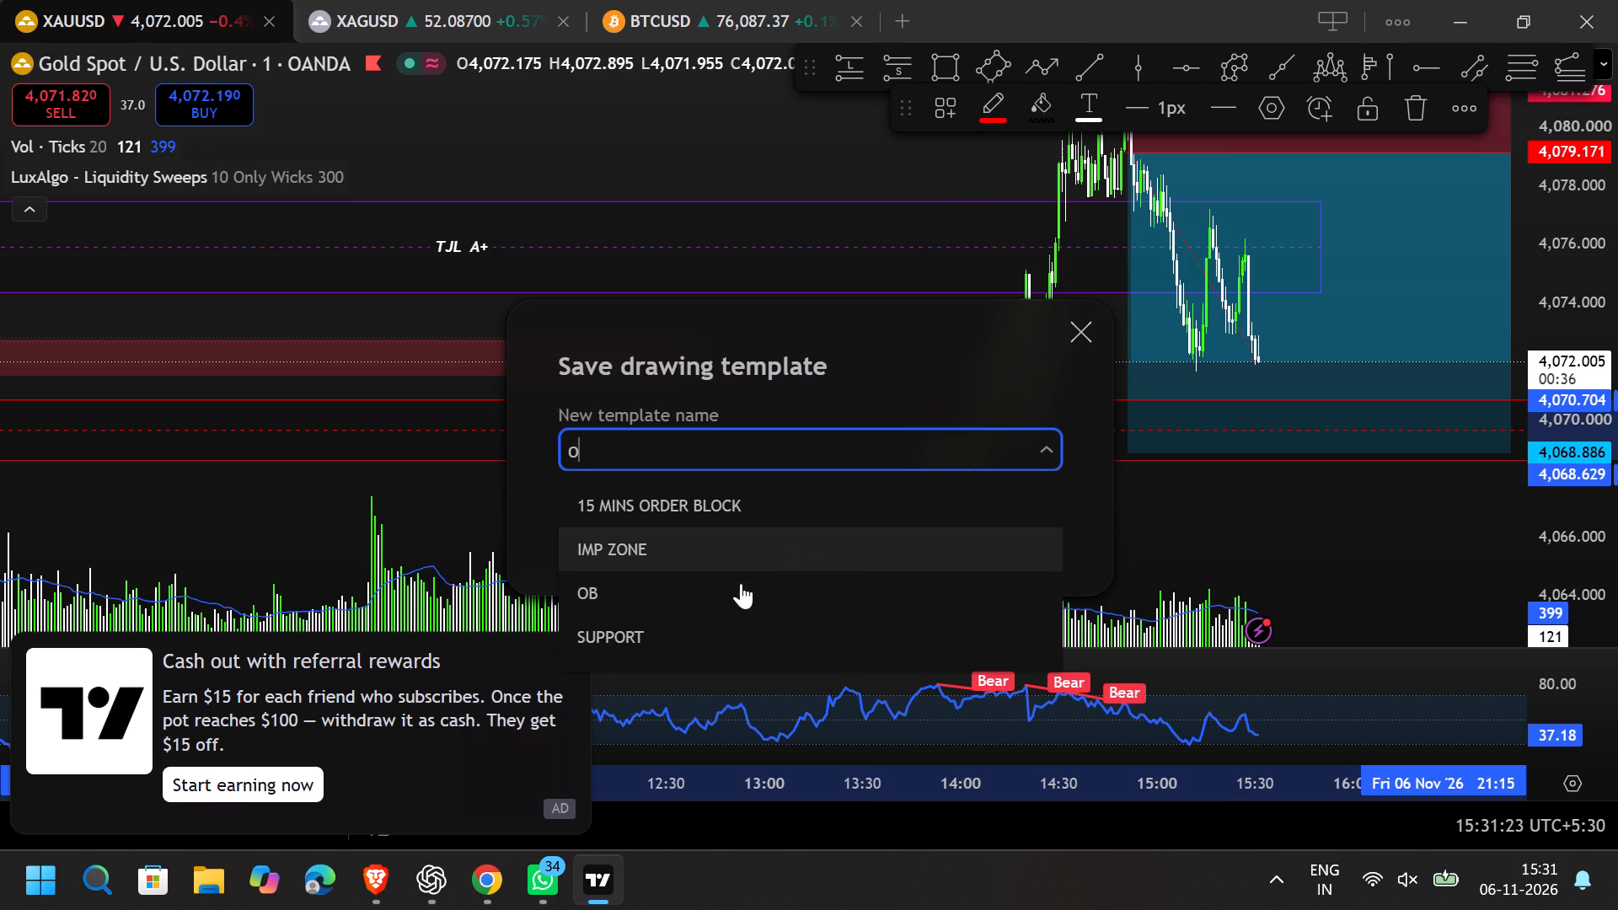
{"action": "key", "text": "m"}
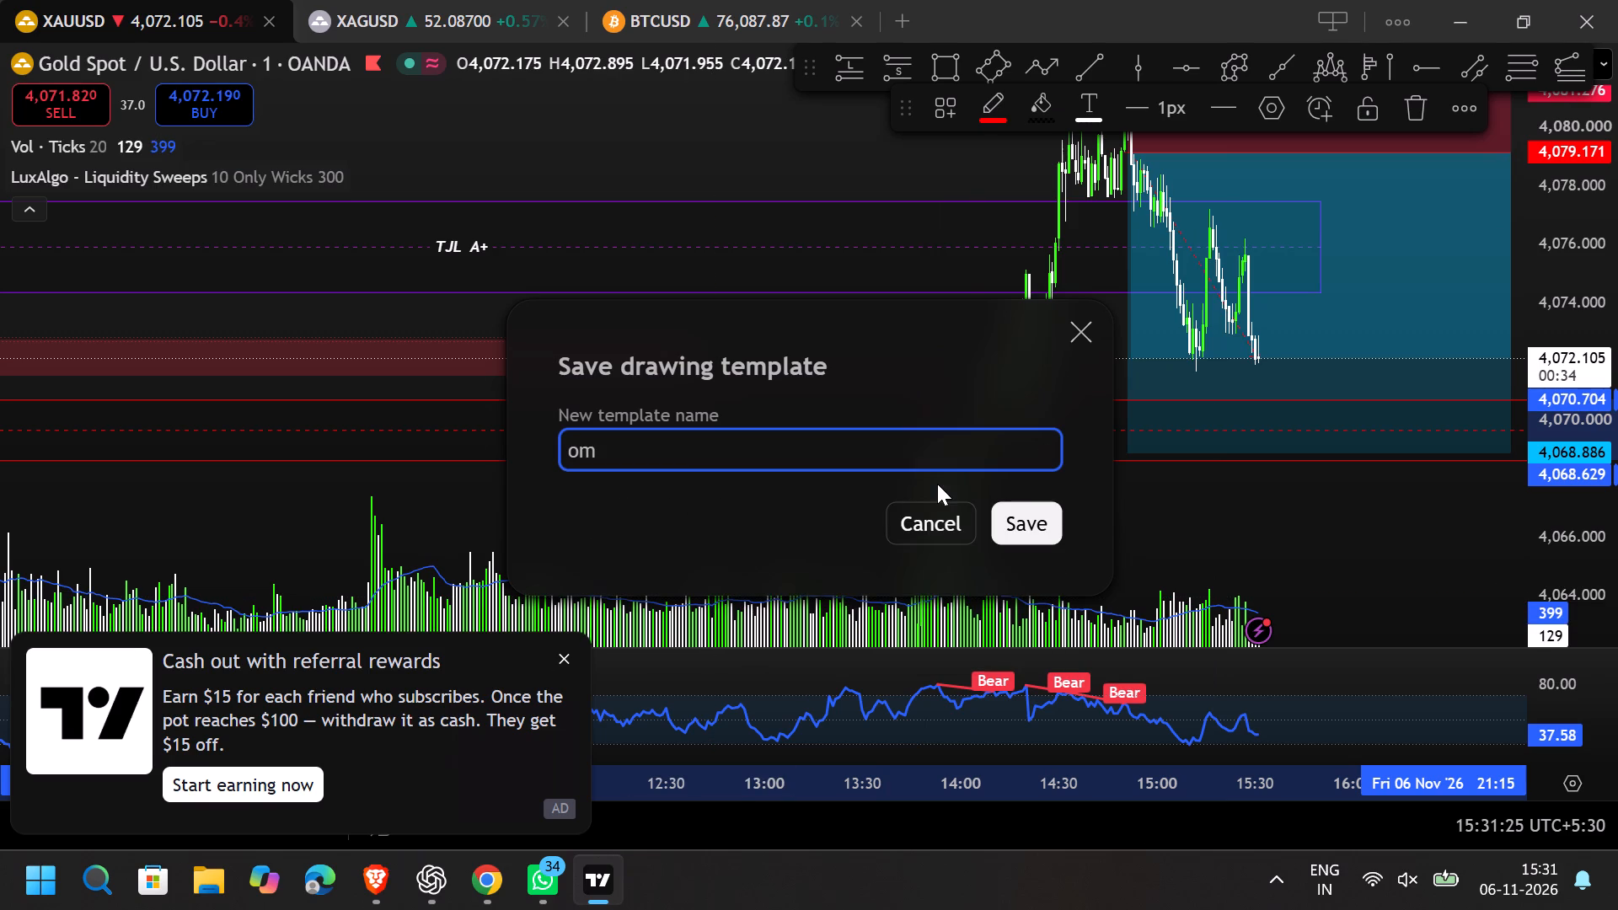
{"action": "key", "text": "BackSpace"}
{"action": "key", "text": "BackSpace"}
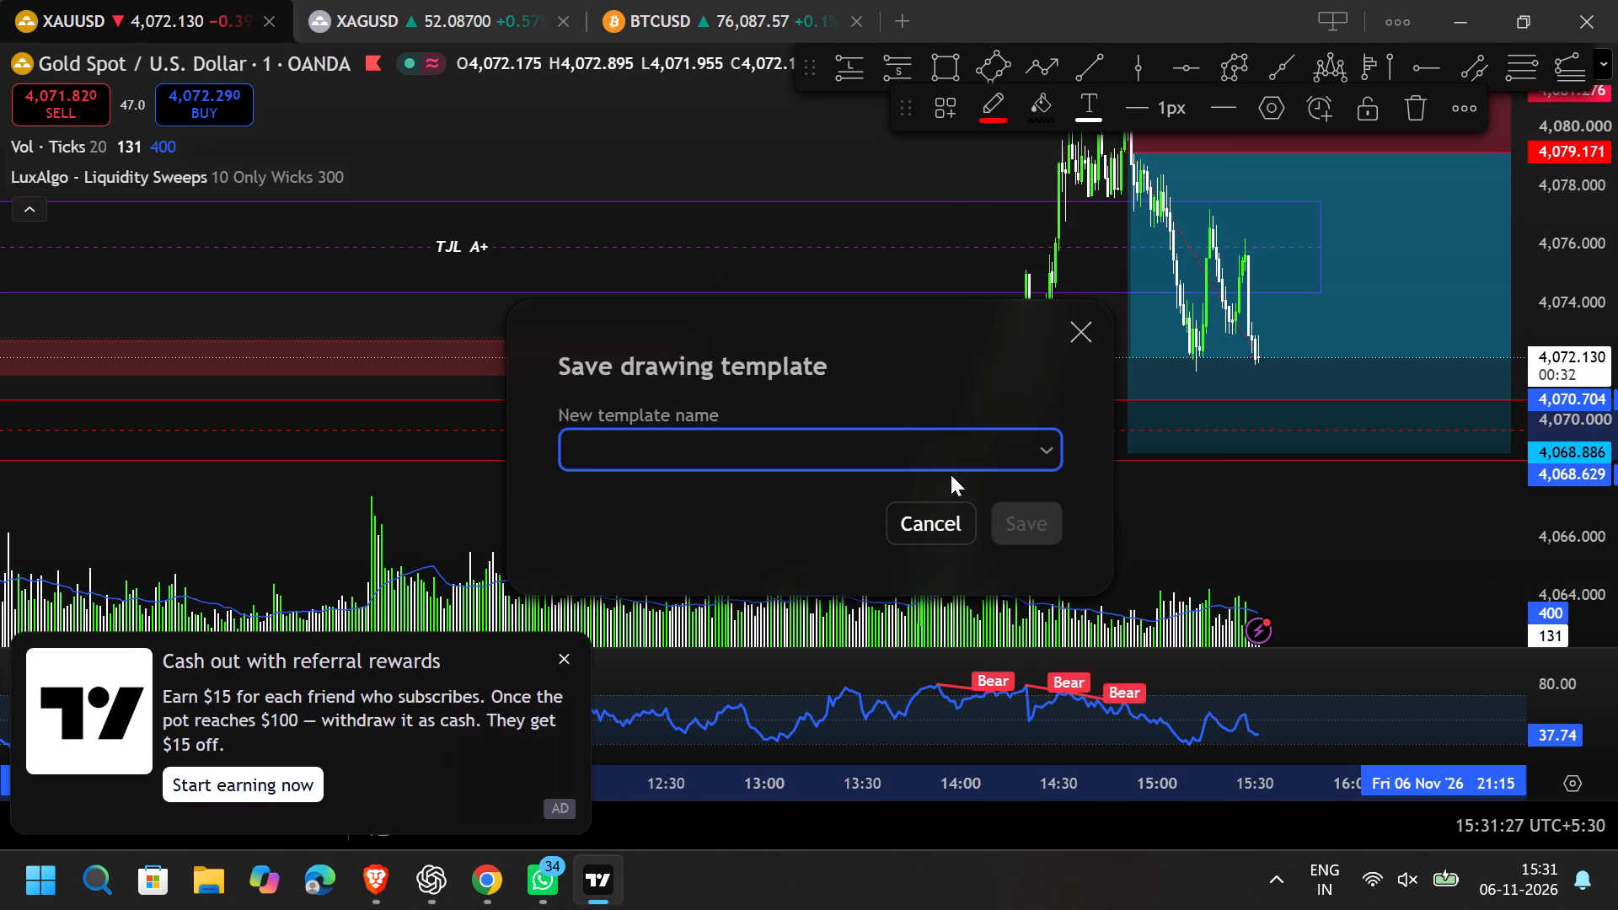
{"action": "key", "text": "q"}
{"action": "left_click", "coordinate": [930, 517]}
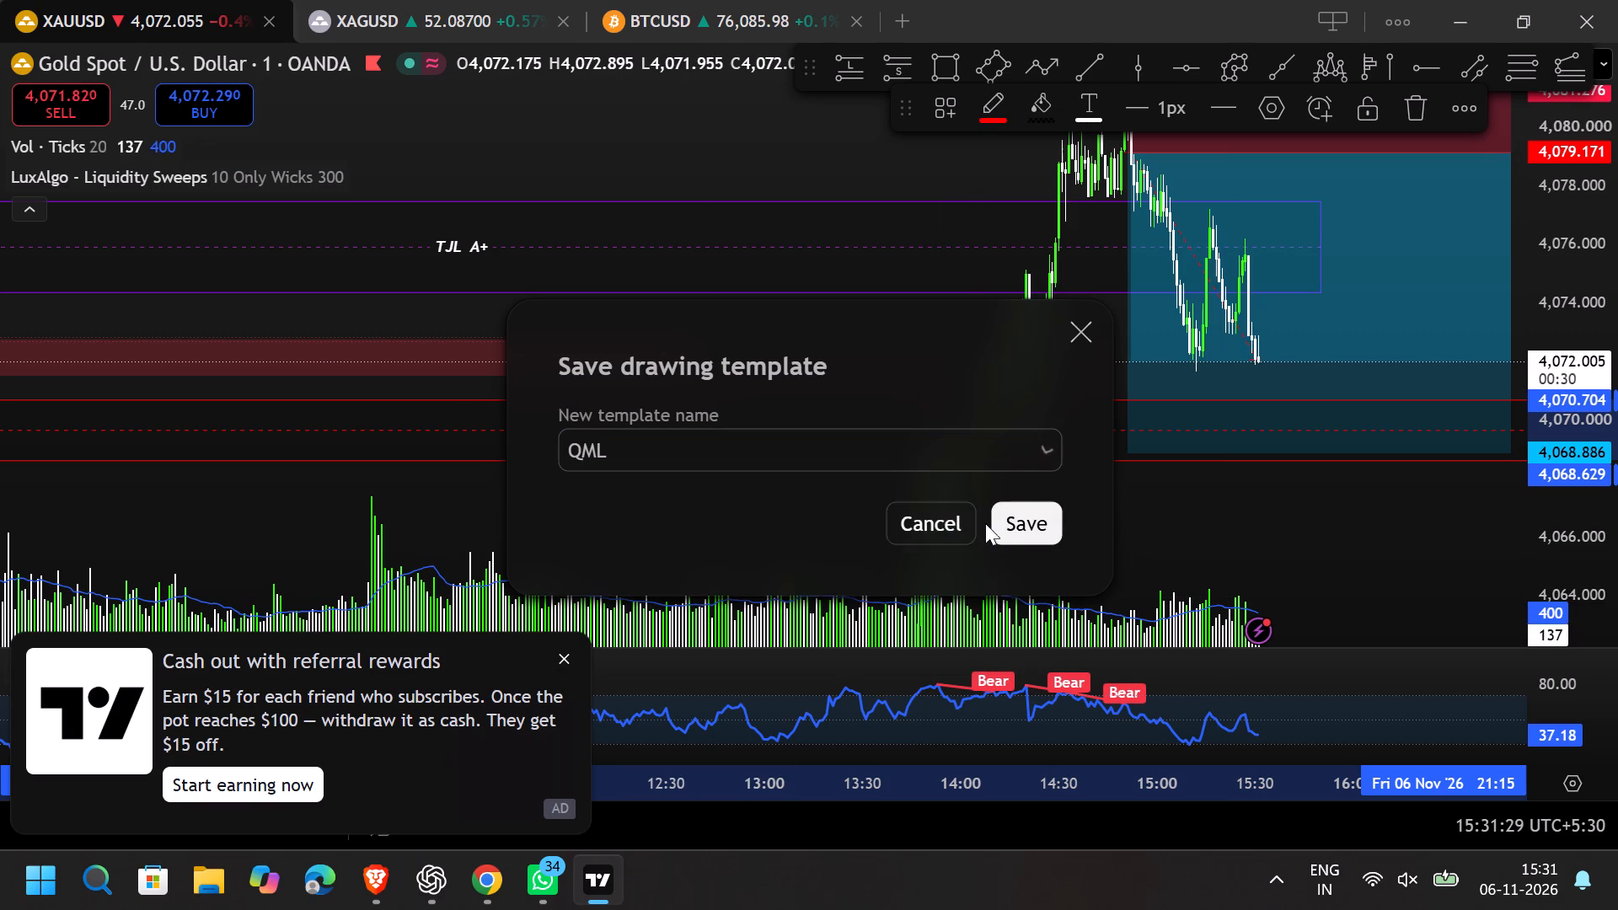
{"action": "left_click", "coordinate": [1037, 523]}
{"action": "left_click", "coordinate": [1037, 523]}
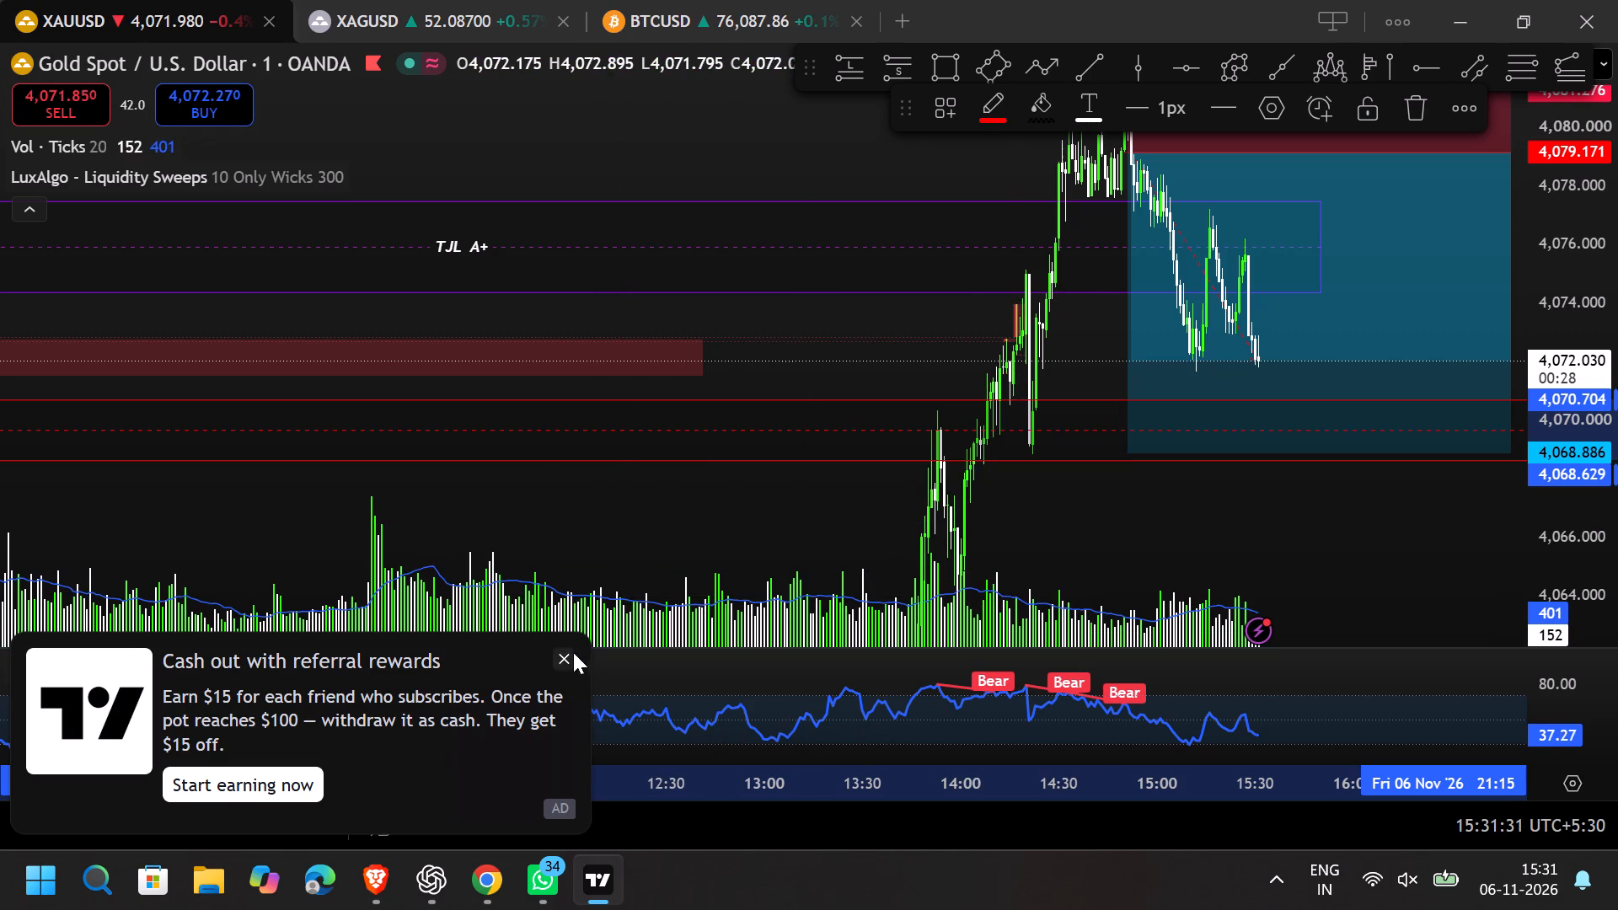
Dismiss the referral rewards ad.
{"action": "left_click", "coordinate": [572, 652]}
Save the blue TJL 1 zone's style near 4,058 over the existing TJL drawing template.
{"action": "left_click_drag", "start_coordinate": [670, 574], "coordinate": [834, 78]}
{"action": "scroll", "coordinate": [833, 141], "scroll_direction": "down", "scroll_amount": 7}
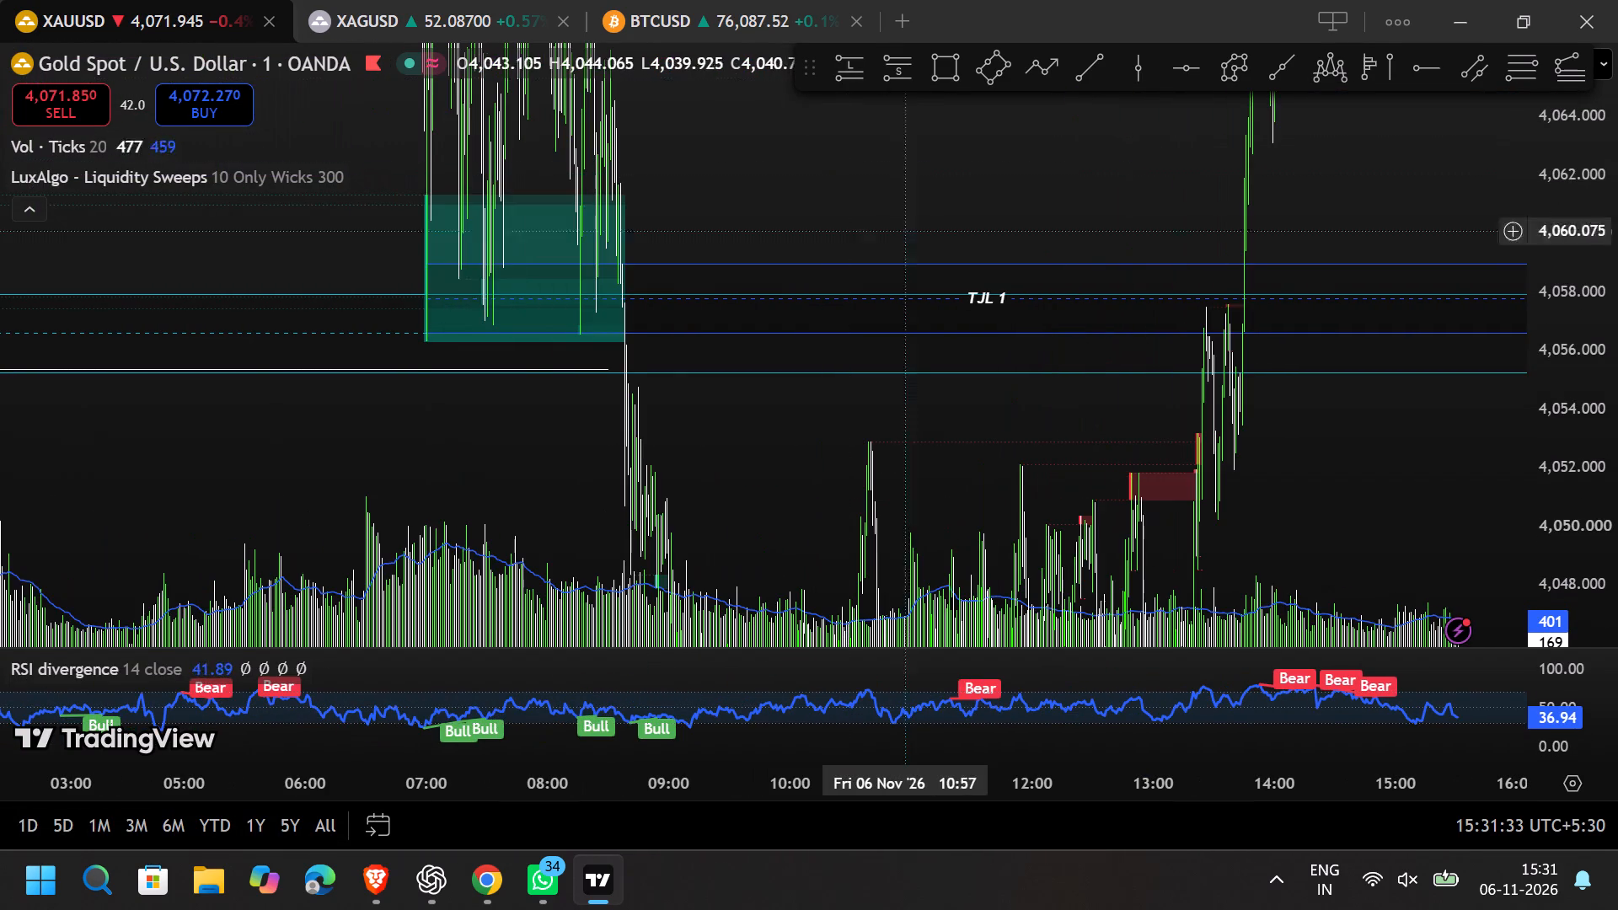
{"action": "left_click", "coordinate": [940, 261]}
{"action": "left_click", "coordinate": [949, 123]}
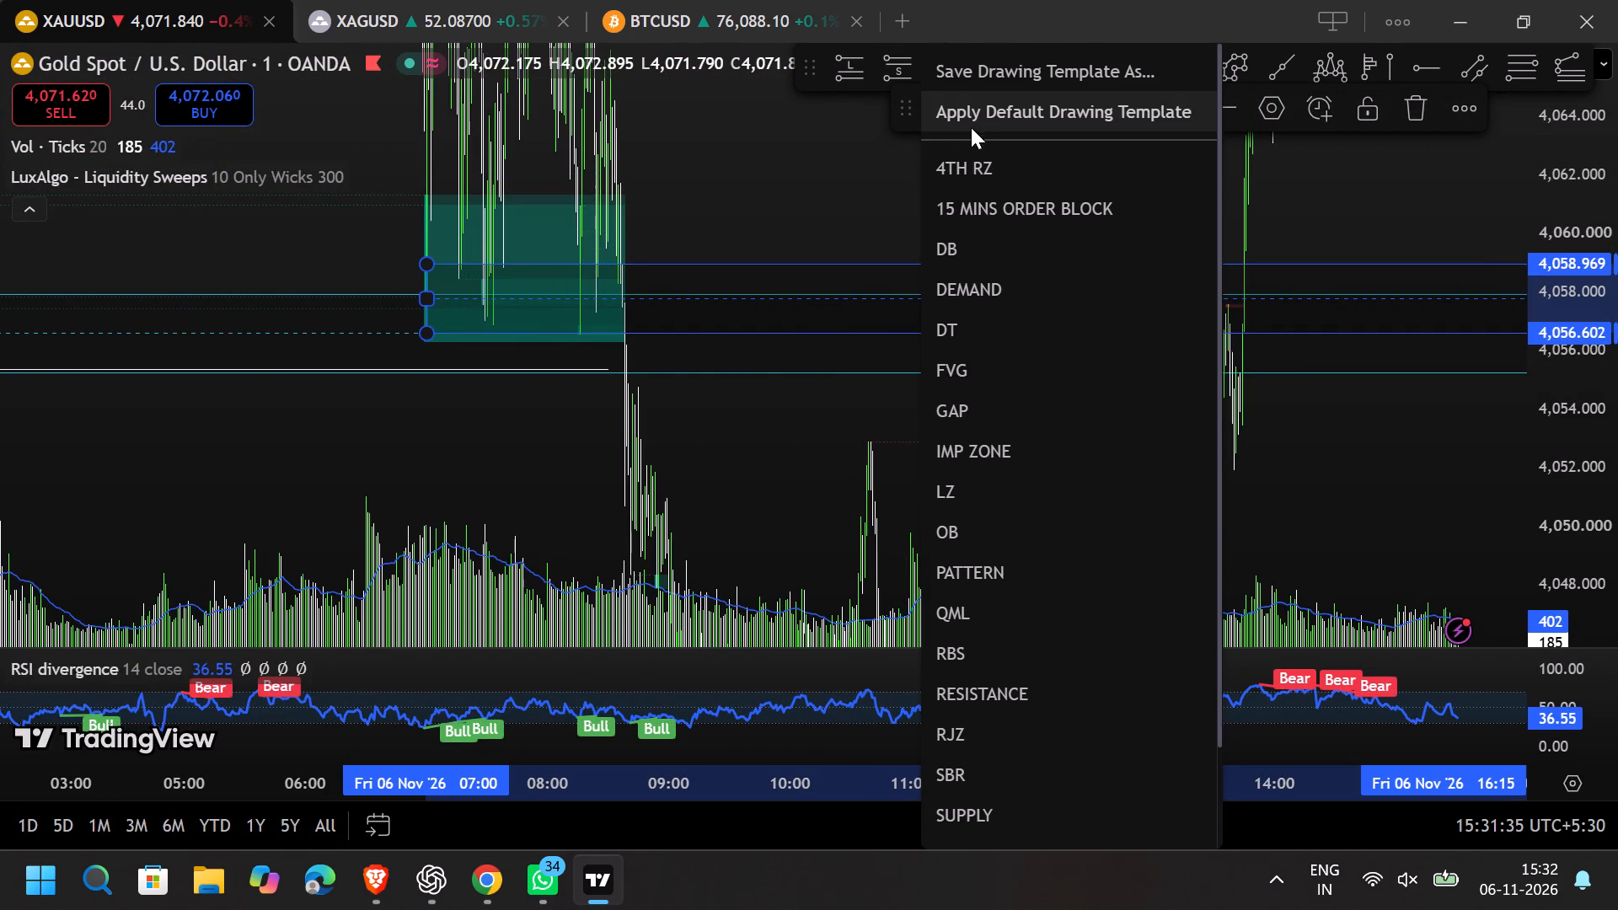
{"action": "left_click", "coordinate": [991, 83]}
{"action": "key", "text": "t"}
{"action": "key", "text": "j"}
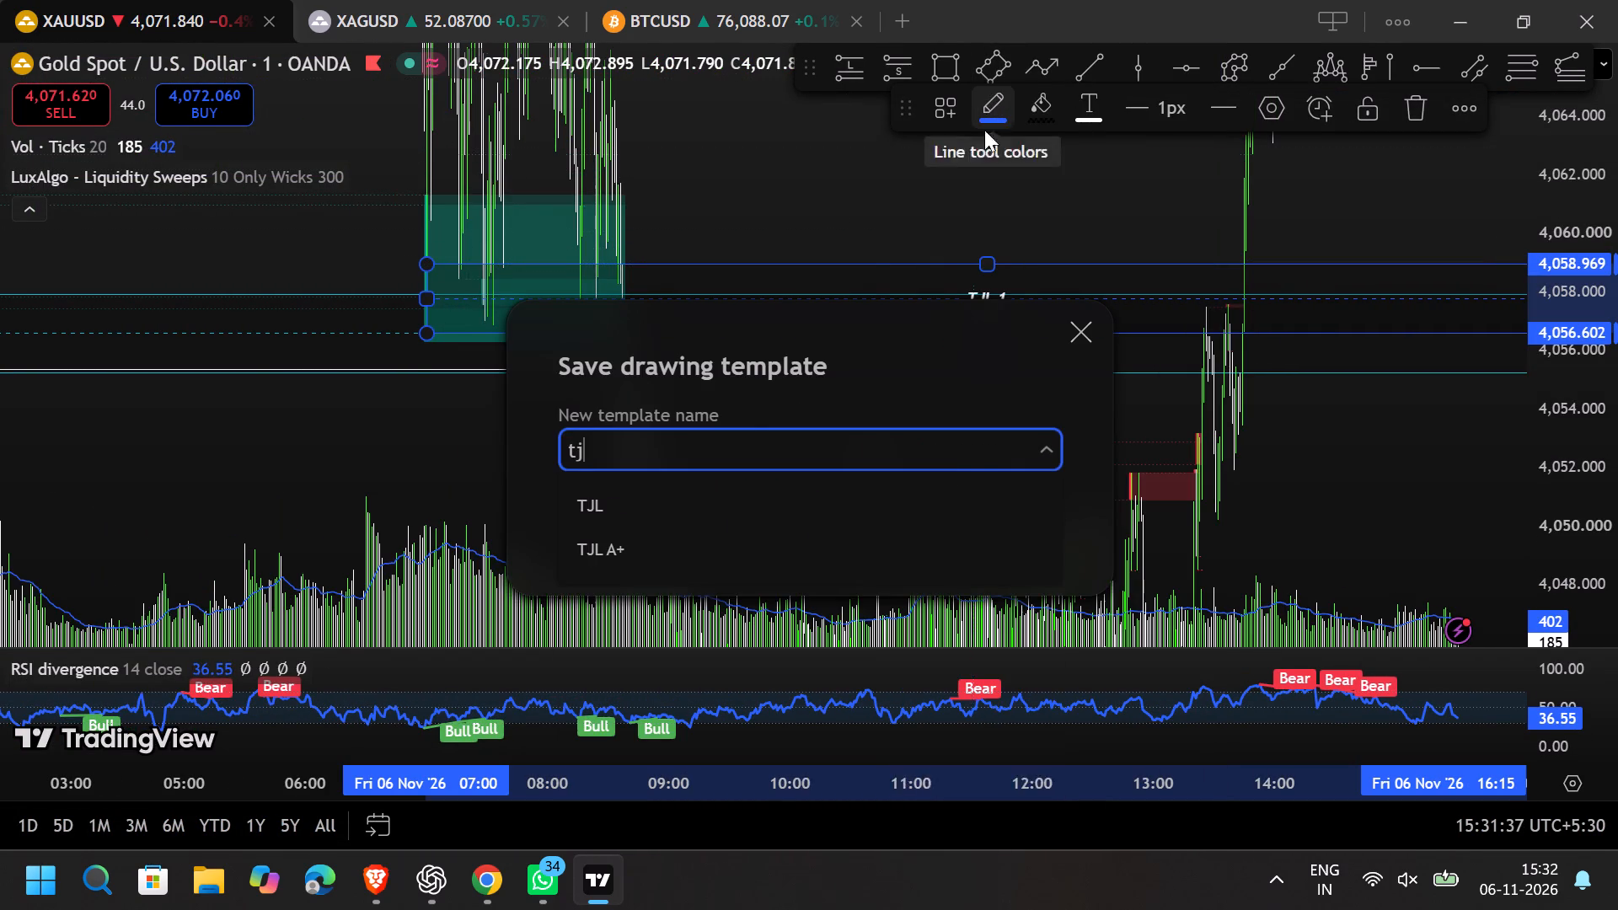
{"action": "left_click", "coordinate": [705, 512]}
{"action": "left_click", "coordinate": [1049, 528]}
{"action": "left_click", "coordinate": [1027, 520]}
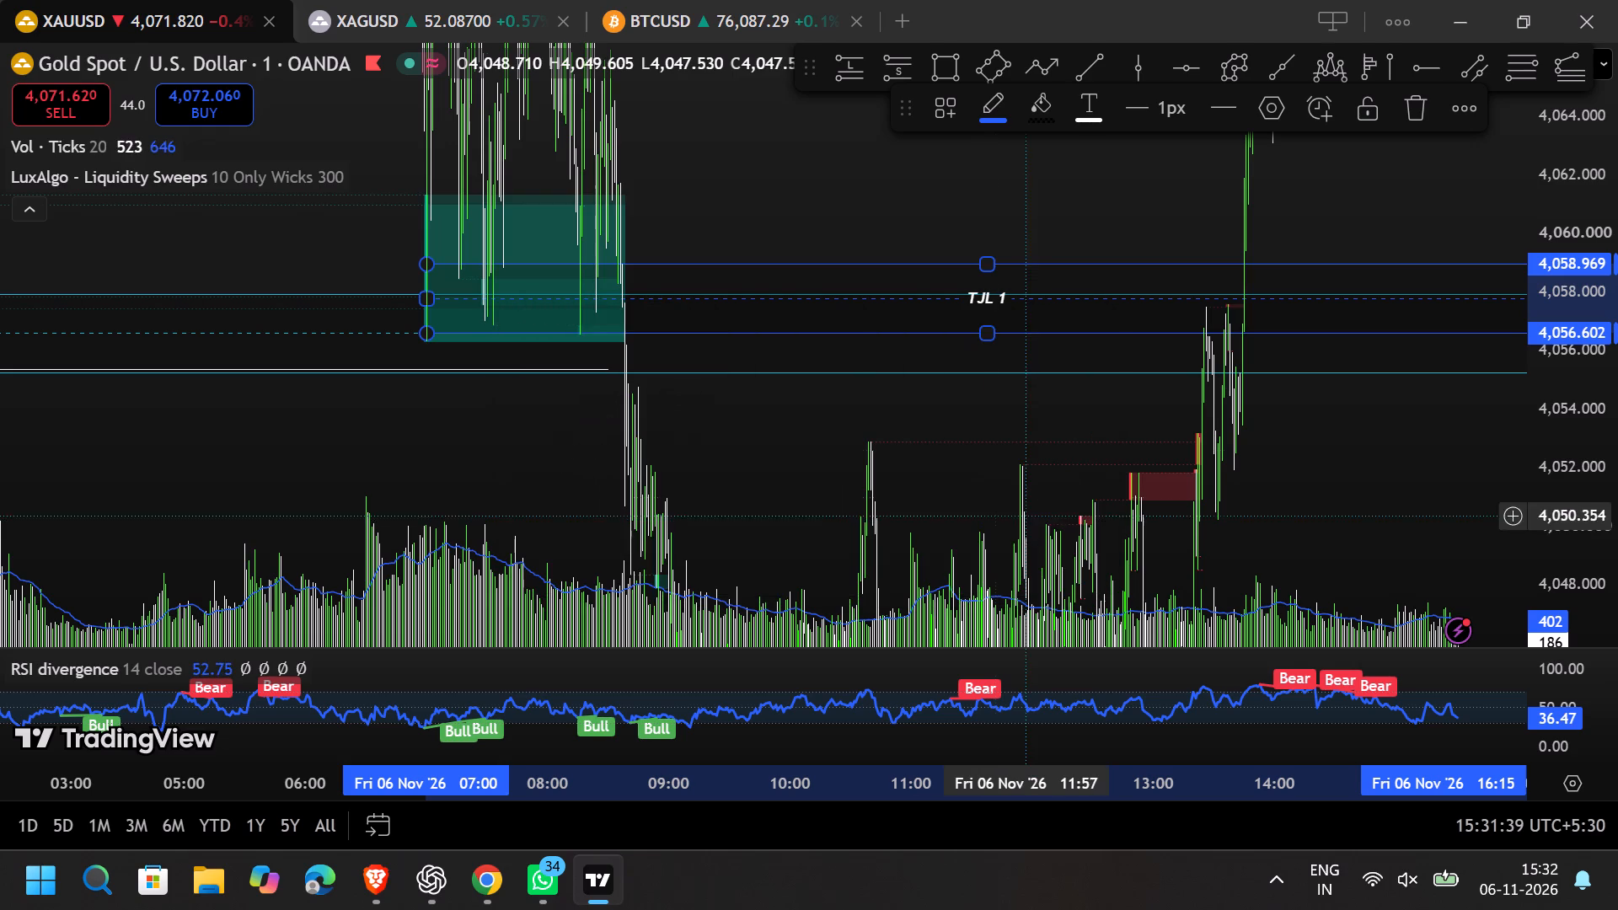
Examine the SBR 15mins DOWN and QML A+15mins DOWN zones together with the surrounding price action and marked structure.
{"action": "left_click", "coordinate": [1005, 370]}
{"action": "scroll", "coordinate": [996, 374], "scroll_direction": "down", "scroll_amount": 7}
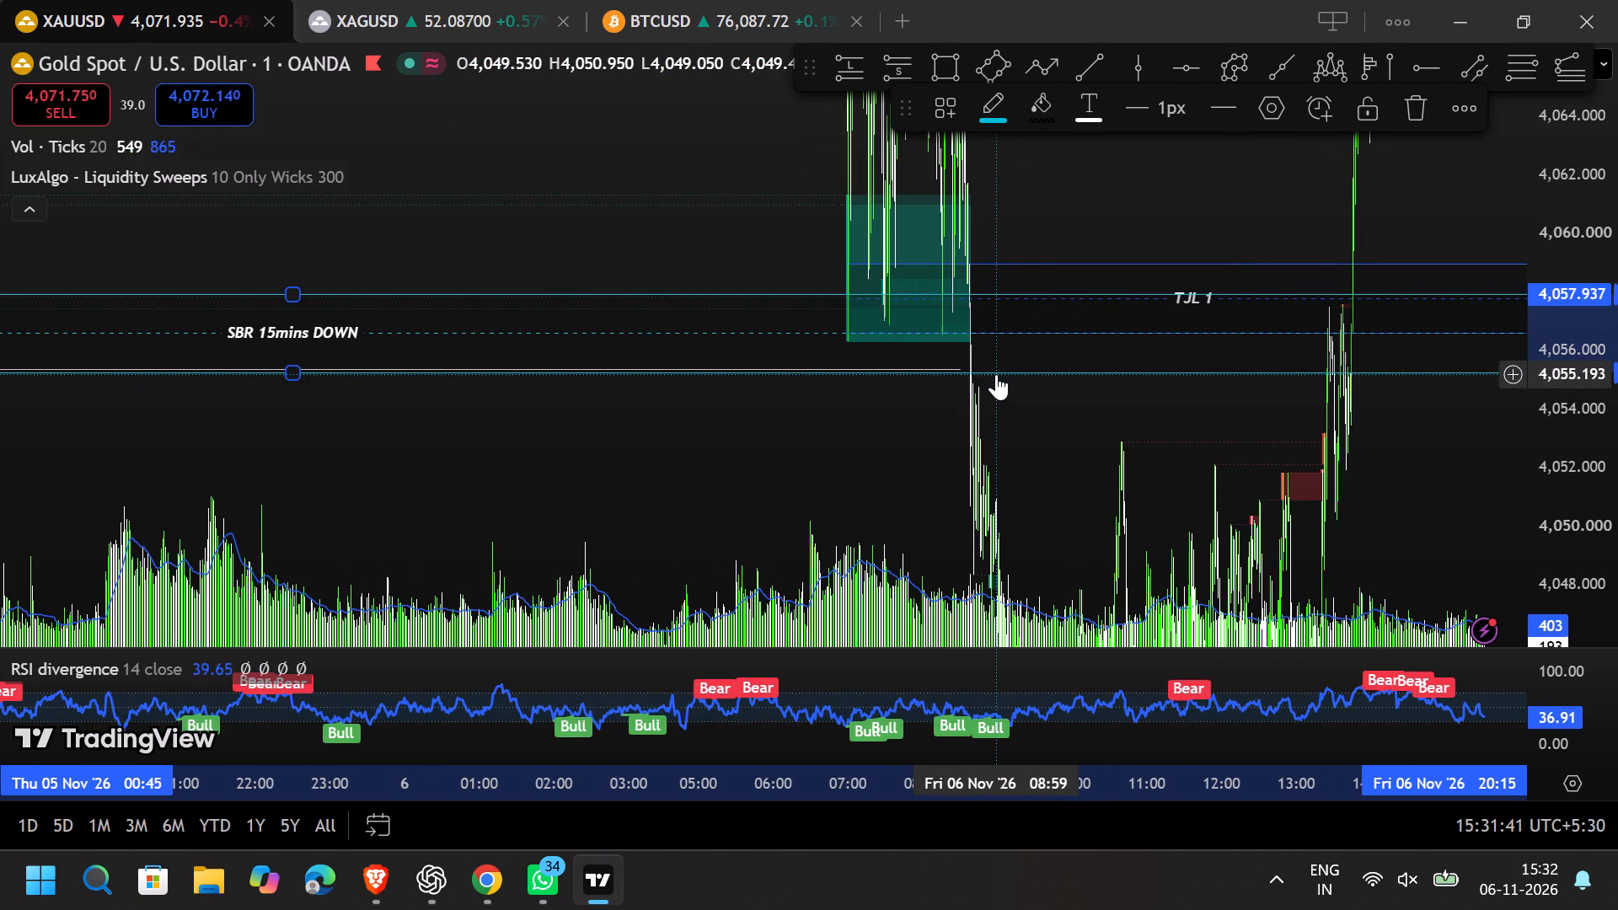
{"action": "scroll", "coordinate": [822, 406], "scroll_direction": "down", "scroll_amount": 7}
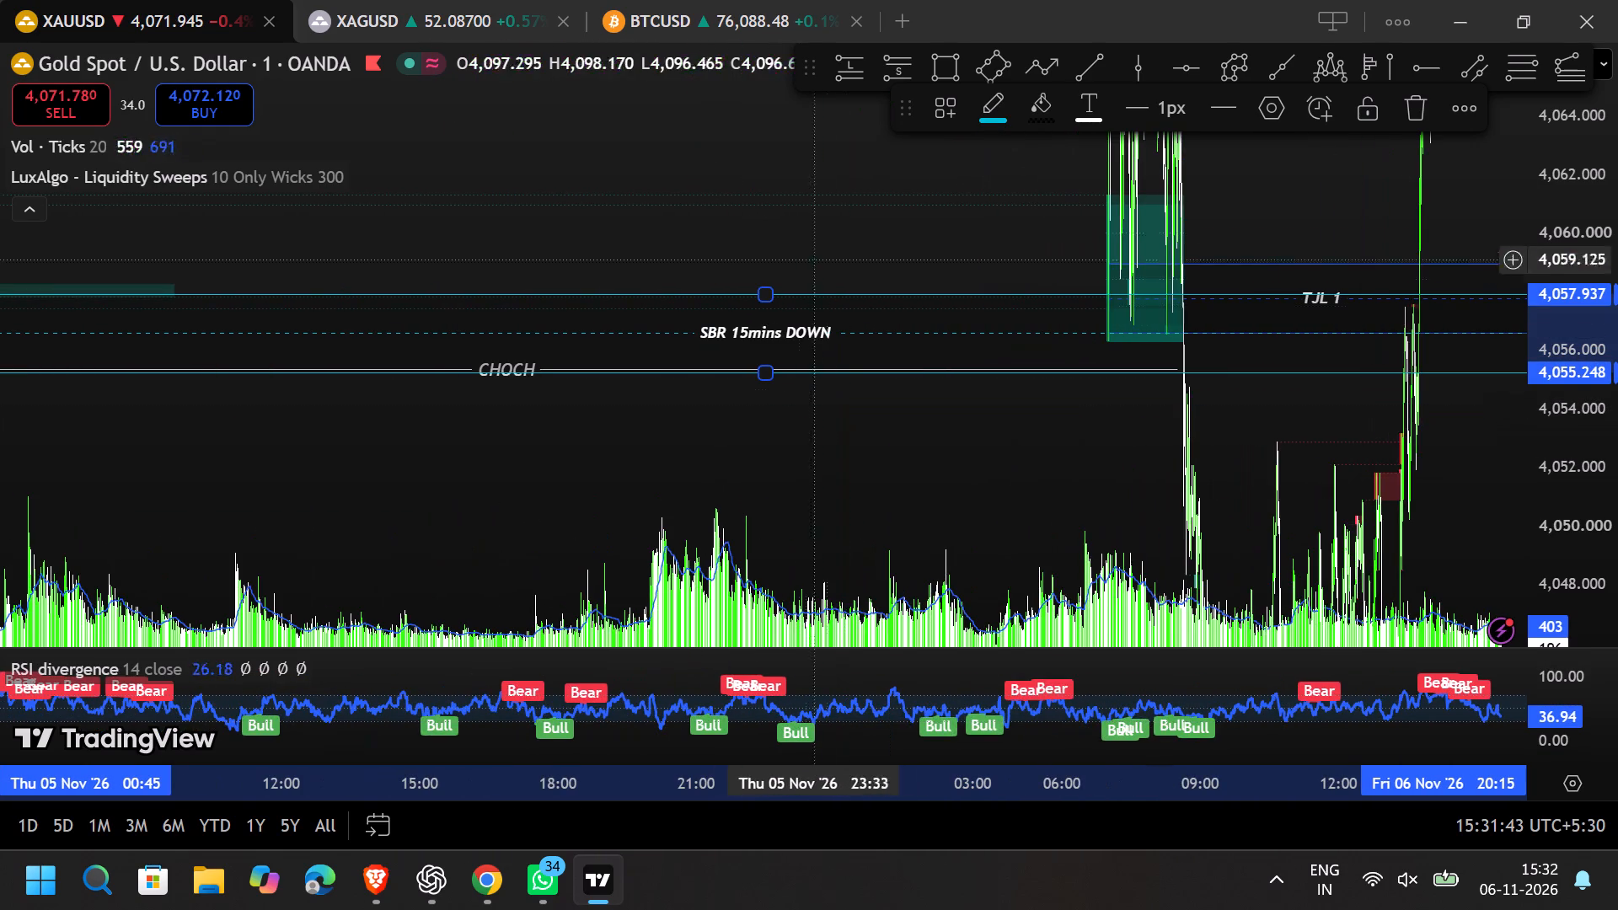
{"action": "left_click_drag", "start_coordinate": [850, 211], "coordinate": [479, 548]}
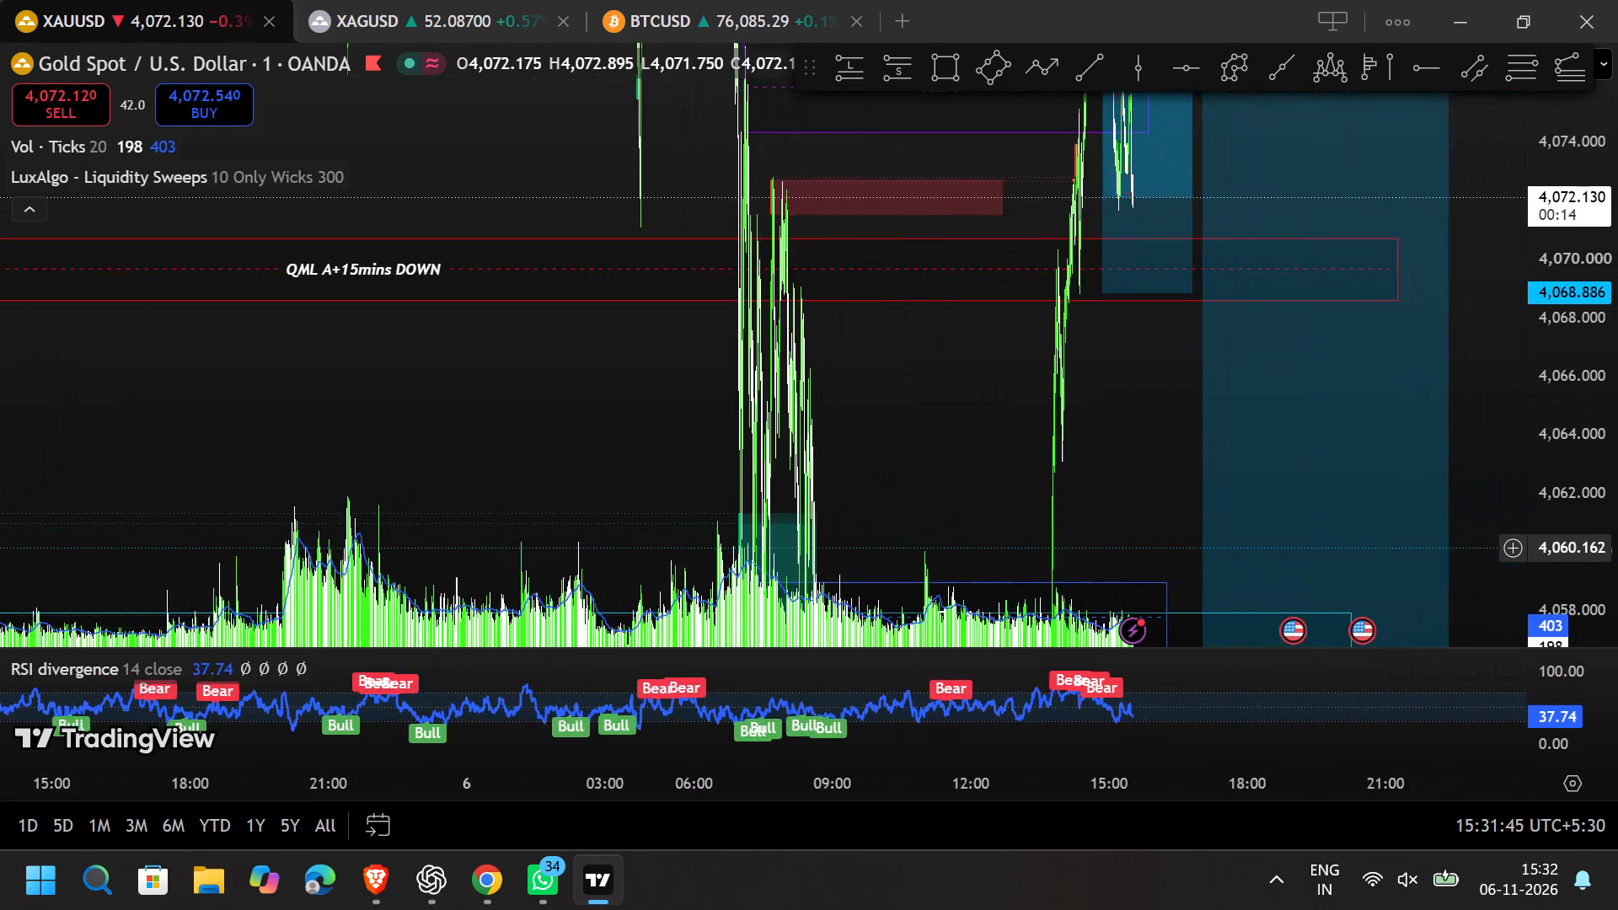
{"action": "left_click_drag", "start_coordinate": [479, 548], "coordinate": [475, 543]}
{"action": "left_click", "coordinate": [388, 269]}
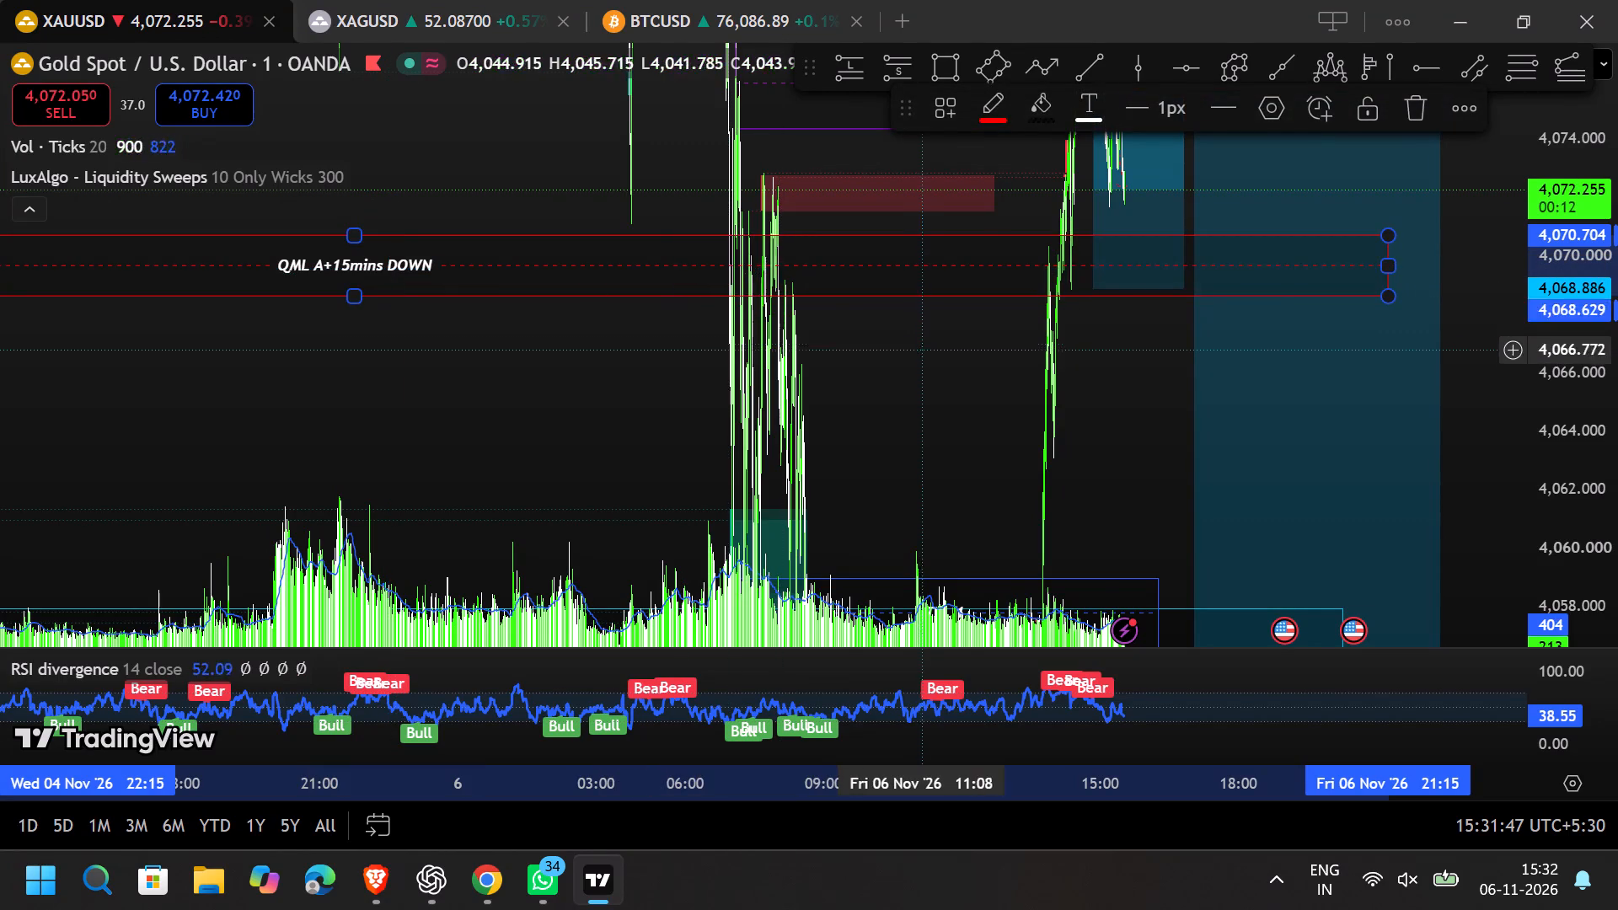
{"action": "left_click", "coordinate": [924, 352]}
{"action": "left_click_drag", "start_coordinate": [959, 444], "coordinate": [656, 219]}
{"action": "left_click_drag", "start_coordinate": [1608, 188], "coordinate": [1572, 600]}
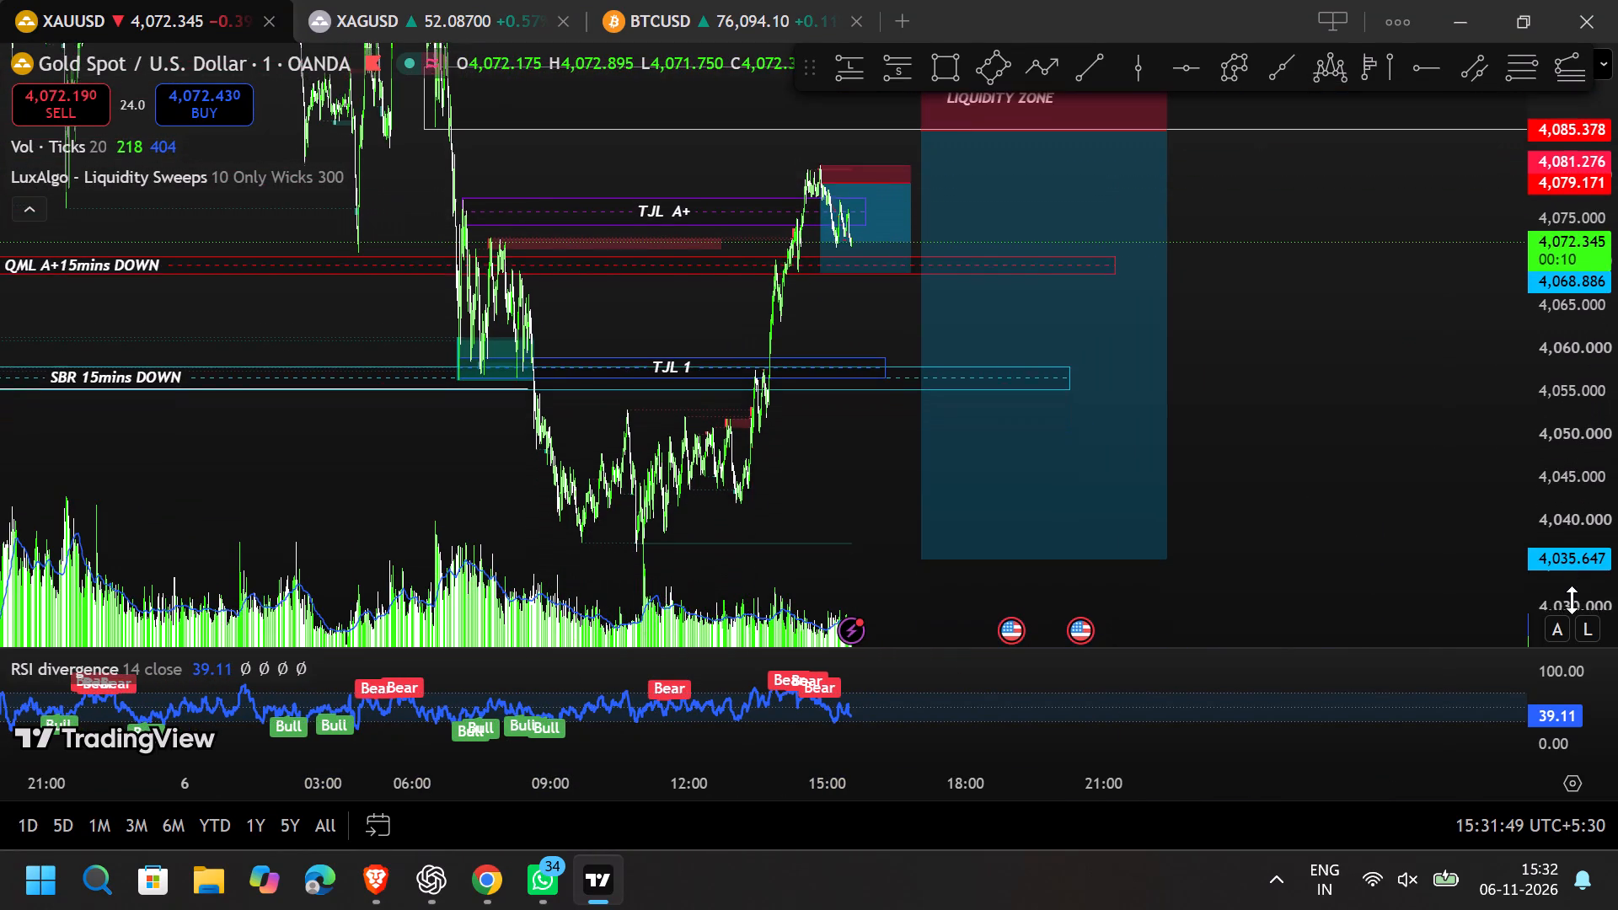
{"action": "left_click_drag", "start_coordinate": [1572, 600], "coordinate": [1569, 600]}
{"action": "left_click_drag", "start_coordinate": [809, 314], "coordinate": [1021, 304]}
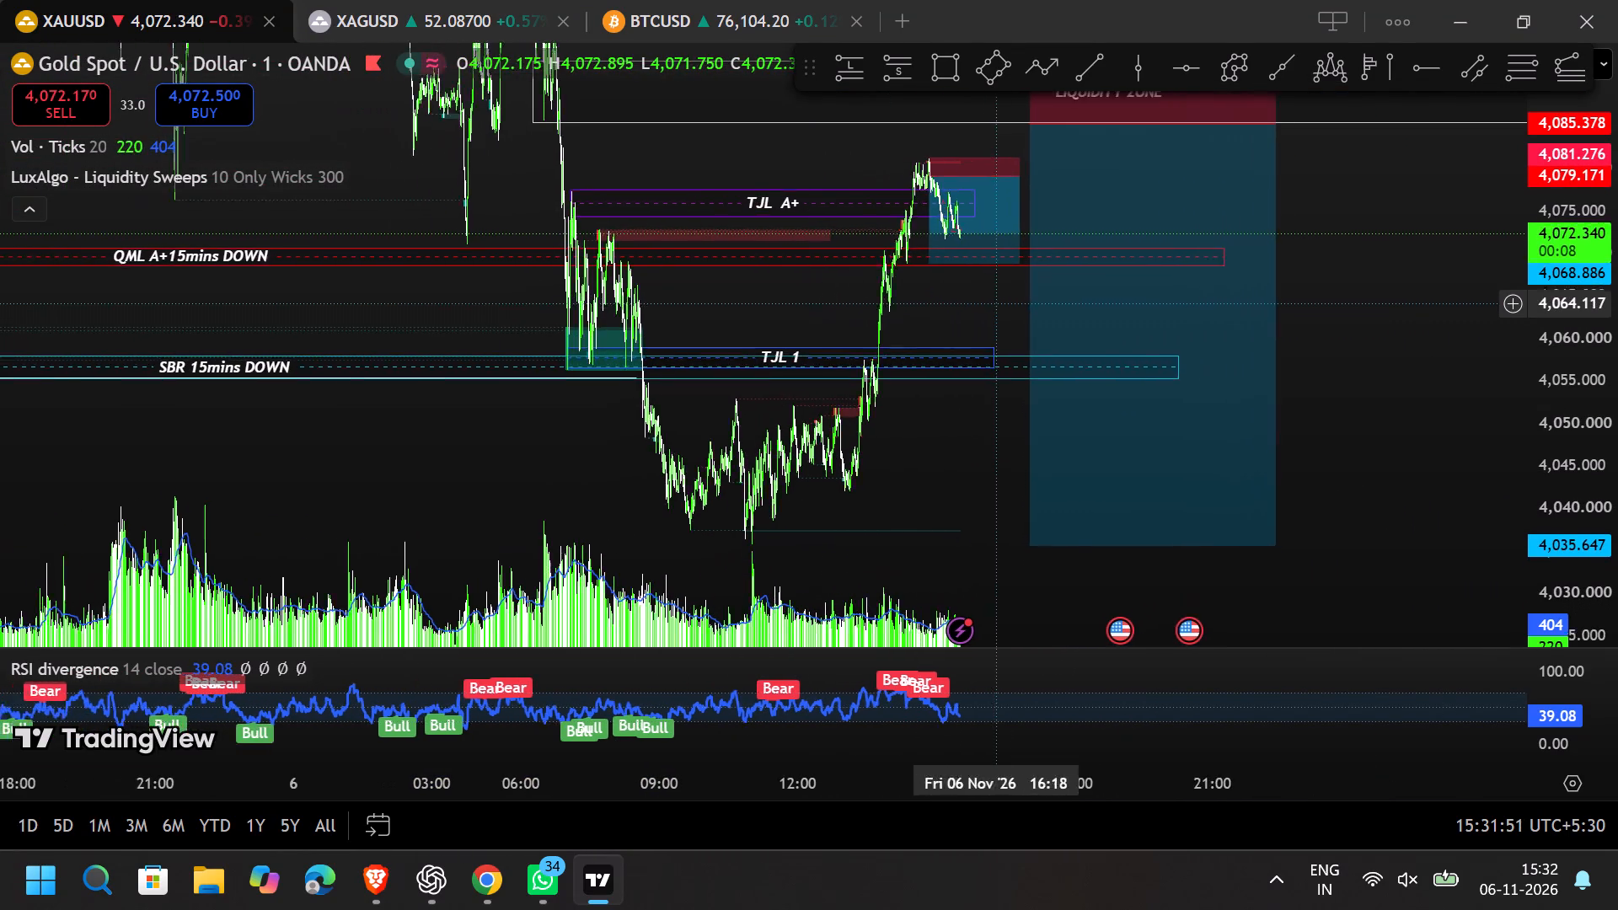
{"action": "left_click_drag", "start_coordinate": [1021, 304], "coordinate": [1164, 319]}
{"action": "scroll", "coordinate": [1165, 321], "scroll_direction": "down", "scroll_amount": 7}
{"action": "left_click_drag", "start_coordinate": [635, 331], "coordinate": [1218, 336]}
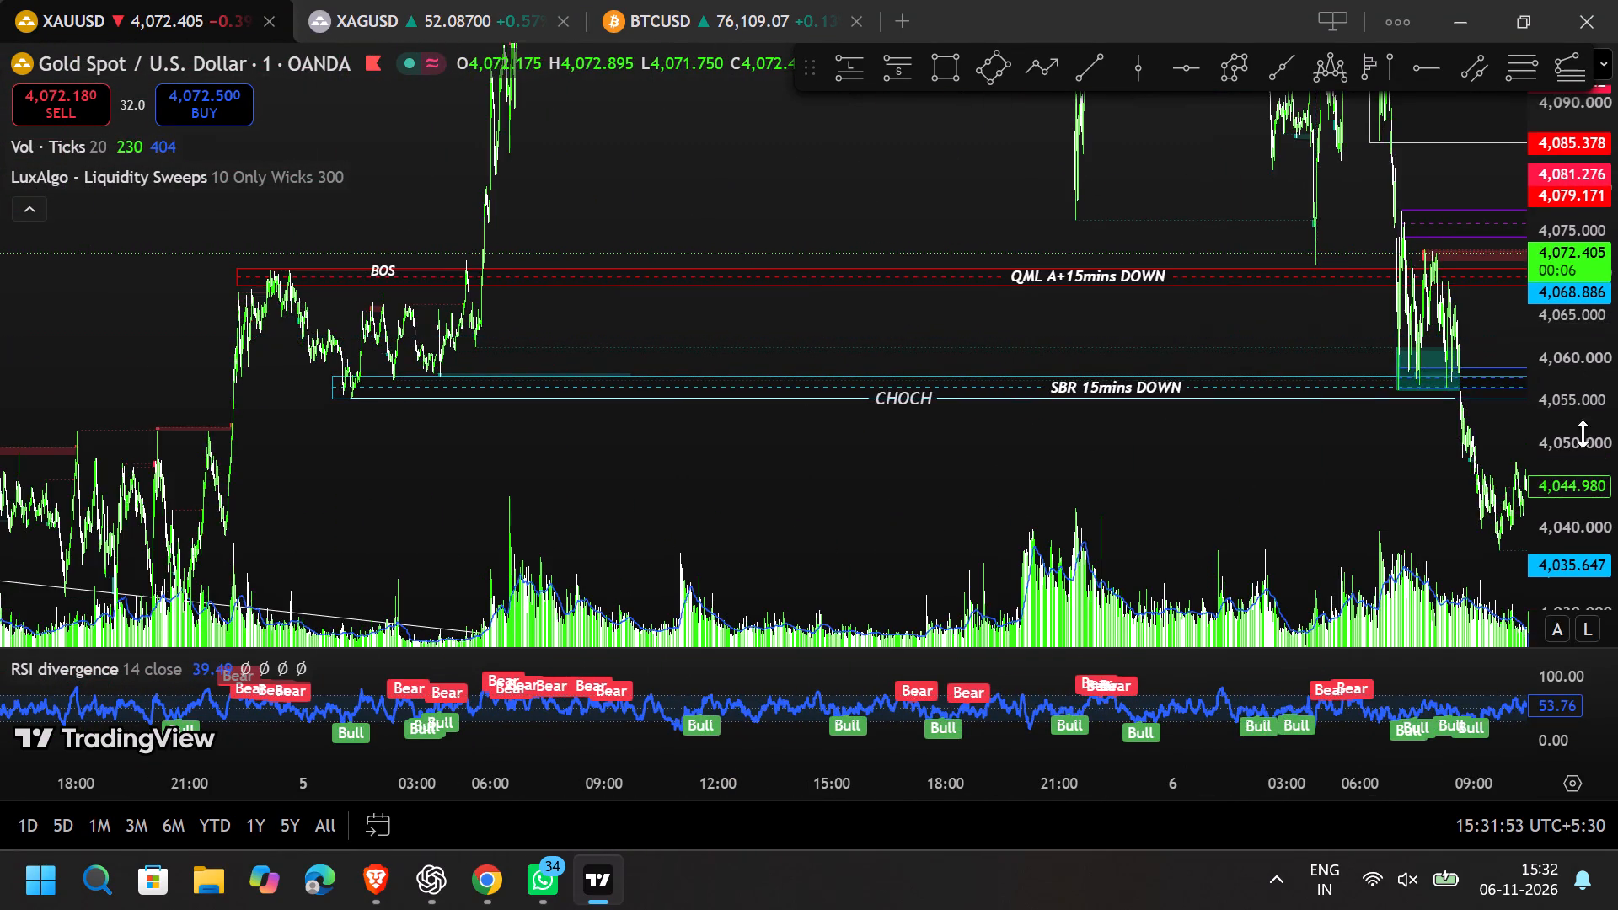
Change the fill colour of the DOUBLE TOP 15mins DOWN zone to white.
{"action": "left_click_drag", "start_coordinate": [1572, 466], "coordinate": [1566, 173]}
{"action": "left_click_drag", "start_coordinate": [633, 321], "coordinate": [1396, 678]}
{"action": "left_click_drag", "start_coordinate": [1334, 246], "coordinate": [823, 554]}
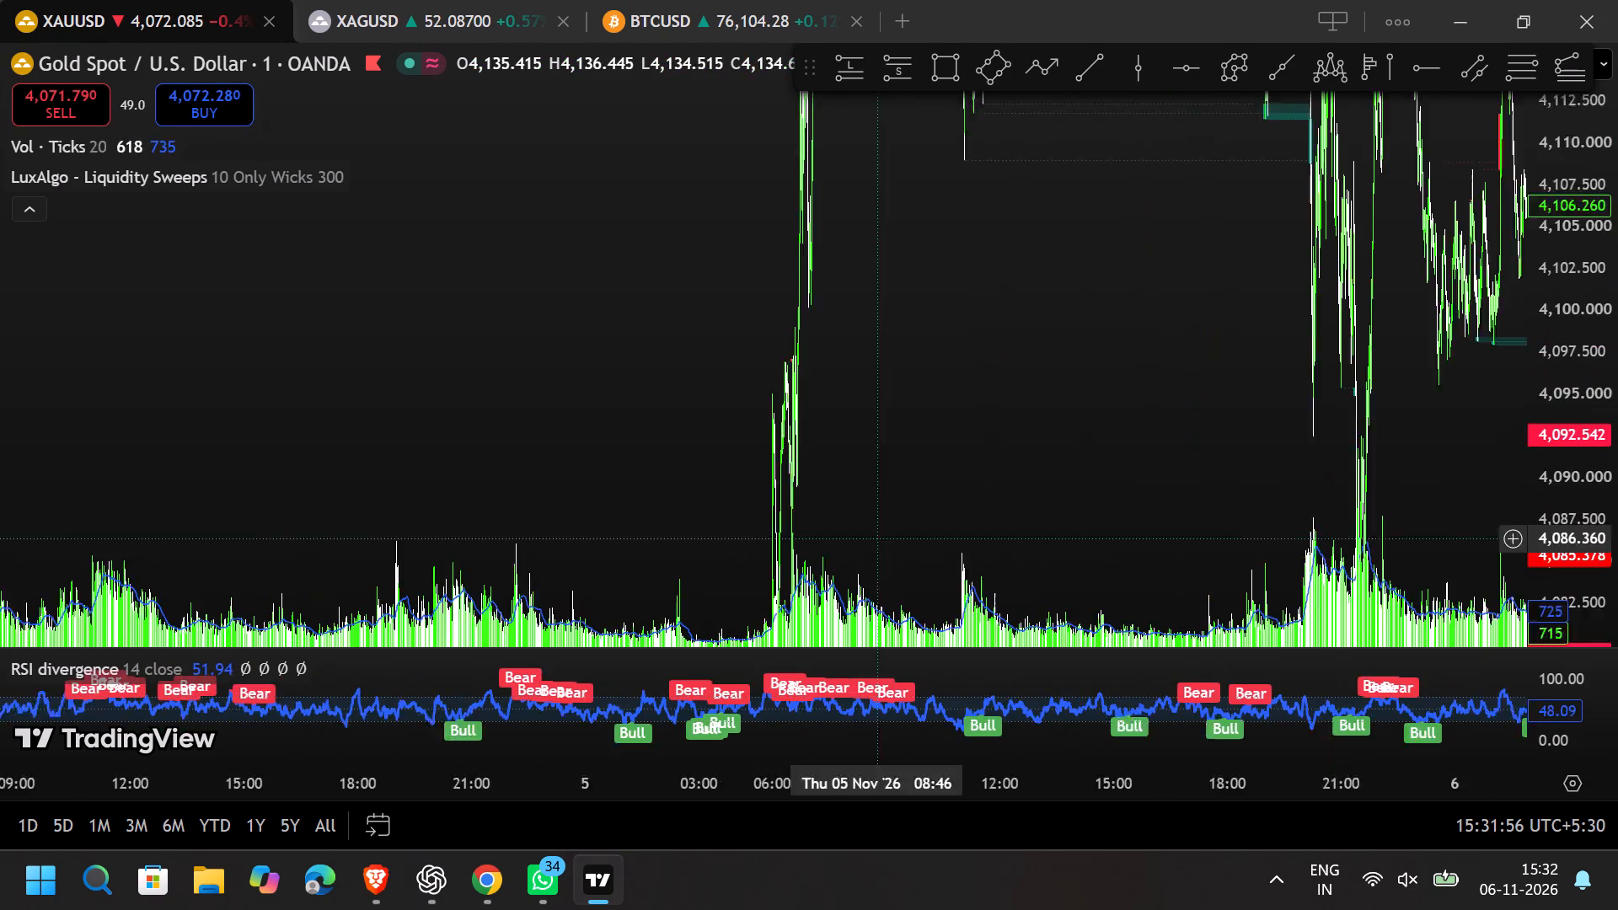
{"action": "left_click_drag", "start_coordinate": [1133, 266], "coordinate": [855, 596]}
{"action": "left_click_drag", "start_coordinate": [1246, 250], "coordinate": [1139, 532]}
{"action": "left_click_drag", "start_coordinate": [1577, 287], "coordinate": [1545, 551]}
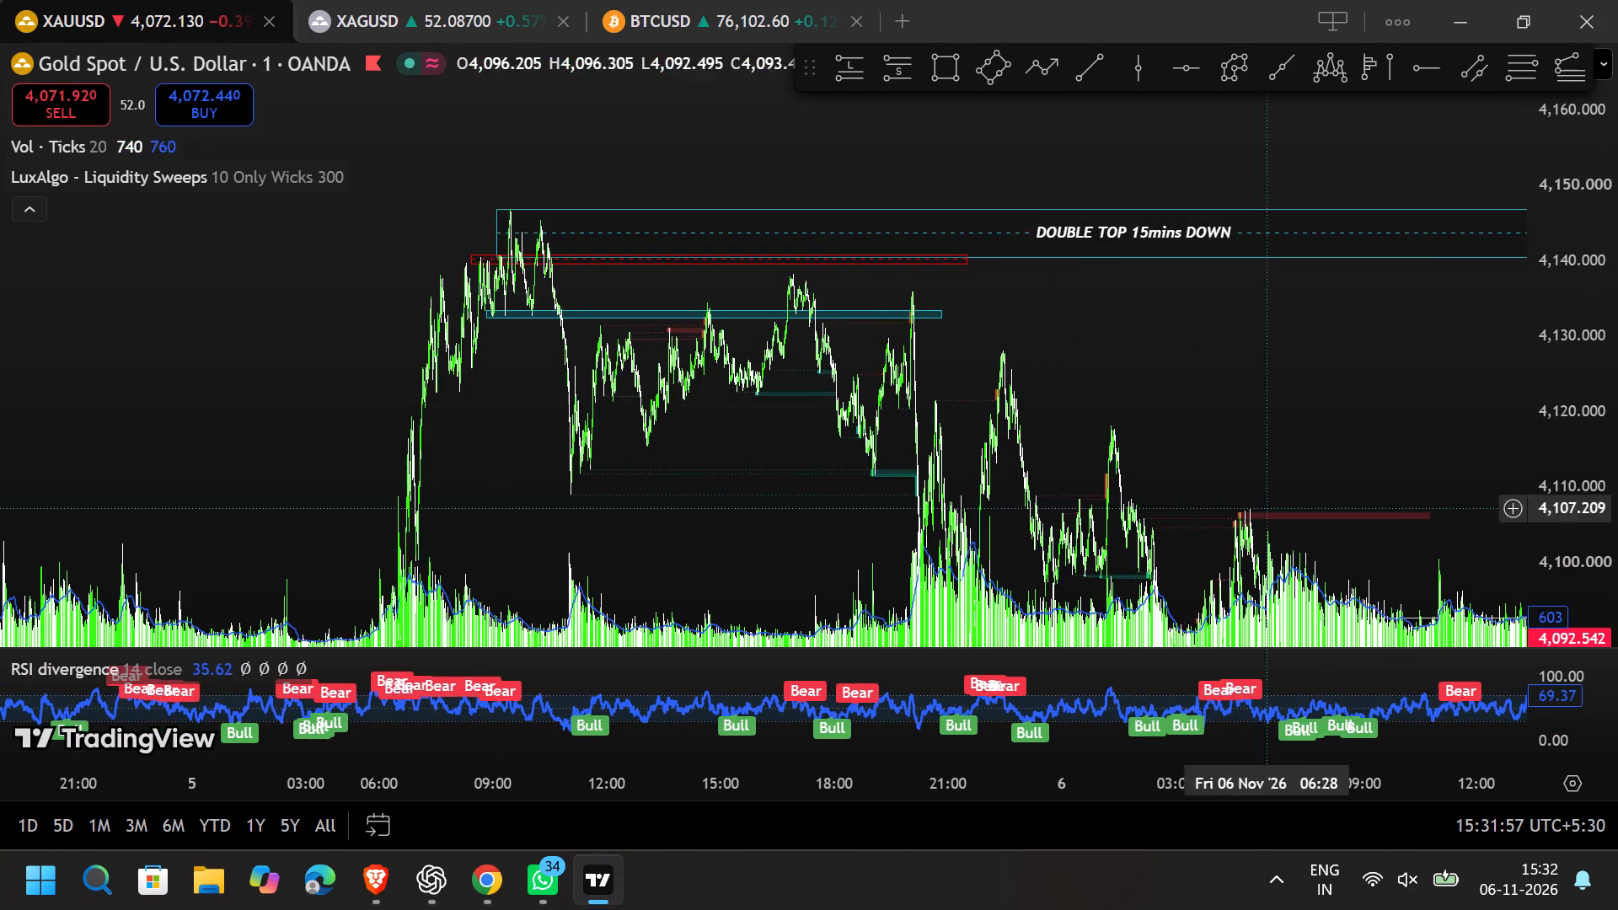
{"action": "scroll", "coordinate": [1076, 454], "scroll_direction": "up", "scroll_amount": 5}
{"action": "left_click", "coordinate": [1150, 255]}
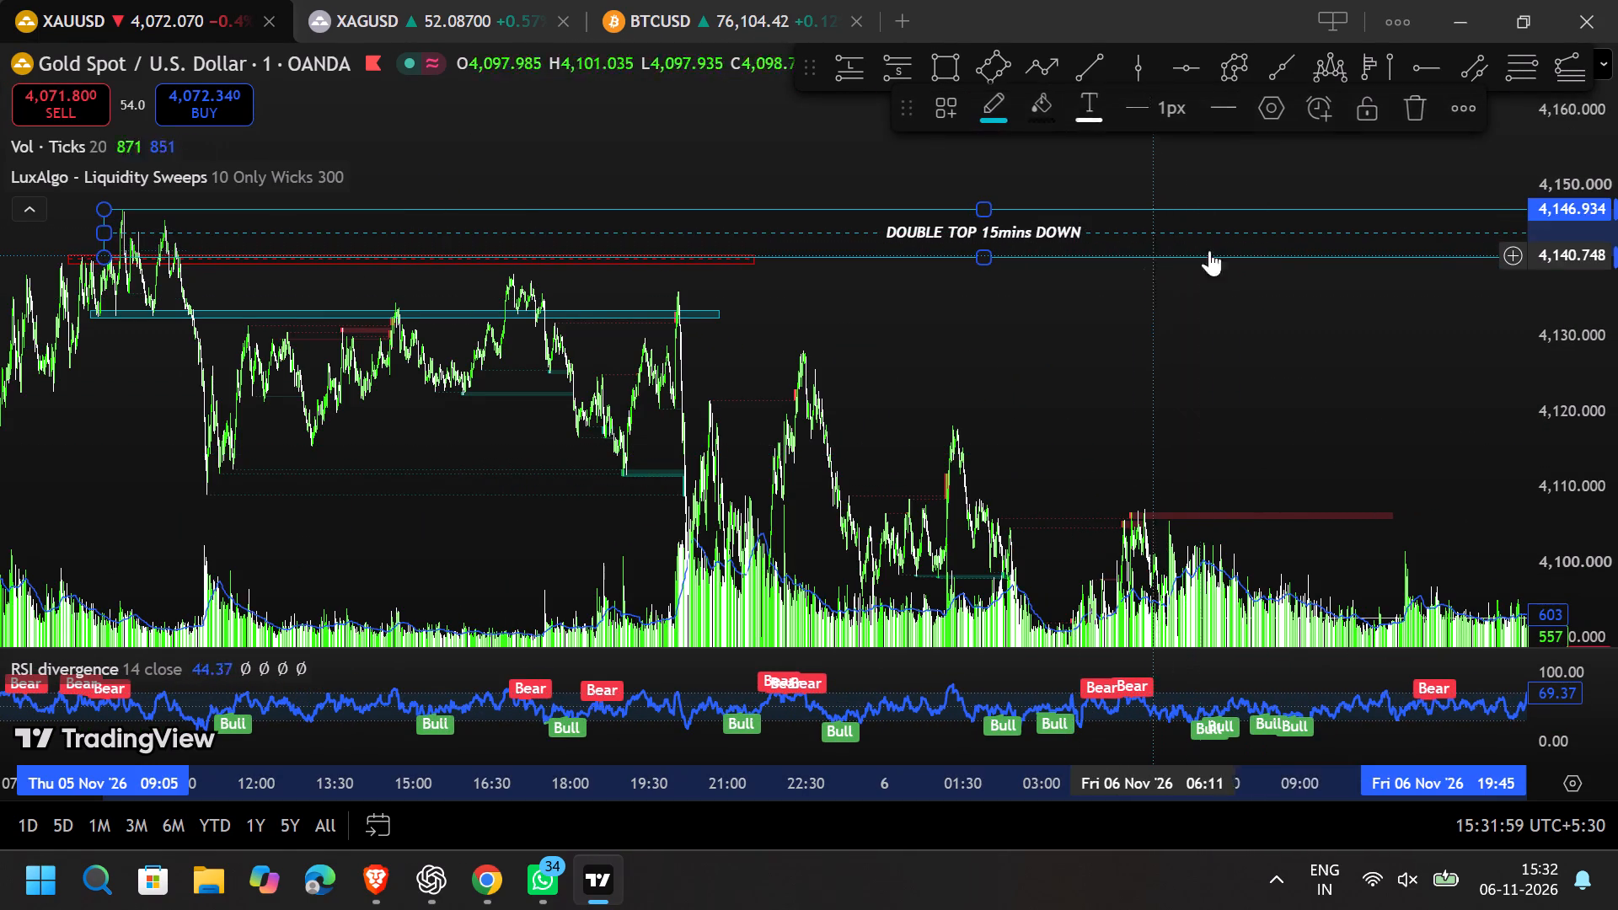
{"action": "left_click", "coordinate": [1097, 105]}
{"action": "left_click", "coordinate": [1037, 109]}
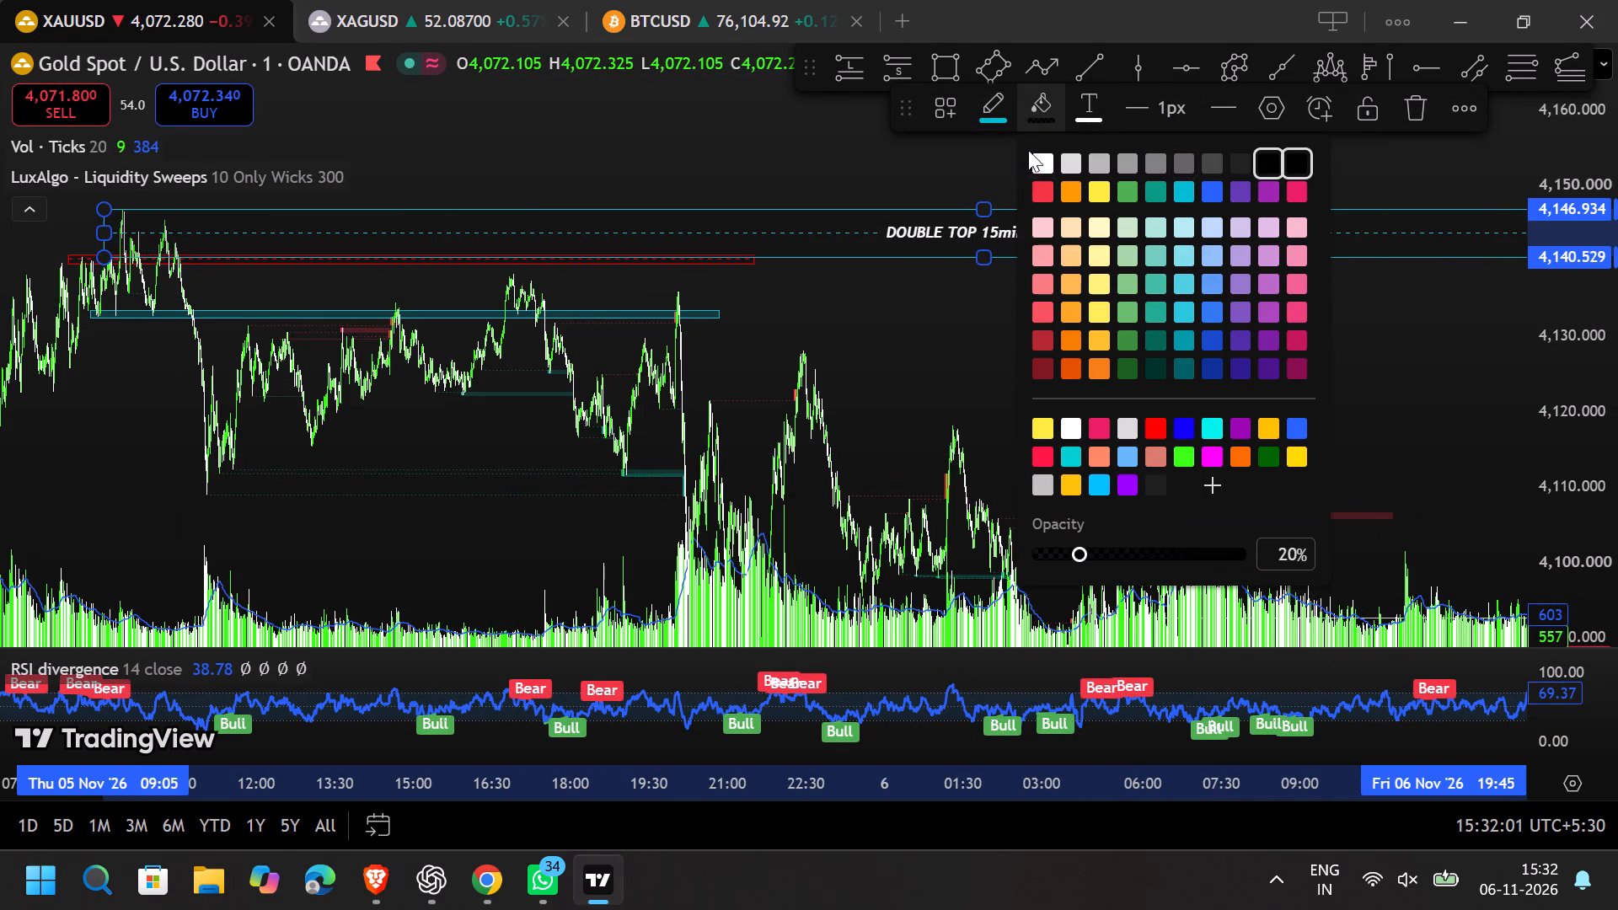
{"action": "left_click", "coordinate": [1049, 159]}
{"action": "left_click", "coordinate": [1069, 341]}
Undo the white fill change on the DOUBLE TOP 15mins DOWN zone.
{"action": "scroll", "coordinate": [1242, 377], "scroll_direction": "down", "scroll_amount": 6}
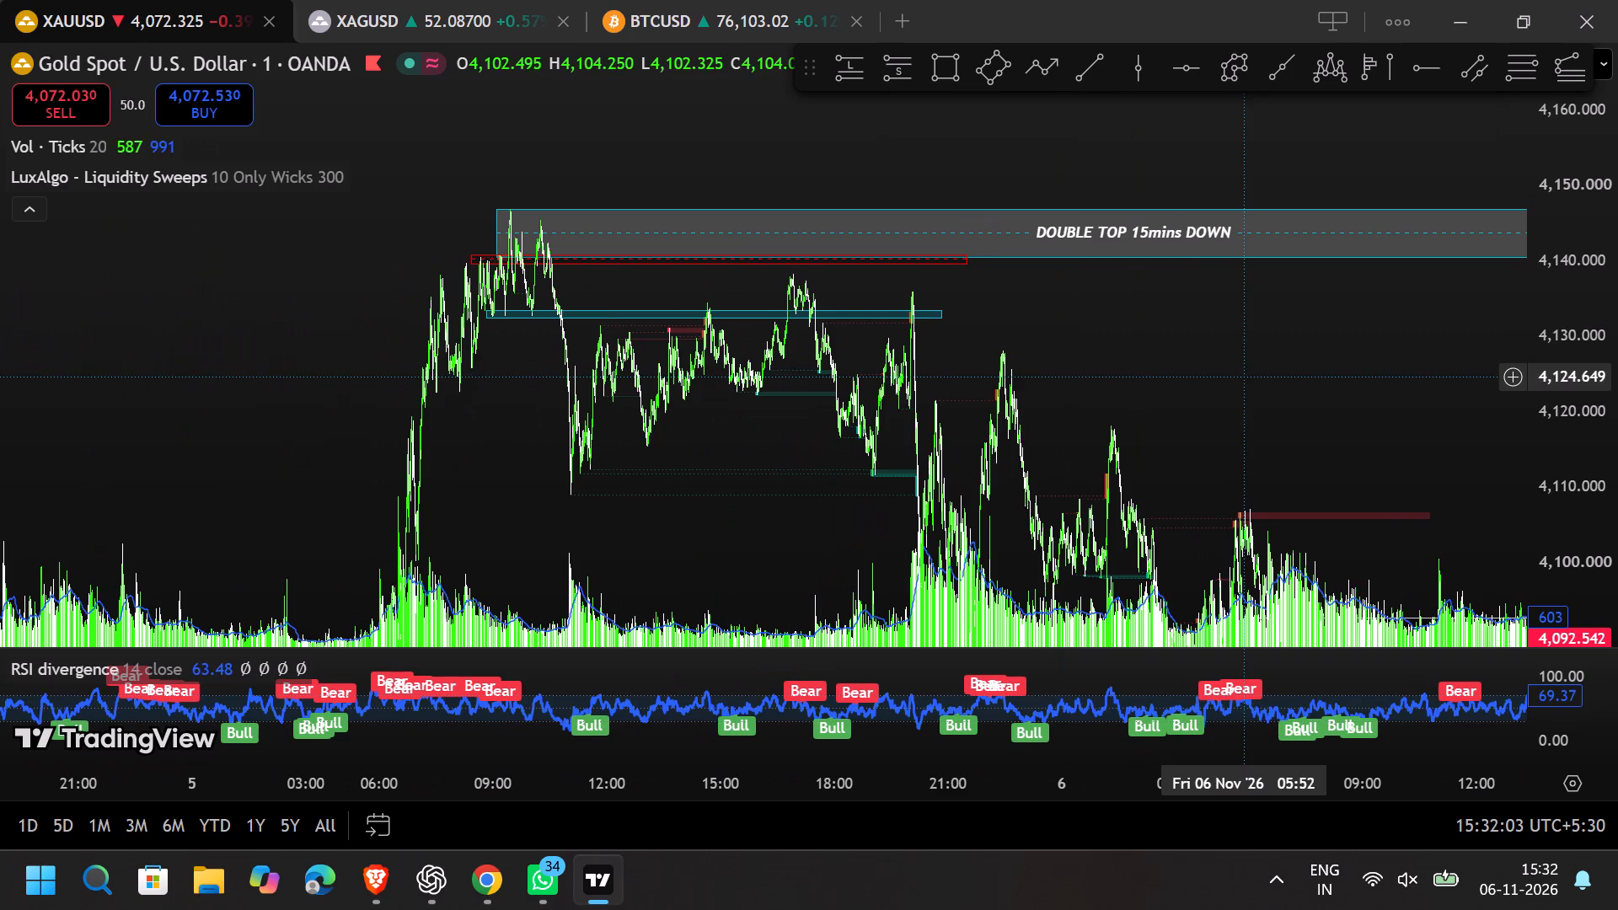
{"action": "left_click", "coordinate": [1180, 256]}
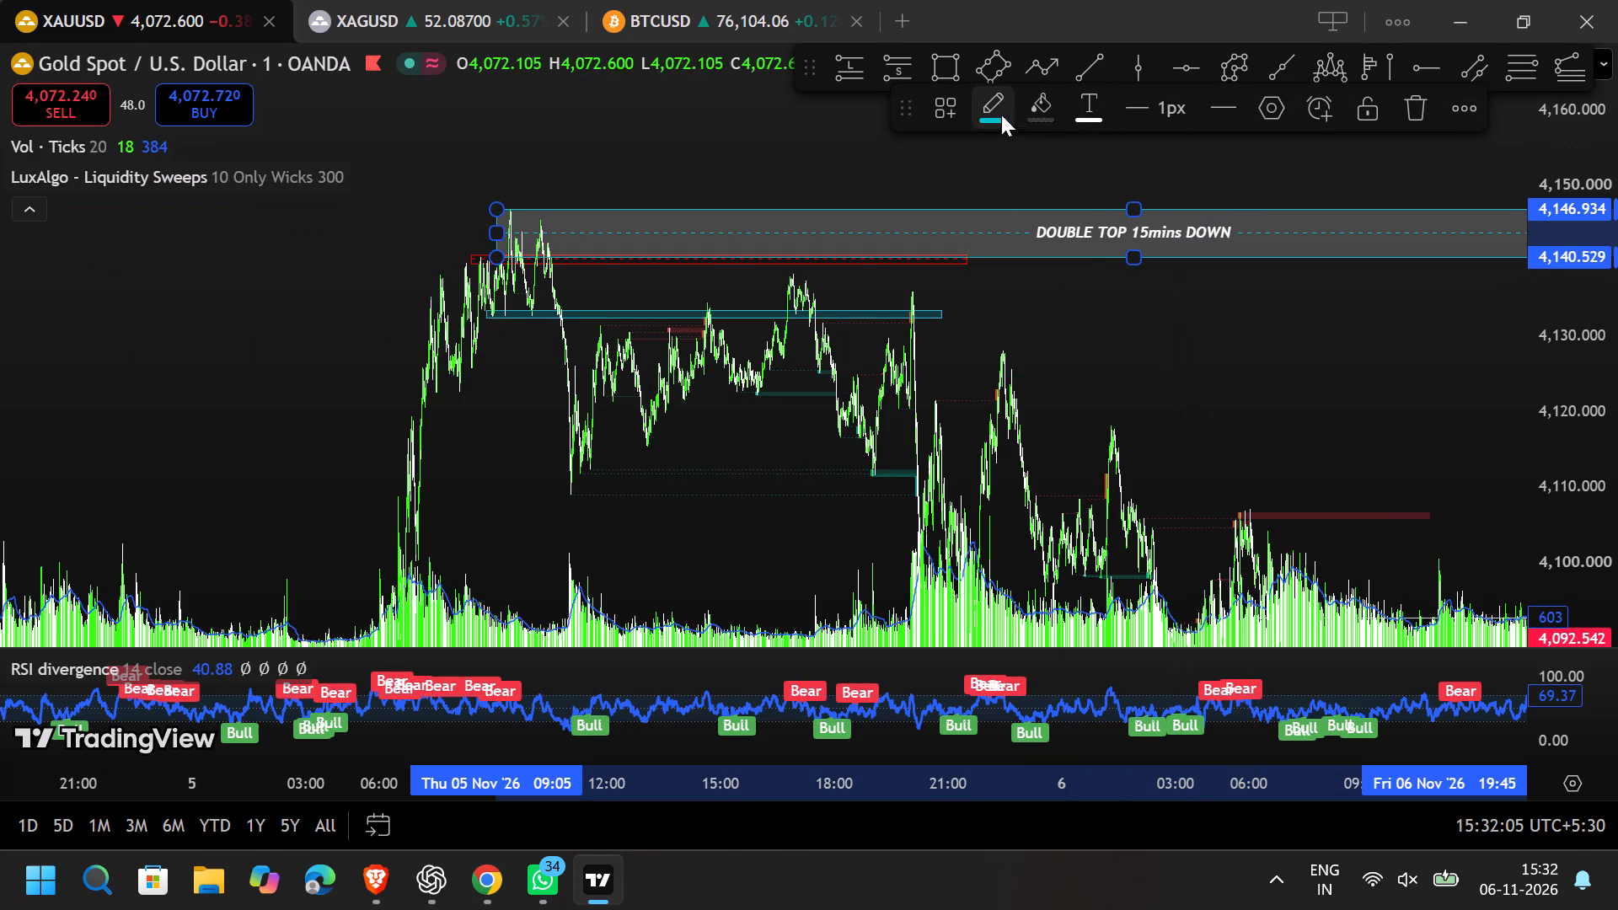
{"action": "key", "text": "ctrl+z"}
{"action": "left_click", "coordinate": [1268, 420]}
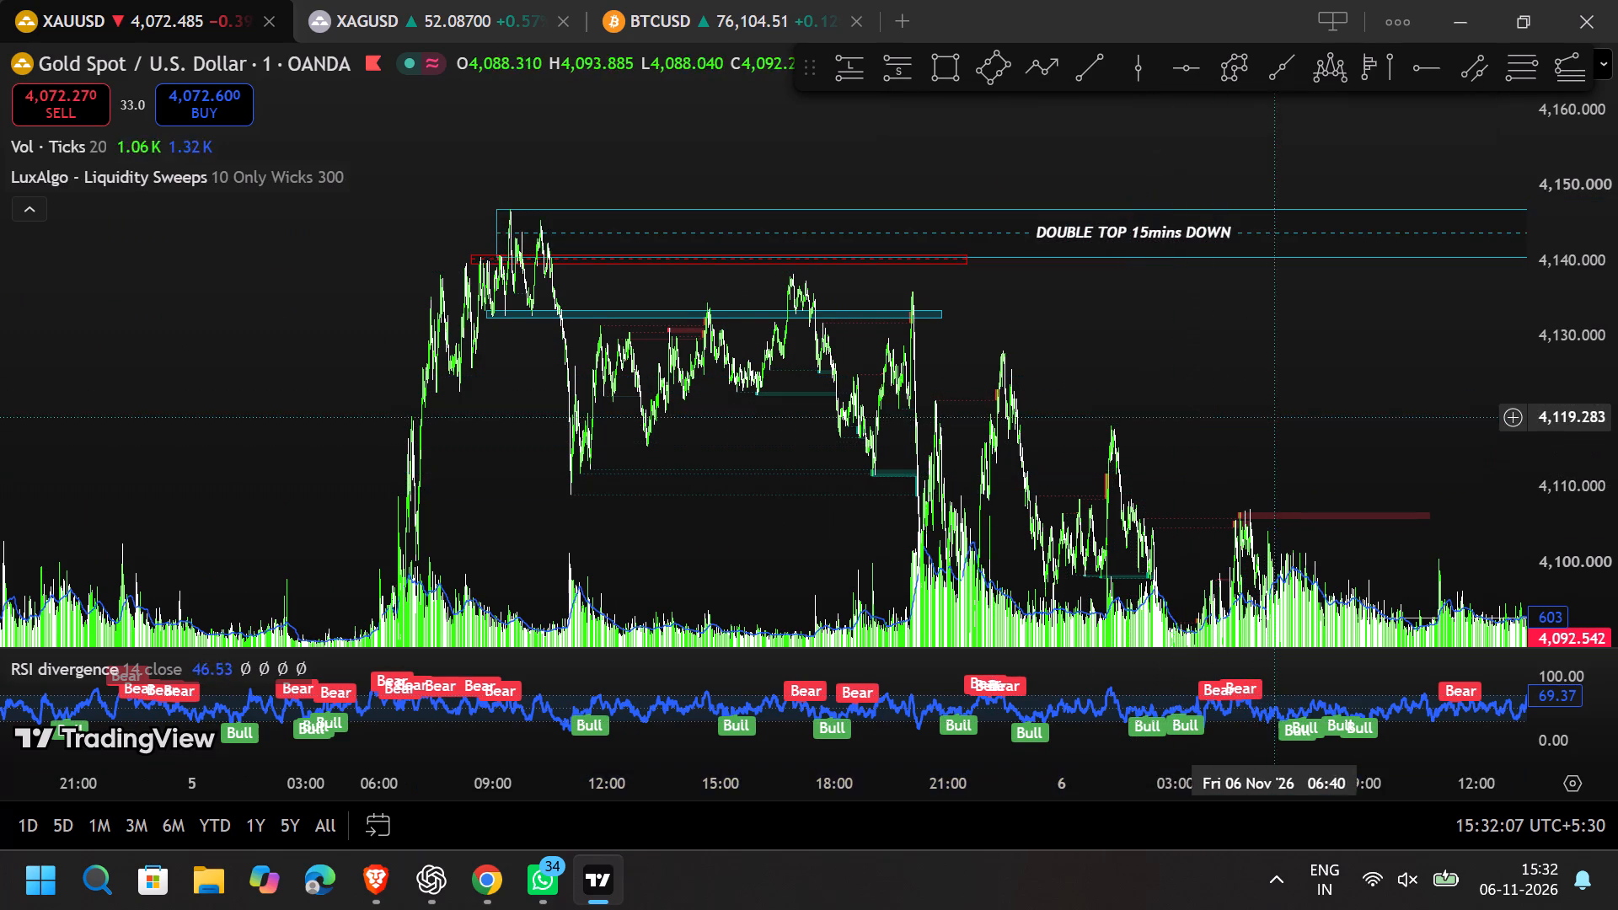
Examine the current price area, its TJL, QML and SBR zones, and the DOUBLE TOP 15mins DOWN zone above.
{"action": "left_click_drag", "start_coordinate": [1278, 418], "coordinate": [765, 242]}
{"action": "left_click_drag", "start_coordinate": [1122, 389], "coordinate": [1073, 133]}
{"action": "scroll", "coordinate": [1052, 264], "scroll_direction": "up", "scroll_amount": 1}
{"action": "left_click_drag", "start_coordinate": [1068, 203], "coordinate": [1126, 358]}
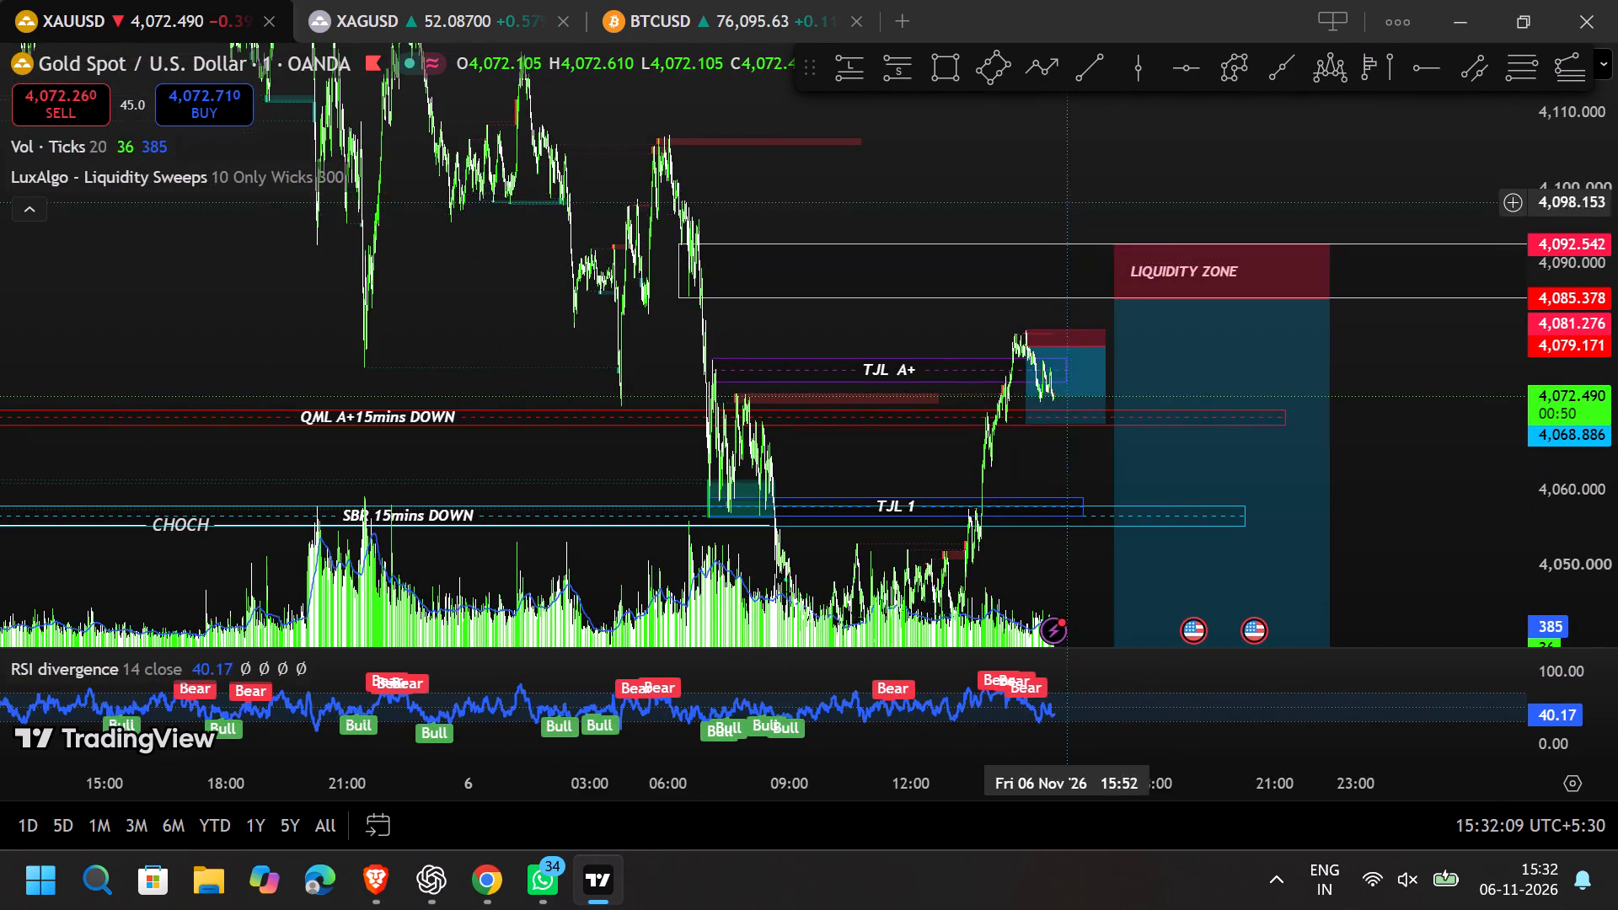
{"action": "left_click_drag", "start_coordinate": [1126, 358], "coordinate": [1248, 711]}
{"action": "right_click", "coordinate": [964, 442]}
{"action": "left_click", "coordinate": [901, 419]}
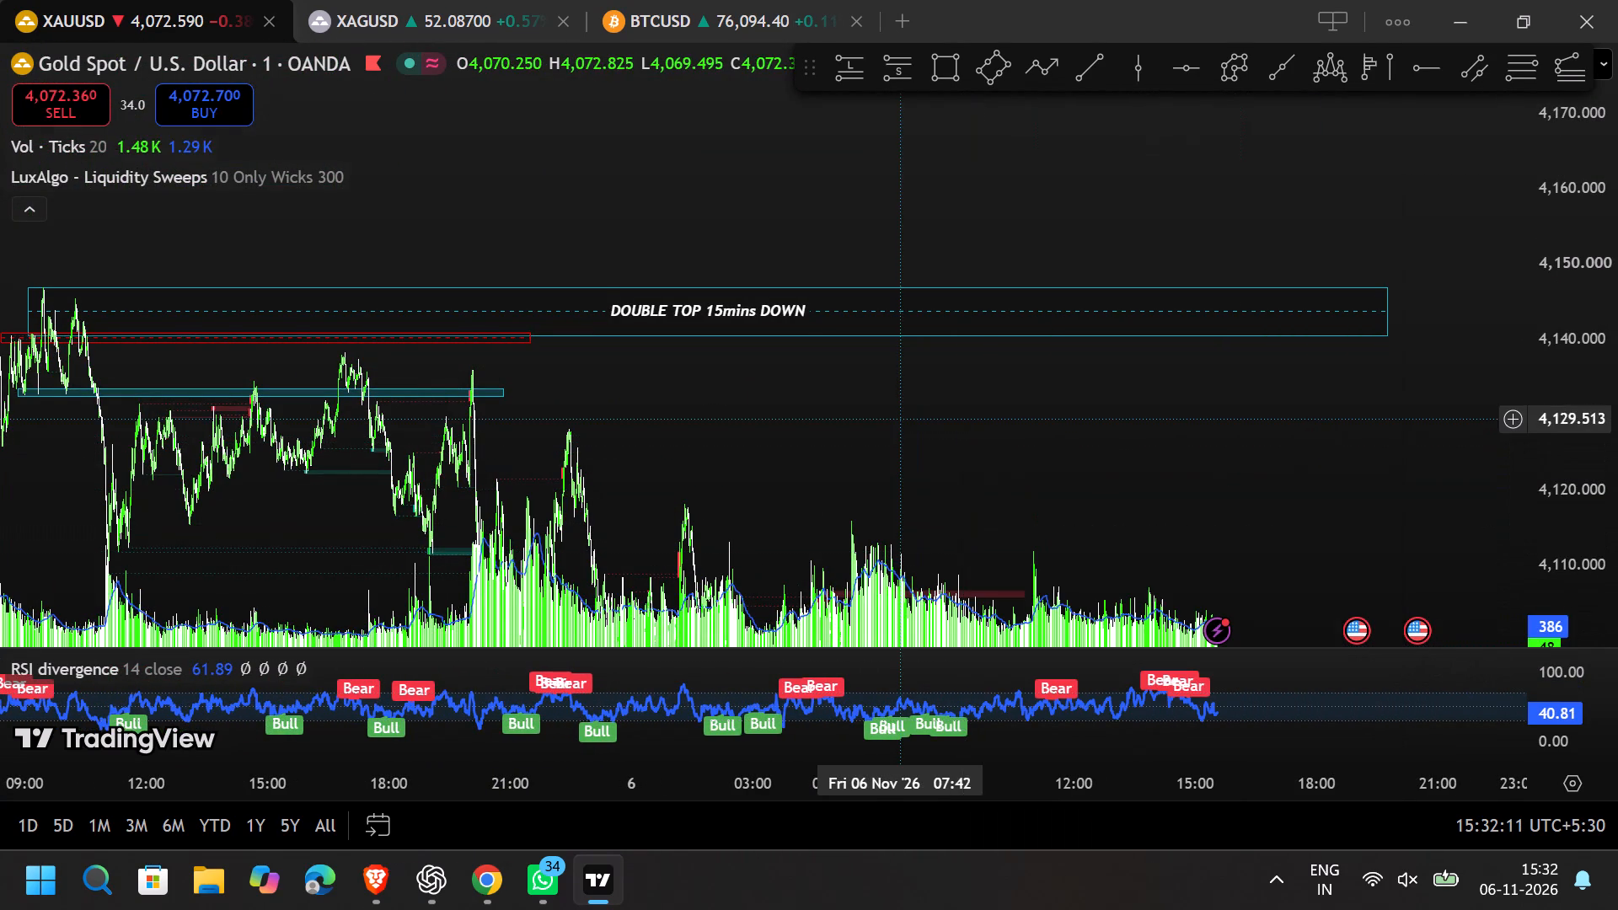
{"action": "left_click", "coordinate": [937, 335]}
{"action": "left_click", "coordinate": [1257, 244]}
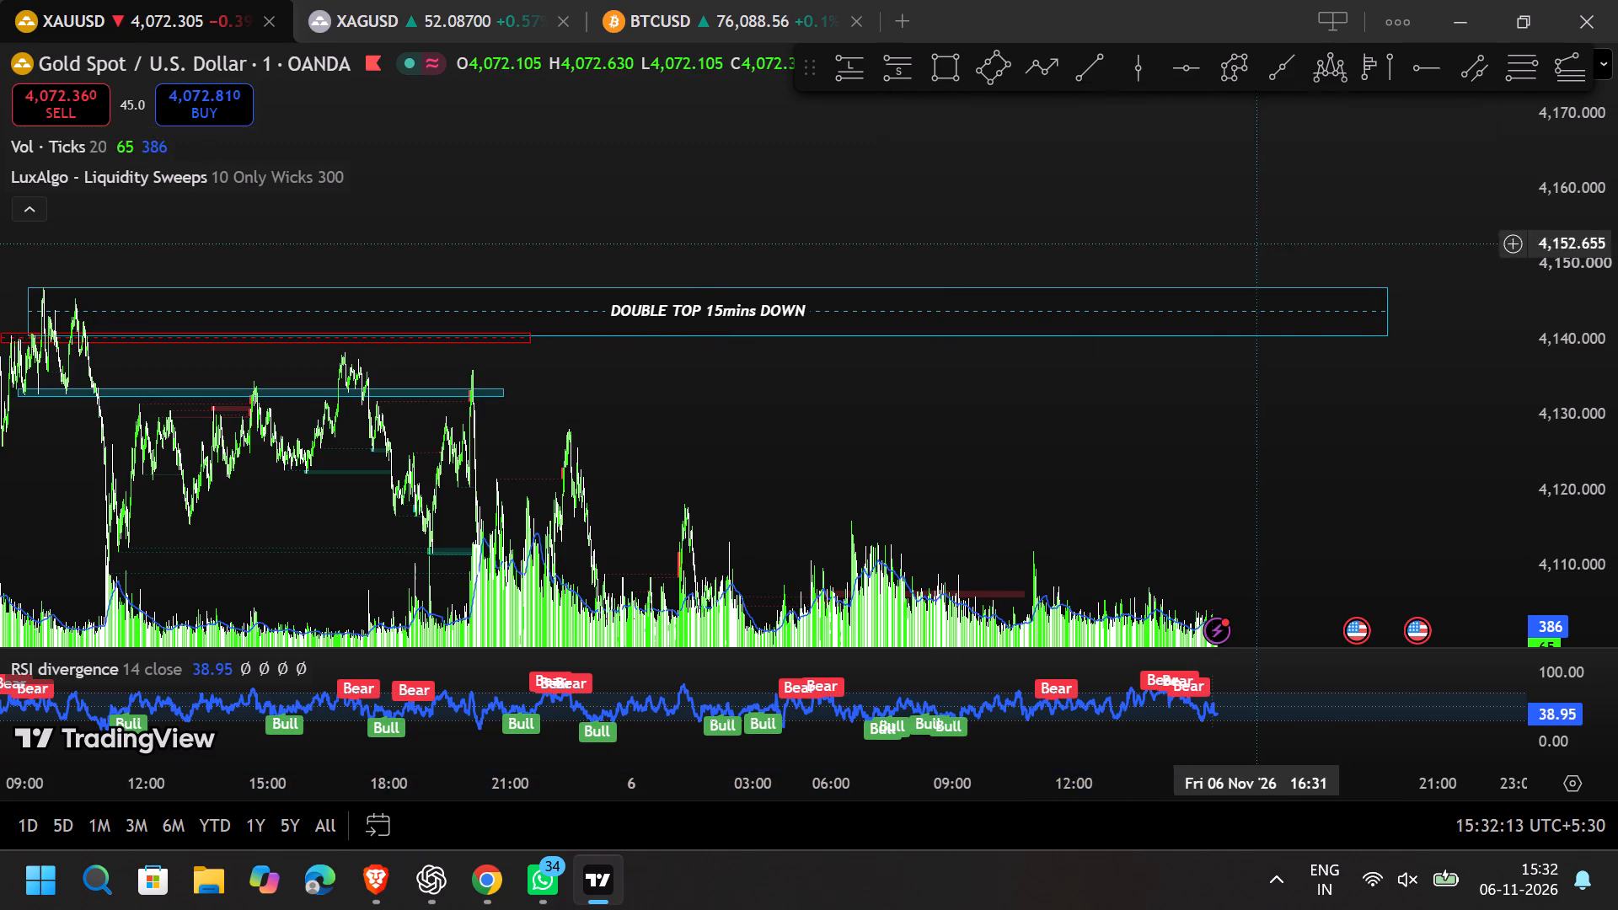
Move the floating favourites toolbar lower on the chart and leave the fullscreen chart view.
{"action": "left_click_drag", "start_coordinate": [812, 83], "coordinate": [805, 184]}
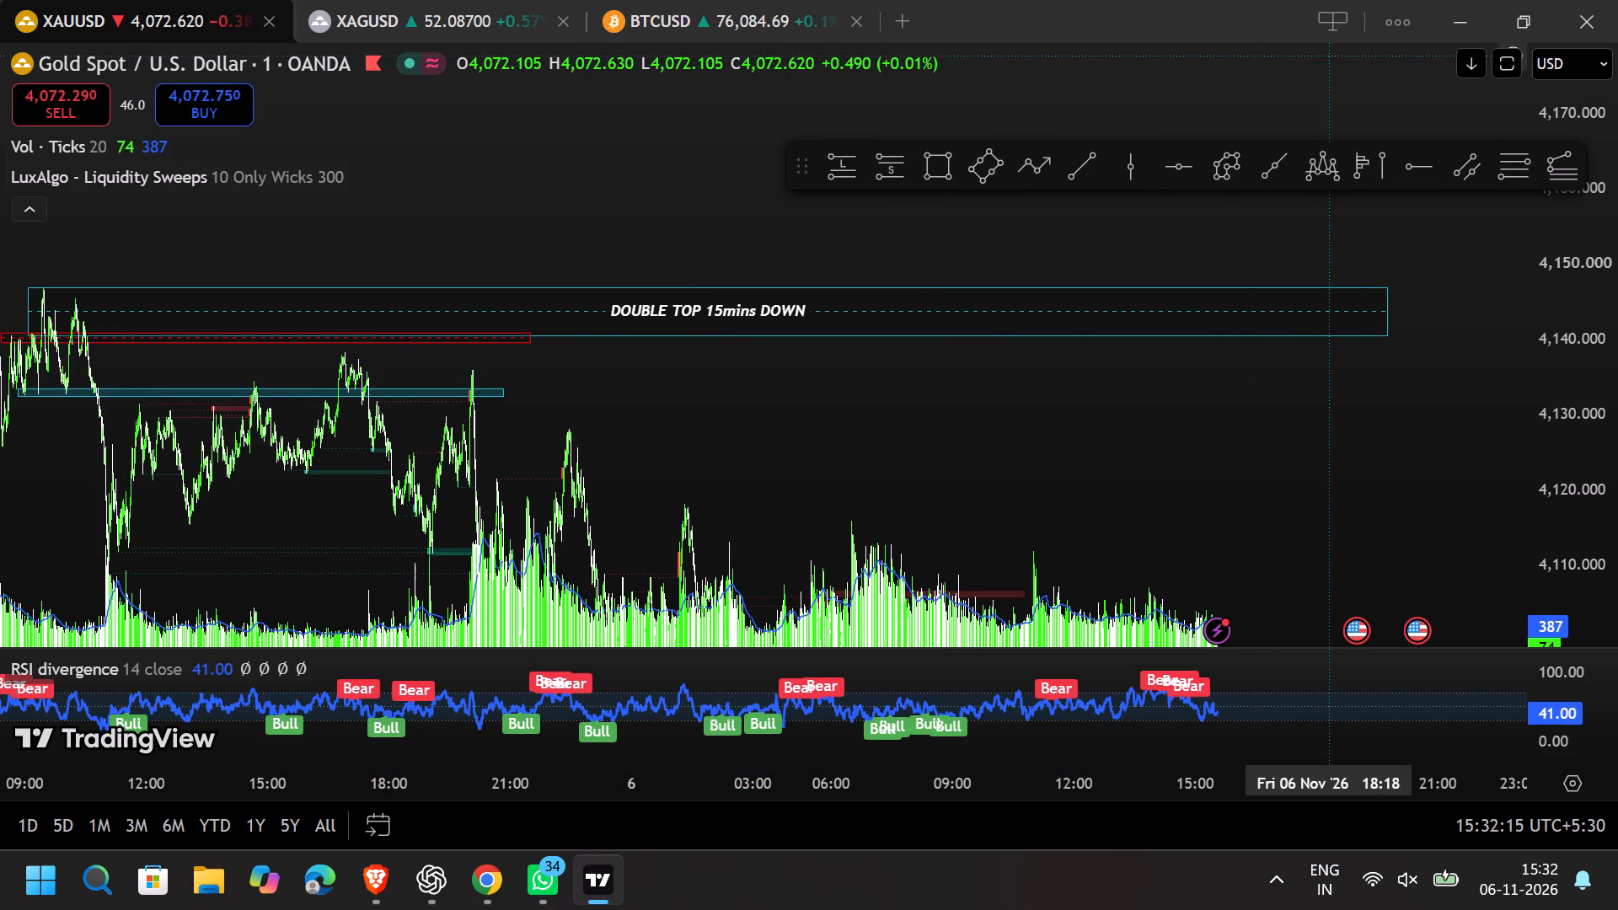
{"action": "key", "text": "Escape"}
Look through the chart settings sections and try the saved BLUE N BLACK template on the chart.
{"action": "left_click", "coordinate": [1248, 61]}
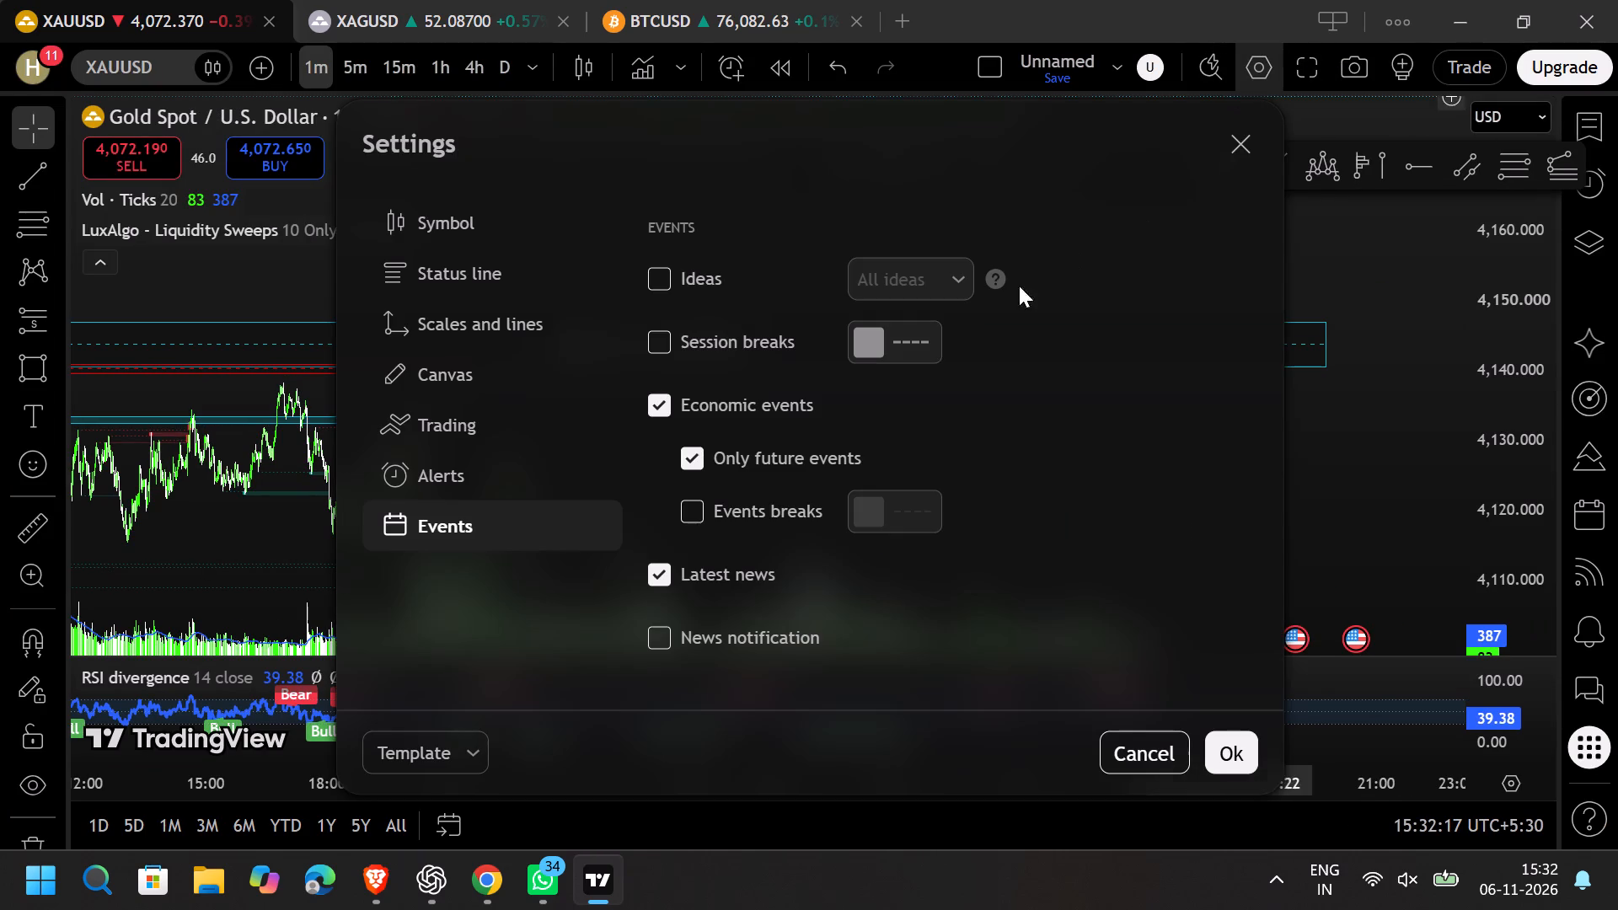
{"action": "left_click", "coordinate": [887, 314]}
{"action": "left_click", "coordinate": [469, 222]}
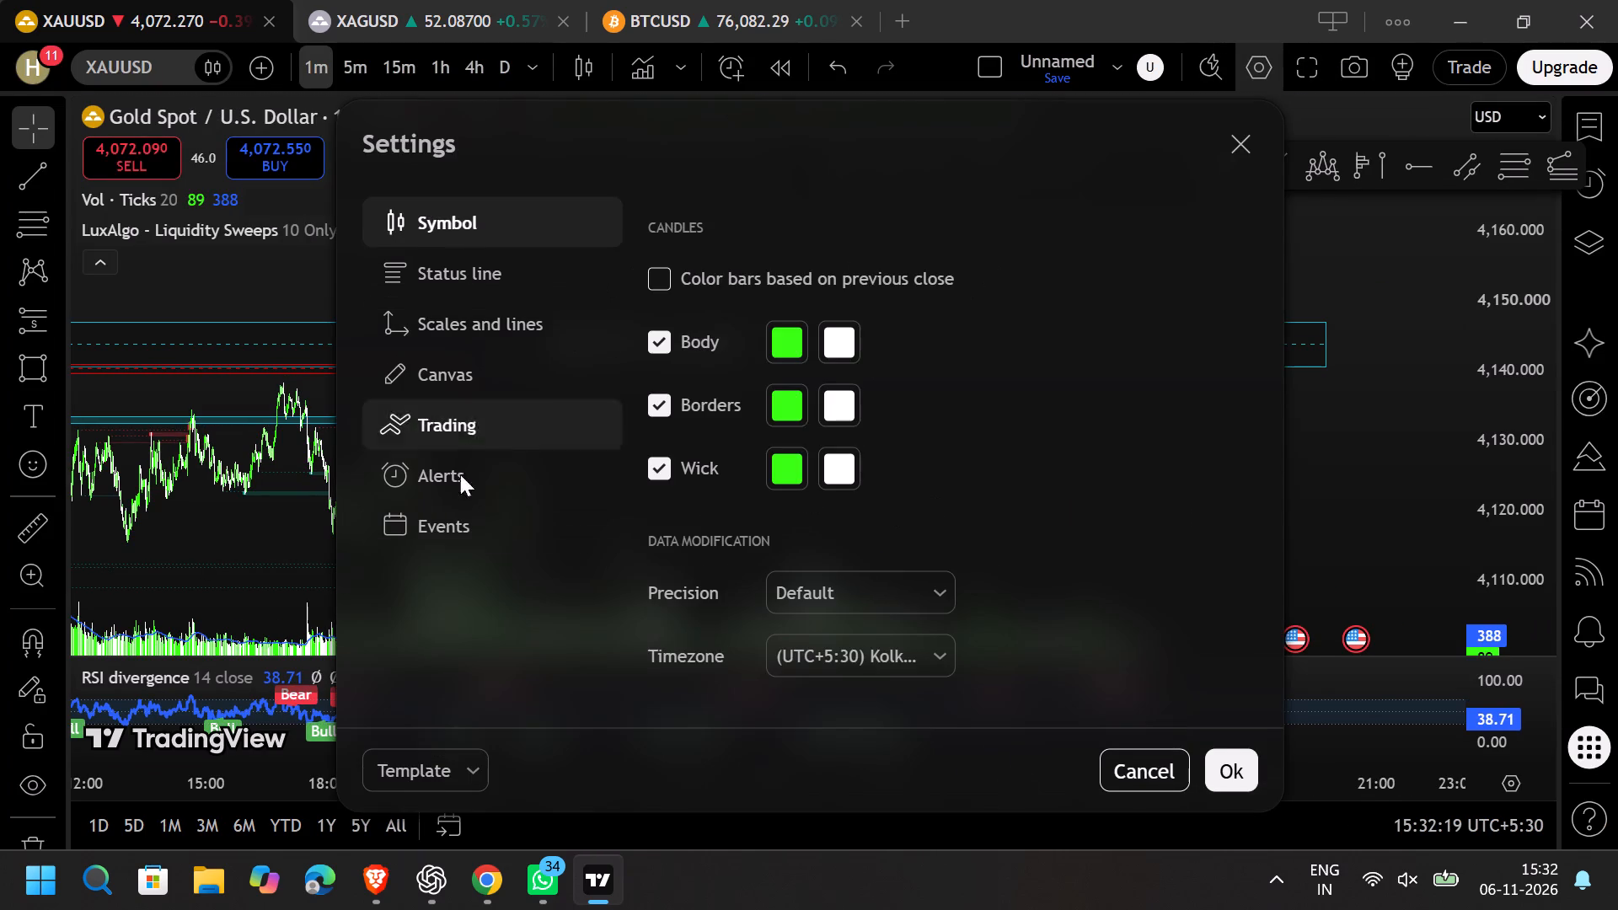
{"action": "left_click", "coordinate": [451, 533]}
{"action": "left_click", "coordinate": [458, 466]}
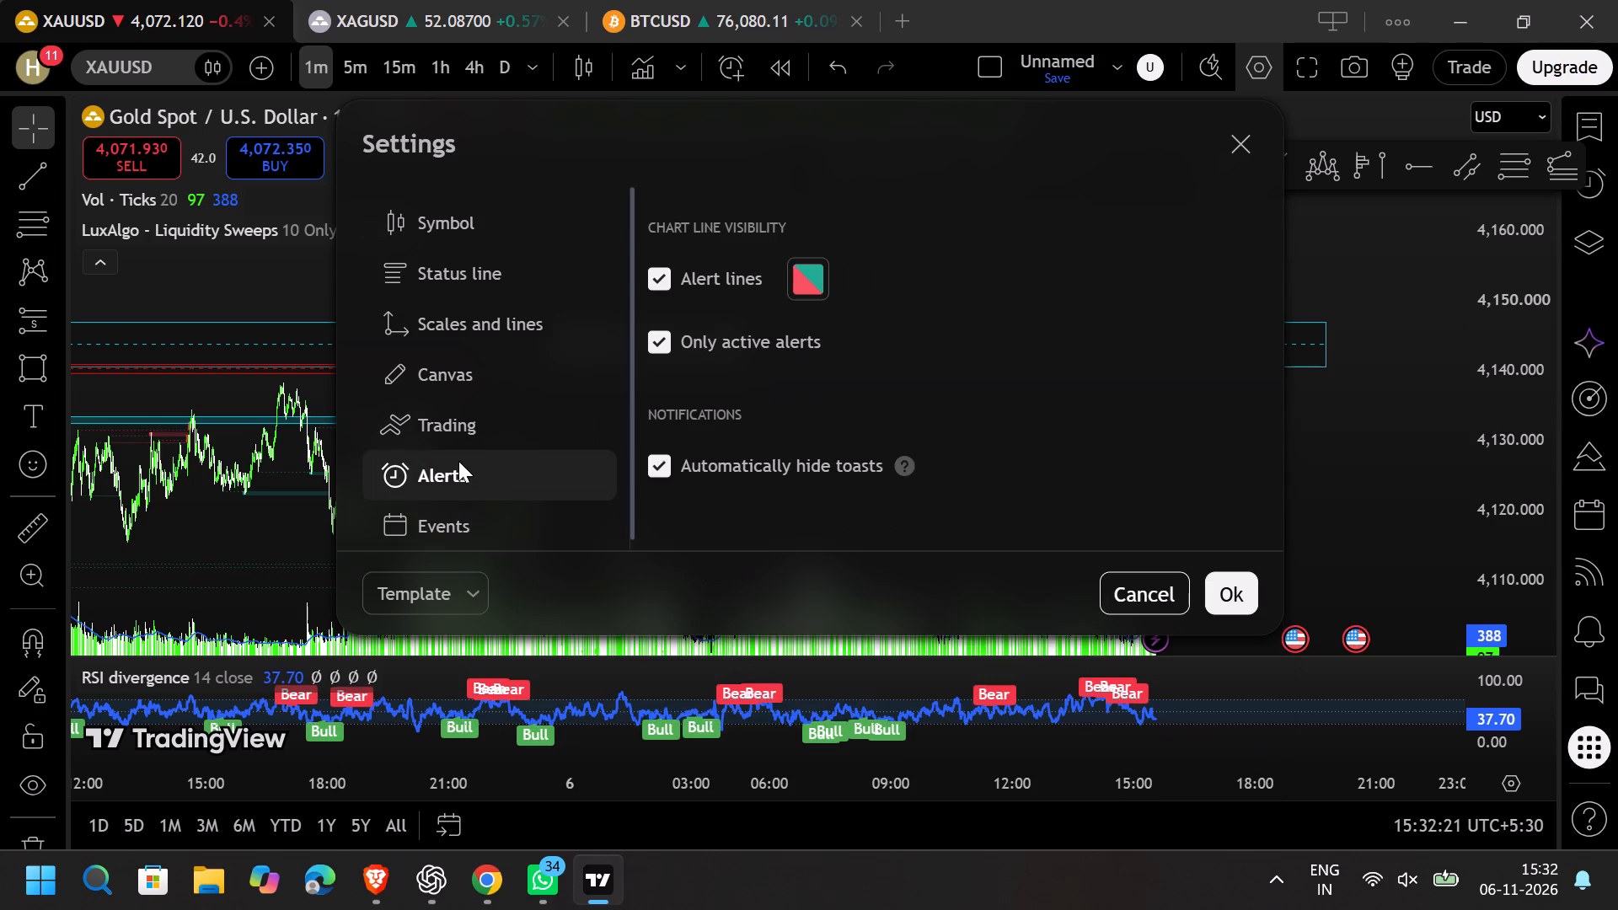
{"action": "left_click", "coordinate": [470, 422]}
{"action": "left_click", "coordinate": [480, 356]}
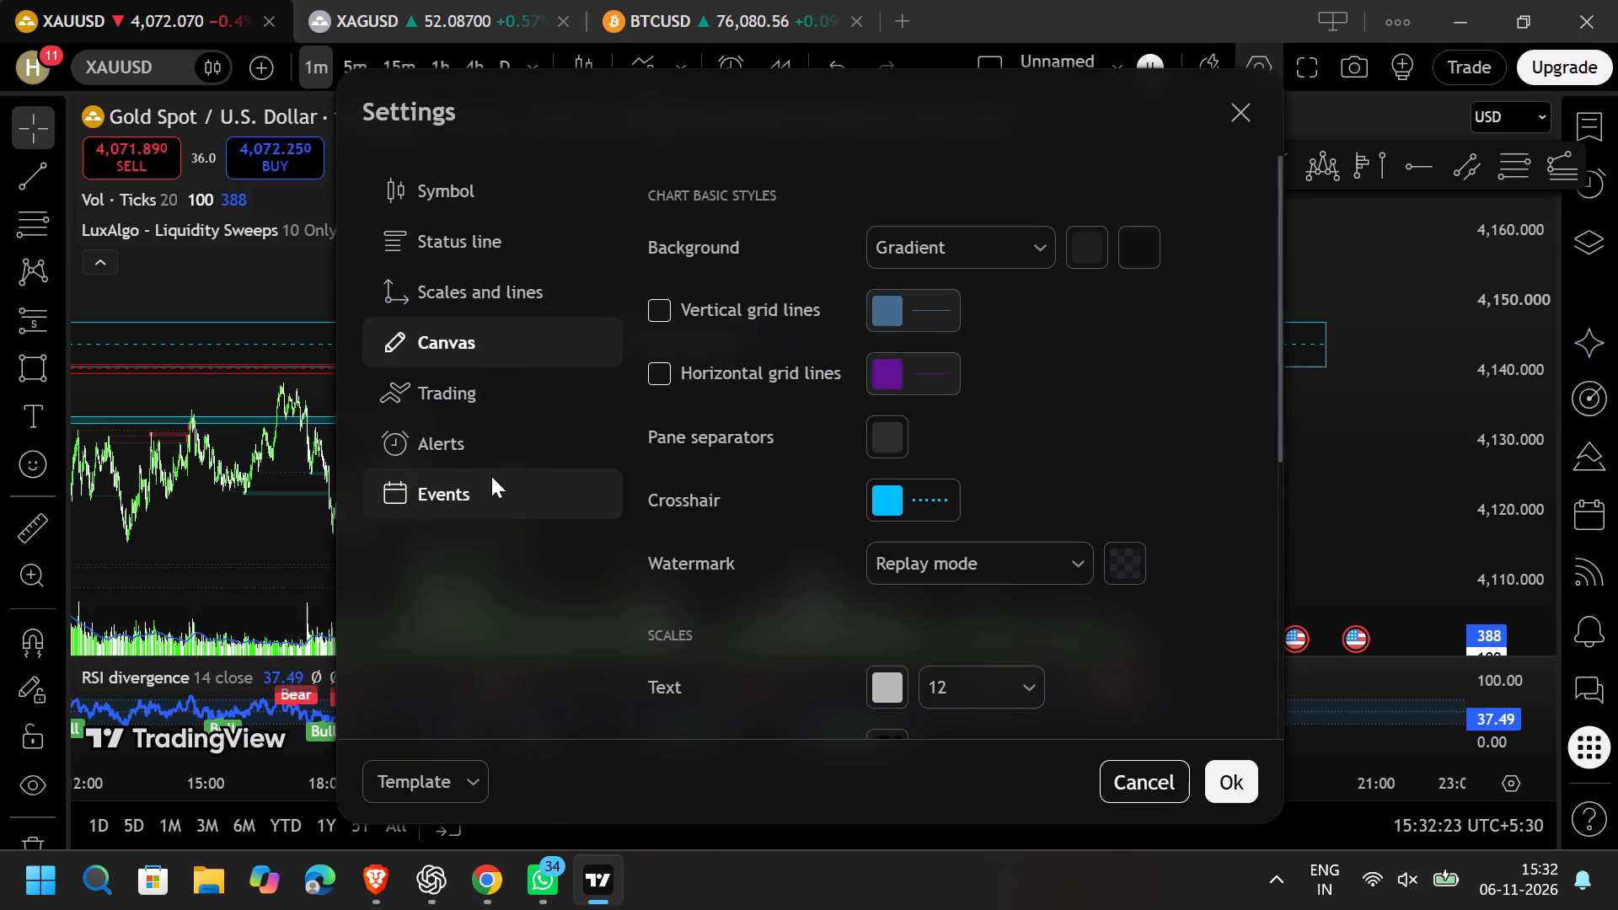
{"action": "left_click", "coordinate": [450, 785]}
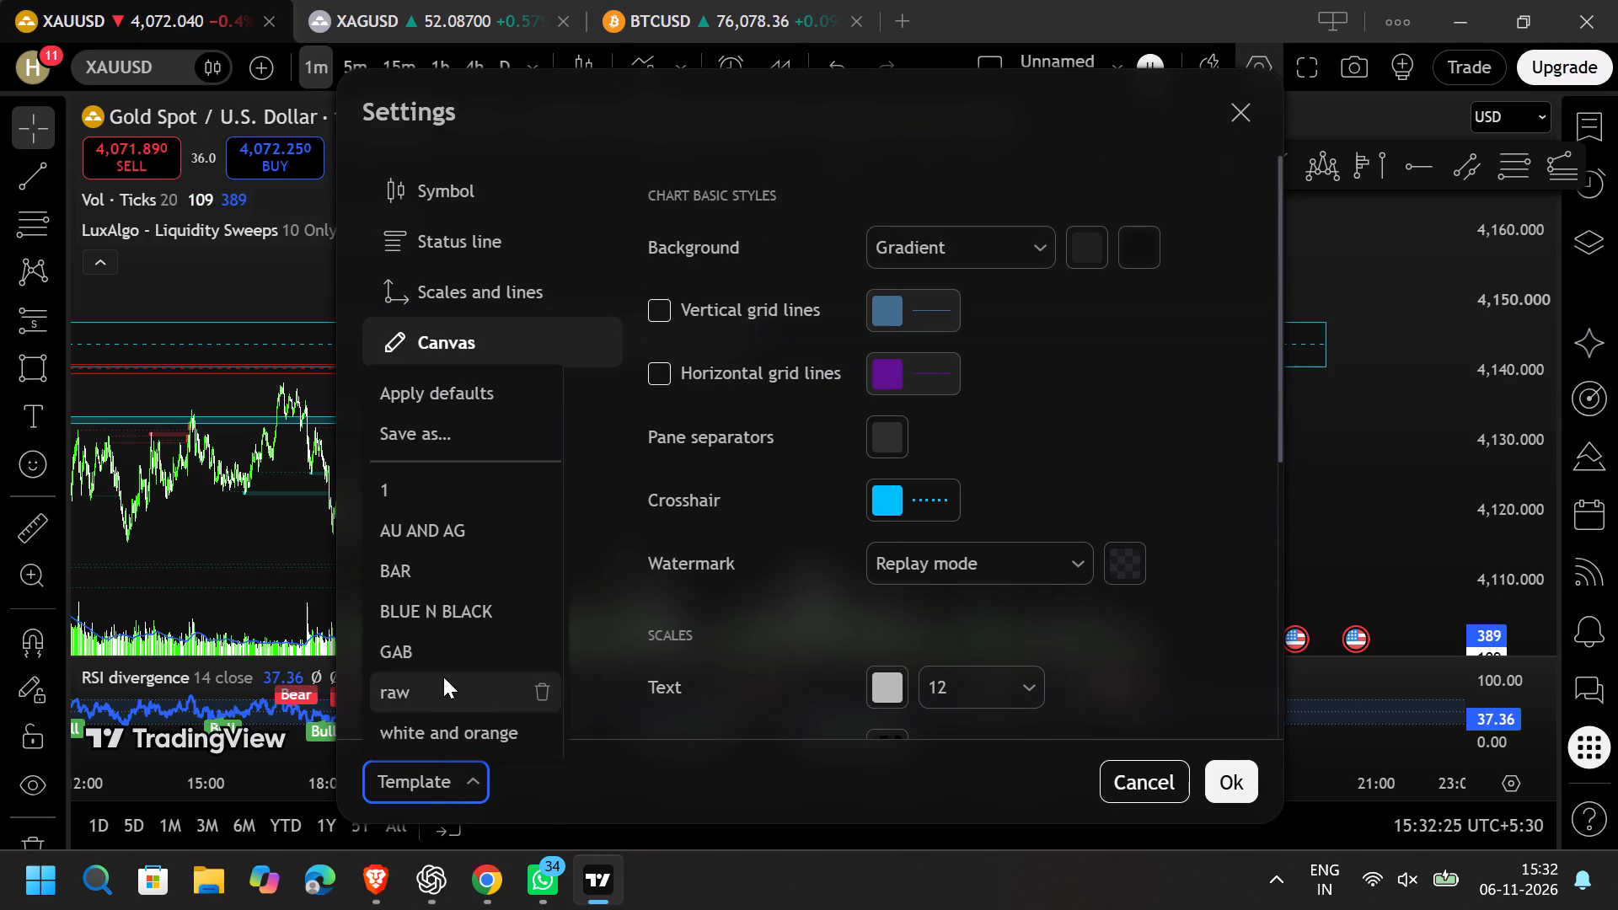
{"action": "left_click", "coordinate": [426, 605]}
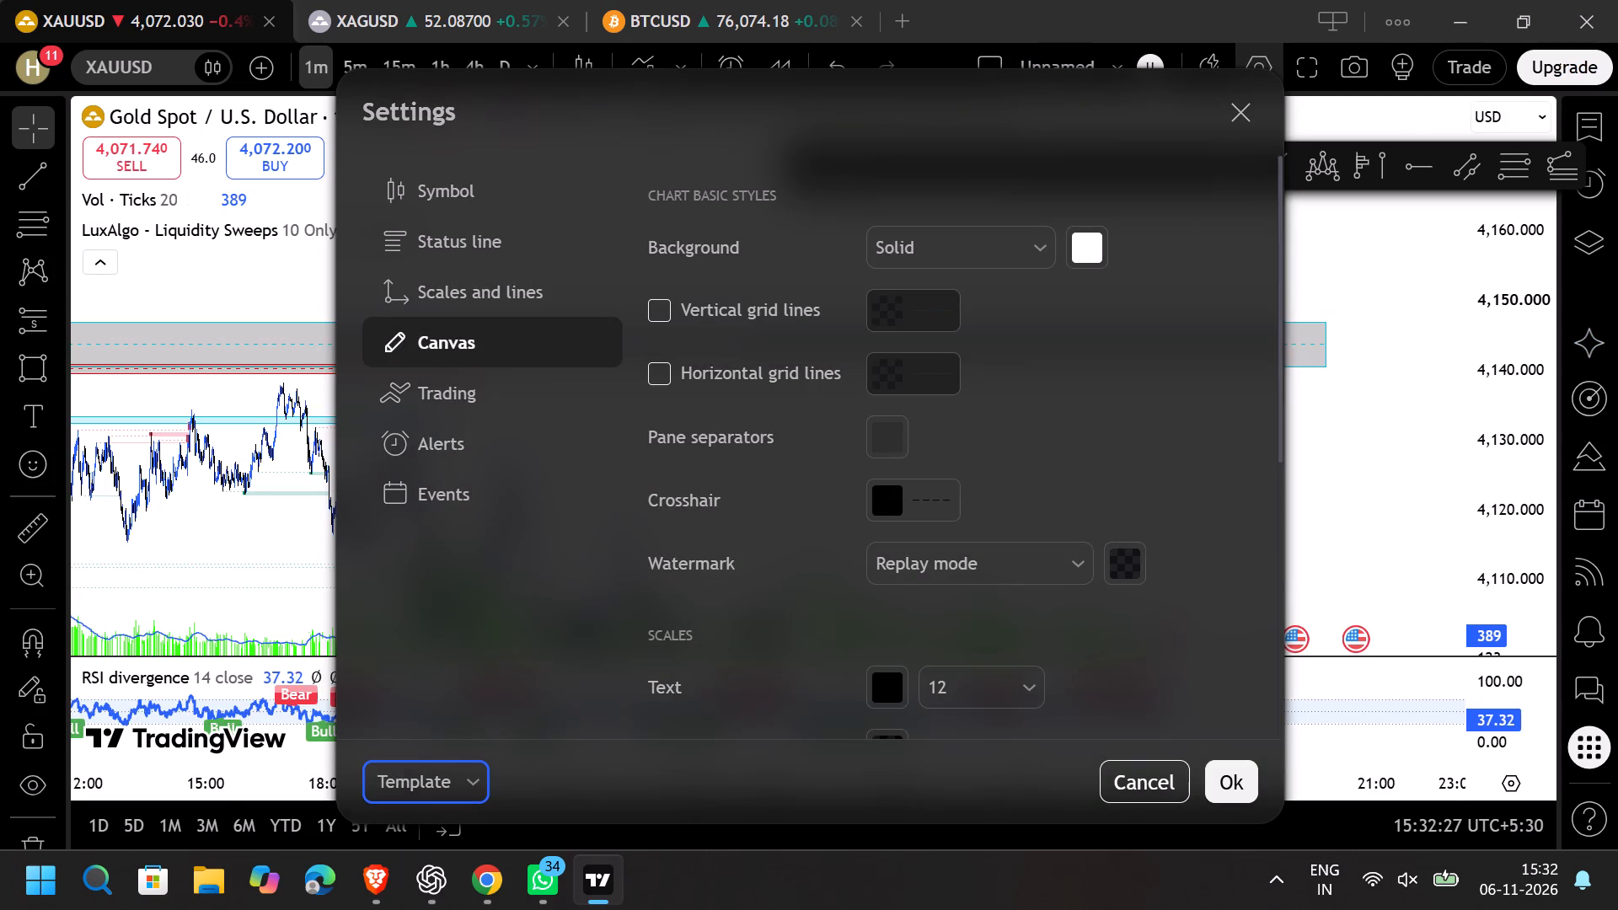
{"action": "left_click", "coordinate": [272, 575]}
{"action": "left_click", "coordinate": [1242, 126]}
Examine the 5 November price action beneath the DOUBLE TOP 15mins DOWN zone in the blue and black colours.
{"action": "scroll", "coordinate": [844, 532], "scroll_direction": "up", "scroll_amount": 4}
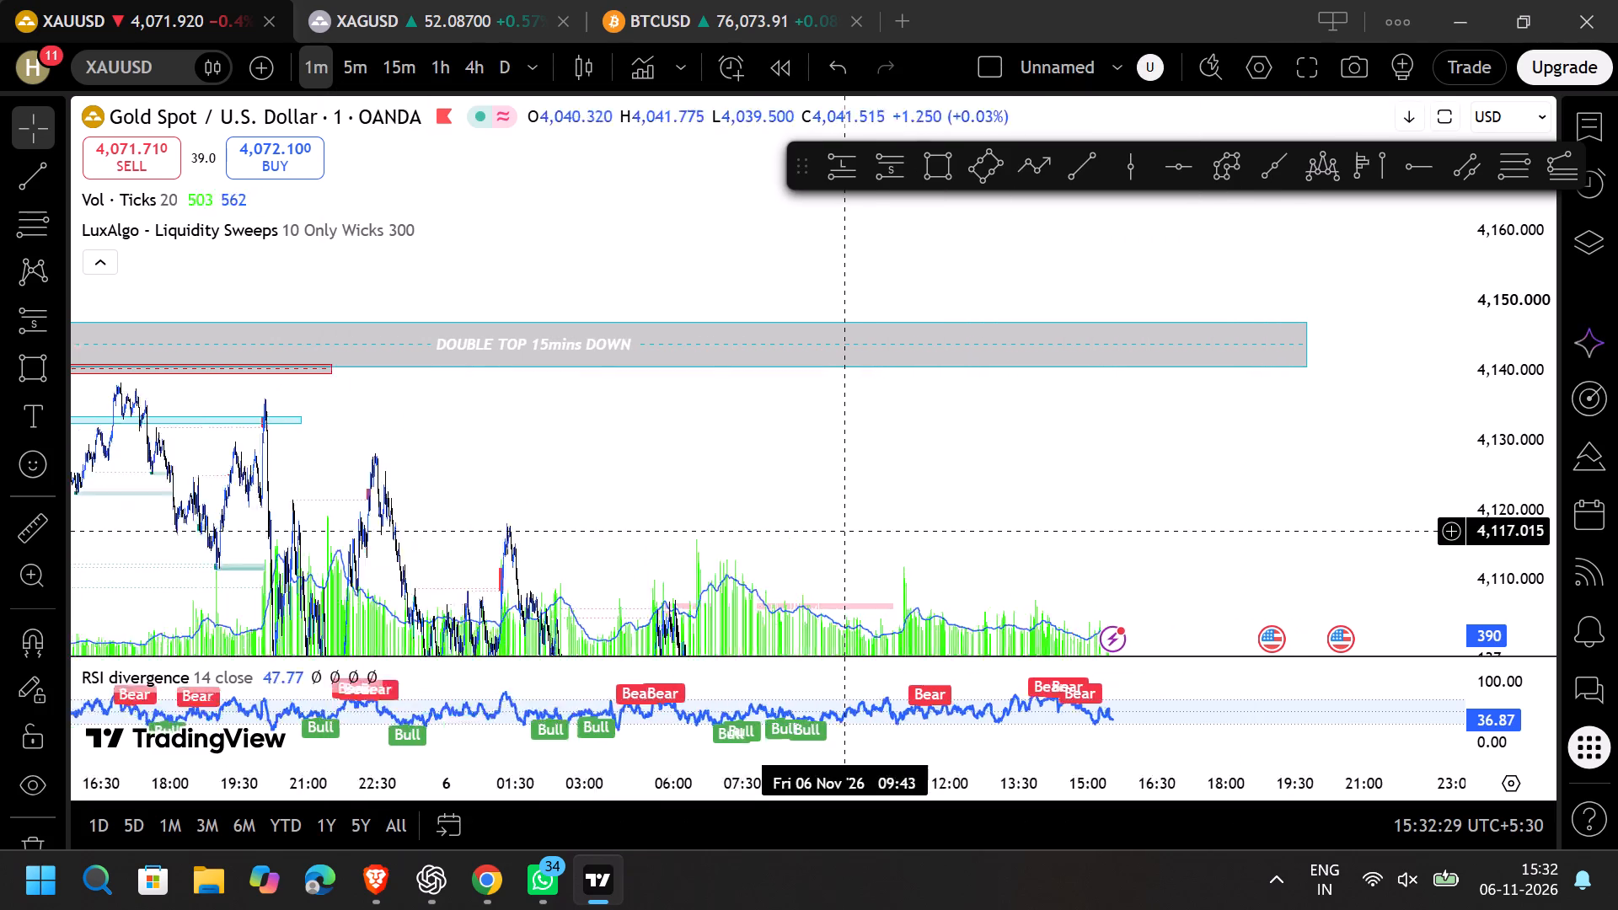
{"action": "scroll", "coordinate": [844, 532], "scroll_direction": "up", "scroll_amount": 1}
{"action": "left_click_drag", "start_coordinate": [419, 526], "coordinate": [1495, 396]}
{"action": "scroll", "coordinate": [946, 422], "scroll_direction": "up", "scroll_amount": 6}
{"action": "scroll", "coordinate": [860, 437], "scroll_direction": "up", "scroll_amount": 15}
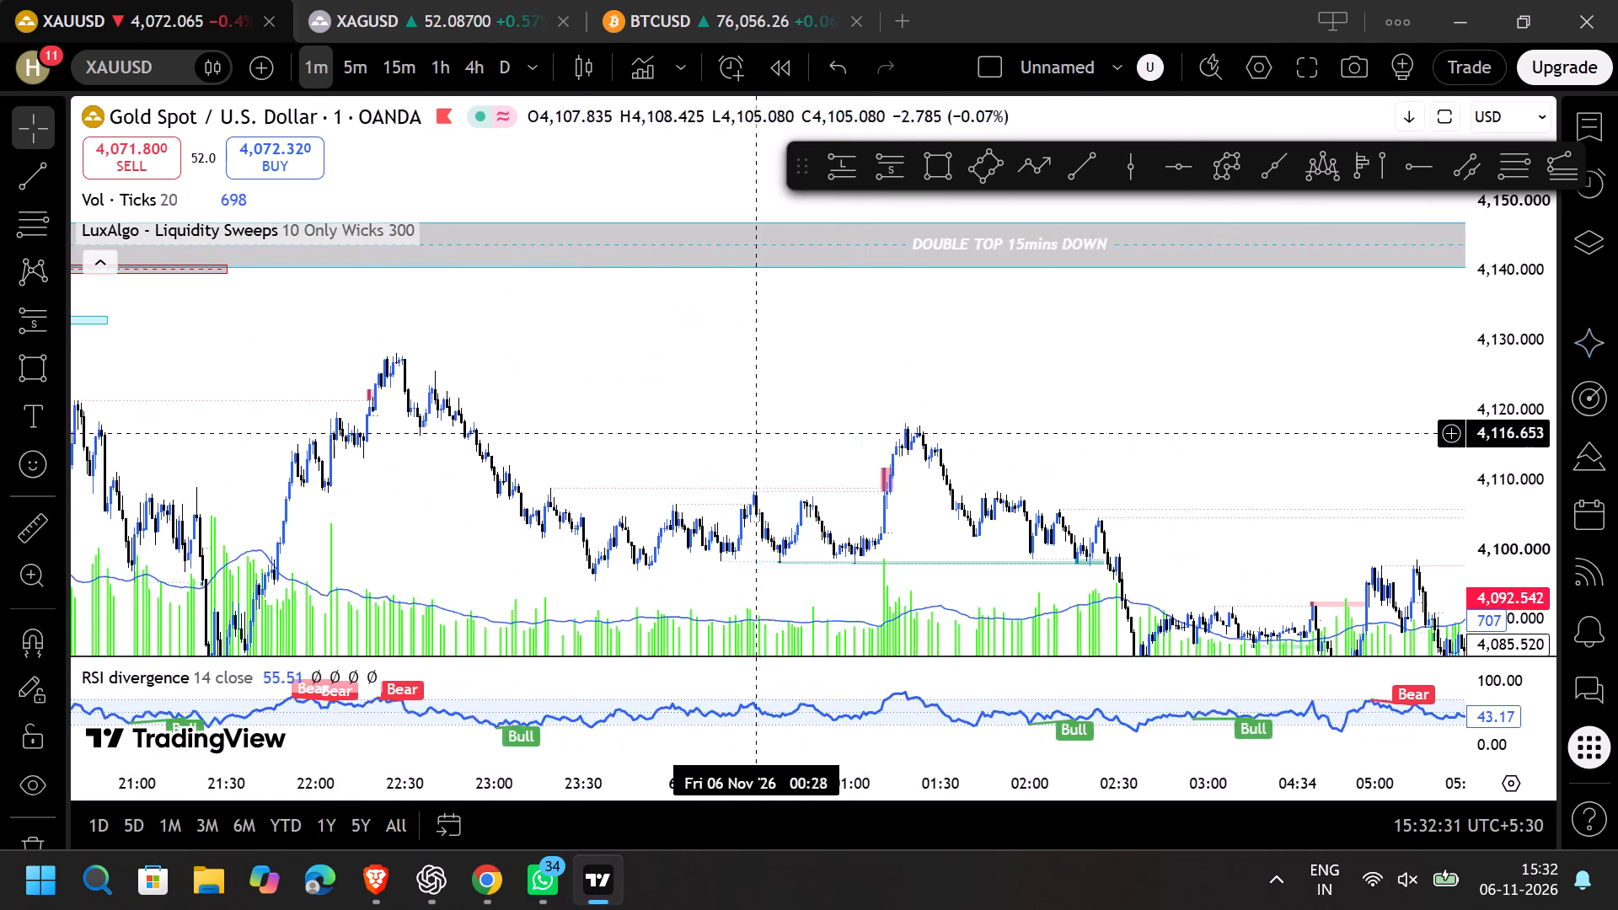
{"action": "scroll", "coordinate": [758, 434], "scroll_direction": "up", "scroll_amount": 2}
{"action": "left_click_drag", "start_coordinate": [608, 434], "coordinate": [1084, 340]}
{"action": "left_click_drag", "start_coordinate": [1492, 506], "coordinate": [1468, 240]}
{"action": "left_click_drag", "start_coordinate": [845, 340], "coordinate": [1617, 654]}
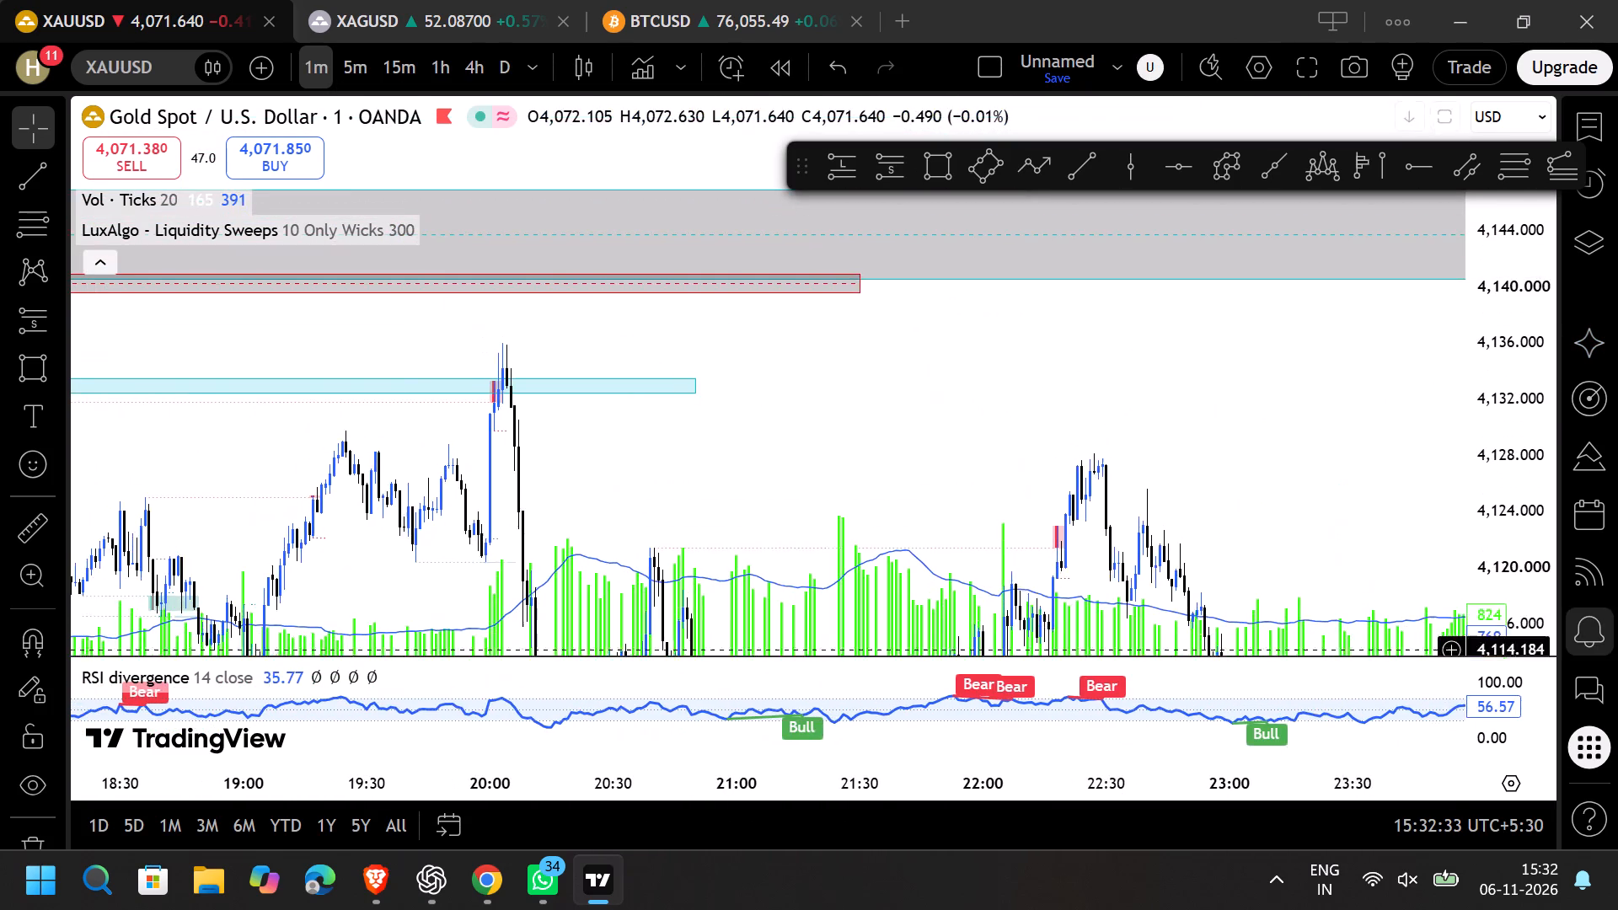
{"action": "left_click_drag", "start_coordinate": [1617, 654], "coordinate": [1617, 656]}
{"action": "scroll", "coordinate": [1050, 531], "scroll_direction": "down", "scroll_amount": 5}
{"action": "left_click_drag", "start_coordinate": [577, 517], "coordinate": [739, 397]}
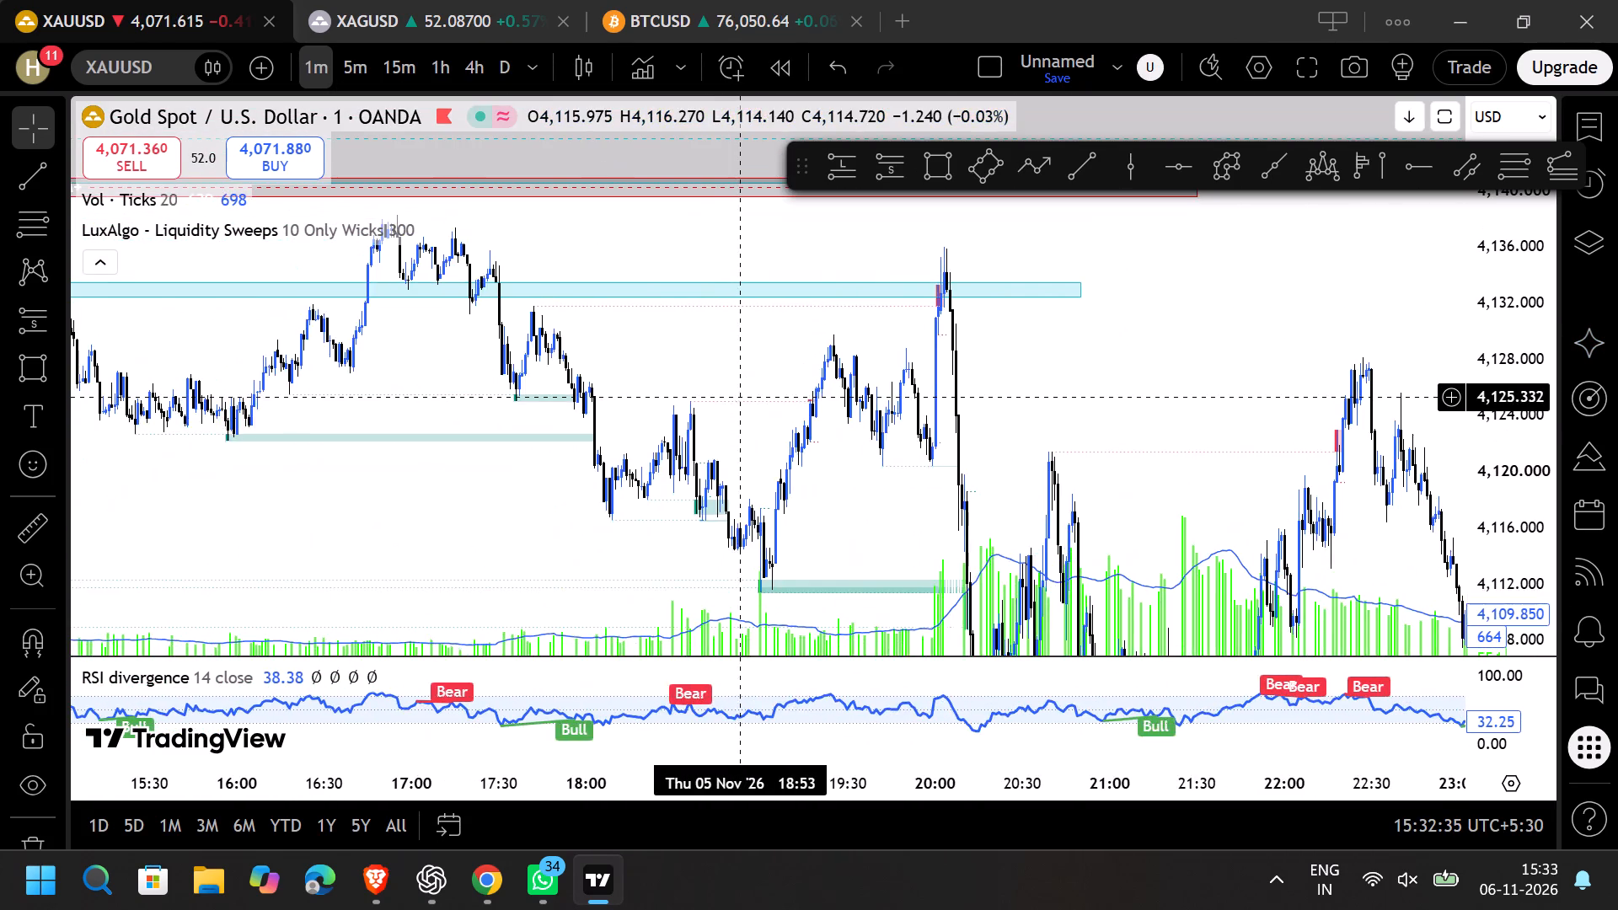
{"action": "scroll", "coordinate": [741, 397], "scroll_direction": "up", "scroll_amount": 9}
{"action": "left_click_drag", "start_coordinate": [703, 441], "coordinate": [714, 84]}
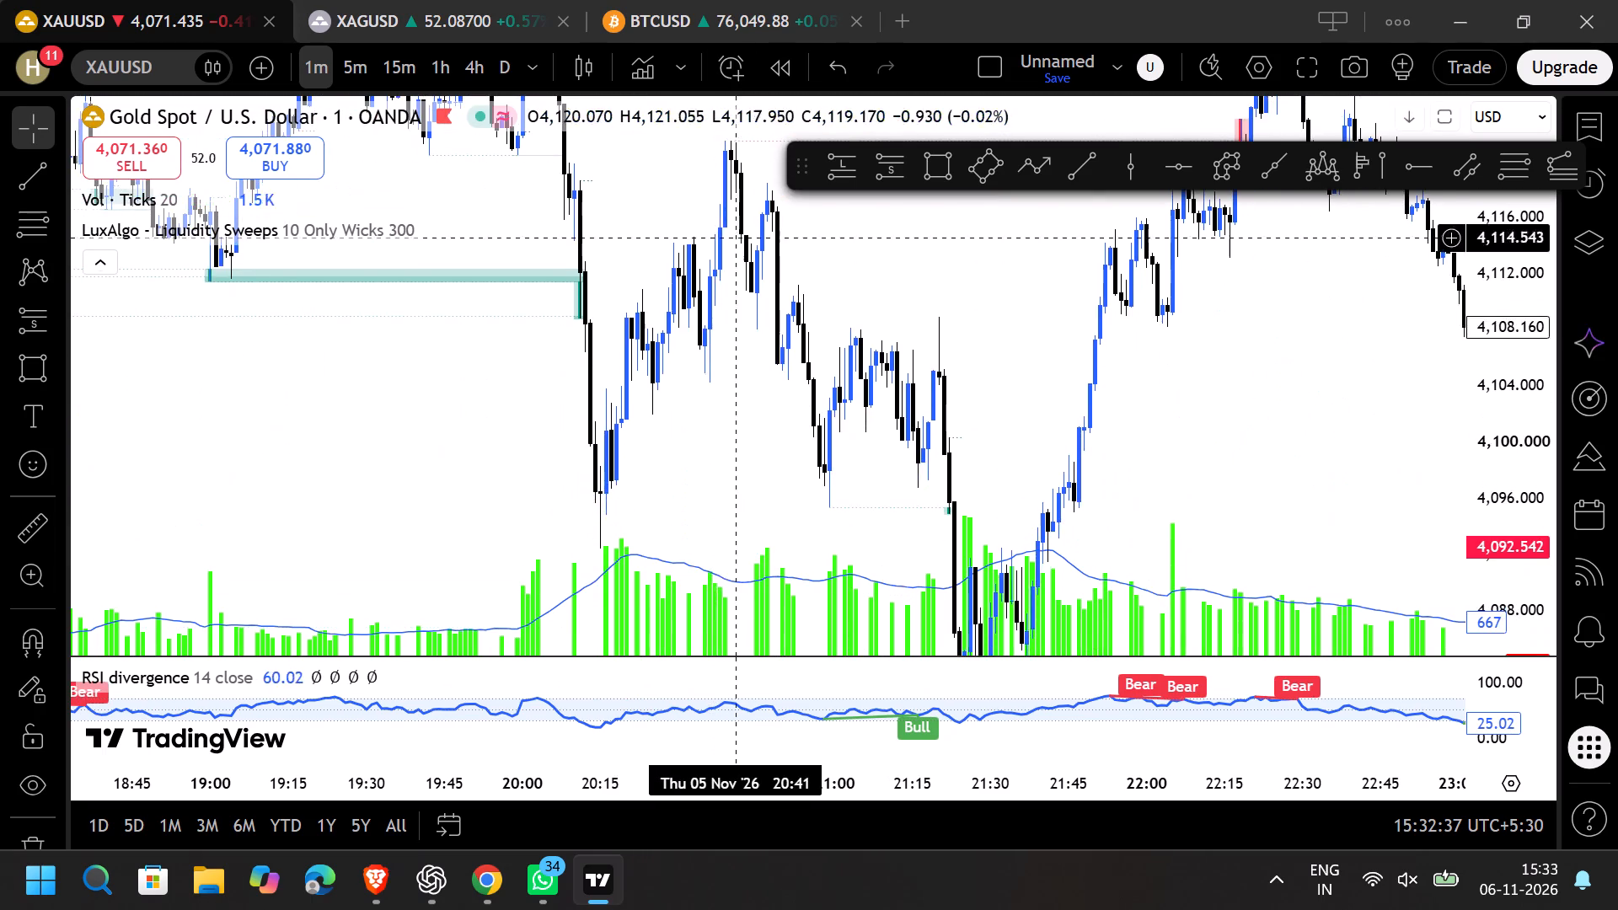
{"action": "left_click_drag", "start_coordinate": [742, 324], "coordinate": [1617, 671]}
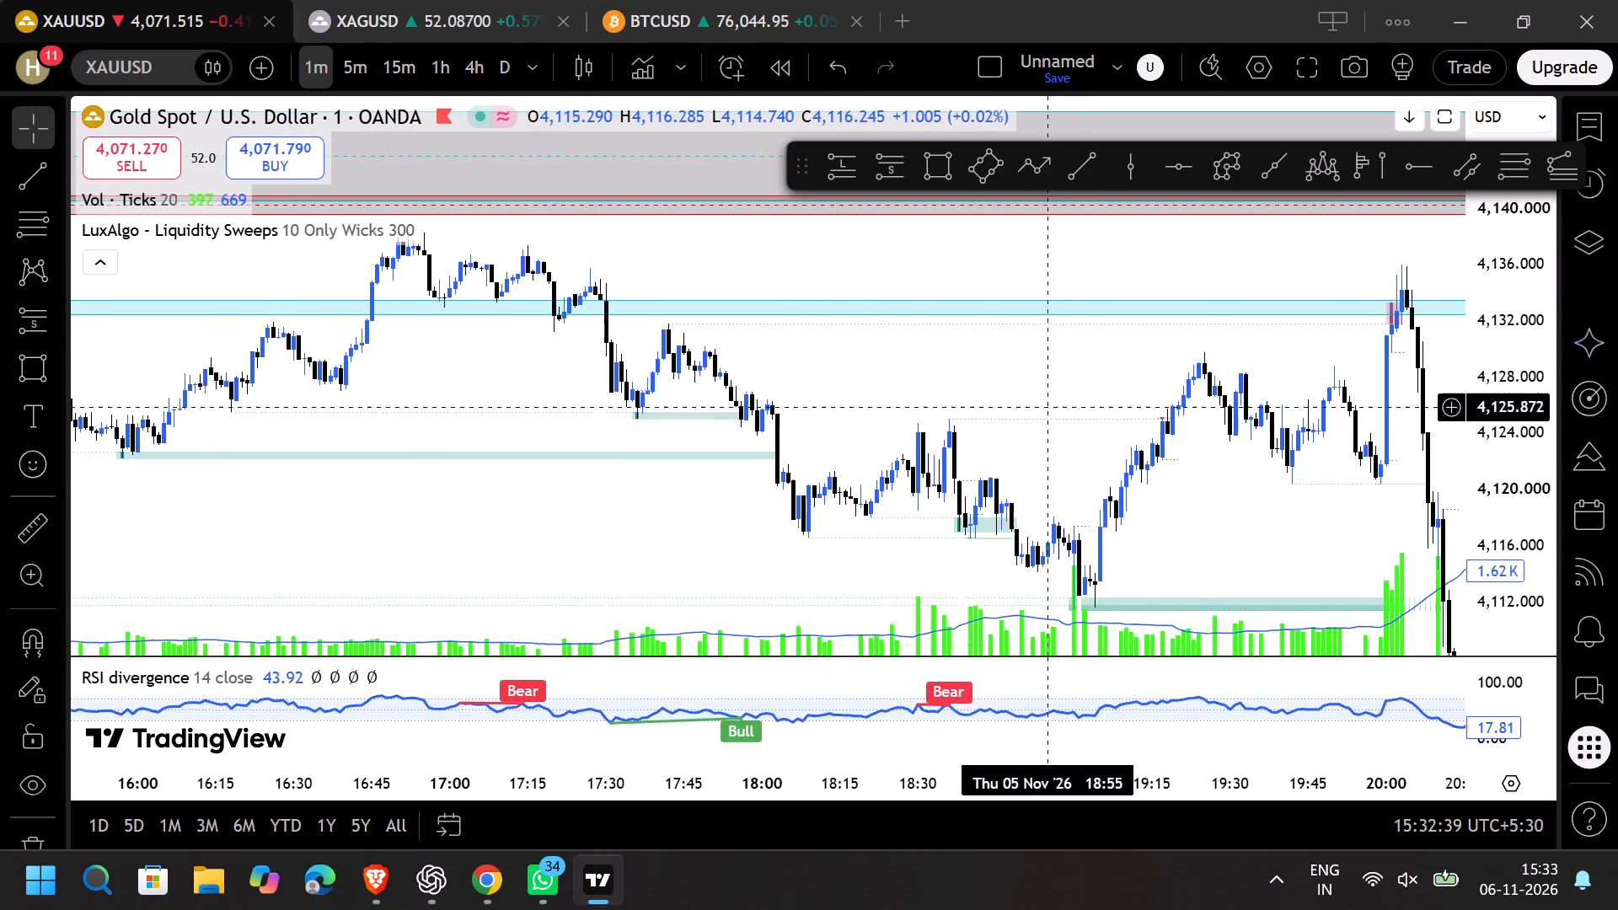
{"action": "left_click_drag", "start_coordinate": [1075, 351], "coordinate": [924, 441]}
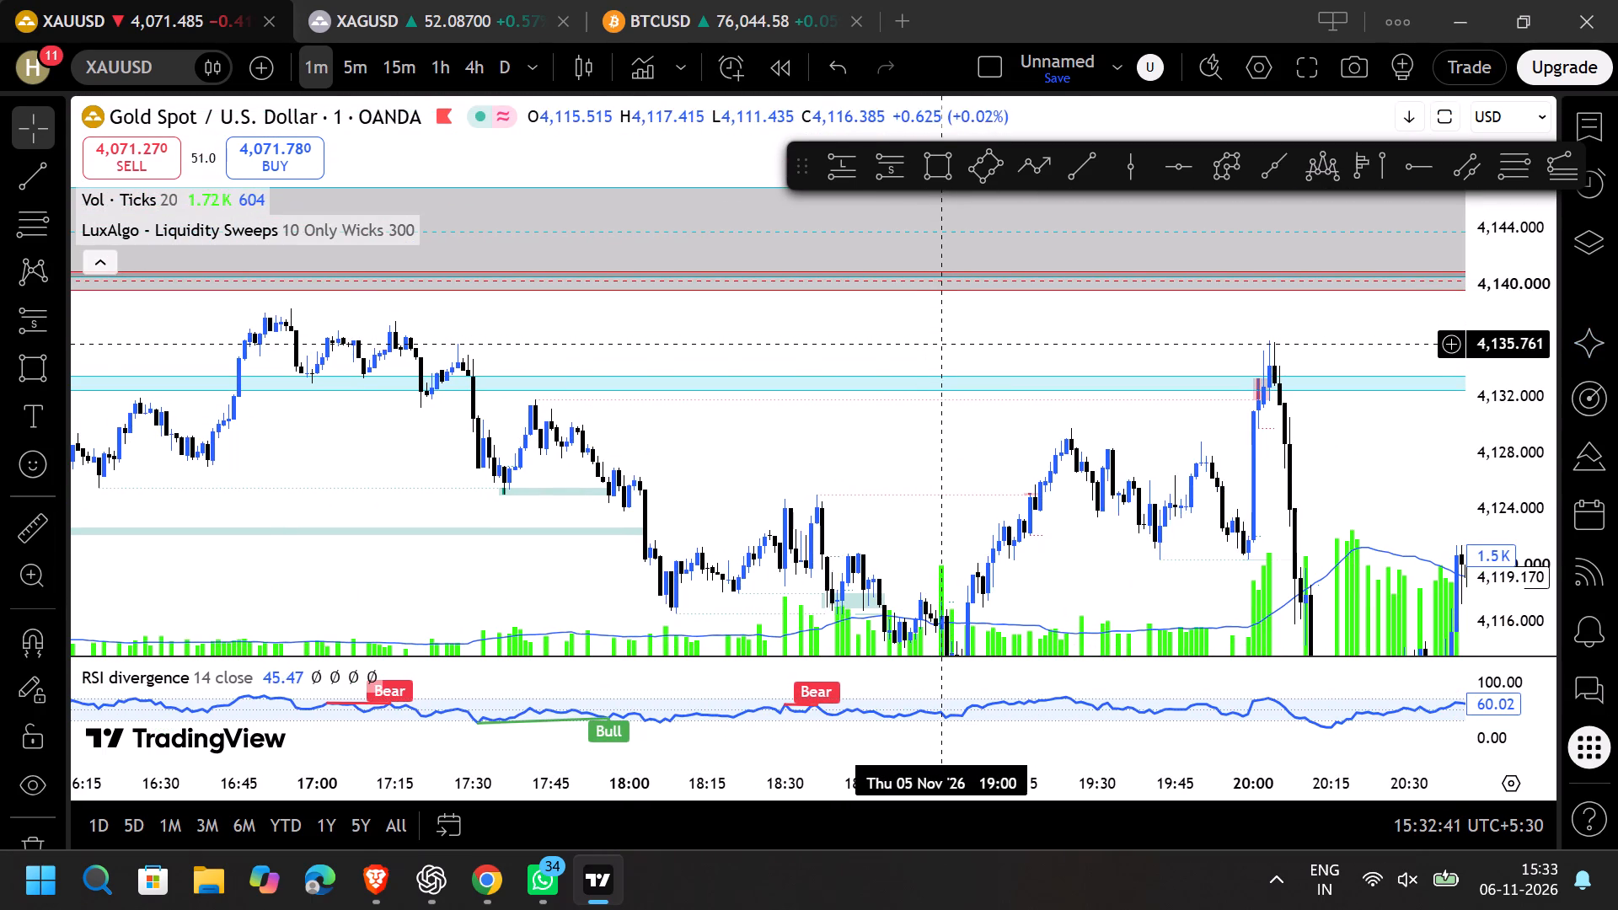
{"action": "left_click_drag", "start_coordinate": [1251, 517], "coordinate": [811, 199]}
{"action": "left_click_drag", "start_coordinate": [1223, 422], "coordinate": [1104, 424]}
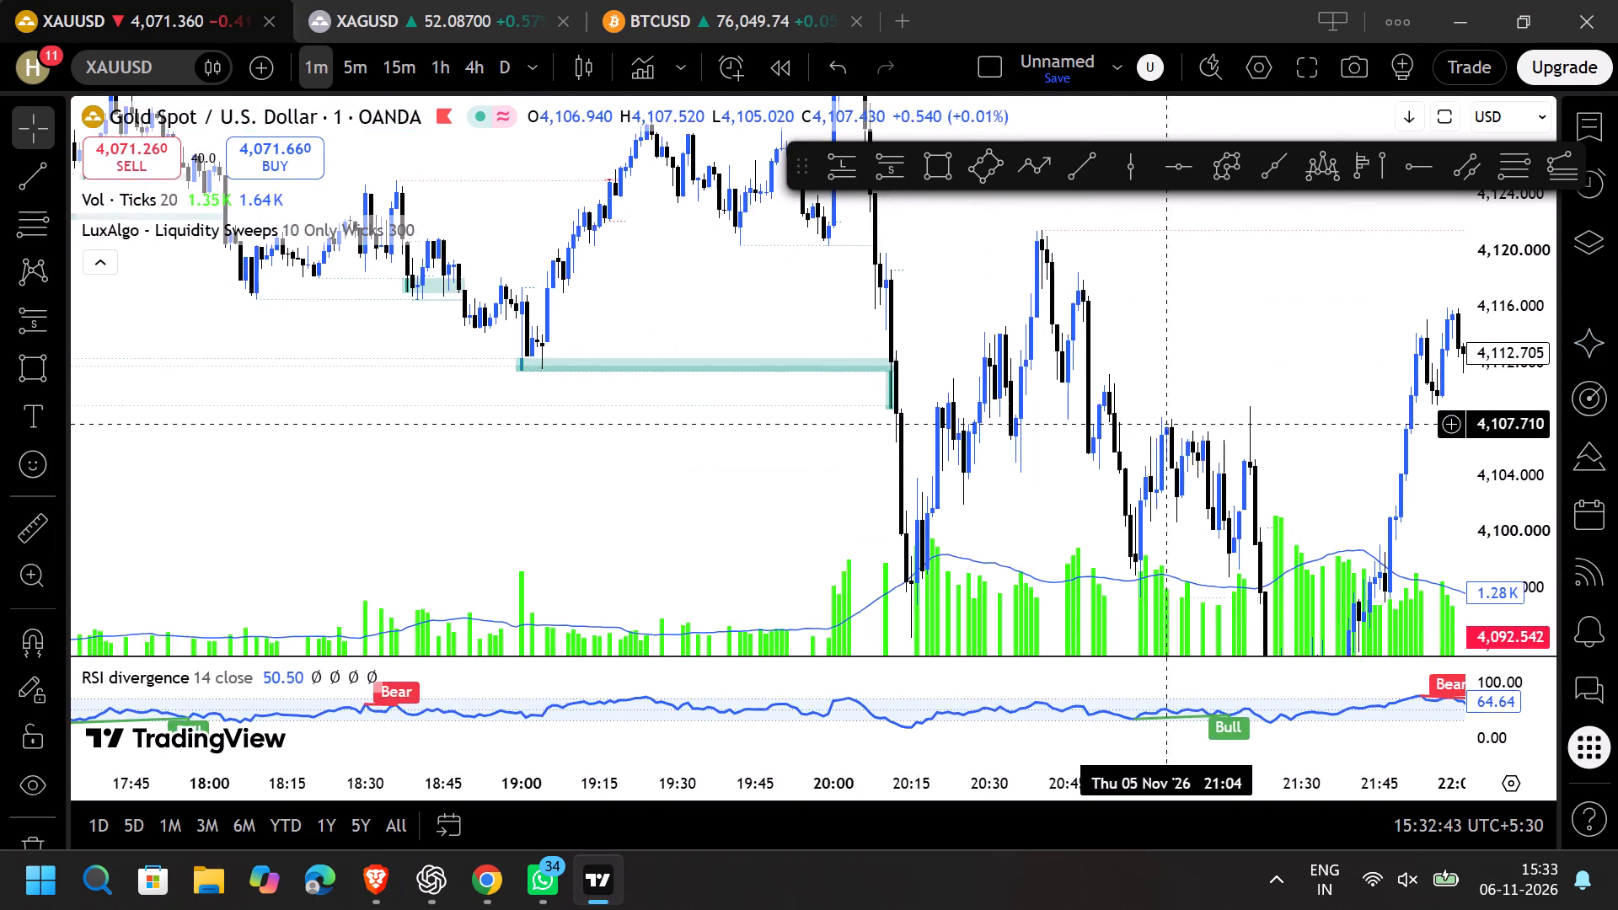
{"action": "left_click_drag", "start_coordinate": [1104, 424], "coordinate": [528, 404]}
{"action": "scroll", "coordinate": [1005, 409], "scroll_direction": "up", "scroll_amount": 6}
{"action": "scroll", "coordinate": [1005, 409], "scroll_direction": "down", "scroll_amount": 6}
{"action": "scroll", "coordinate": [1005, 409], "scroll_direction": "up", "scroll_amount": 1}
{"action": "scroll", "coordinate": [1005, 409], "scroll_direction": "down", "scroll_amount": 8}
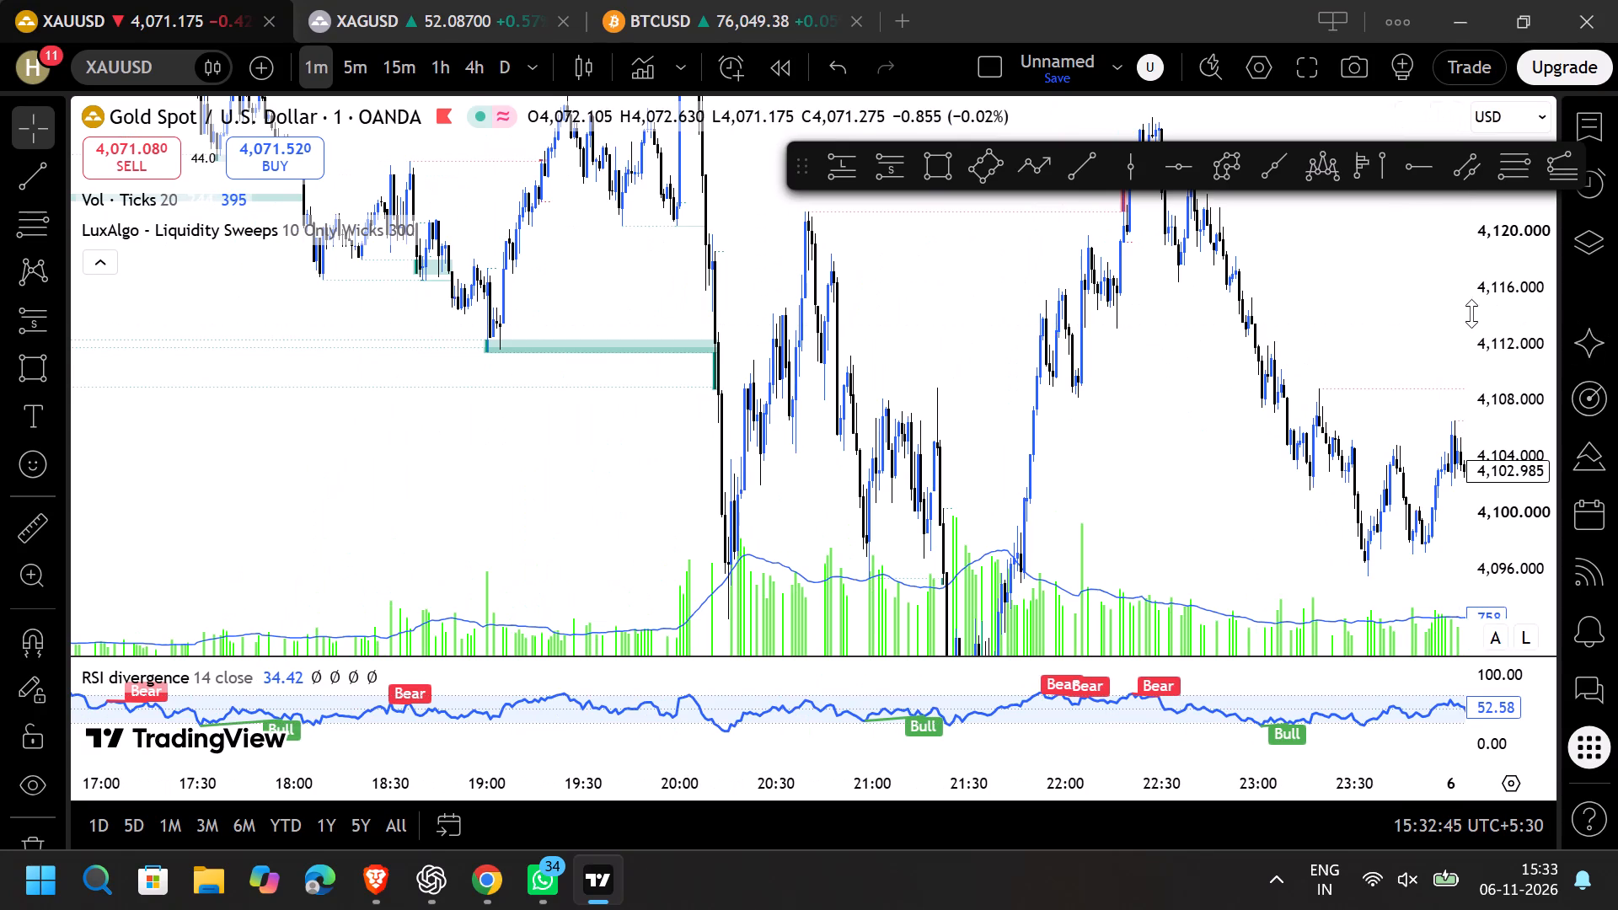
Examine the full price range from the double top to the QML zone and on into the 6 November candles.
{"action": "left_click_drag", "start_coordinate": [1469, 313], "coordinate": [1467, 630]}
{"action": "scroll", "coordinate": [1118, 570], "scroll_direction": "down", "scroll_amount": 6}
{"action": "scroll", "coordinate": [818, 476], "scroll_direction": "down", "scroll_amount": 16}
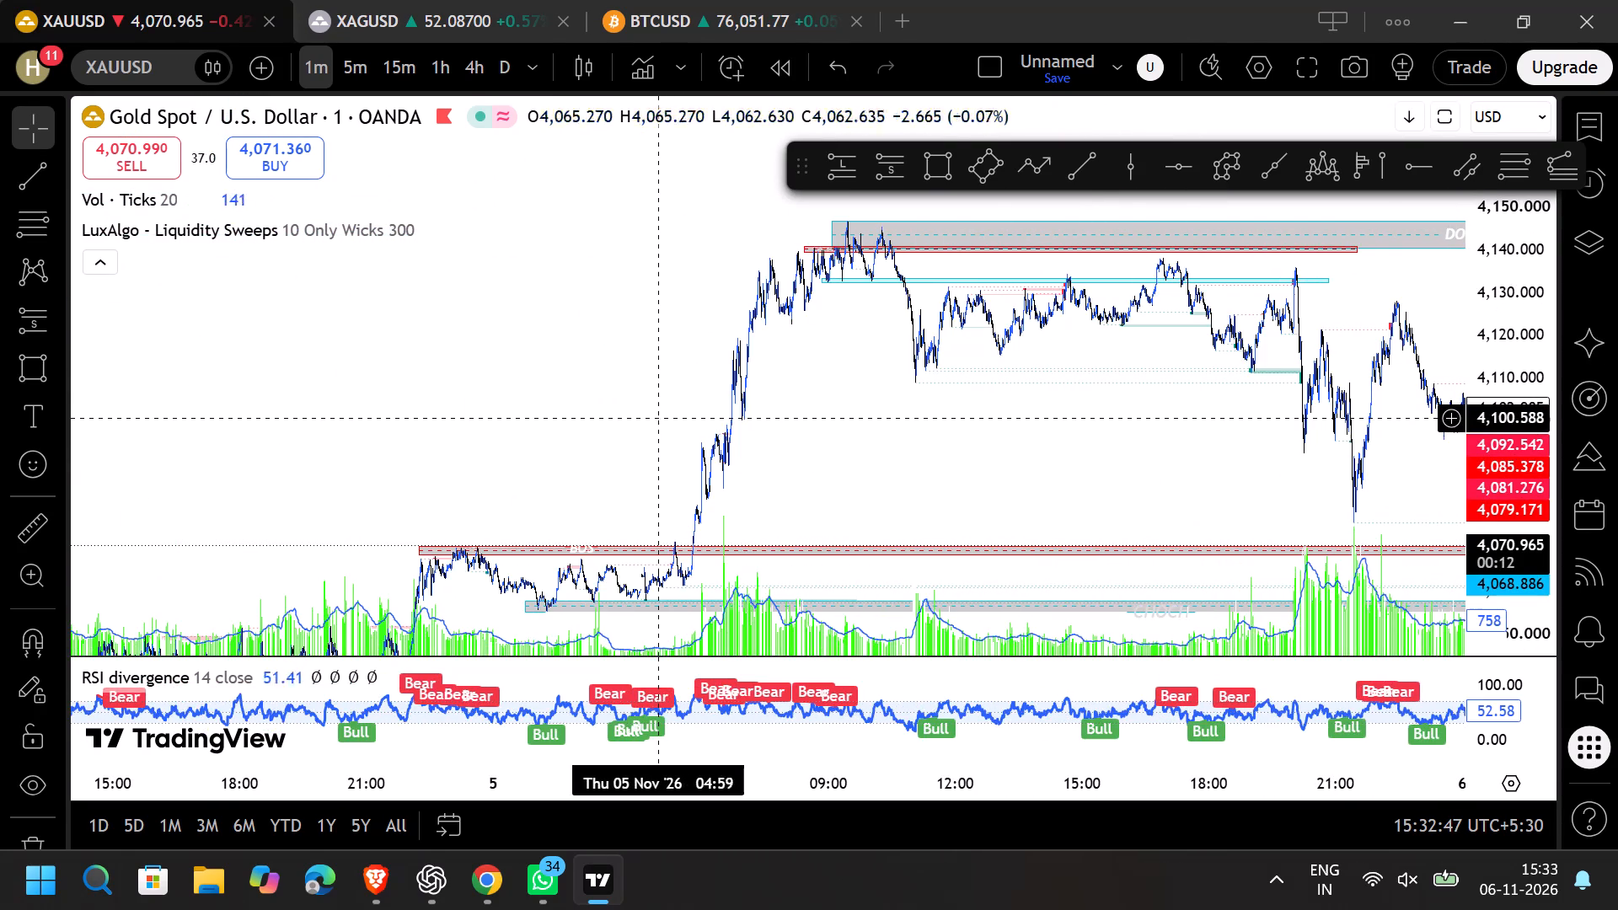
{"action": "scroll", "coordinate": [1017, 420], "scroll_direction": "up", "scroll_amount": 13}
{"action": "scroll", "coordinate": [1017, 420], "scroll_direction": "up", "scroll_amount": 18}
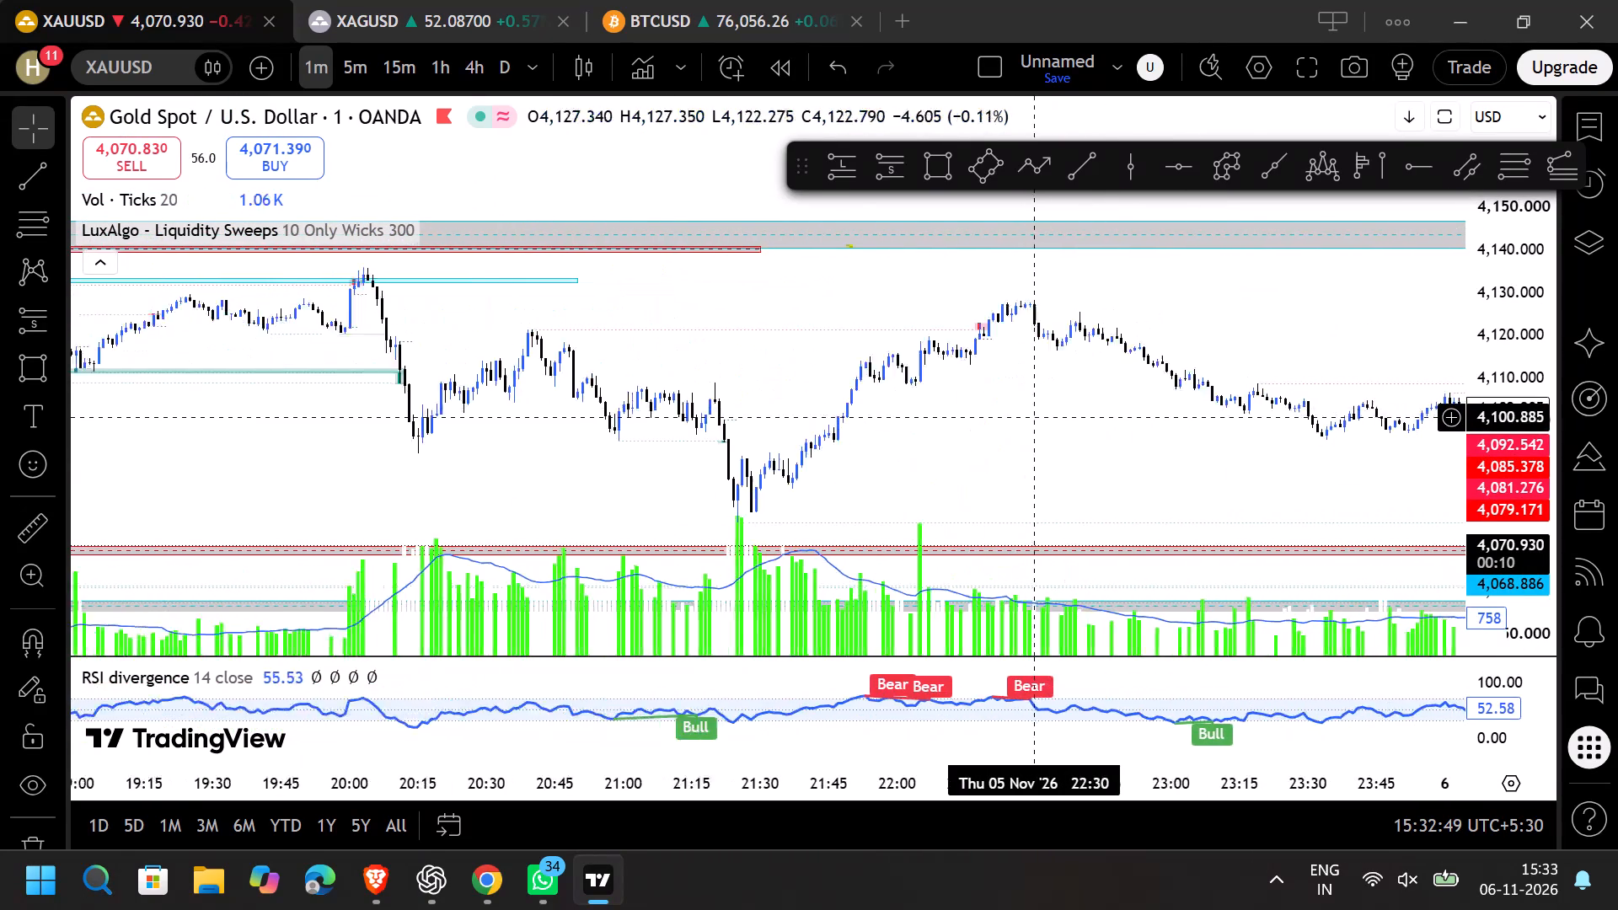
{"action": "left_click_drag", "start_coordinate": [1243, 404], "coordinate": [789, 426]}
{"action": "left_click_drag", "start_coordinate": [1466, 483], "coordinate": [1462, 162]}
{"action": "left_click_drag", "start_coordinate": [1328, 490], "coordinate": [838, 318]}
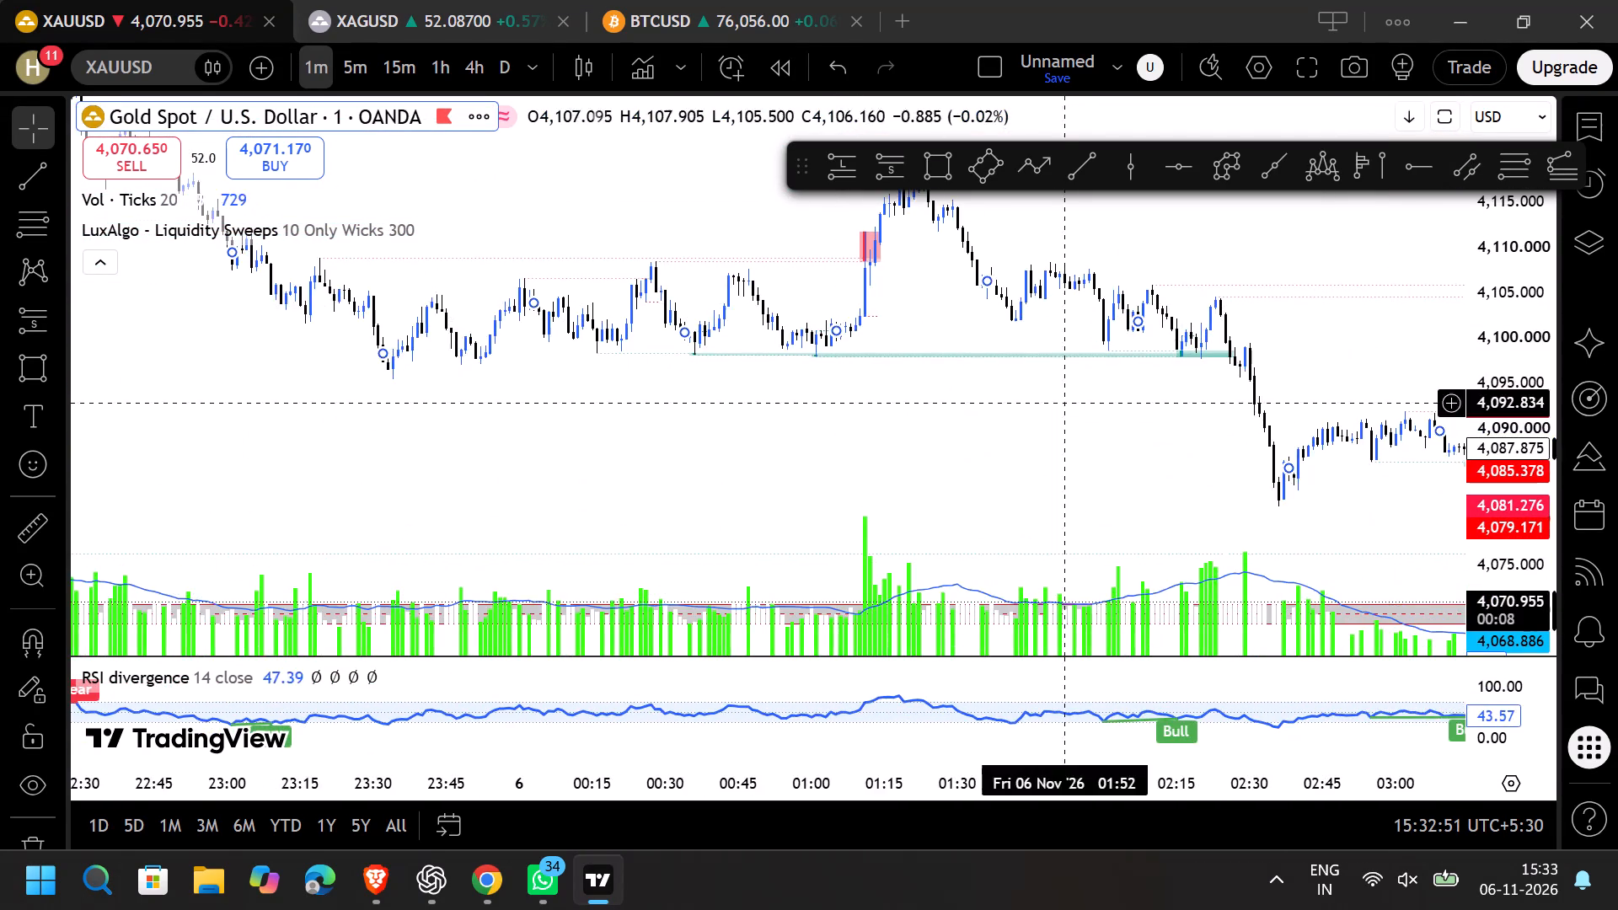
{"action": "left_click_drag", "start_coordinate": [1148, 437], "coordinate": [710, 471]}
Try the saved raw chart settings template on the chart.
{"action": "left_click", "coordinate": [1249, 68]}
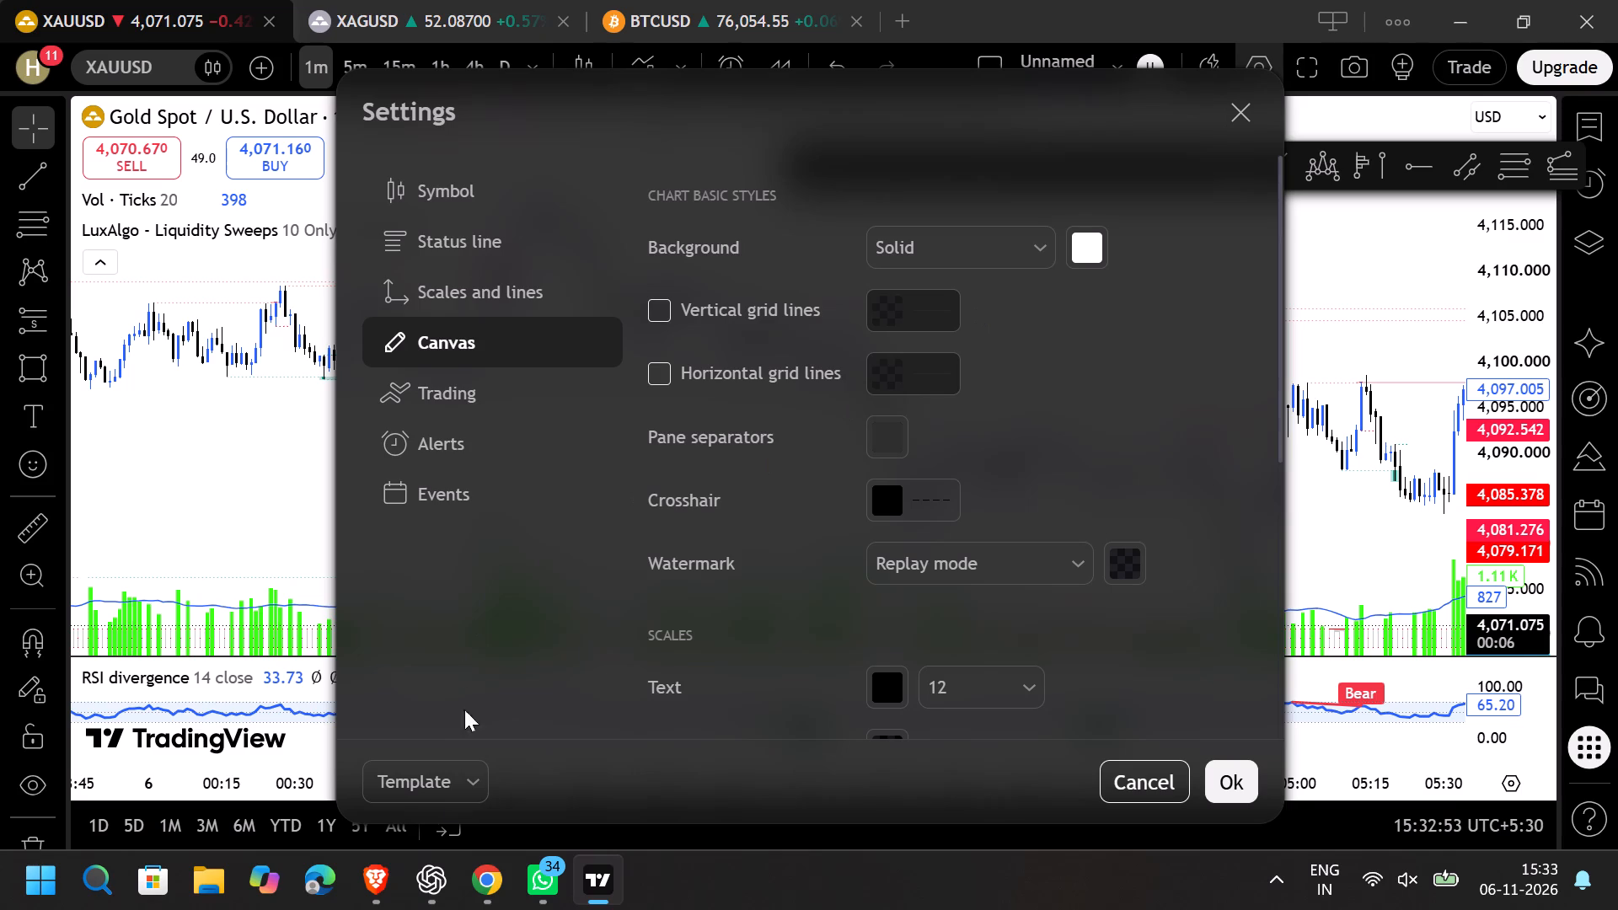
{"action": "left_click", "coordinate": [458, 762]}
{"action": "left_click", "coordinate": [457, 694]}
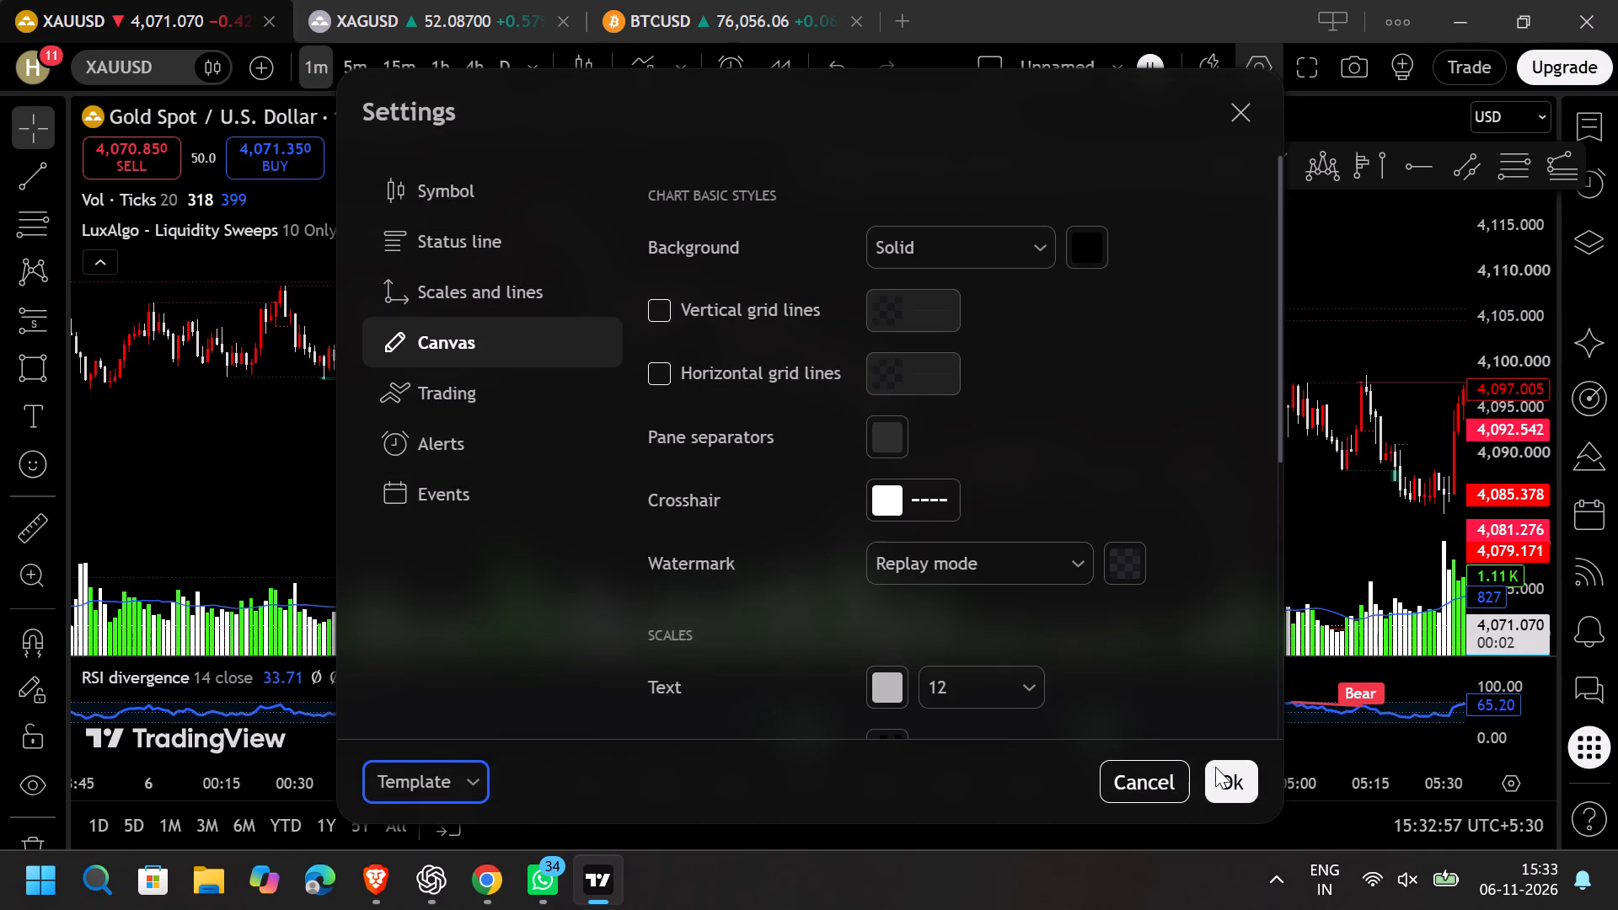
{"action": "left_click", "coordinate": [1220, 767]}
Examine the candles and zones between about 4,090 and 4,150 in the red and white colours.
{"action": "scroll", "coordinate": [1232, 599], "scroll_direction": "down", "scroll_amount": 6}
{"action": "scroll", "coordinate": [981, 543], "scroll_direction": "down", "scroll_amount": 5}
{"action": "left_click_drag", "start_coordinate": [802, 383], "coordinate": [911, 473]}
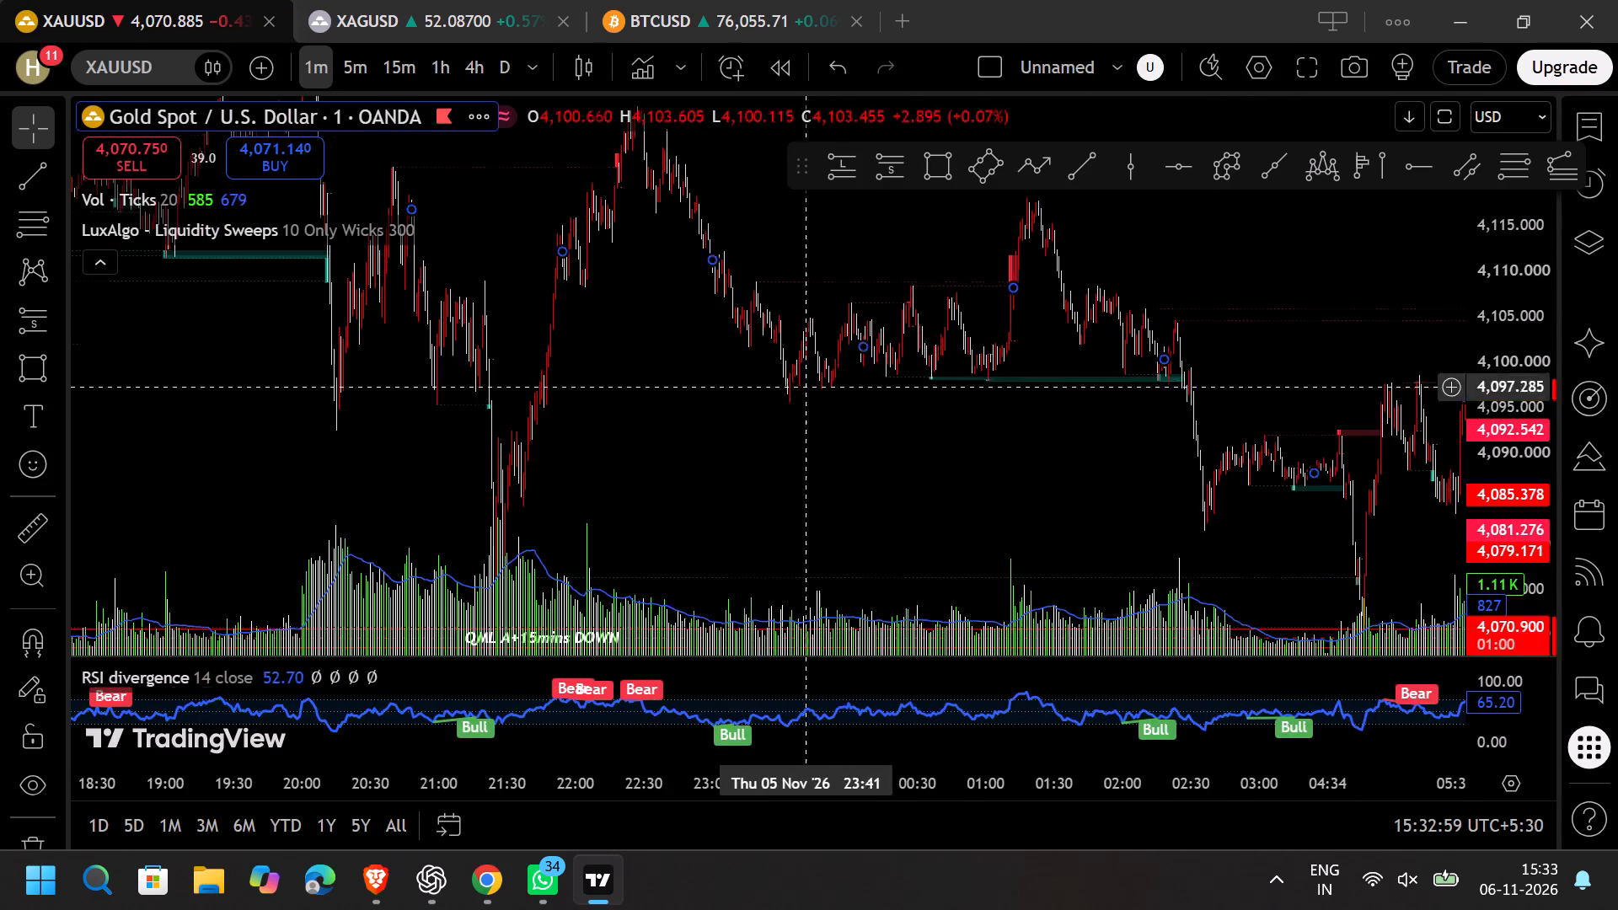
{"action": "left_click_drag", "start_coordinate": [911, 473], "coordinate": [1150, 613]}
{"action": "scroll", "coordinate": [640, 437], "scroll_direction": "up", "scroll_amount": 6}
{"action": "left_click_drag", "start_coordinate": [378, 391], "coordinate": [1187, 415]}
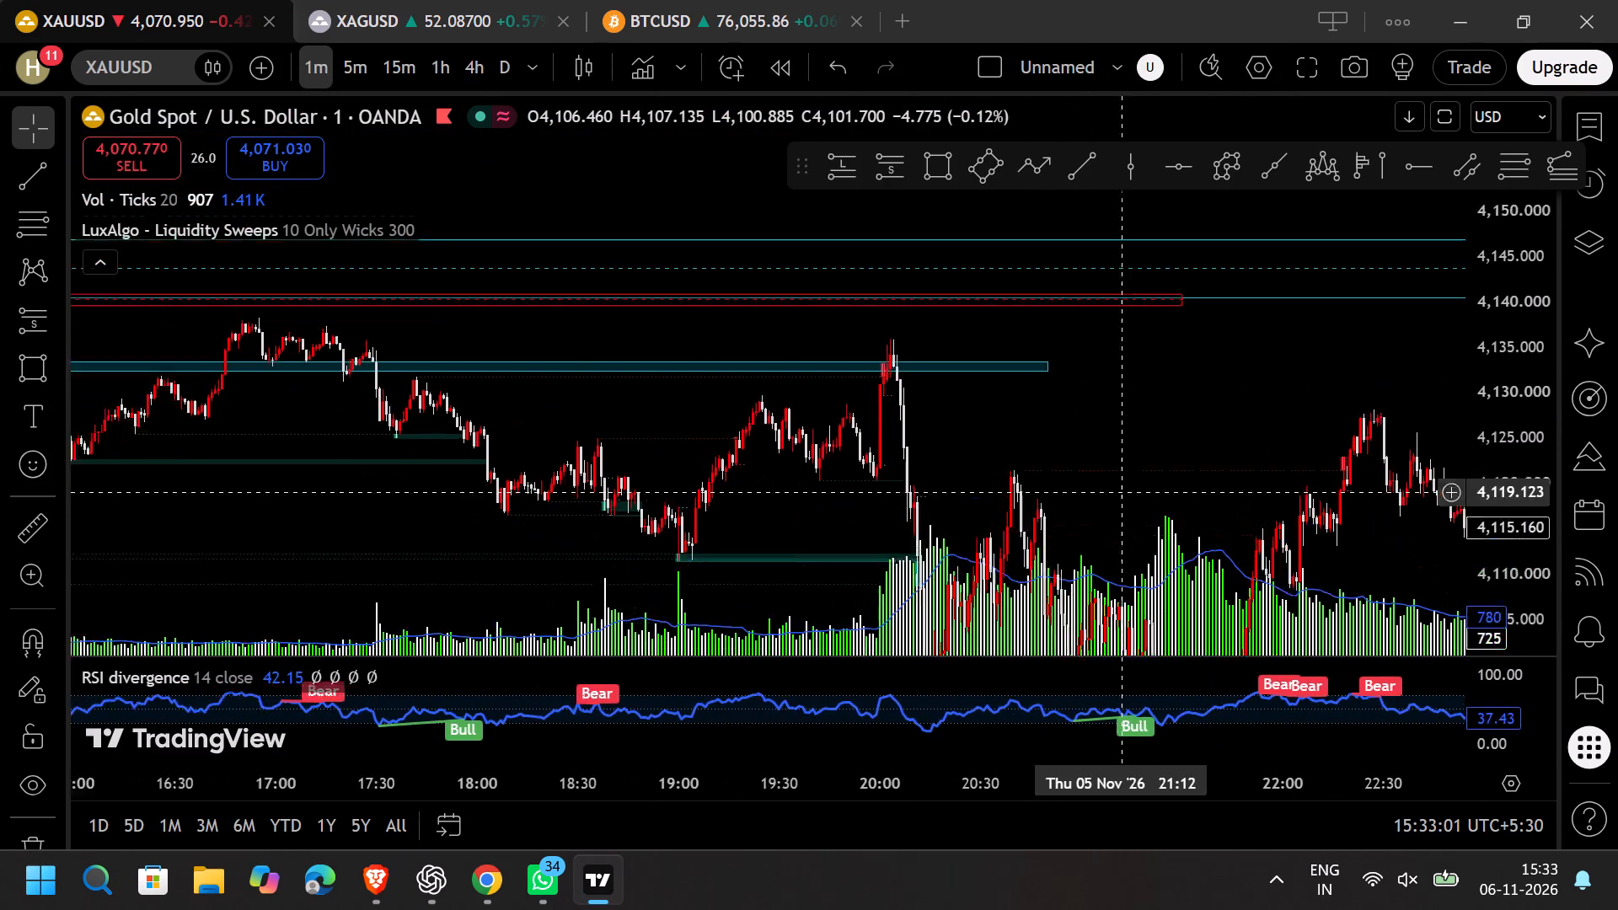
{"action": "left_click_drag", "start_coordinate": [1187, 415], "coordinate": [1223, 384]}
{"action": "scroll", "coordinate": [672, 357], "scroll_direction": "up", "scroll_amount": 4}
Apply the saved white and orange chart settings template to the chart.
{"action": "left_click", "coordinate": [1254, 58]}
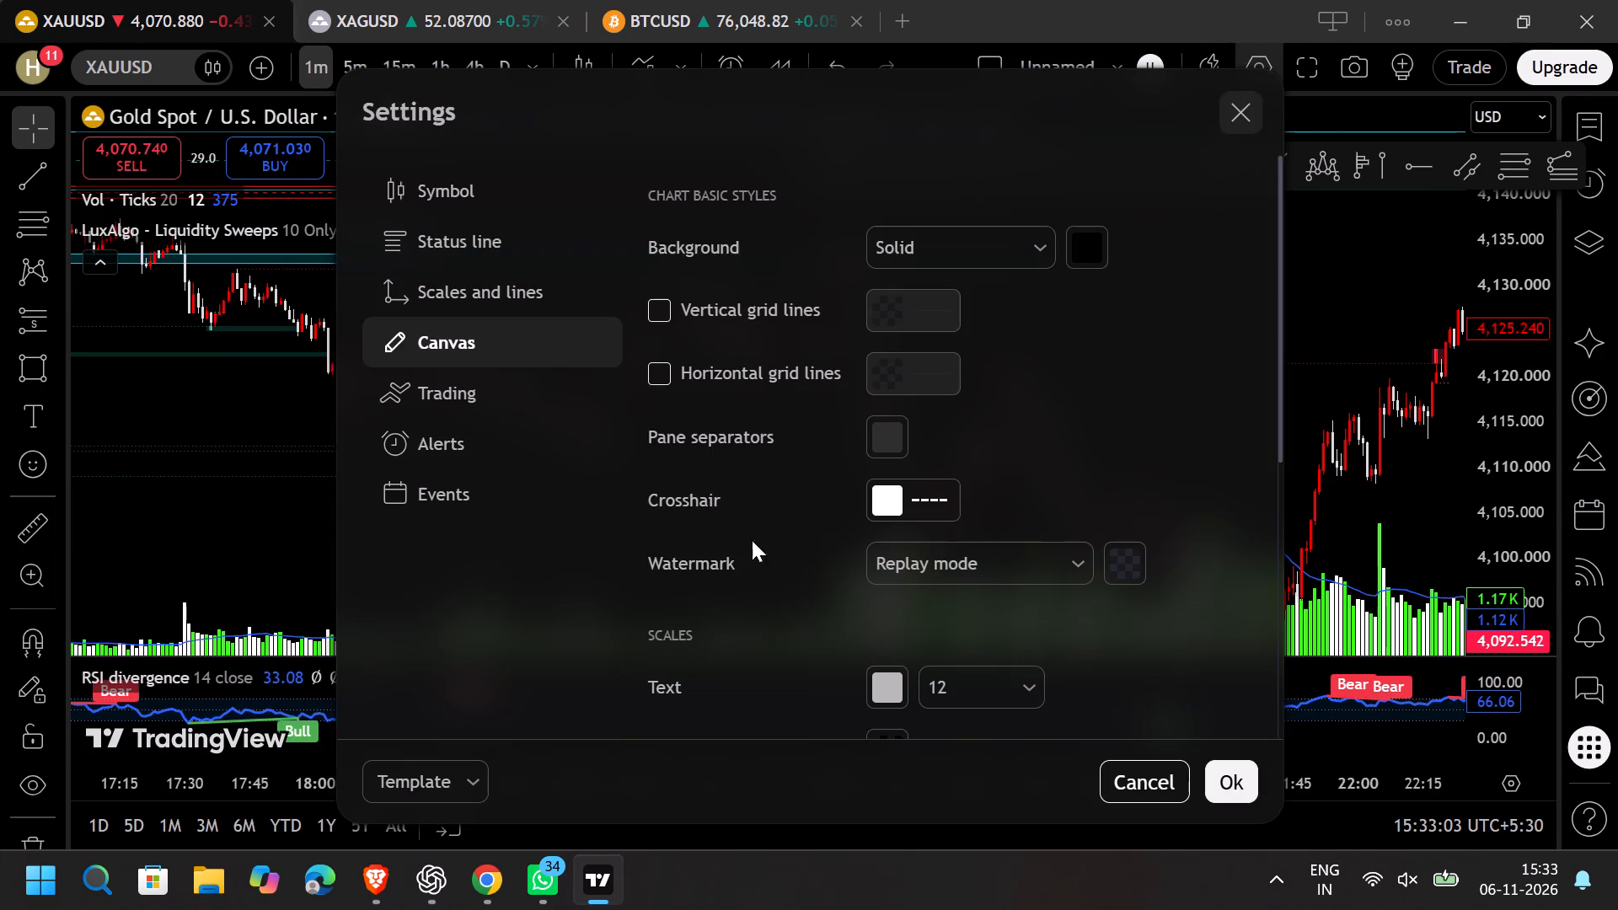
{"action": "left_click", "coordinate": [410, 763]}
{"action": "left_click", "coordinate": [449, 729]}
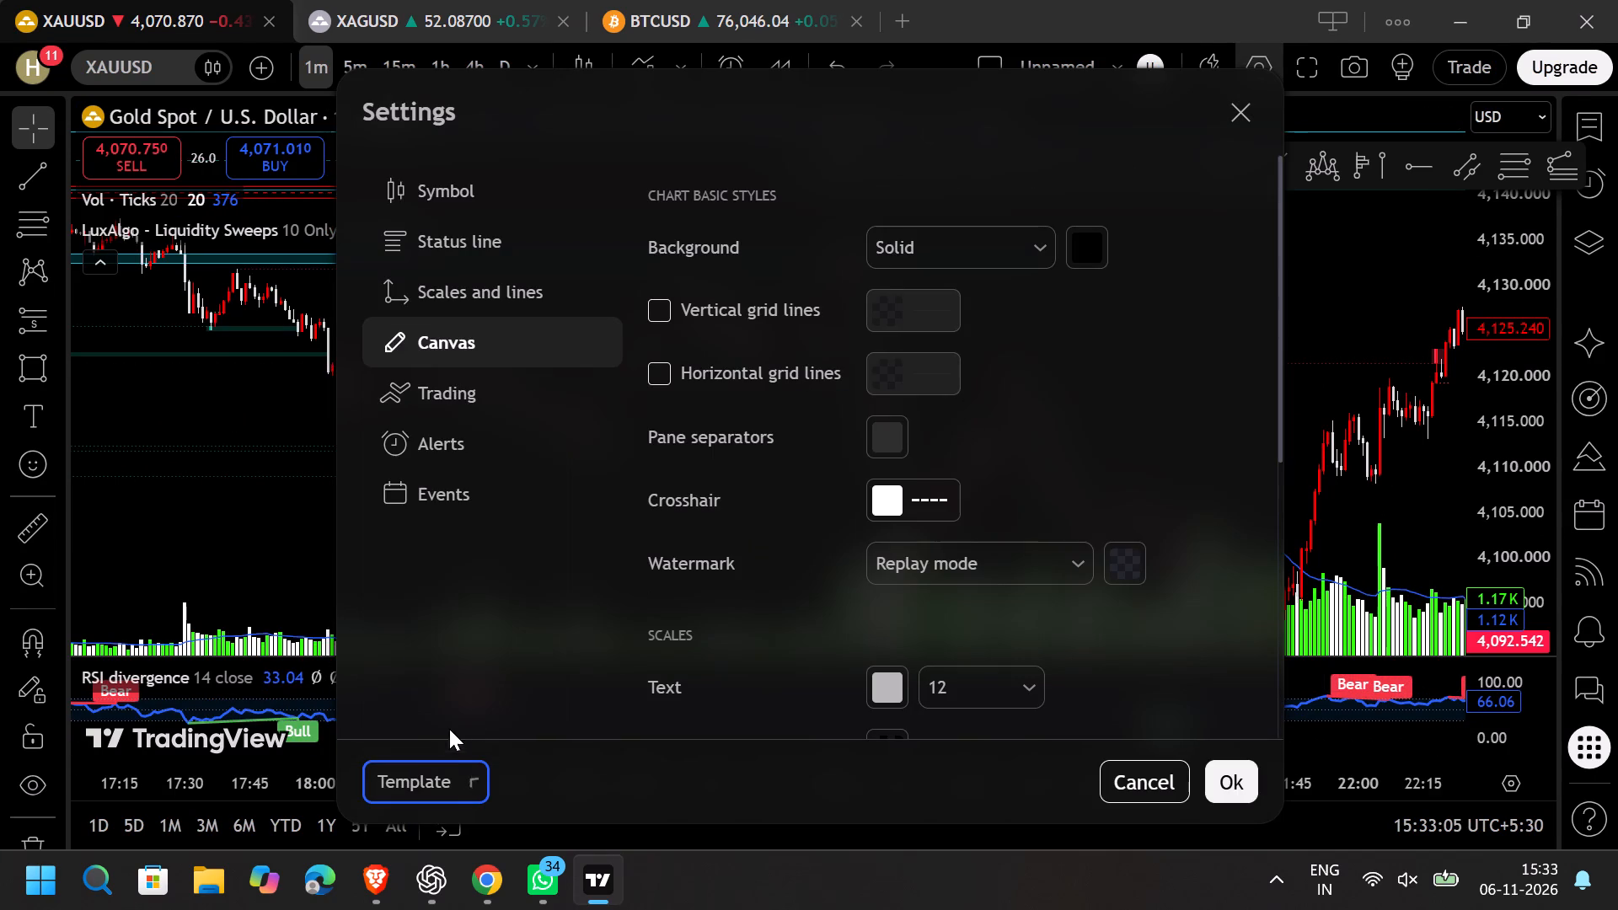
{"action": "left_click", "coordinate": [1228, 760]}
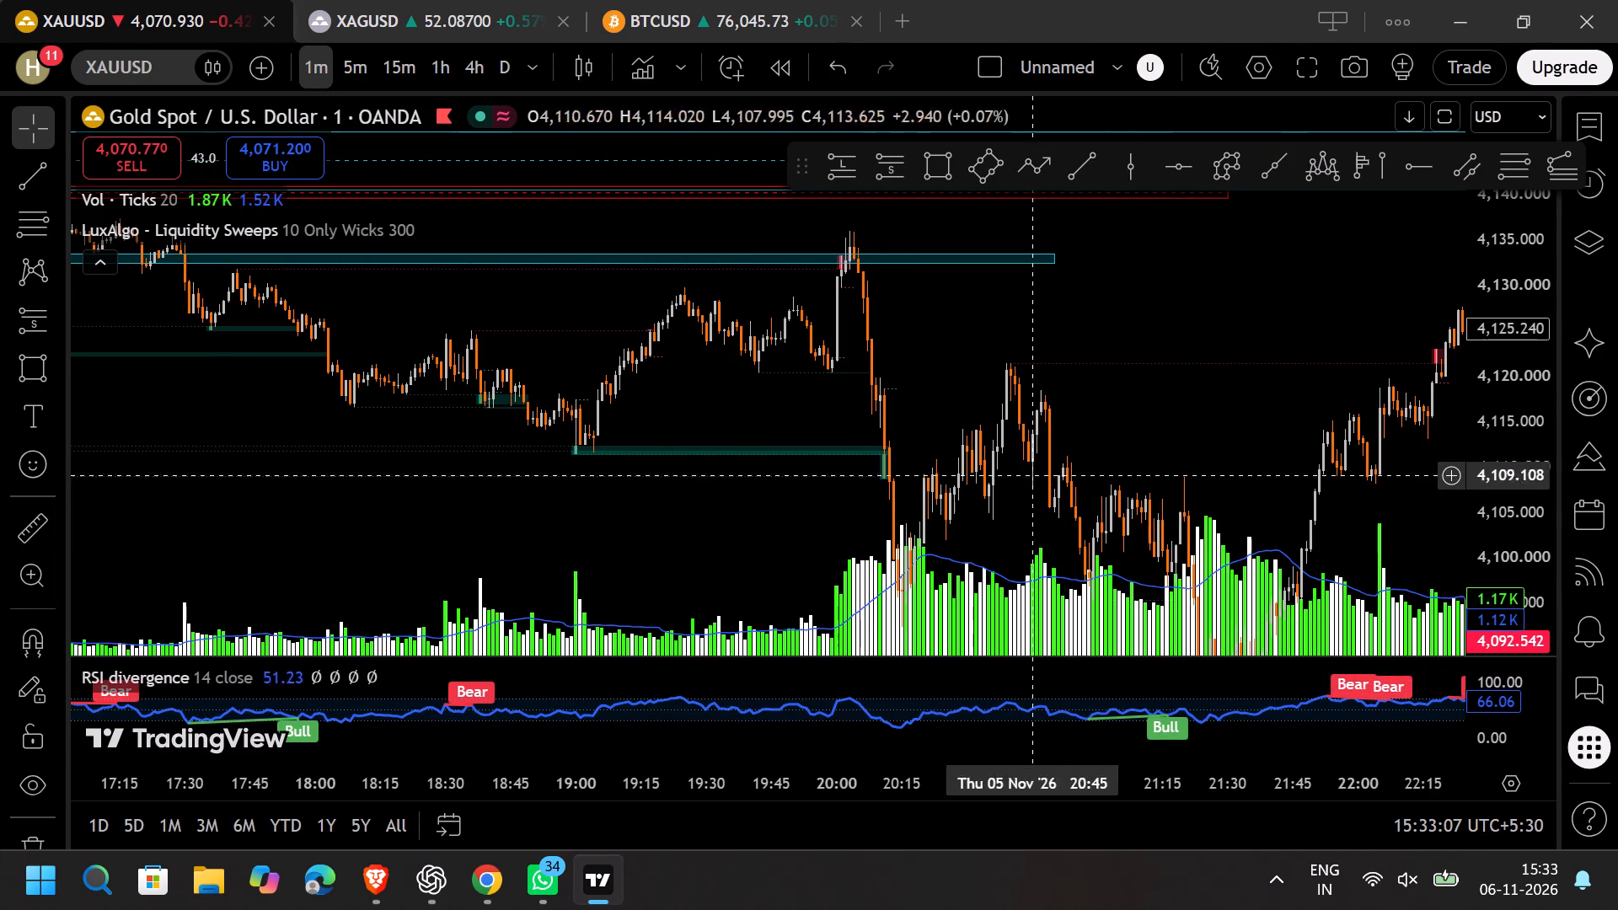
Examine the 6 November price action down to the TJL A+ and TJL 1 zones in the white and orange colours.
{"action": "scroll", "coordinate": [781, 402], "scroll_direction": "up", "scroll_amount": 5}
{"action": "left_click_drag", "start_coordinate": [1240, 425], "coordinate": [519, 206]}
{"action": "left_click_drag", "start_coordinate": [1321, 363], "coordinate": [459, 469]}
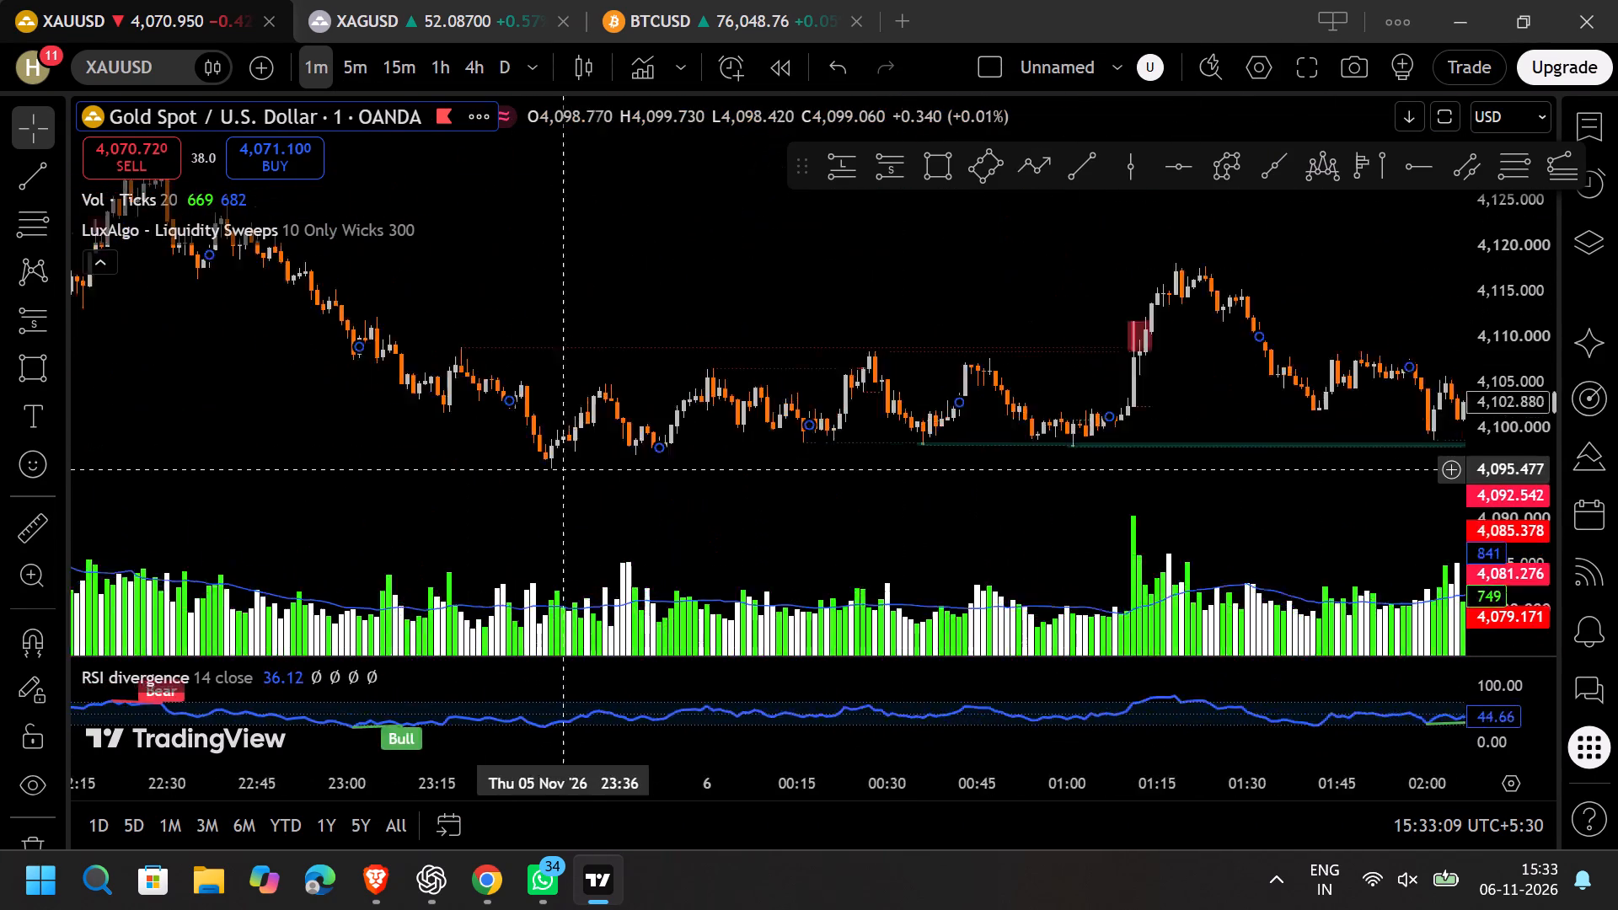
{"action": "left_click_drag", "start_coordinate": [459, 469], "coordinate": [451, 471]}
{"action": "scroll", "coordinate": [1375, 471], "scroll_direction": "down", "scroll_amount": 5}
{"action": "left_click_drag", "start_coordinate": [1307, 454], "coordinate": [345, 491]}
{"action": "scroll", "coordinate": [909, 433], "scroll_direction": "down", "scroll_amount": 6}
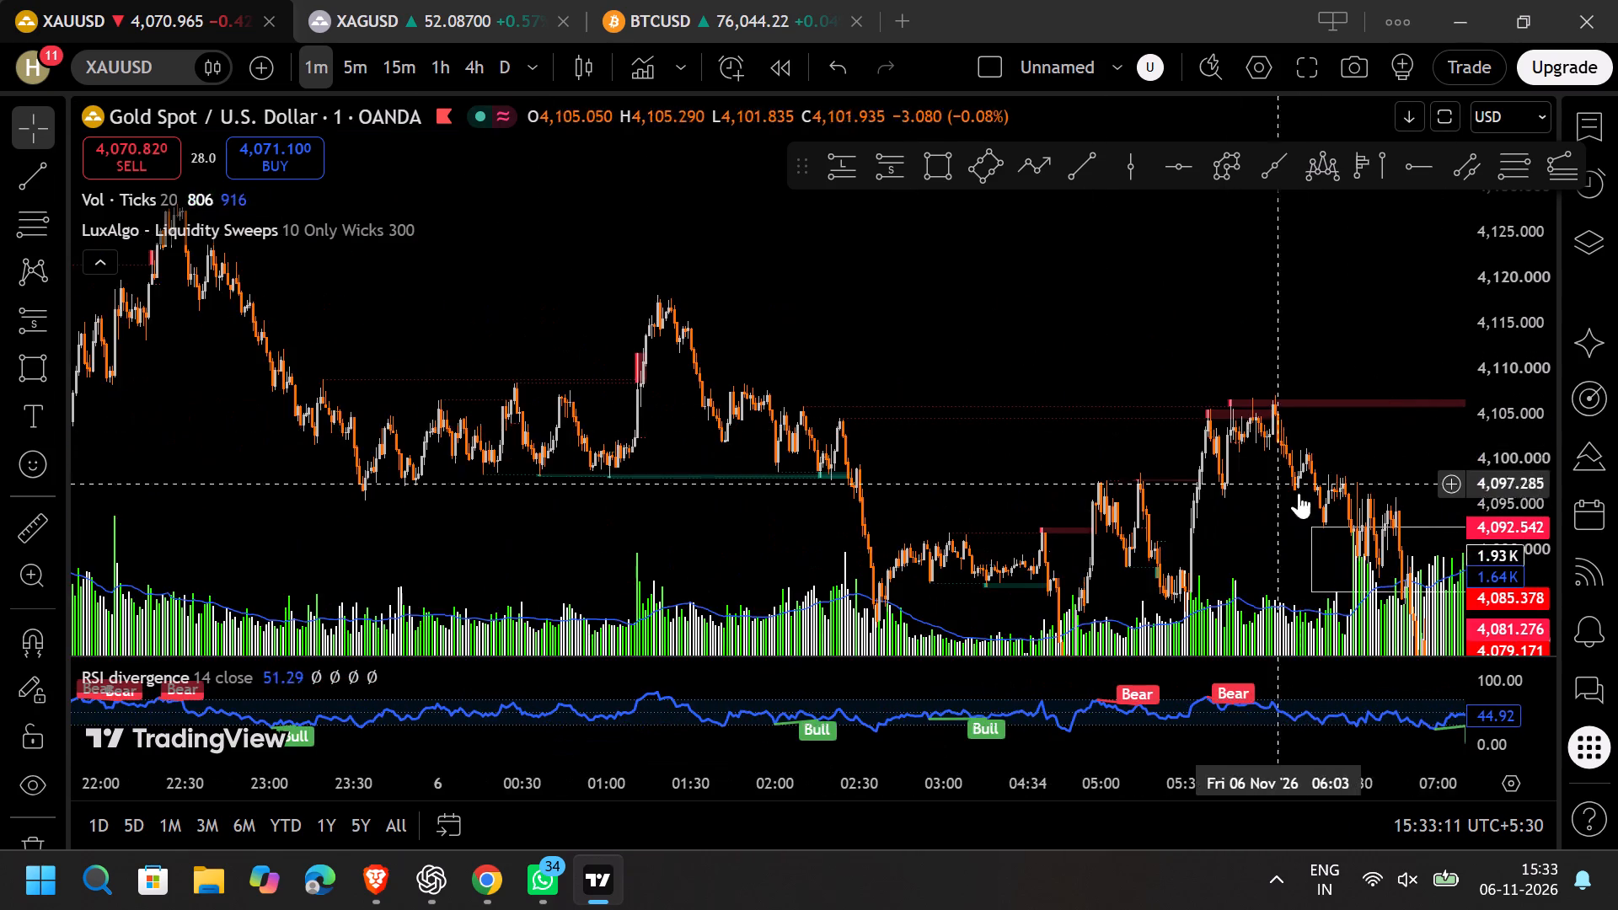
{"action": "left_click_drag", "start_coordinate": [1283, 500], "coordinate": [390, 55]}
{"action": "left_click_drag", "start_coordinate": [1182, 532], "coordinate": [1040, 532]}
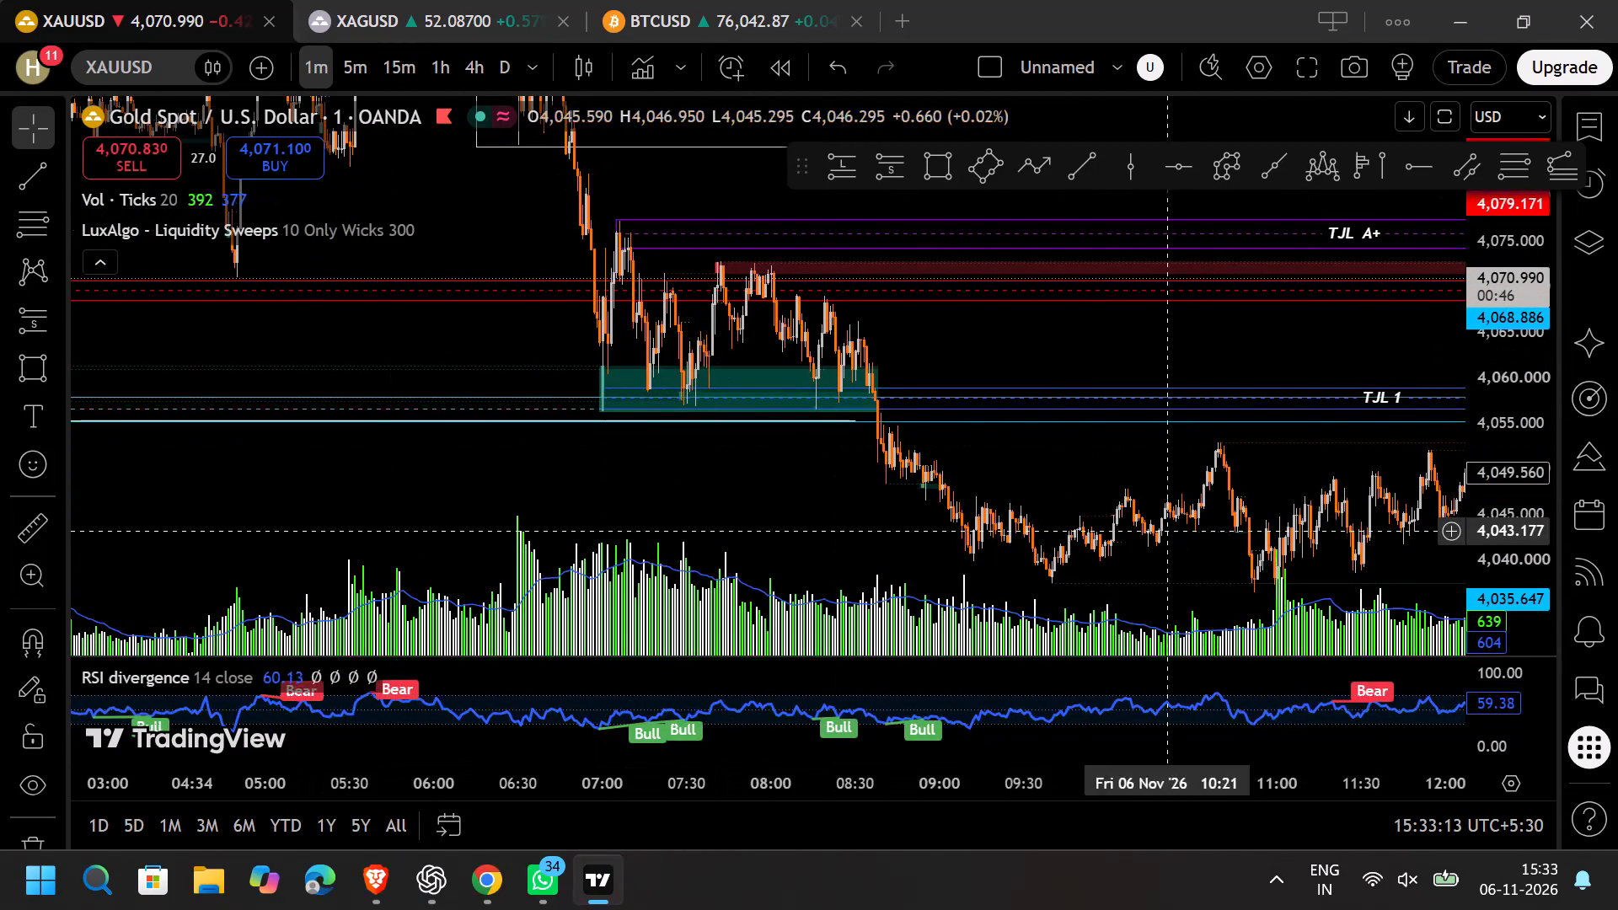
Examine the latest candles inside the short position and around the TJL A+ zone in the white and orange colours.
{"action": "left_click_drag", "start_coordinate": [1040, 532], "coordinate": [317, 530]}
{"action": "left_click_drag", "start_coordinate": [1343, 597], "coordinate": [816, 601]}
{"action": "left_click_drag", "start_coordinate": [1554, 575], "coordinate": [1536, 559]}
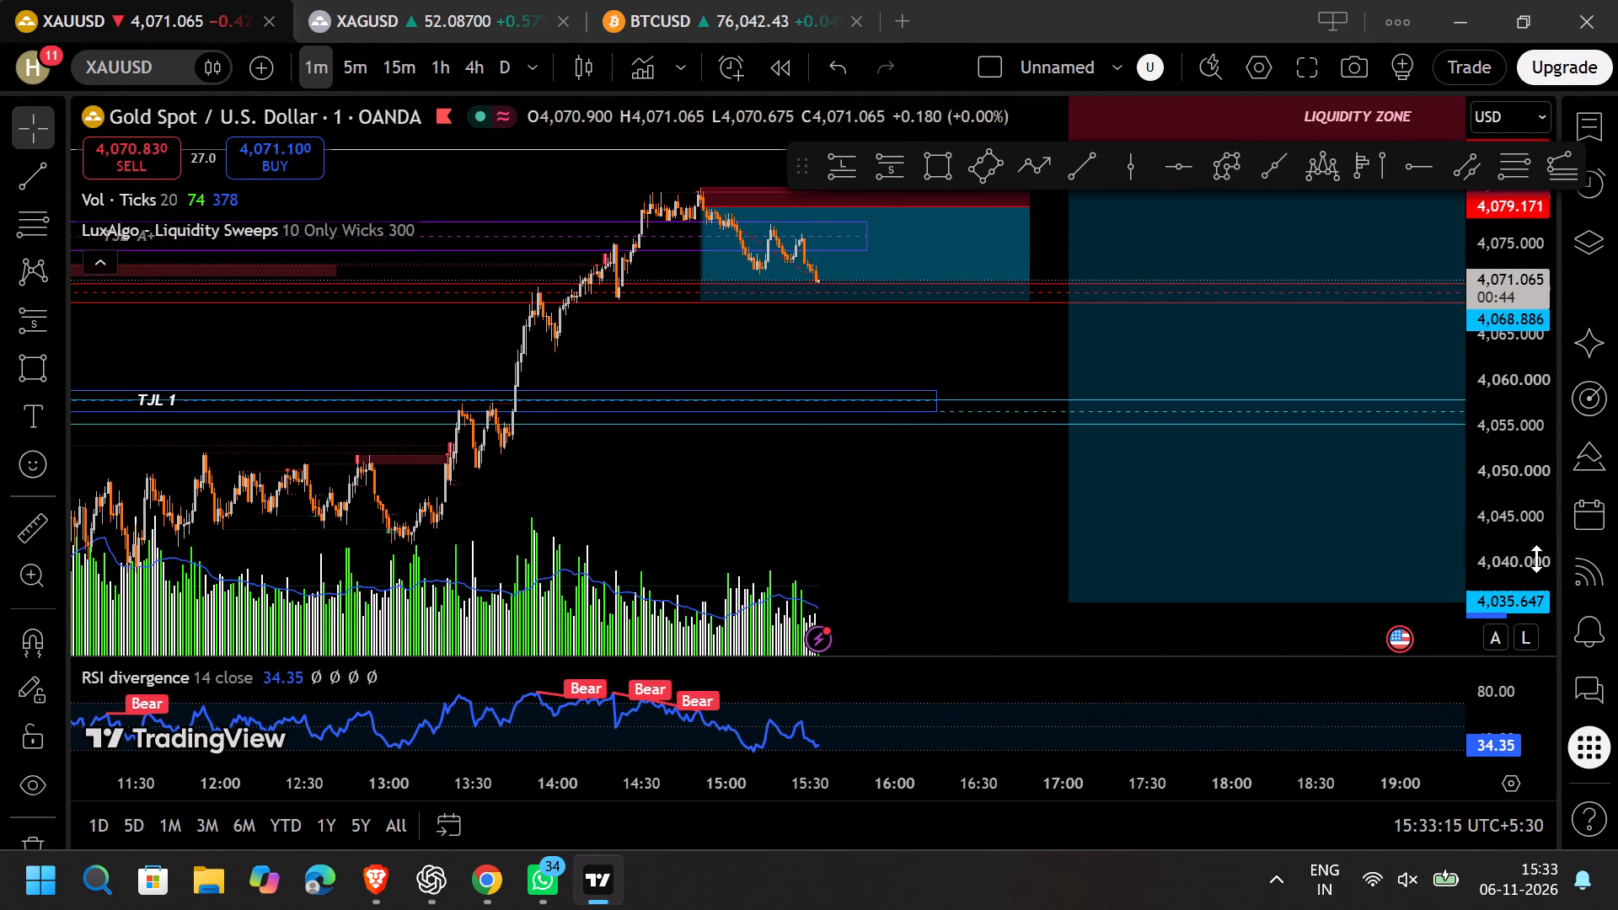
{"action": "left_click_drag", "start_coordinate": [1536, 559], "coordinate": [1356, 148]}
{"action": "left_click_drag", "start_coordinate": [888, 279], "coordinate": [961, 627]}
{"action": "scroll", "coordinate": [812, 558], "scroll_direction": "up", "scroll_amount": 4}
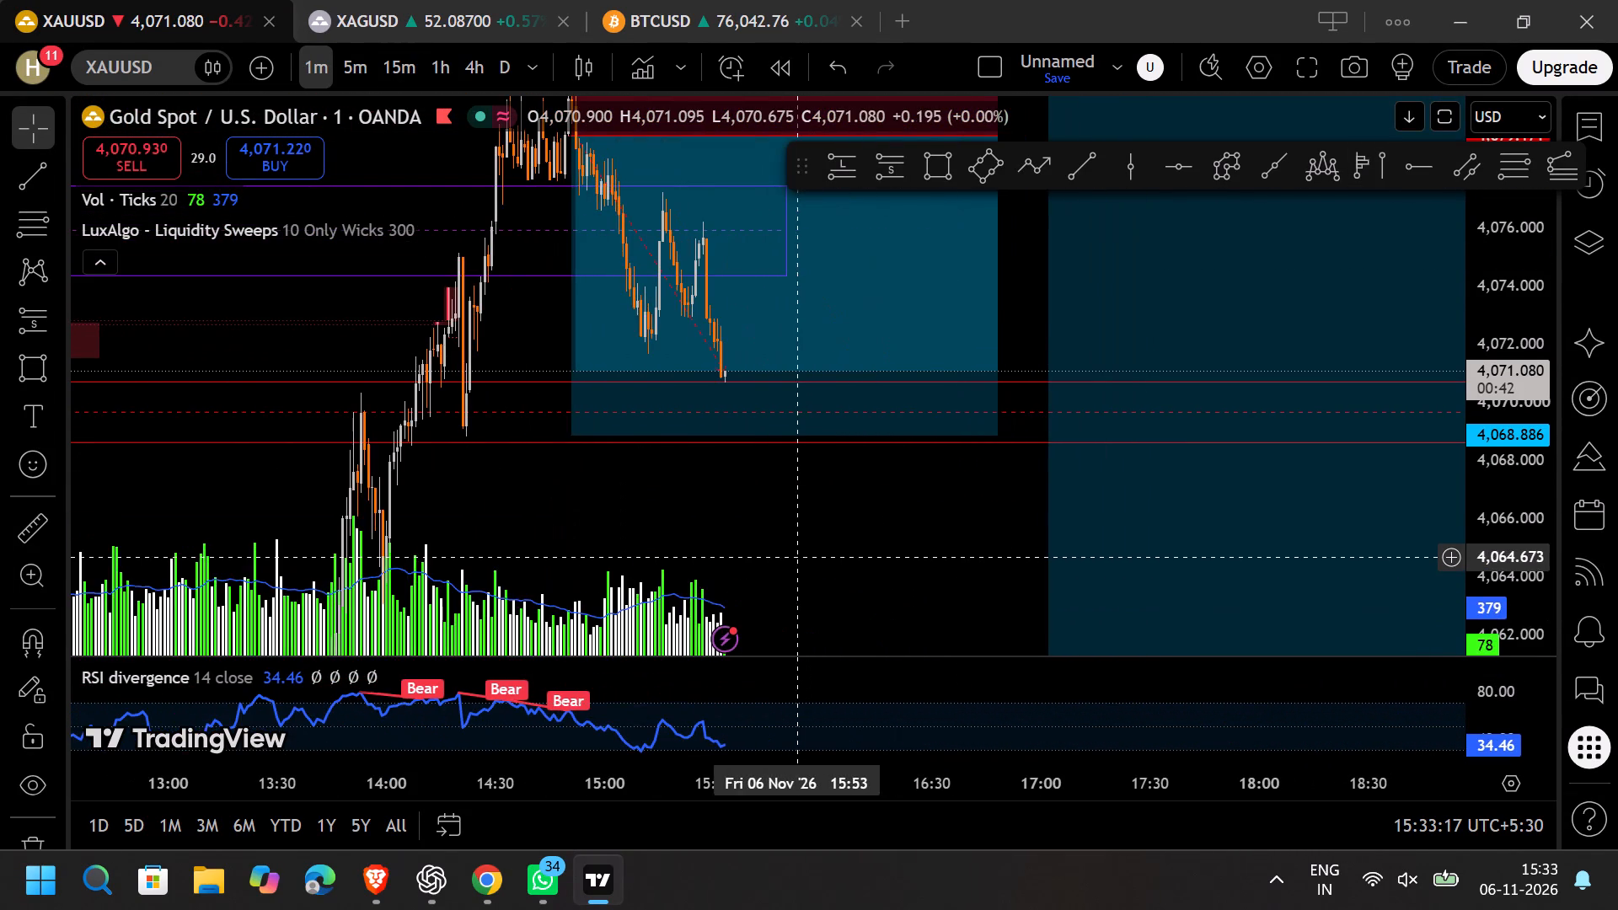
{"action": "left_click_drag", "start_coordinate": [796, 558], "coordinate": [919, 629]}
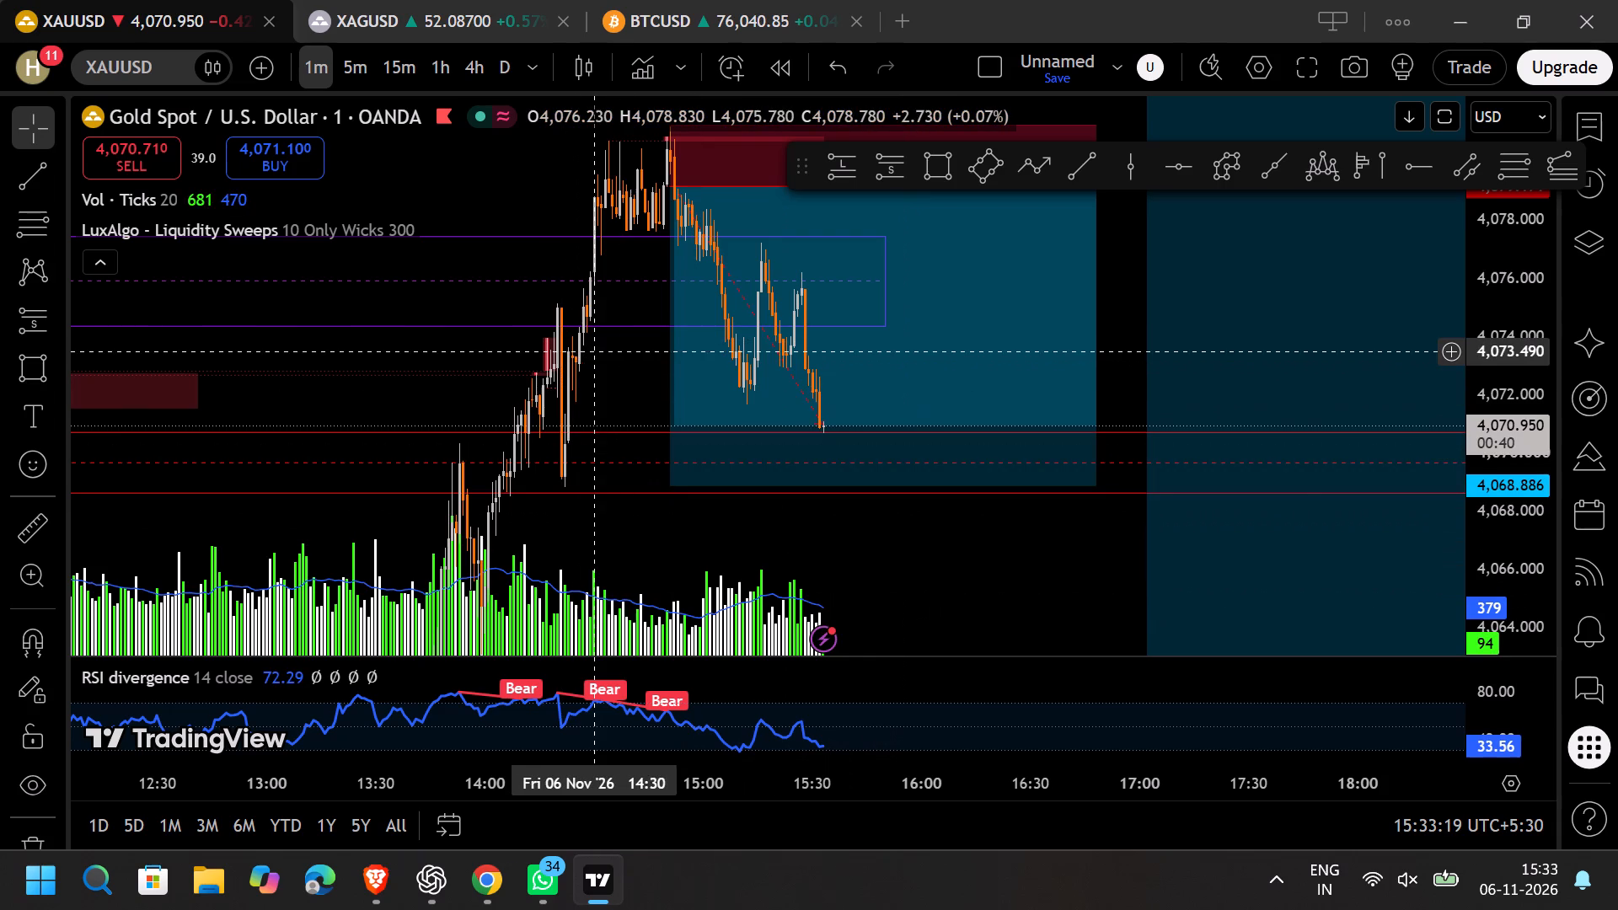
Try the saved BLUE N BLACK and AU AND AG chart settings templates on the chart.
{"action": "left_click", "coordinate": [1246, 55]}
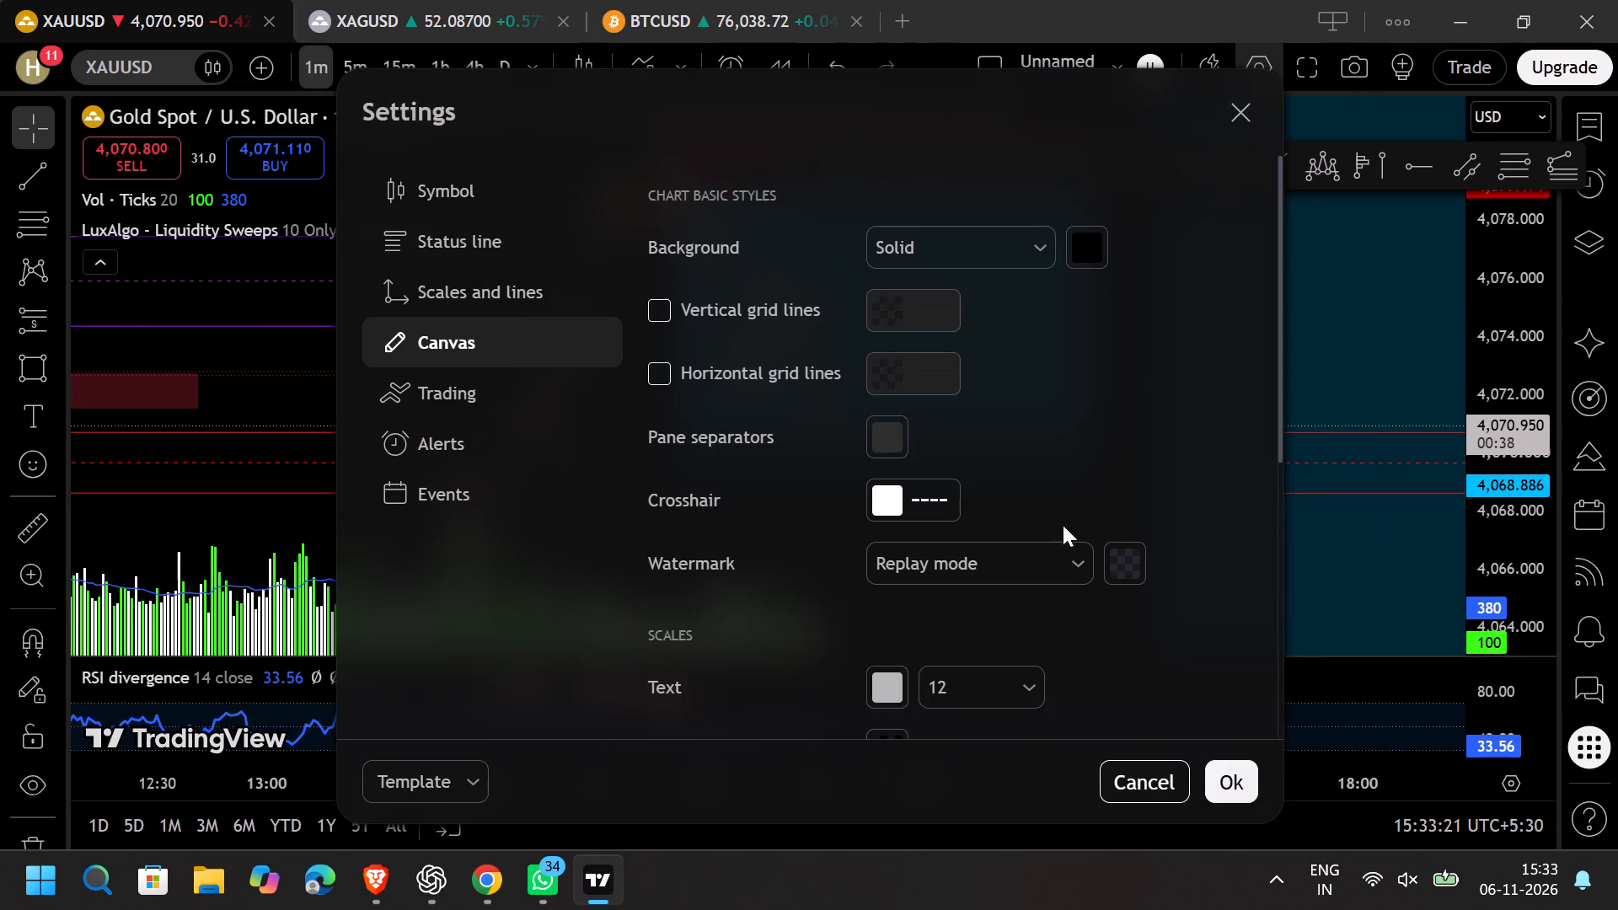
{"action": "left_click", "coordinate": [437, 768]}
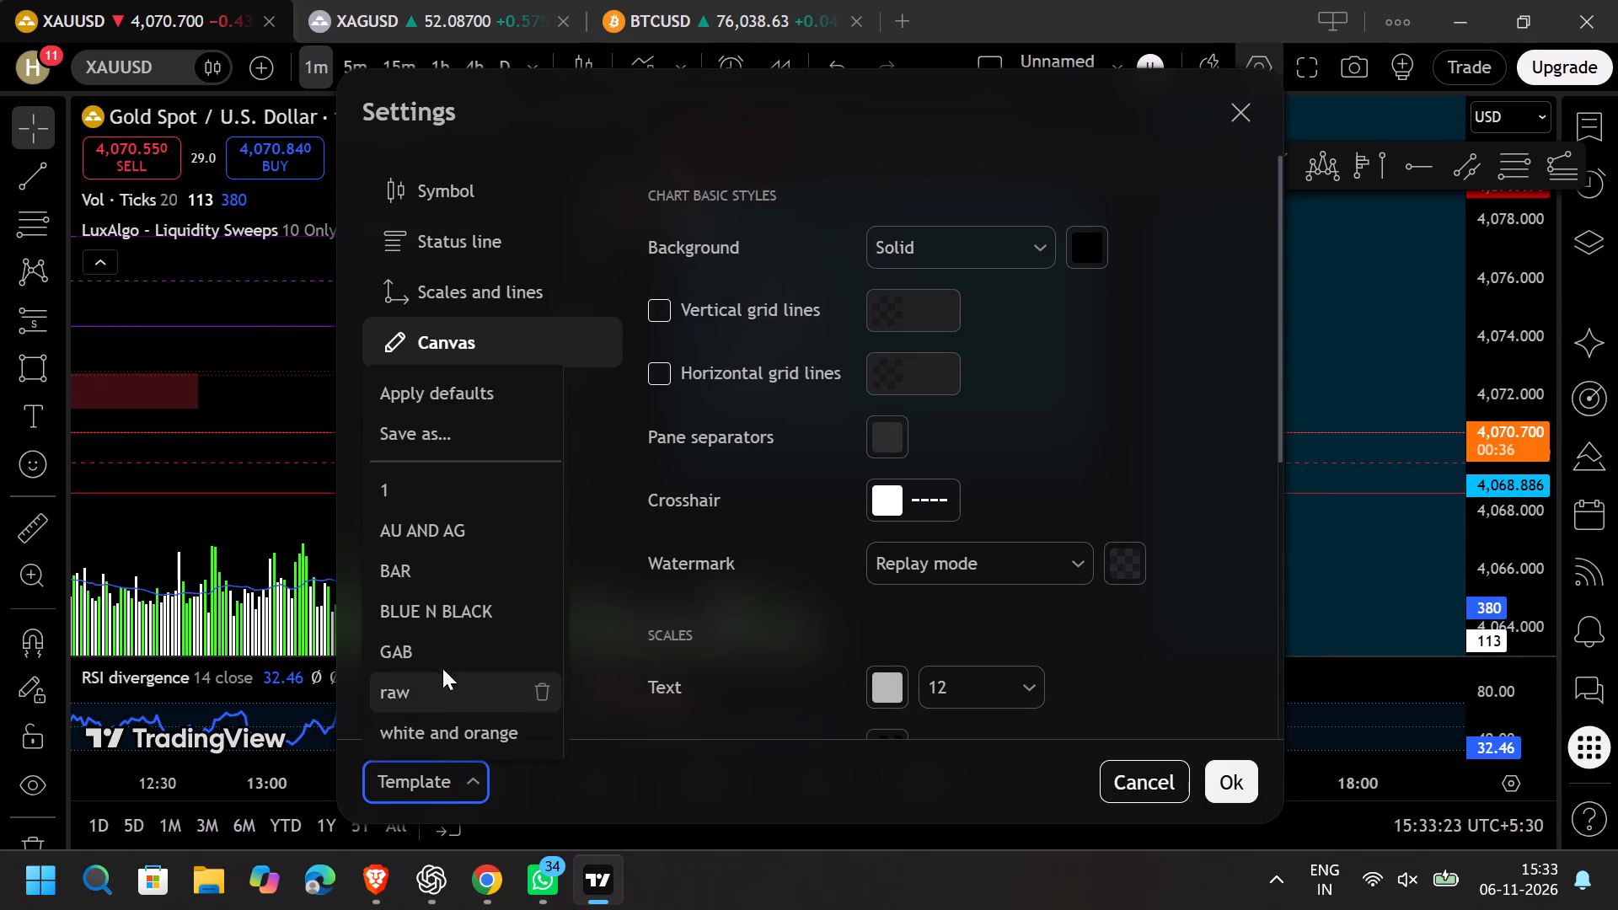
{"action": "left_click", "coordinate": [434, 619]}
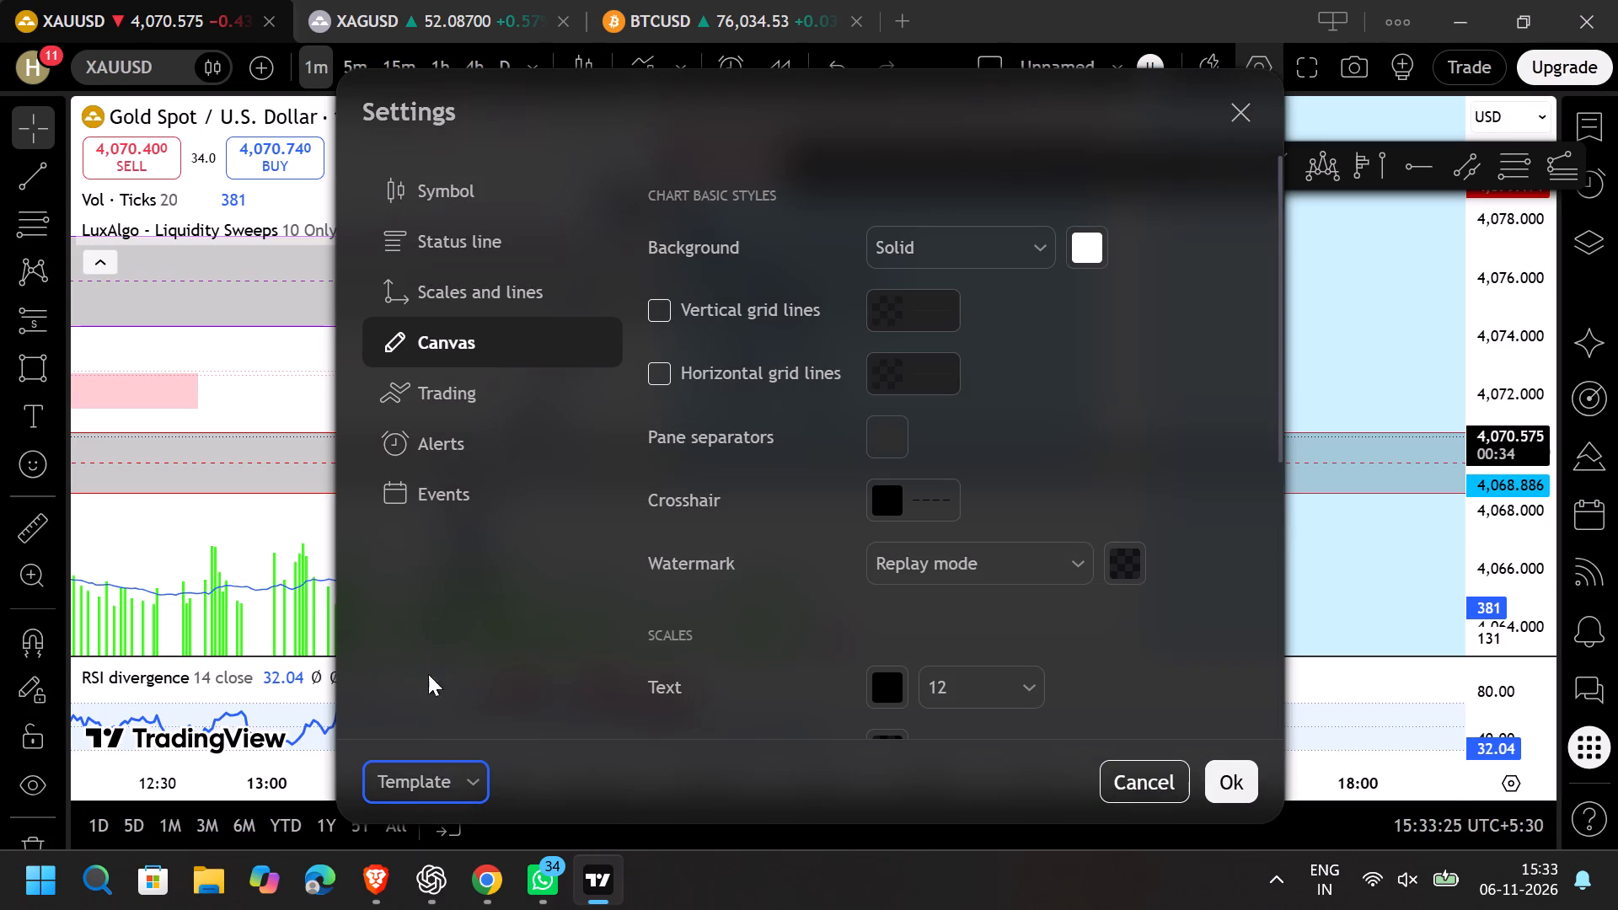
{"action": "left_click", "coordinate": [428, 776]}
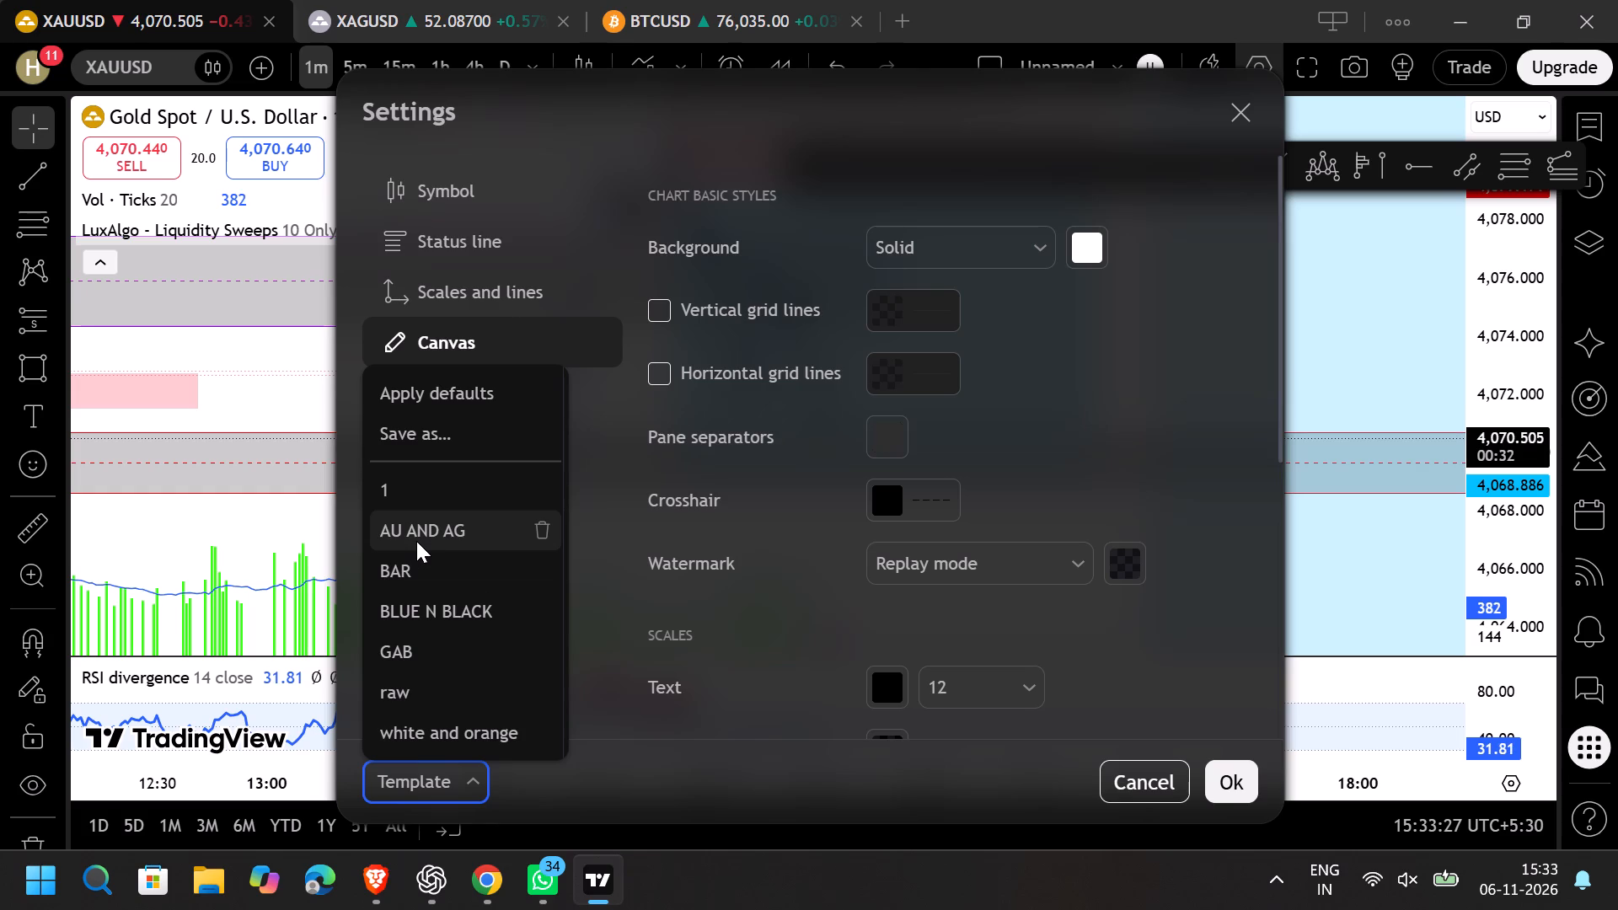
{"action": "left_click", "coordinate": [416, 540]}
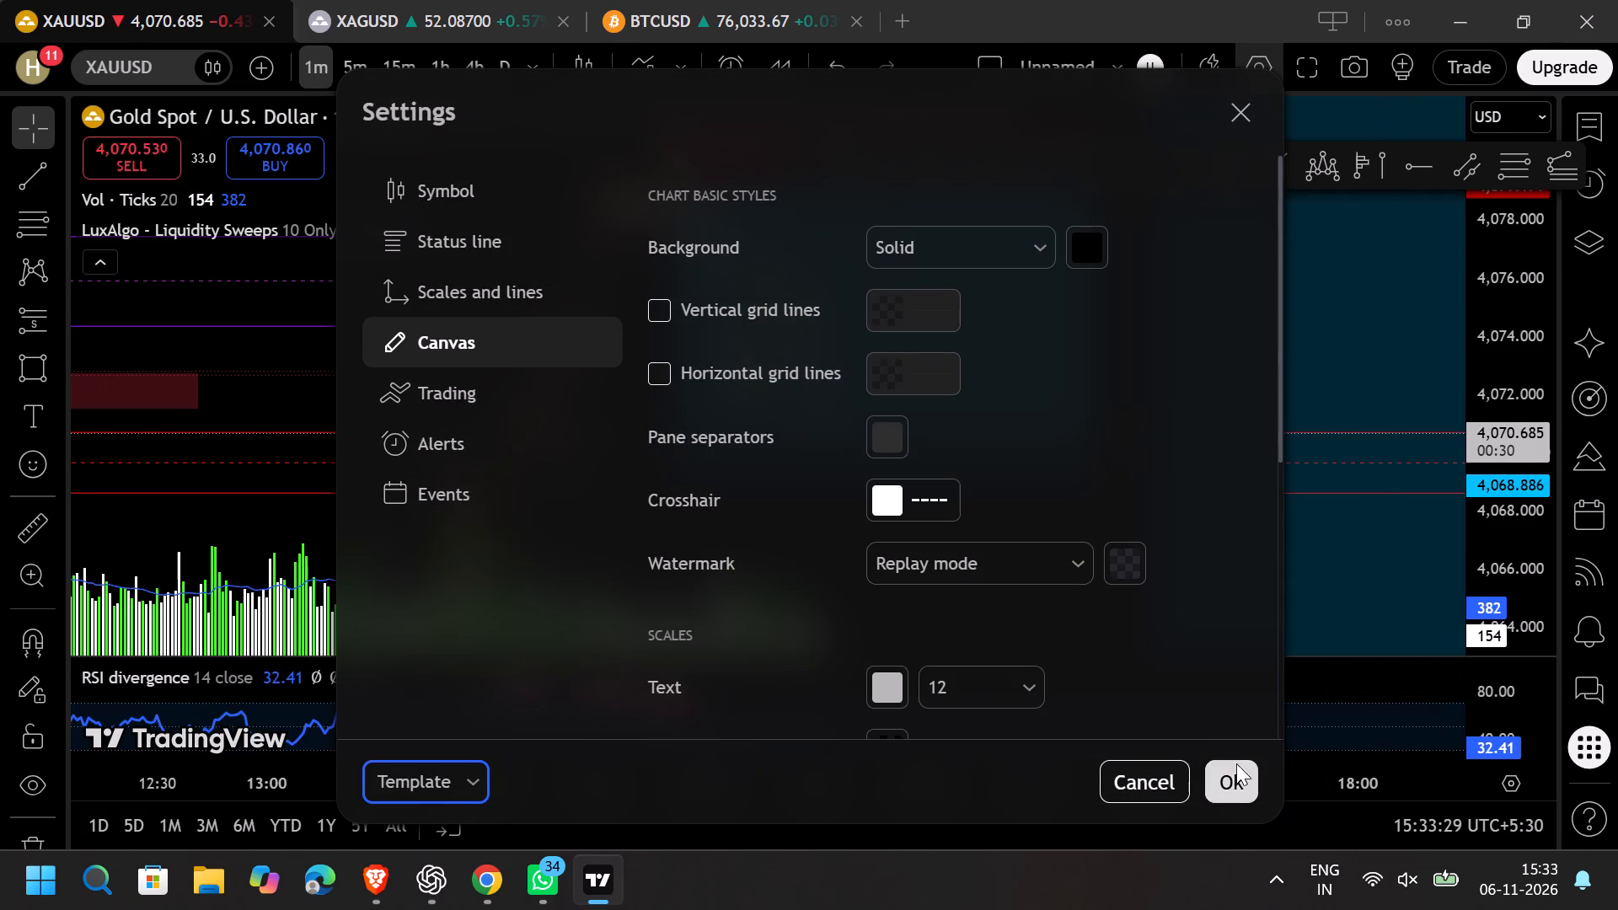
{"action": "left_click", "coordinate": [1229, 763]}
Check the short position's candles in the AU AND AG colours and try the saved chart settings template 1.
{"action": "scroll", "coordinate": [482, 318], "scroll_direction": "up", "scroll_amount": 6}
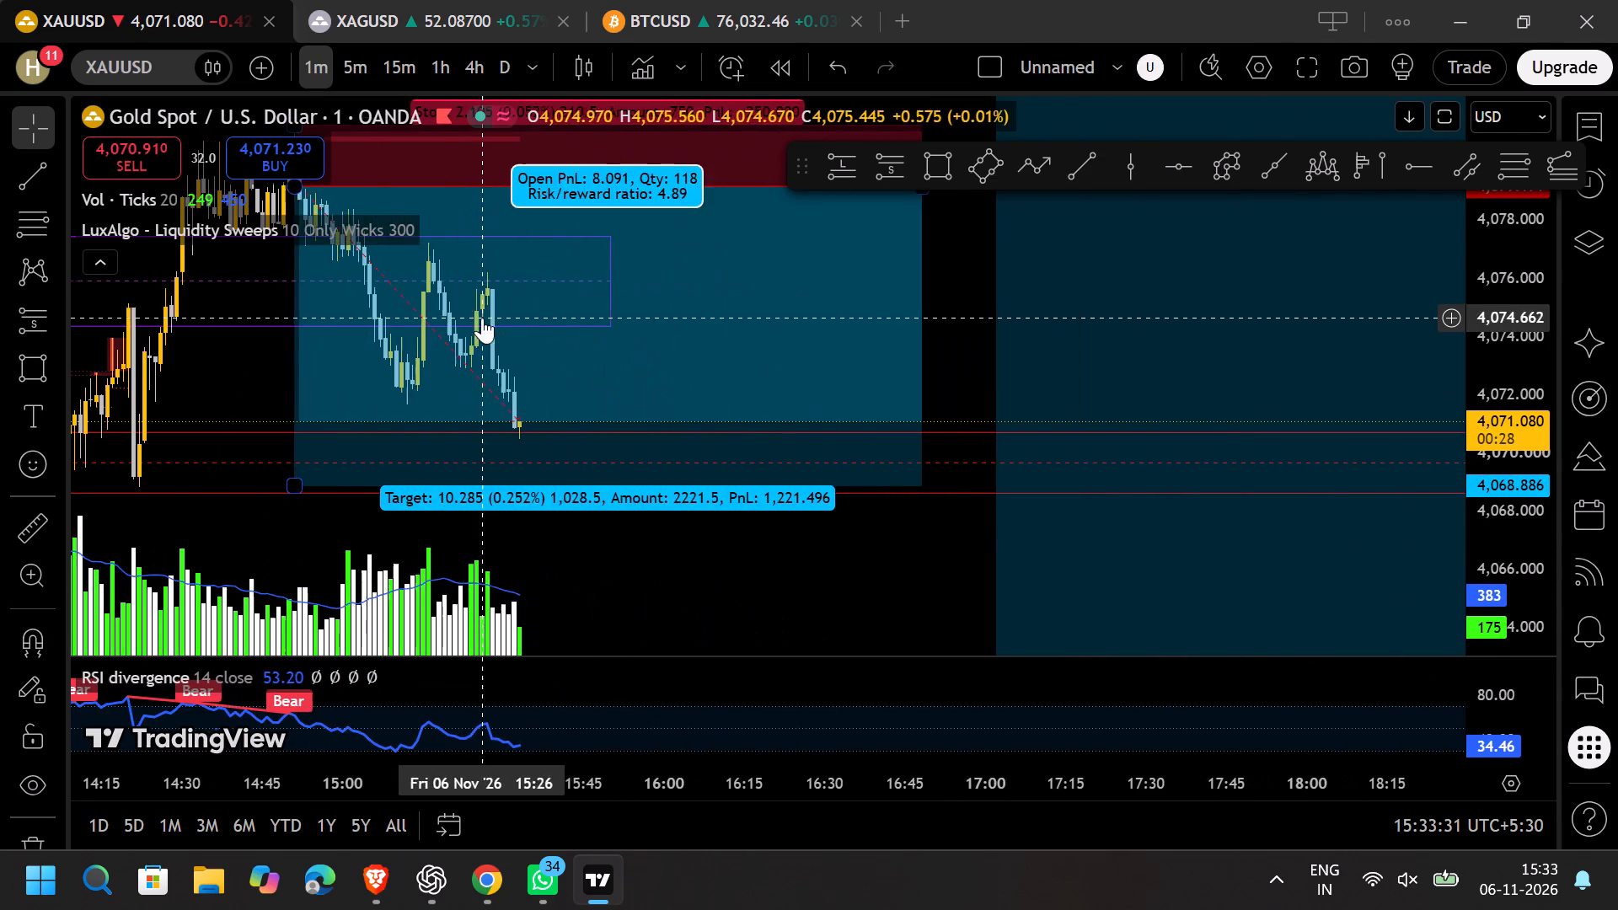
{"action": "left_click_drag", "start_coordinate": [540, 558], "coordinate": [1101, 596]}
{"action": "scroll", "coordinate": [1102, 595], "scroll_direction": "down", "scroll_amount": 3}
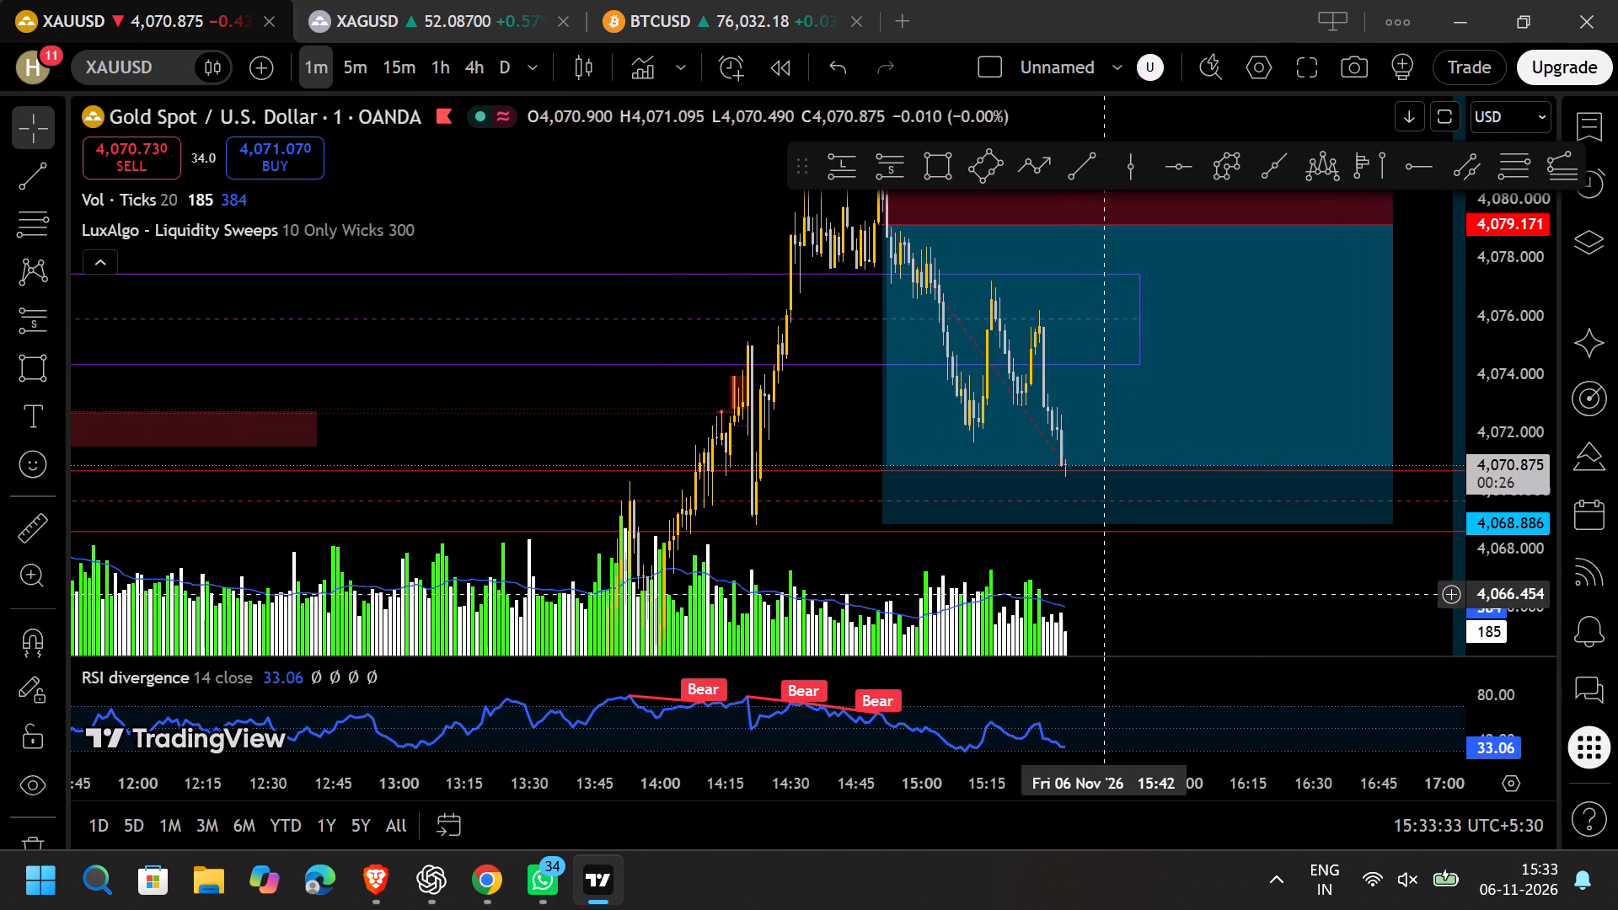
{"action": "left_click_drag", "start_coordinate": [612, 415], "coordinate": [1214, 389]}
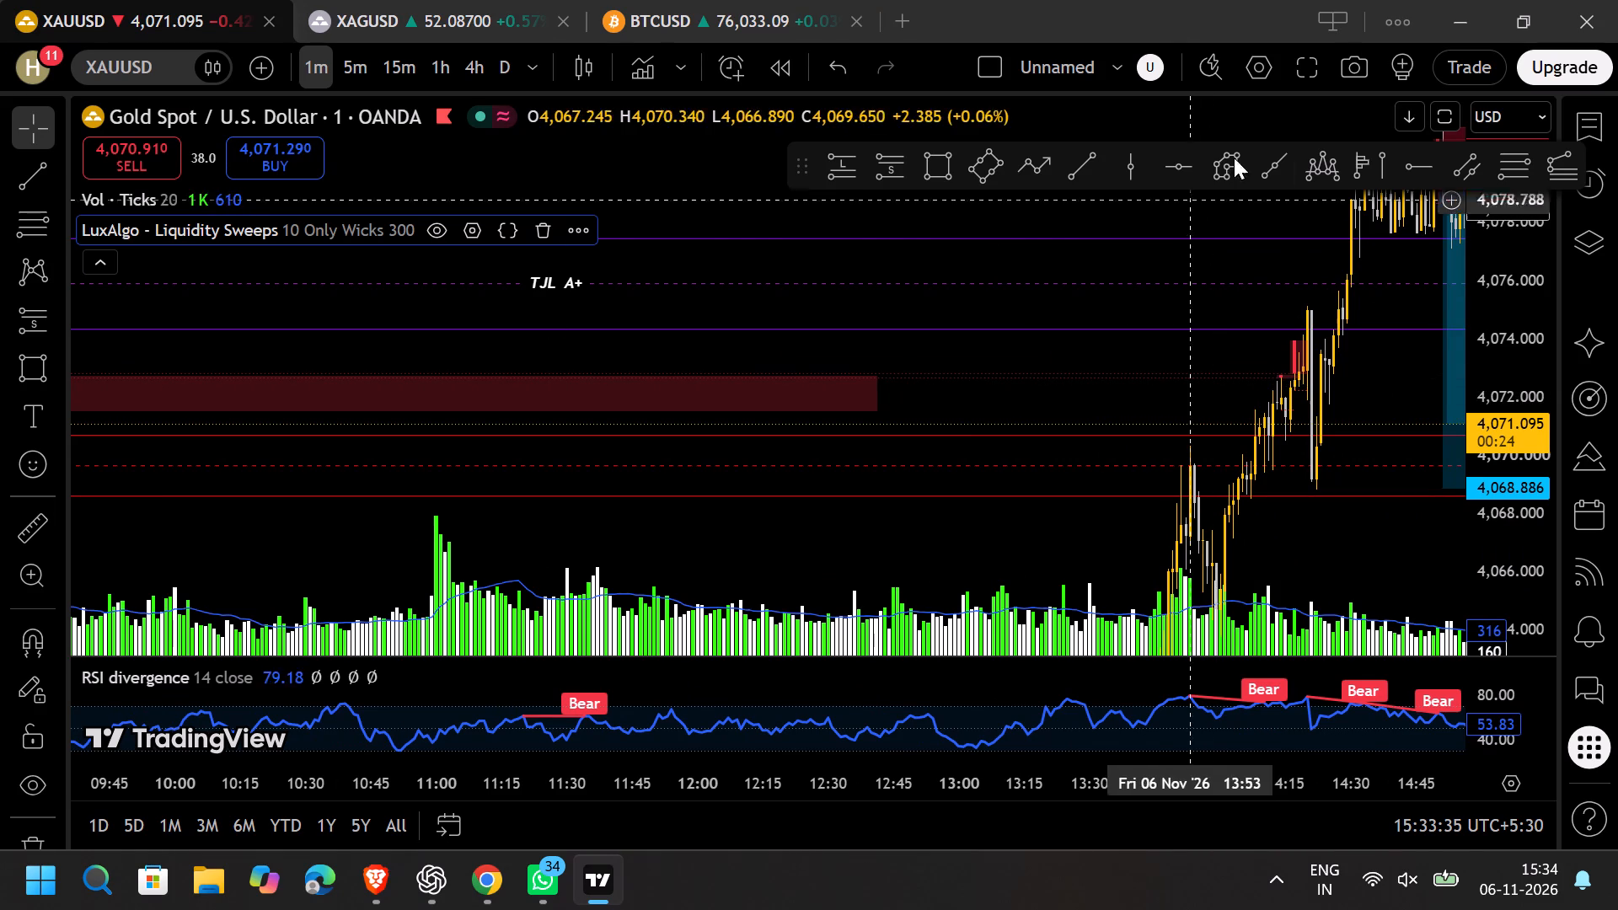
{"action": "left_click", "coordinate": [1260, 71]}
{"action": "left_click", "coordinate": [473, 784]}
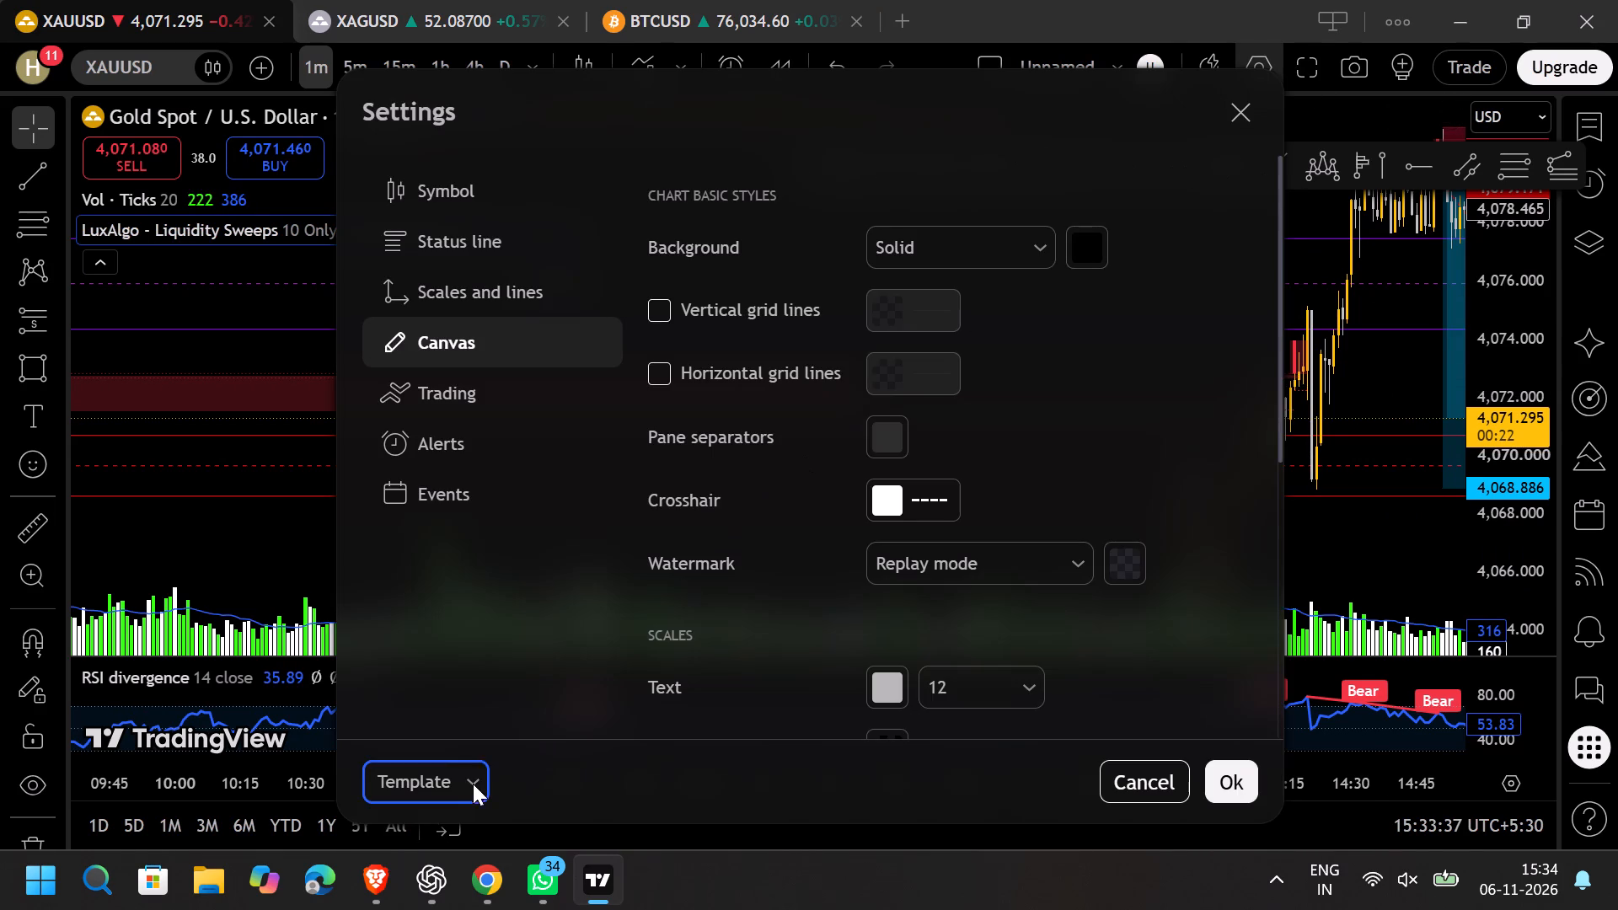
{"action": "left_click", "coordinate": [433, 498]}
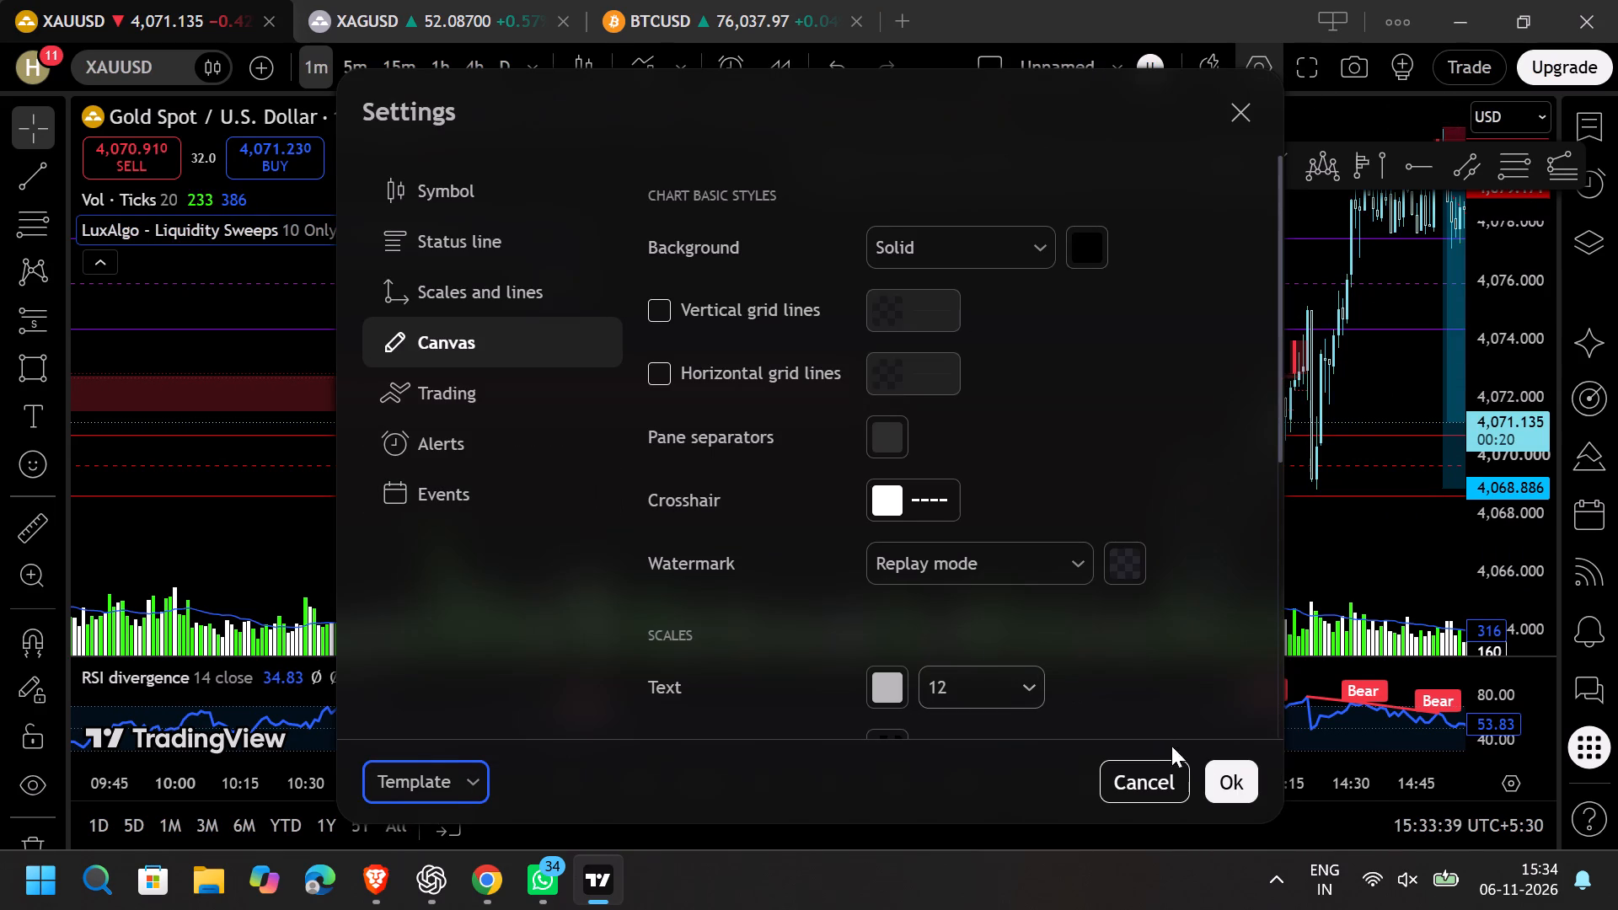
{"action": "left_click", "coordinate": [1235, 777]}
Examine the 6 November price action from the short position back to the TJL A+ and TJL 1 zones in template 1's colours.
{"action": "left_click_drag", "start_coordinate": [1380, 554], "coordinate": [843, 550]}
{"action": "scroll", "coordinate": [835, 550], "scroll_direction": "up", "scroll_amount": 4}
{"action": "scroll", "coordinate": [1090, 567], "scroll_direction": "down", "scroll_amount": 4}
{"action": "left_click_drag", "start_coordinate": [892, 383], "coordinate": [860, 609]}
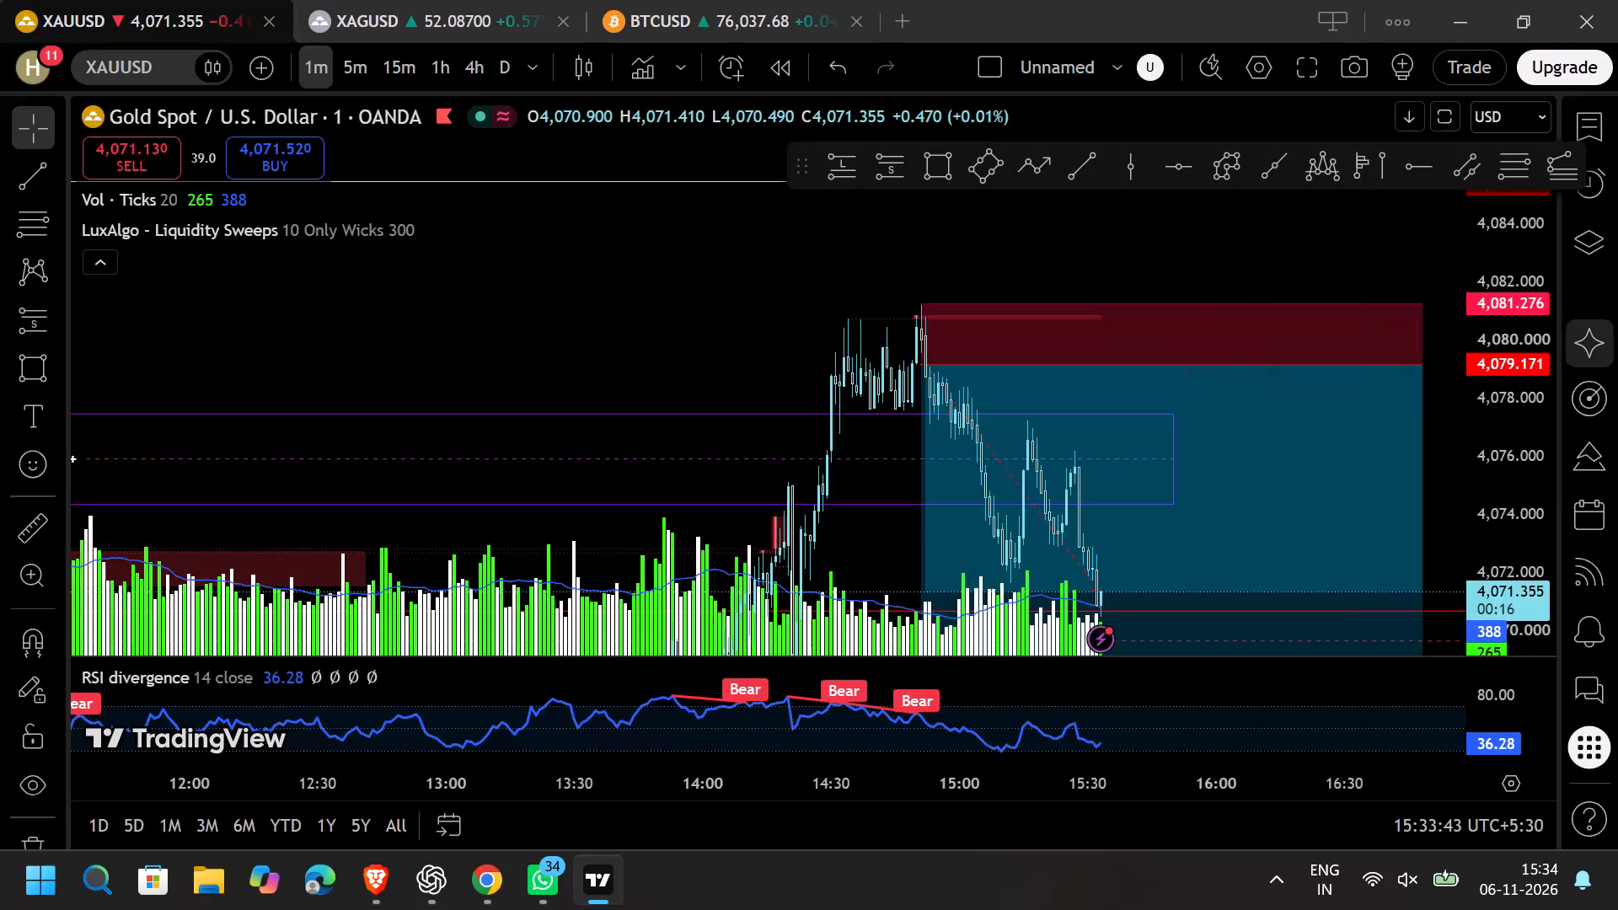
{"action": "left_click_drag", "start_coordinate": [1514, 434], "coordinate": [1487, 361]}
{"action": "scroll", "coordinate": [1101, 440], "scroll_direction": "down", "scroll_amount": 7}
{"action": "left_click_drag", "start_coordinate": [823, 389], "coordinate": [876, 215]}
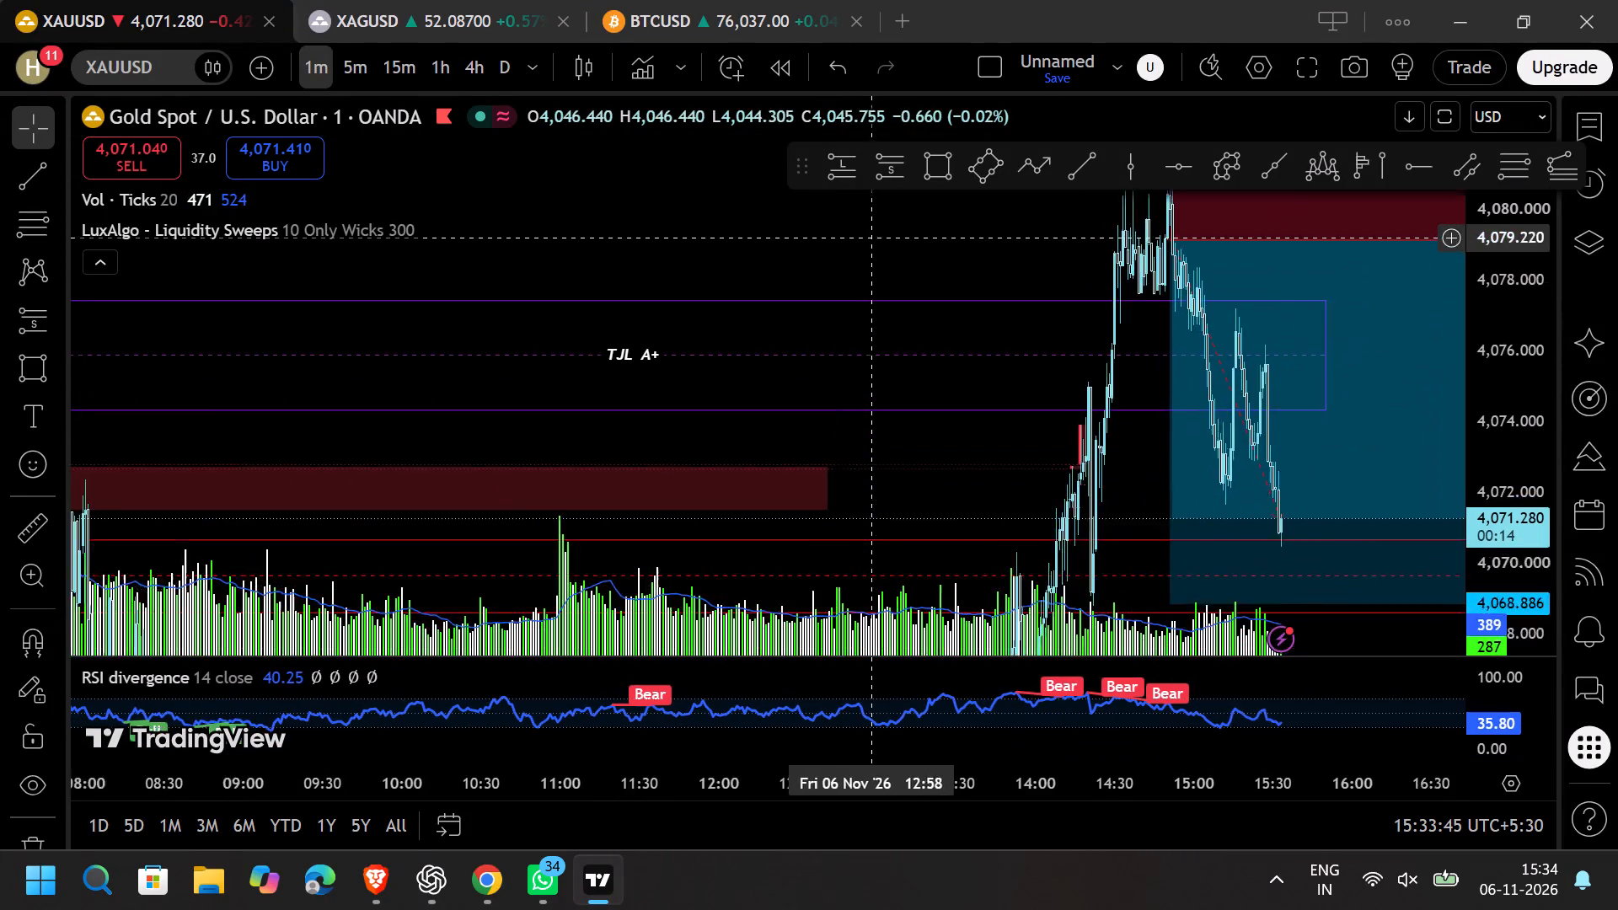
{"action": "left_click_drag", "start_coordinate": [876, 215], "coordinate": [929, 15]}
{"action": "scroll", "coordinate": [929, 515], "scroll_direction": "down", "scroll_amount": 7}
{"action": "left_click_drag", "start_coordinate": [641, 521], "coordinate": [1120, 231]}
{"action": "scroll", "coordinate": [1085, 254], "scroll_direction": "up", "scroll_amount": 13}
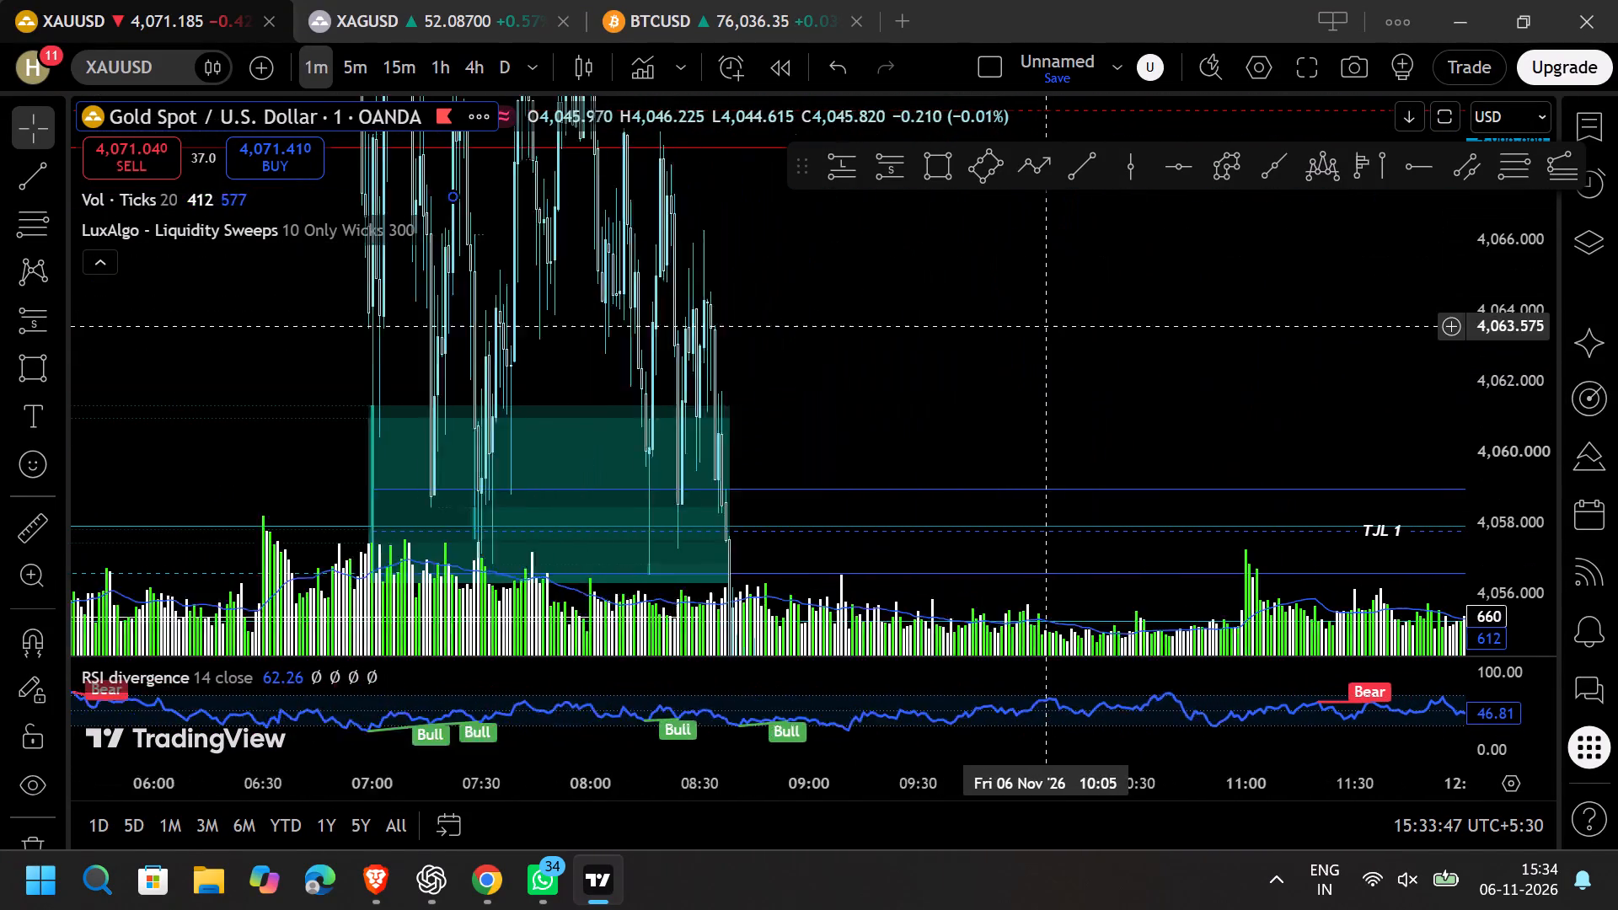
{"action": "scroll", "coordinate": [1046, 326], "scroll_direction": "up", "scroll_amount": 2}
{"action": "left_click_drag", "start_coordinate": [1210, 299], "coordinate": [705, 396]}
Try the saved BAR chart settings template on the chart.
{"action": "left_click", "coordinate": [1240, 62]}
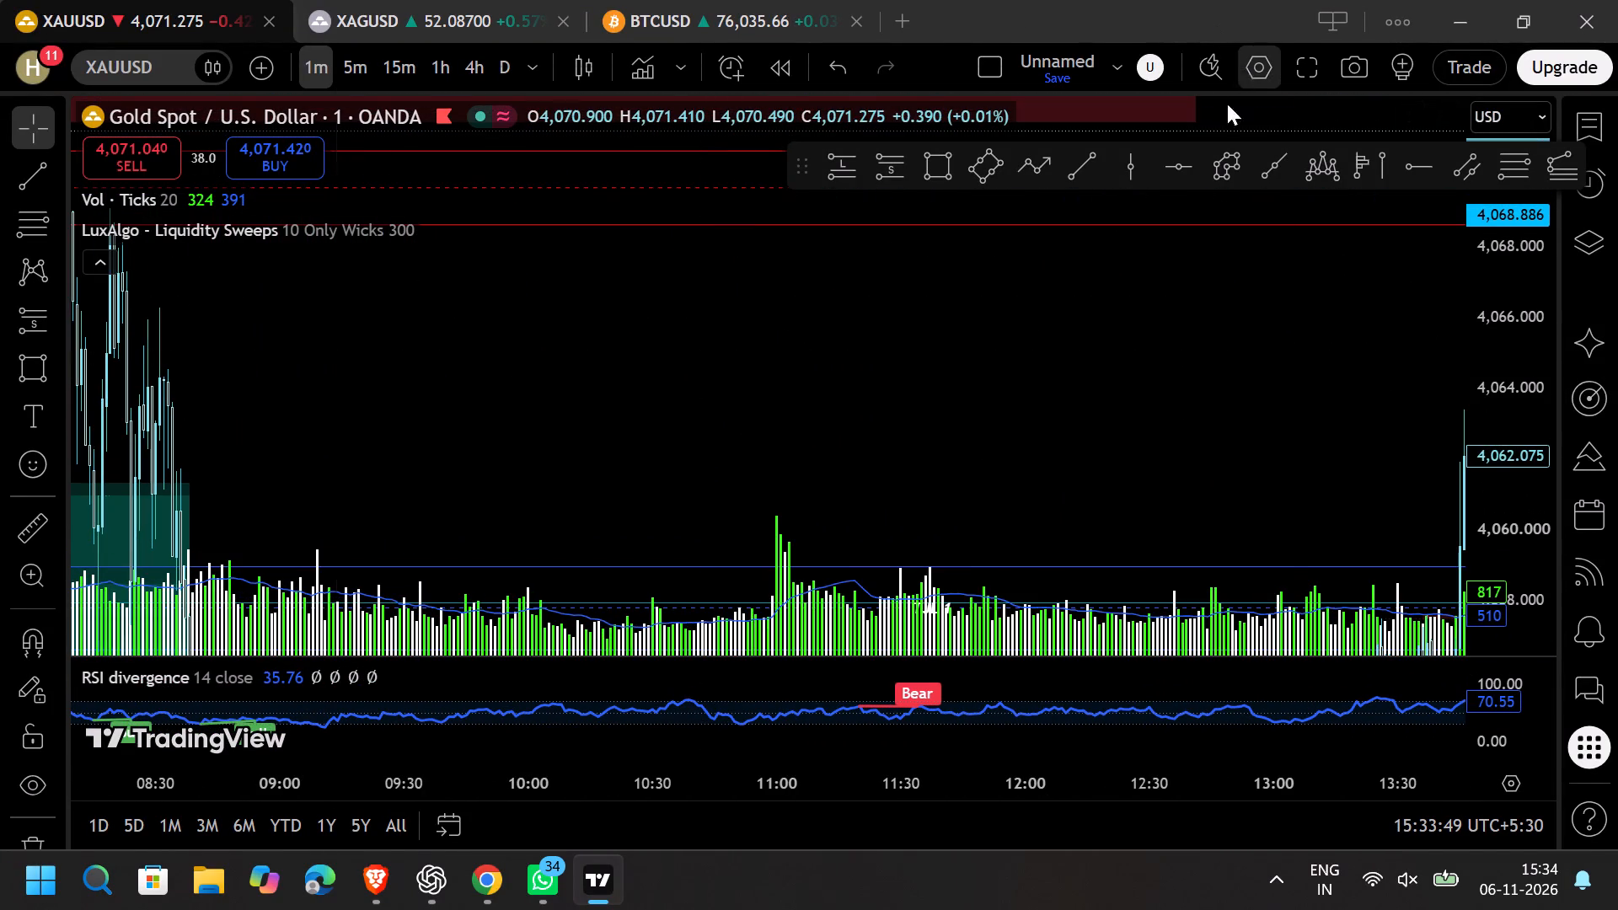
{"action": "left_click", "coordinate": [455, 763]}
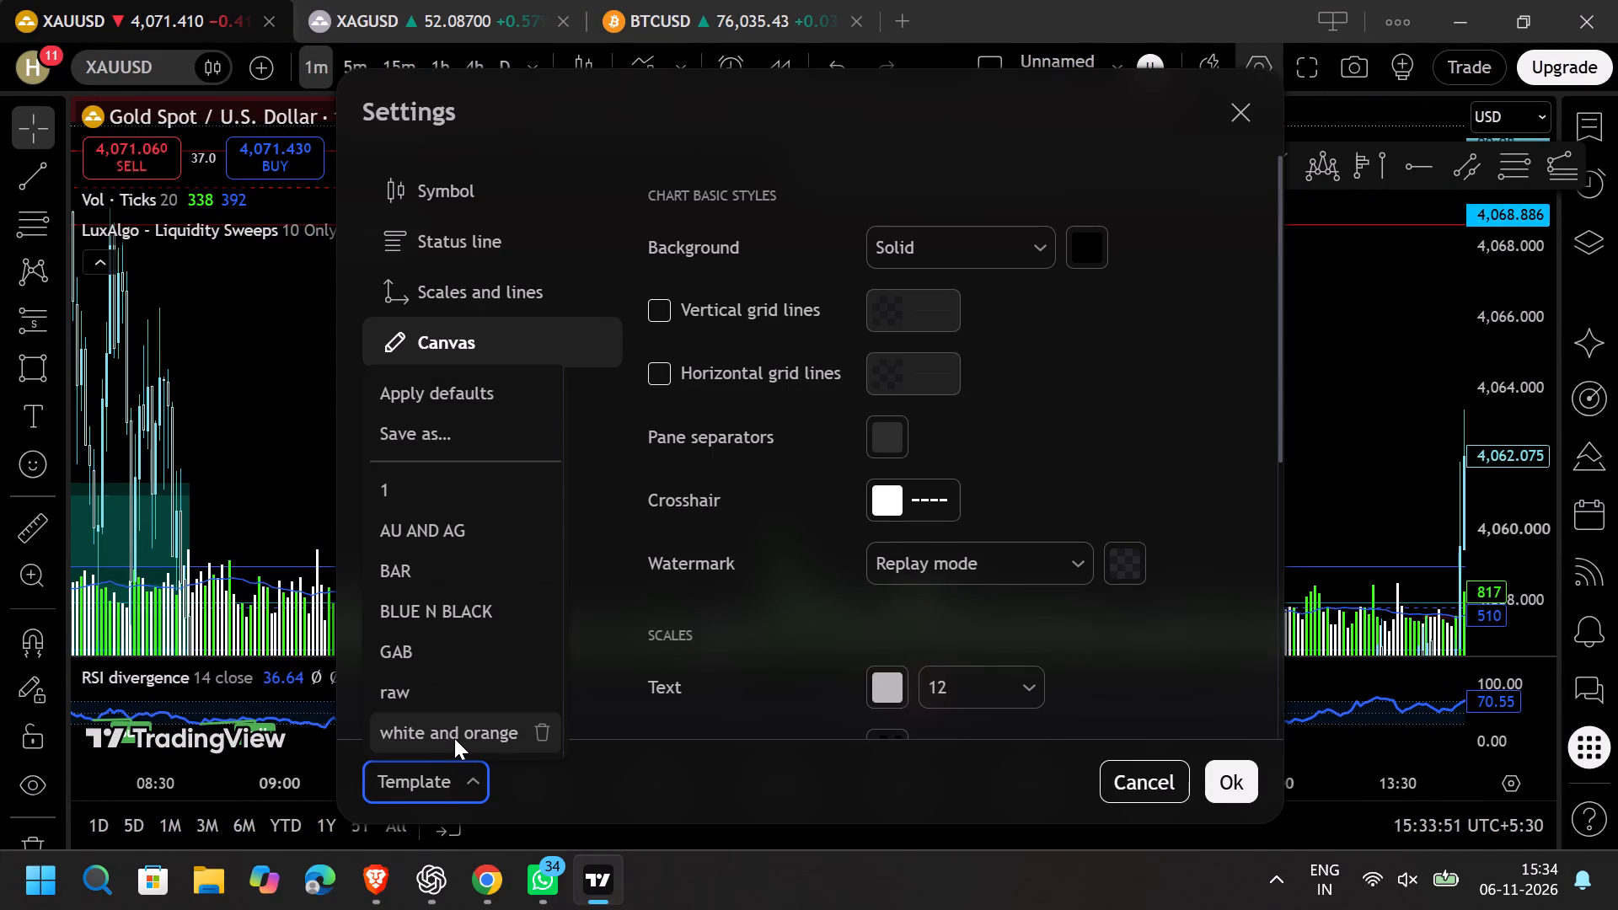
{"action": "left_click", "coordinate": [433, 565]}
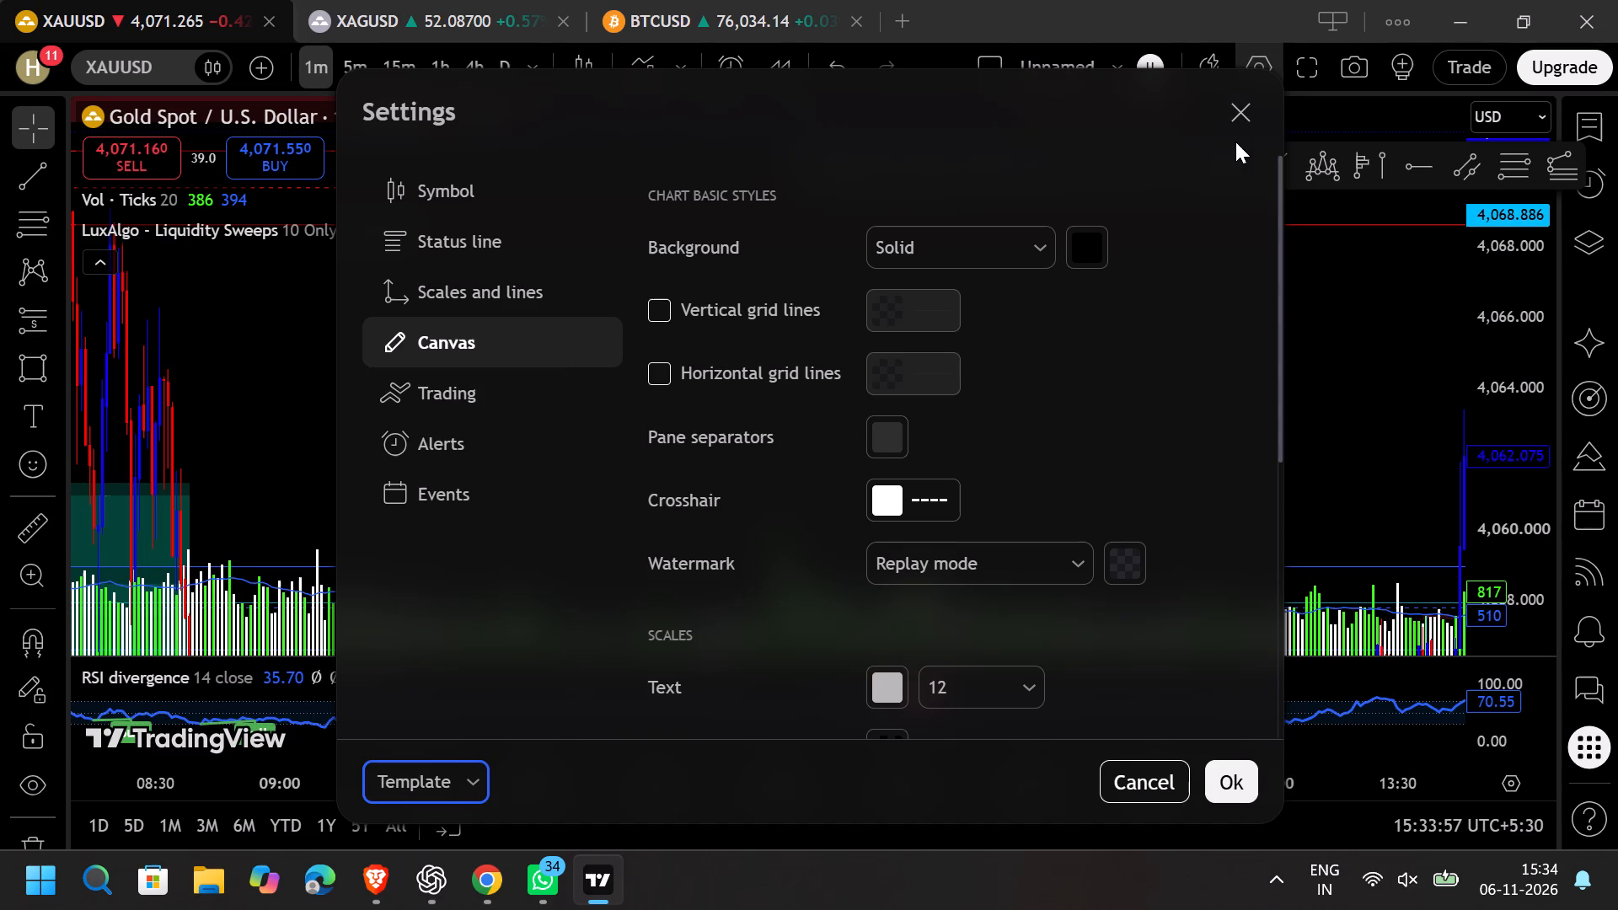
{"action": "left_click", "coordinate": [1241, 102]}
Examine the short positions and the TJL A+ and TJL 1 zones in the BAR template's blue and red colours.
{"action": "left_click_drag", "start_coordinate": [1260, 429], "coordinate": [571, 449]}
{"action": "left_click_drag", "start_coordinate": [530, 484], "coordinate": [489, 516]}
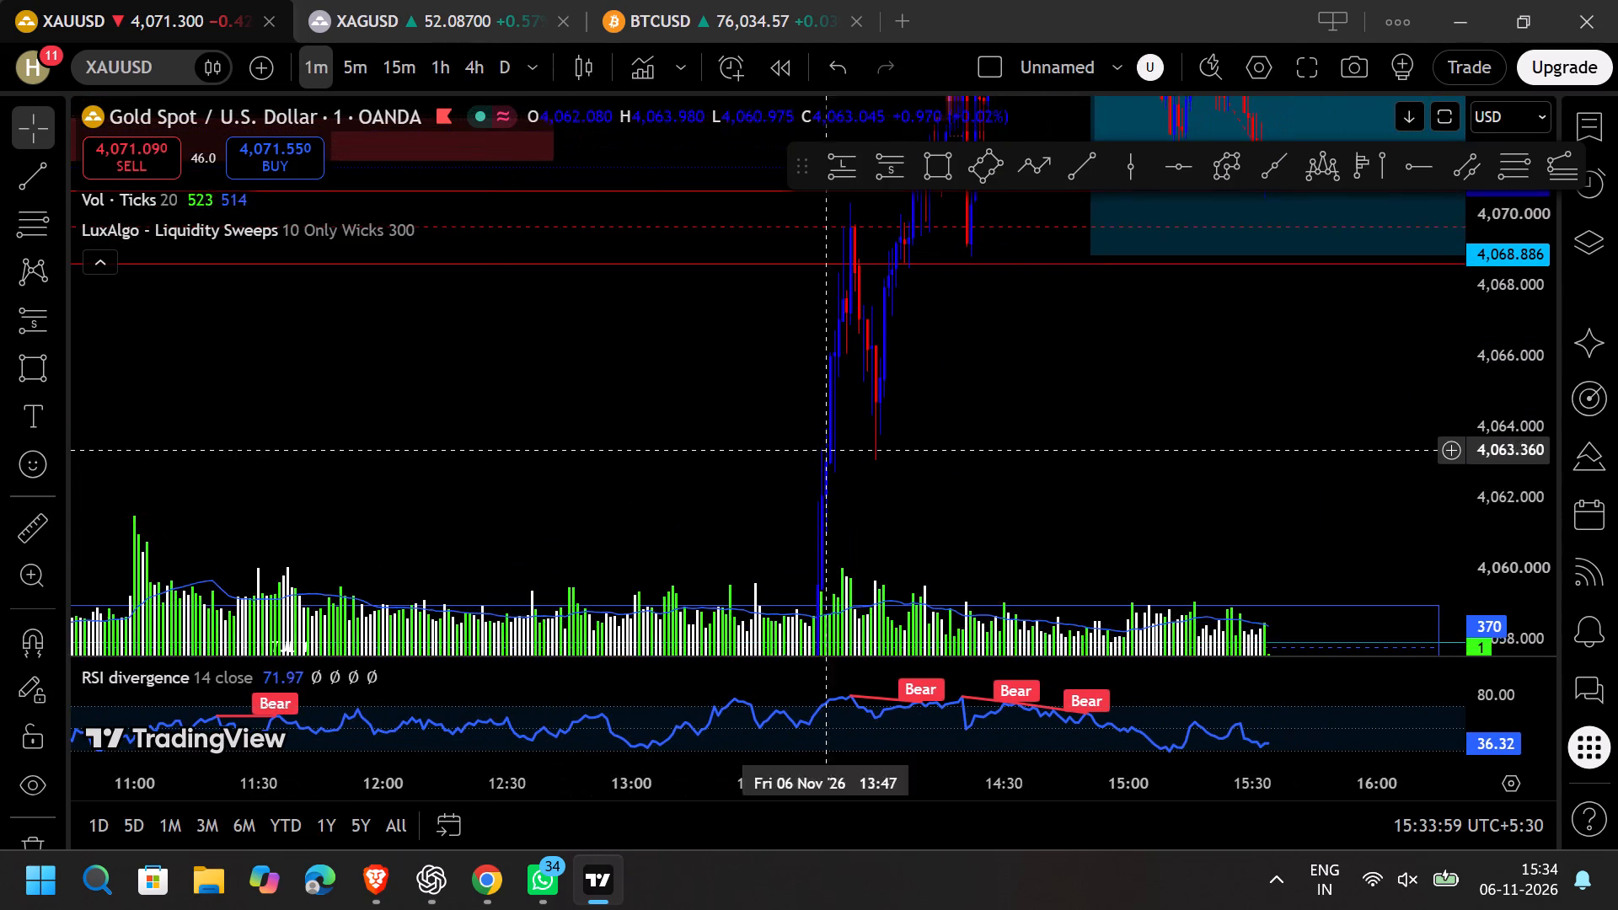
{"action": "left_click_drag", "start_coordinate": [1289, 399], "coordinate": [754, 676]}
{"action": "left_click_drag", "start_coordinate": [1526, 374], "coordinate": [1430, 668]}
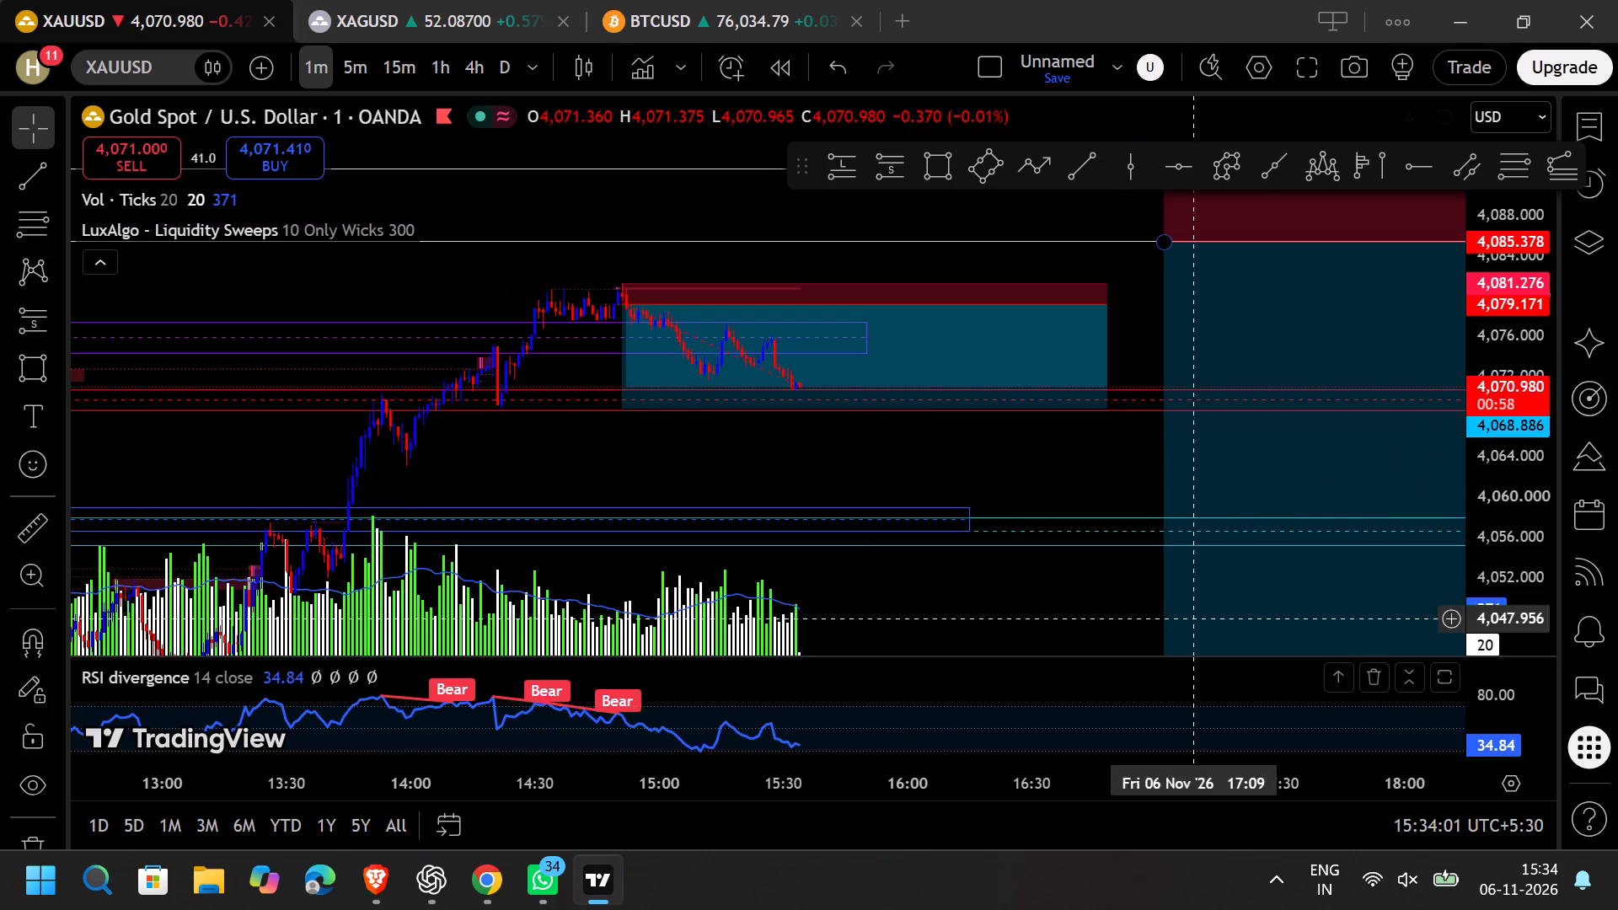
{"action": "scroll", "coordinate": [665, 512], "scroll_direction": "down", "scroll_amount": 6}
{"action": "scroll", "coordinate": [587, 503], "scroll_direction": "down", "scroll_amount": 6}
{"action": "left_click_drag", "start_coordinate": [557, 479], "coordinate": [939, 478]}
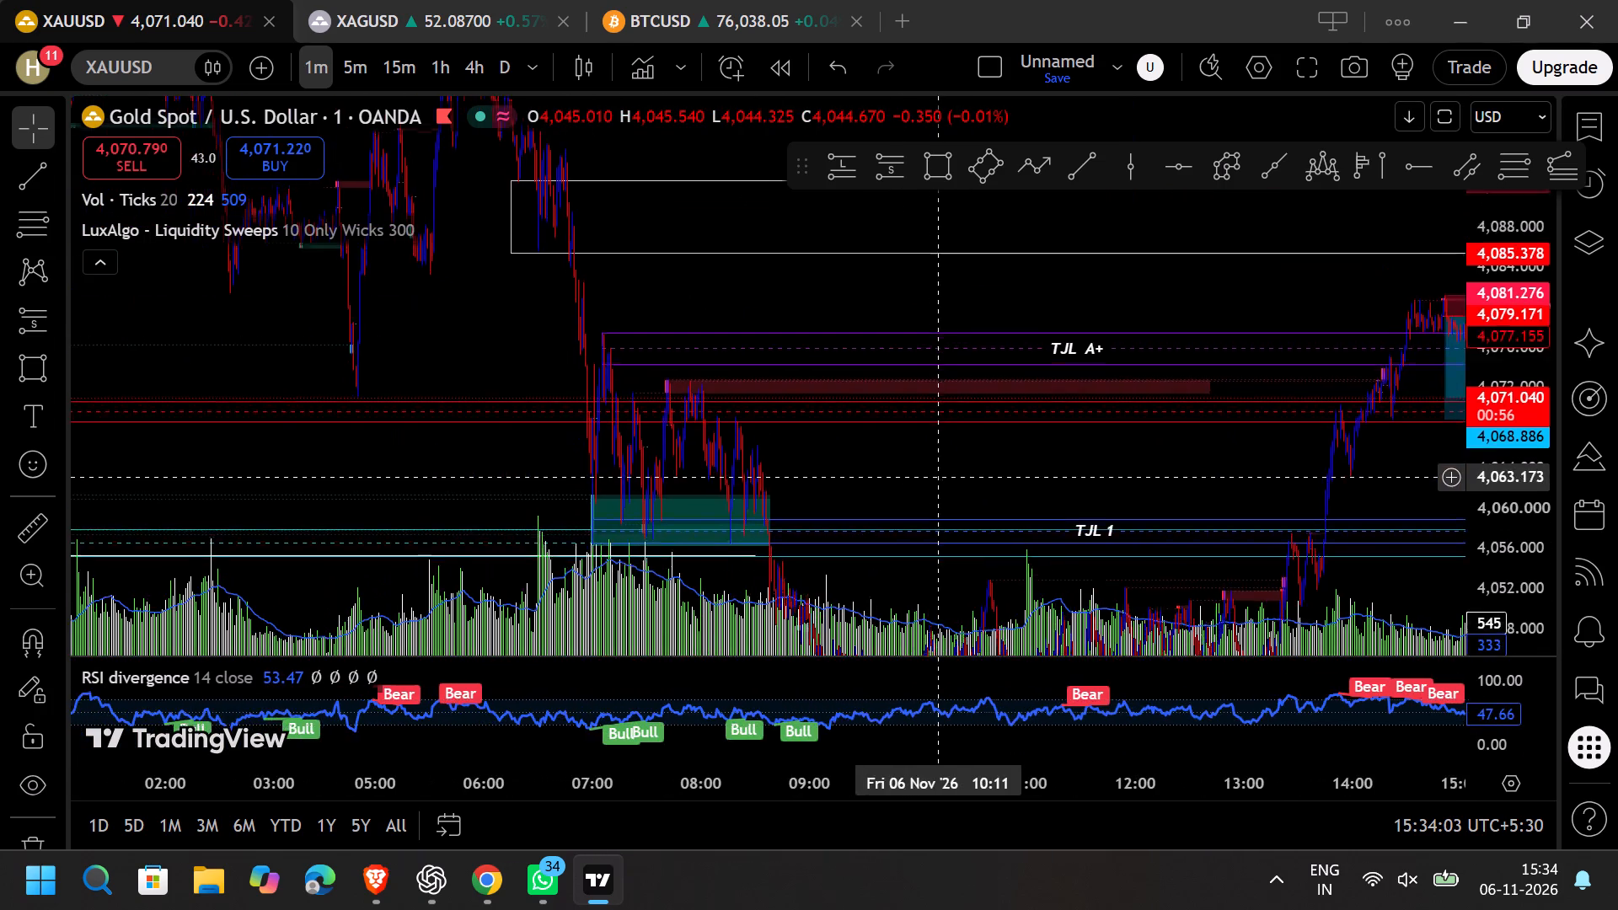
{"action": "left_click_drag", "start_coordinate": [939, 478], "coordinate": [604, 430]}
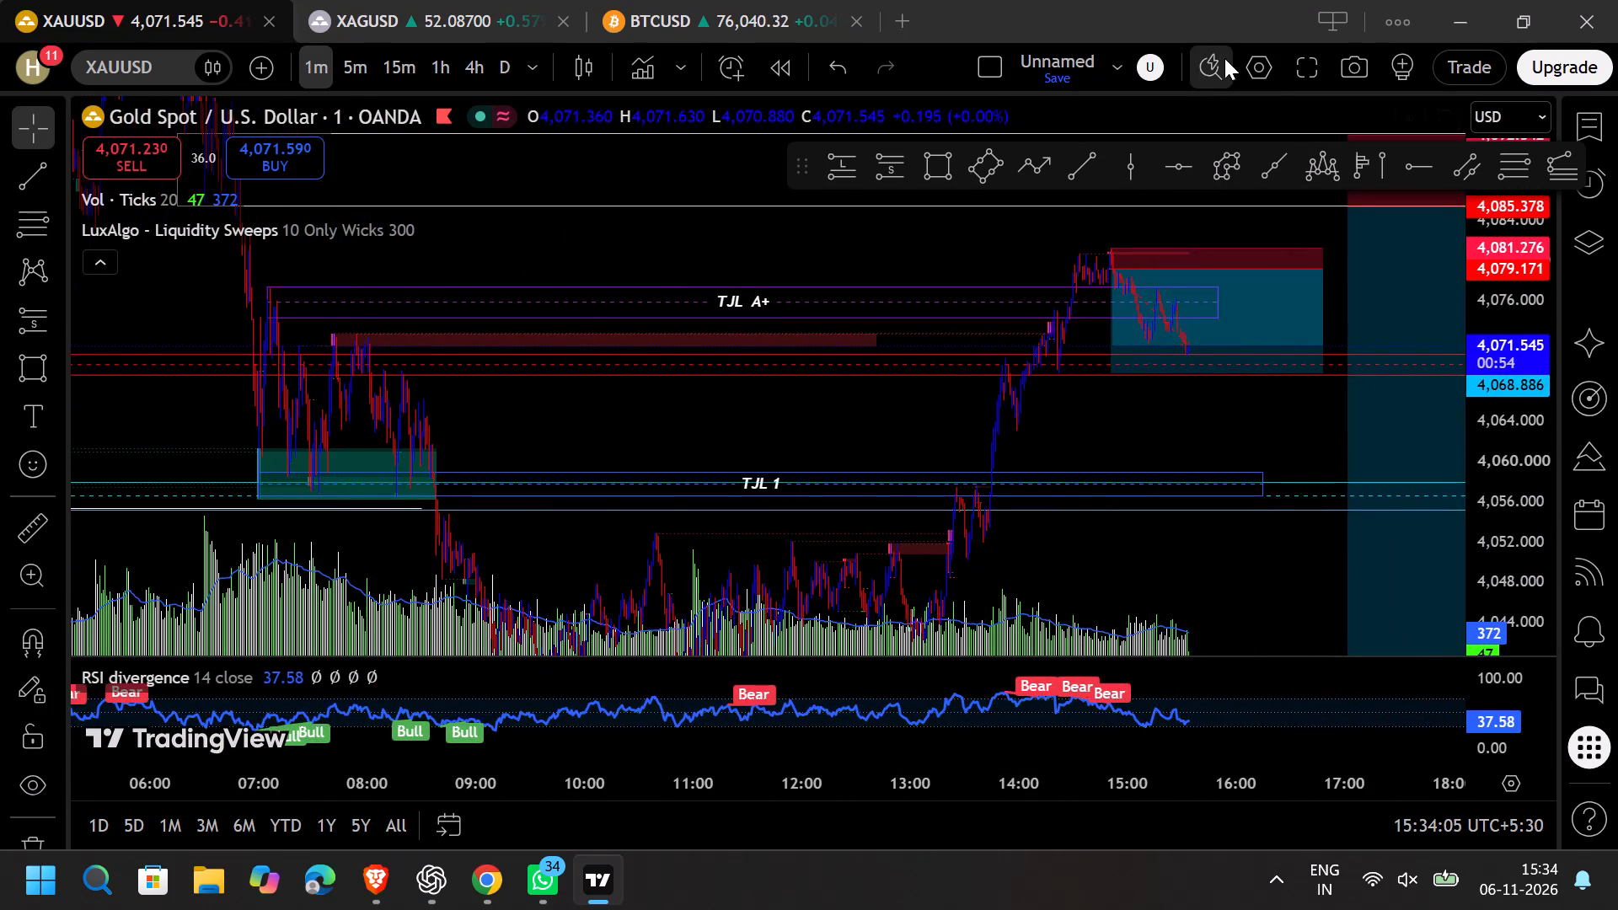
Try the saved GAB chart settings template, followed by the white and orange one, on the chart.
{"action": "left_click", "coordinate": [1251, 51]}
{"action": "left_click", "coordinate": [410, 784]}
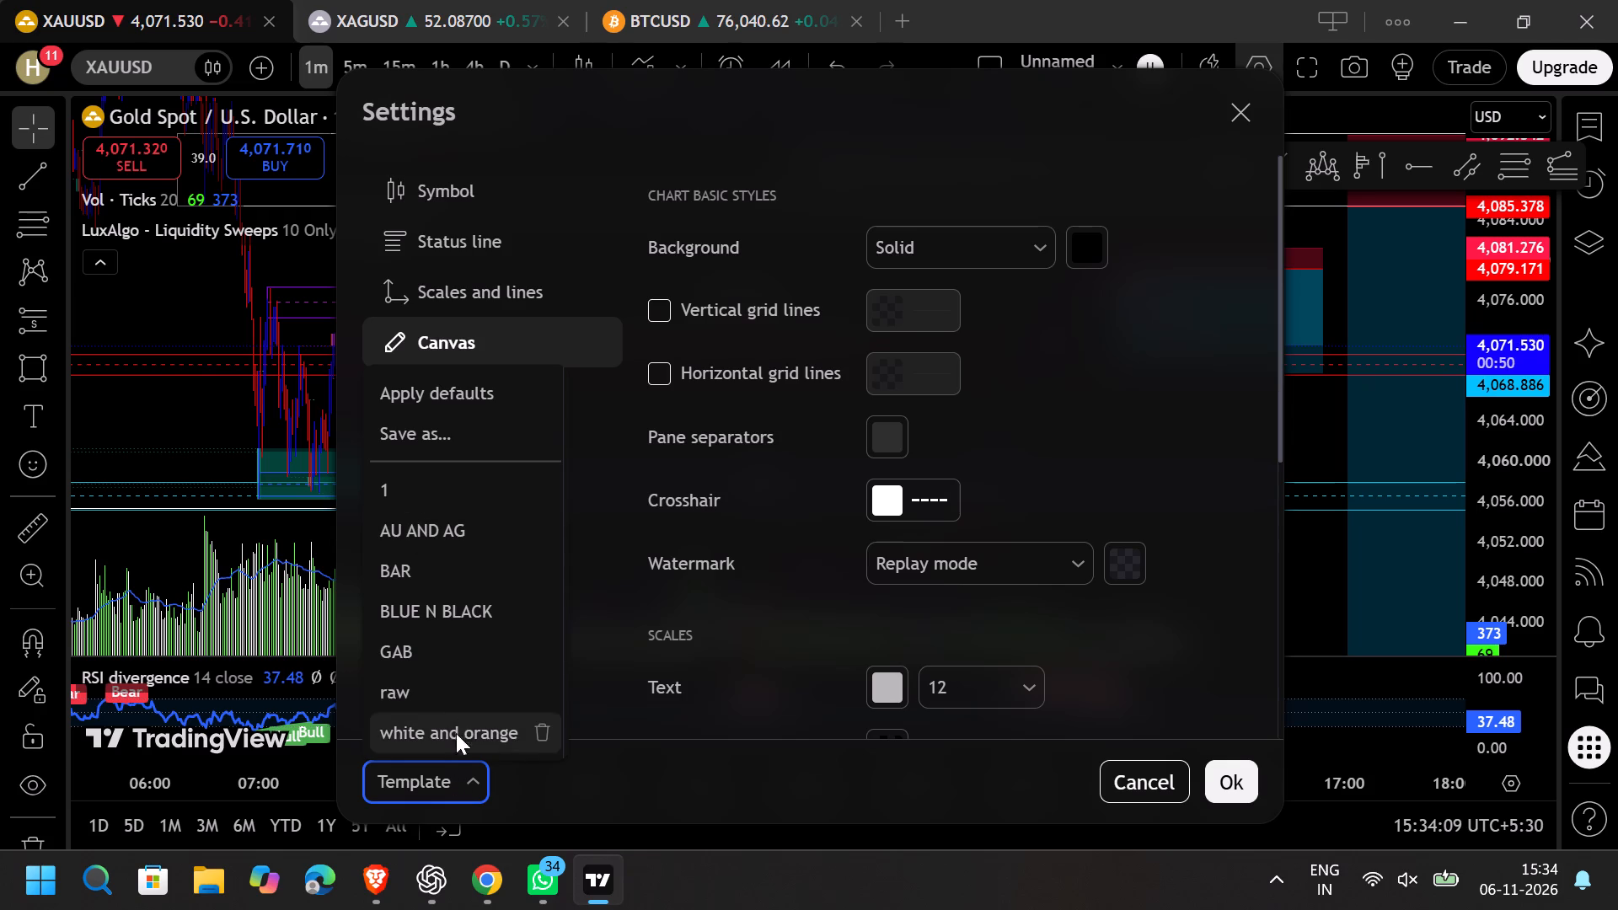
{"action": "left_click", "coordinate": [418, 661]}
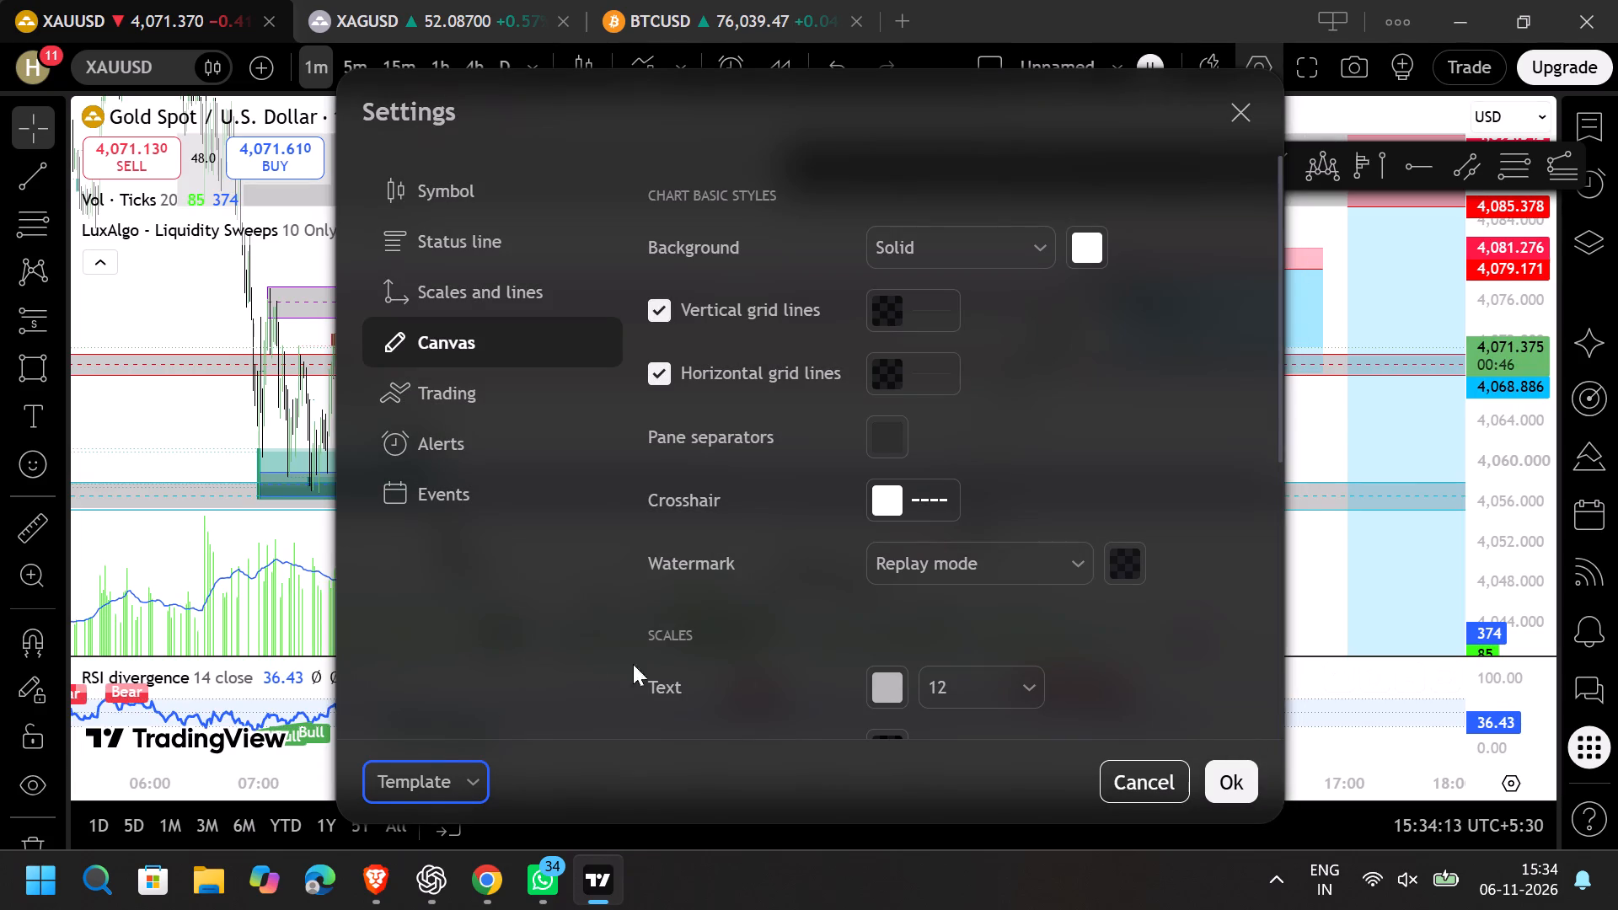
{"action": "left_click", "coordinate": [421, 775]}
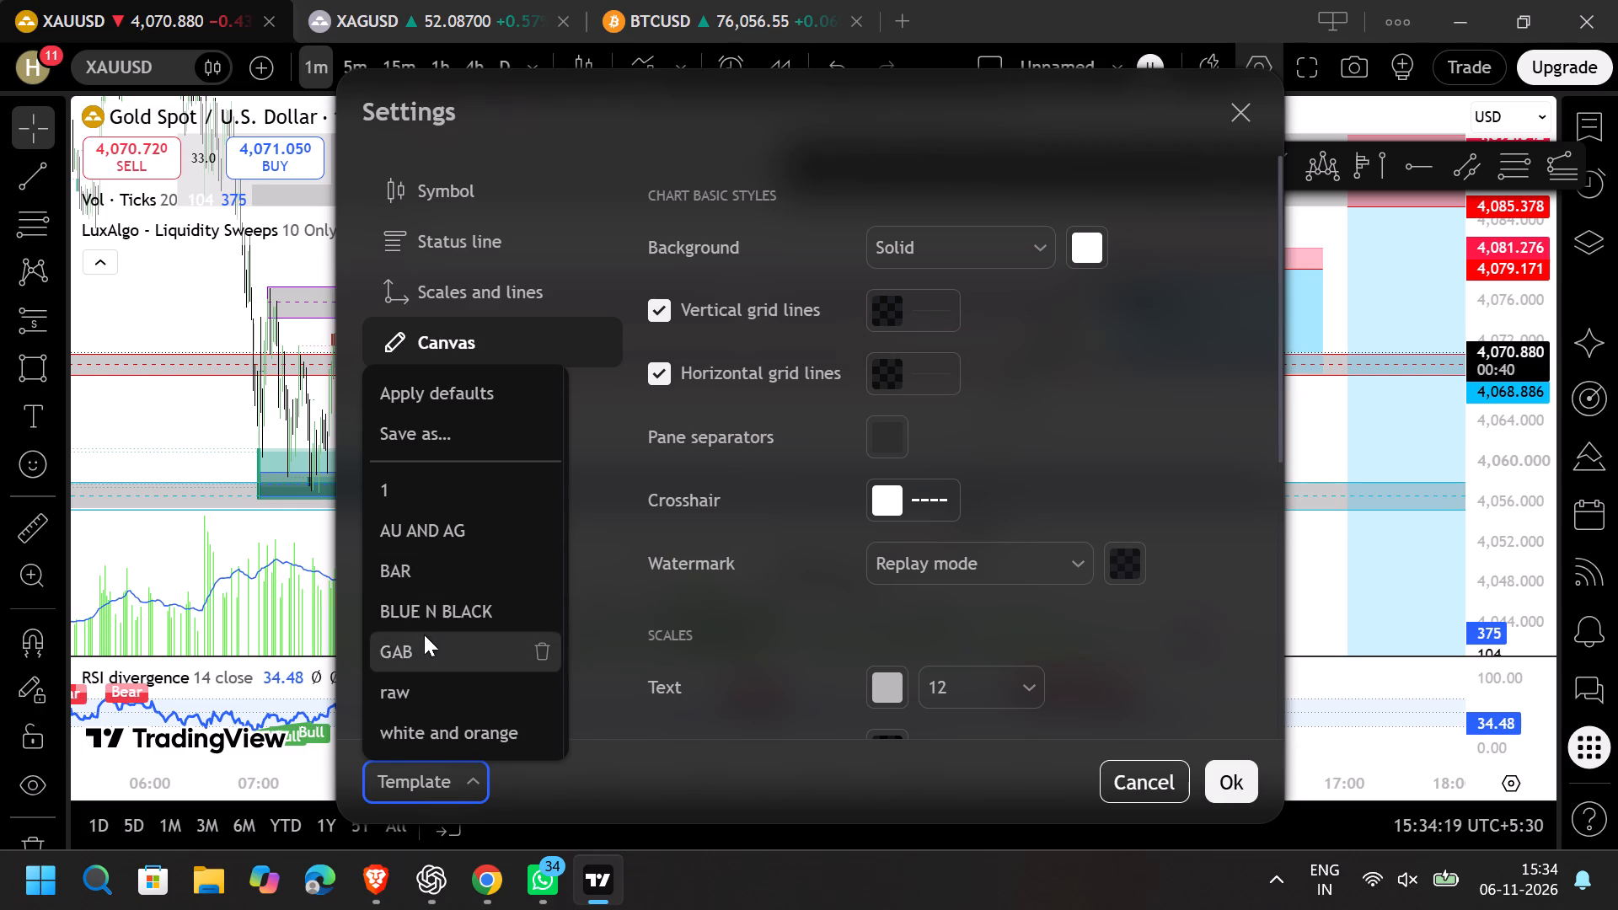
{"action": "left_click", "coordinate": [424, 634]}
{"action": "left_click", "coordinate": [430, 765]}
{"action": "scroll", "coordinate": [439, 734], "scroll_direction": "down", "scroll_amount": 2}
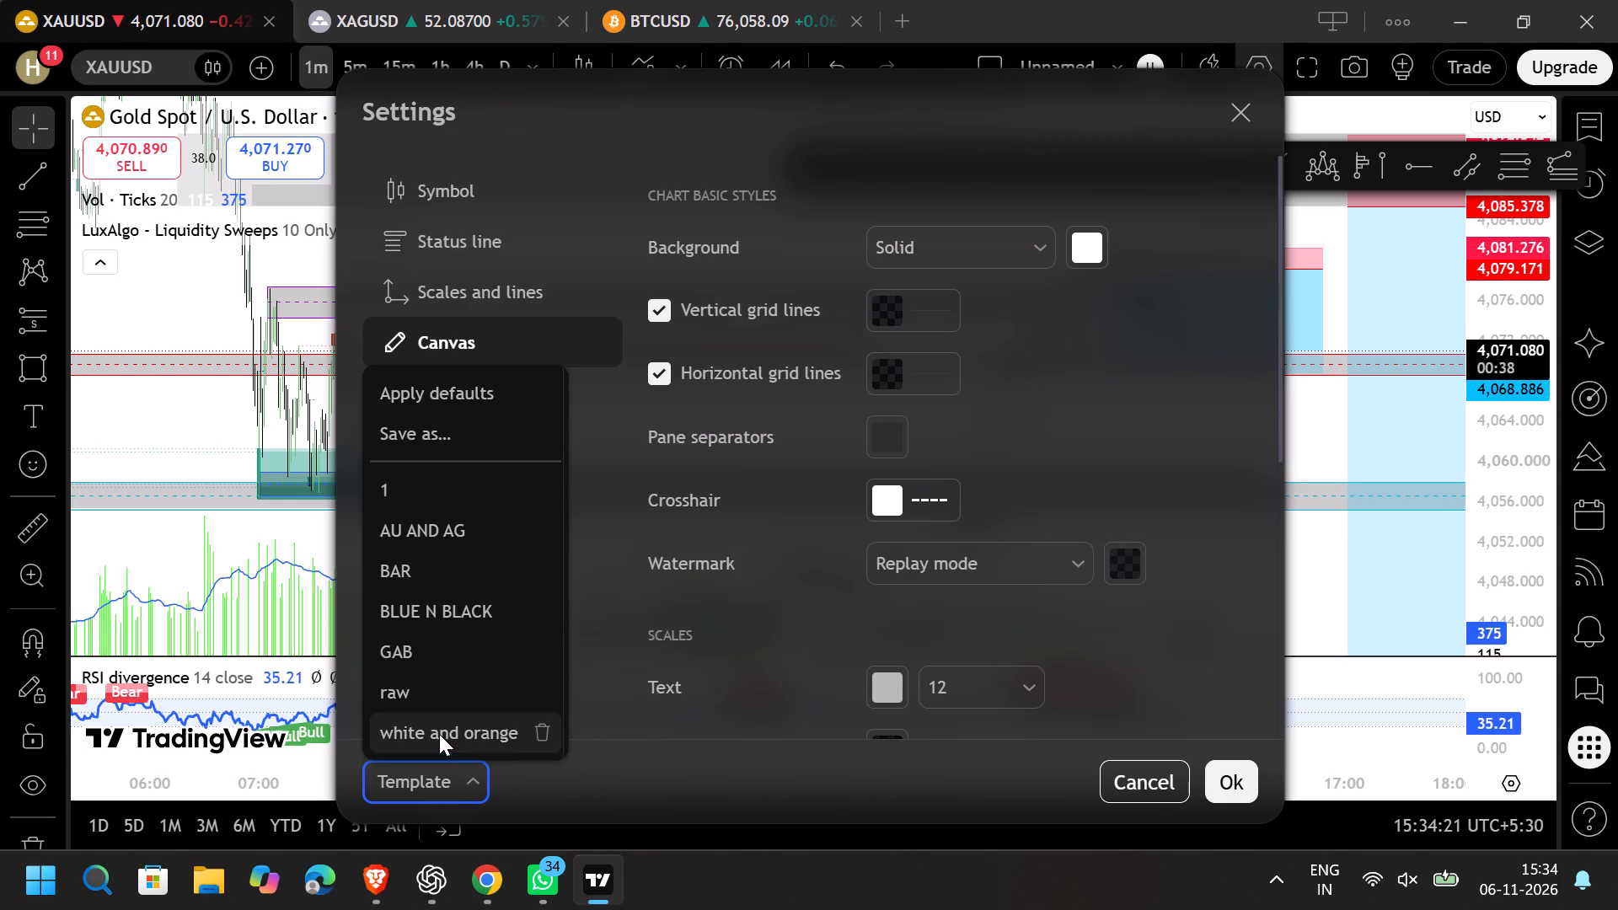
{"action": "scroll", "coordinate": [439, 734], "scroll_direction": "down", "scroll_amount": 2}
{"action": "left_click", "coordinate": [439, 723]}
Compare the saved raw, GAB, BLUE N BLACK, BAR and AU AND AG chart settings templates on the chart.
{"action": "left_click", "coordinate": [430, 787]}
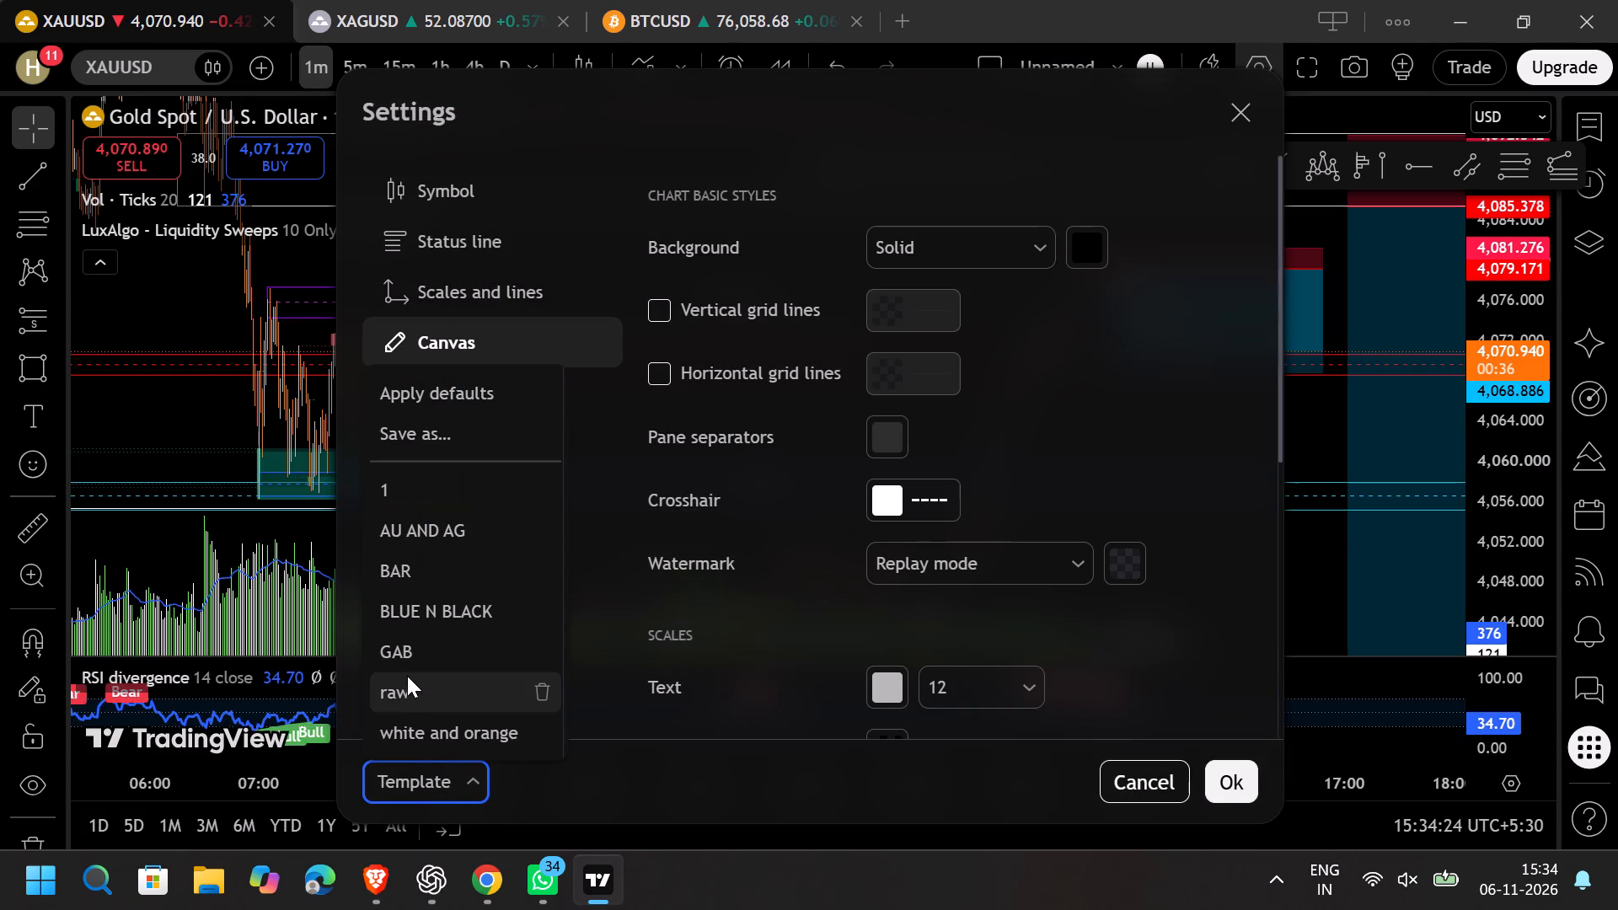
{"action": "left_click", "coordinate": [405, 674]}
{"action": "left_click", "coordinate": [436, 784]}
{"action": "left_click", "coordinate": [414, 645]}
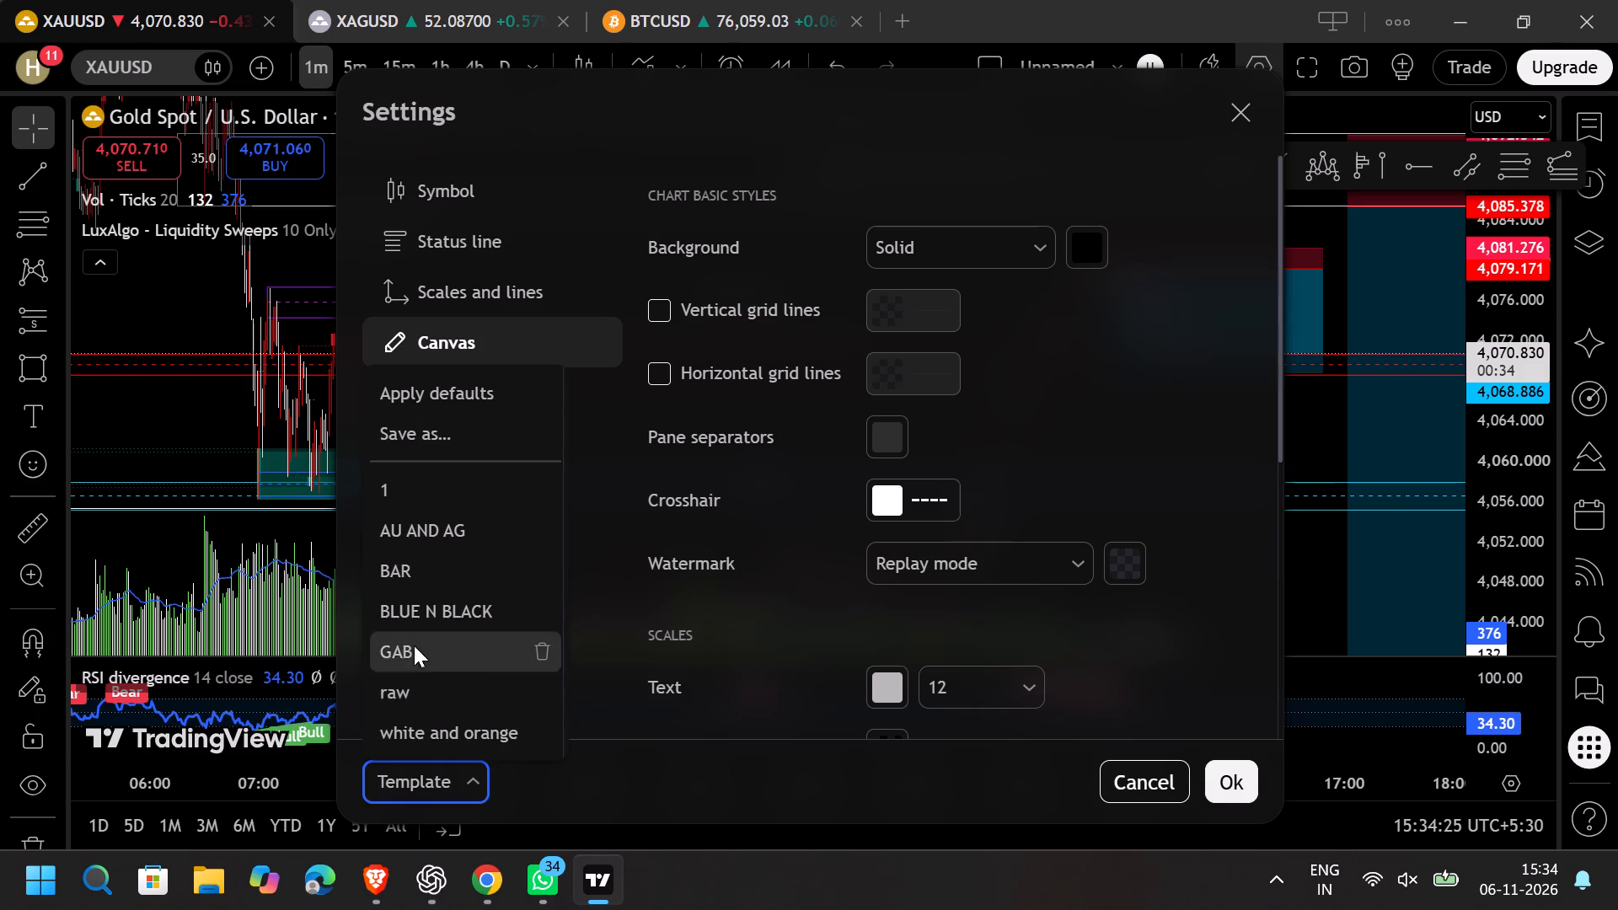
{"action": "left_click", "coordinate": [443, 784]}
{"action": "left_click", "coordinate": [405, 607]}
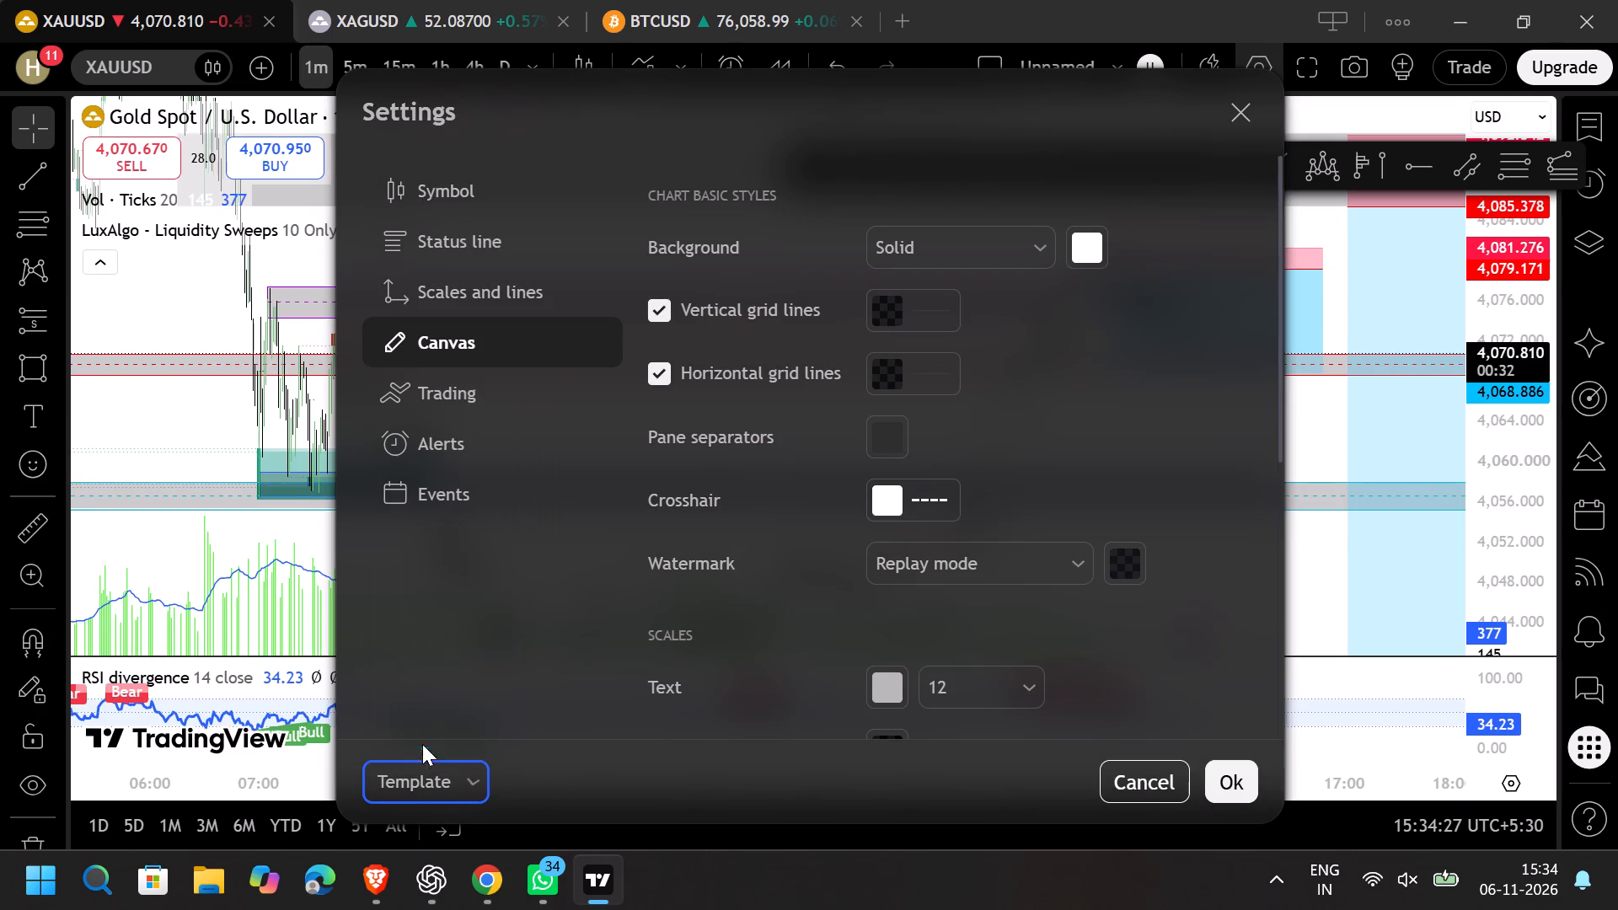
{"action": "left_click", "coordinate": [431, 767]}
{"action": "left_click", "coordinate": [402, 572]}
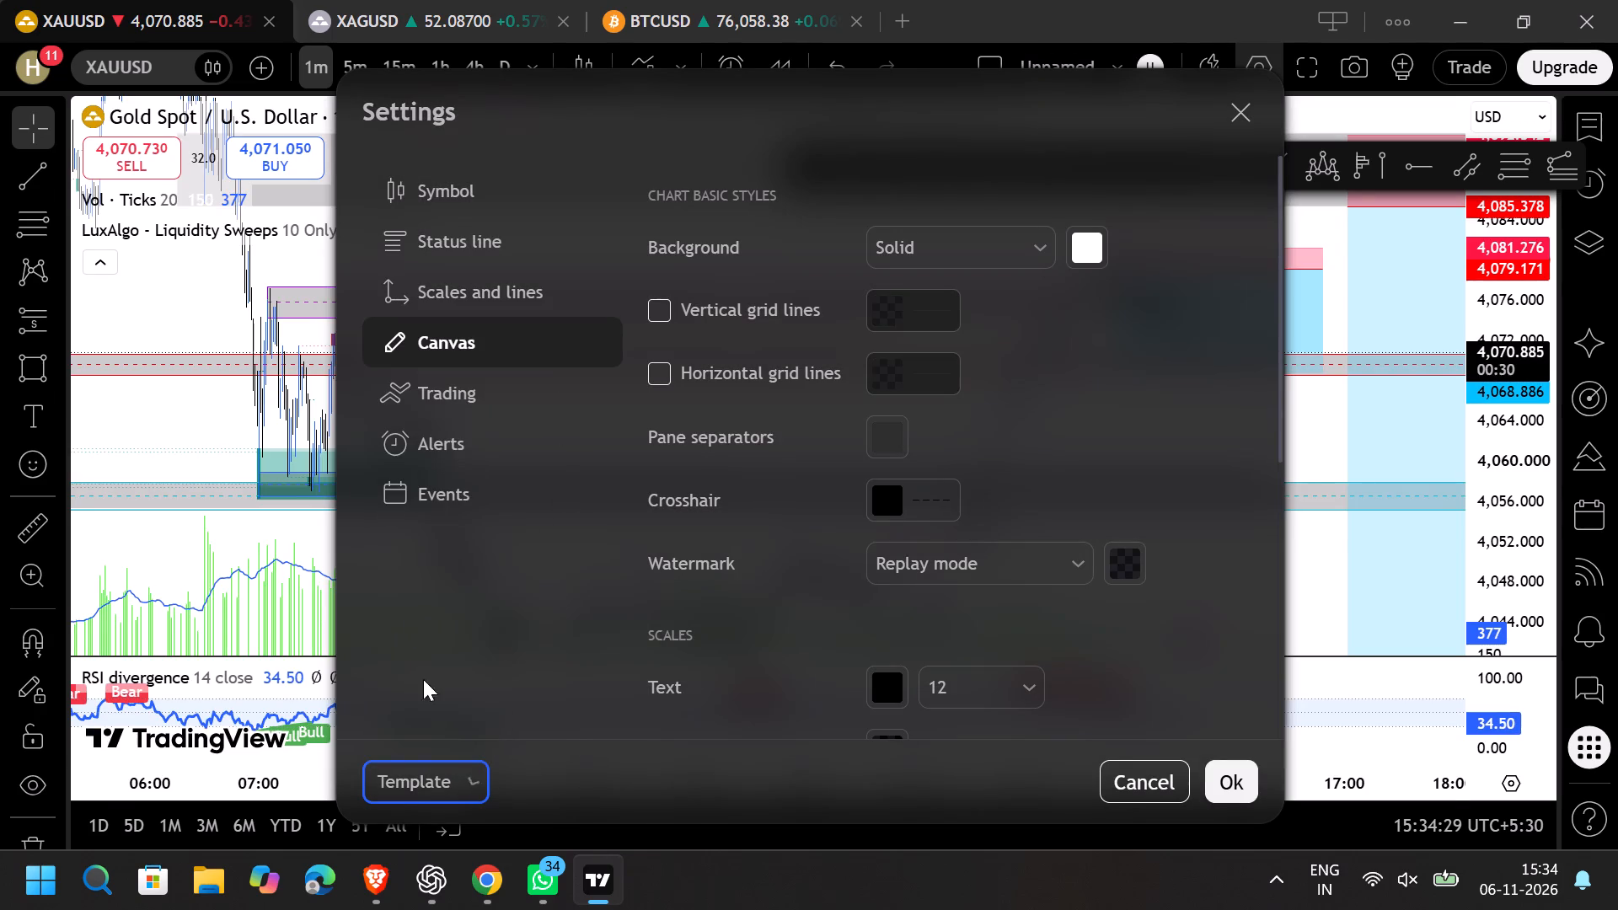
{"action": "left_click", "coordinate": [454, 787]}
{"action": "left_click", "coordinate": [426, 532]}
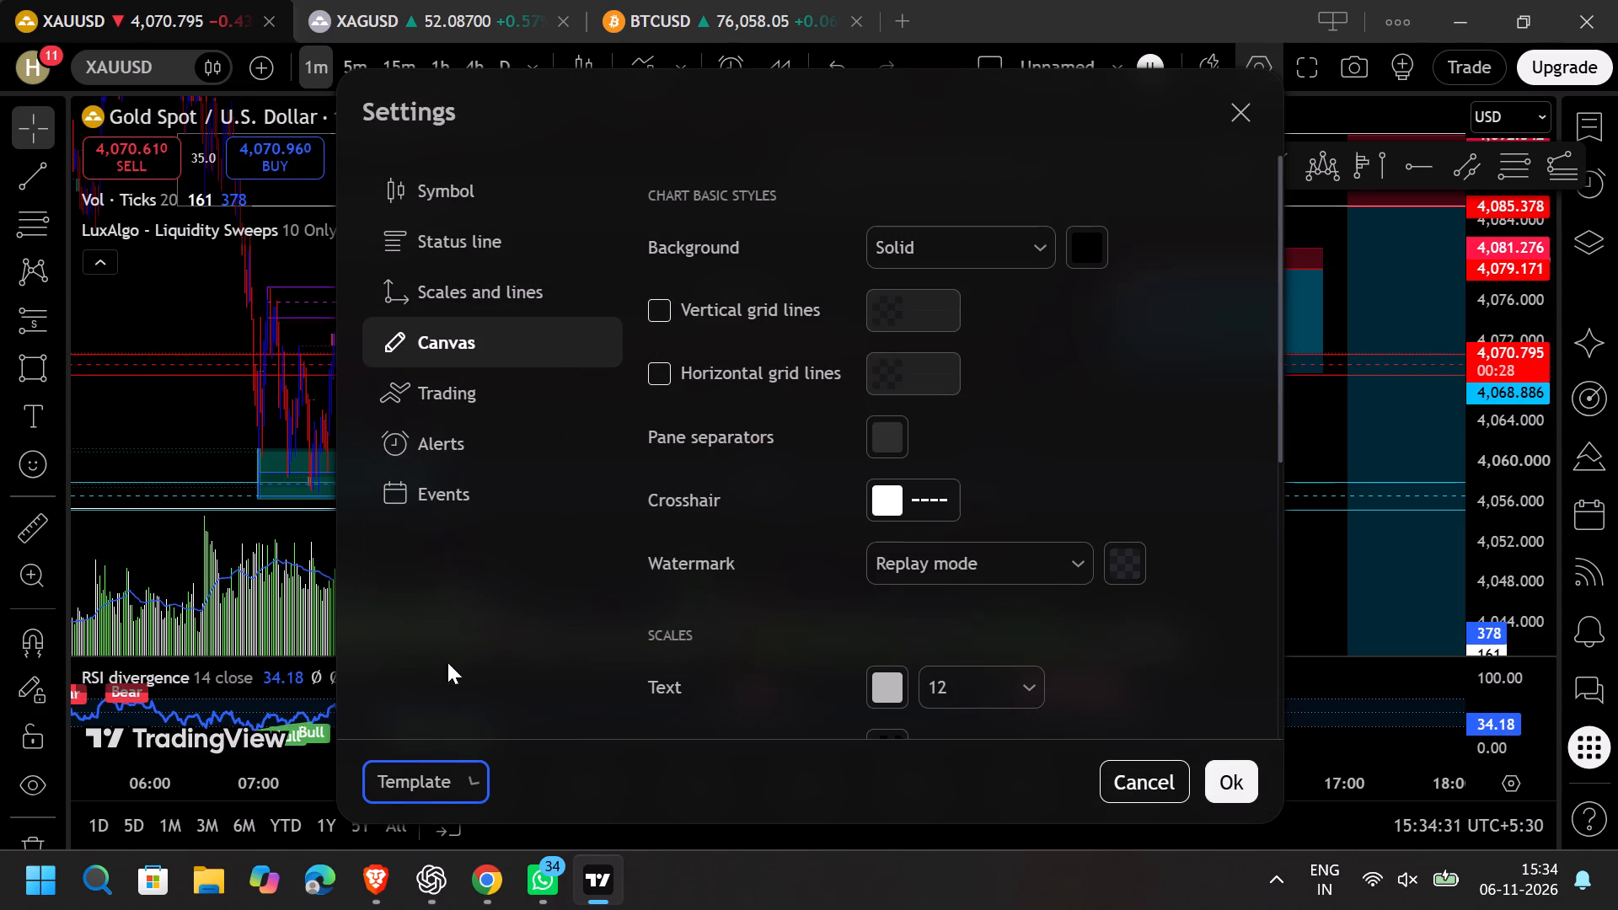
Apply the saved chart settings template 1 to the chart and close the settings.
{"action": "left_click", "coordinate": [469, 791]}
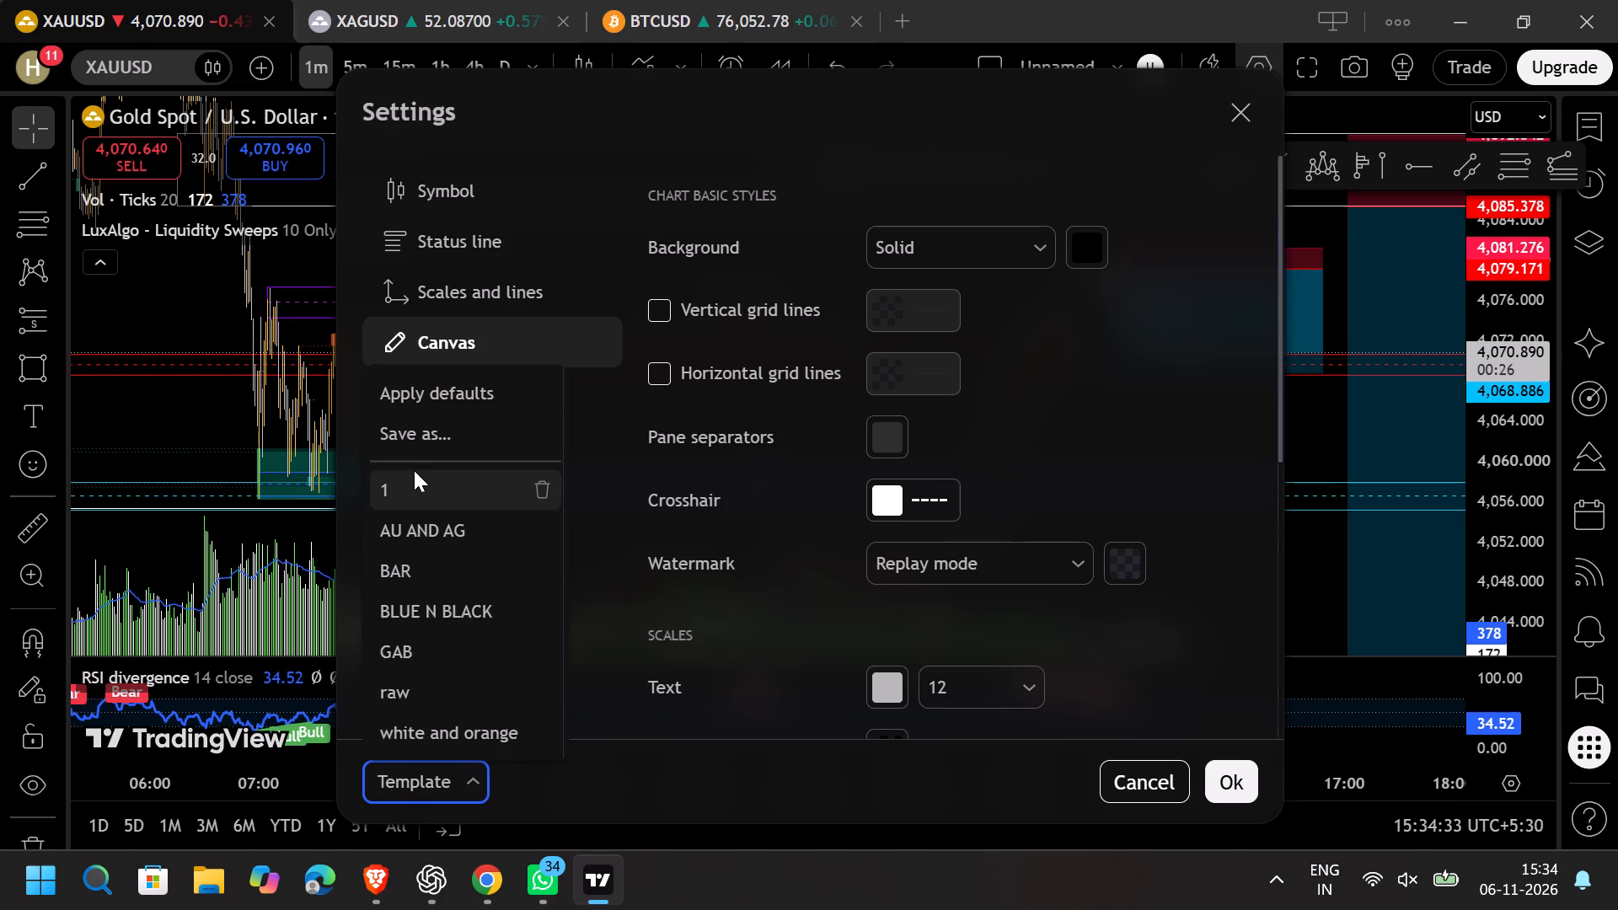
{"action": "left_click", "coordinate": [414, 470]}
{"action": "left_click", "coordinate": [291, 586]}
{"action": "left_click", "coordinate": [304, 564]}
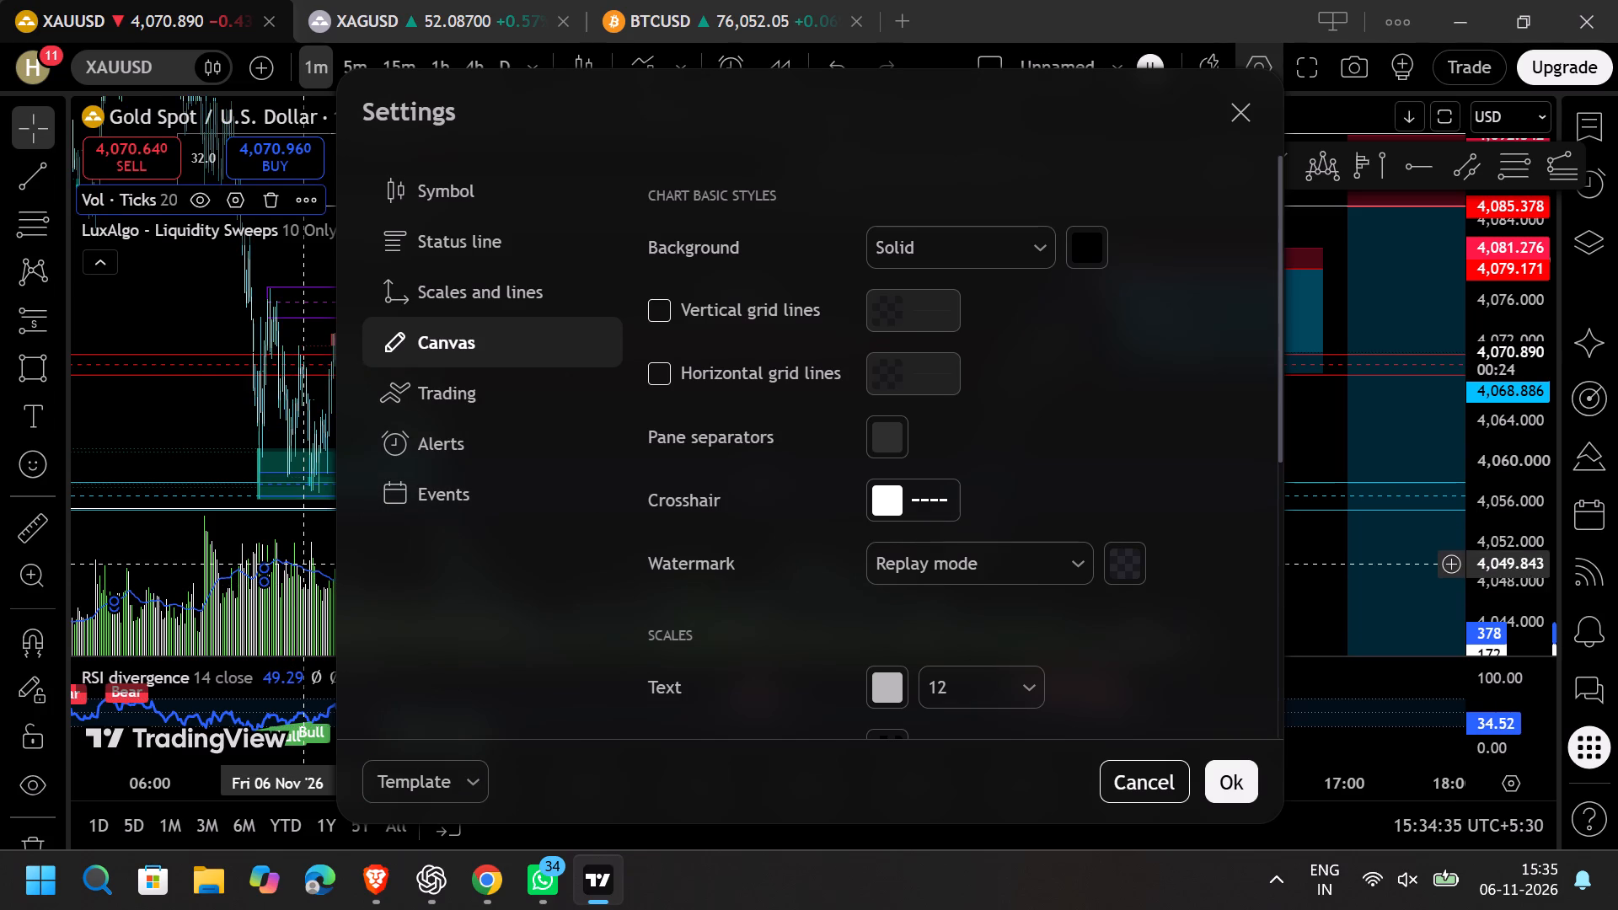
{"action": "left_click", "coordinate": [1235, 117]}
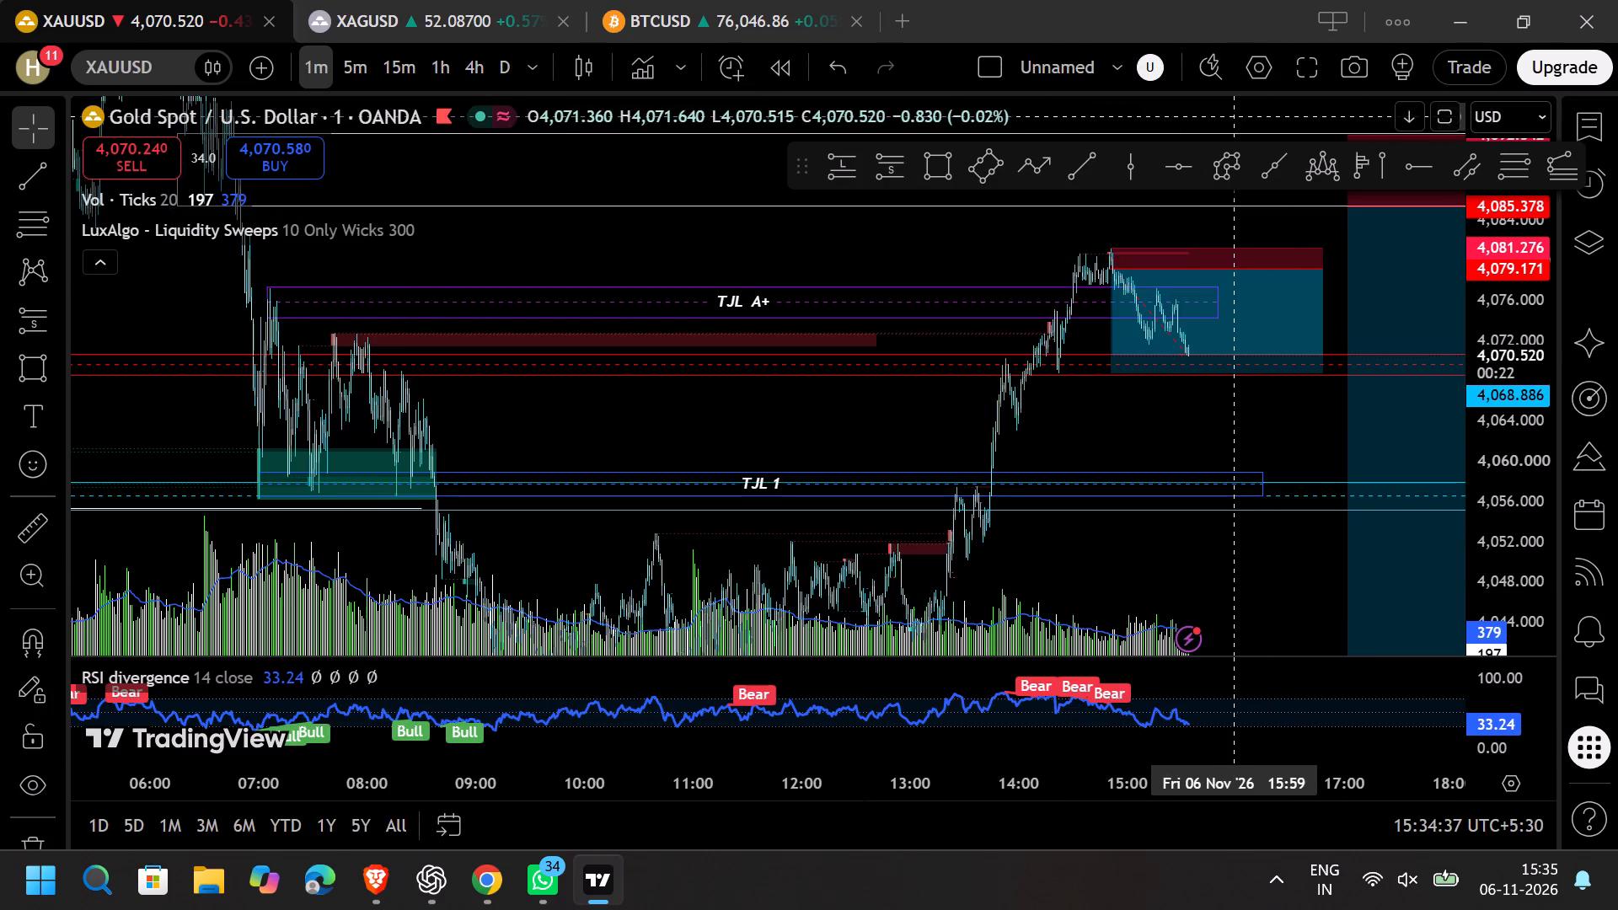
Undo the applied chart templates and view changes back to the green and white candles on the dark gradient background.
{"action": "key", "text": "ctrl+z"}
{"action": "key", "text": "ctrl+z"}
{"action": "key", "text": "ctrl+z"}
{"action": "key", "text": "ctrl+z"}
{"action": "key", "text": "ctrl+z"}
{"action": "key", "text": "ctrl+z"}
{"action": "key", "text": "ctrl+z"}
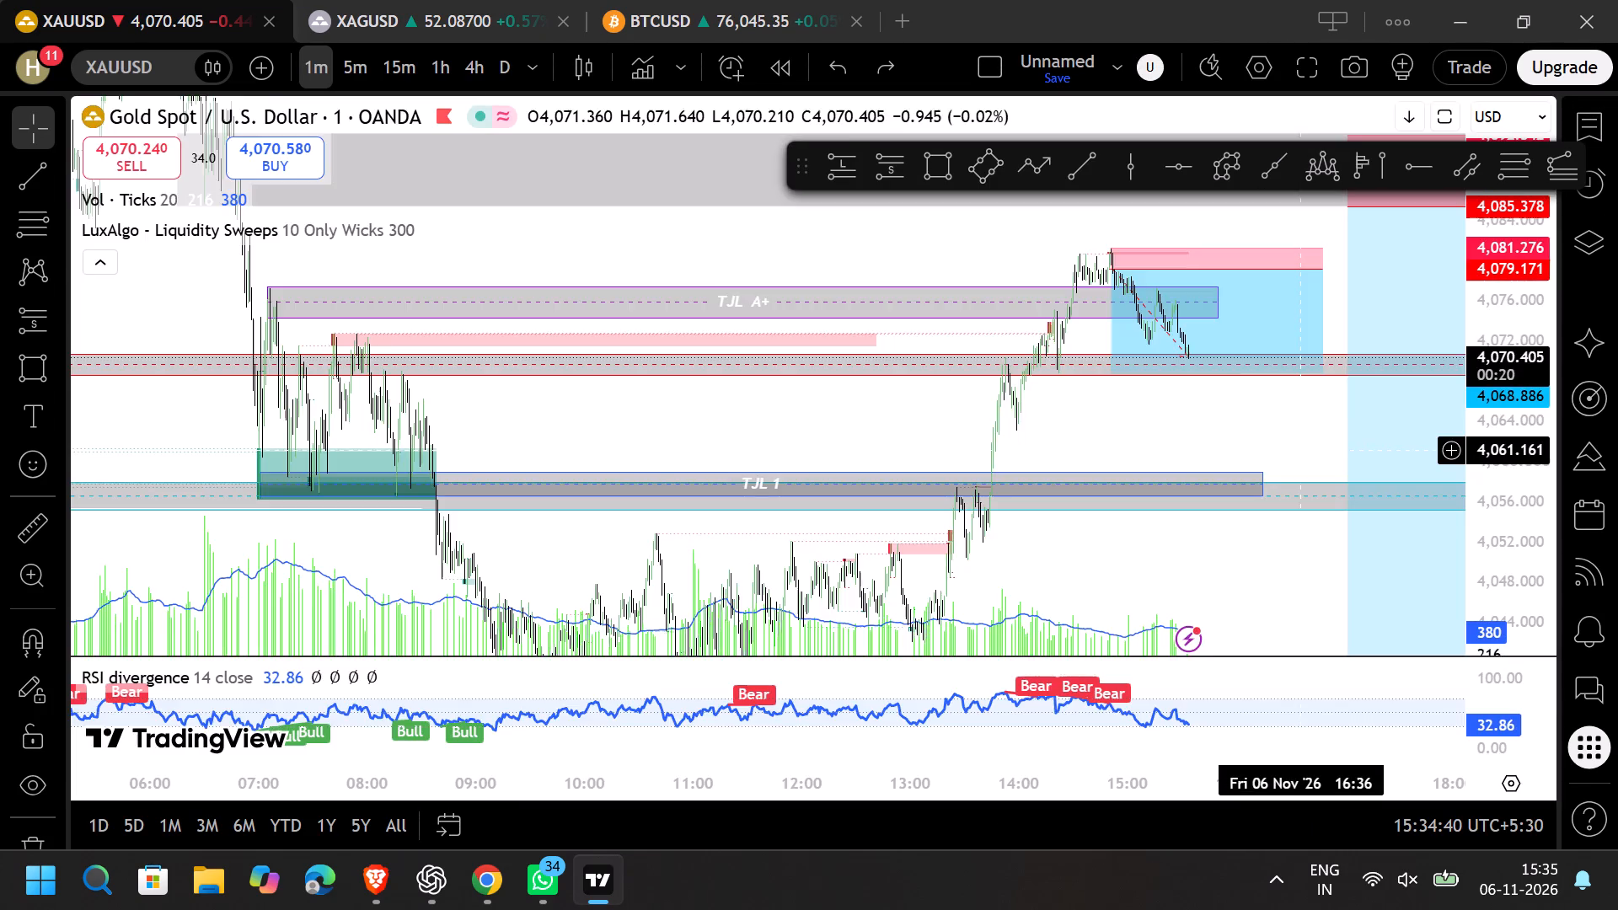
{"action": "key", "text": "ctrl+z"}
{"action": "key", "text": "ctrl+z"}
{"action": "key", "text": "ctrl+z"}
{"action": "key", "text": "ctrl+z"}
{"action": "key", "text": "ctrl+z"}
{"action": "key", "text": "ctrl+z"}
{"action": "key", "text": "ctrl+z"}
{"action": "key", "text": "ctrl+z"}
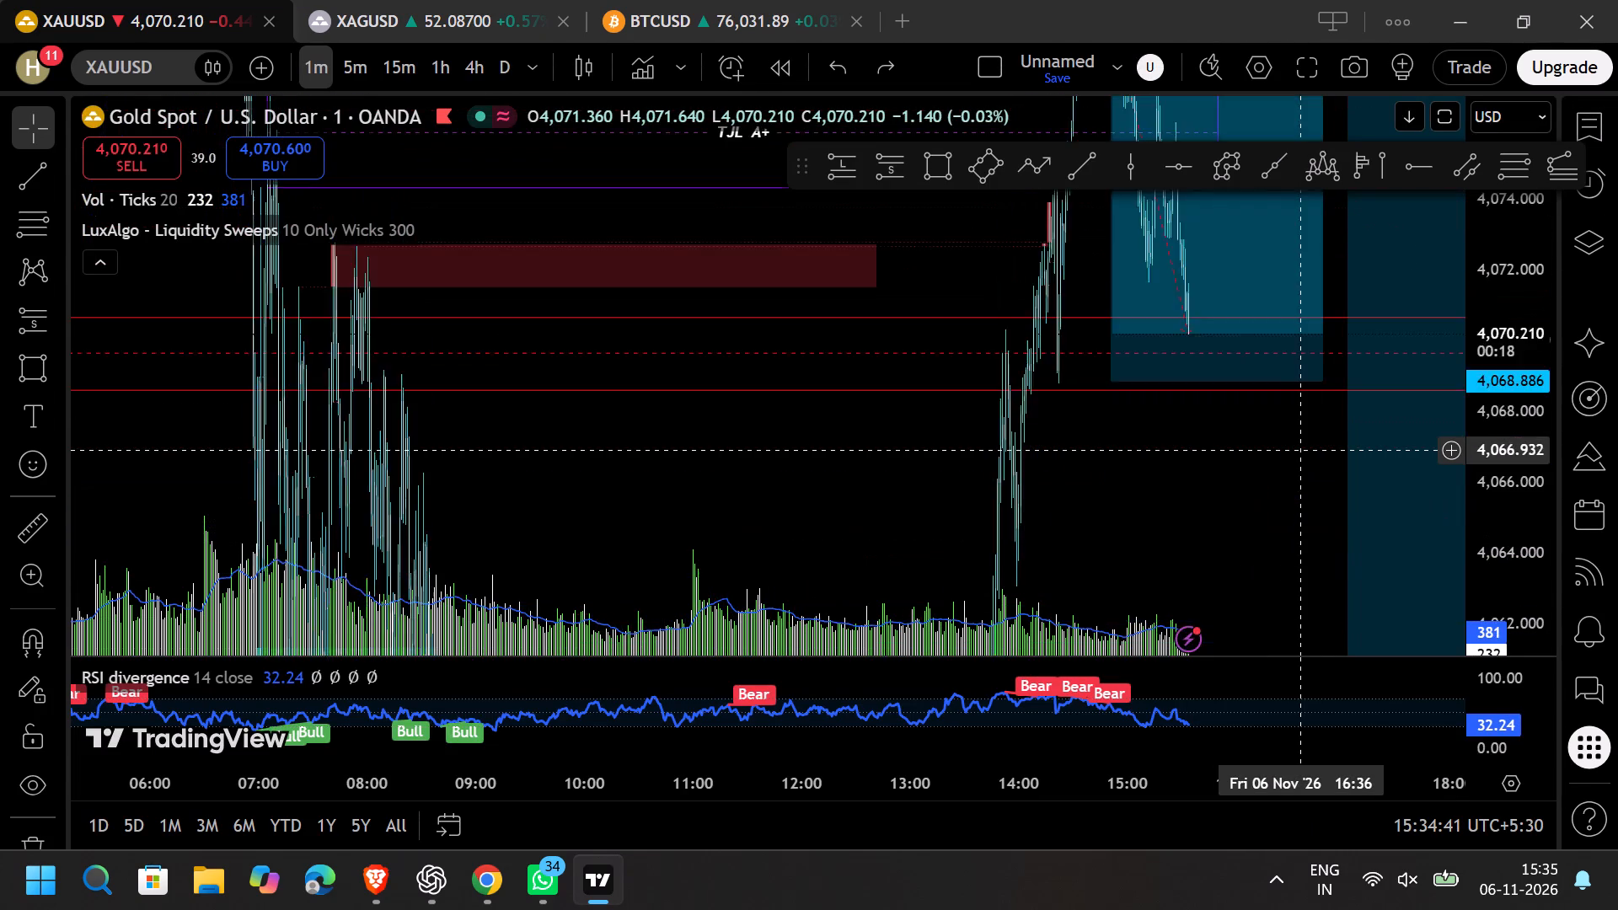
{"action": "key", "text": "ctrl+z"}
{"action": "key", "text": "ctrl+z"}
{"action": "key", "text": "ctrl+z"}
{"action": "key", "text": "ctrl+z"}
{"action": "key", "text": "ctrl+z"}
{"action": "key", "text": "ctrl+z"}
{"action": "key", "text": "ctrl+z"}
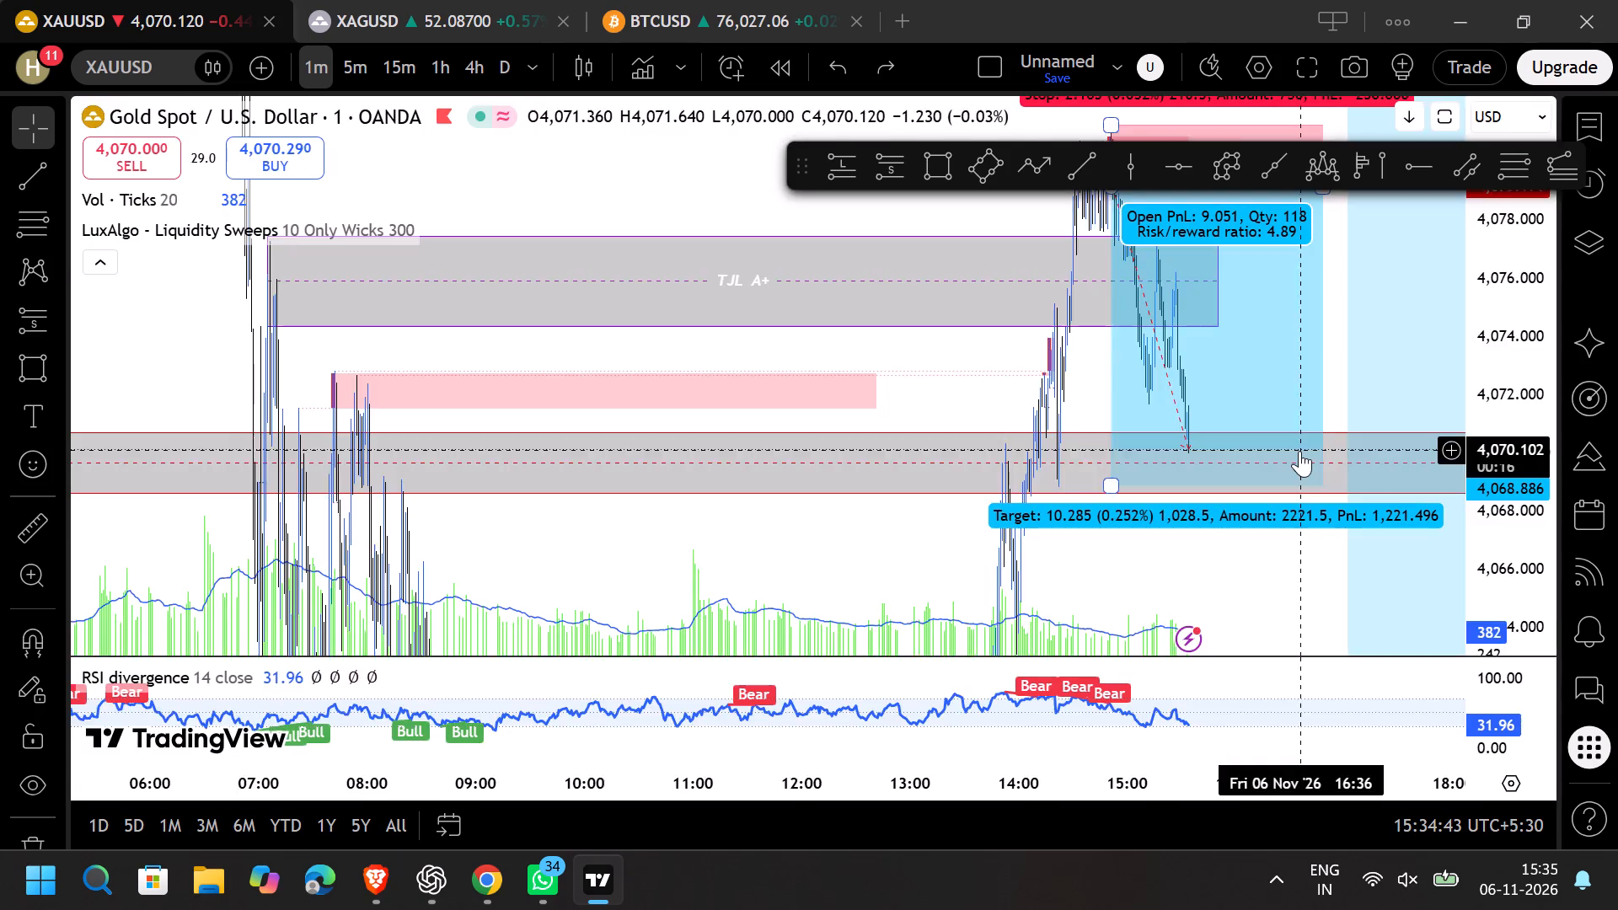
{"action": "key", "text": "ctrl+z"}
{"action": "key", "text": "ctrl+z"}
{"action": "key", "text": "ctrl+z"}
{"action": "key", "text": "ctrl+z"}
{"action": "key", "text": "ctrl+z"}
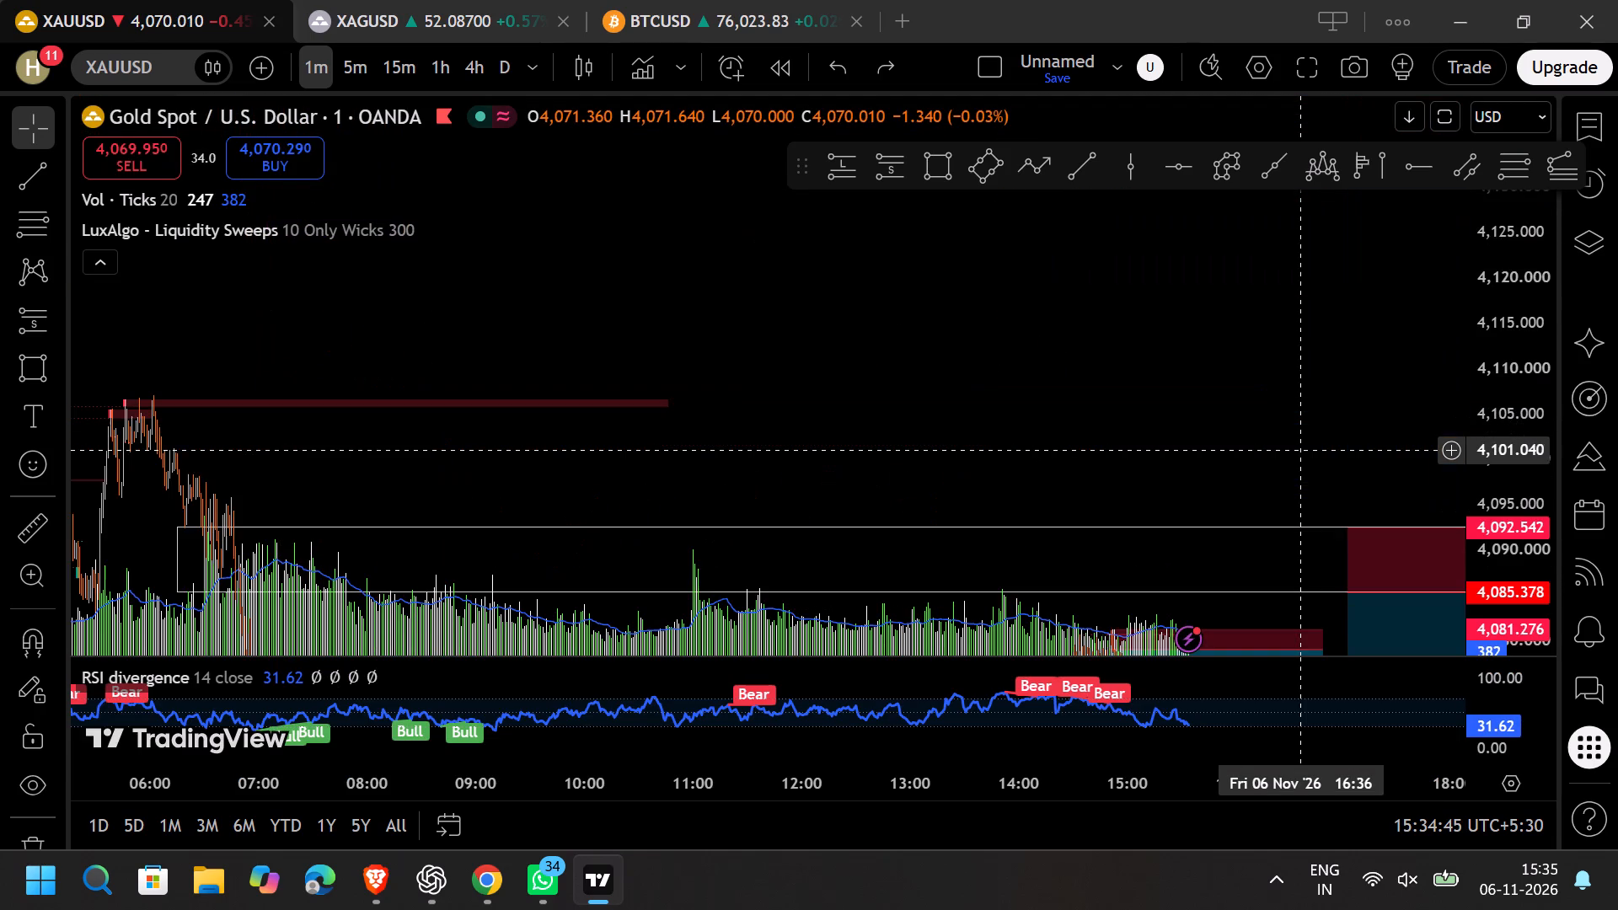
{"action": "key", "text": "ctrl+z"}
{"action": "key", "text": "ctrl+z"}
{"action": "key", "text": "ctrl+z"}
{"action": "key", "text": "ctrl+z"}
{"action": "key", "text": "ctrl+z"}
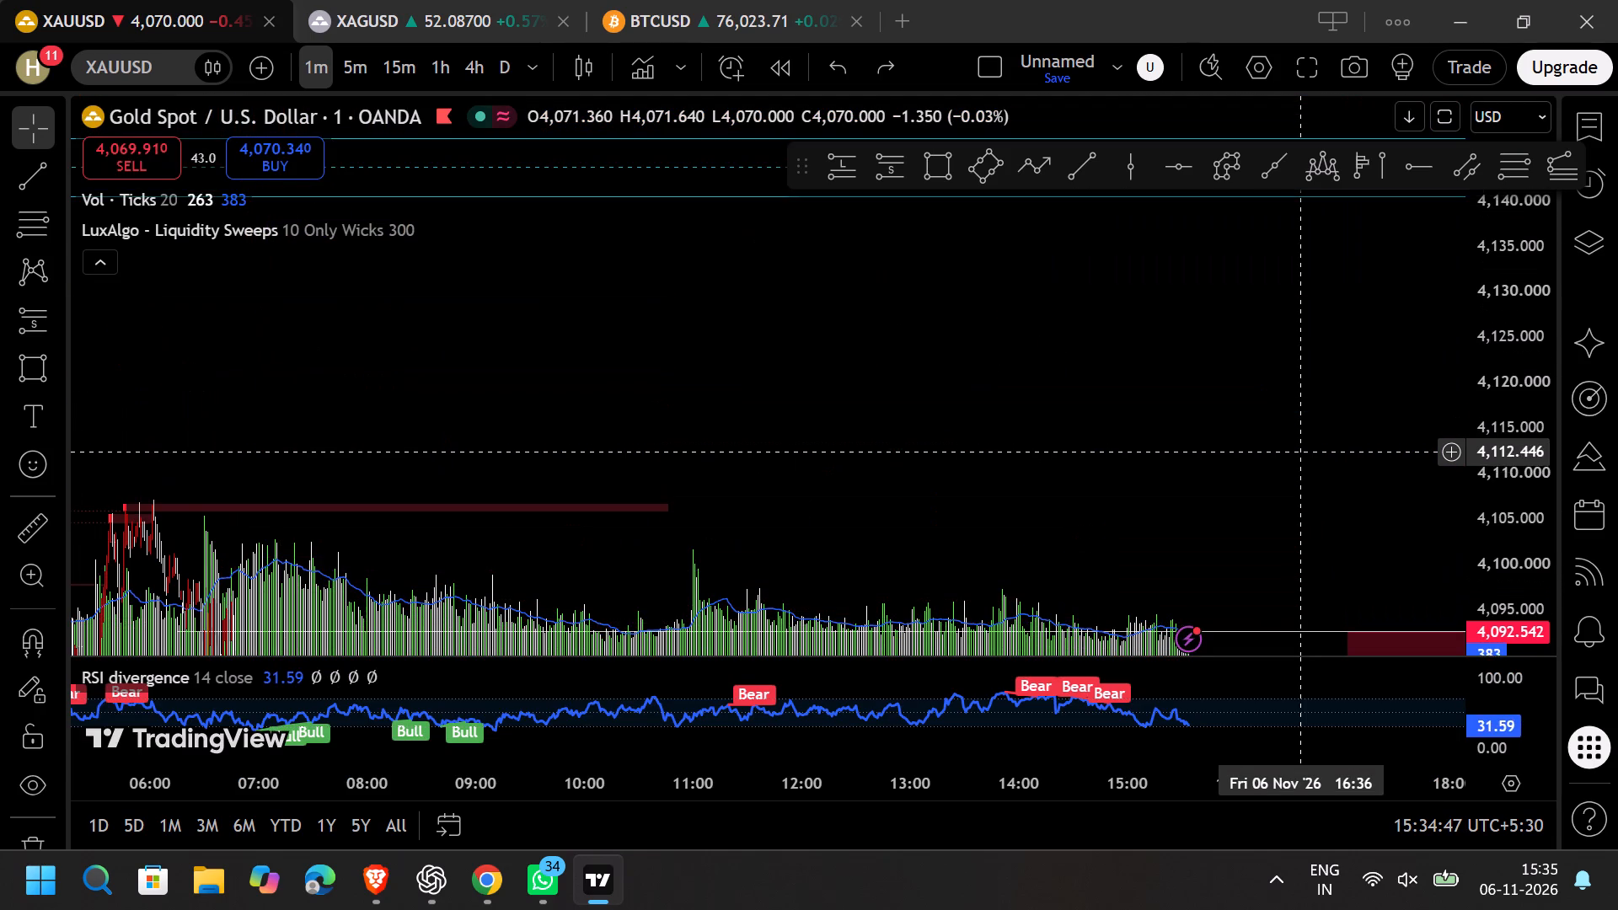
{"action": "key", "text": "ctrl+z"}
{"action": "key", "text": "ctrl+z"}
{"action": "key", "text": "ctrl+z"}
{"action": "key", "text": "ctrl+z"}
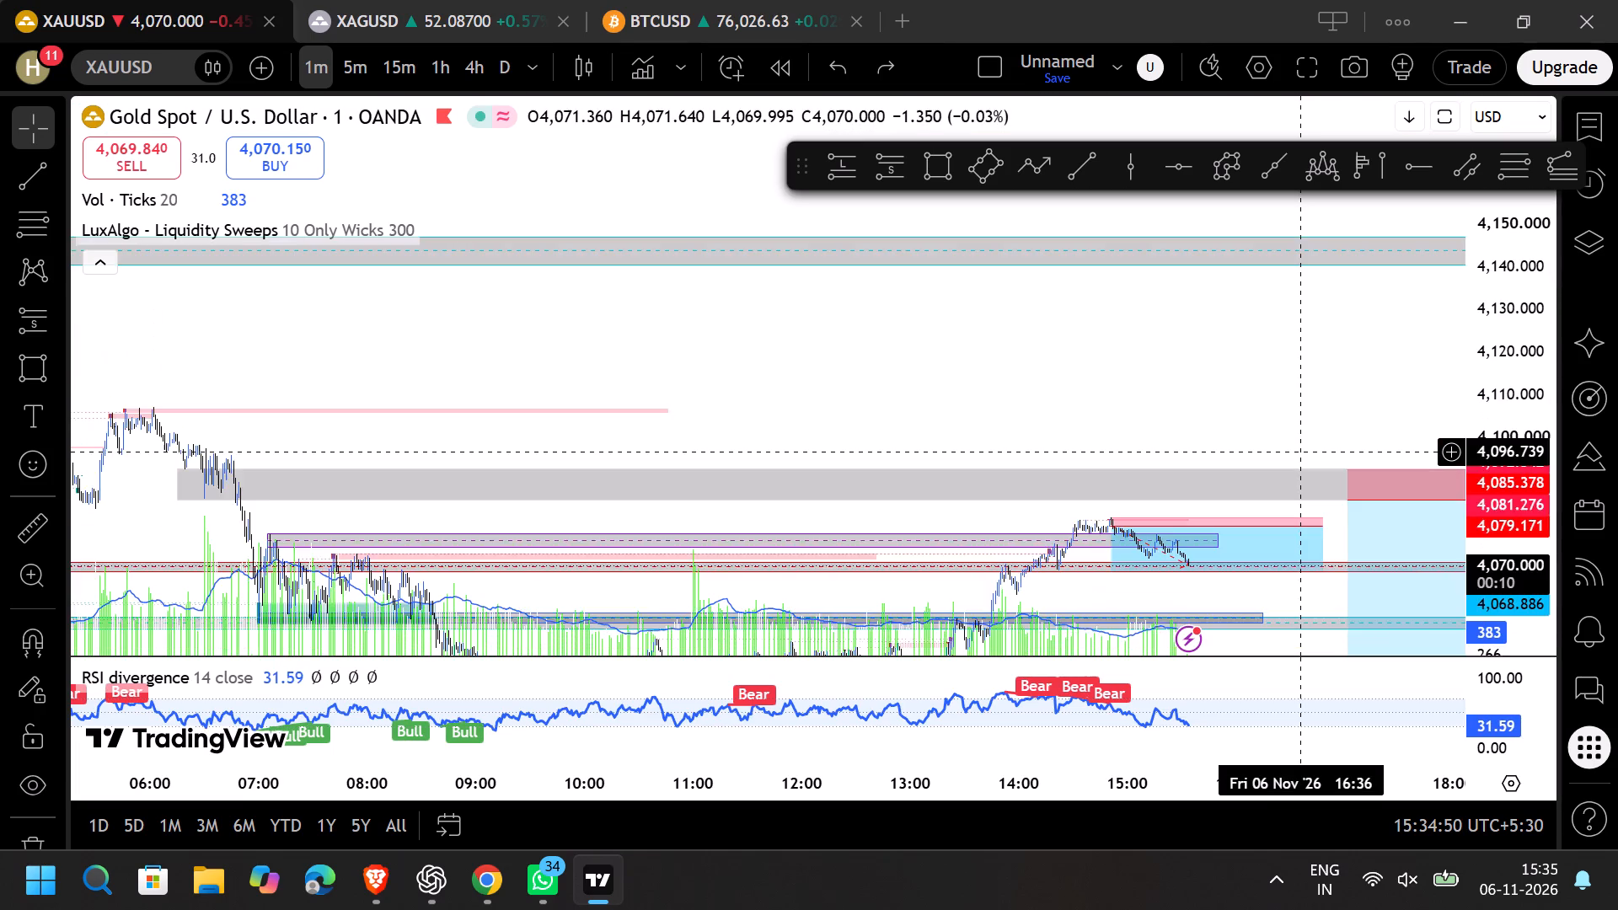
{"action": "key", "text": "ctrl+z"}
{"action": "key", "text": "ctrl+z"}
{"action": "key", "text": "ctrl+z"}
{"action": "key", "text": "ctrl+z"}
{"action": "key", "text": "ctrl+z"}
{"action": "key", "text": "ctrl+z"}
{"action": "key", "text": "ctrl+z"}
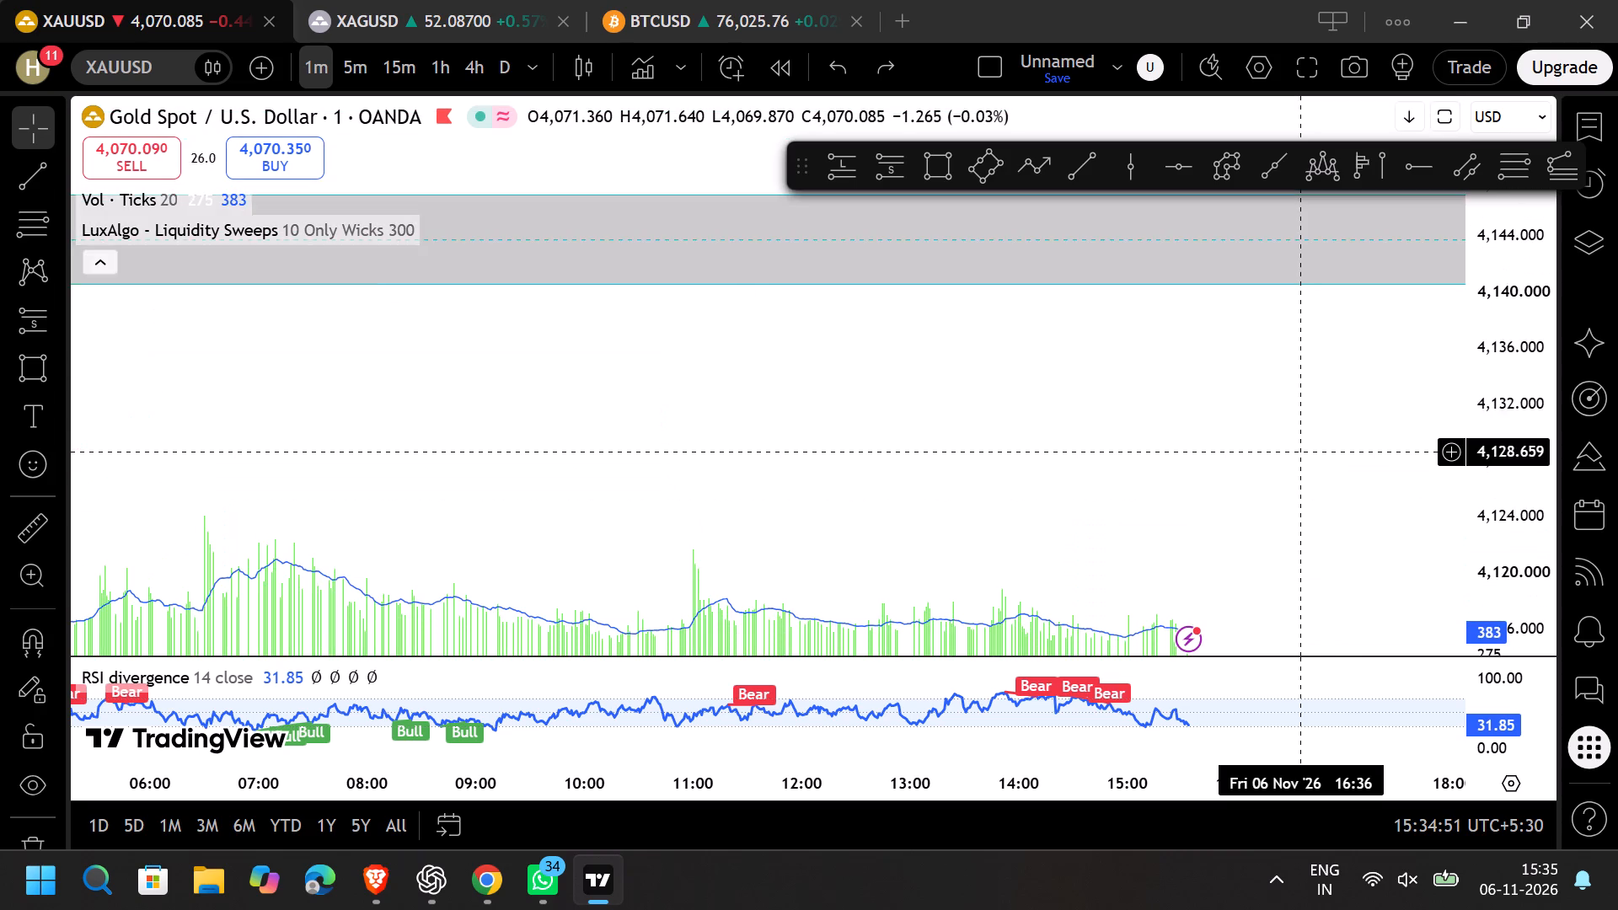
{"action": "key", "text": "ctrl+z"}
{"action": "key", "text": "ctrl+z"}
{"action": "key", "text": "ctrl+z"}
{"action": "key", "text": "ctrl+z"}
{"action": "key", "text": "ctrl+z"}
{"action": "key", "text": "ctrl+z"}
{"action": "key", "text": "ctrl+z"}
{"action": "key", "text": "ctrl+z"}
{"action": "key", "text": "ctrl+z"}
{"action": "key", "text": "ctrl+z"}
{"action": "key", "text": "ctrl+z"}
{"action": "key", "text": "ctrl+z"}
{"action": "key", "text": "ctrl+z"}
{"action": "key", "text": "ctrl+z"}
{"action": "key", "text": "ctrl+z"}
{"action": "key", "text": "ctrl+z"}
{"action": "key", "text": "ctrl+z"}
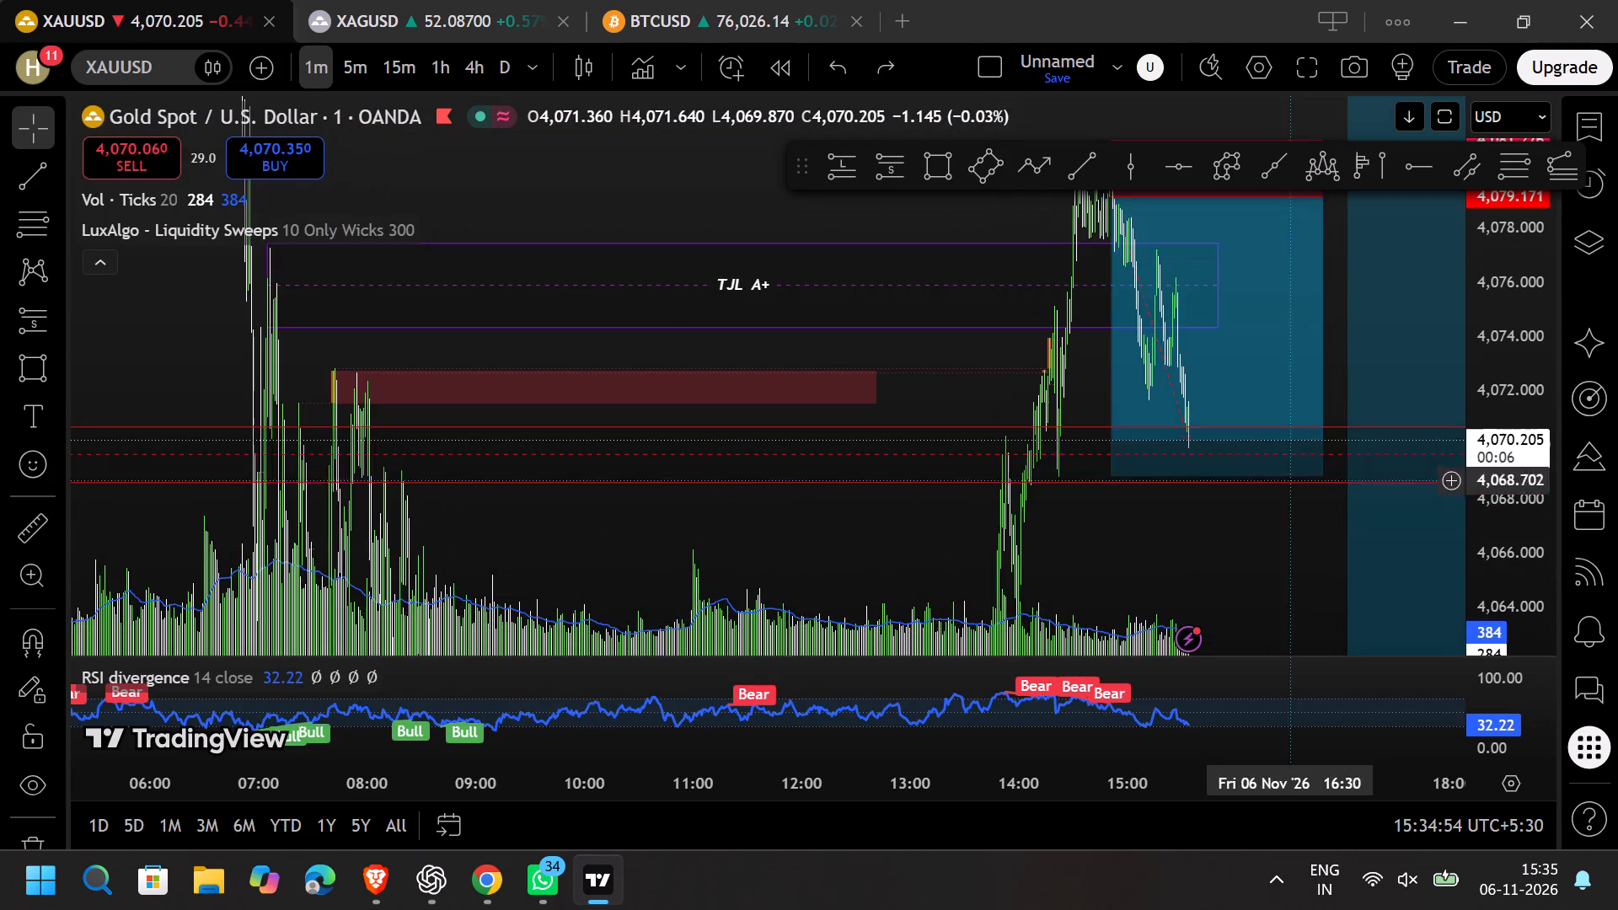
Save the current chart settings as a new template named "Green and White" and close the settings.
{"action": "scroll", "coordinate": [1270, 541], "scroll_direction": "up", "scroll_amount": 6}
{"action": "scroll", "coordinate": [1128, 600], "scroll_direction": "up", "scroll_amount": 6}
{"action": "scroll", "coordinate": [1022, 608], "scroll_direction": "up", "scroll_amount": 4}
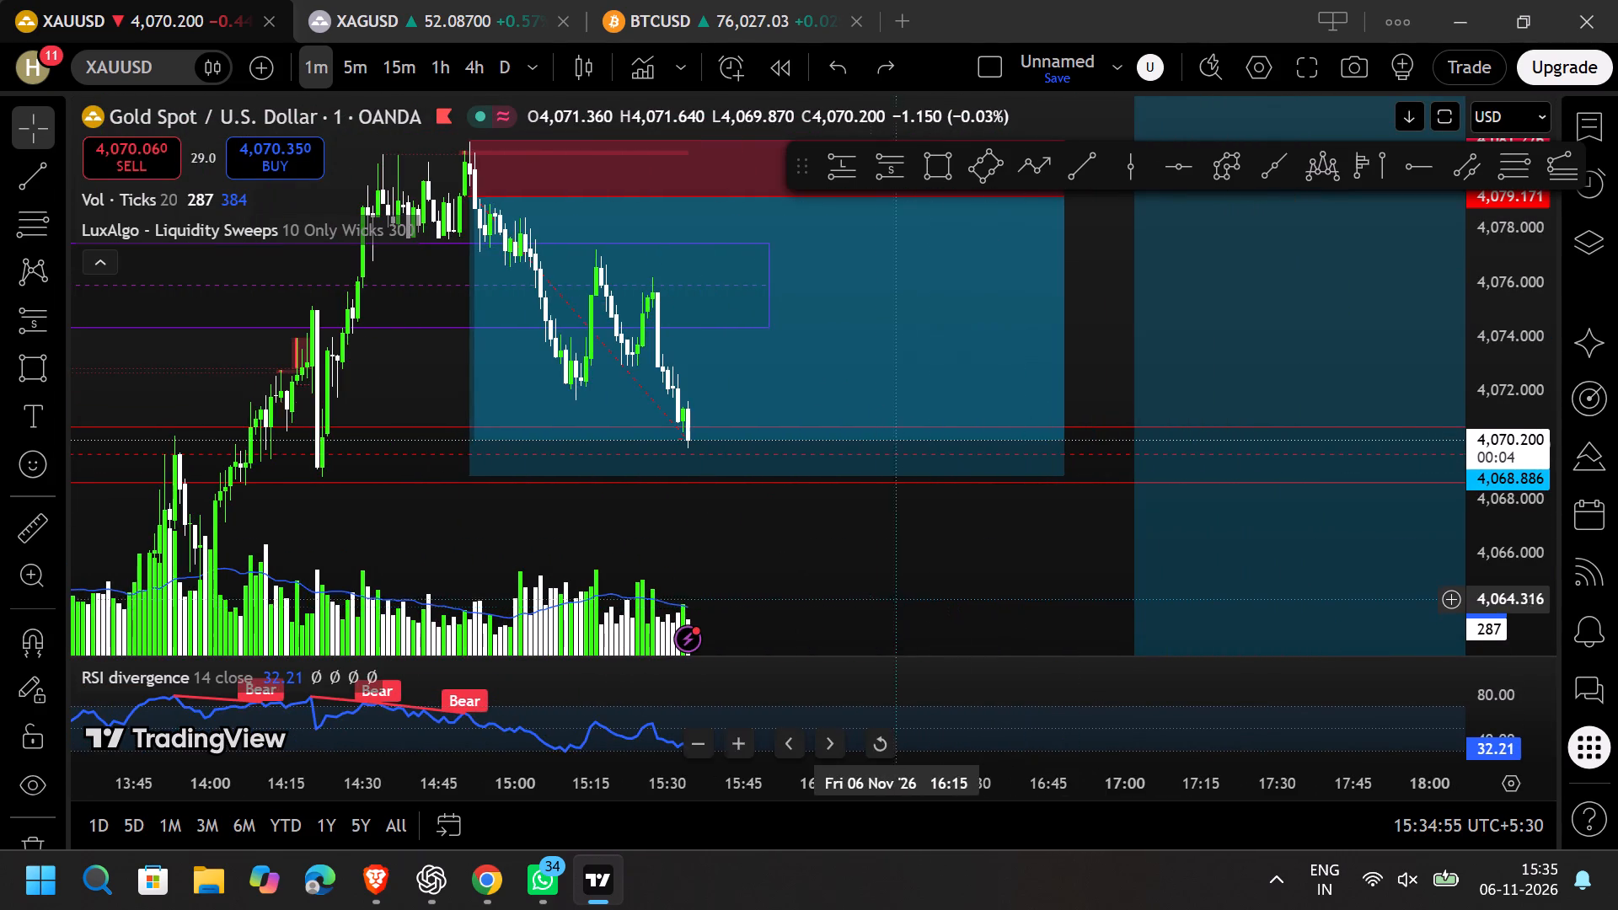
{"action": "left_click_drag", "start_coordinate": [871, 597], "coordinate": [1203, 569]}
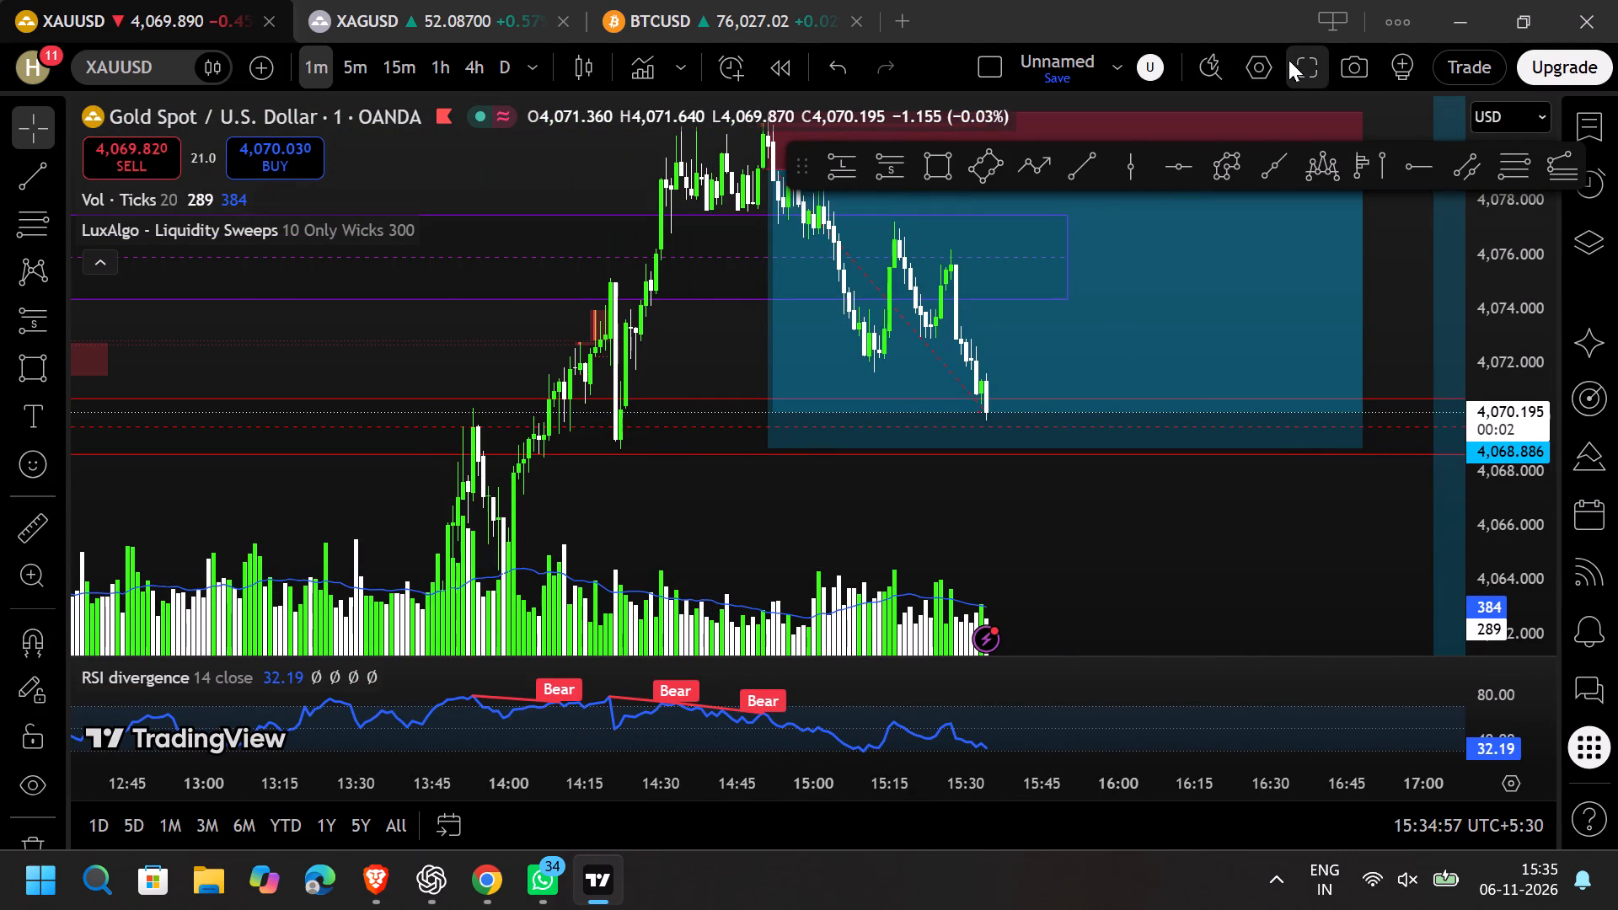
{"action": "left_click", "coordinate": [1275, 67]}
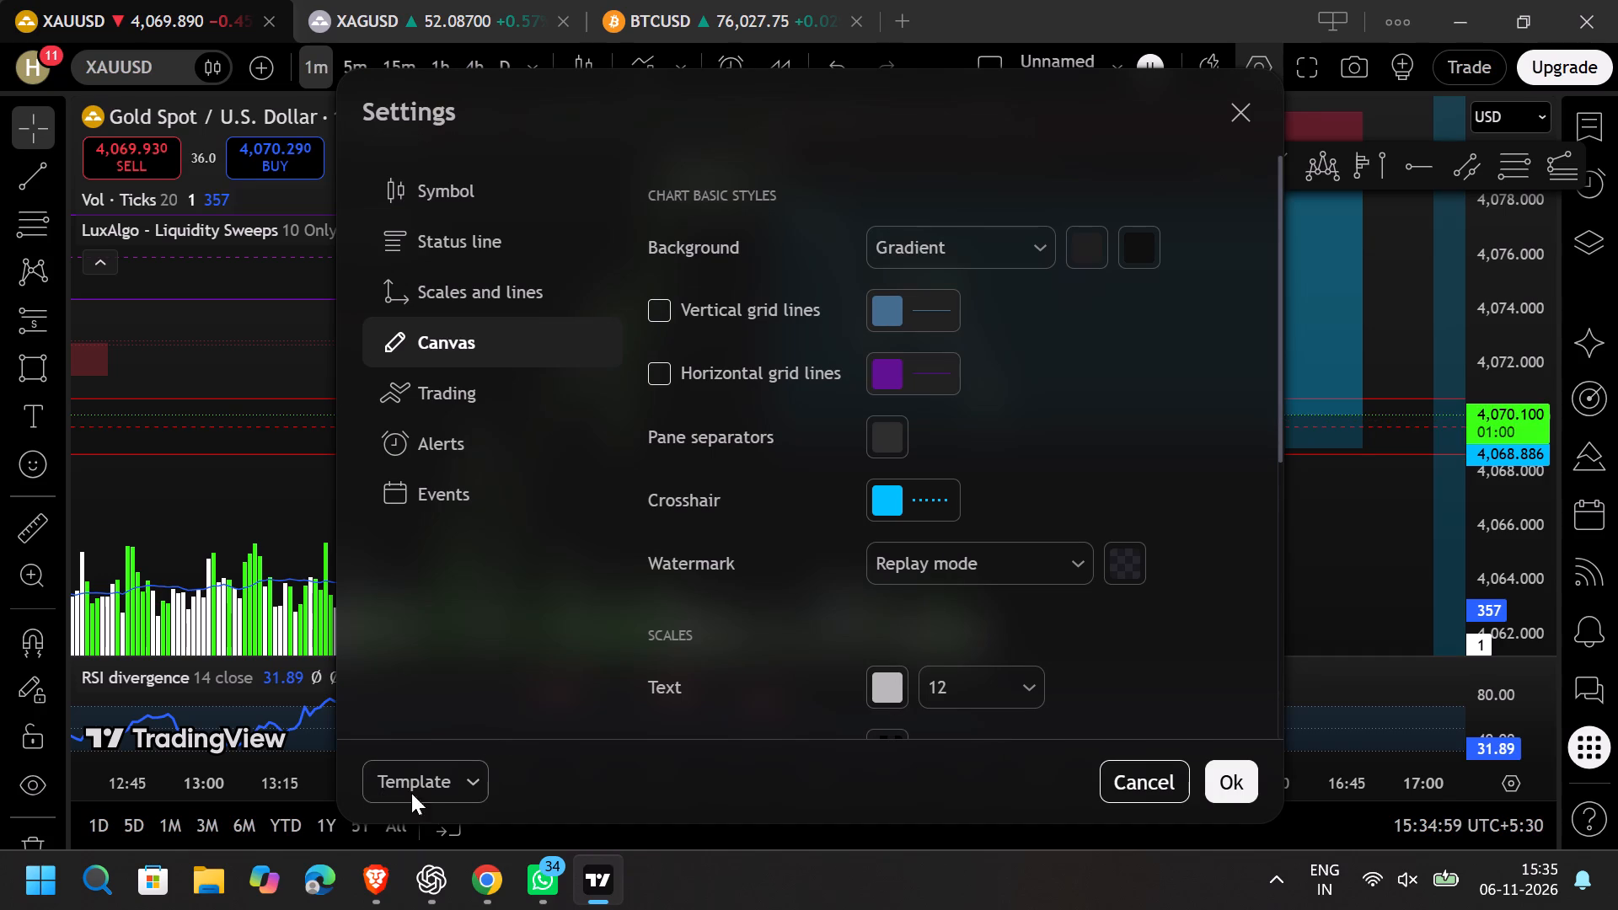
{"action": "left_click", "coordinate": [435, 779]}
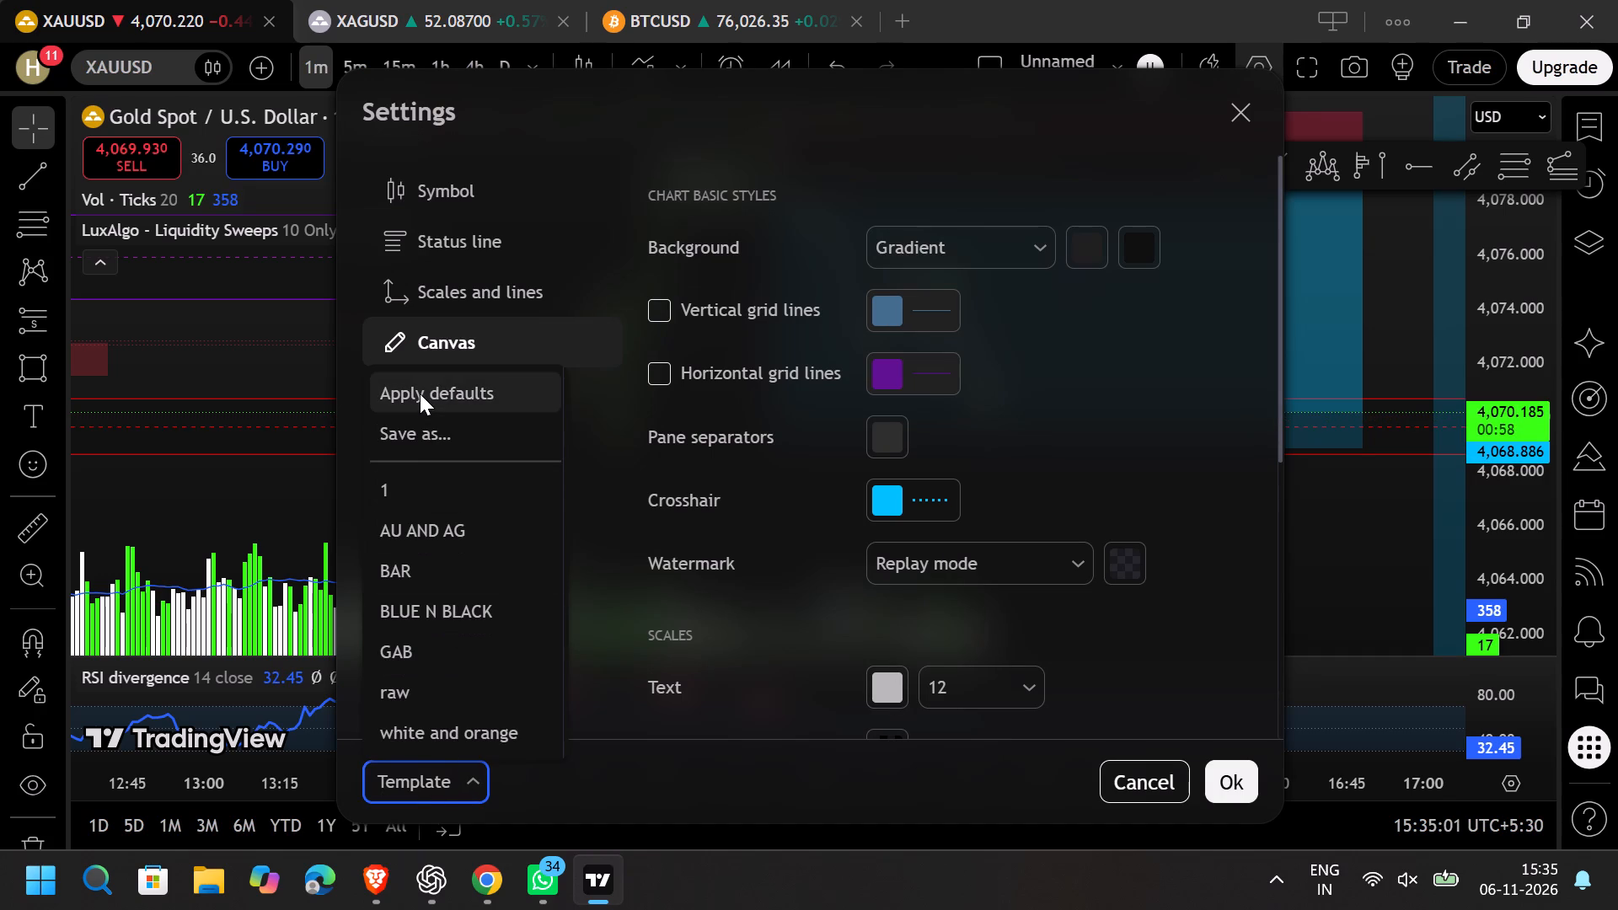
{"action": "left_click", "coordinate": [415, 441]}
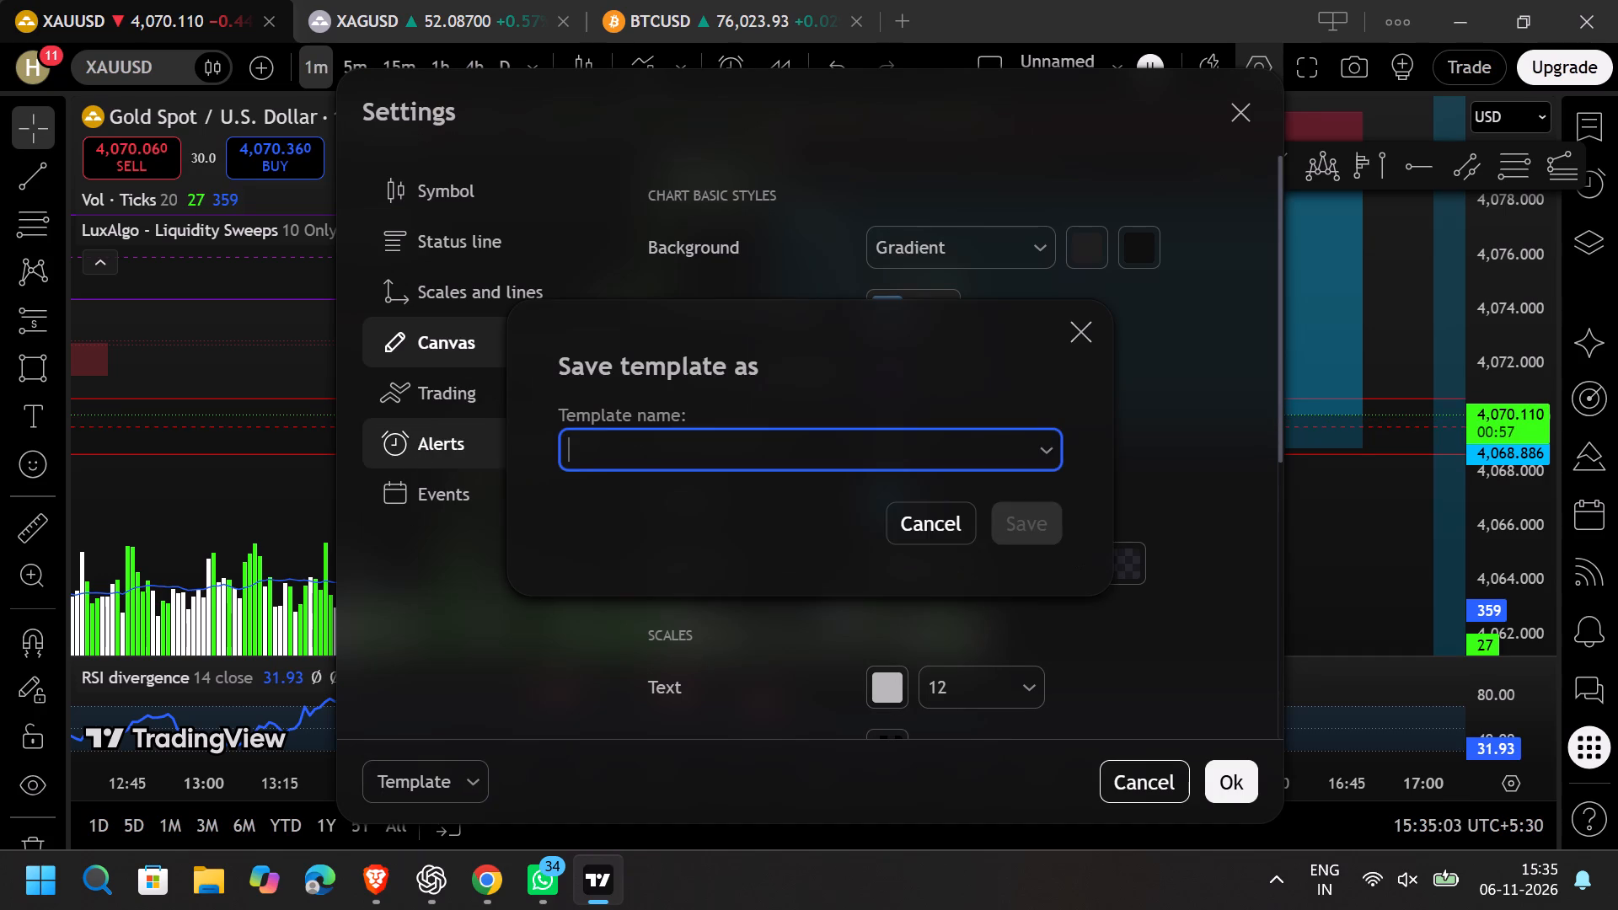
{"action": "type", "text": "Green and"}
{"action": "key", "text": "space"}
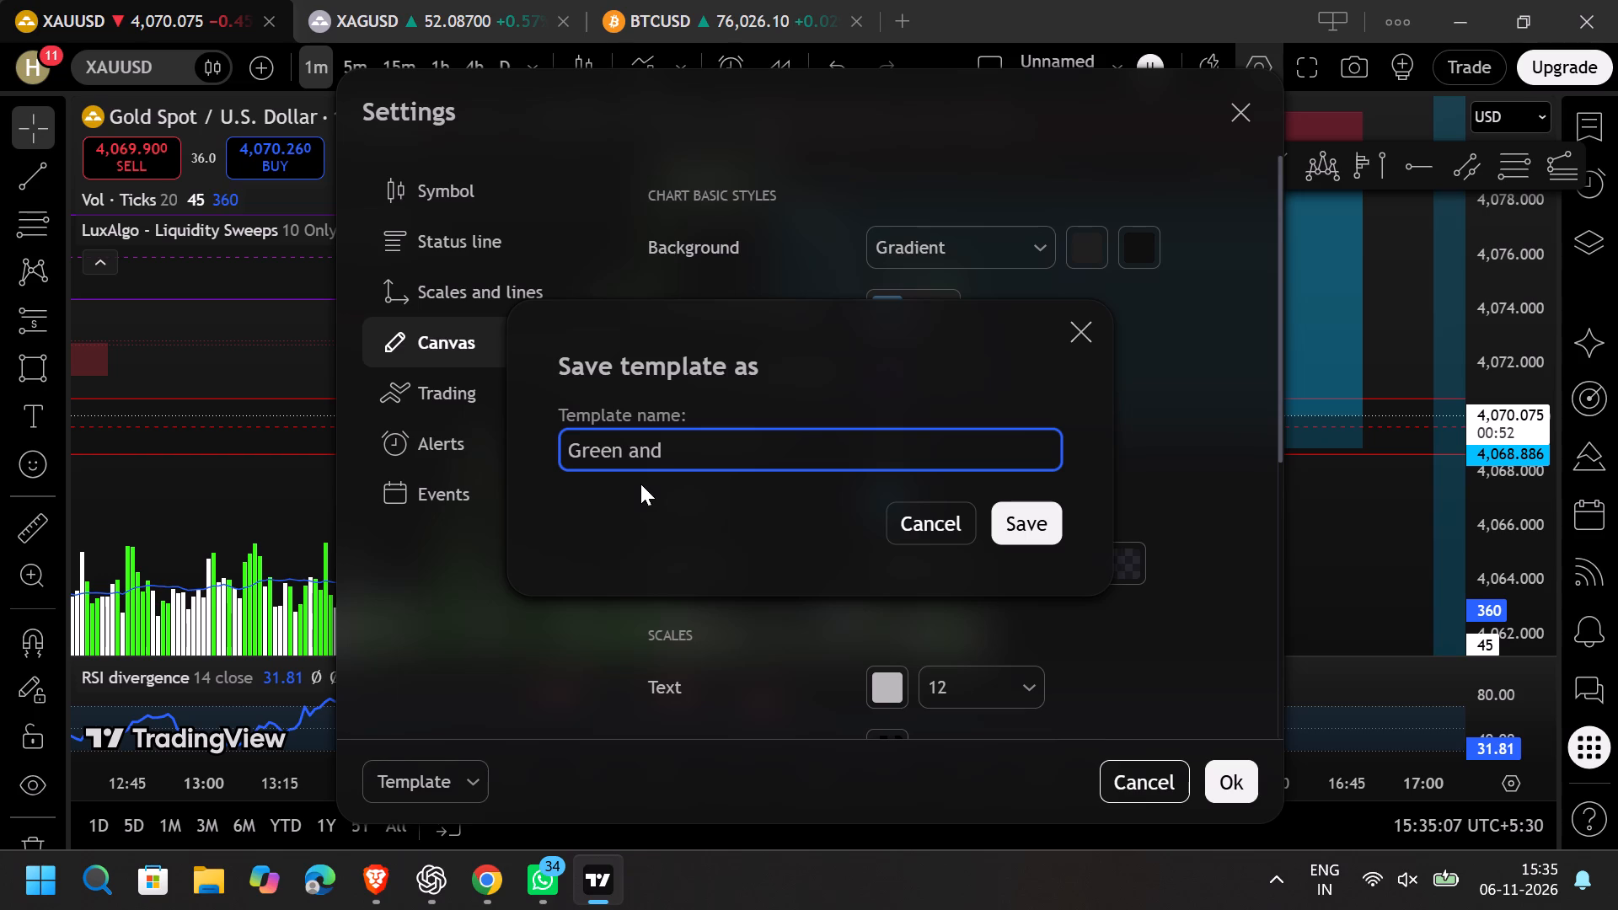
{"action": "type", "text": "WHite"}
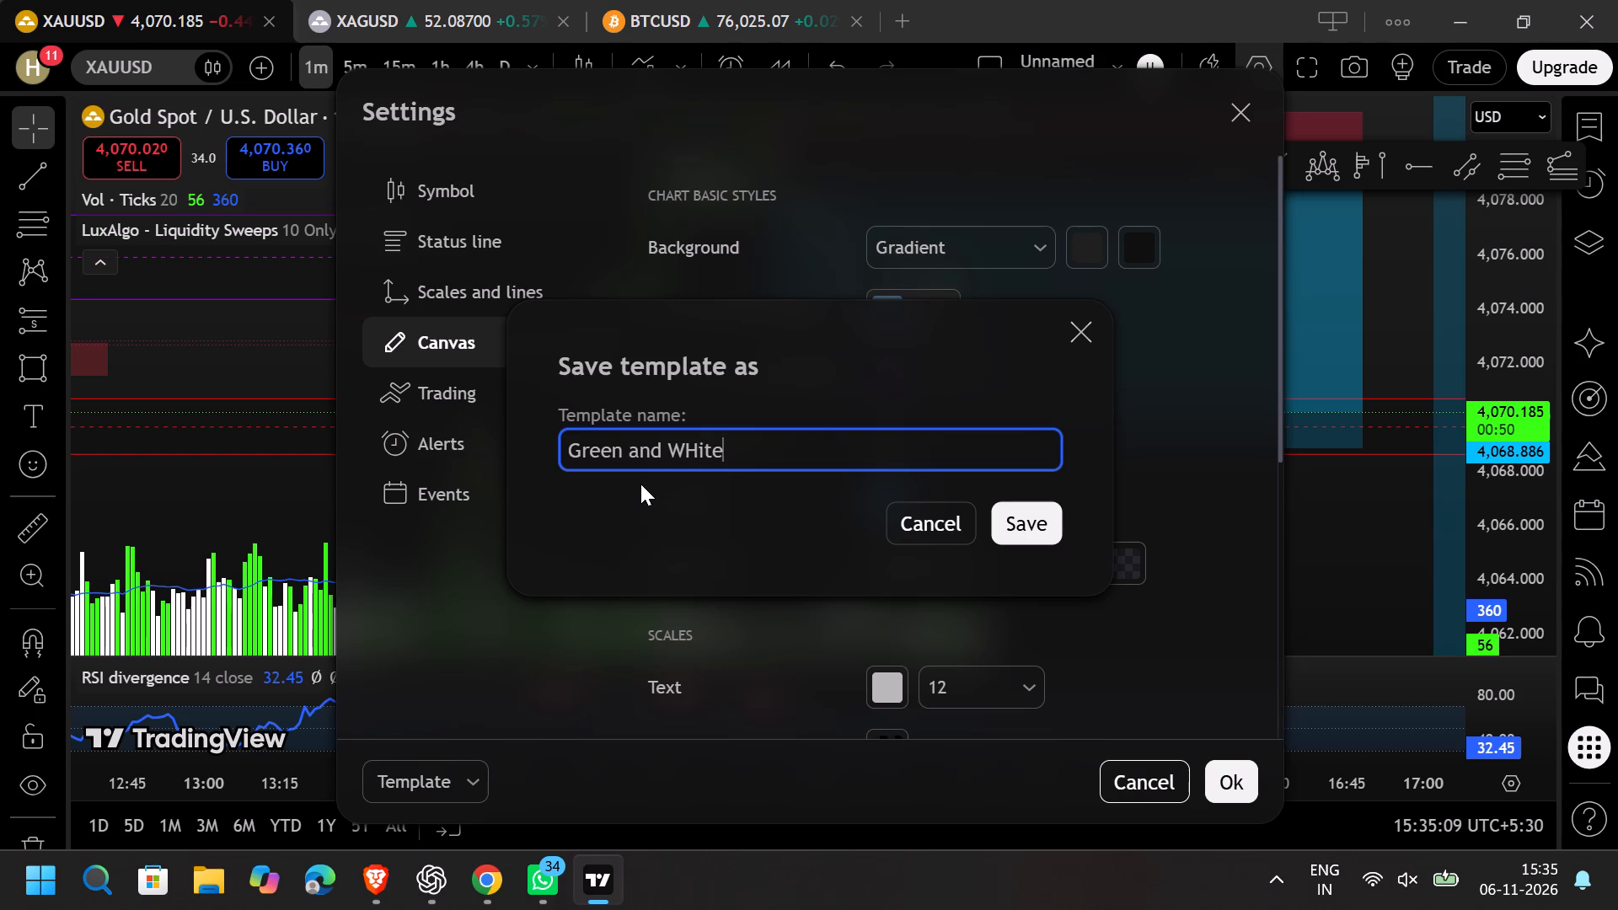
{"action": "key", "text": "BackSpace"}
{"action": "key", "text": "BackSpace"}
{"action": "key", "text": "BackSpace"}
{"action": "key", "text": "BackSpace"}
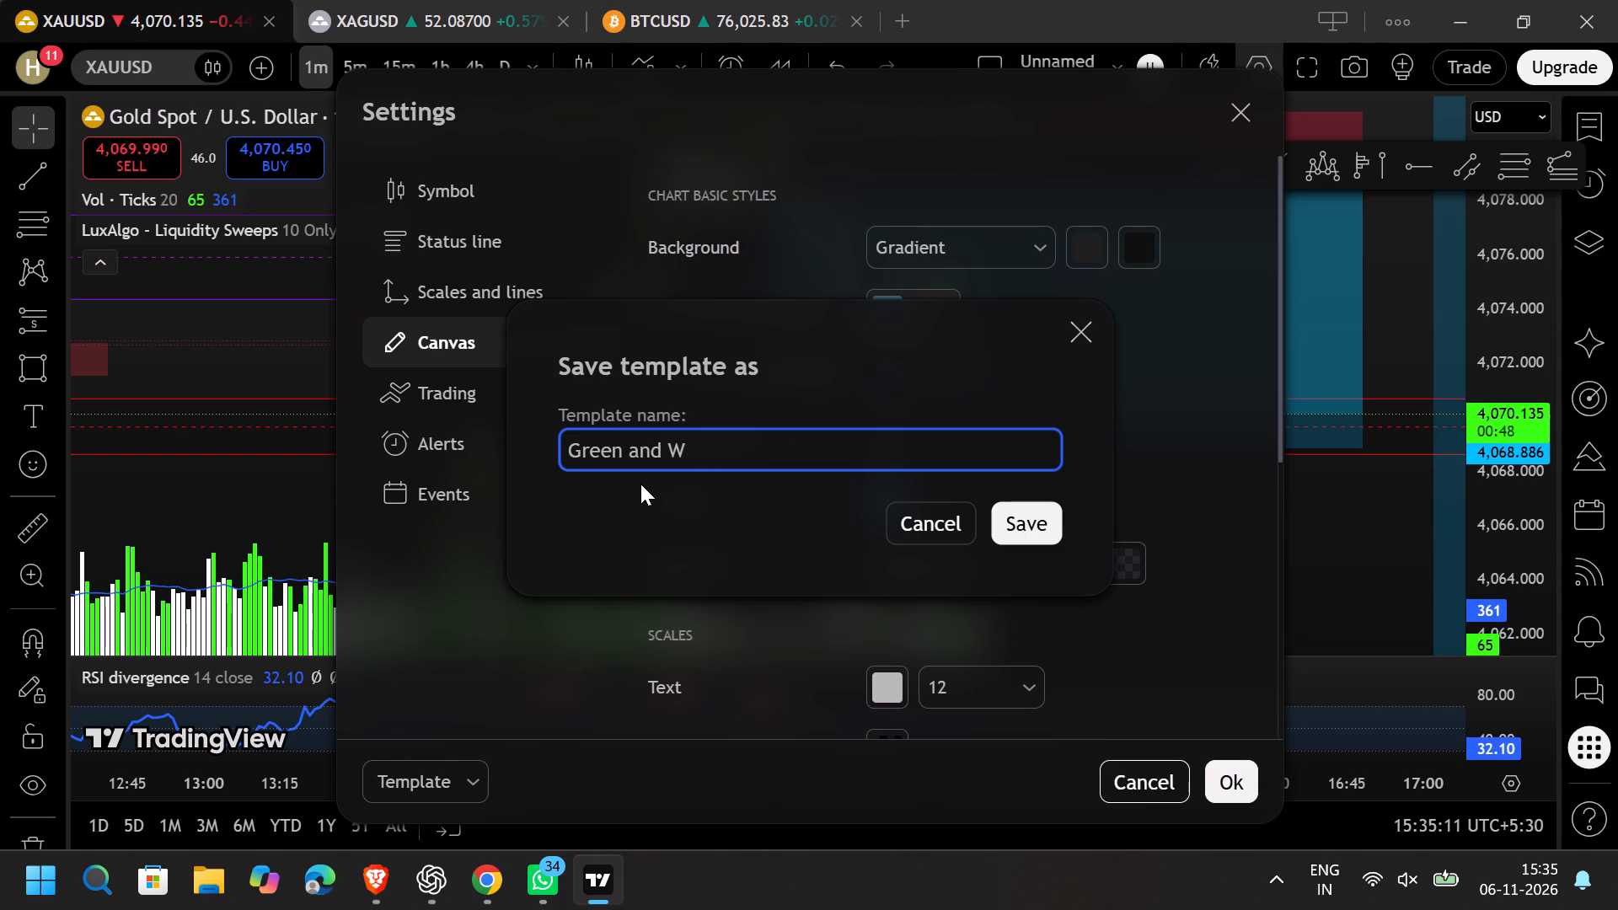
{"action": "type", "text": "hite"}
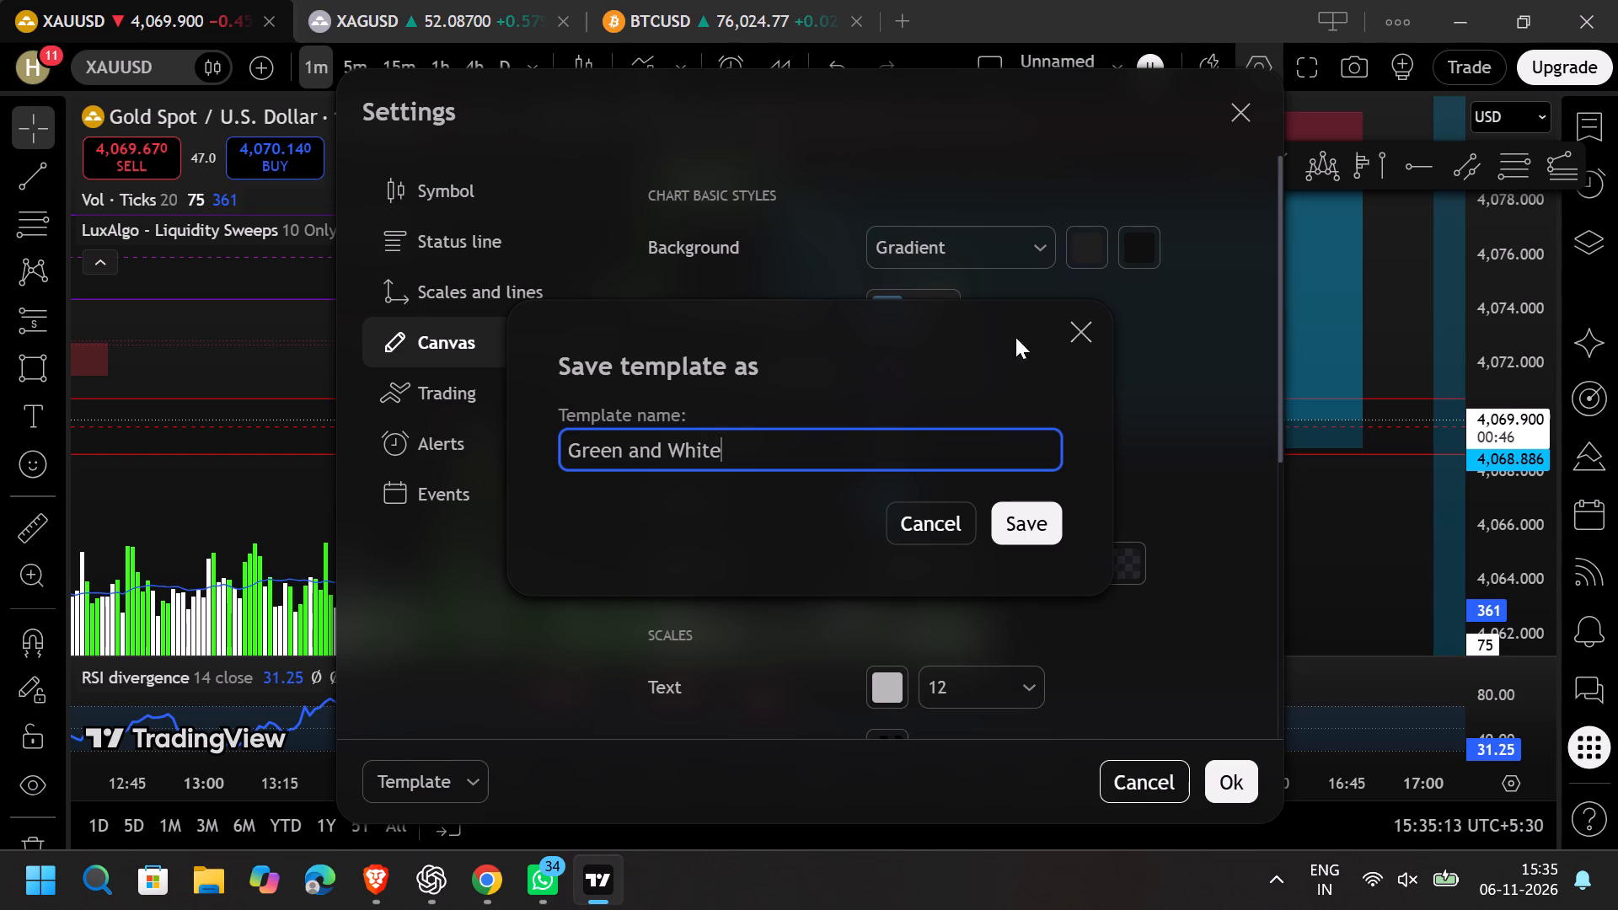
{"action": "left_click", "coordinate": [1022, 538]}
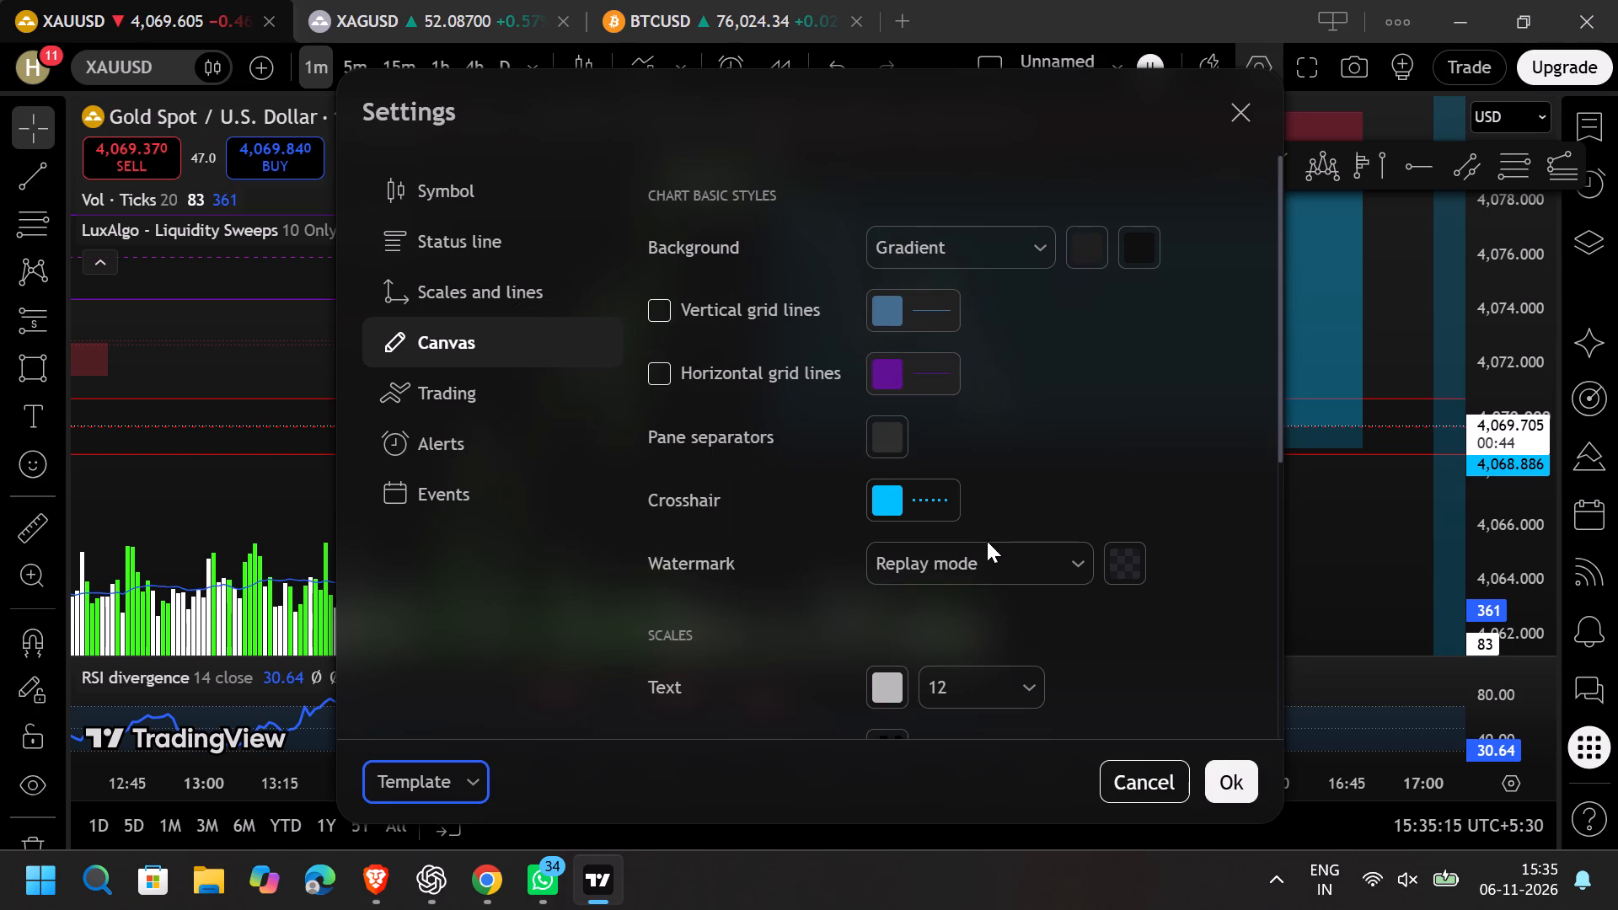
{"action": "left_click", "coordinate": [1242, 118]}
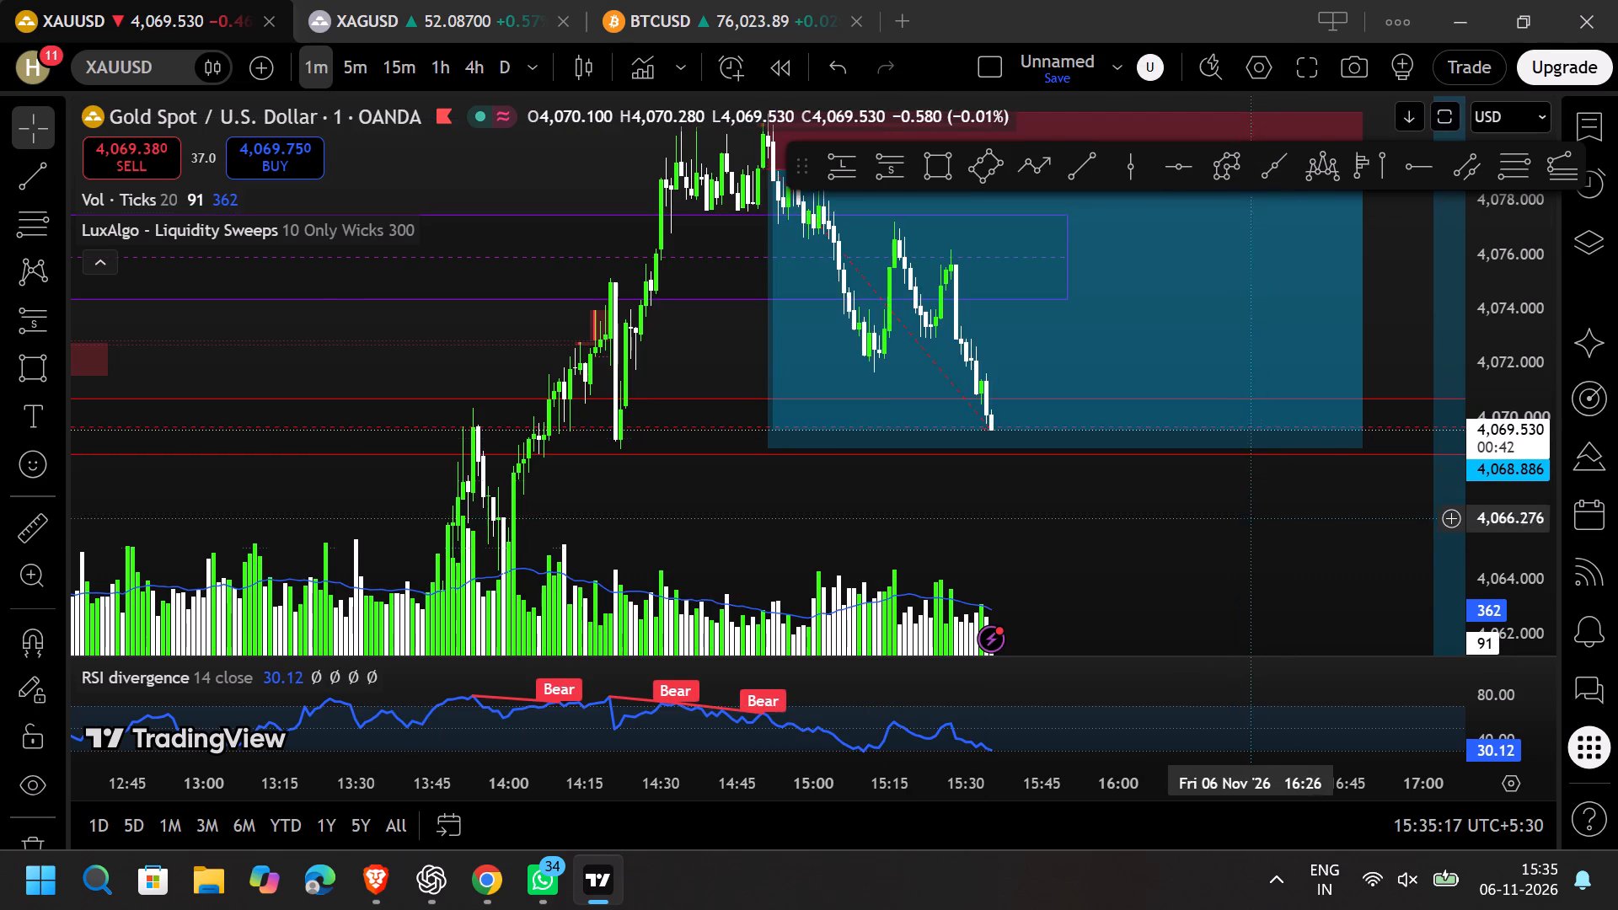
Examine the short position and the TJL A+ and TJL 1 zones against recent price action in the green and white colours.
{"action": "left_click_drag", "start_coordinate": [1237, 554], "coordinate": [872, 589]}
{"action": "scroll", "coordinate": [865, 589], "scroll_direction": "down", "scroll_amount": 7}
{"action": "left_click_drag", "start_coordinate": [719, 324], "coordinate": [859, 590]}
{"action": "key", "text": "ctrl+z"}
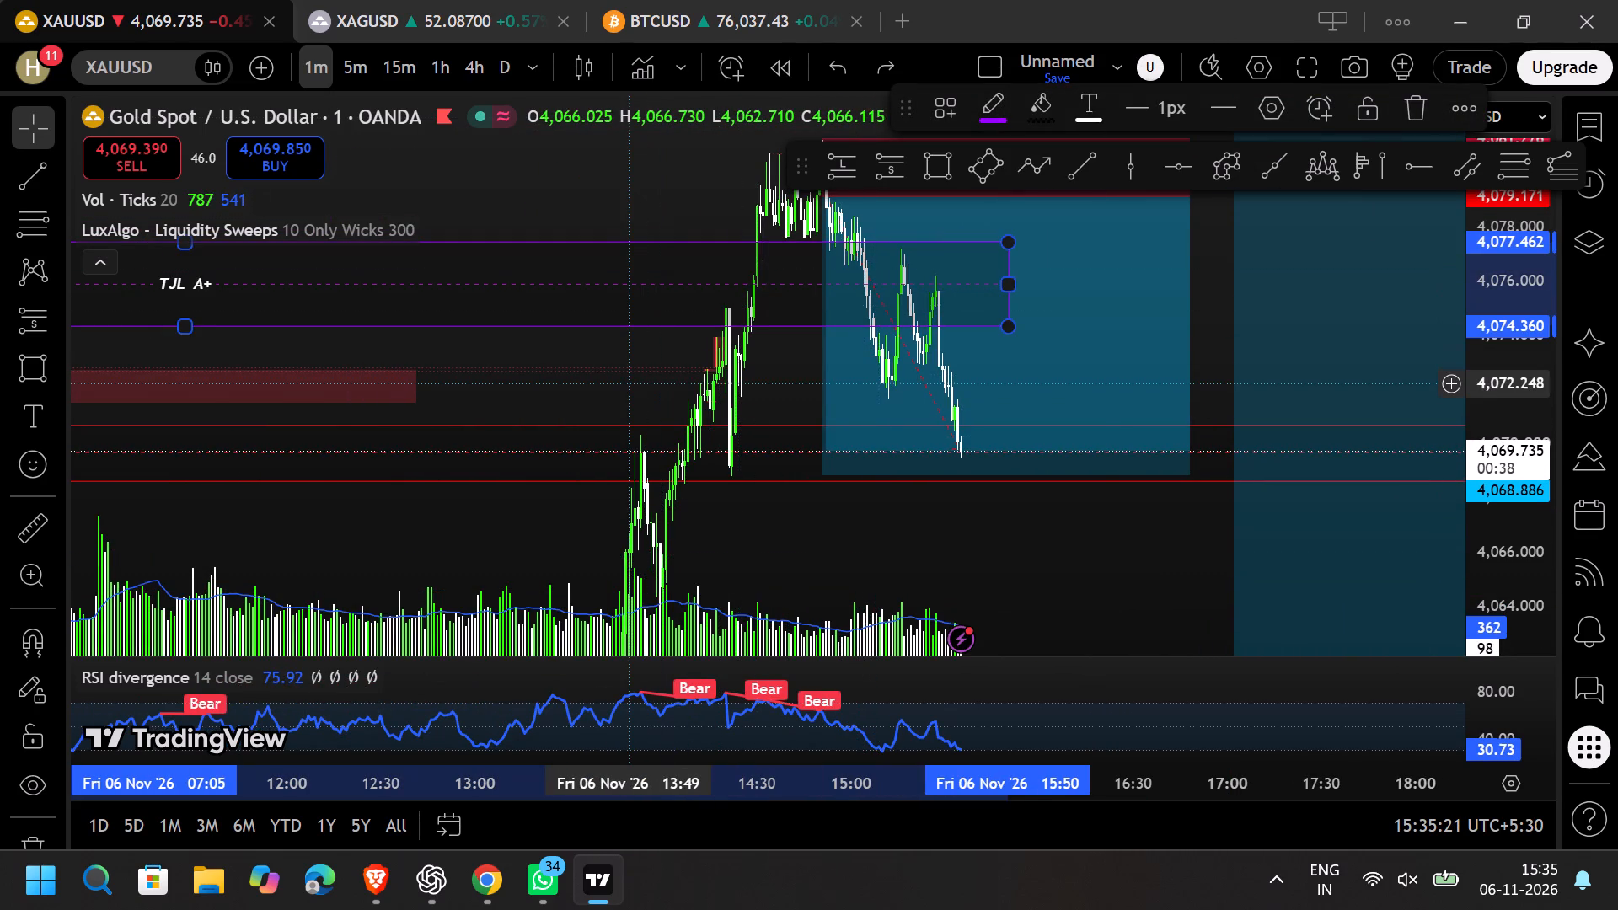
{"action": "left_click", "coordinate": [627, 383]}
{"action": "left_click_drag", "start_coordinate": [627, 383], "coordinate": [630, 494]}
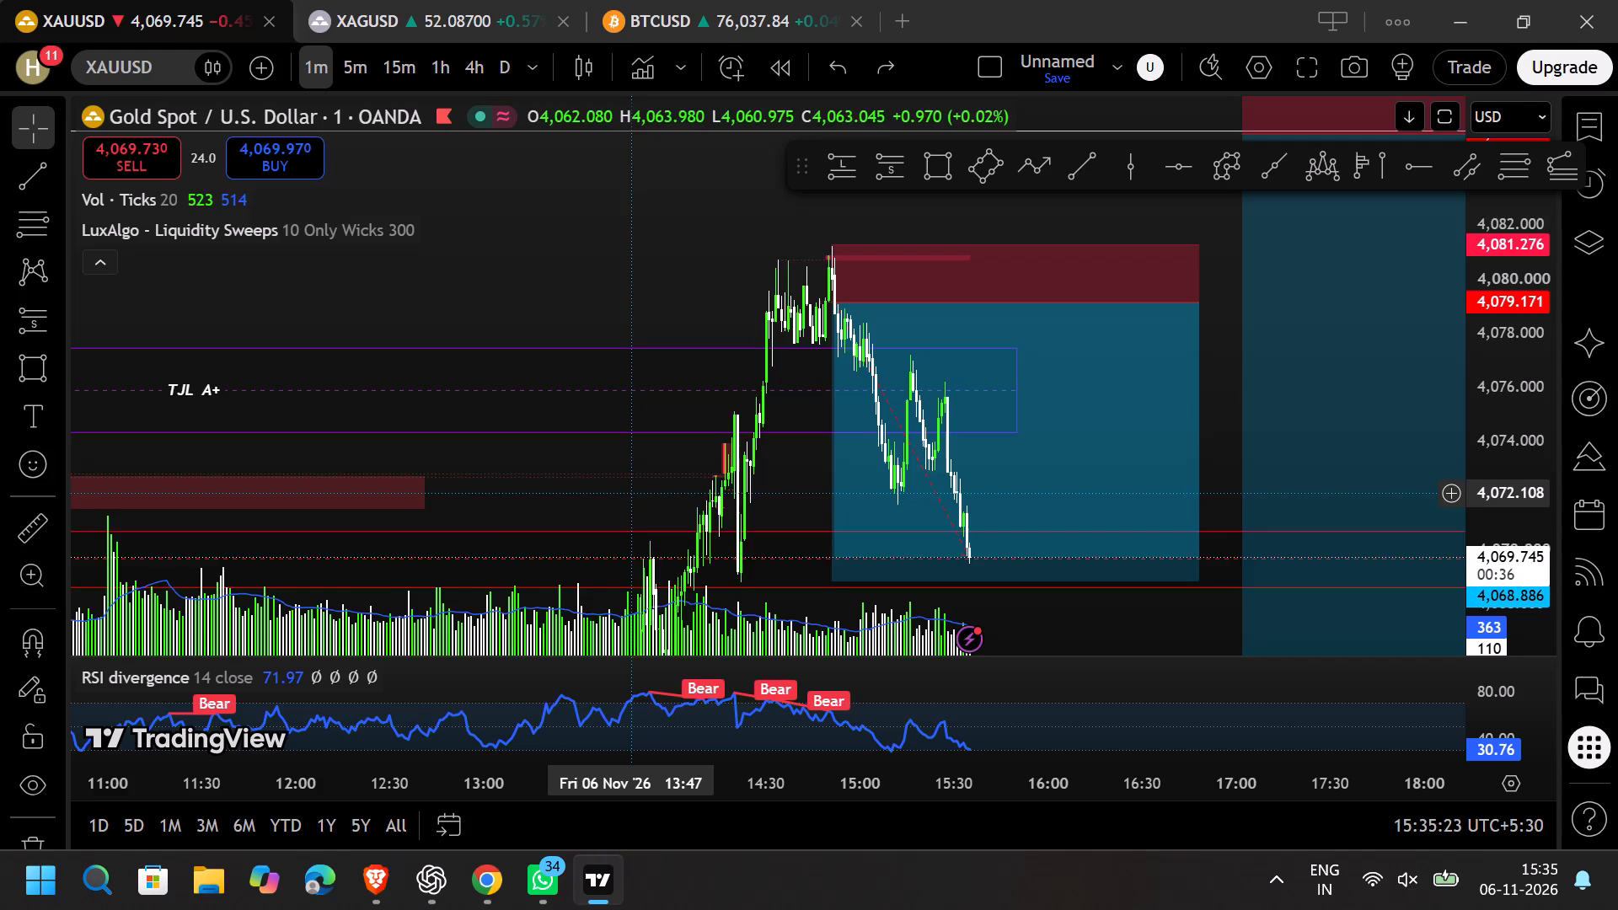
{"action": "left_click_drag", "start_coordinate": [630, 494], "coordinate": [635, 307]}
{"action": "left_click_drag", "start_coordinate": [954, 471], "coordinate": [719, 554]}
{"action": "scroll", "coordinate": [713, 555], "scroll_direction": "down", "scroll_amount": 5}
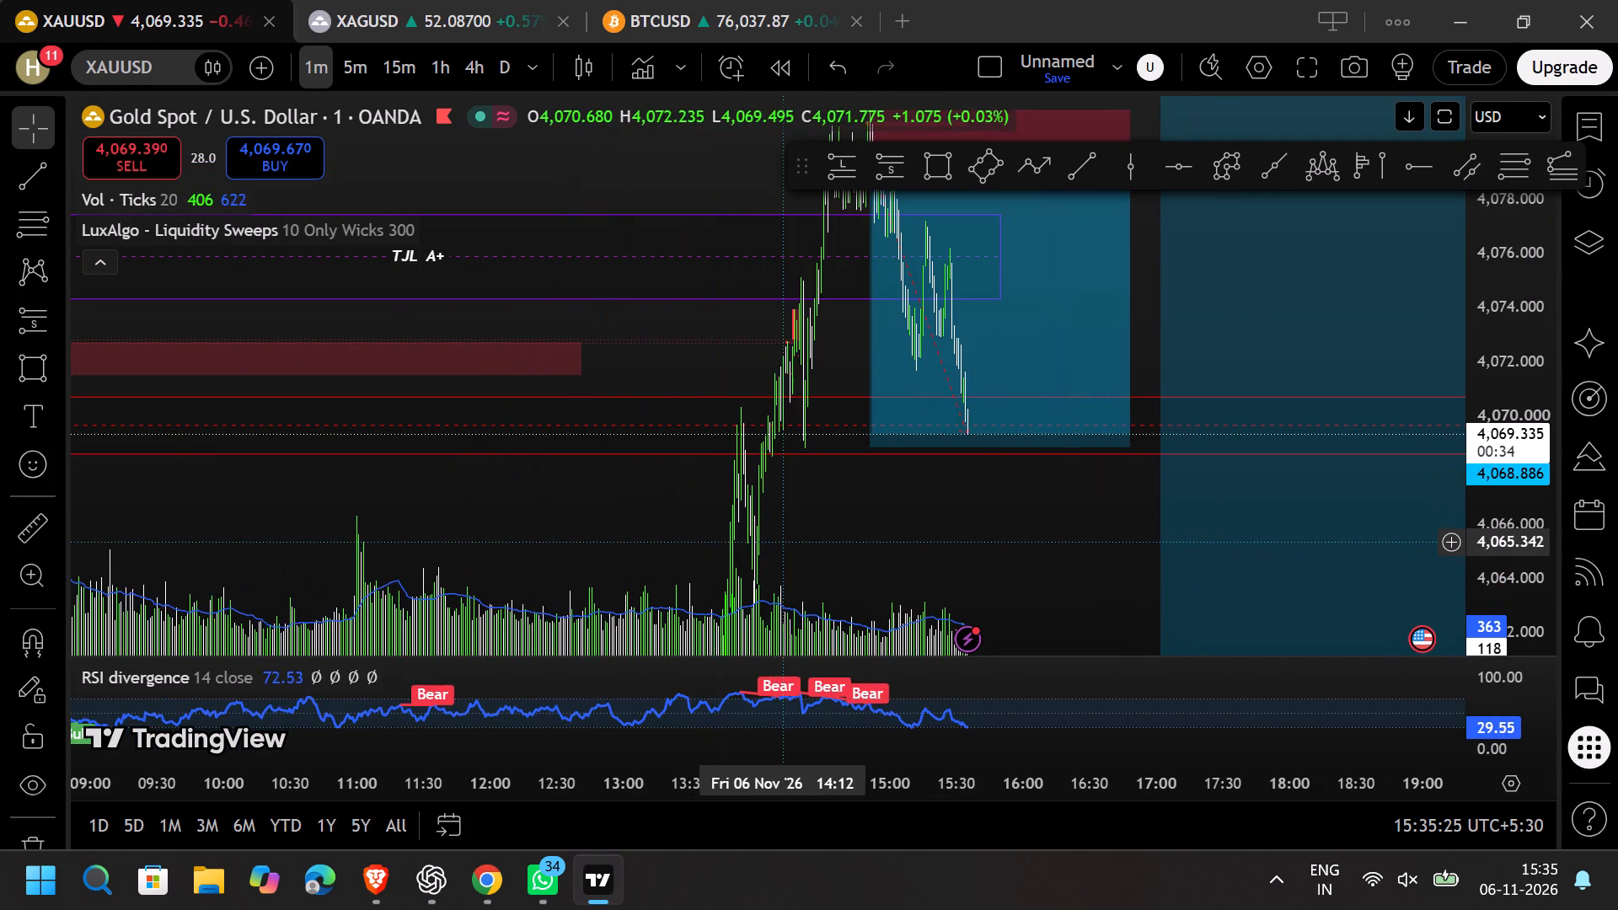
{"action": "scroll", "coordinate": [784, 543], "scroll_direction": "up", "scroll_amount": 5}
{"action": "left_click_drag", "start_coordinate": [780, 556], "coordinate": [1225, 563]}
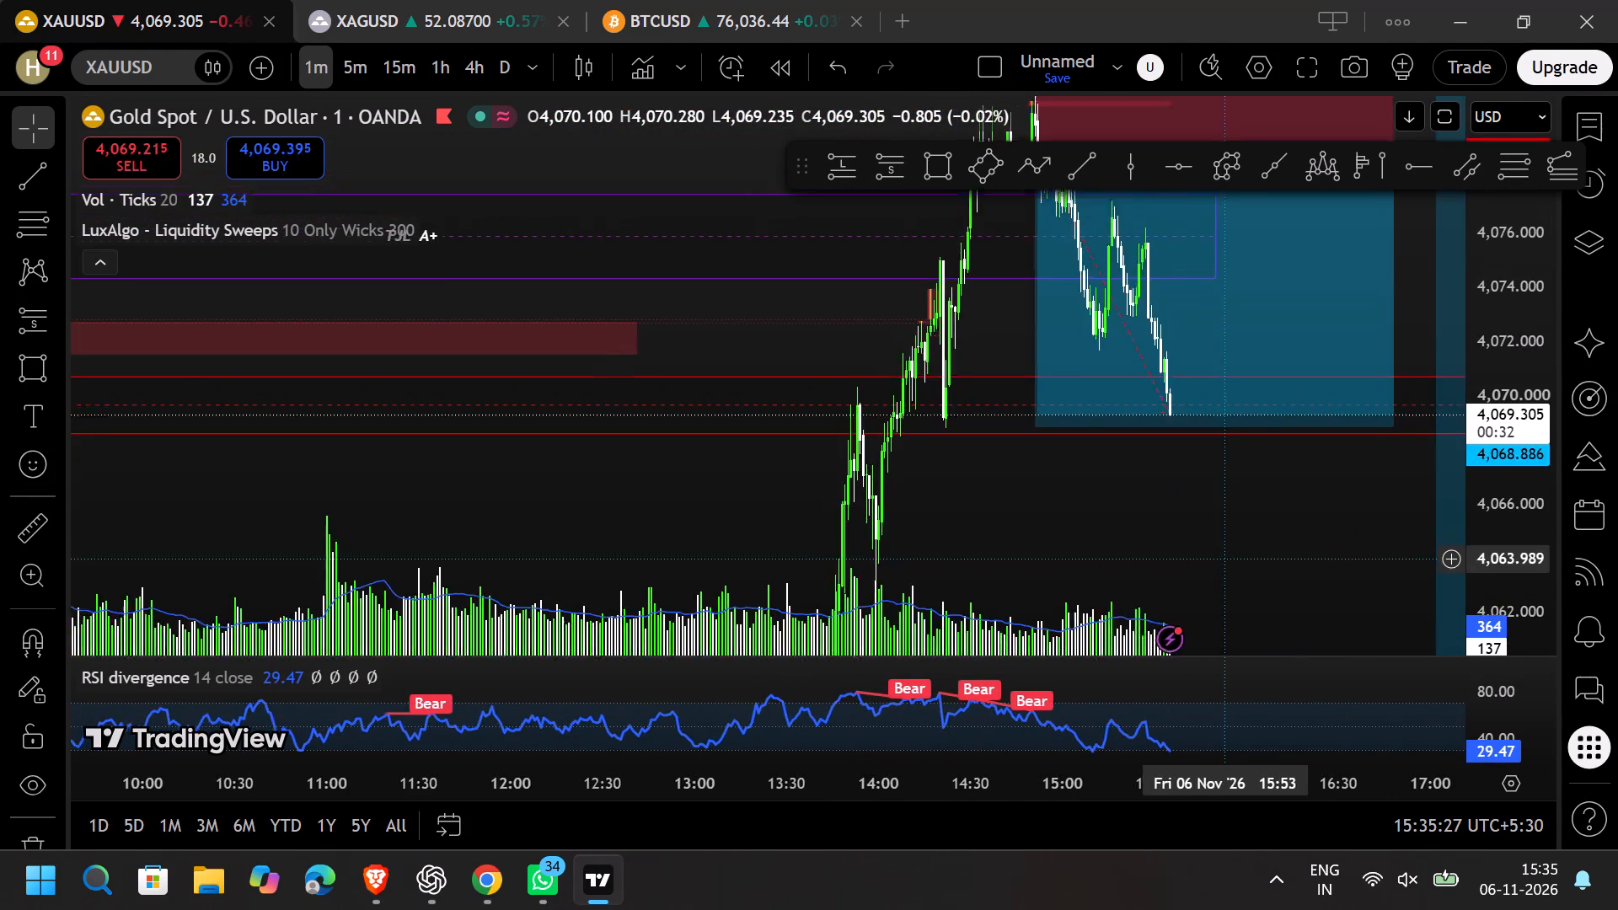
{"action": "left_click_drag", "start_coordinate": [1225, 563], "coordinate": [1127, 636]}
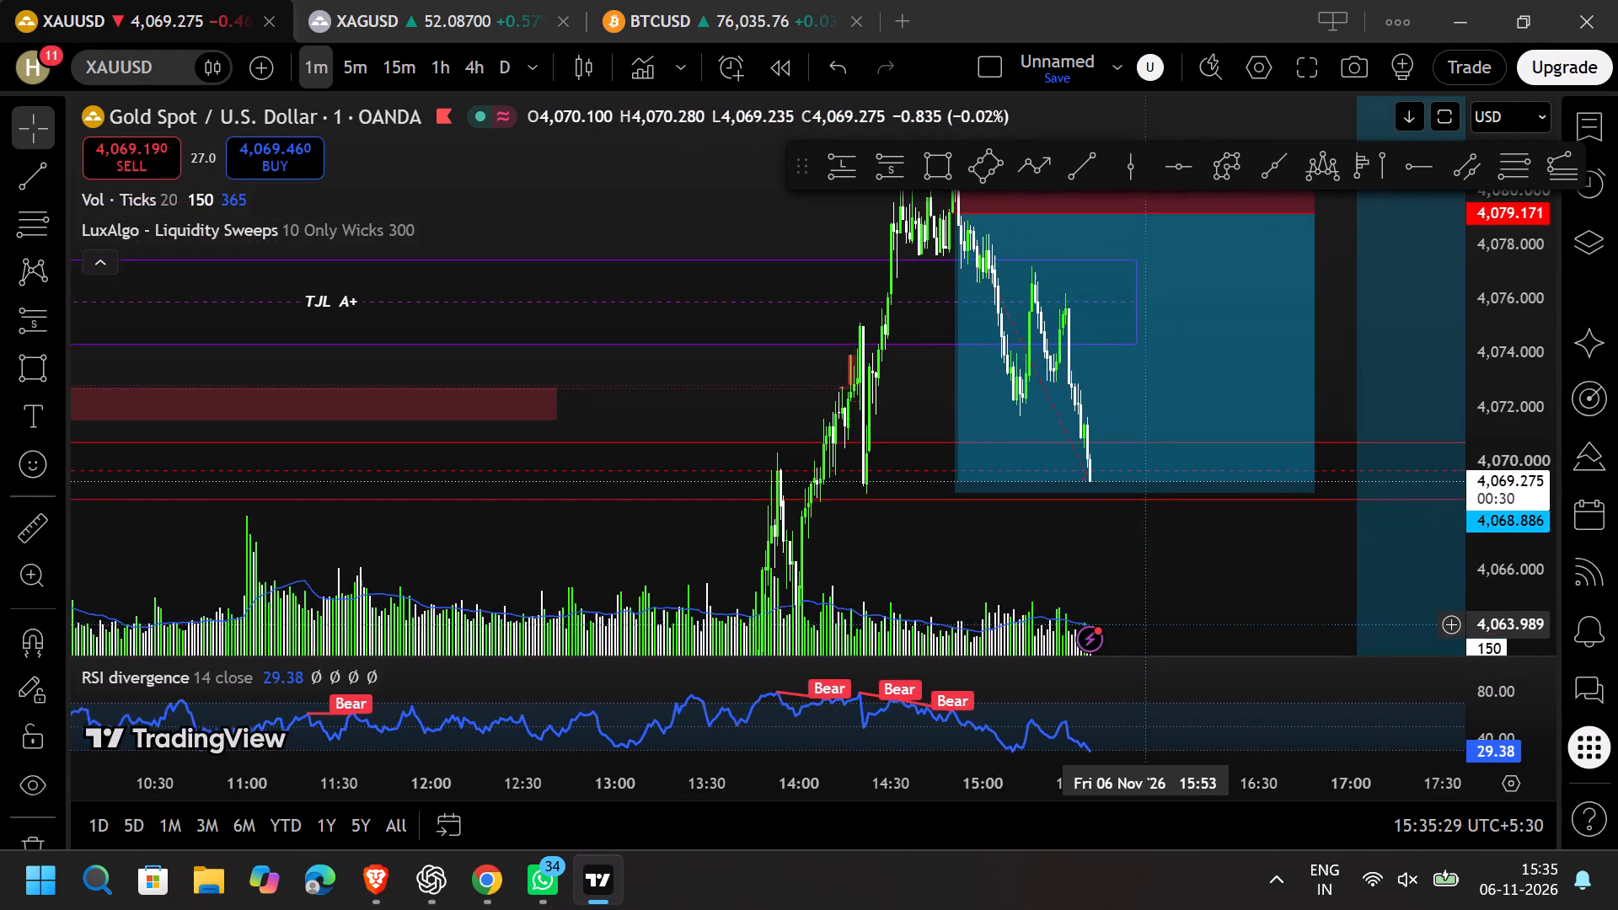
{"action": "left_click_drag", "start_coordinate": [1127, 636], "coordinate": [803, 514]}
{"action": "left_click_drag", "start_coordinate": [1471, 409], "coordinate": [1471, 615]}
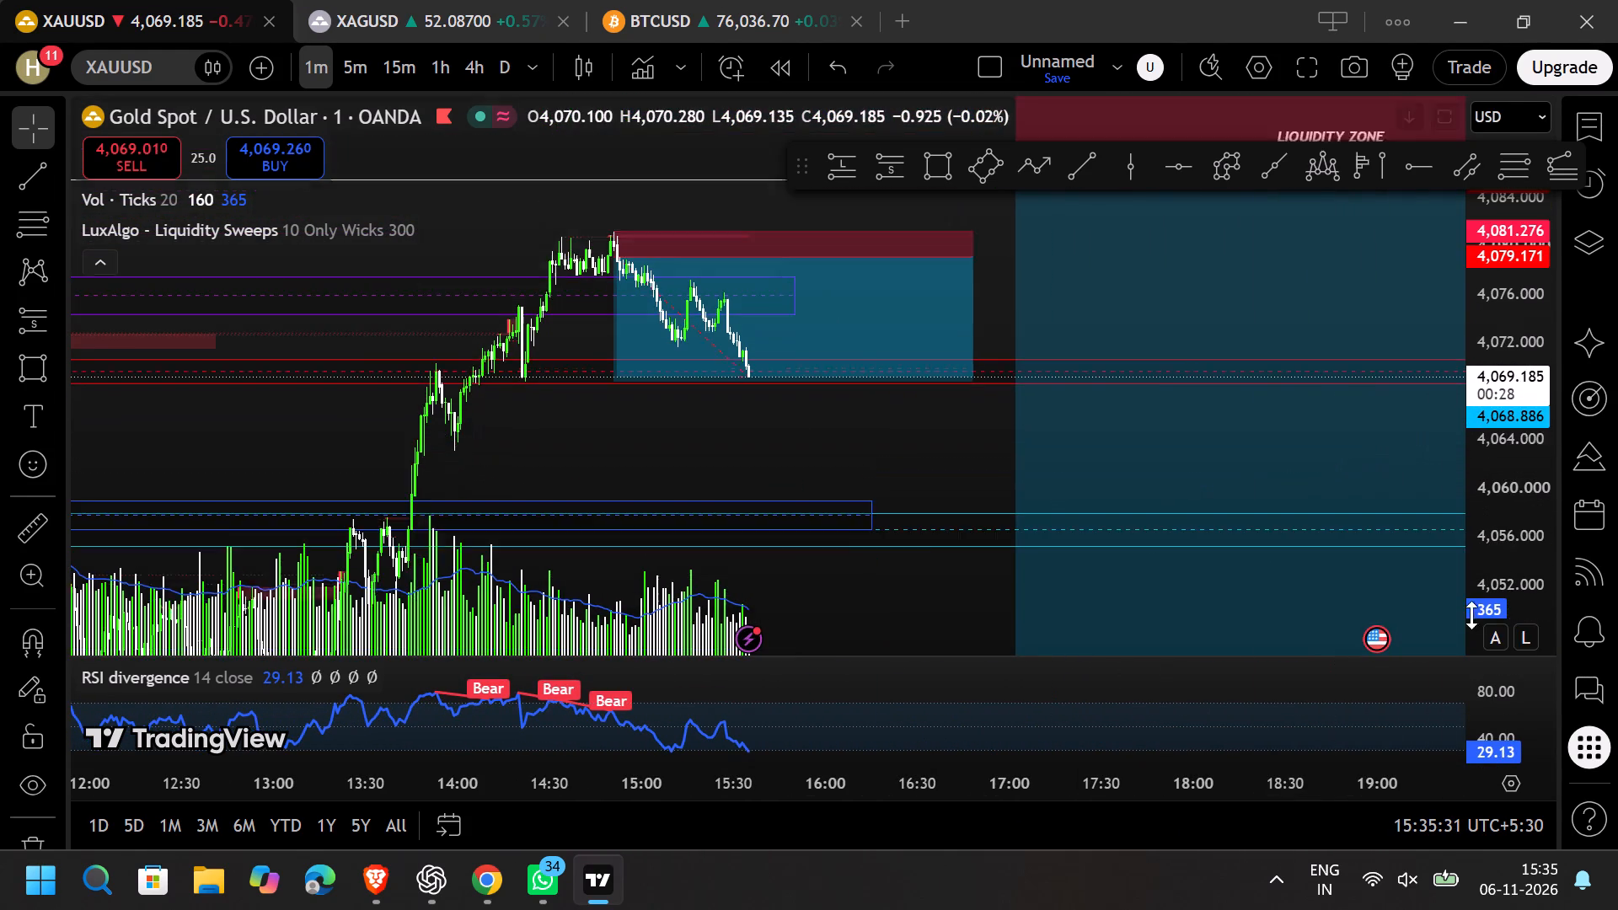
{"action": "left_click_drag", "start_coordinate": [1471, 615], "coordinate": [1471, 617]}
{"action": "scroll", "coordinate": [793, 521], "scroll_direction": "down", "scroll_amount": 6}
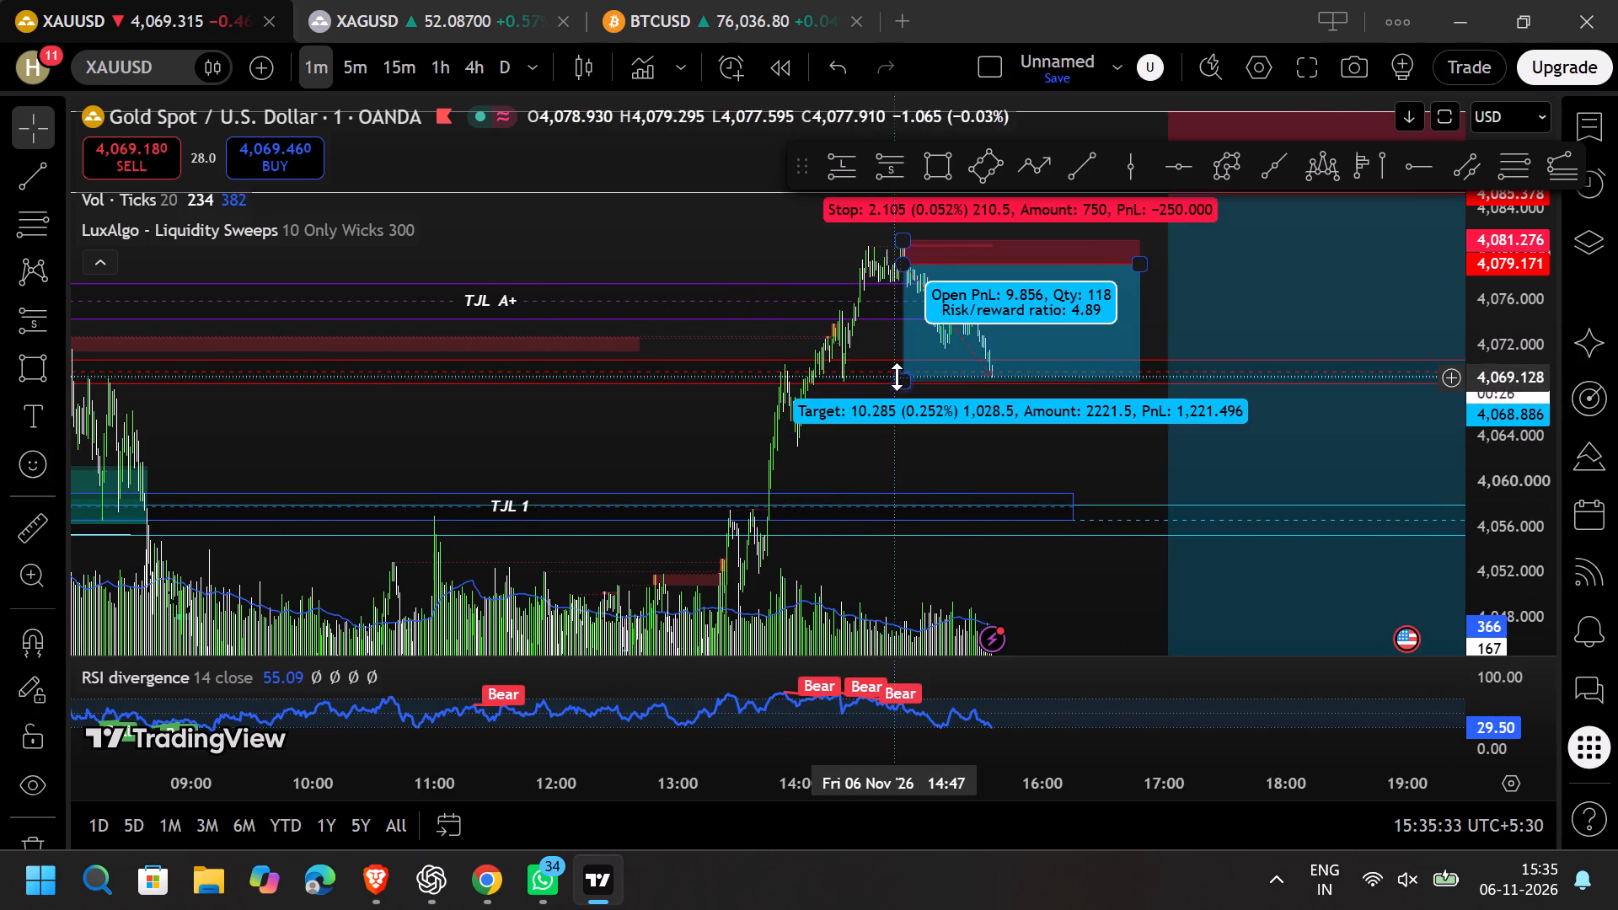
Adjust the short position's target level to about 4,068.57, at the lower red line, for a risk/reward ratio of 5.04.
{"action": "left_click_drag", "start_coordinate": [901, 377], "coordinate": [924, 447]}
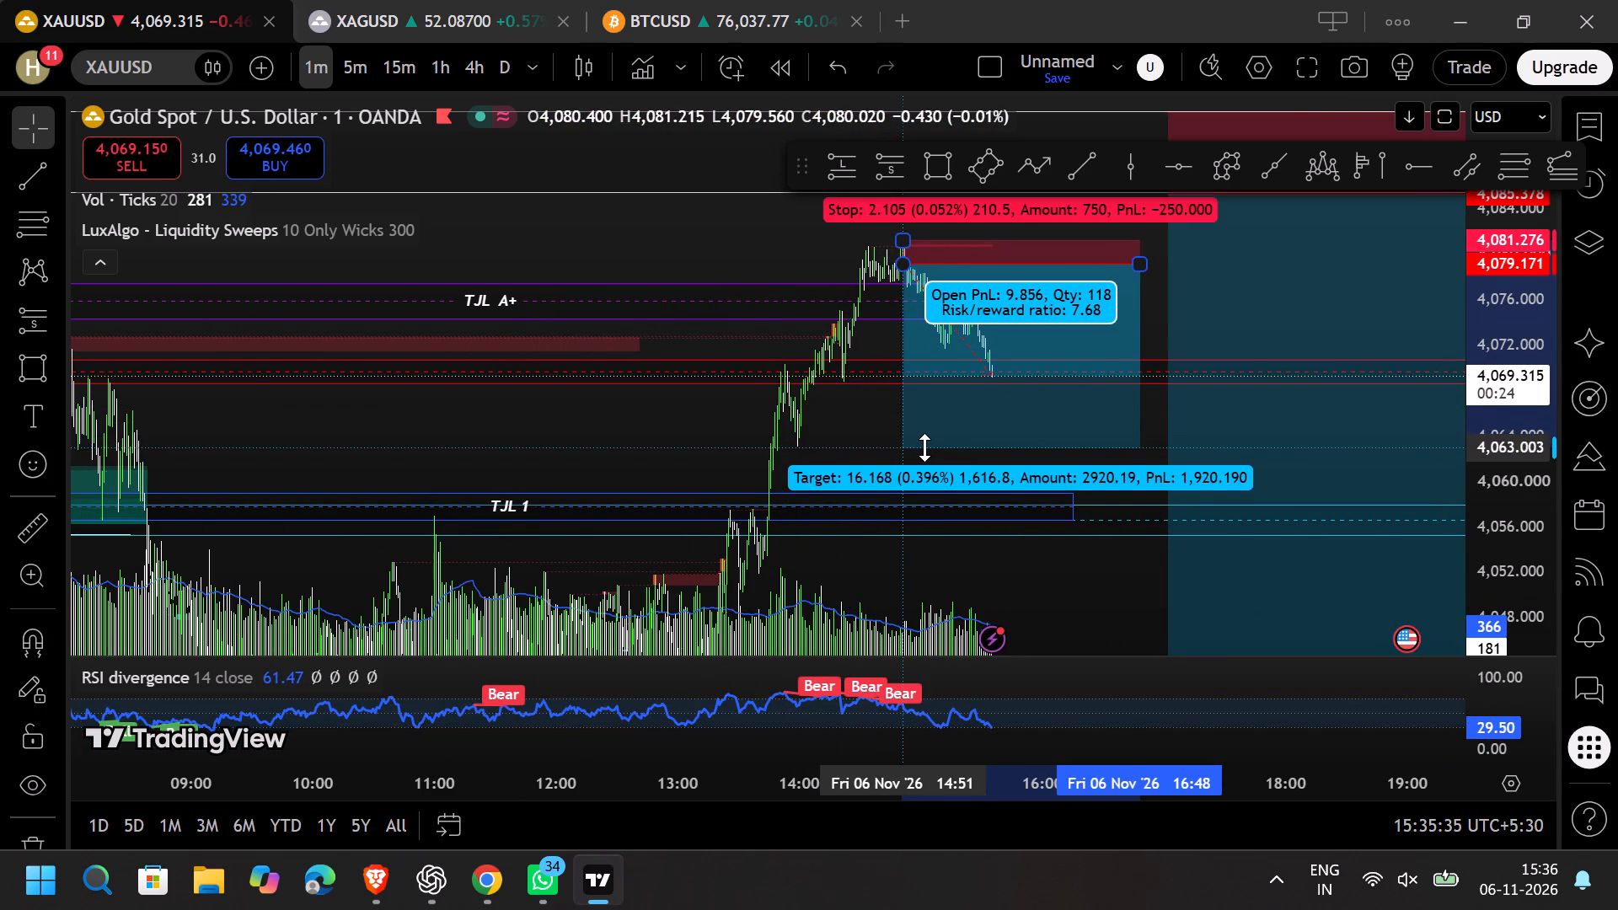
{"action": "left_click_drag", "start_coordinate": [924, 447], "coordinate": [972, 386]}
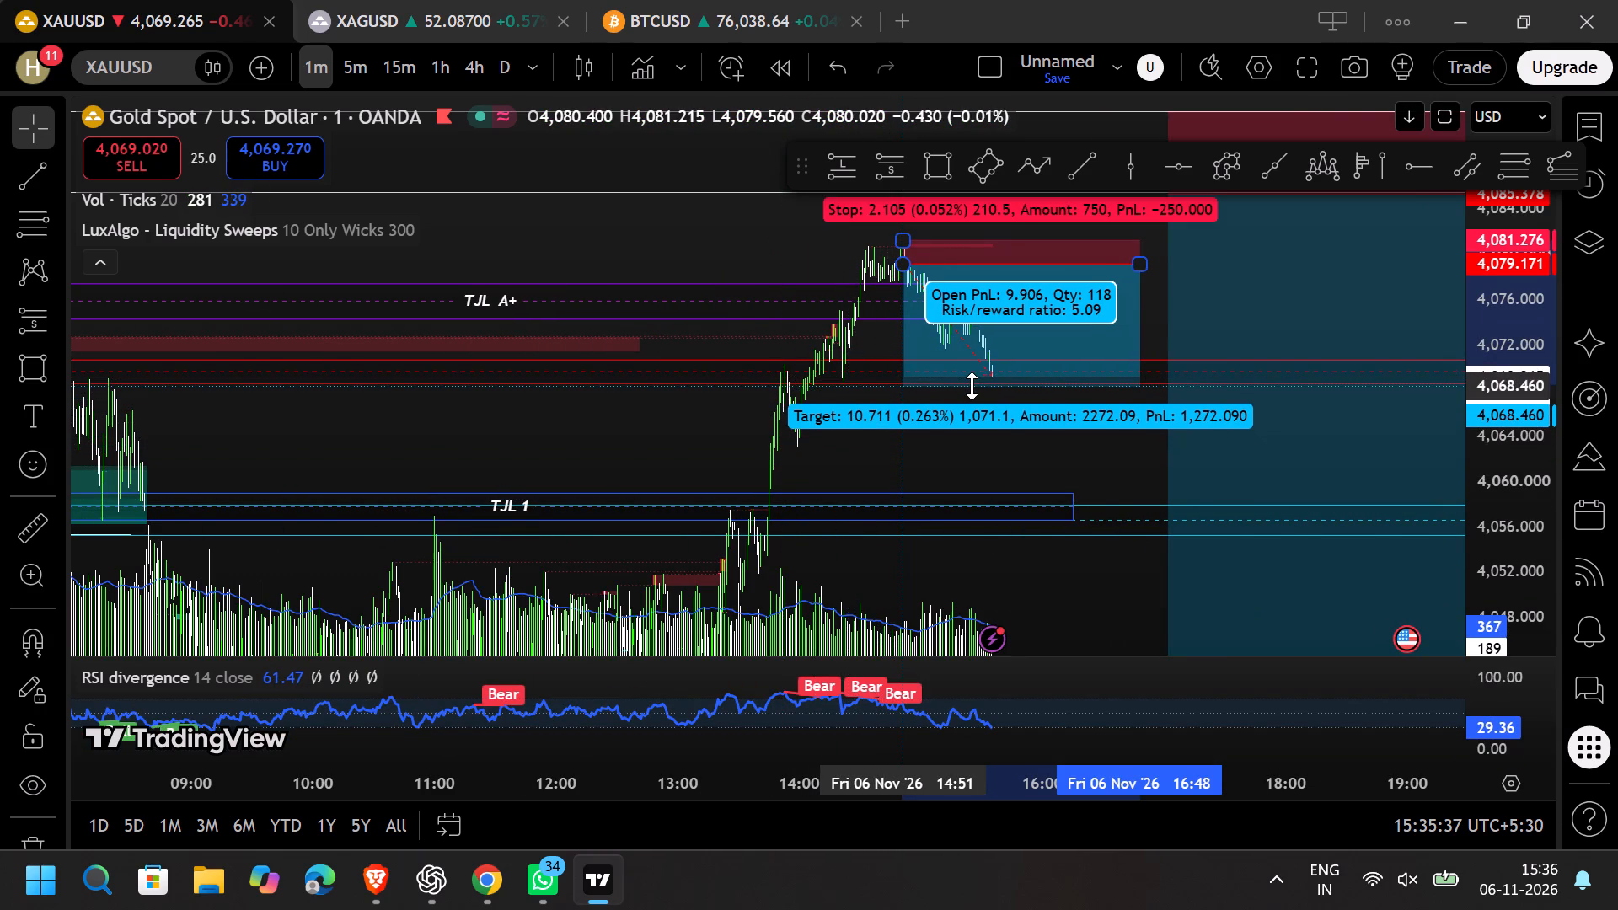
{"action": "left_click_drag", "start_coordinate": [972, 386], "coordinate": [972, 387]}
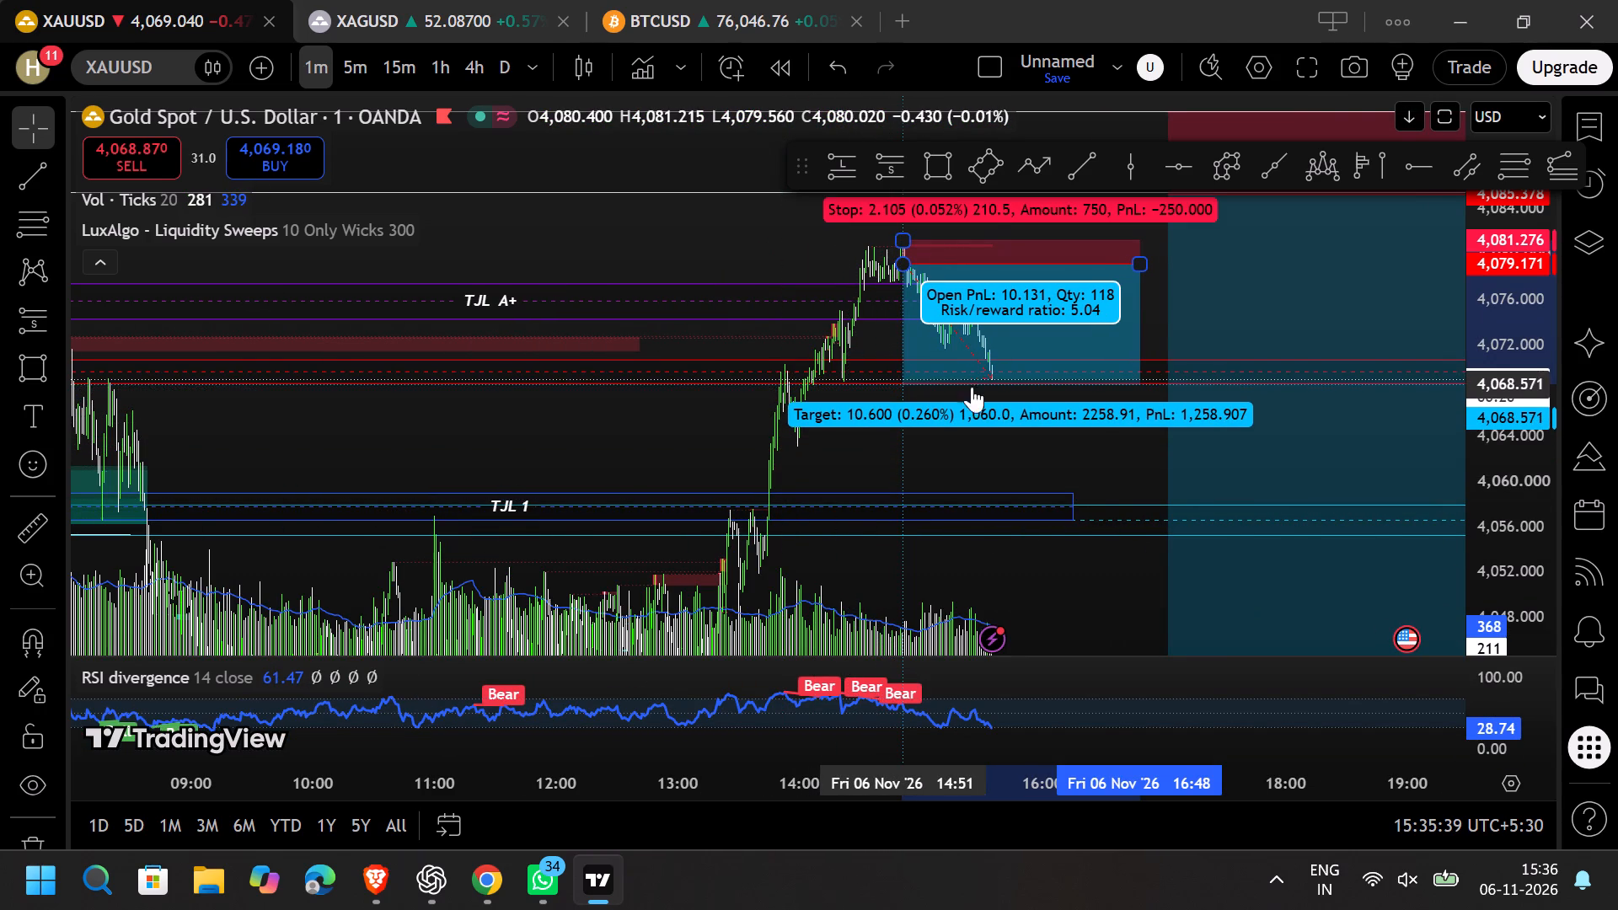
{"action": "left_click_drag", "start_coordinate": [972, 387], "coordinate": [970, 385]}
{"action": "left_click", "coordinate": [999, 439]}
{"action": "left_click_drag", "start_coordinate": [1021, 459], "coordinate": [930, 543]}
{"action": "left_click_drag", "start_coordinate": [1524, 529], "coordinate": [1514, 171]}
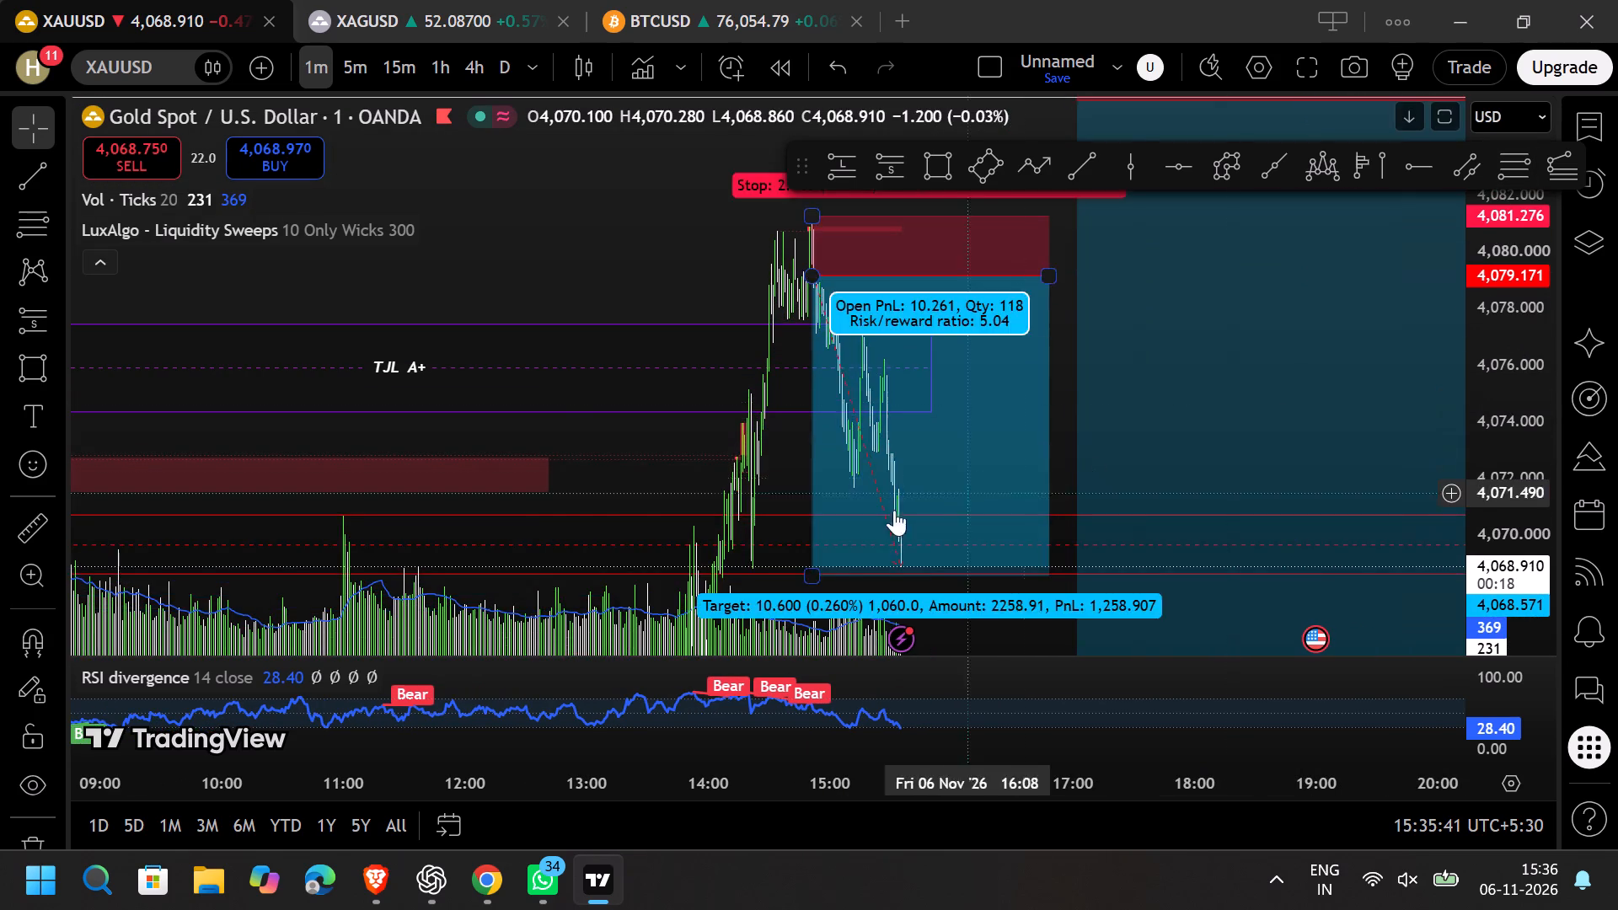
{"action": "scroll", "coordinate": [688, 516], "scroll_direction": "up", "scroll_amount": 6}
{"action": "left_click_drag", "start_coordinate": [386, 451], "coordinate": [480, 377]}
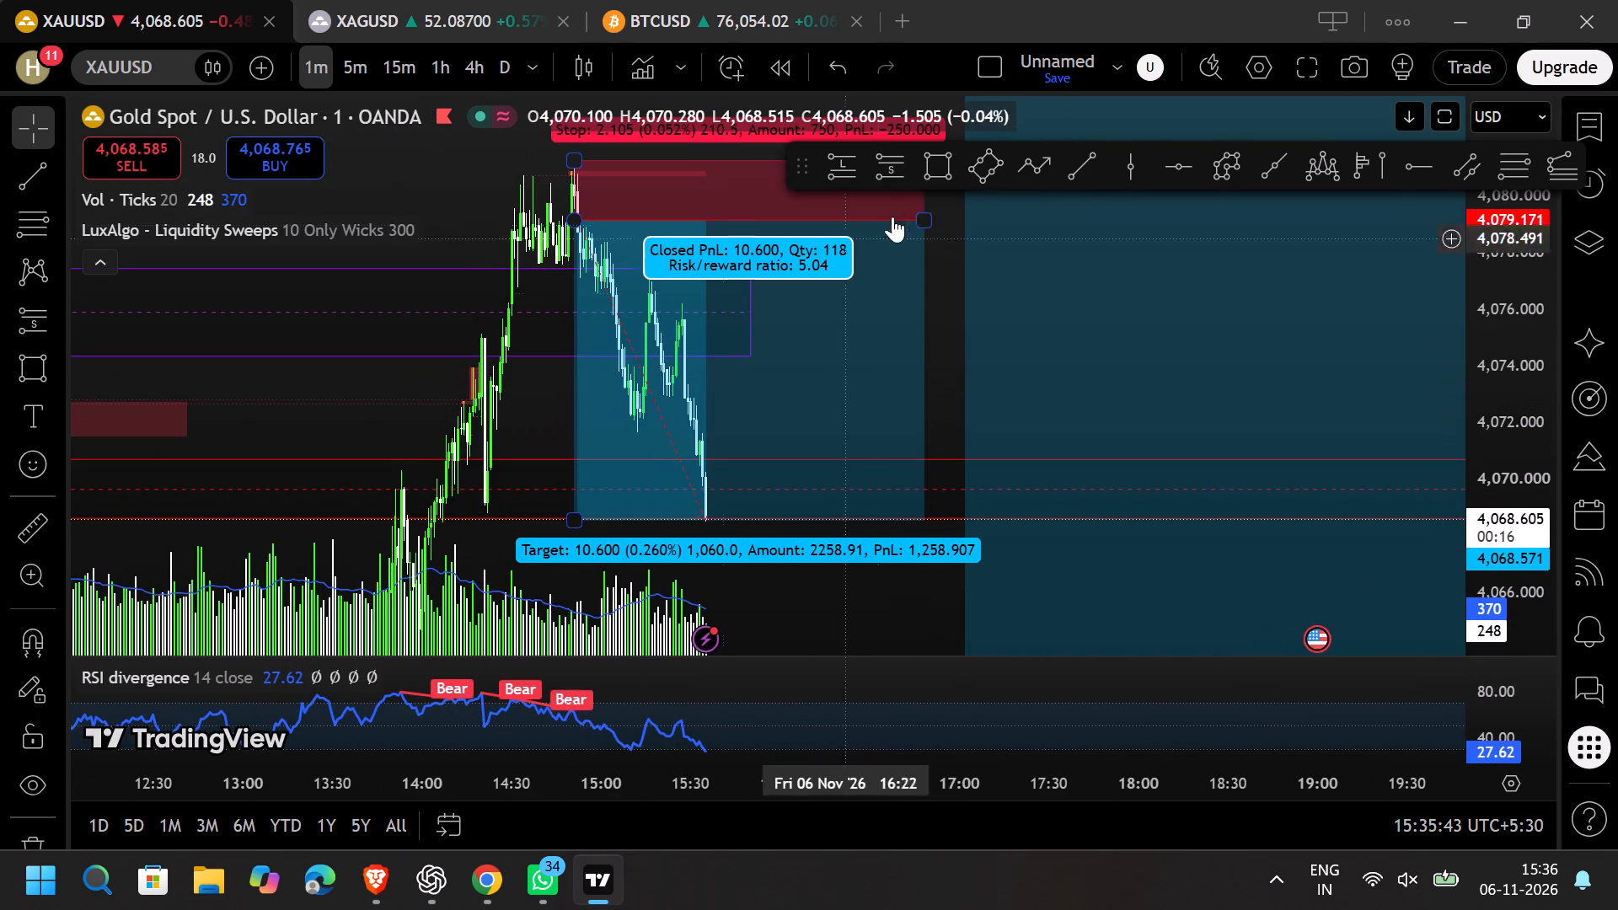